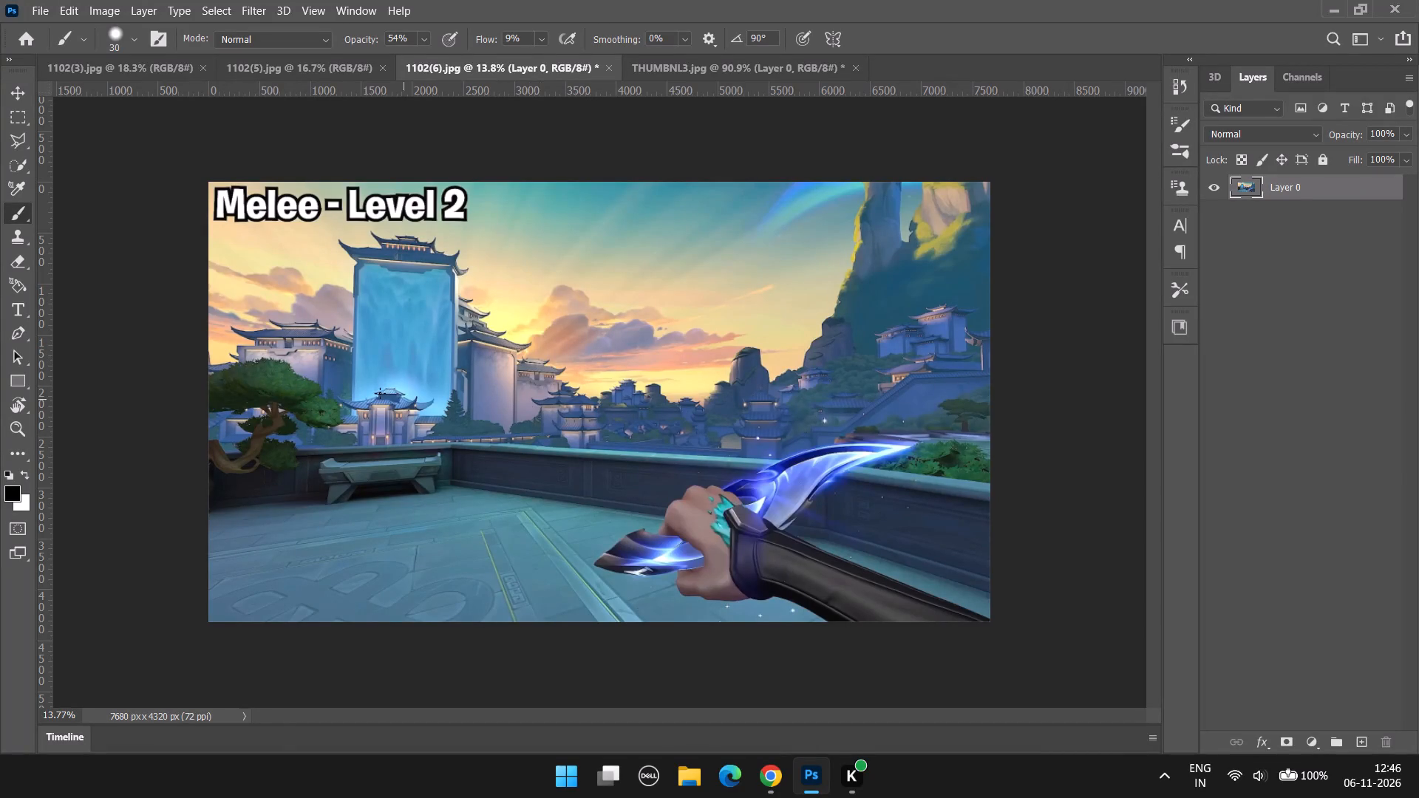
Enlarge the brush size to 600 px.
{"action": "key", "text": "bracketright"}
{"action": "key", "text": "bracketright"}
{"action": "key", "text": "bracketright"}
{"action": "key", "text": "bracketright"}
{"action": "key", "text": "bracketright"}
{"action": "key", "text": "bracketright"}
{"action": "key", "text": "bracketright"}
{"action": "key", "text": "bracketright"}
{"action": "key", "text": "bracketright"}
{"action": "key", "text": "bracketright"}
{"action": "type", "text": "]]]]"}
{"action": "key", "text": "bracketright"}
{"action": "key", "text": "bracketright"}
{"action": "key", "text": "bracketright"}
{"action": "key", "text": "bracketright"}
Switch to the 1102(3).jpg document and unlock its Background layer.
{"action": "left_click", "coordinate": [241, 70]}
{"action": "left_click", "coordinate": [145, 66]}
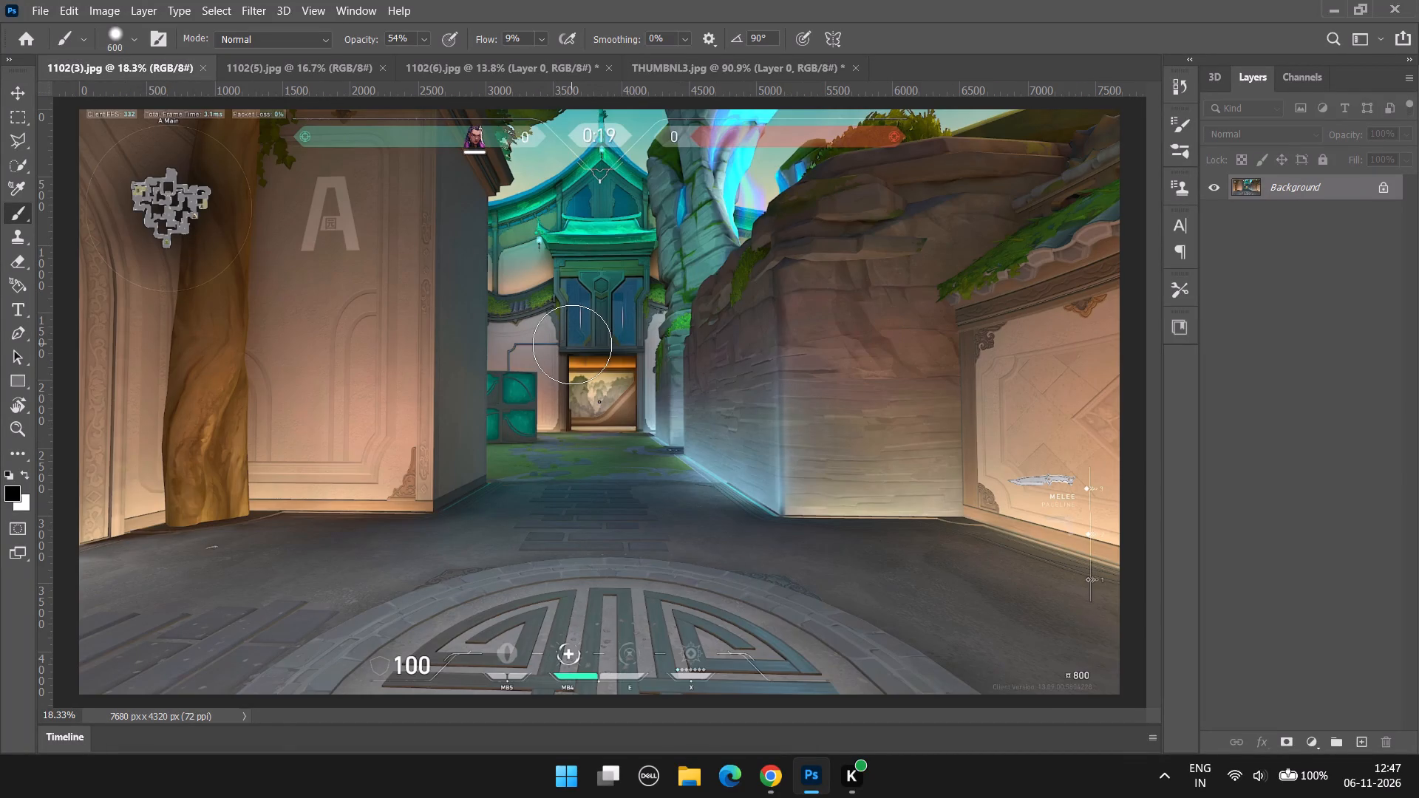
{"action": "scroll", "coordinate": [609, 388], "scroll_direction": "down", "scroll_amount": 6, "text": "alt"}
{"action": "scroll", "coordinate": [639, 495], "scroll_direction": "up", "scroll_amount": 2, "text": "alt"}
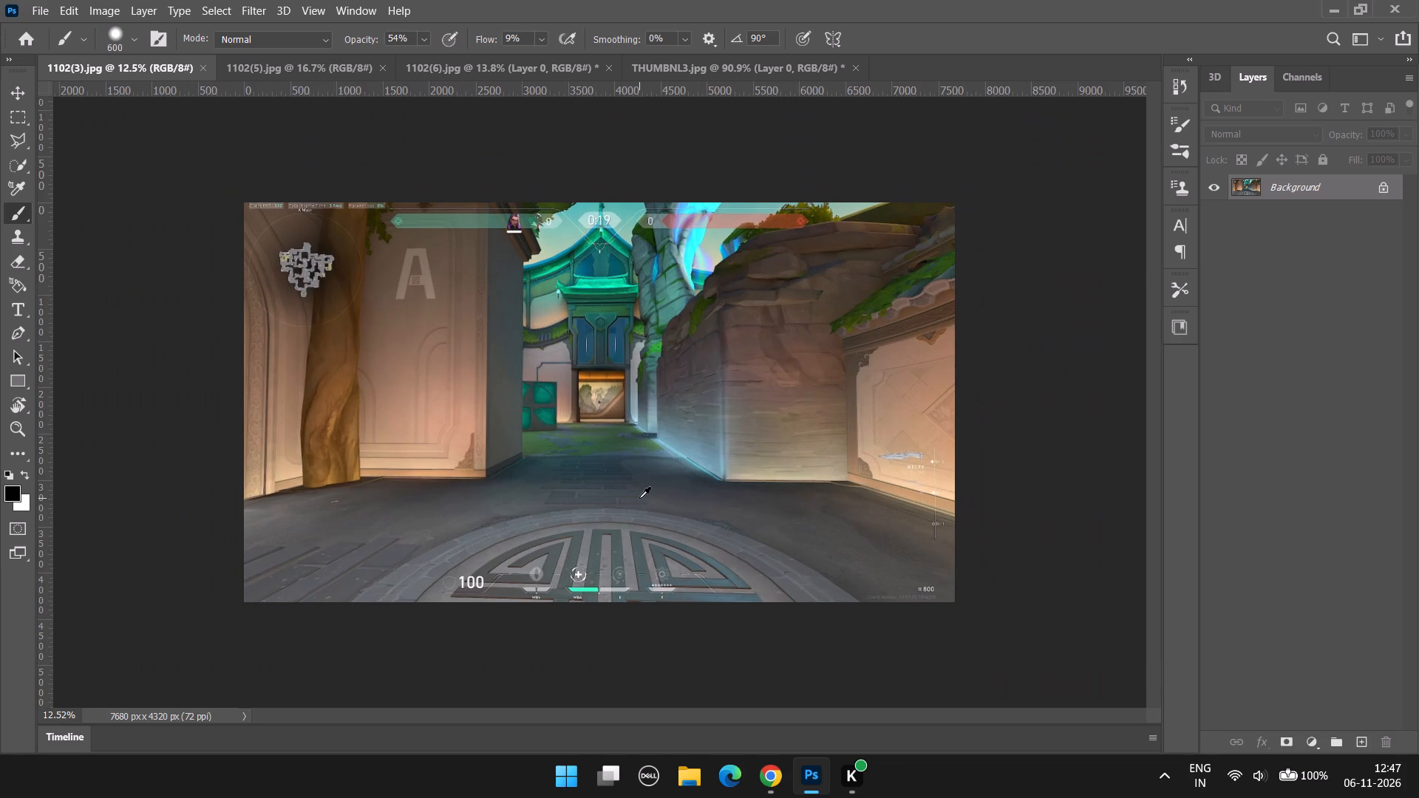
{"action": "scroll", "coordinate": [639, 498], "scroll_direction": "up", "scroll_amount": 2, "text": "alt"}
{"action": "left_click", "coordinate": [1391, 194]}
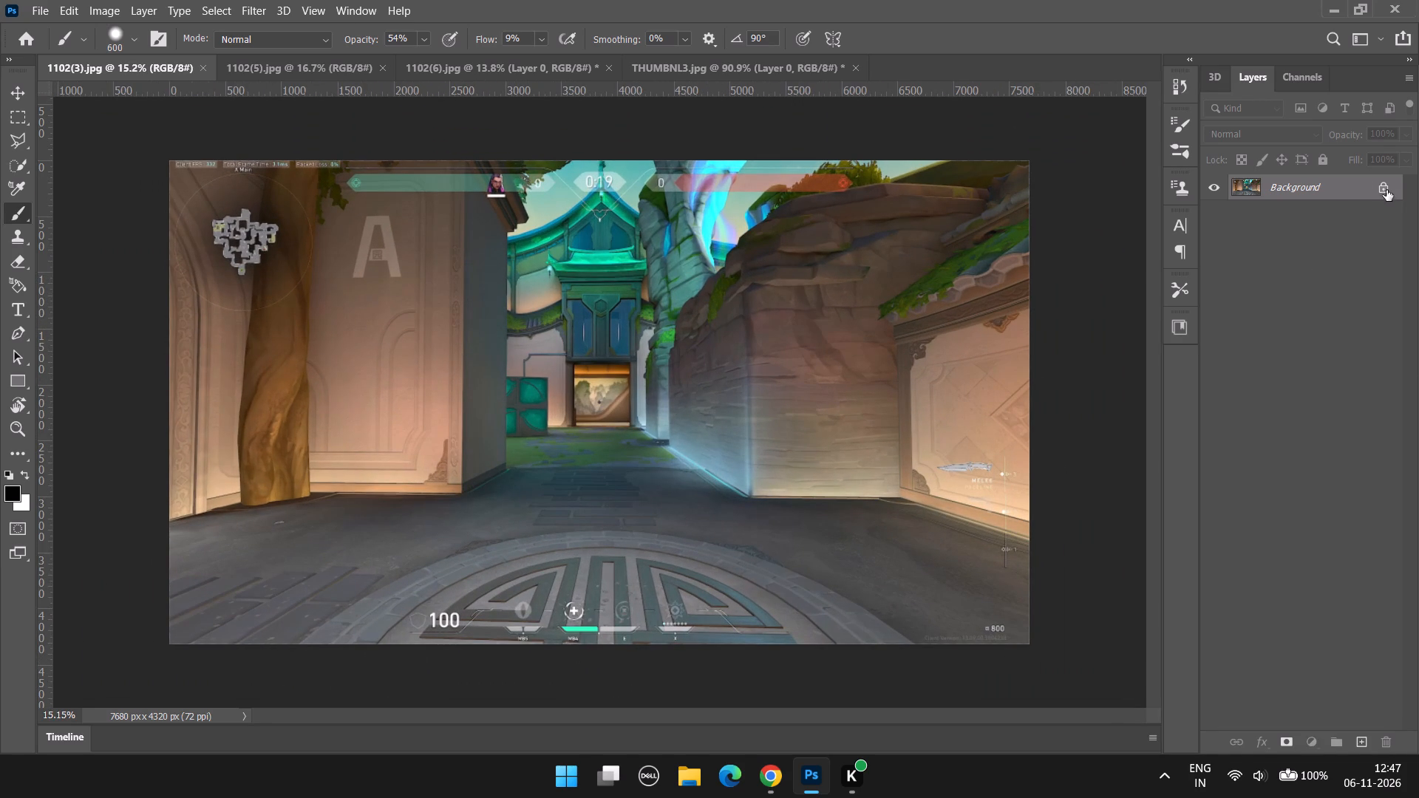
{"action": "left_click", "coordinate": [1384, 186]}
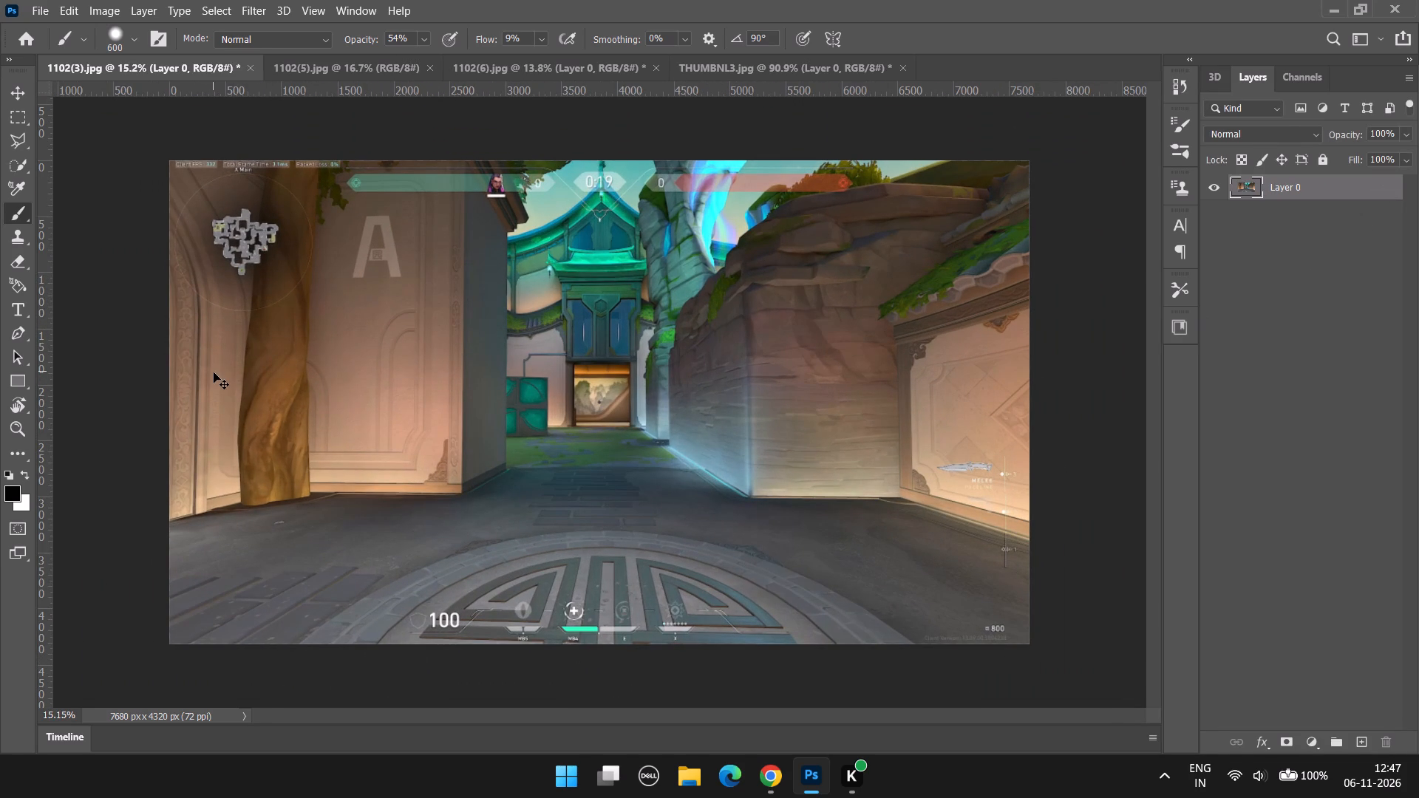
Copy the map screenshot layer from 1102(3).jpg into the THUMBNL3.jpg document as a new layer.
{"action": "key", "text": "ctrl+t"}
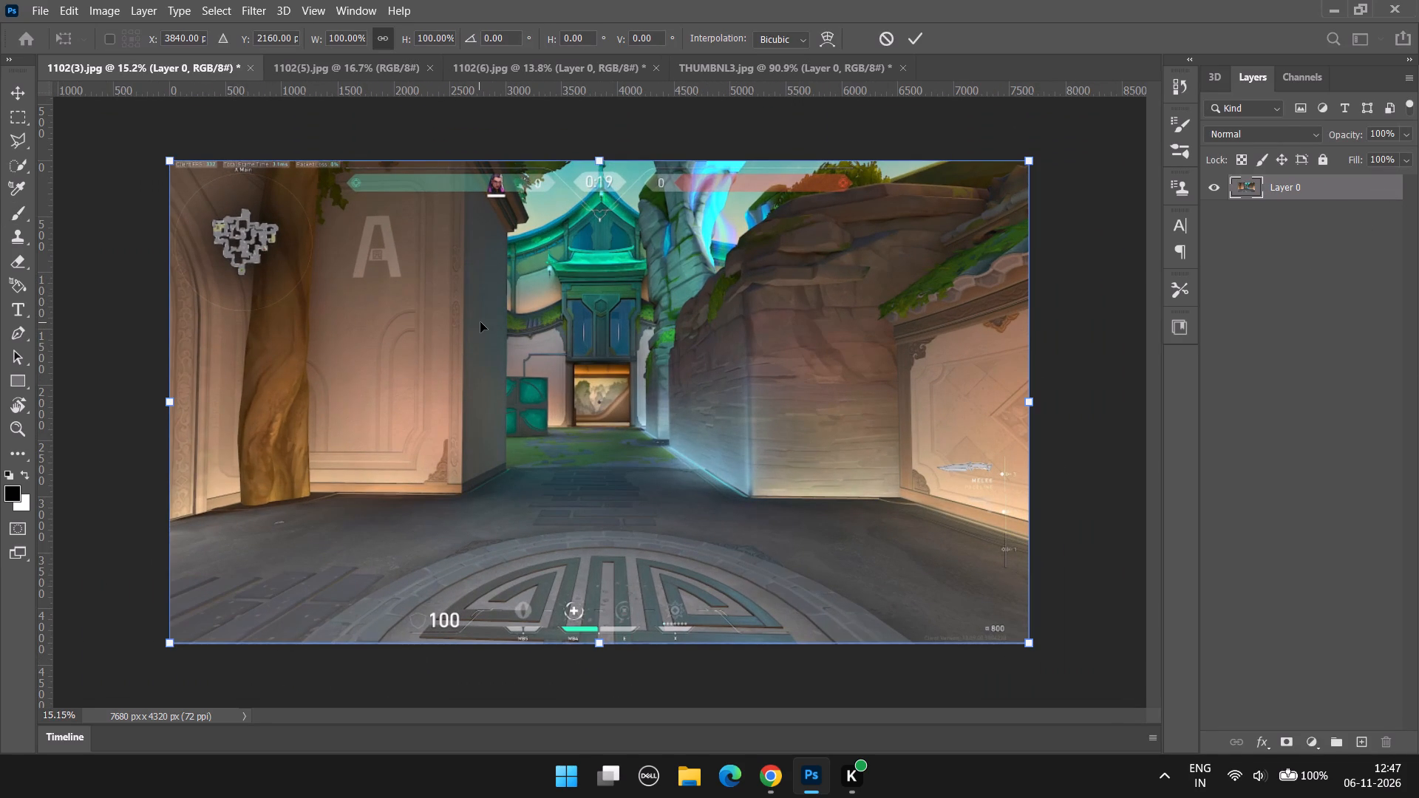
{"action": "left_click", "coordinate": [925, 34]}
{"action": "left_click", "coordinate": [10, 100]}
{"action": "left_click_drag", "start_coordinate": [531, 340], "coordinate": [619, 233]}
{"action": "left_click_drag", "start_coordinate": [651, 201], "coordinate": [700, 155]}
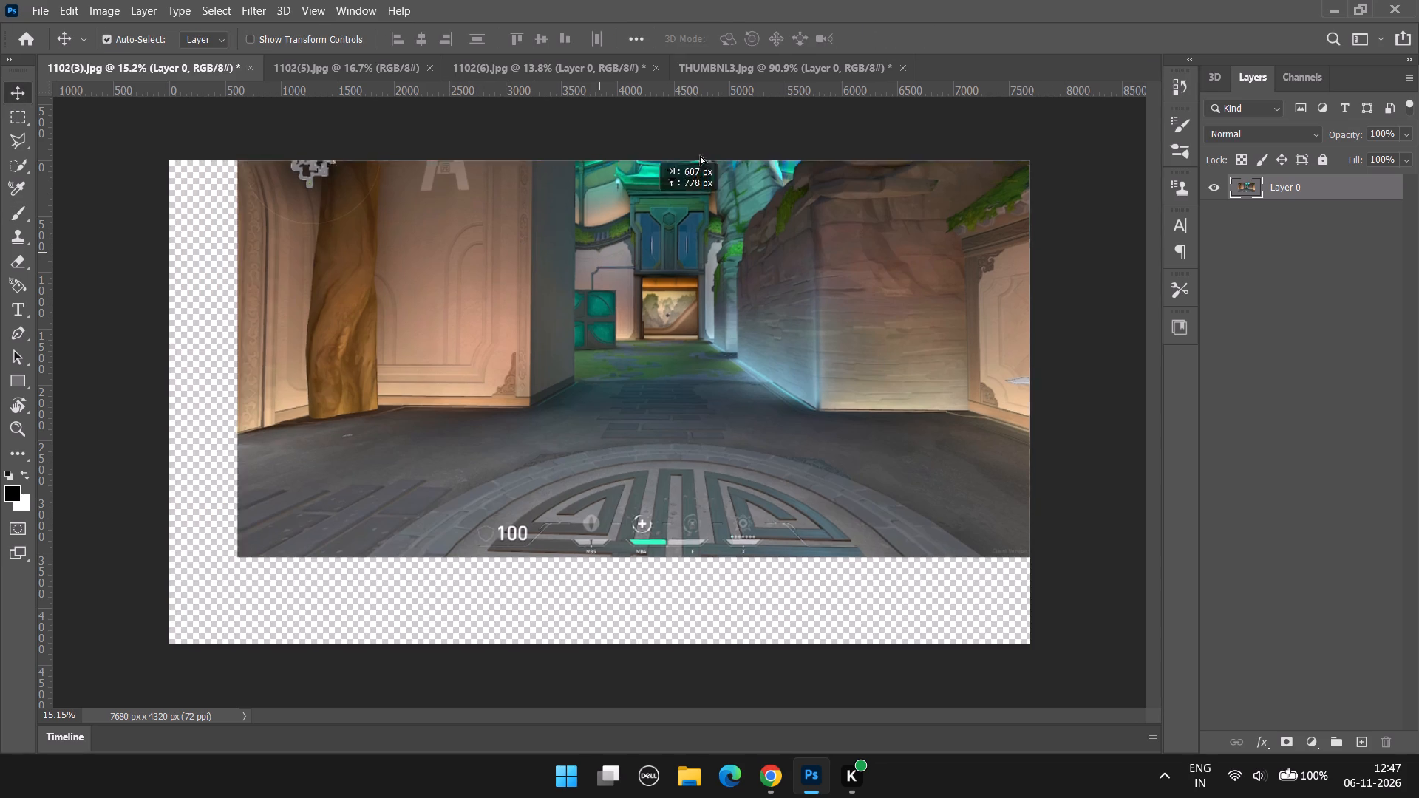
{"action": "left_click_drag", "start_coordinate": [700, 155], "coordinate": [687, 168]}
{"action": "left_click_drag", "start_coordinate": [732, 115], "coordinate": [766, 37]}
{"action": "left_click_drag", "start_coordinate": [766, 37], "coordinate": [769, 47]}
{"action": "double_click", "coordinate": [770, 55]}
{"action": "left_click_drag", "start_coordinate": [770, 58], "coordinate": [583, 349]}
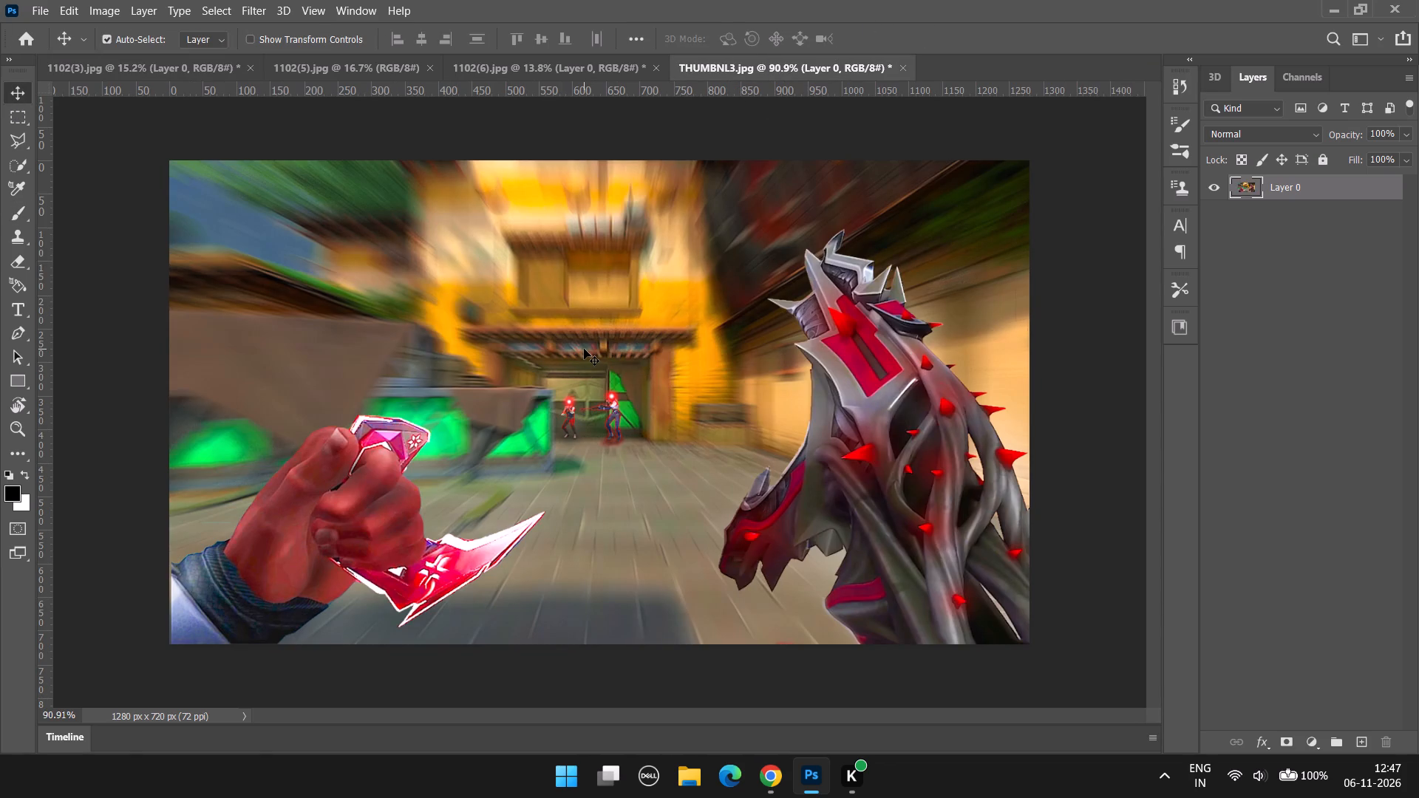
{"action": "scroll", "coordinate": [584, 349], "scroll_direction": "down", "scroll_amount": 8, "text": "alt"}
{"action": "left_click", "coordinate": [171, 62]}
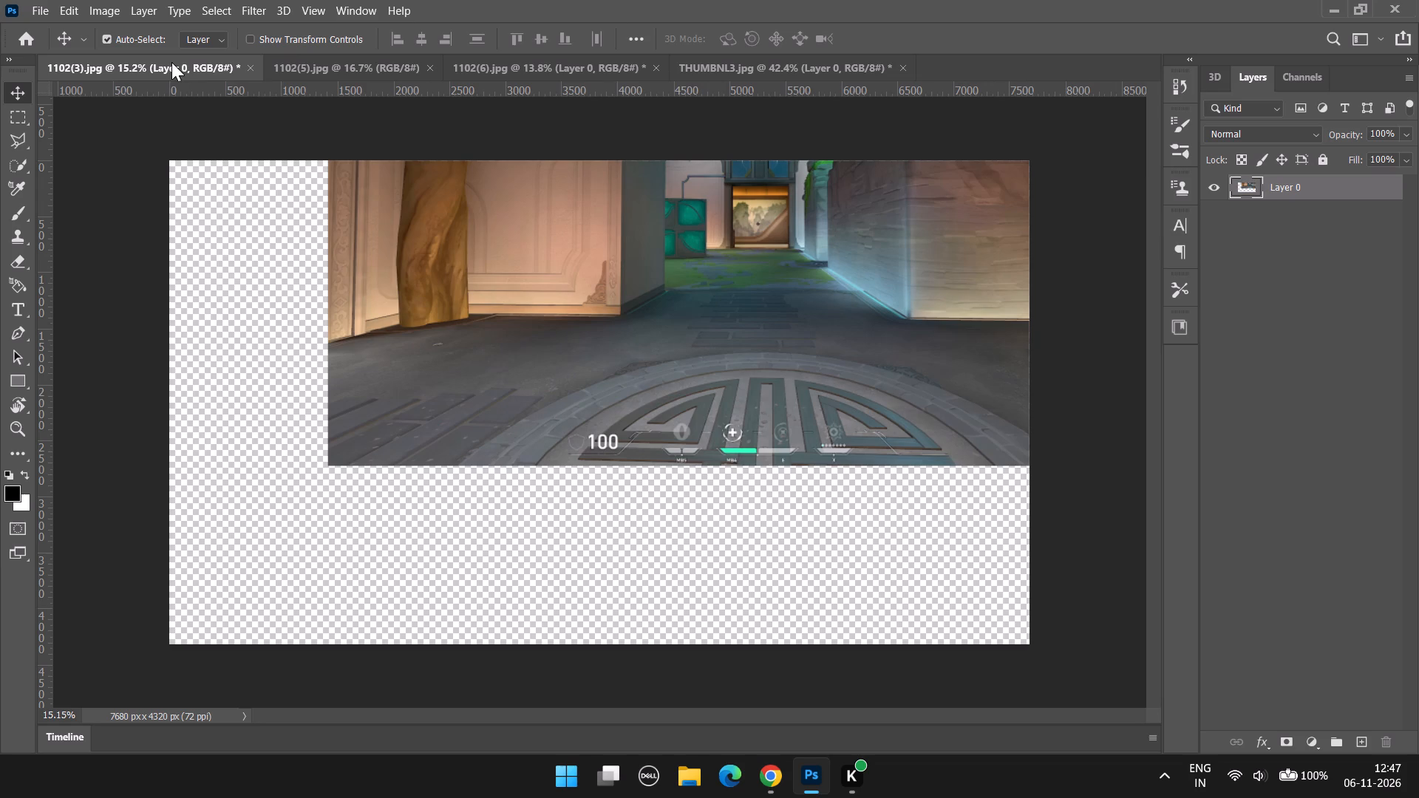
{"action": "left_click_drag", "start_coordinate": [627, 403], "coordinate": [641, 257]}
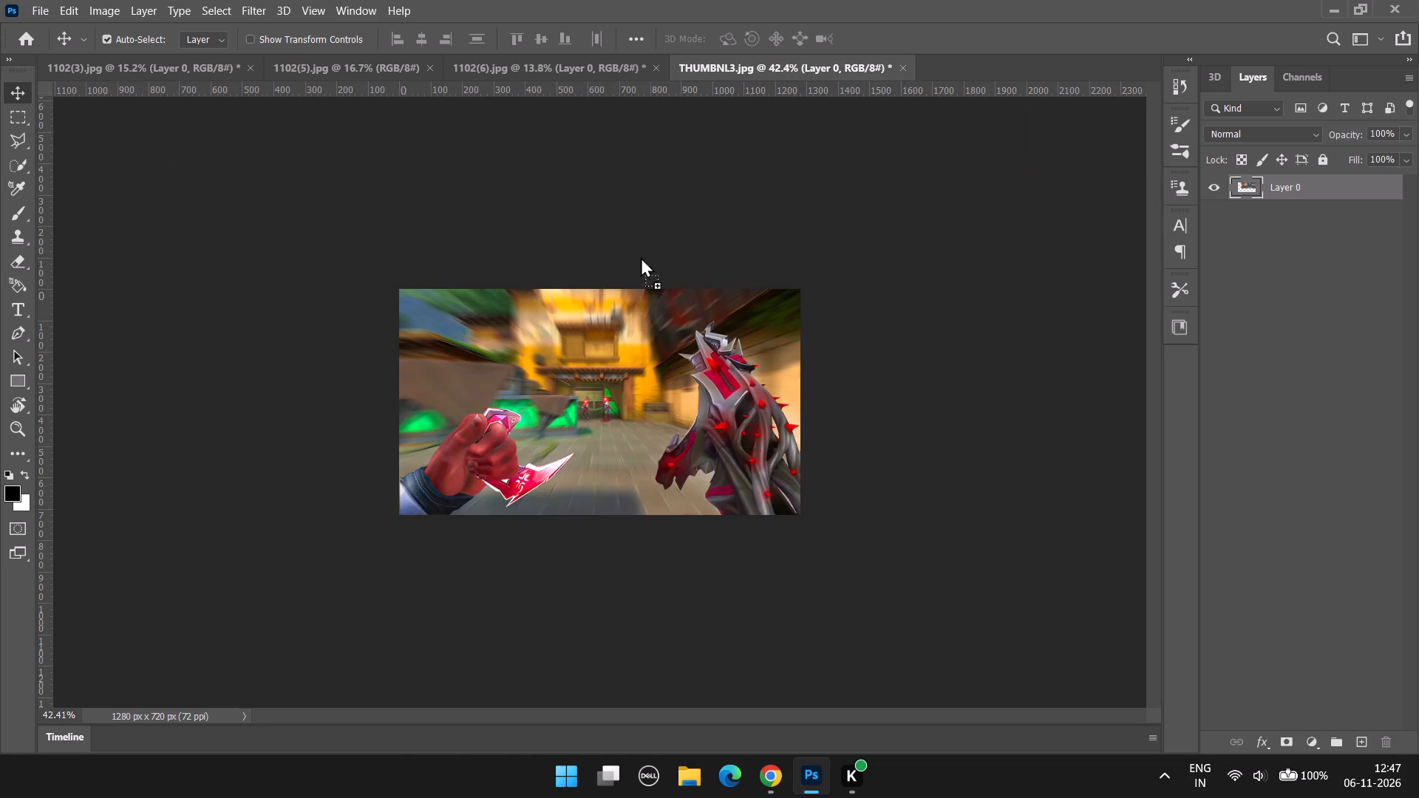
{"action": "left_click_drag", "start_coordinate": [641, 257], "coordinate": [567, 436]}
Scale the inserted map layer down to about 25.6% with Free Transform, centred on the canvas.
{"action": "scroll", "coordinate": [567, 436], "scroll_direction": "down", "scroll_amount": 4, "text": "alt"}
{"action": "key", "text": "ctrl+t"}
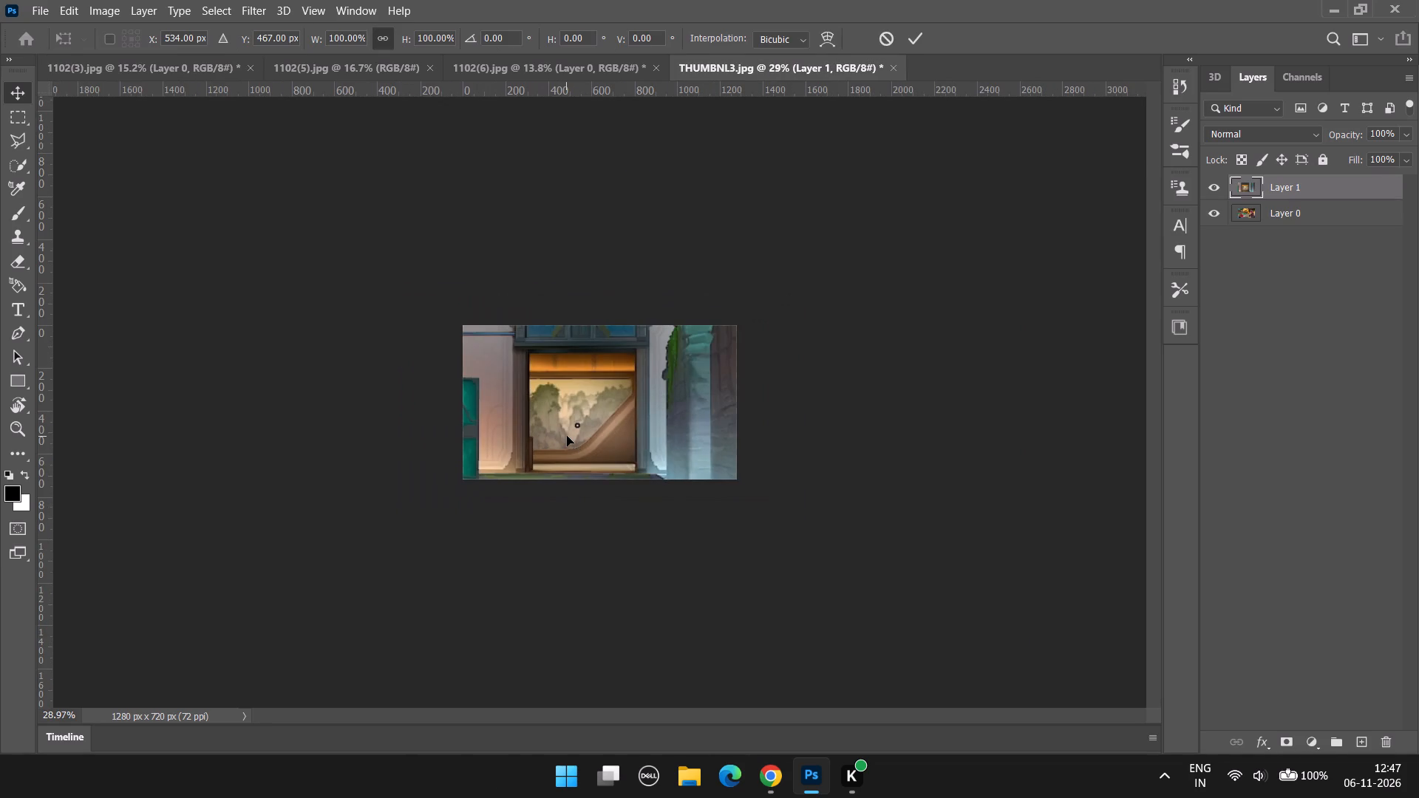
{"action": "scroll", "coordinate": [567, 436], "scroll_direction": "down", "scroll_amount": 16}
{"action": "left_click", "coordinate": [415, 522]}
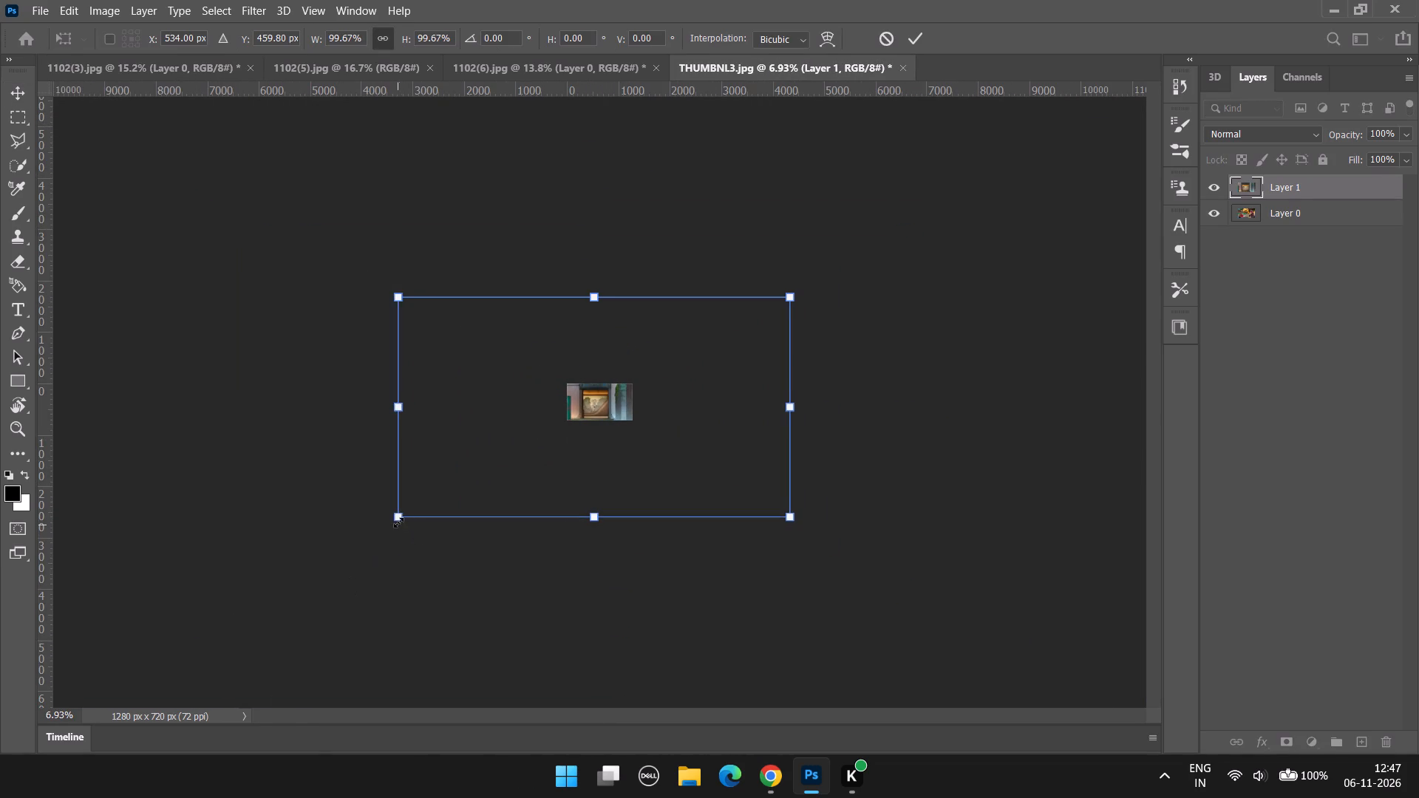
{"action": "left_click_drag", "start_coordinate": [398, 522], "coordinate": [696, 370]}
{"action": "left_click_drag", "start_coordinate": [733, 307], "coordinate": [594, 382]}
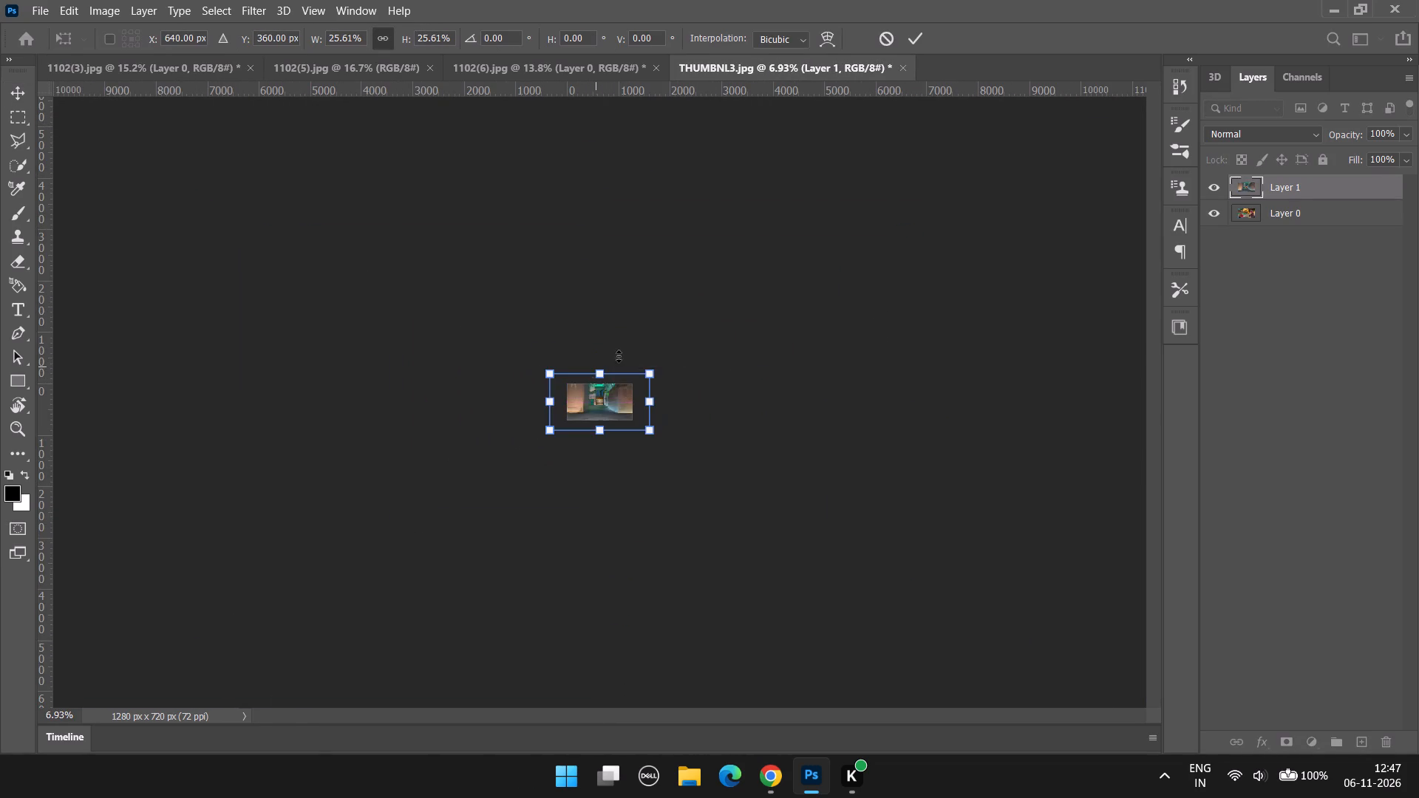
{"action": "scroll", "coordinate": [626, 348], "scroll_direction": "up", "scroll_amount": 20, "text": "alt"}
{"action": "scroll", "coordinate": [626, 348], "scroll_direction": "up", "scroll_amount": 4, "text": "alt"}
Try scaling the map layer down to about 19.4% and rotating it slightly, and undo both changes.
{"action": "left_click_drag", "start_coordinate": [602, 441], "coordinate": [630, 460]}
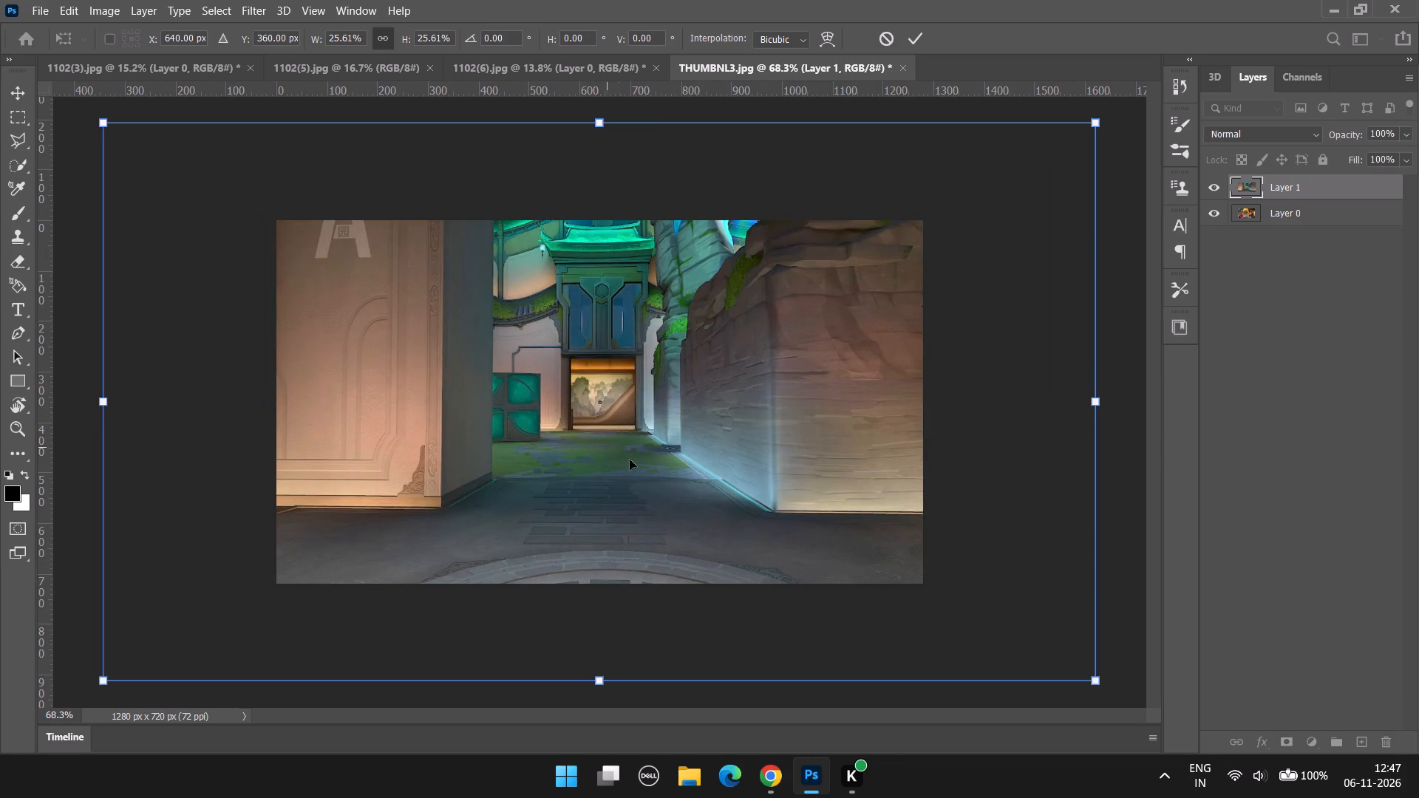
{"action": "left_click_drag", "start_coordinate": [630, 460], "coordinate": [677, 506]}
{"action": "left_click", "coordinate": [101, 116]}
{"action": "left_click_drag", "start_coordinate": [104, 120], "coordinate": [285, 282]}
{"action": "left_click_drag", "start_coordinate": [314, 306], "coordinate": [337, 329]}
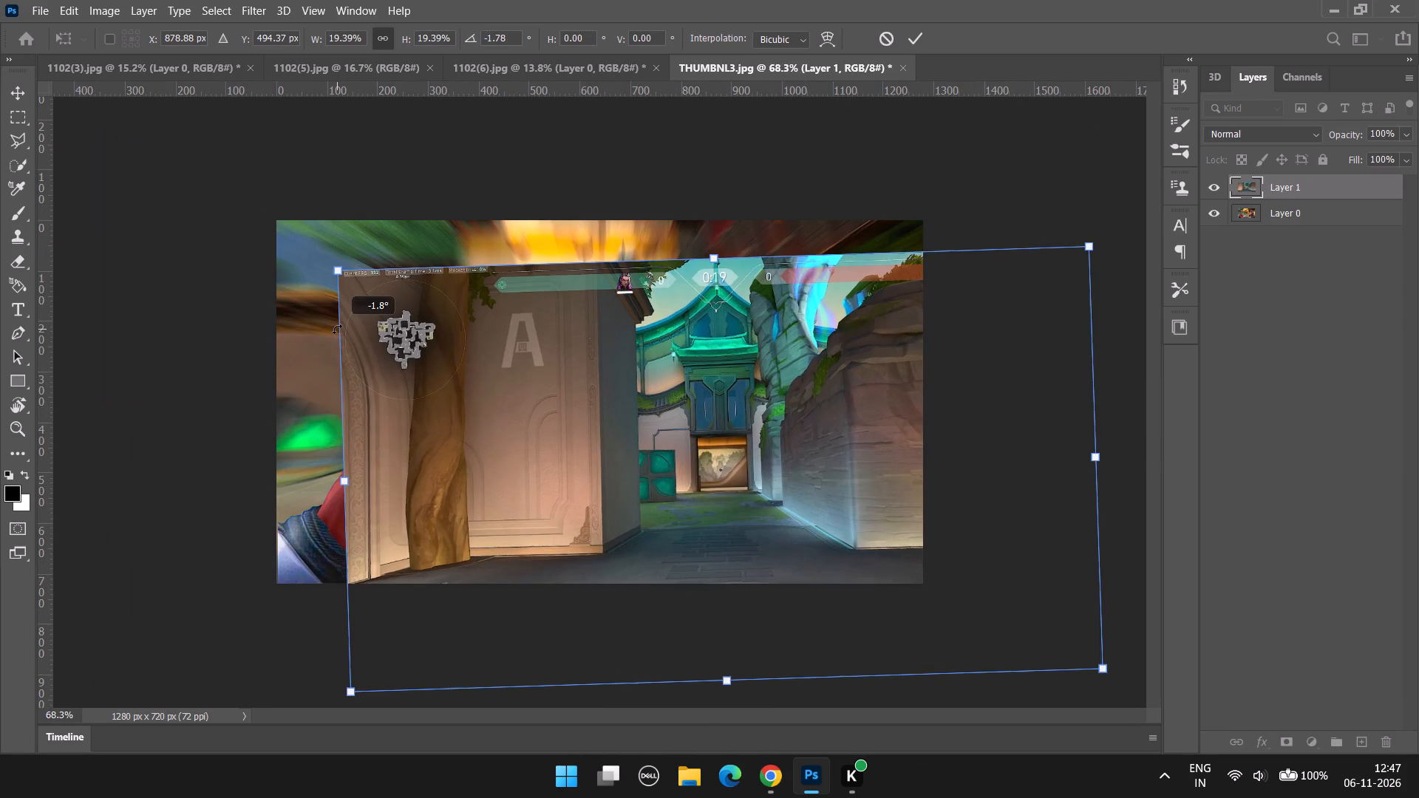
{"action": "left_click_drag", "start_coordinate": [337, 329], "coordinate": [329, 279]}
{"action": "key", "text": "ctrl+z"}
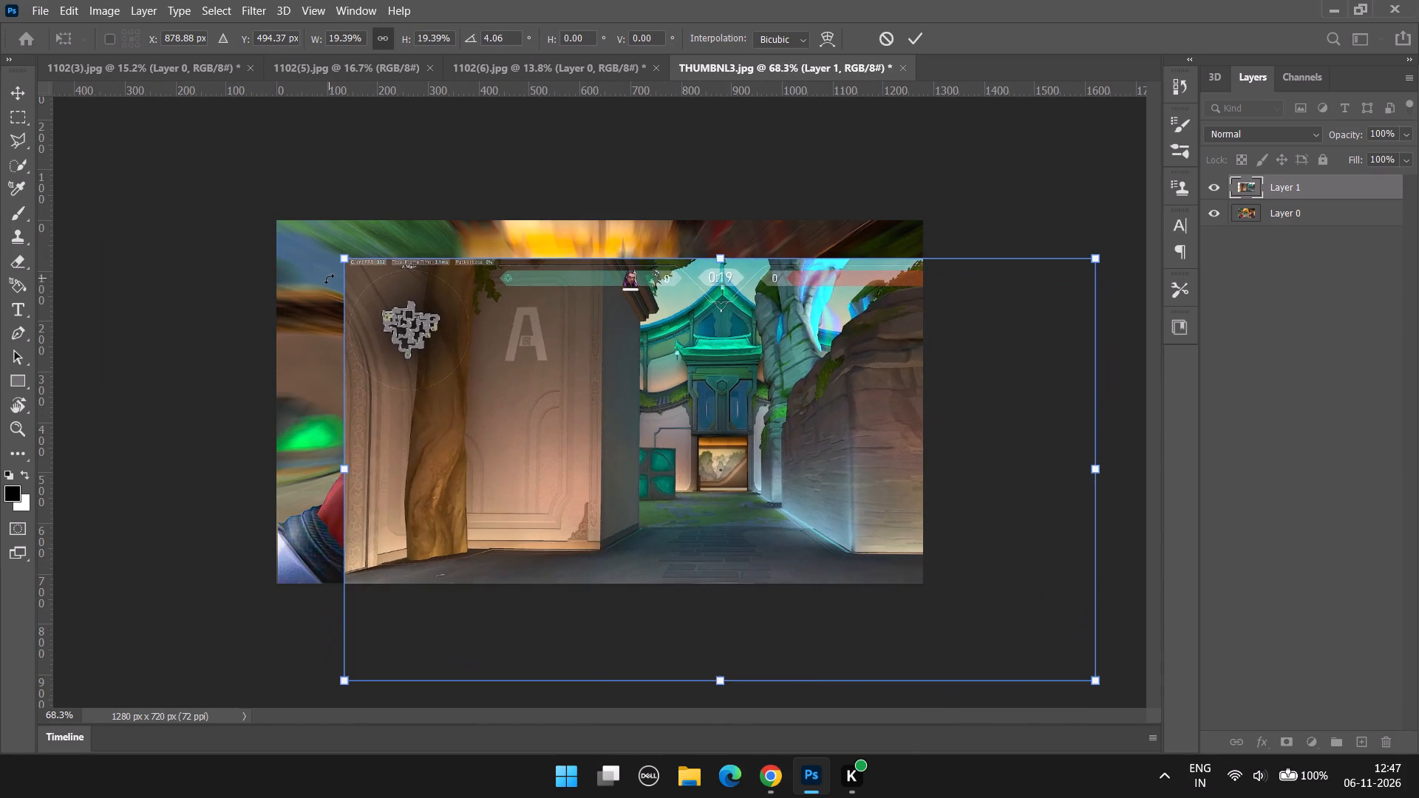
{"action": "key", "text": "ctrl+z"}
Scale the map layer to about 17%, align it with the canvas's top-left corner so it covers the canvas, and apply the transform.
{"action": "left_click_drag", "start_coordinate": [106, 120], "coordinate": [285, 275]}
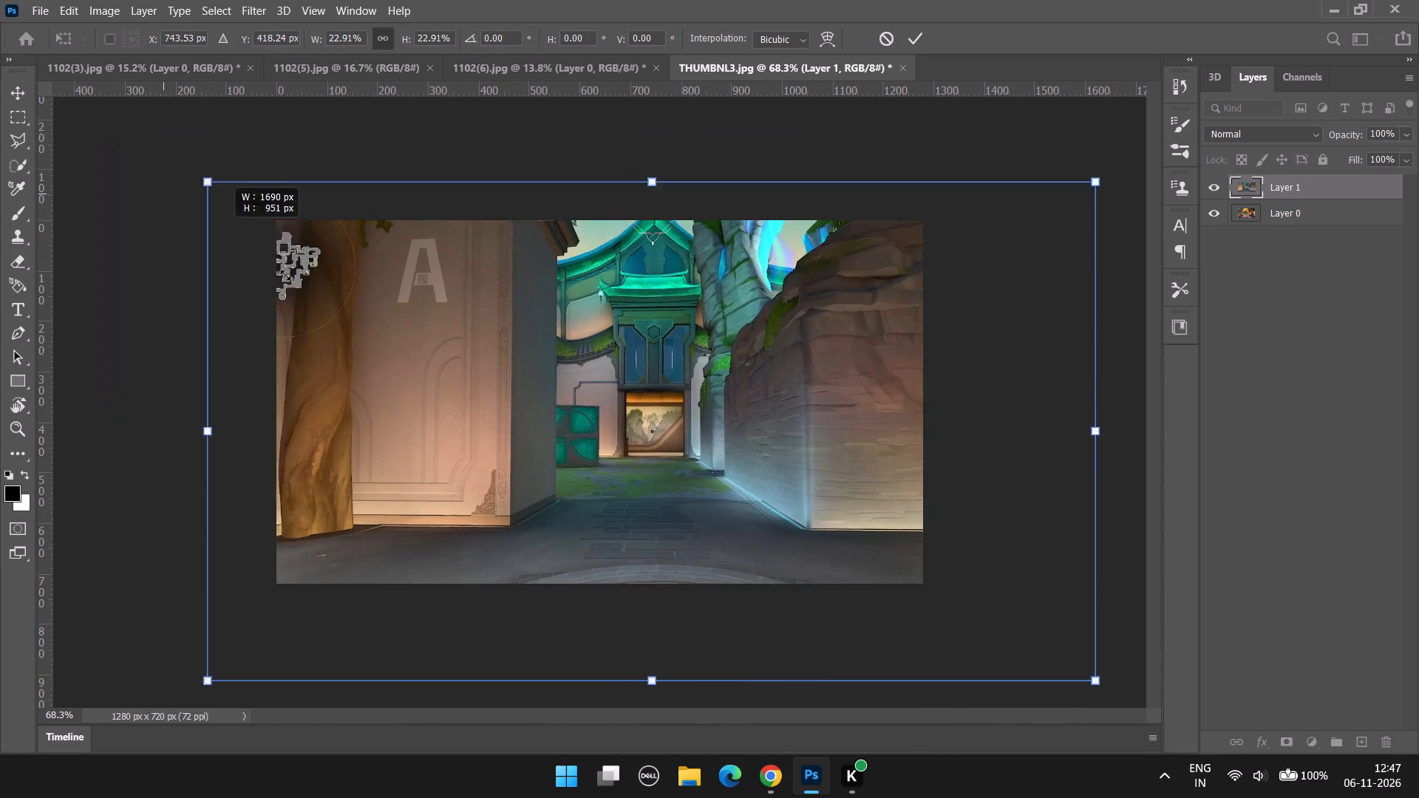
{"action": "left_click_drag", "start_coordinate": [285, 275], "coordinate": [475, 415]}
{"action": "left_click_drag", "start_coordinate": [735, 470], "coordinate": [497, 350]}
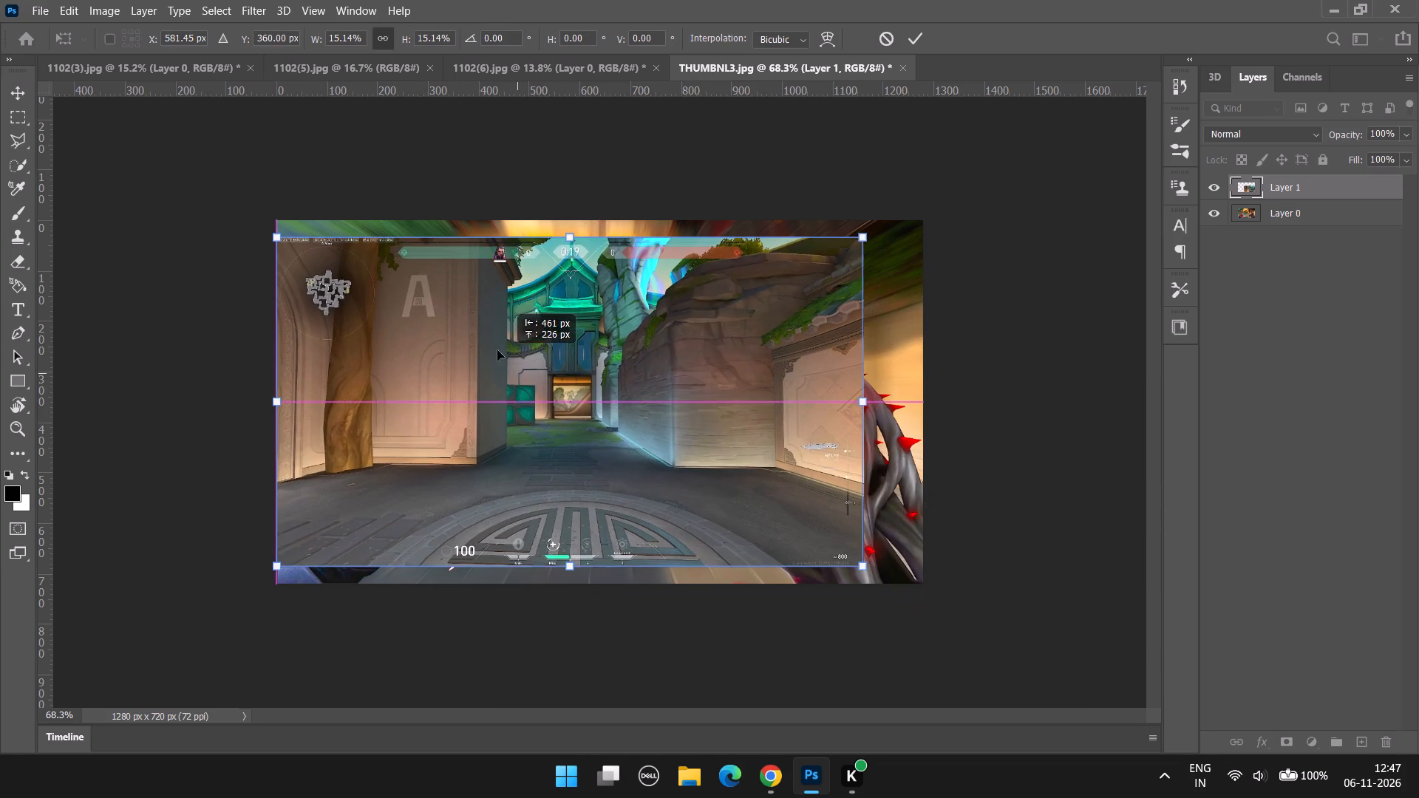
{"action": "left_click_drag", "start_coordinate": [497, 350], "coordinate": [503, 337]}
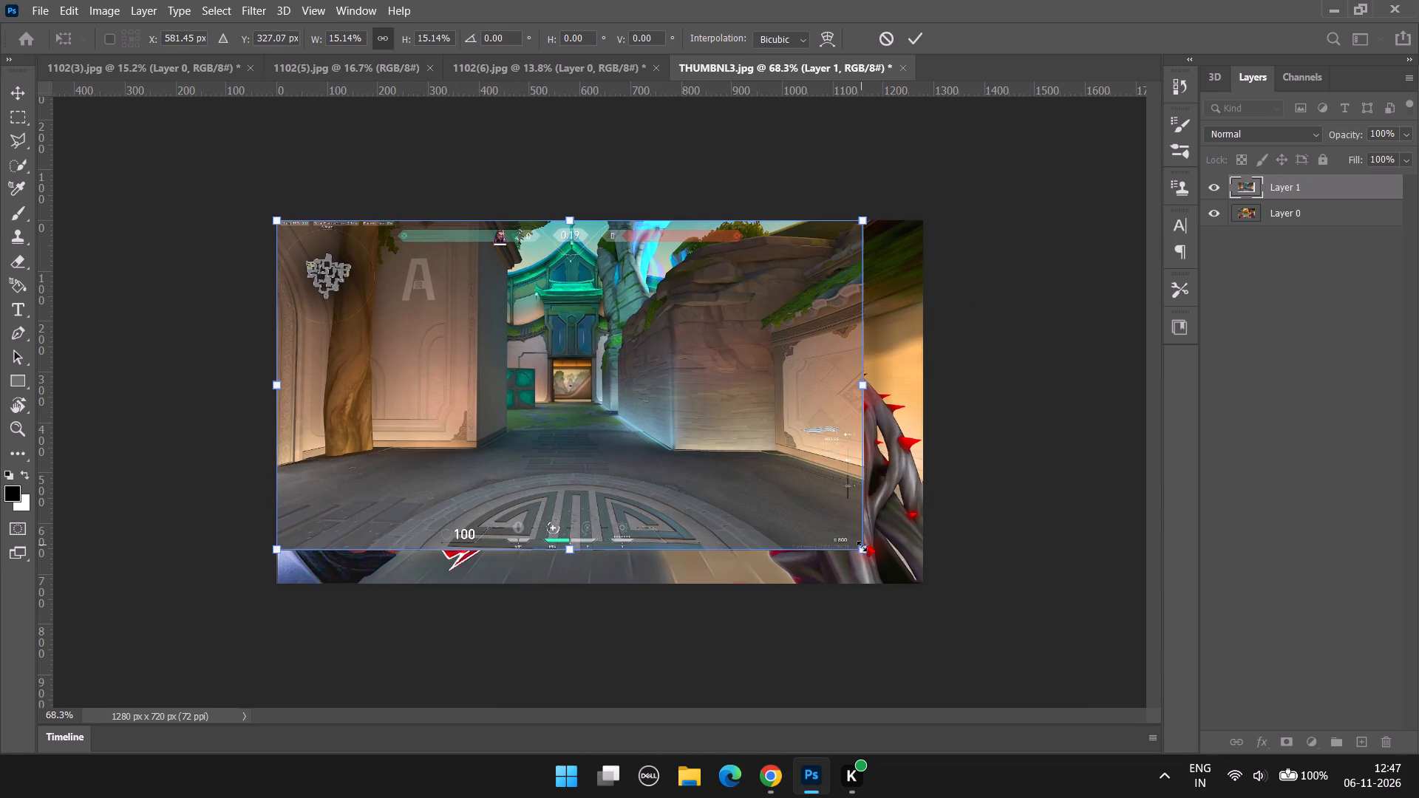
{"action": "left_click_drag", "start_coordinate": [862, 555], "coordinate": [933, 567]}
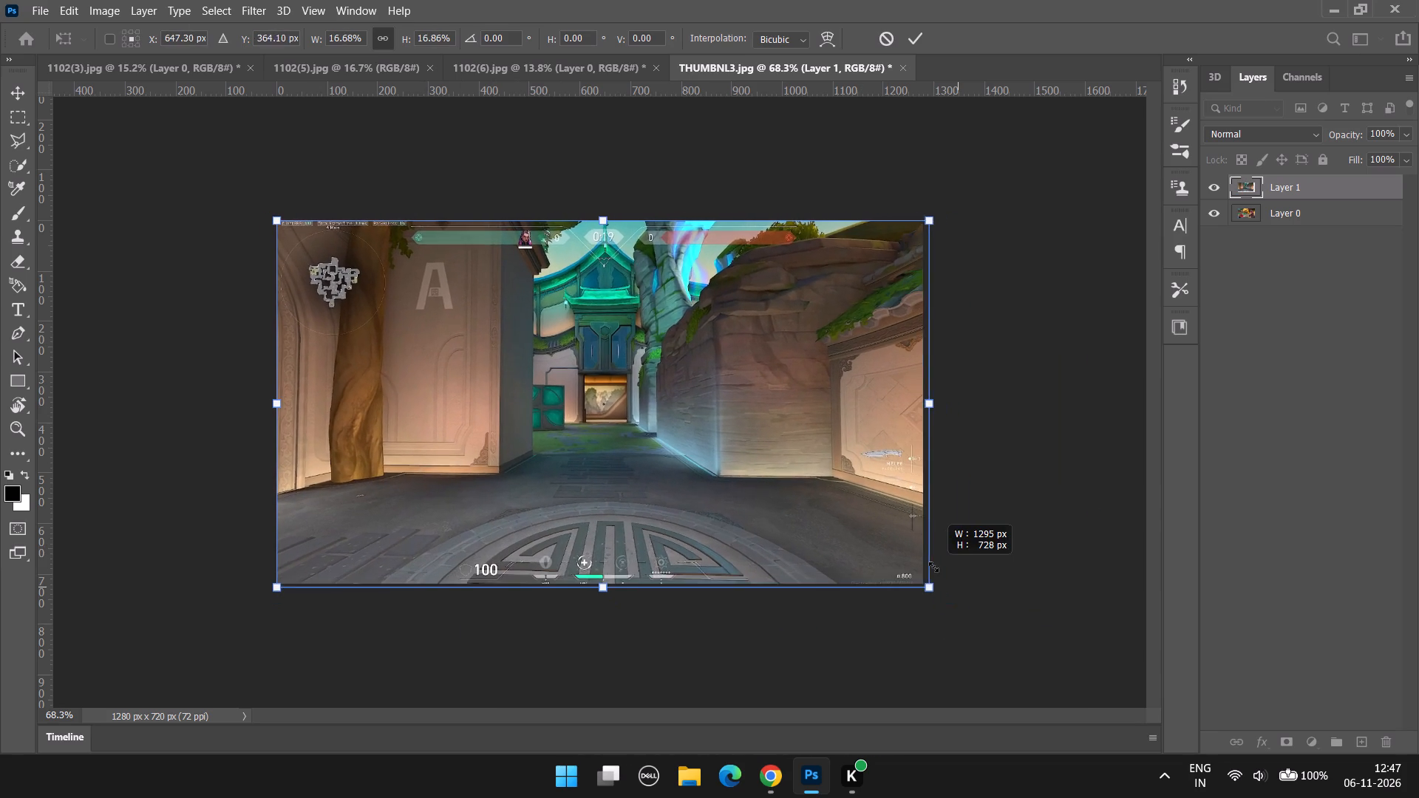
{"action": "left_click_drag", "start_coordinate": [933, 567], "coordinate": [1007, 615]}
{"action": "left_click_drag", "start_coordinate": [685, 500], "coordinate": [662, 487]}
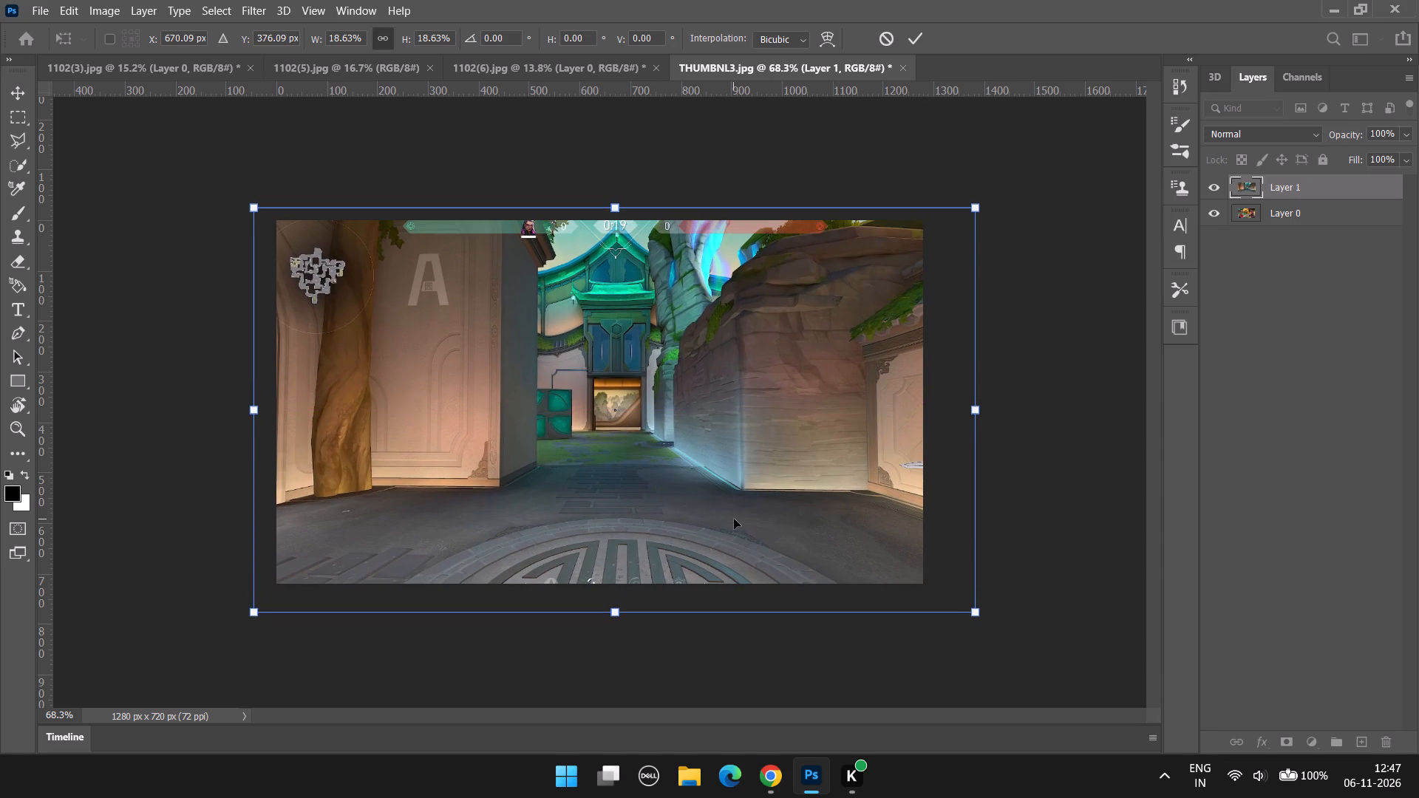
{"action": "left_click_drag", "start_coordinate": [596, 451], "coordinate": [630, 485]}
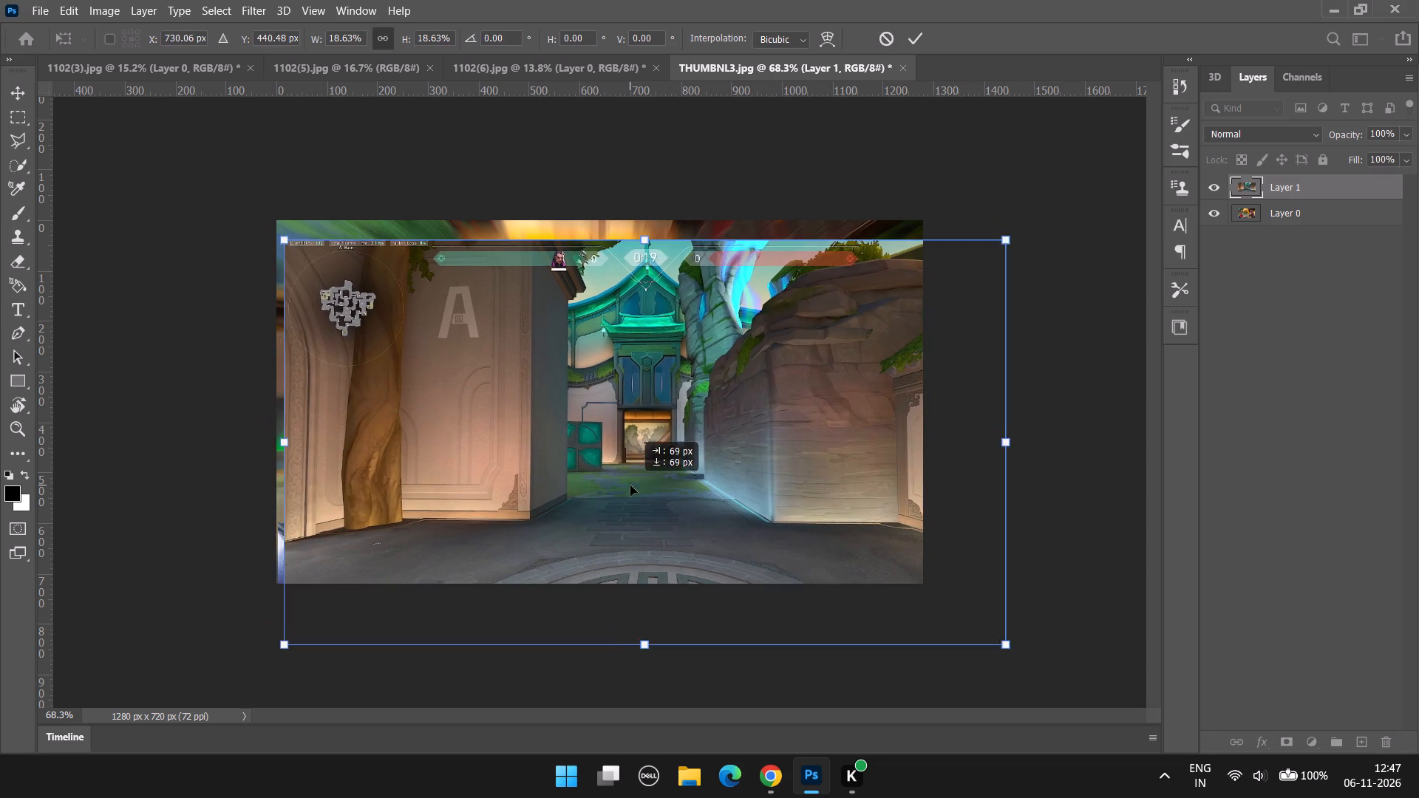
{"action": "left_click_drag", "start_coordinate": [630, 485], "coordinate": [622, 468]}
{"action": "left_click_drag", "start_coordinate": [999, 631], "coordinate": [946, 596]}
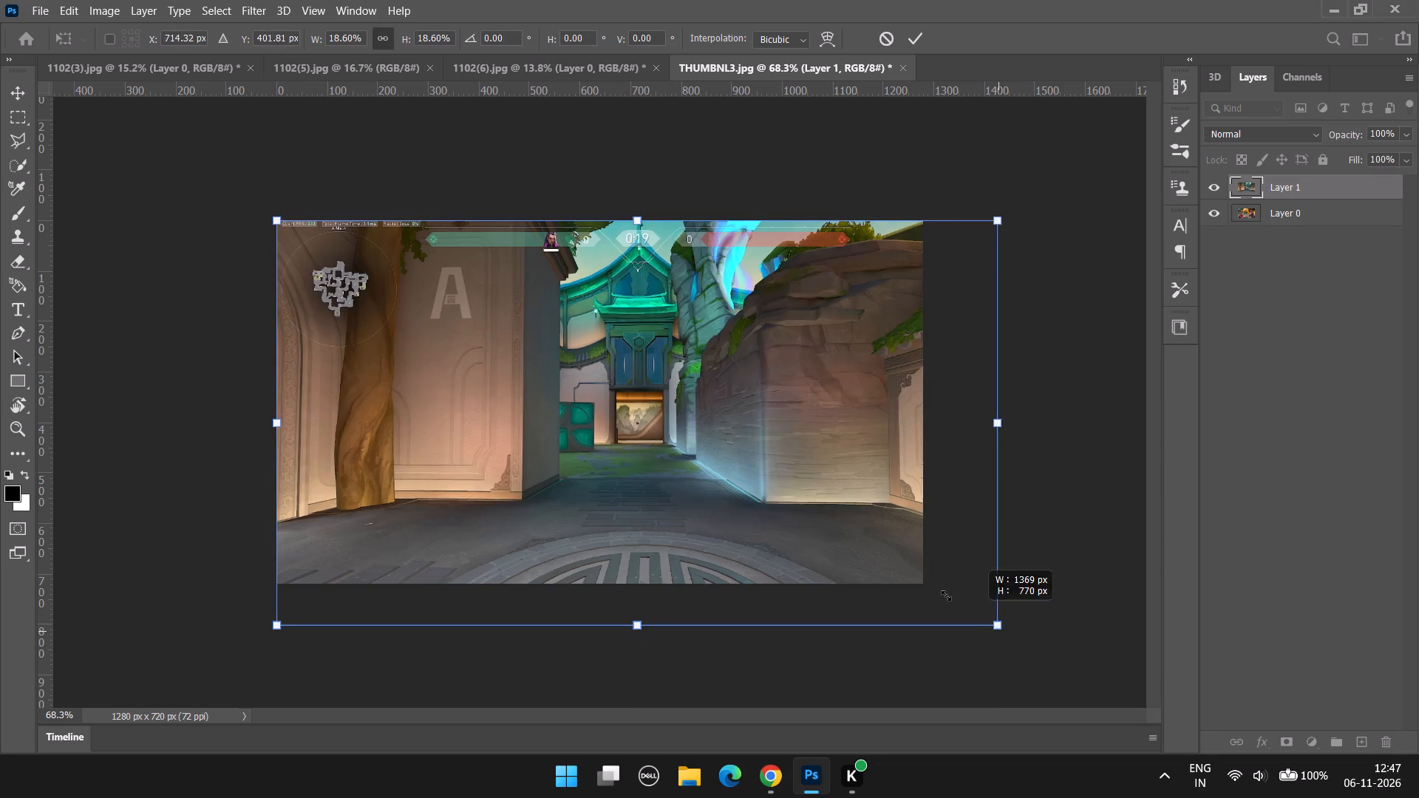
{"action": "left_click_drag", "start_coordinate": [946, 596], "coordinate": [940, 584]}
{"action": "left_click", "coordinate": [918, 36]}
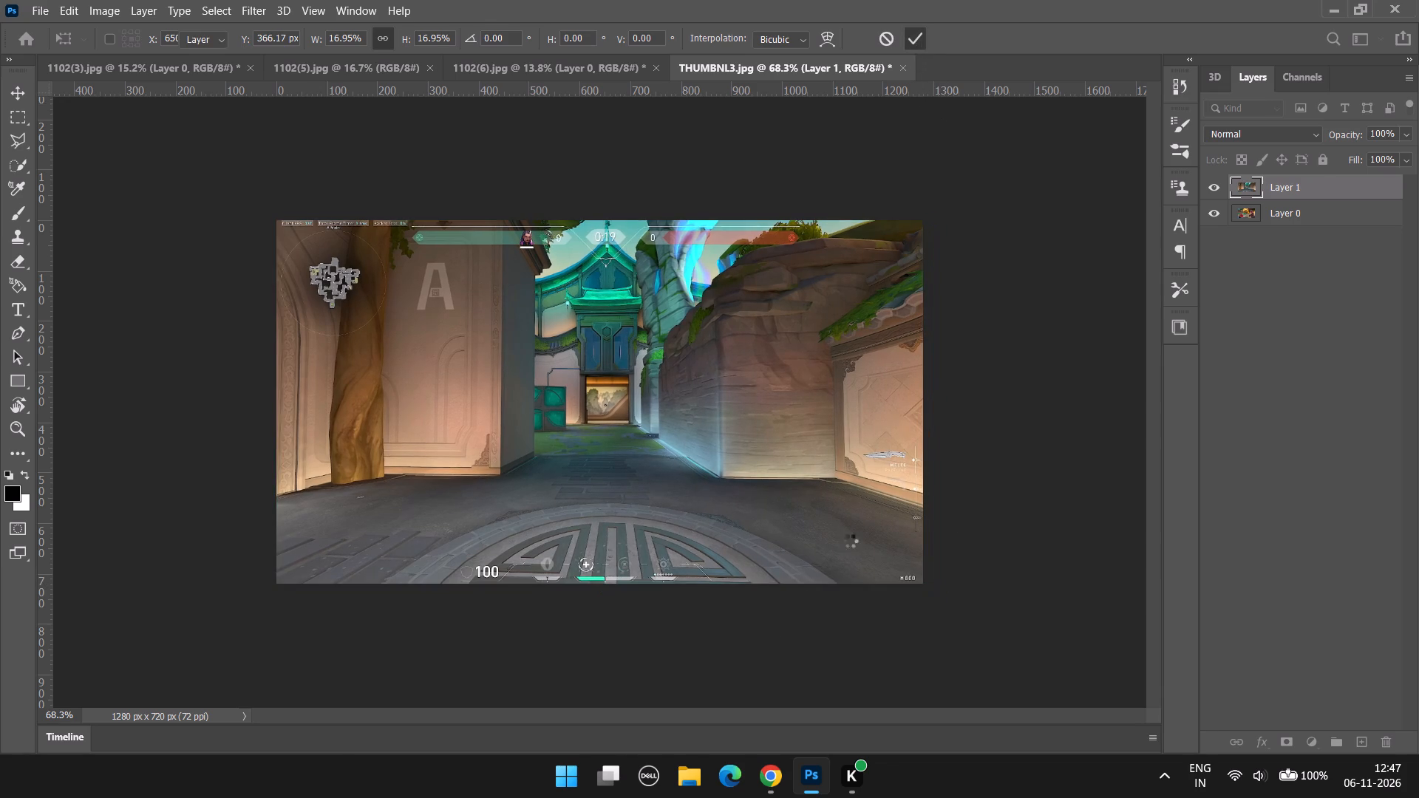
Hide Layer 0, which holds the existing thumbnail artwork.
{"action": "scroll", "coordinate": [772, 631], "scroll_direction": "down", "scroll_amount": 5, "text": "alt"}
{"action": "scroll", "coordinate": [754, 615], "scroll_direction": "up", "scroll_amount": 4, "text": "alt"}
{"action": "left_click", "coordinate": [1216, 214]}
{"action": "scroll", "coordinate": [662, 474], "scroll_direction": "down", "scroll_amount": 4, "text": "alt"}
{"action": "scroll", "coordinate": [554, 499], "scroll_direction": "up", "scroll_amount": 5, "text": "alt"}
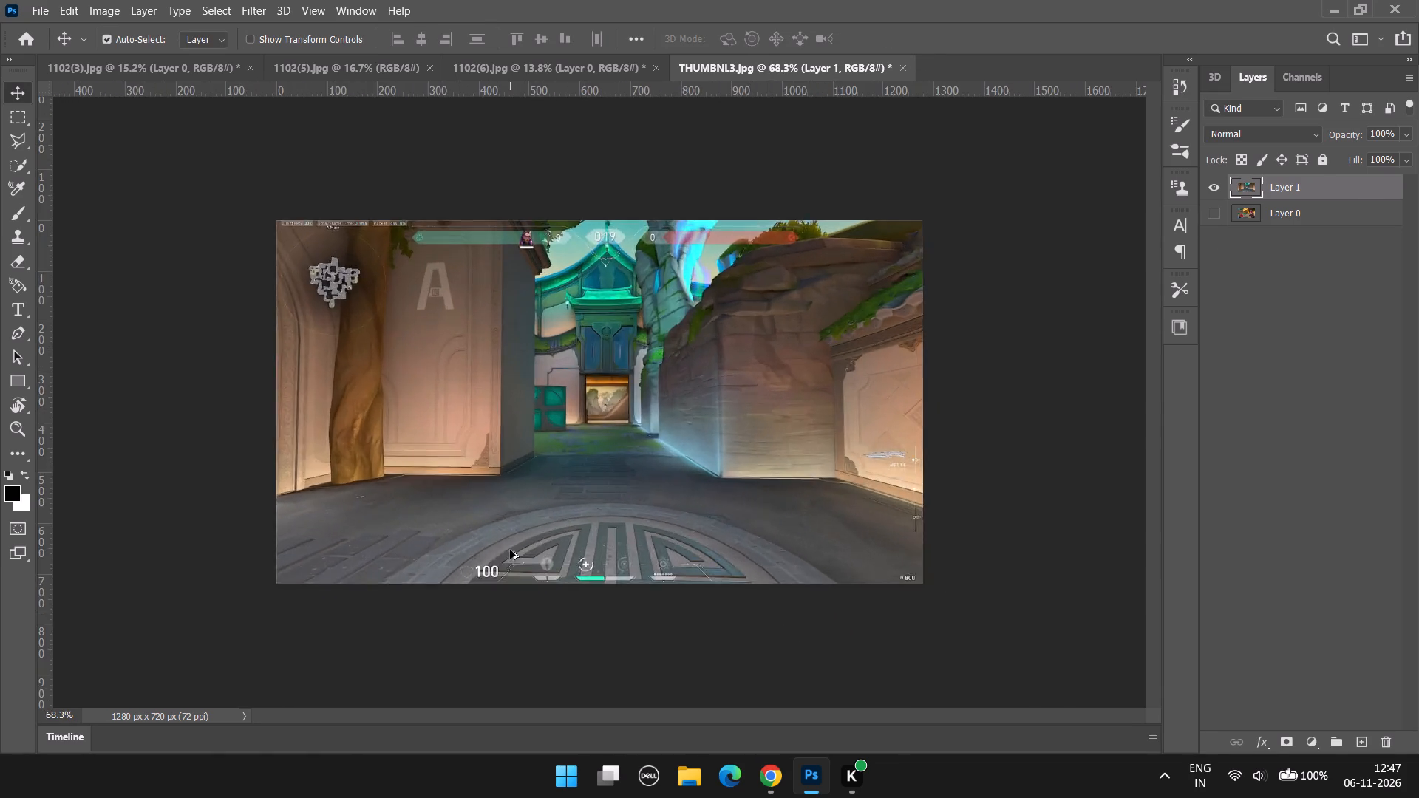
Examine the map screenshot and its game HUD elements at different magnifications.
{"action": "scroll", "coordinate": [510, 550], "scroll_direction": "up", "scroll_amount": 7, "text": "alt"}
{"action": "scroll", "coordinate": [504, 543], "scroll_direction": "down", "scroll_amount": 4, "text": "alt"}
{"action": "scroll", "coordinate": [875, 565], "scroll_direction": "down", "scroll_amount": 6}
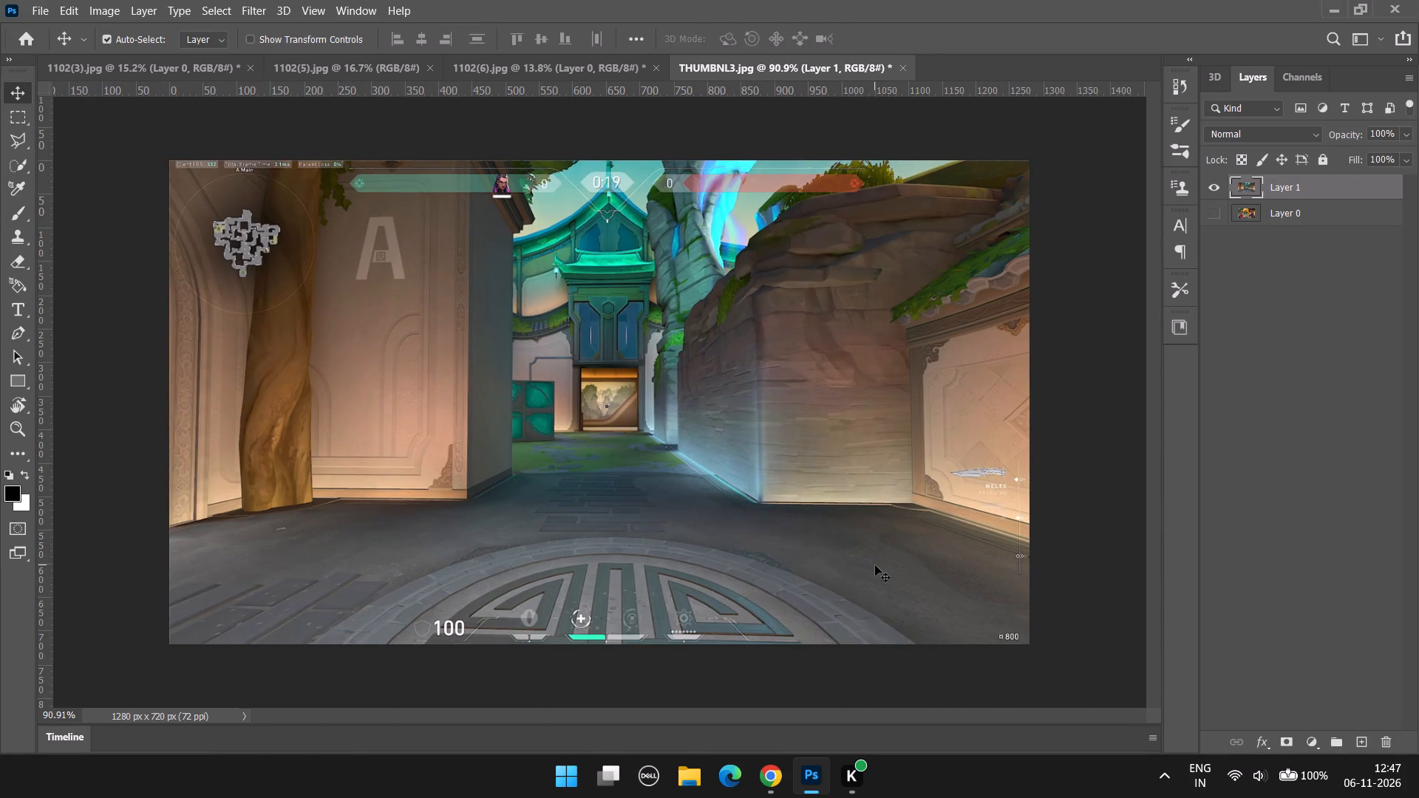
{"action": "scroll", "coordinate": [650, 556], "scroll_direction": "up", "scroll_amount": 1, "text": "alt"}
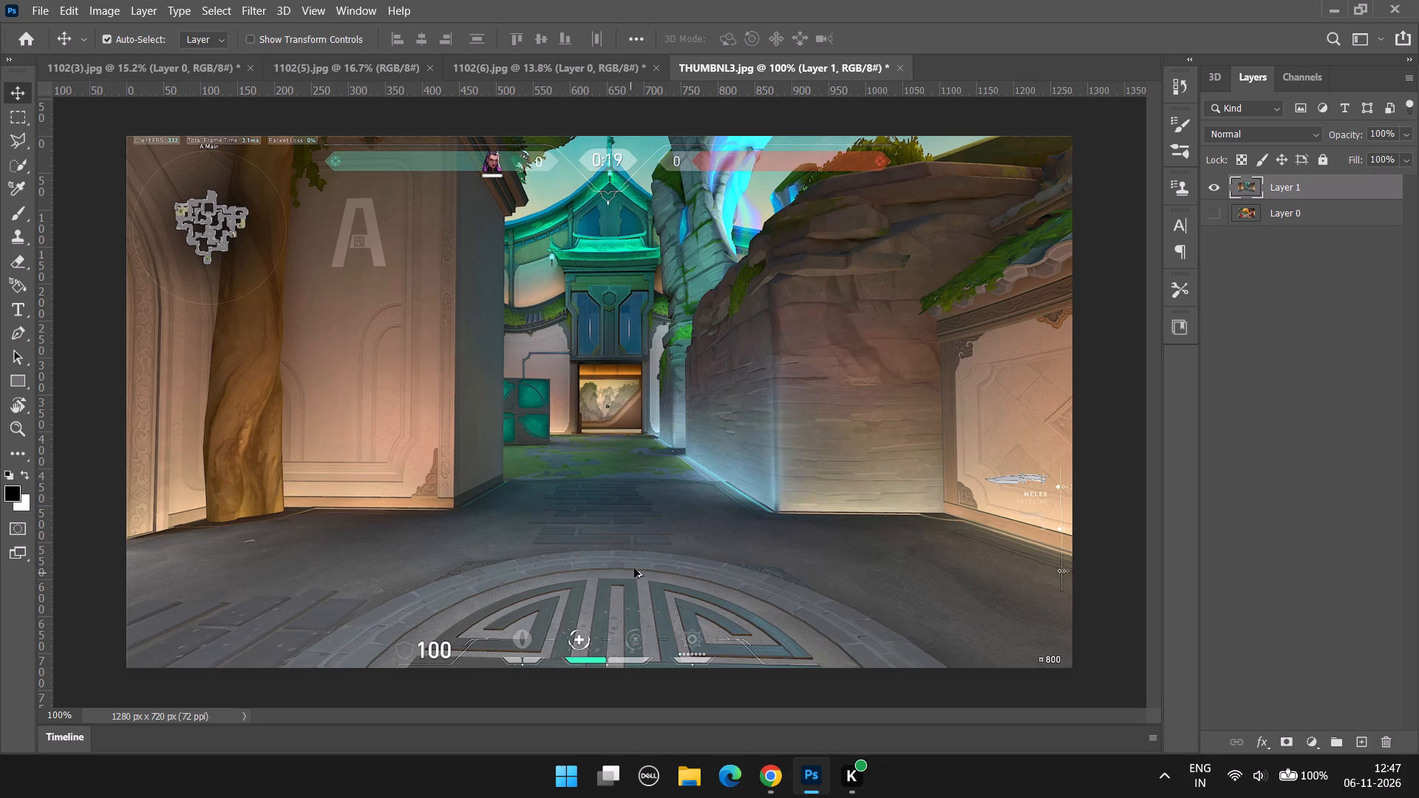
{"action": "scroll", "coordinate": [635, 566], "scroll_direction": "down", "scroll_amount": 4}
{"action": "scroll", "coordinate": [650, 612], "scroll_direction": "up", "scroll_amount": 7, "text": "alt"}
{"action": "scroll", "coordinate": [653, 618], "scroll_direction": "down", "scroll_amount": 5}
{"action": "scroll", "coordinate": [656, 613], "scroll_direction": "down", "scroll_amount": 4, "text": "alt"}
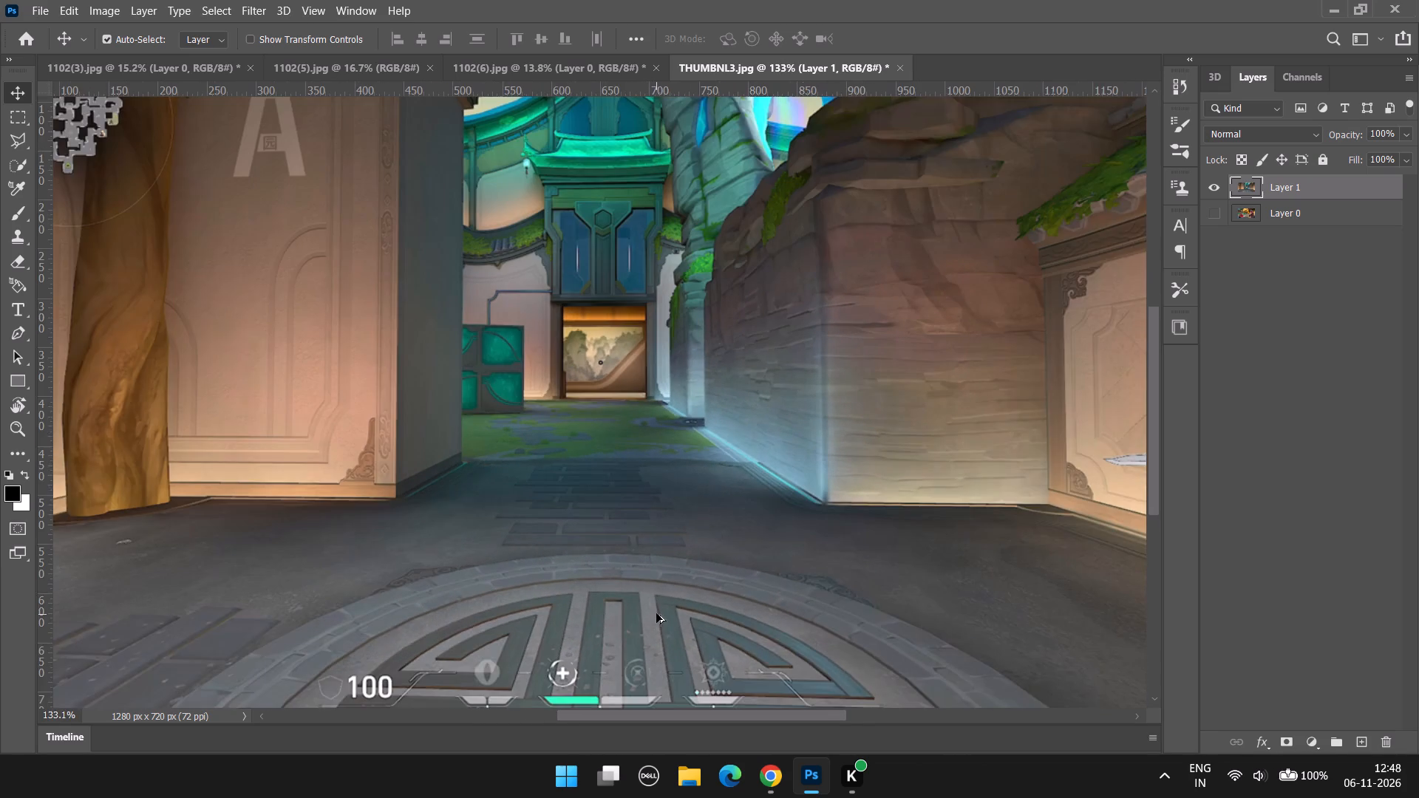
{"action": "scroll", "coordinate": [437, 208], "scroll_direction": "up", "scroll_amount": 9, "text": "alt"}
{"action": "scroll", "coordinate": [443, 209], "scroll_direction": "down", "scroll_amount": 5, "text": "alt"}
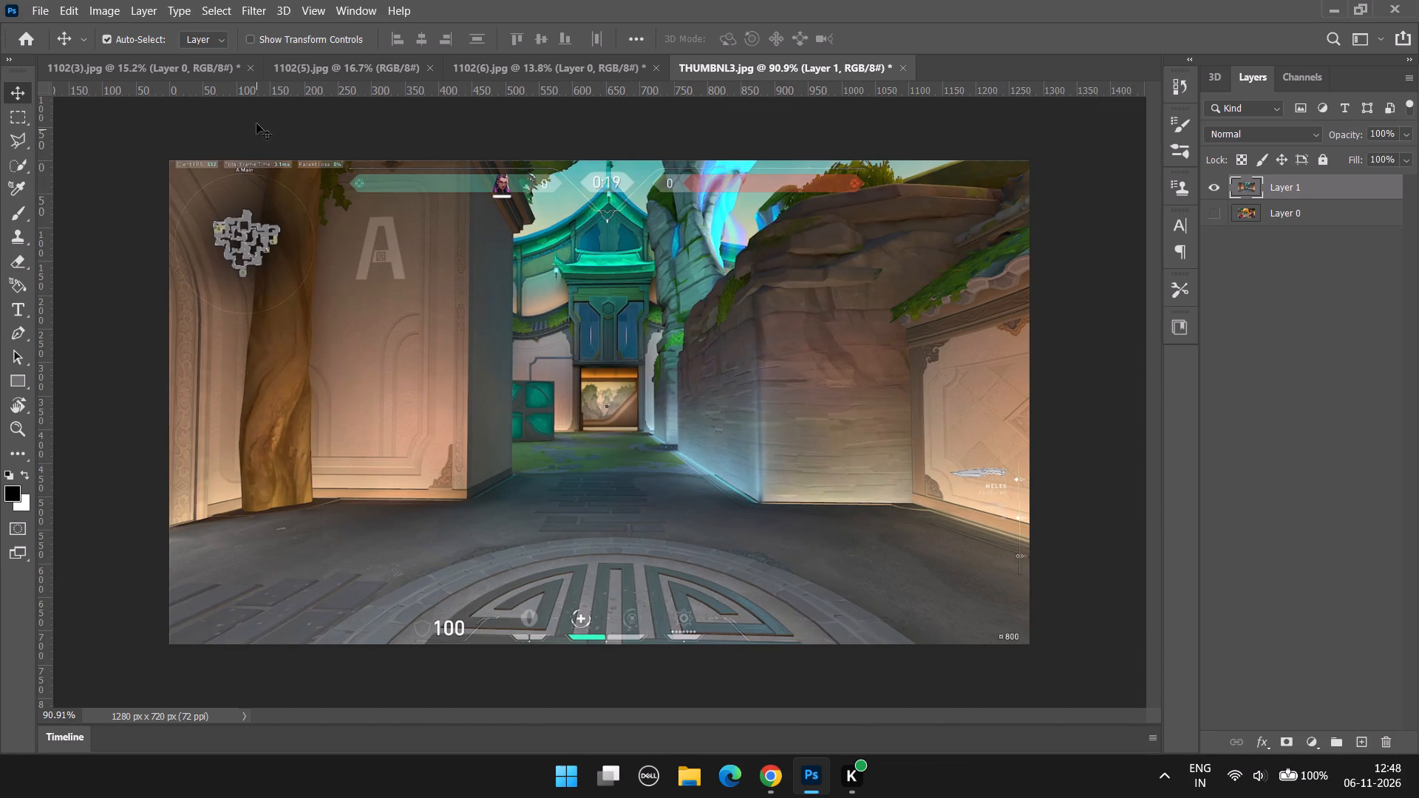
Remove the performance stats and the "A Main" label along the map image's top edge with a content-aware fill.
{"action": "scroll", "coordinate": [251, 115], "scroll_direction": "up", "scroll_amount": 10, "text": "alt"}
{"action": "left_click_drag", "start_coordinate": [688, 717], "coordinate": [599, 717]}
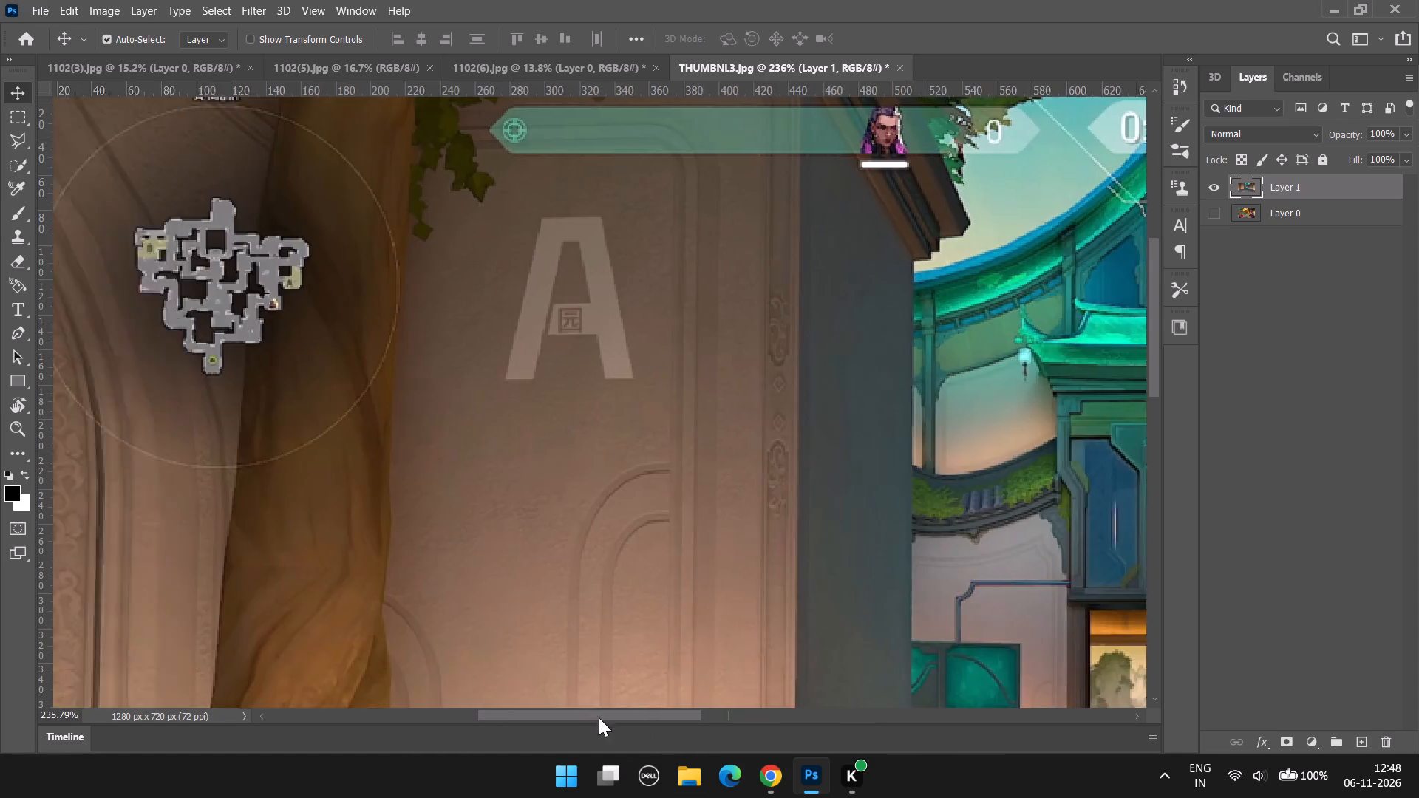
{"action": "left_click_drag", "start_coordinate": [599, 717], "coordinate": [568, 716]}
{"action": "scroll", "coordinate": [554, 312], "scroll_direction": "up", "scroll_amount": 14}
{"action": "scroll", "coordinate": [605, 254], "scroll_direction": "up", "scroll_amount": 4, "text": "alt"}
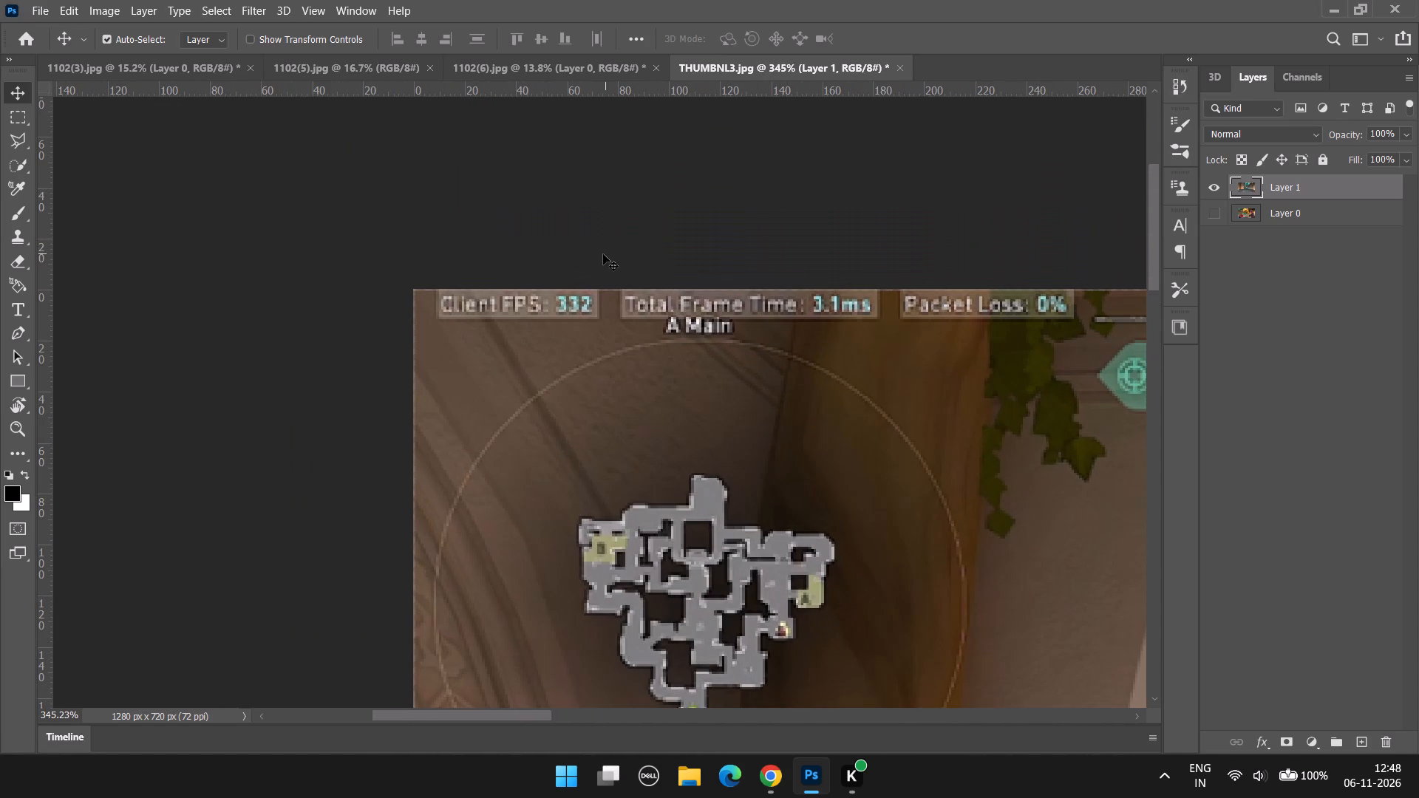
{"action": "left_click", "coordinate": [9, 114]}
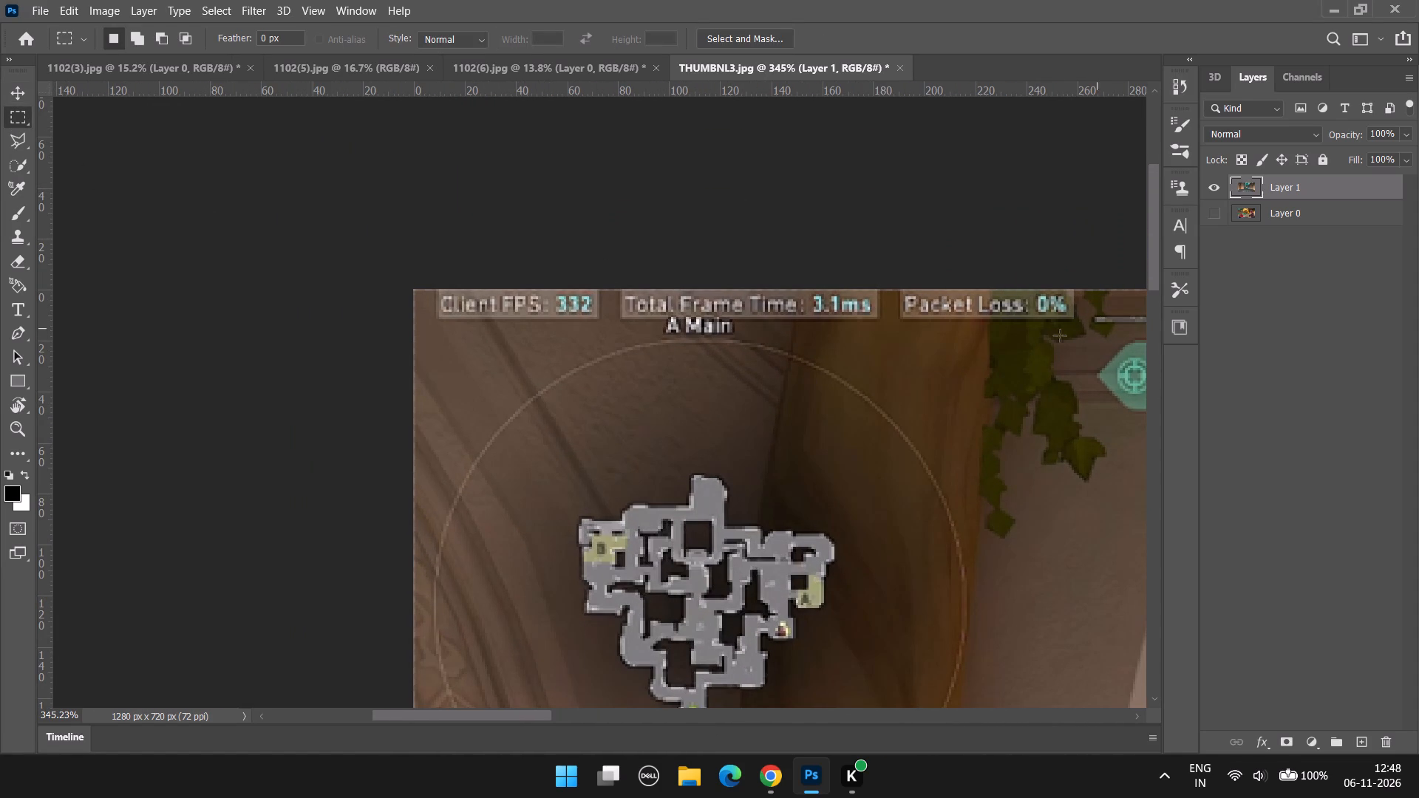
{"action": "left_click_drag", "start_coordinate": [1081, 340], "coordinate": [359, 282]}
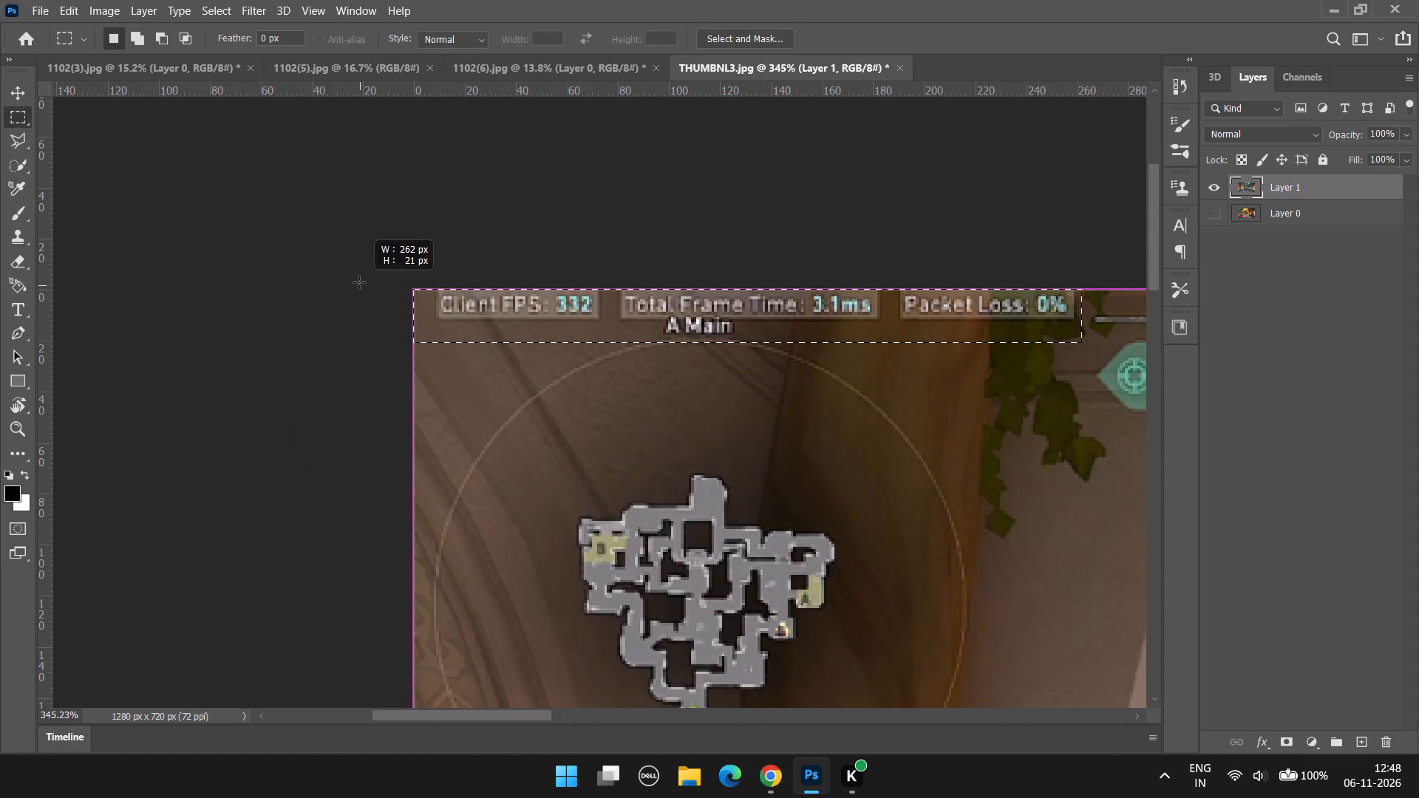
{"action": "left_click_drag", "start_coordinate": [359, 282], "coordinate": [359, 279]}
{"action": "right_click", "coordinate": [692, 319]}
{"action": "left_click", "coordinate": [749, 539]}
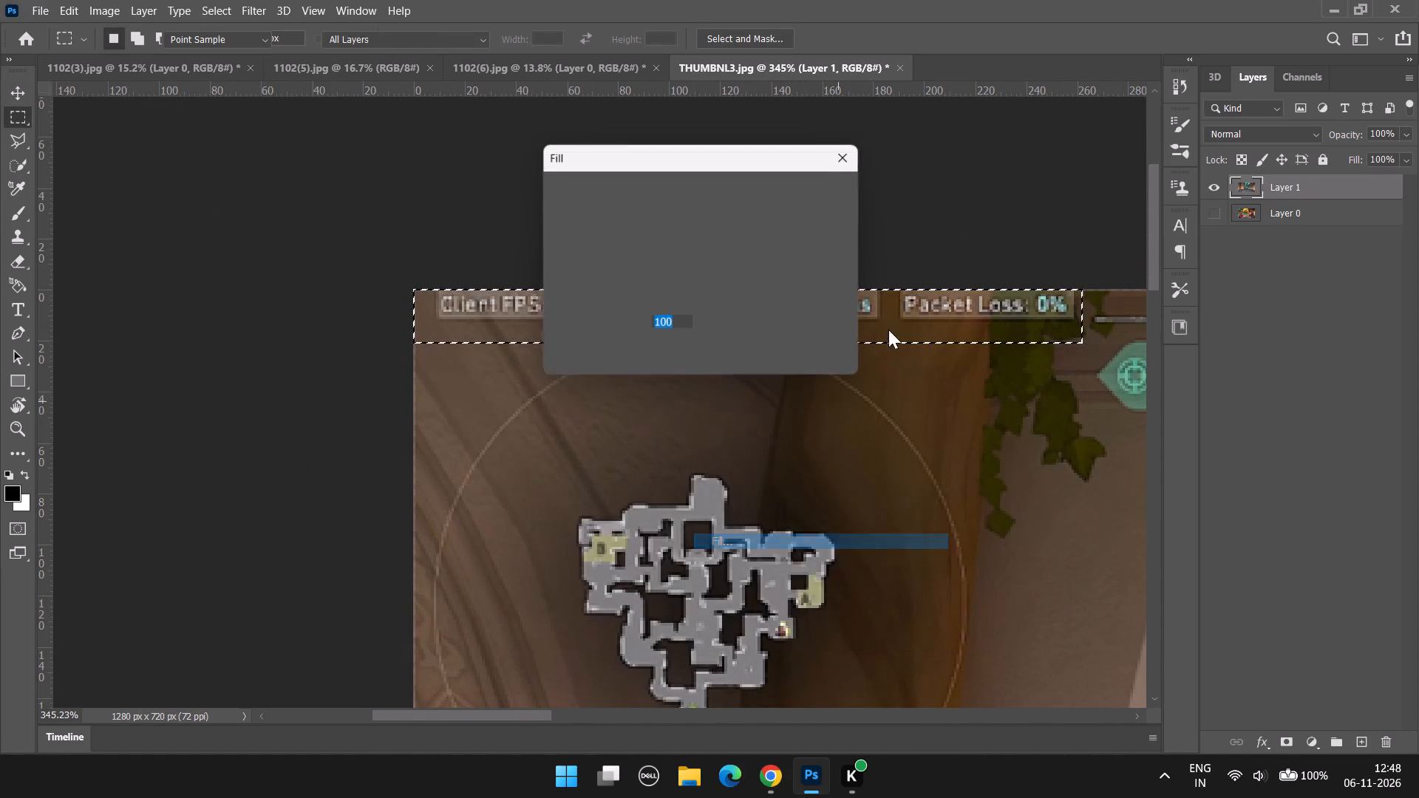
{"action": "left_click", "coordinate": [842, 186]}
{"action": "left_click", "coordinate": [1099, 524]}
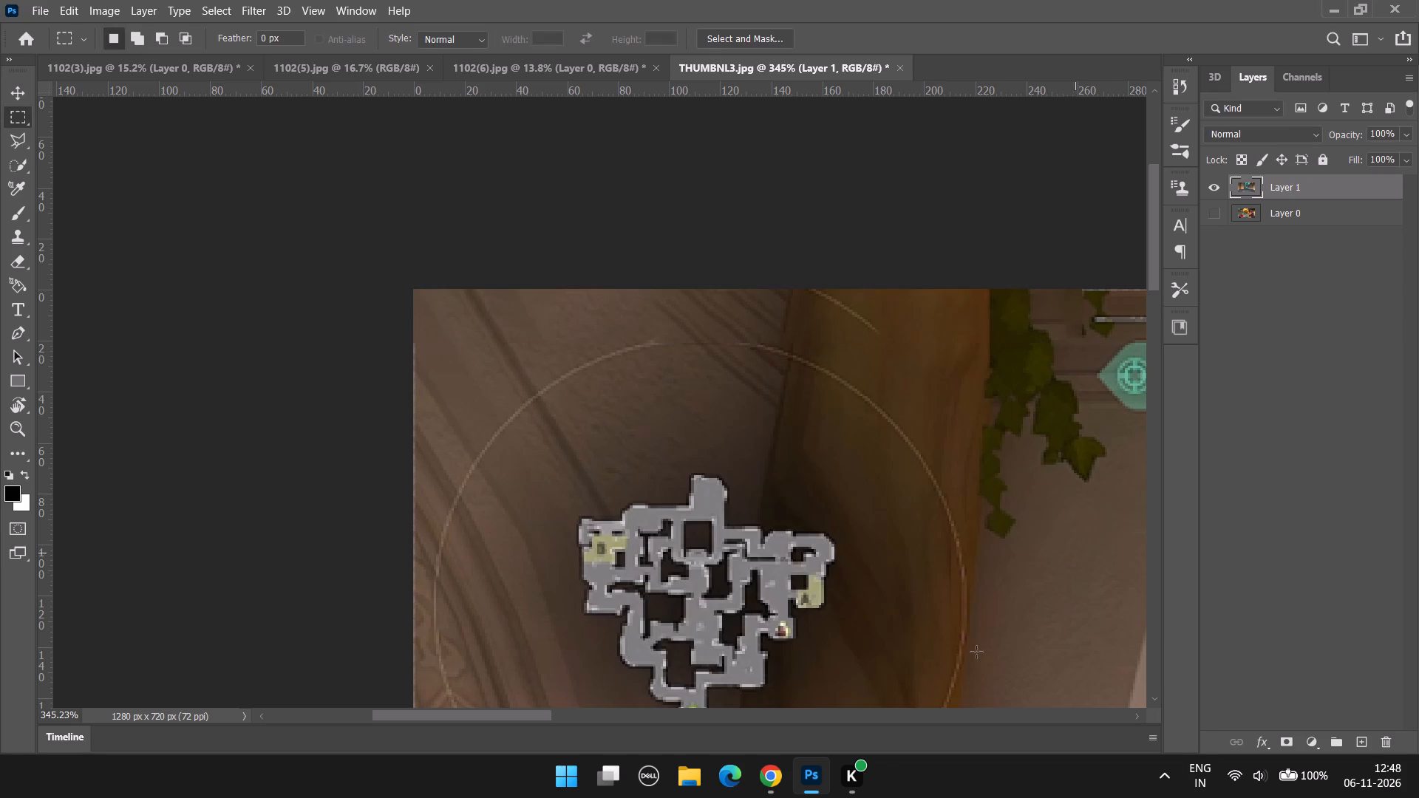
Scale the map layer up to about 101.5%, extending it past the canvas's top edge, and apply the transform.
{"action": "left_click_drag", "start_coordinate": [520, 718], "coordinate": [698, 724]}
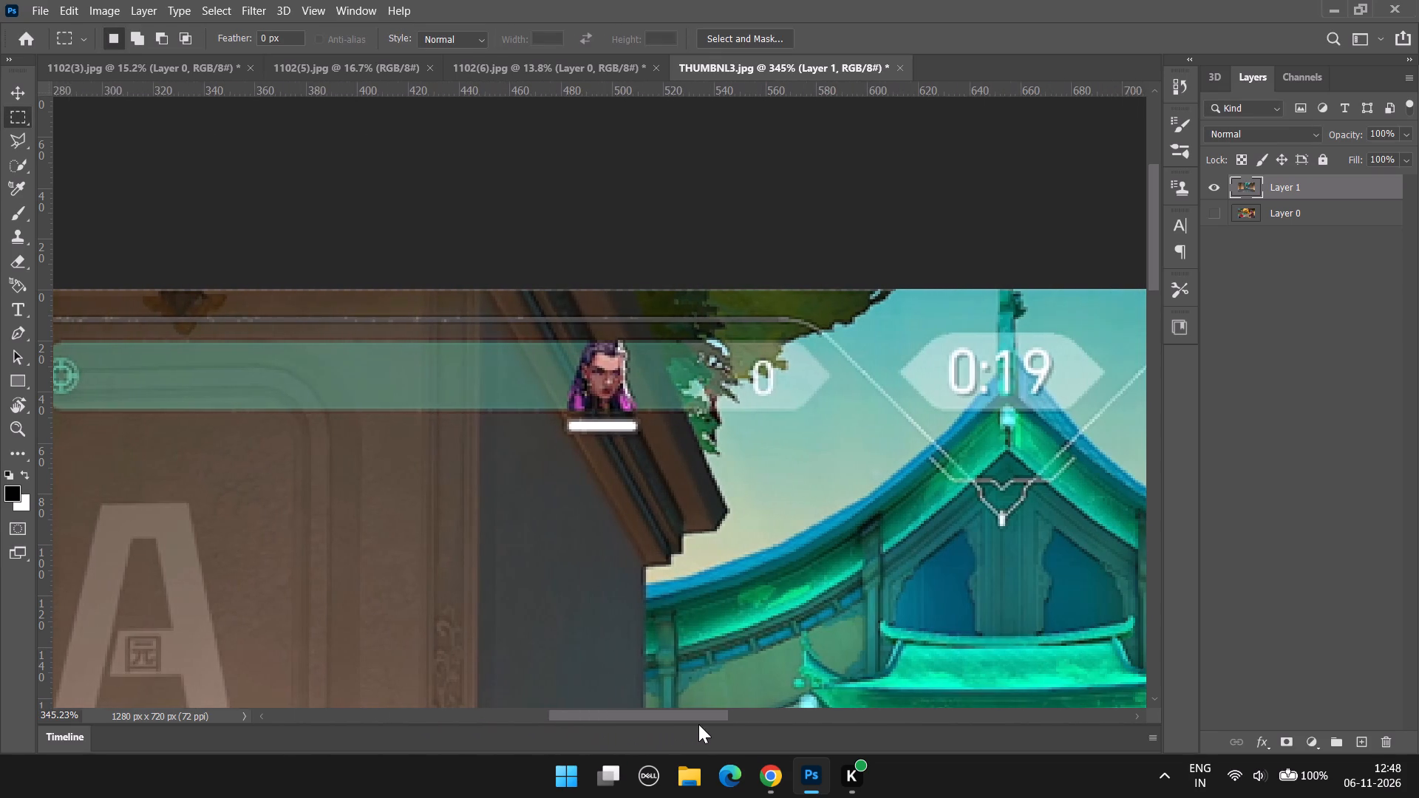
{"action": "left_click_drag", "start_coordinate": [698, 724], "coordinate": [708, 724]}
{"action": "scroll", "coordinate": [726, 600], "scroll_direction": "down", "scroll_amount": 11, "text": "alt"}
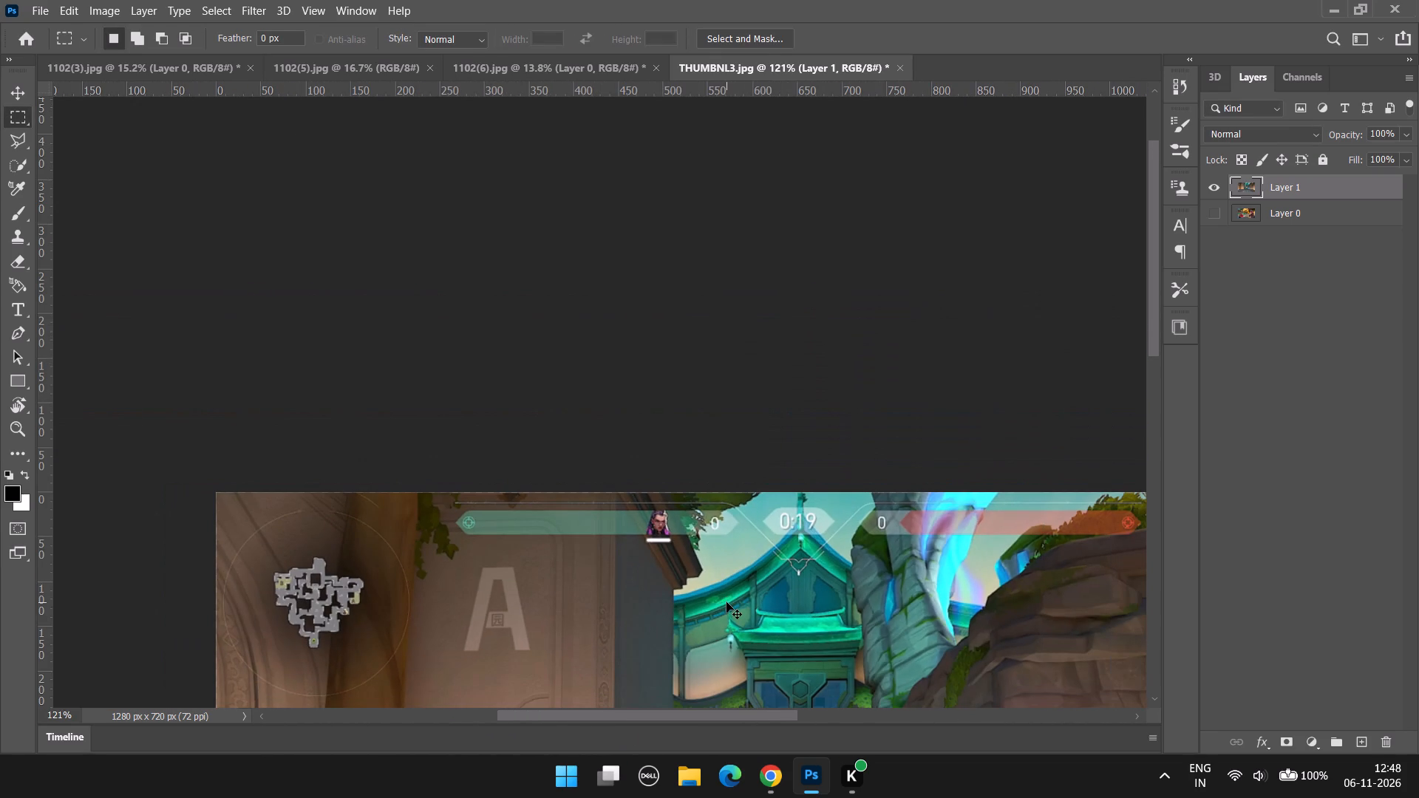
{"action": "key", "text": "ctrl+t"}
{"action": "left_click_drag", "start_coordinate": [798, 490], "coordinate": [796, 480]}
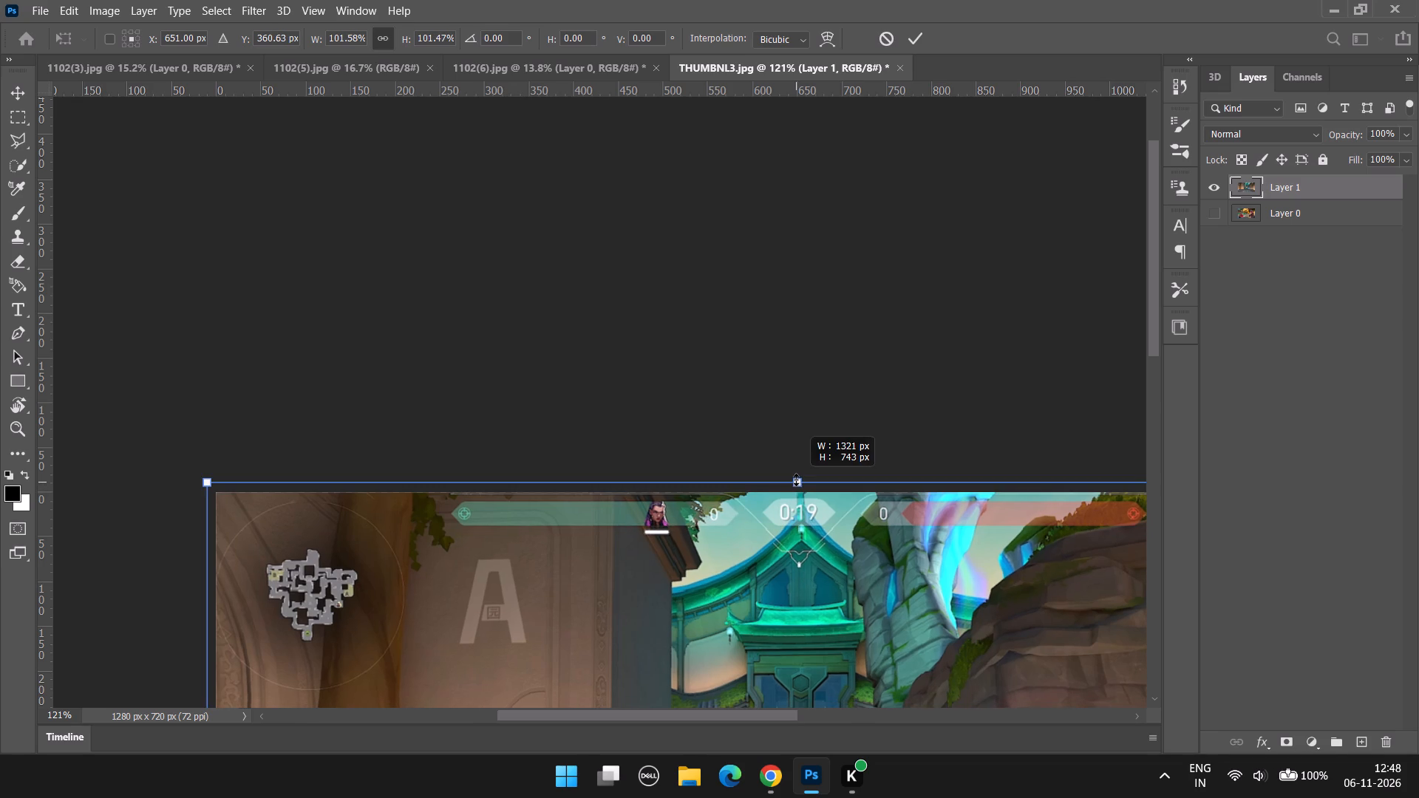
{"action": "left_click_drag", "start_coordinate": [796, 480], "coordinate": [796, 480]}
{"action": "left_click", "coordinate": [912, 41]}
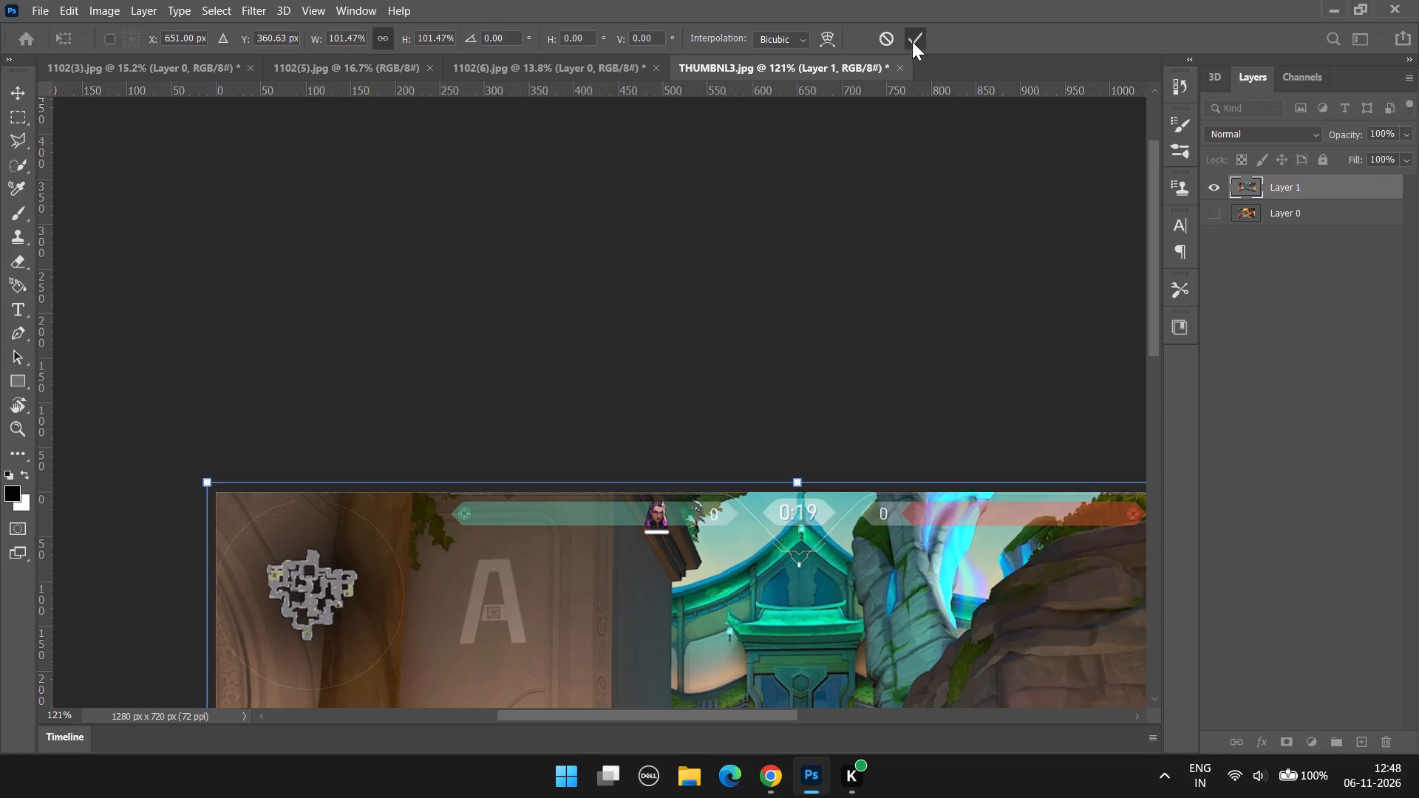
Remove the "800" credits counter from the map image's bottom-right corner with a content-aware fill, and deselect.
{"action": "scroll", "coordinate": [780, 573], "scroll_direction": "down", "scroll_amount": 7, "text": "alt"}
{"action": "scroll", "coordinate": [851, 559], "scroll_direction": "up", "scroll_amount": 4, "text": "alt"}
{"action": "scroll", "coordinate": [851, 562], "scroll_direction": "down", "scroll_amount": 4}
{"action": "scroll", "coordinate": [957, 584], "scroll_direction": "up", "scroll_amount": 5}
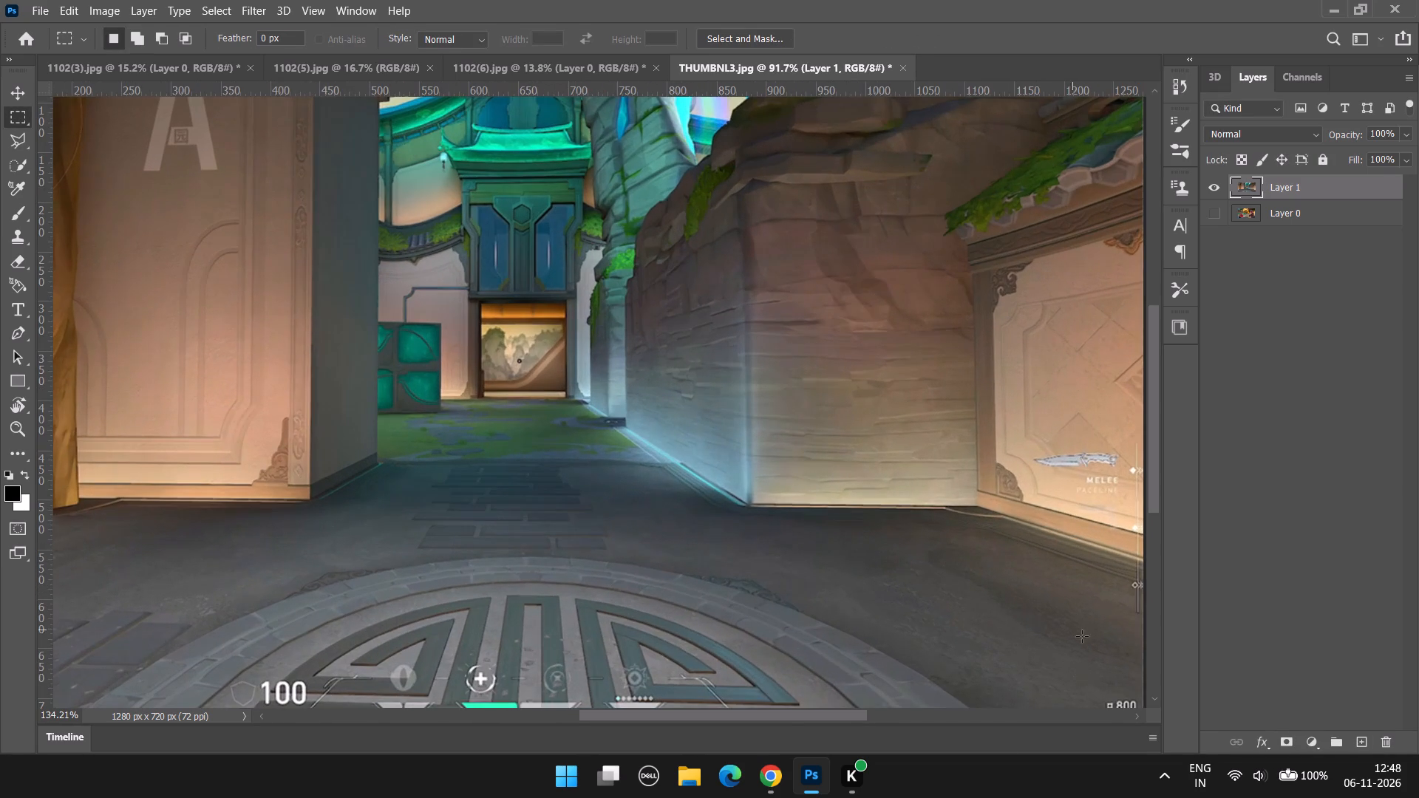
{"action": "left_click_drag", "start_coordinate": [800, 716], "coordinate": [885, 719]}
{"action": "scroll", "coordinate": [939, 654], "scroll_direction": "up", "scroll_amount": 5, "text": "alt"}
{"action": "scroll", "coordinate": [940, 647], "scroll_direction": "down", "scroll_amount": 12}
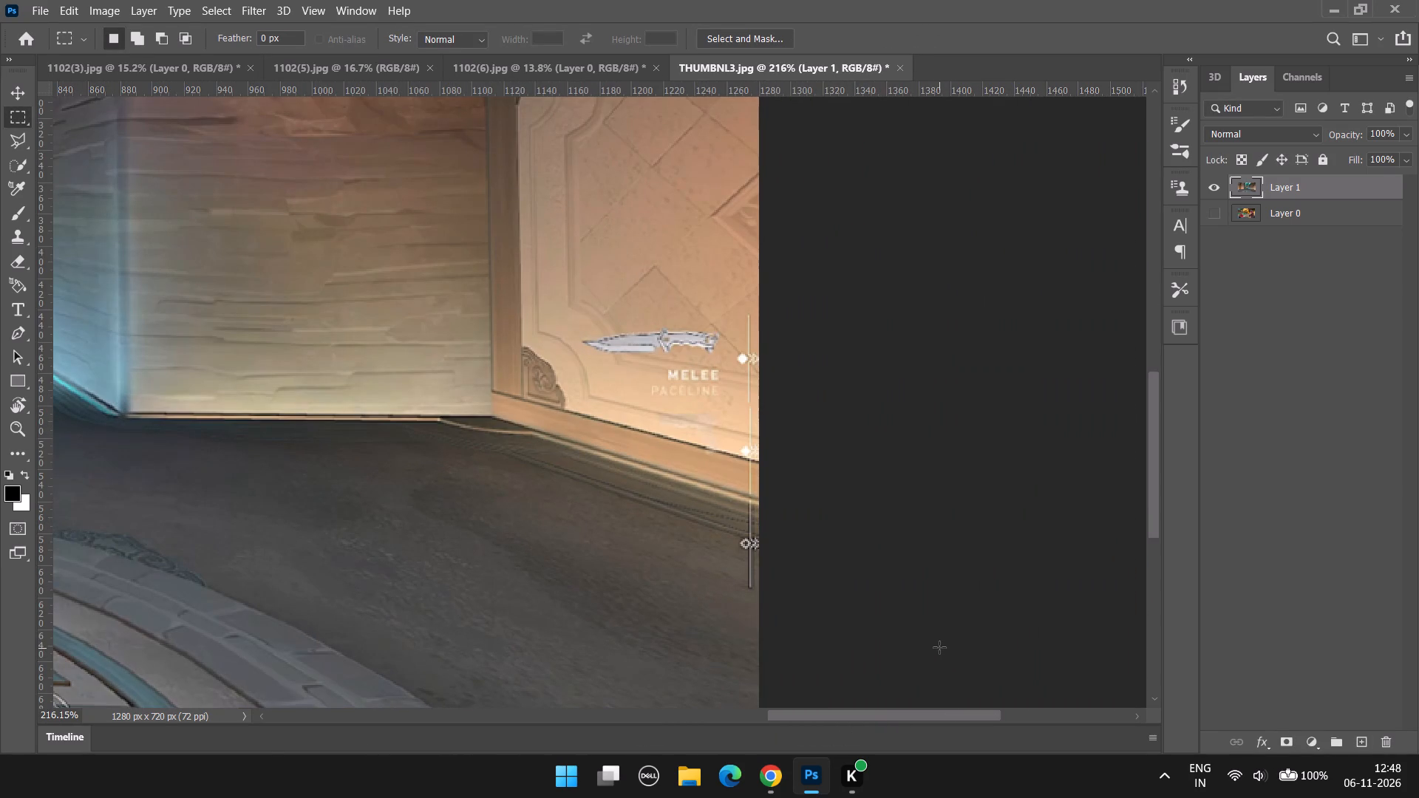
{"action": "scroll", "coordinate": [939, 647], "scroll_direction": "down", "scroll_amount": 2}
{"action": "scroll", "coordinate": [820, 591], "scroll_direction": "down", "scroll_amount": 12}
{"action": "scroll", "coordinate": [716, 595], "scroll_direction": "down", "scroll_amount": 9, "text": "alt"}
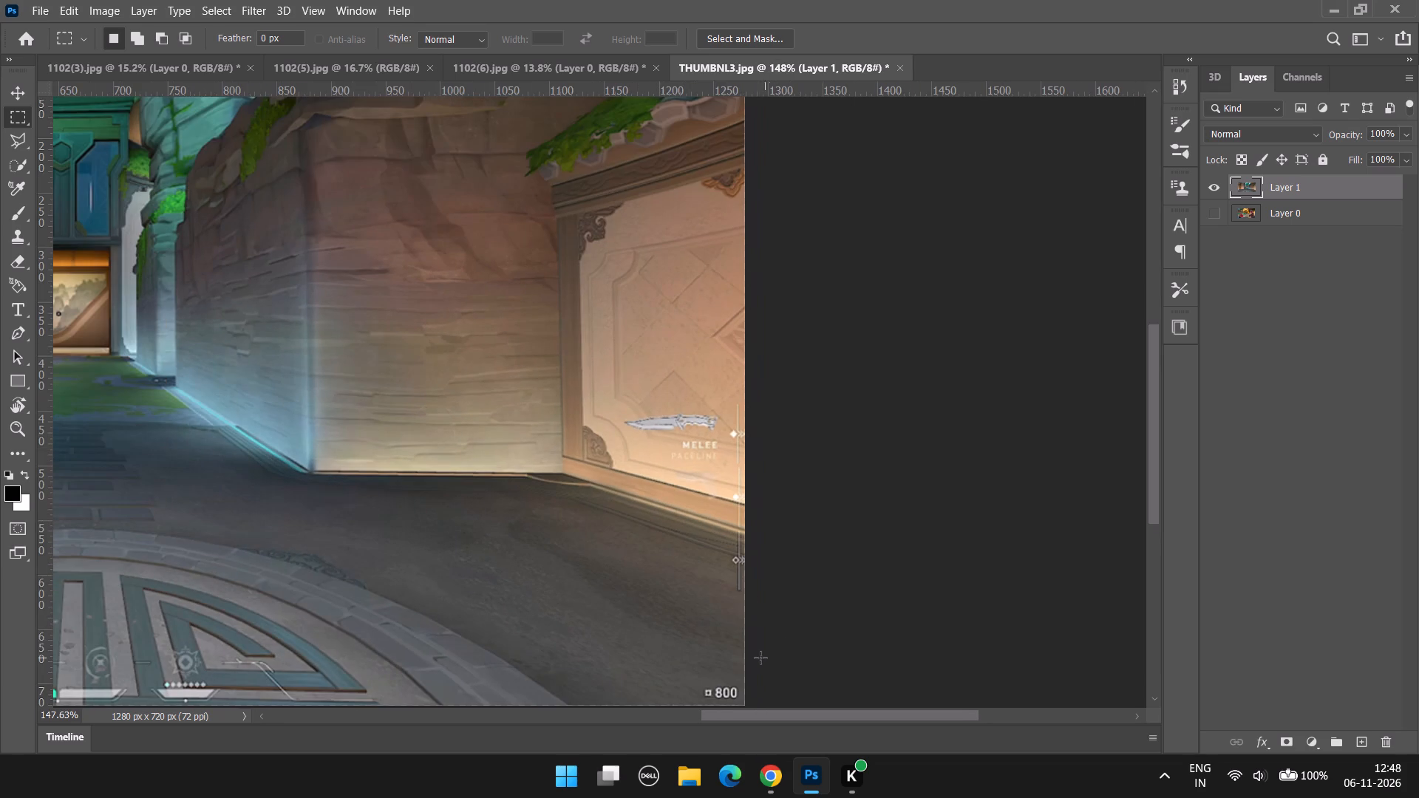
{"action": "scroll", "coordinate": [752, 661], "scroll_direction": "up", "scroll_amount": 8, "text": "alt"}
{"action": "left_click_drag", "start_coordinate": [1152, 522], "coordinate": [1164, 610]}
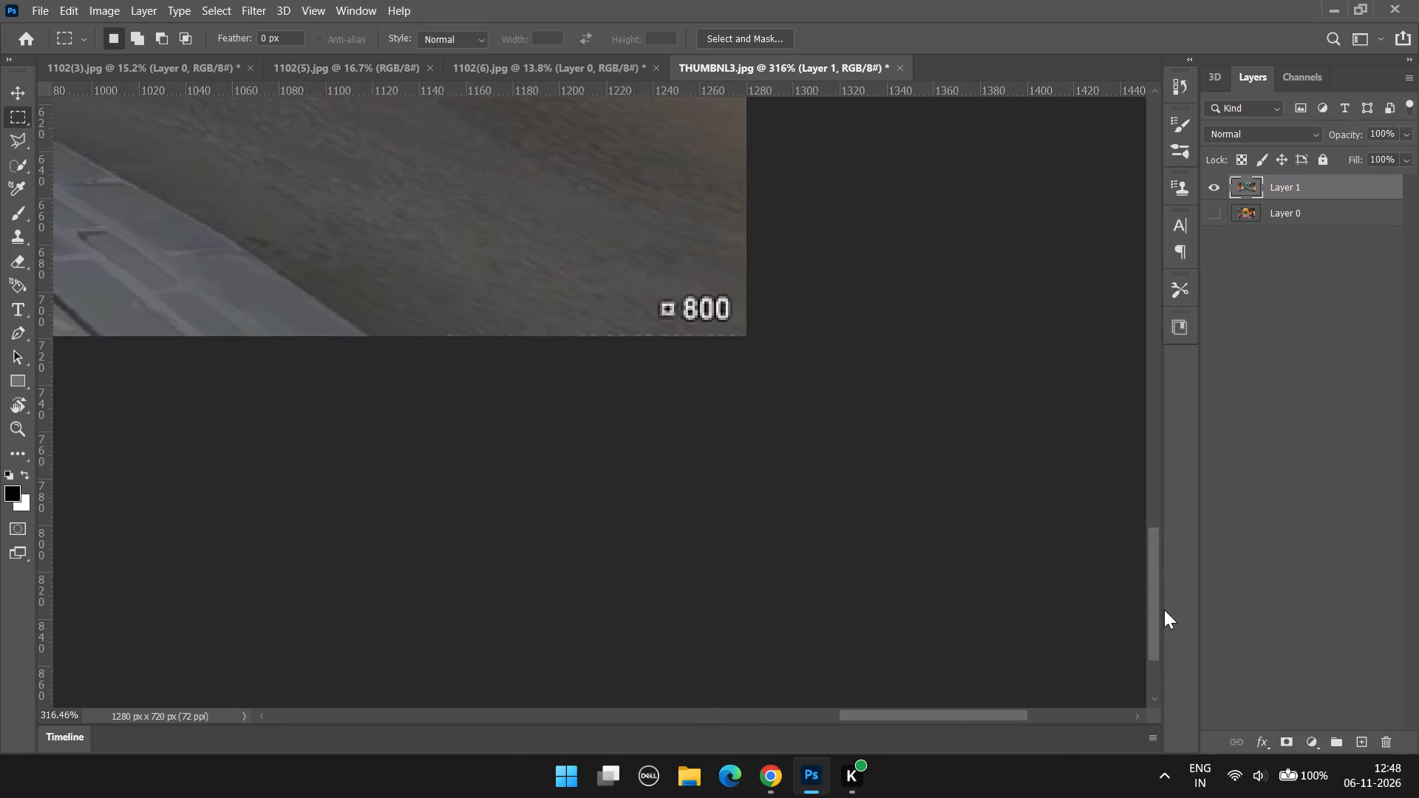
{"action": "left_click_drag", "start_coordinate": [1164, 610], "coordinate": [1164, 607]}
{"action": "scroll", "coordinate": [658, 327], "scroll_direction": "up", "scroll_amount": 6, "text": "alt"}
{"action": "left_click_drag", "start_coordinate": [622, 274], "coordinate": [811, 355]}
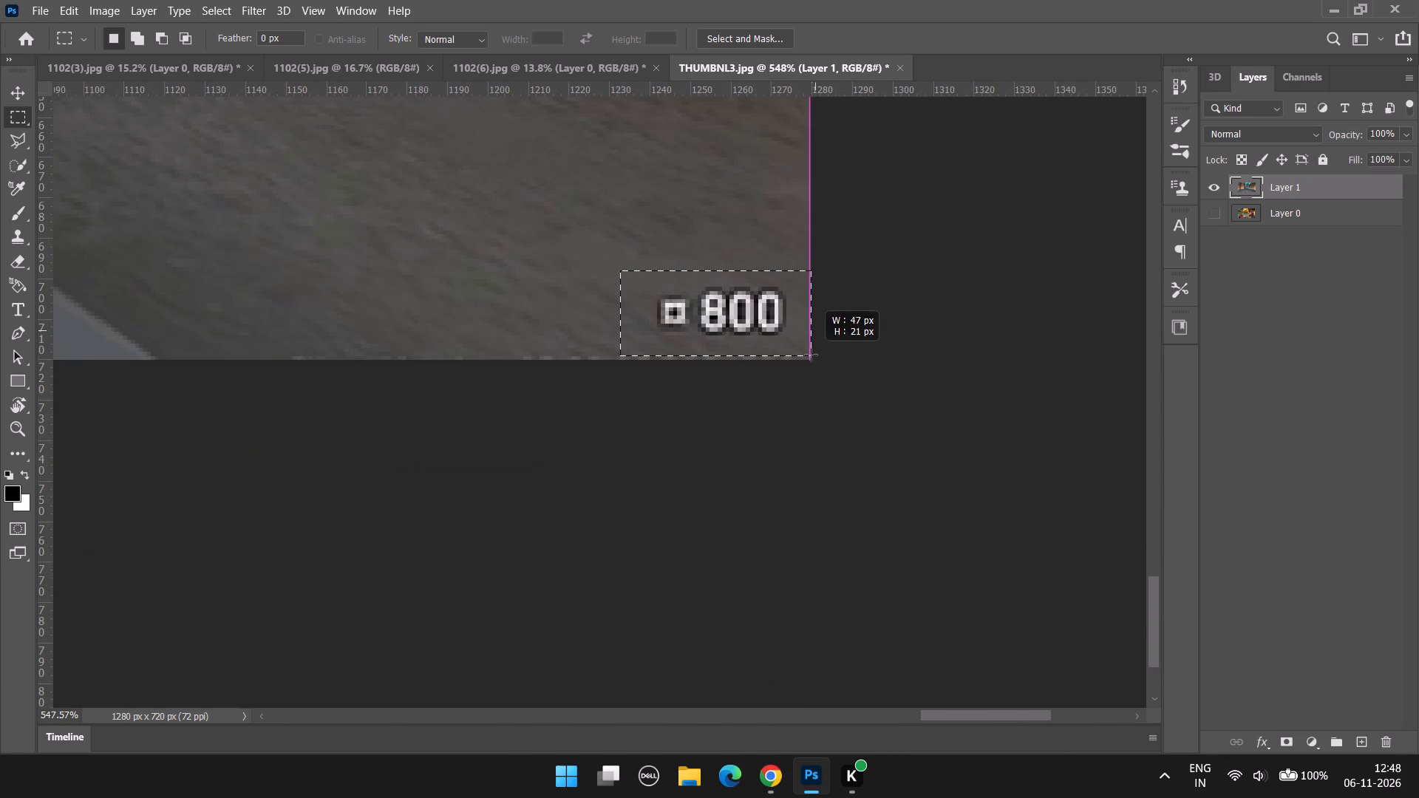
{"action": "left_click_drag", "start_coordinate": [811, 355], "coordinate": [811, 349]}
{"action": "right_click", "coordinate": [772, 313]}
{"action": "left_click", "coordinate": [836, 538]}
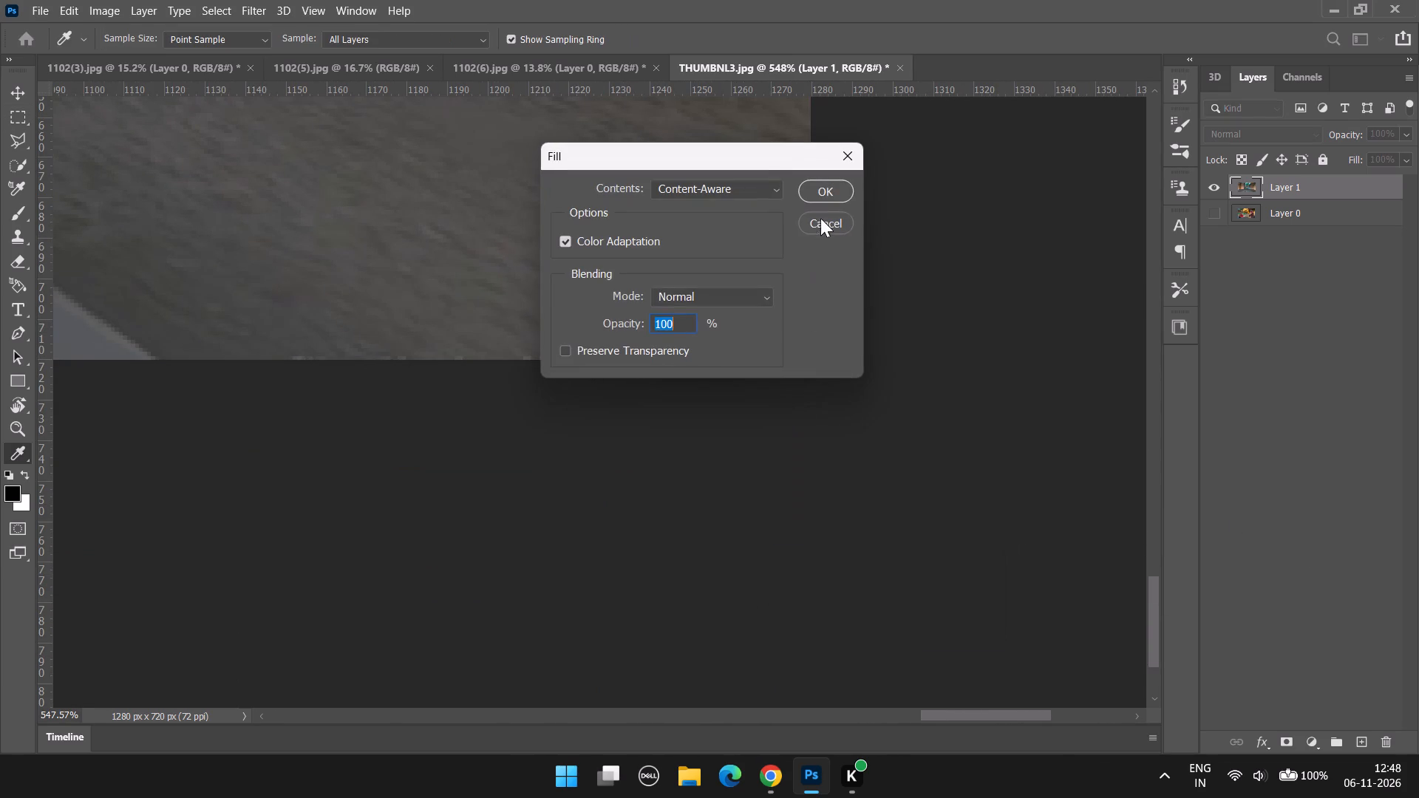
{"action": "left_click", "coordinate": [824, 192]}
{"action": "left_click", "coordinate": [542, 215]}
Remove the lowest weapon-slot marker and line end over the floor at the image's right edge with a content-aware fill.
{"action": "scroll", "coordinate": [551, 256], "scroll_direction": "down", "scroll_amount": 8, "text": "alt"}
{"action": "scroll", "coordinate": [553, 261], "scroll_direction": "up", "scroll_amount": 4}
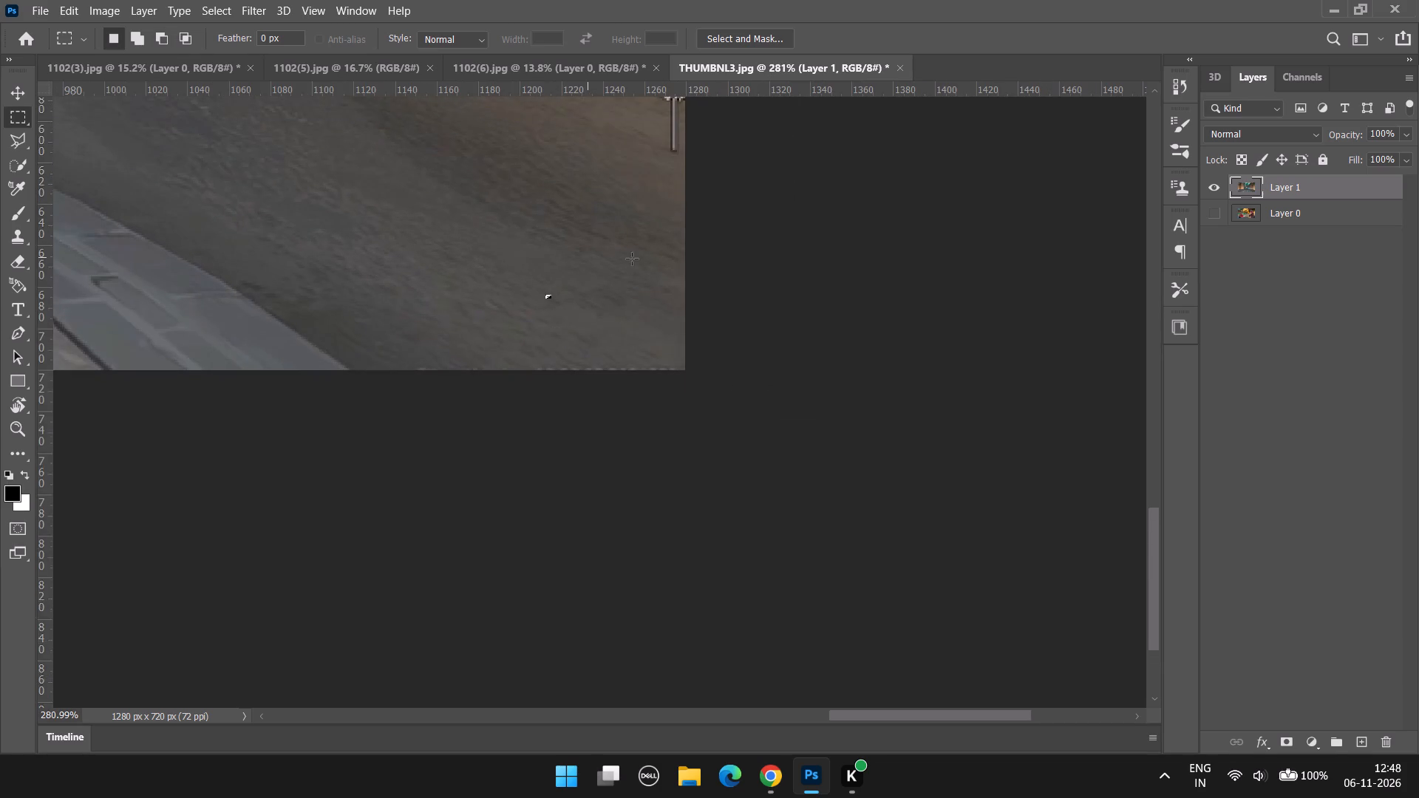
{"action": "scroll", "coordinate": [632, 259], "scroll_direction": "up", "scroll_amount": 19}
{"action": "left_click_drag", "start_coordinate": [615, 344], "coordinate": [728, 395]}
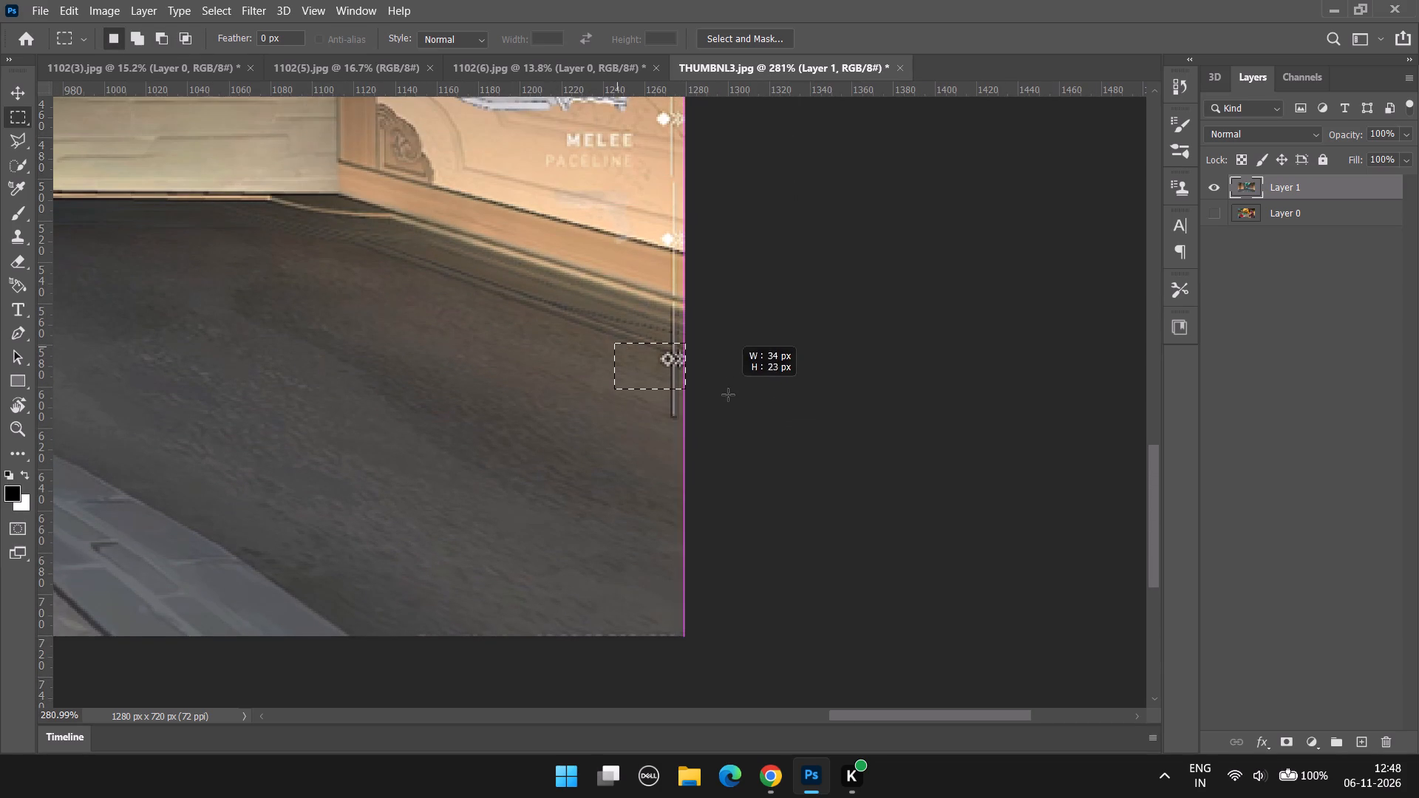
{"action": "left_click_drag", "start_coordinate": [728, 395], "coordinate": [721, 427]}
{"action": "right_click", "coordinate": [650, 379]}
{"action": "left_click", "coordinate": [744, 593]}
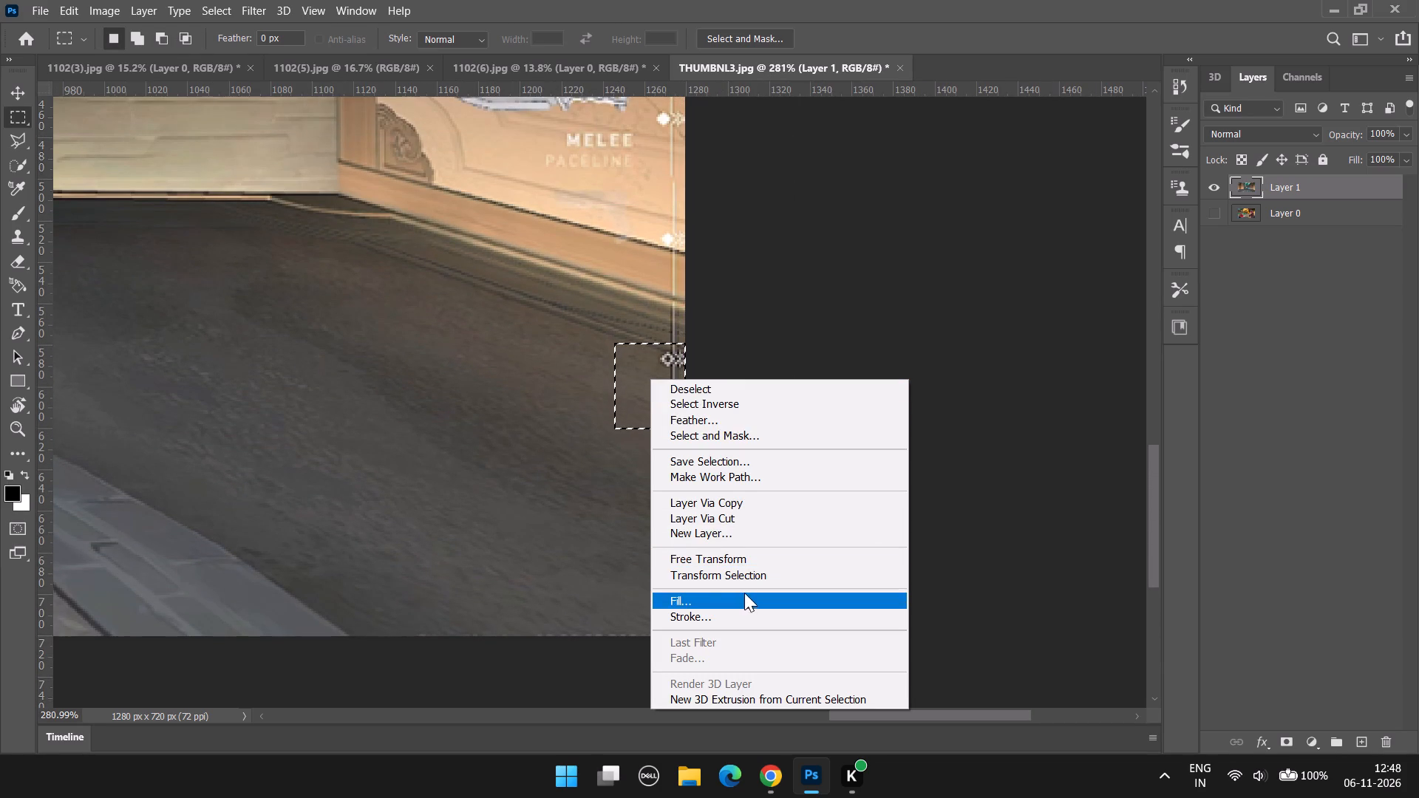
{"action": "double_click", "coordinate": [748, 608]}
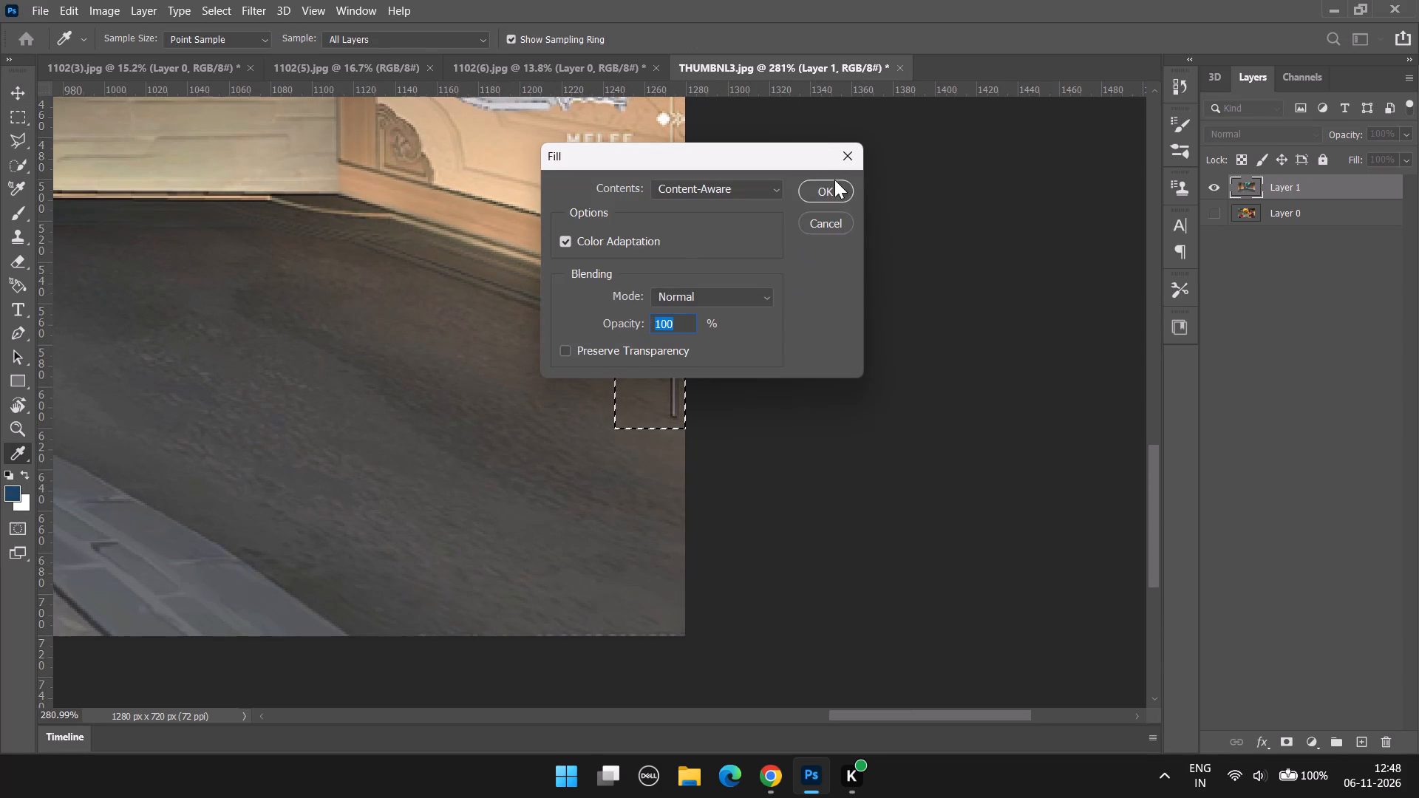
{"action": "left_click", "coordinate": [835, 180]}
{"action": "left_click", "coordinate": [572, 279]}
Remove the knife icon from the right-hand wall with a content-aware fill, and deselect.
{"action": "scroll", "coordinate": [572, 278], "scroll_direction": "up", "scroll_amount": 12}
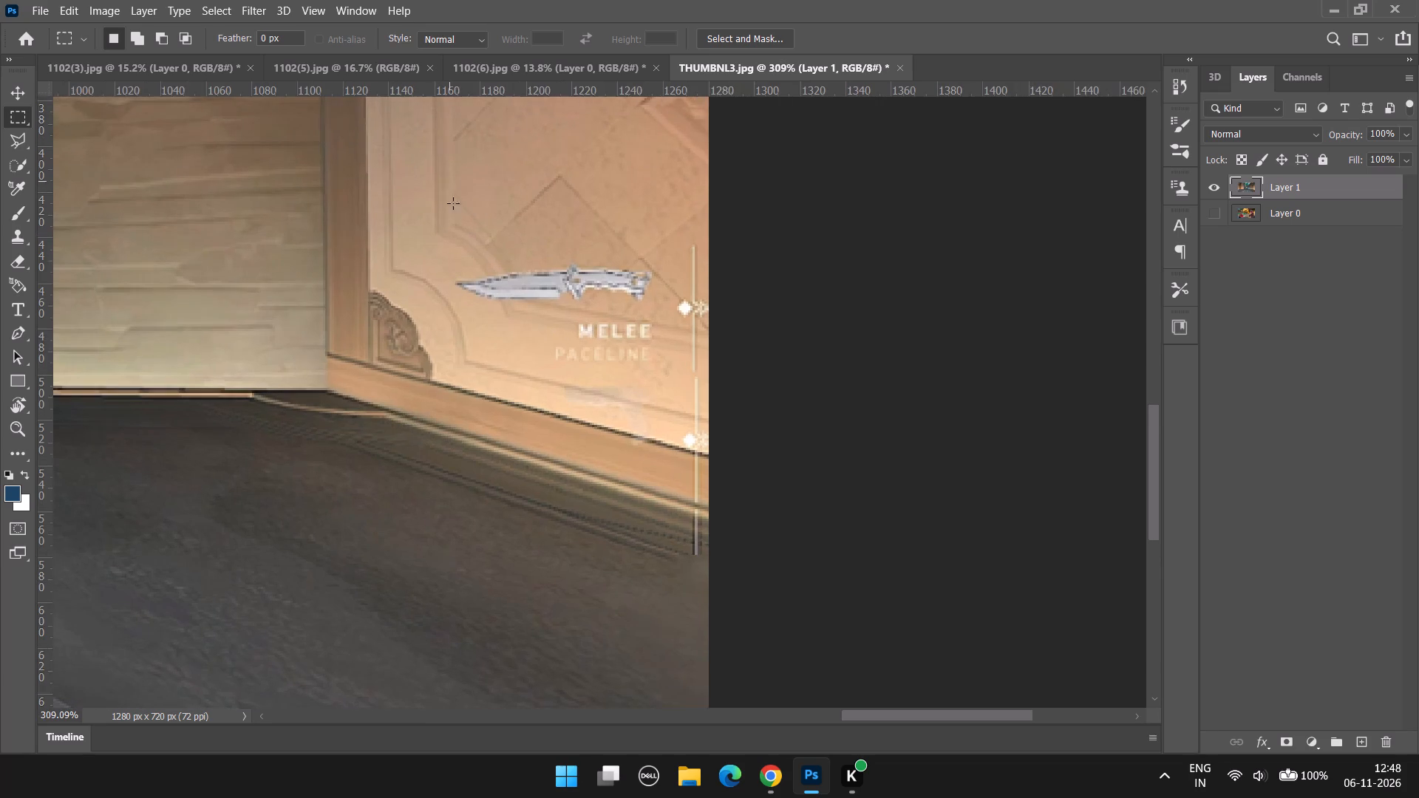
{"action": "scroll", "coordinate": [453, 203], "scroll_direction": "up", "scroll_amount": 3}
{"action": "left_click", "coordinate": [466, 288]}
{"action": "left_click_drag", "start_coordinate": [437, 277], "coordinate": [643, 332]}
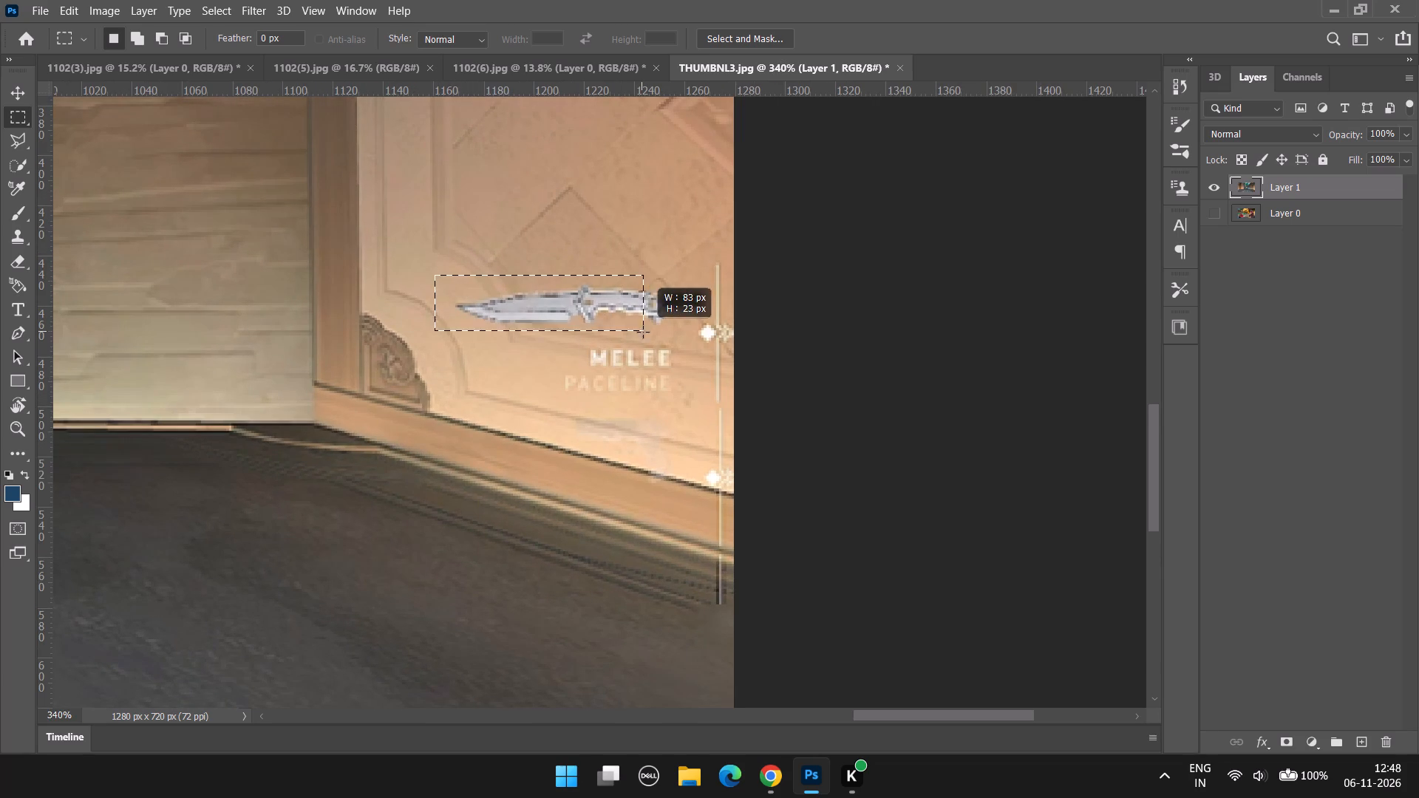
{"action": "left_click_drag", "start_coordinate": [643, 332], "coordinate": [682, 329]}
{"action": "right_click", "coordinate": [672, 321]}
{"action": "left_click", "coordinate": [746, 555]}
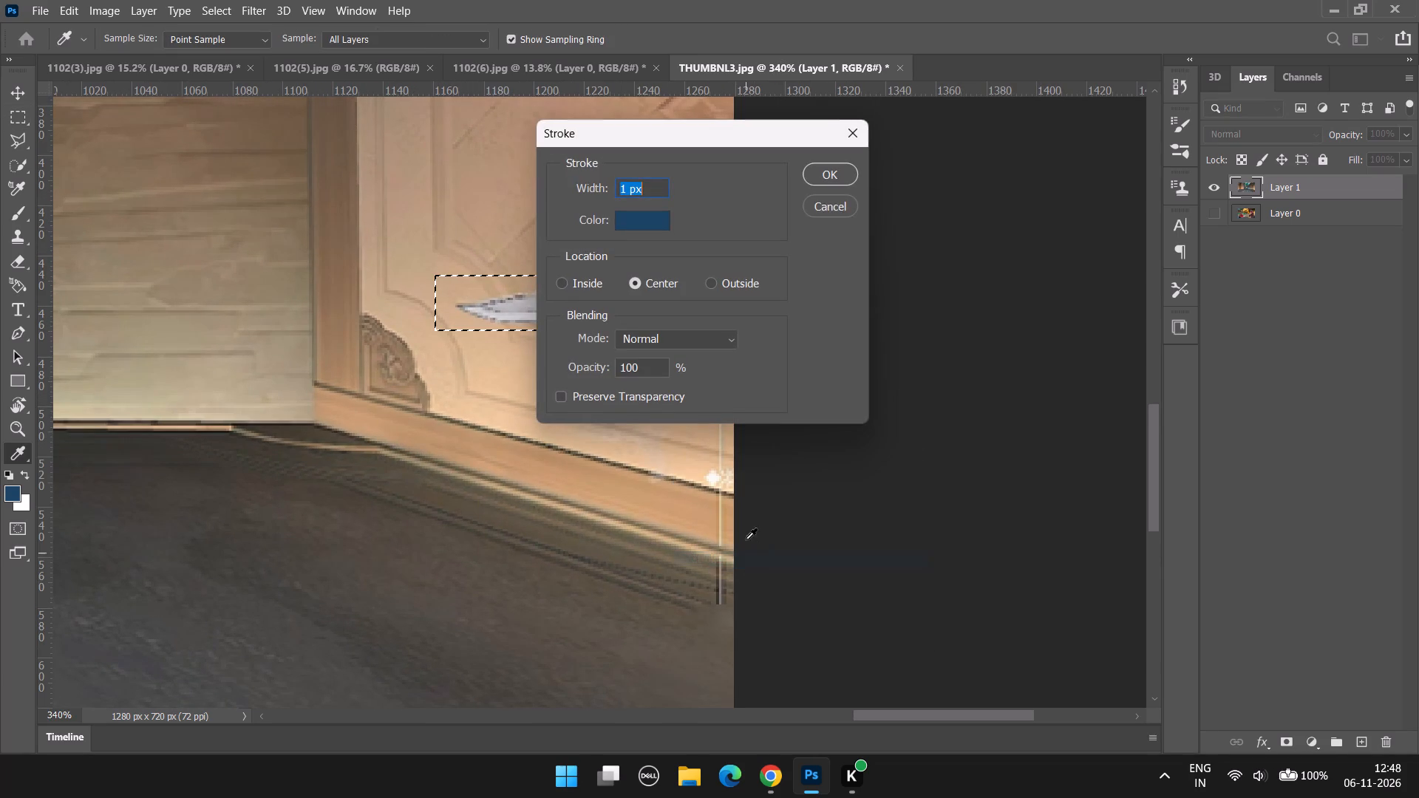
{"action": "left_click", "coordinate": [820, 194]}
{"action": "right_click", "coordinate": [568, 324]}
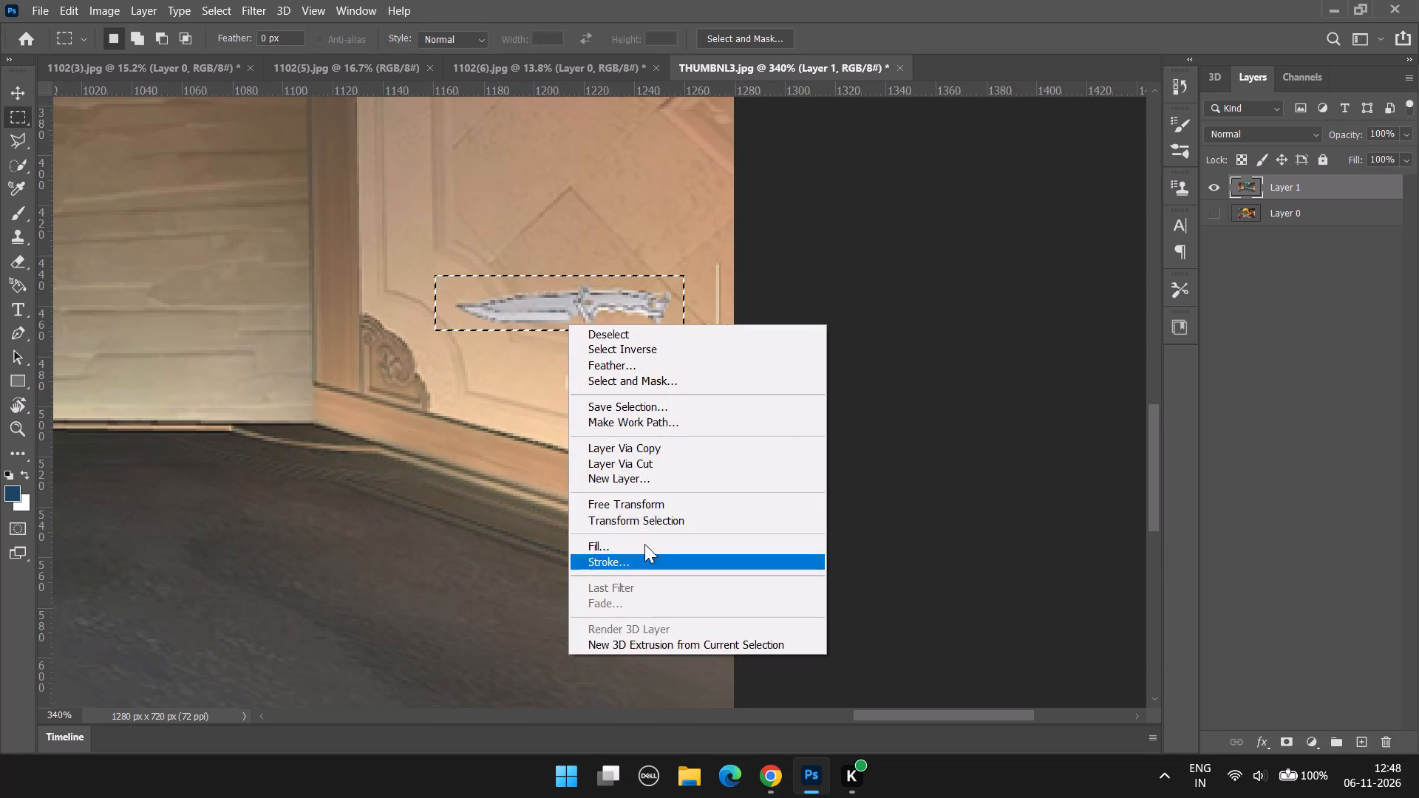
{"action": "left_click", "coordinate": [644, 544]}
{"action": "left_click", "coordinate": [831, 183]}
{"action": "left_click", "coordinate": [534, 163]}
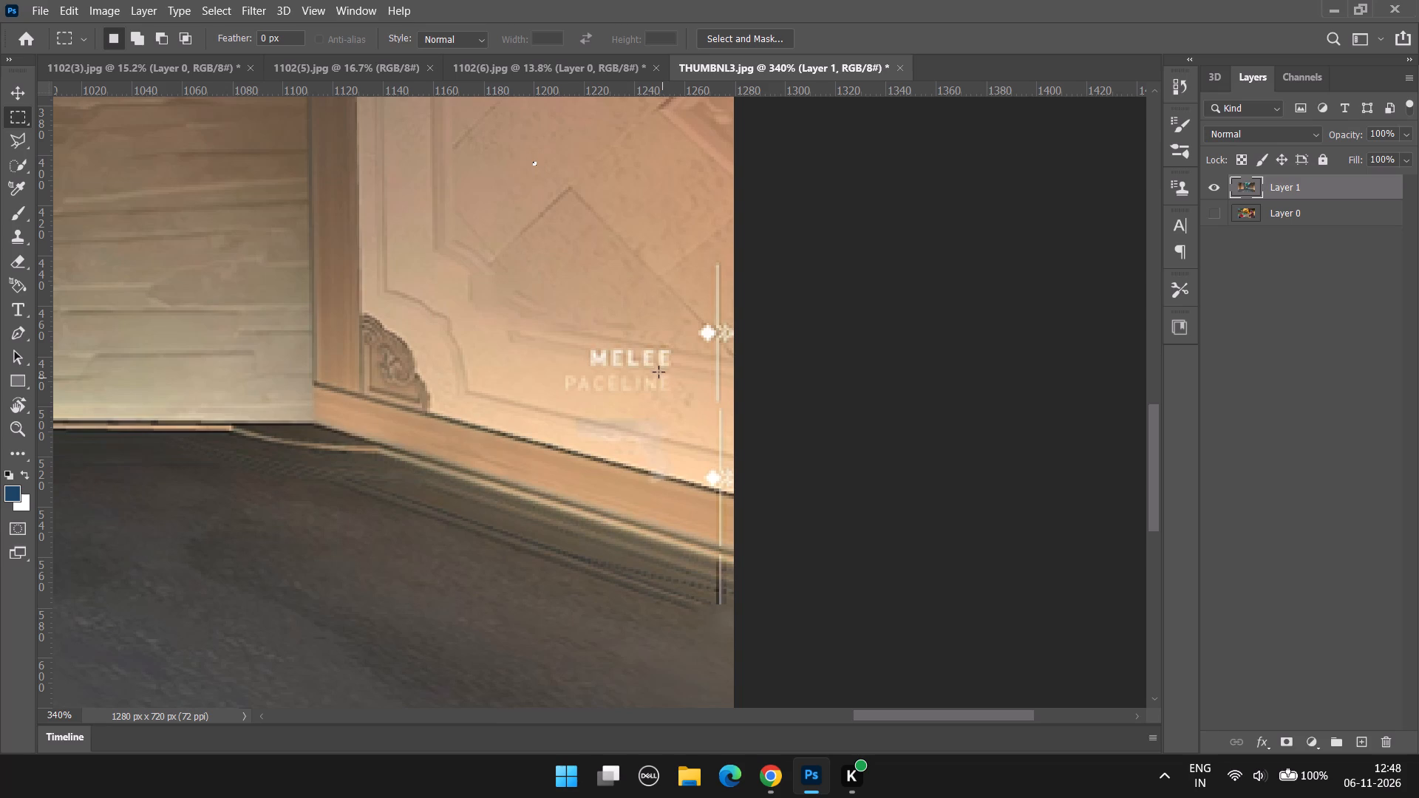
Remove the "MELEE PACELINE" text from the right-hand wall with a content-aware fill, and deselect.
{"action": "left_click_drag", "start_coordinate": [541, 324], "coordinate": [682, 403]}
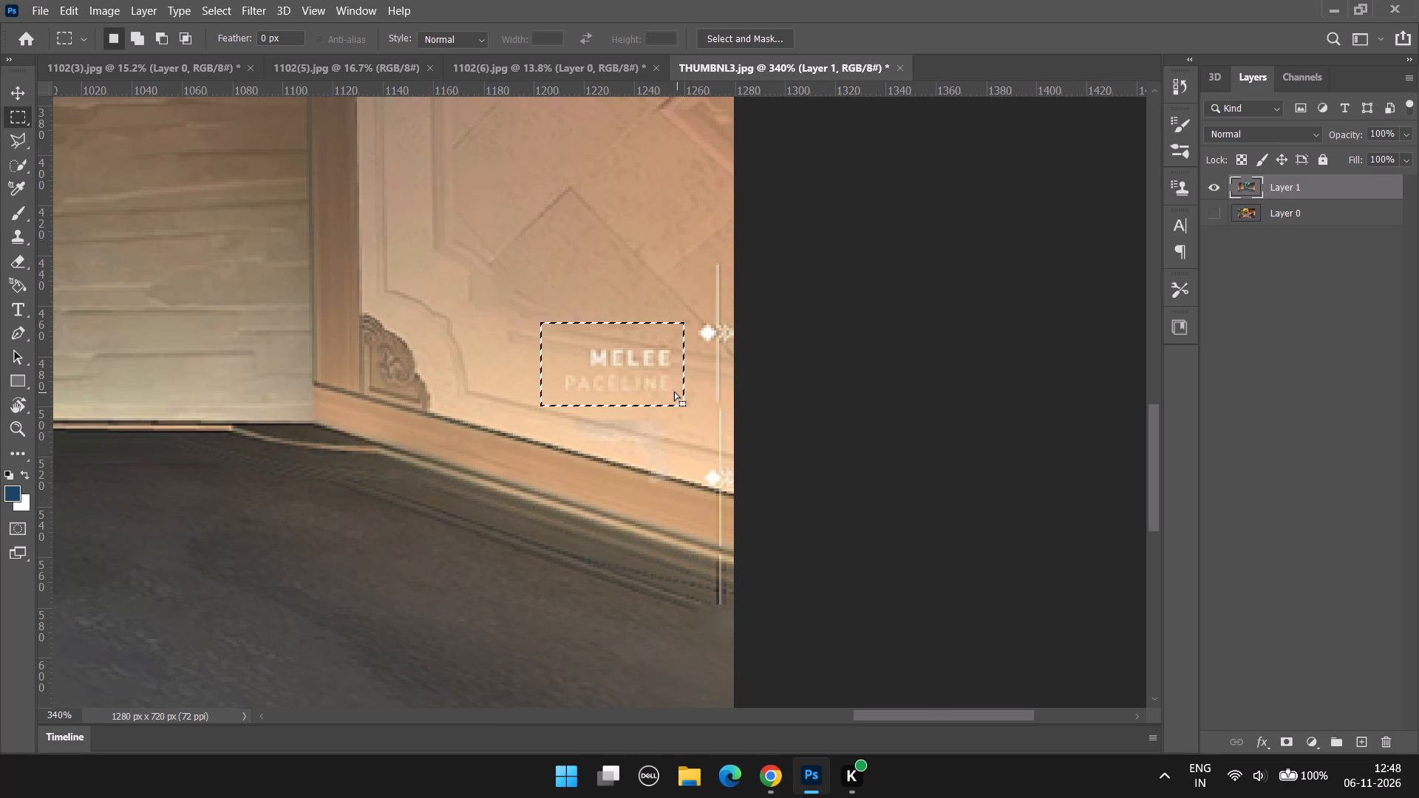
{"action": "right_click", "coordinate": [673, 390]}
{"action": "left_click", "coordinate": [752, 616]}
{"action": "left_click", "coordinate": [815, 196]}
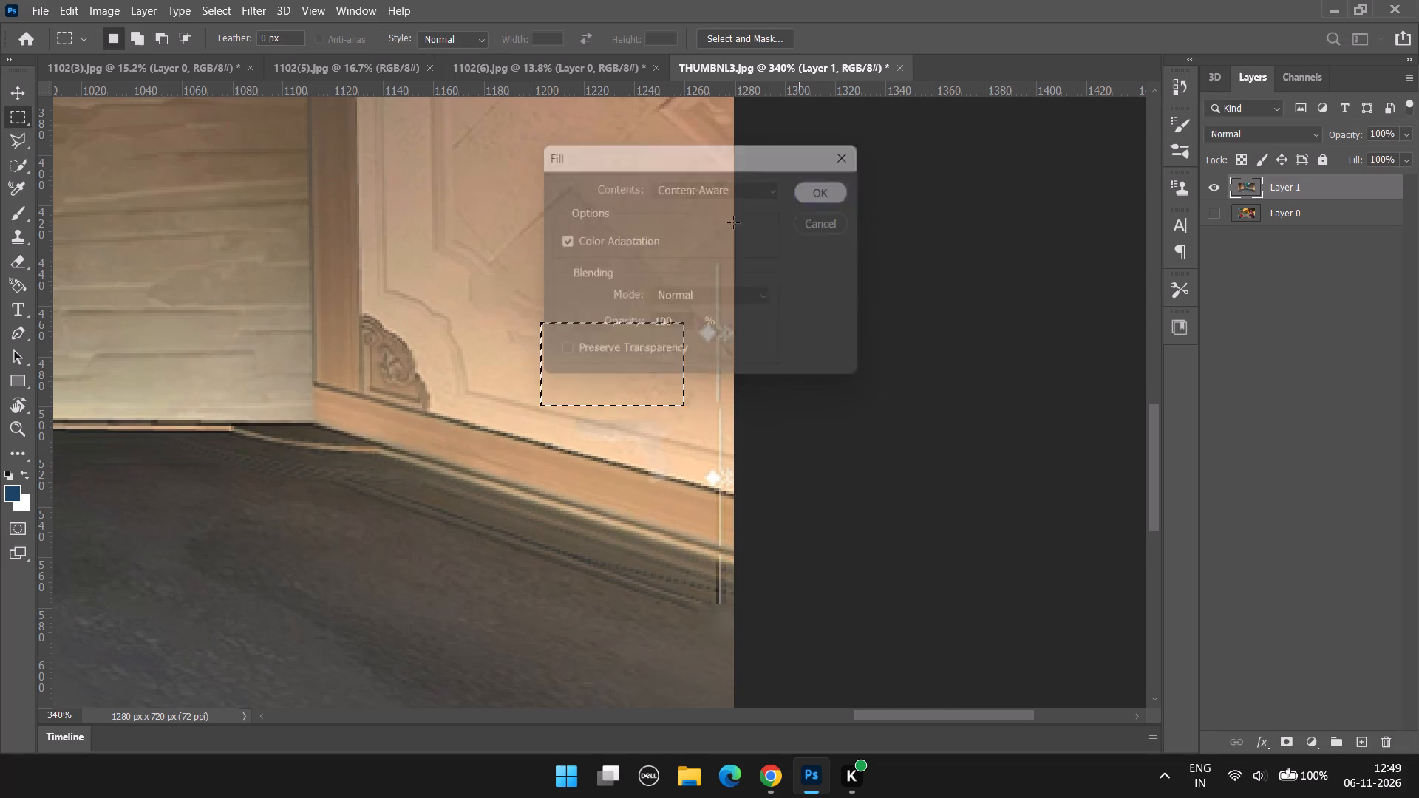
{"action": "left_click", "coordinate": [478, 215]}
Remove the faint pistol icon above the right-hand wall's baseboard with a content-aware fill, and deselect.
{"action": "left_click_drag", "start_coordinate": [561, 403], "coordinate": [695, 517]}
{"action": "right_click", "coordinate": [637, 469]}
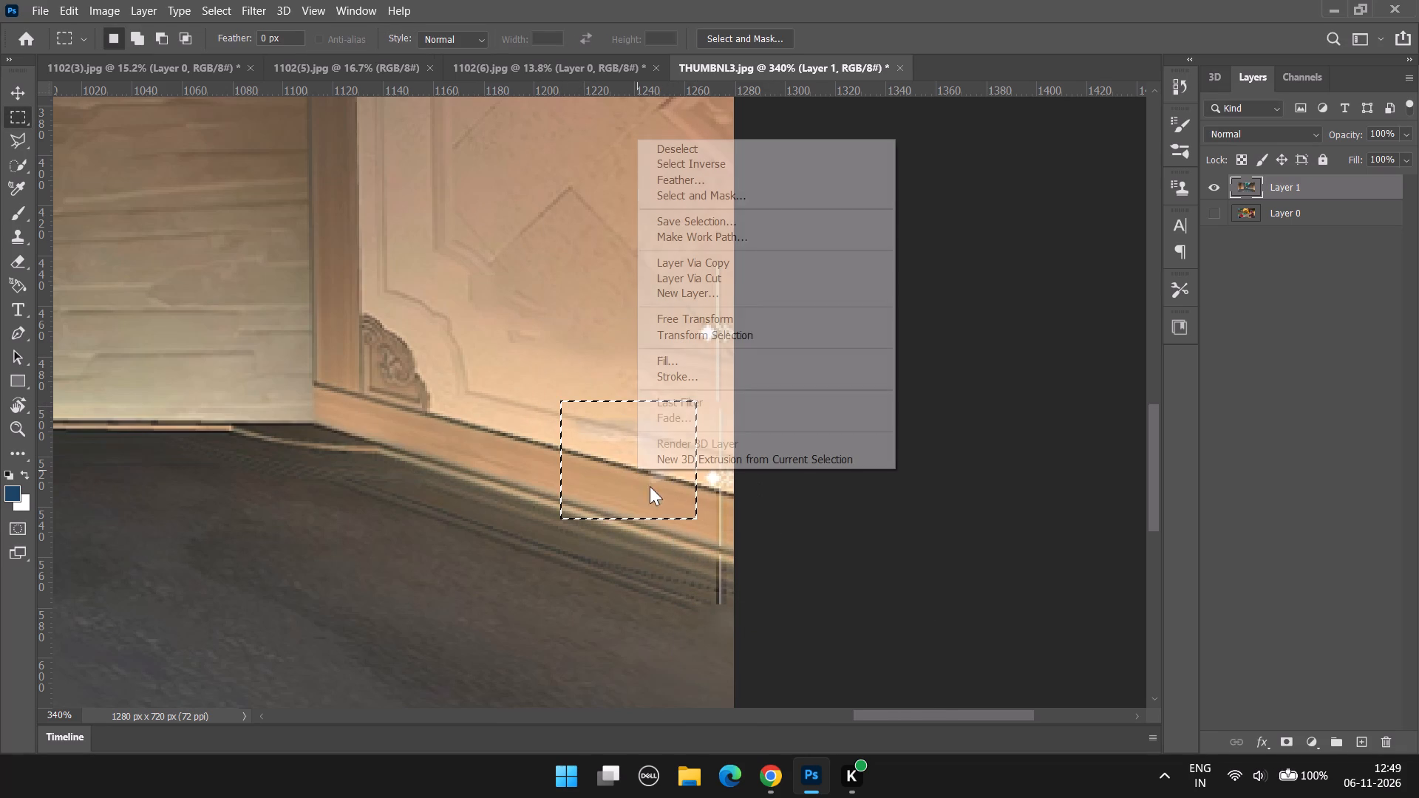
{"action": "left_click", "coordinate": [722, 357]}
{"action": "left_click", "coordinate": [820, 188]}
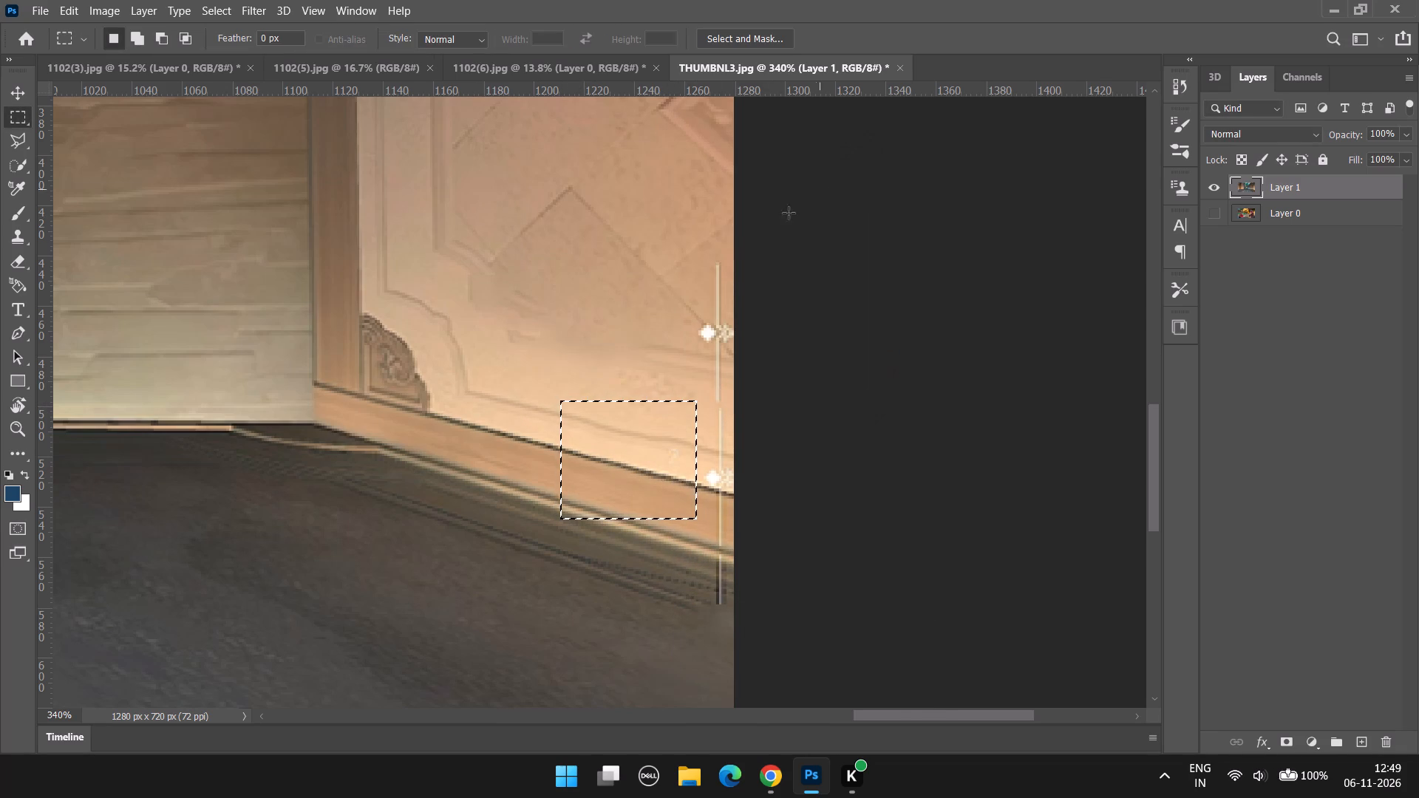
{"action": "left_click", "coordinate": [542, 213]}
Remove the remaining vertical line and diamond slot markers along the image's right edge with a content-aware fill, and deselect.
{"action": "left_click", "coordinate": [673, 239]}
{"action": "left_click_drag", "start_coordinate": [675, 239], "coordinate": [820, 647]}
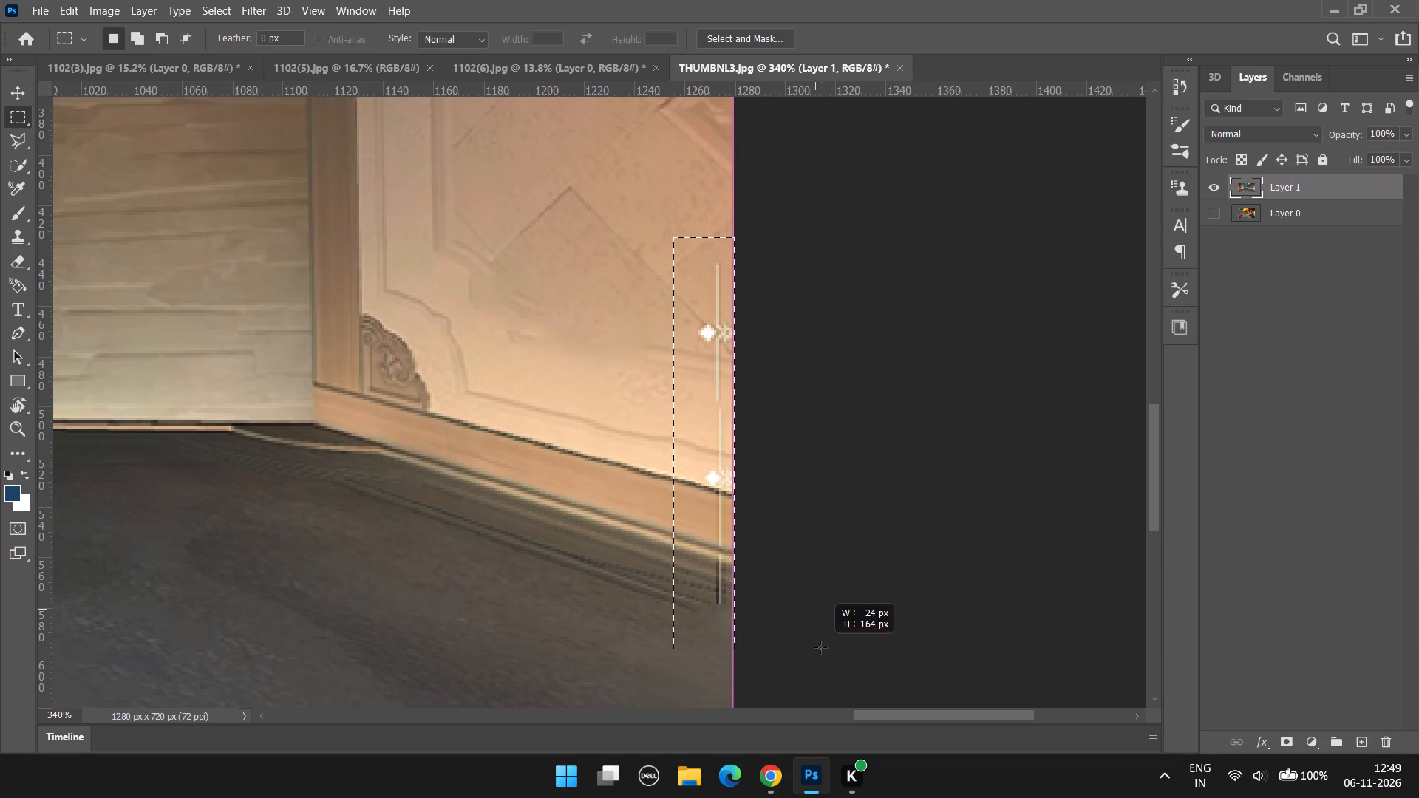
{"action": "left_click_drag", "start_coordinate": [820, 647], "coordinate": [822, 647]}
{"action": "right_click", "coordinate": [713, 488]}
{"action": "left_click", "coordinate": [749, 379]}
{"action": "left_click", "coordinate": [850, 191]}
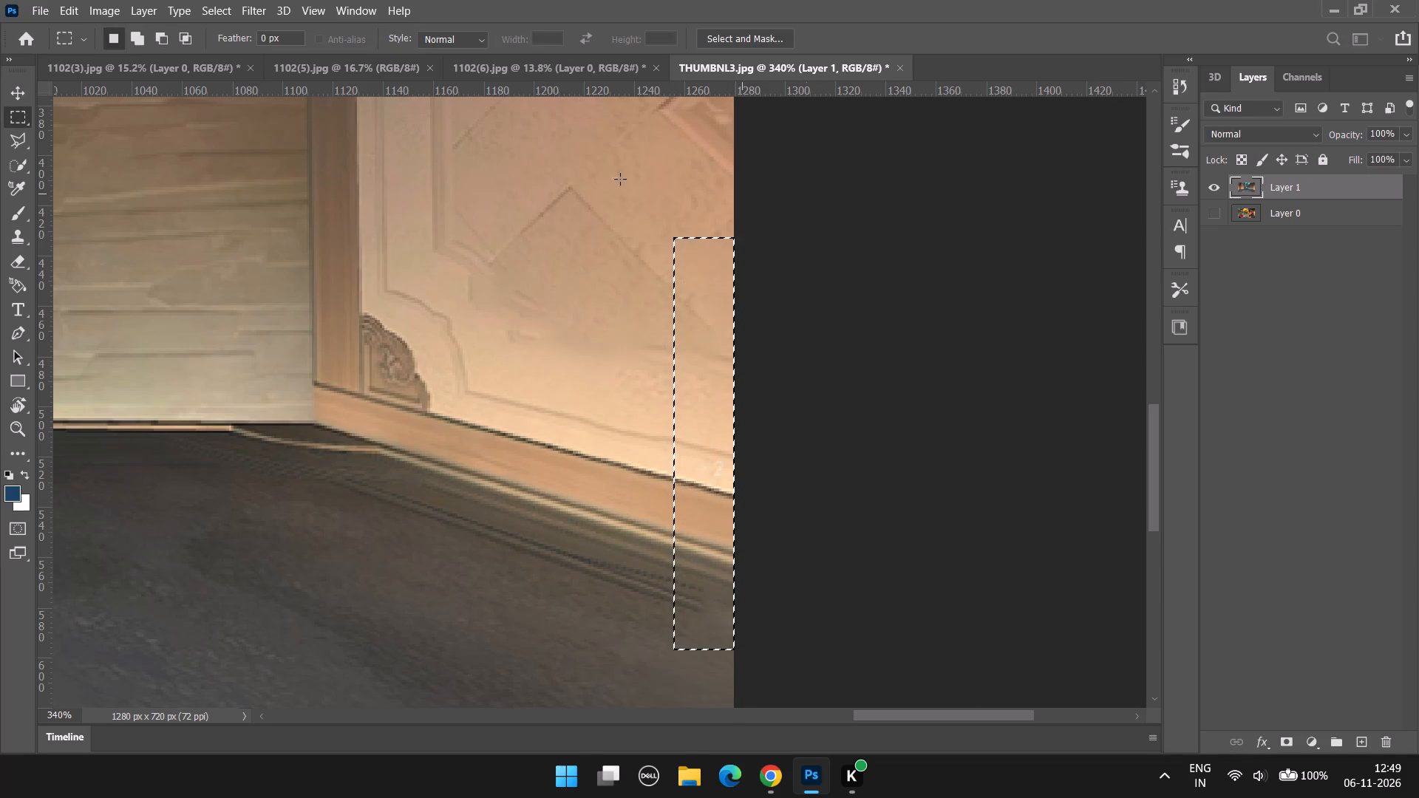
{"action": "left_click", "coordinate": [617, 177]}
Examine the map image, including the area around the central doorway, for remaining HUD elements.
{"action": "scroll", "coordinate": [626, 361], "scroll_direction": "down", "scroll_amount": 5, "text": "alt"}
{"action": "left_click", "coordinate": [588, 255]}
{"action": "scroll", "coordinate": [587, 331], "scroll_direction": "down", "scroll_amount": 11, "text": "alt"}
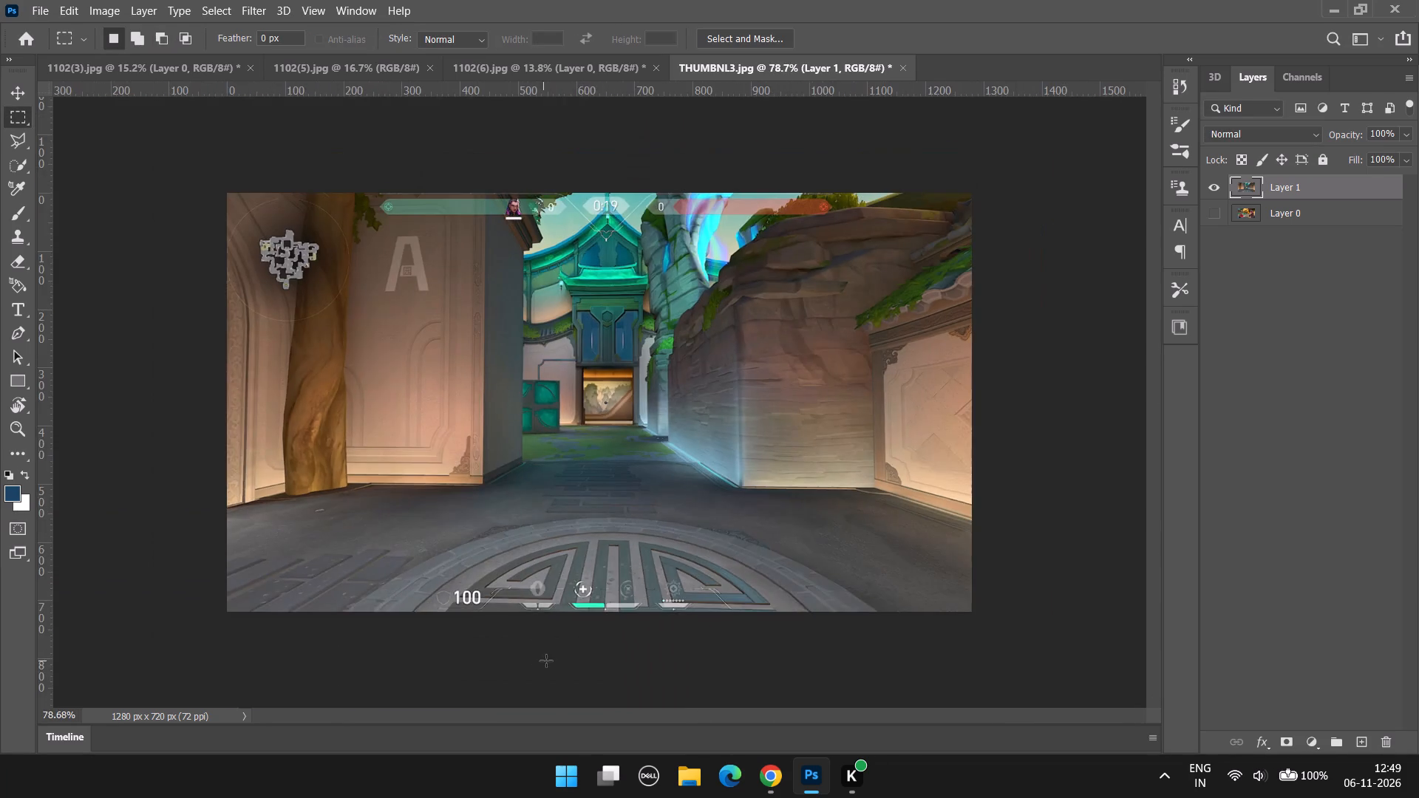
{"action": "scroll", "coordinate": [546, 660], "scroll_direction": "up", "scroll_amount": 3, "text": "alt"}
{"action": "scroll", "coordinate": [591, 662], "scroll_direction": "down", "scroll_amount": 4}
{"action": "scroll", "coordinate": [310, 593], "scroll_direction": "down", "scroll_amount": 3}
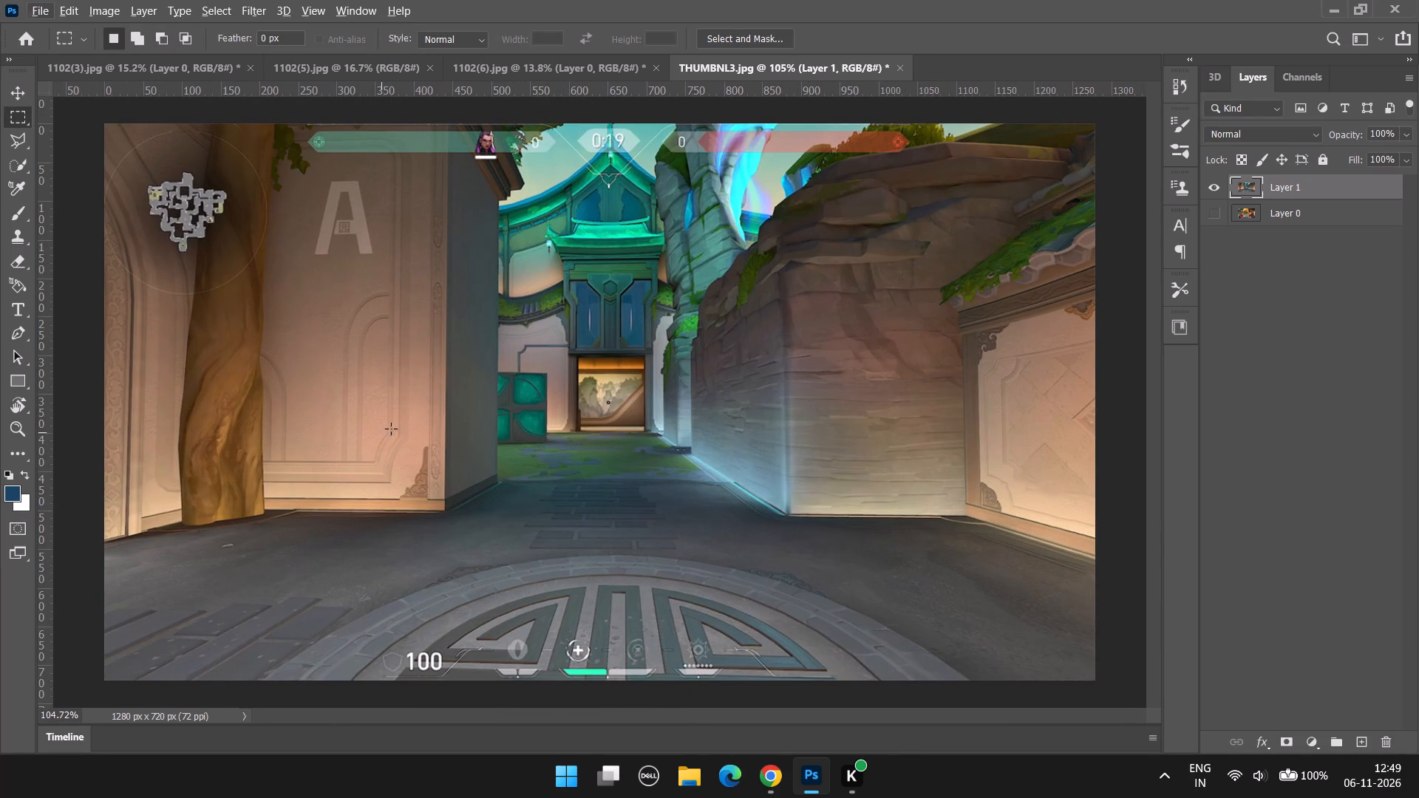
{"action": "scroll", "coordinate": [506, 403], "scroll_direction": "down", "scroll_amount": 4, "text": "alt"}
{"action": "scroll", "coordinate": [727, 477], "scroll_direction": "up", "scroll_amount": 9, "text": "alt"}
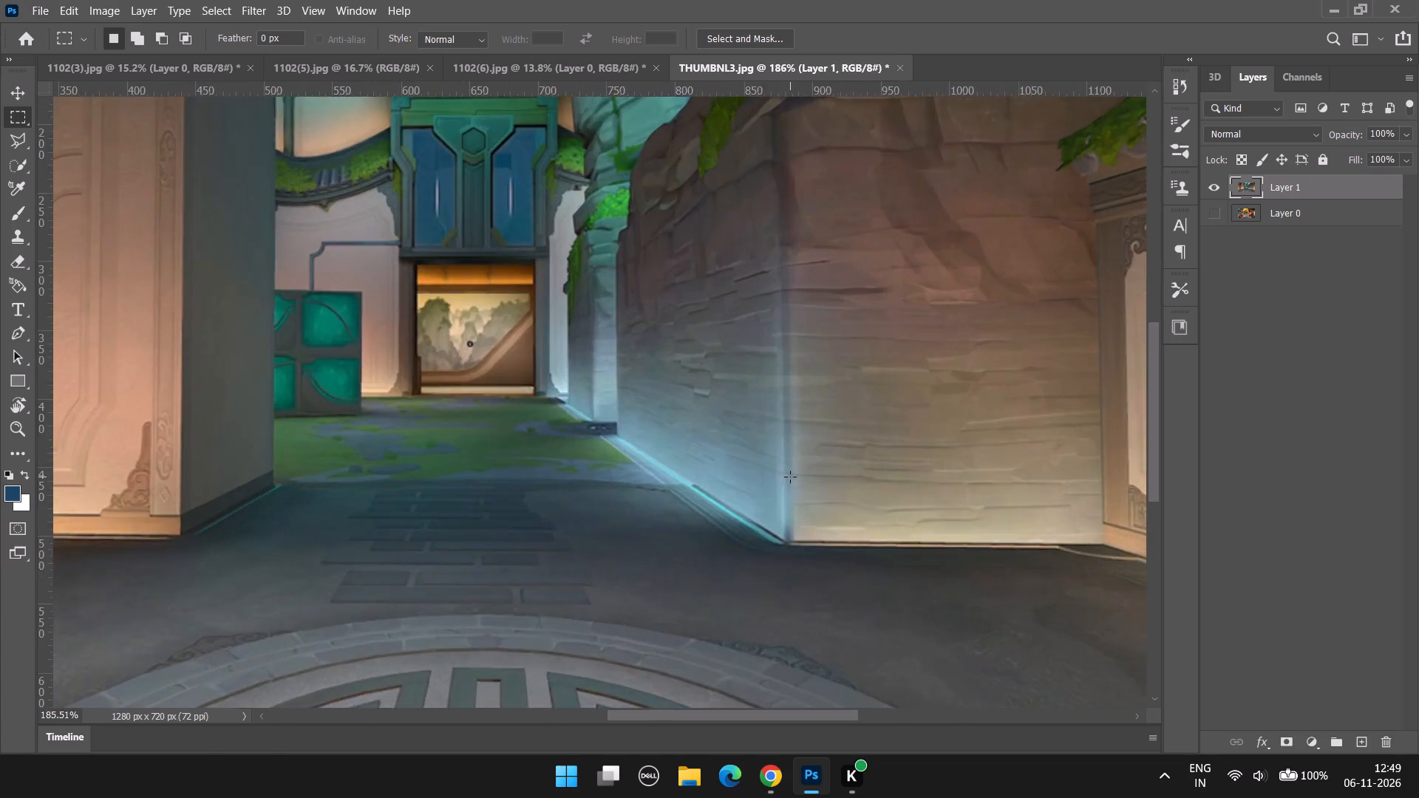
{"action": "scroll", "coordinate": [790, 477], "scroll_direction": "up", "scroll_amount": 10, "text": "alt"}
{"action": "scroll", "coordinate": [557, 431], "scroll_direction": "down", "scroll_amount": 9, "text": "alt"}
{"action": "scroll", "coordinate": [304, 274], "scroll_direction": "up", "scroll_amount": 7, "text": "alt"}
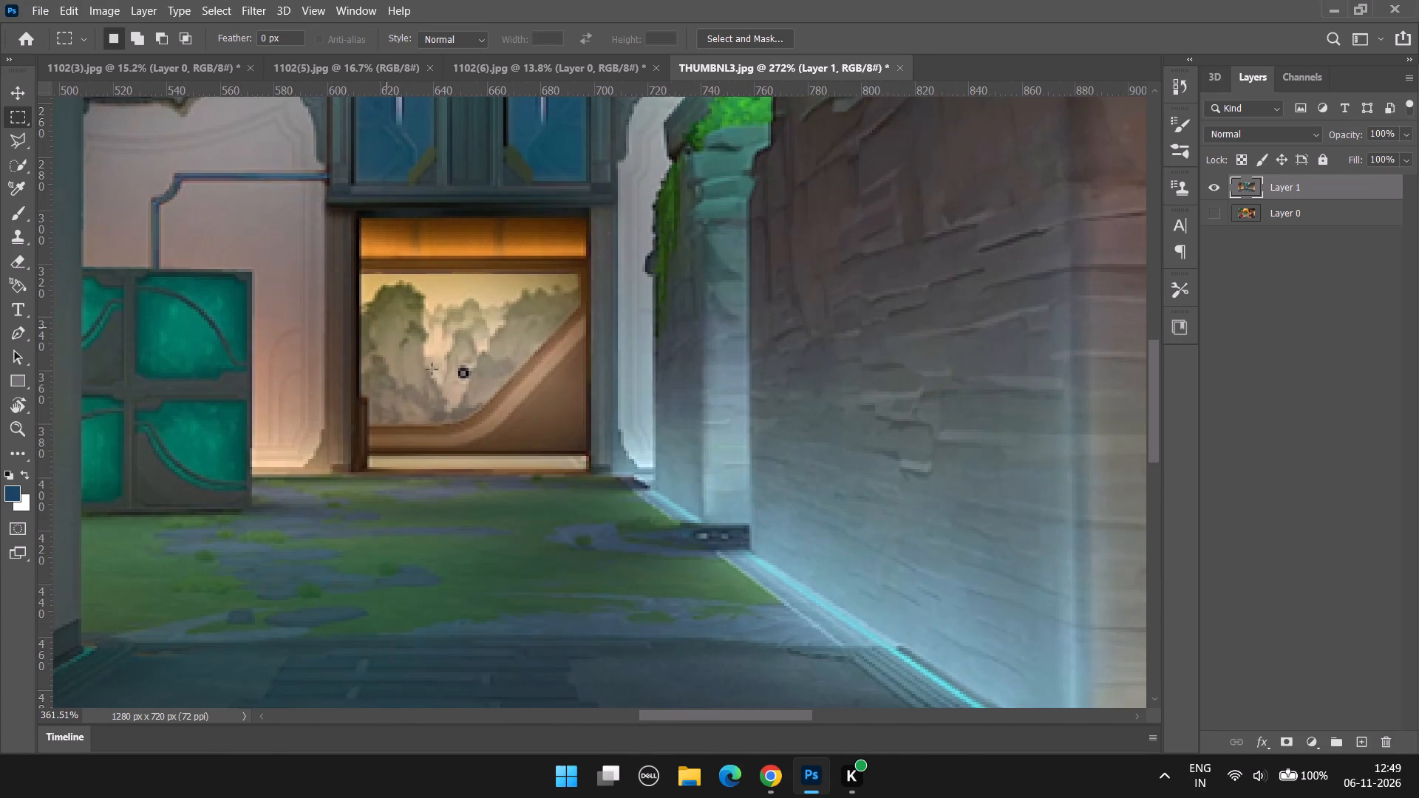
Remove the small round marker in the central doorway with a content-aware fill, and deselect.
{"action": "left_click_drag", "start_coordinate": [449, 364], "coordinate": [476, 383]}
{"action": "right_click", "coordinate": [474, 381]}
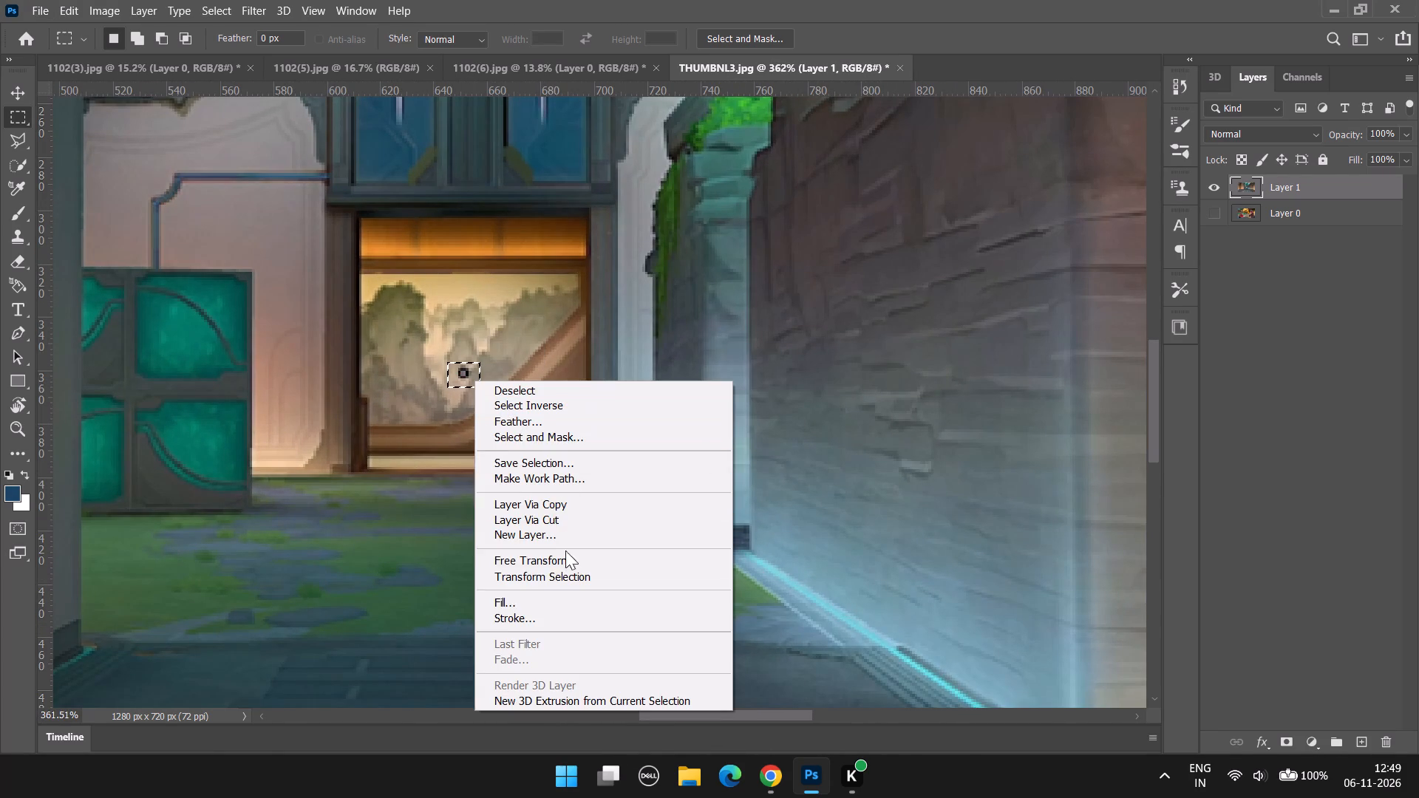
{"action": "left_click", "coordinate": [555, 598]}
{"action": "left_click", "coordinate": [830, 194]}
{"action": "left_click", "coordinate": [578, 364]}
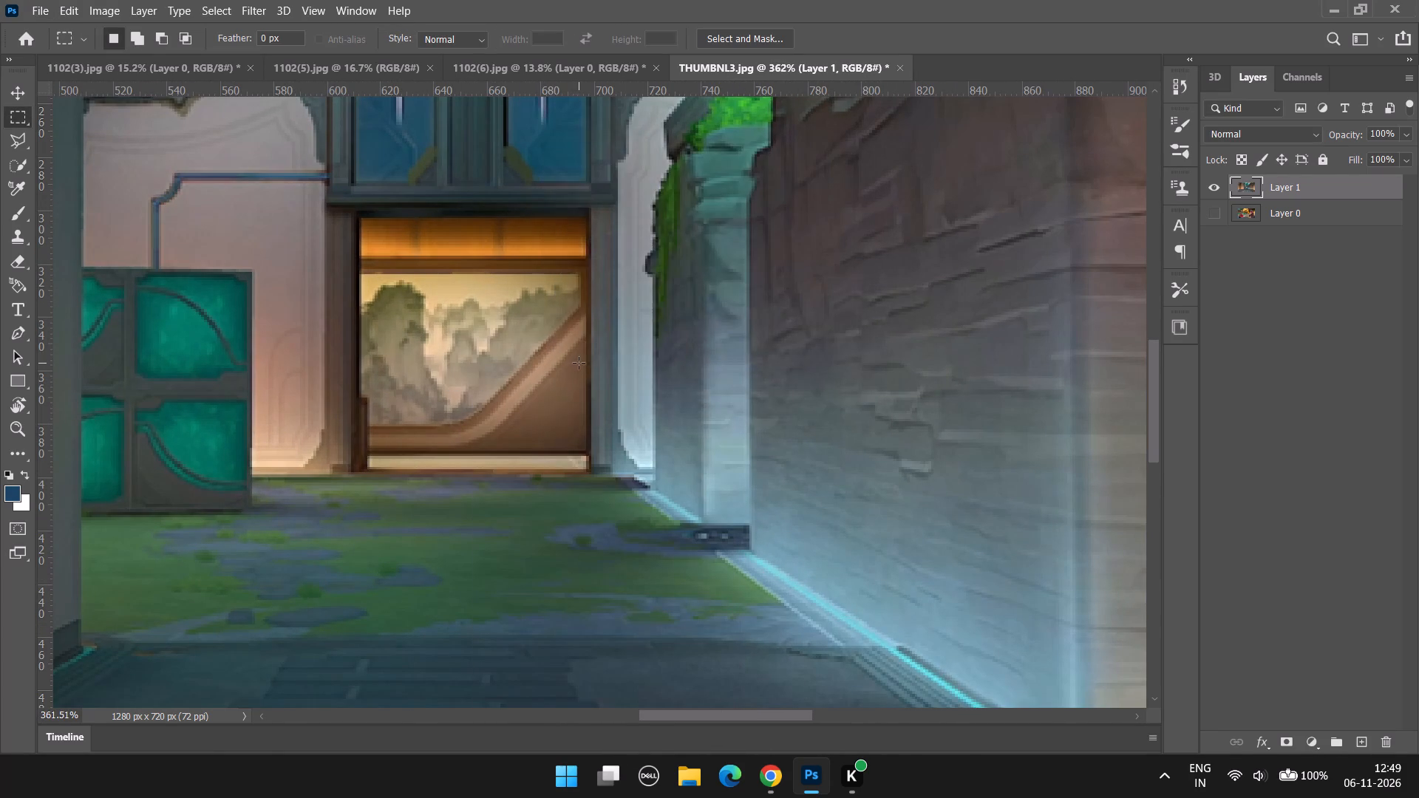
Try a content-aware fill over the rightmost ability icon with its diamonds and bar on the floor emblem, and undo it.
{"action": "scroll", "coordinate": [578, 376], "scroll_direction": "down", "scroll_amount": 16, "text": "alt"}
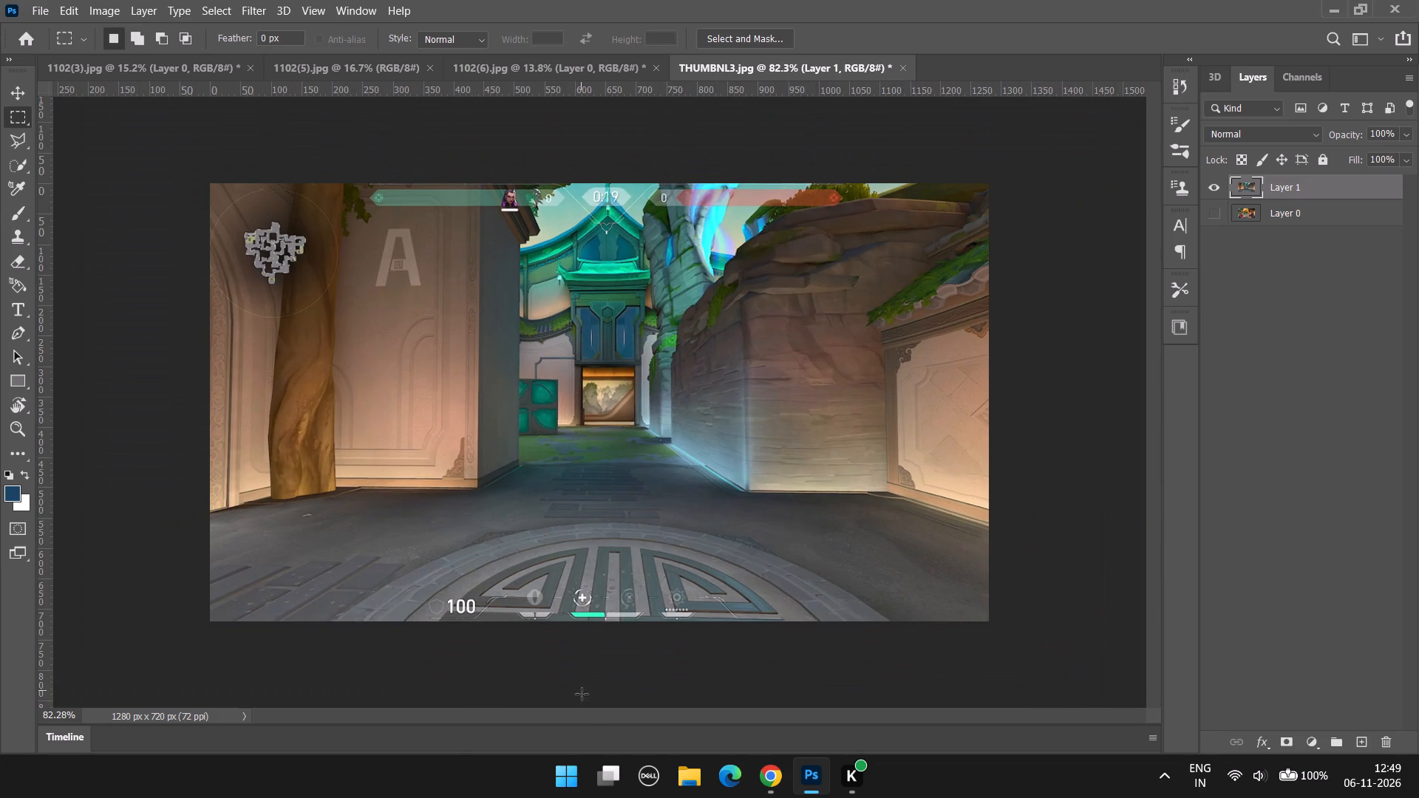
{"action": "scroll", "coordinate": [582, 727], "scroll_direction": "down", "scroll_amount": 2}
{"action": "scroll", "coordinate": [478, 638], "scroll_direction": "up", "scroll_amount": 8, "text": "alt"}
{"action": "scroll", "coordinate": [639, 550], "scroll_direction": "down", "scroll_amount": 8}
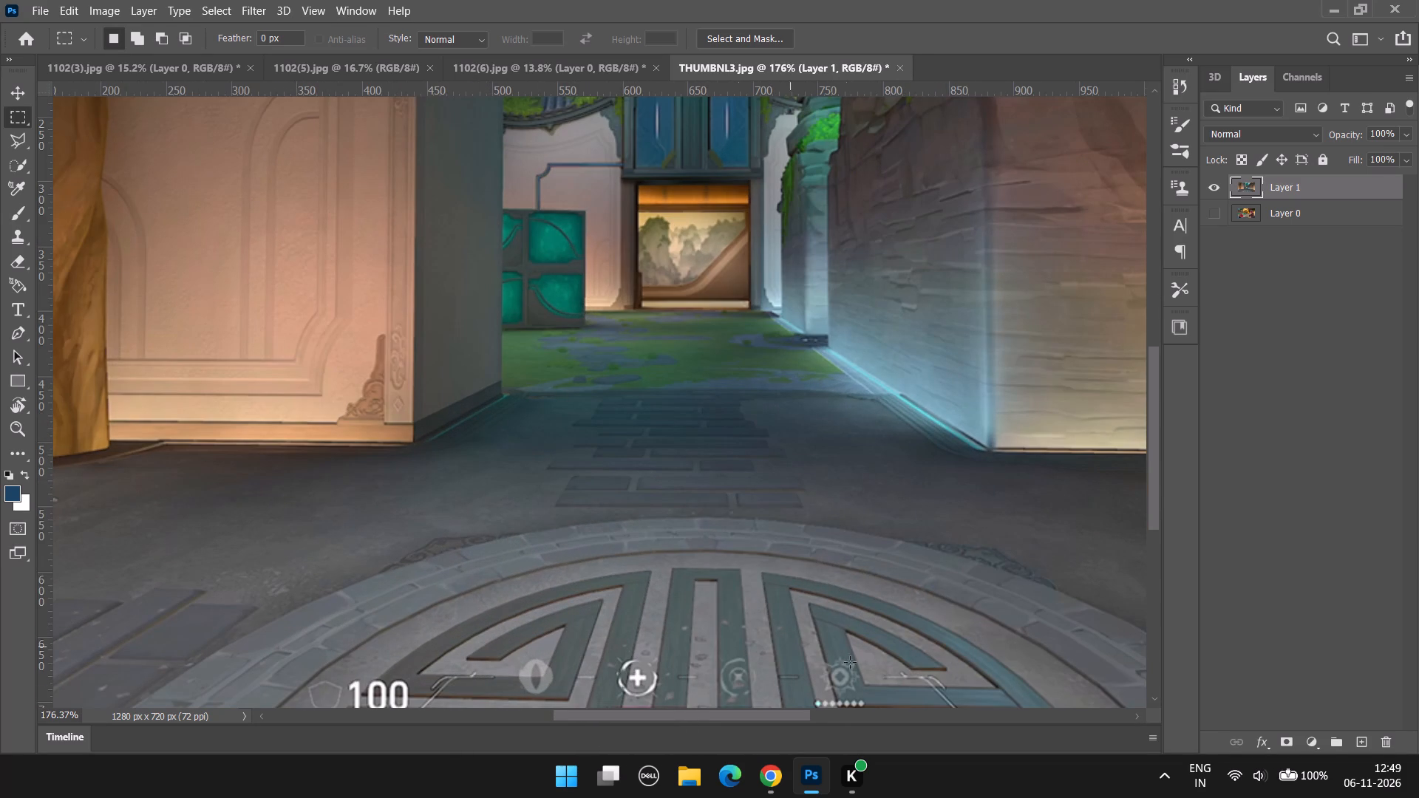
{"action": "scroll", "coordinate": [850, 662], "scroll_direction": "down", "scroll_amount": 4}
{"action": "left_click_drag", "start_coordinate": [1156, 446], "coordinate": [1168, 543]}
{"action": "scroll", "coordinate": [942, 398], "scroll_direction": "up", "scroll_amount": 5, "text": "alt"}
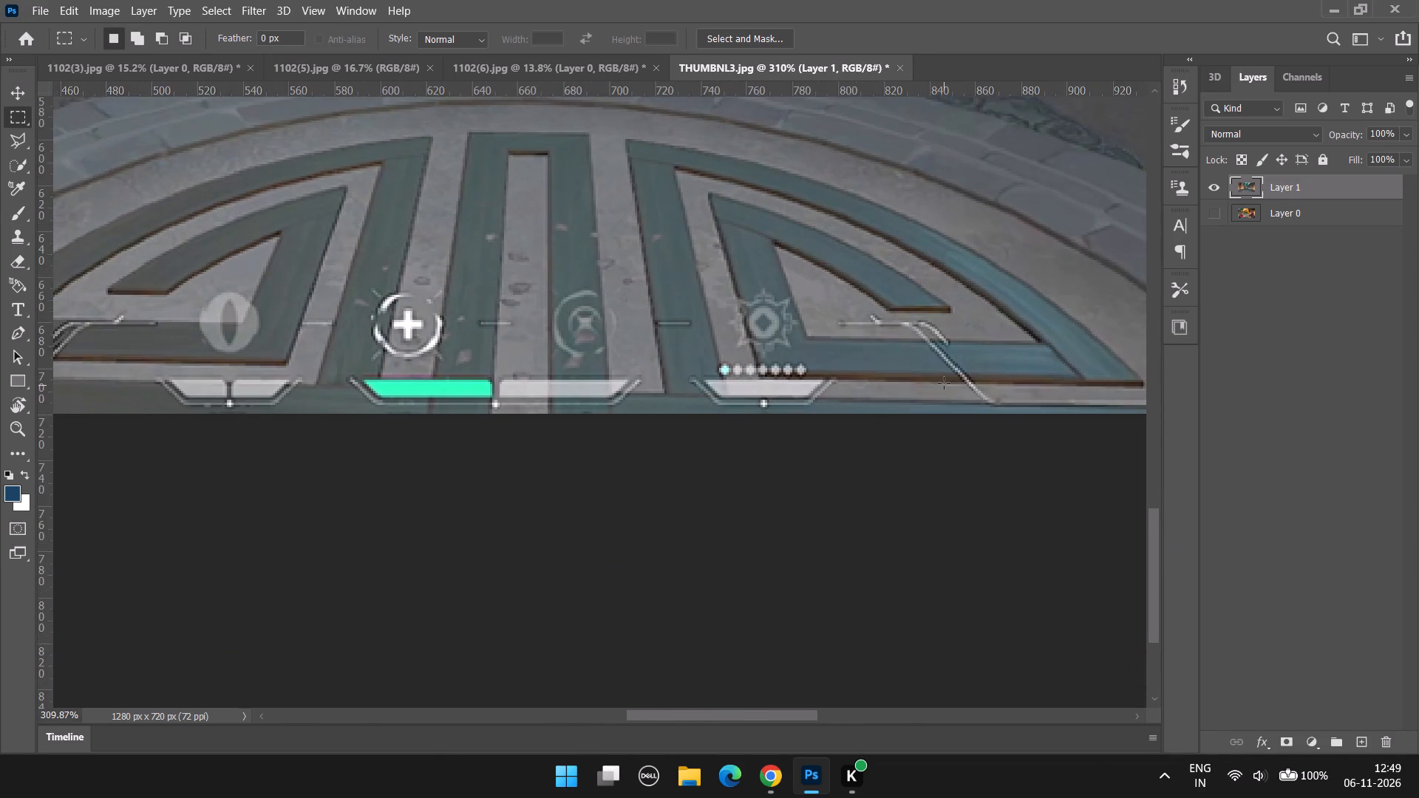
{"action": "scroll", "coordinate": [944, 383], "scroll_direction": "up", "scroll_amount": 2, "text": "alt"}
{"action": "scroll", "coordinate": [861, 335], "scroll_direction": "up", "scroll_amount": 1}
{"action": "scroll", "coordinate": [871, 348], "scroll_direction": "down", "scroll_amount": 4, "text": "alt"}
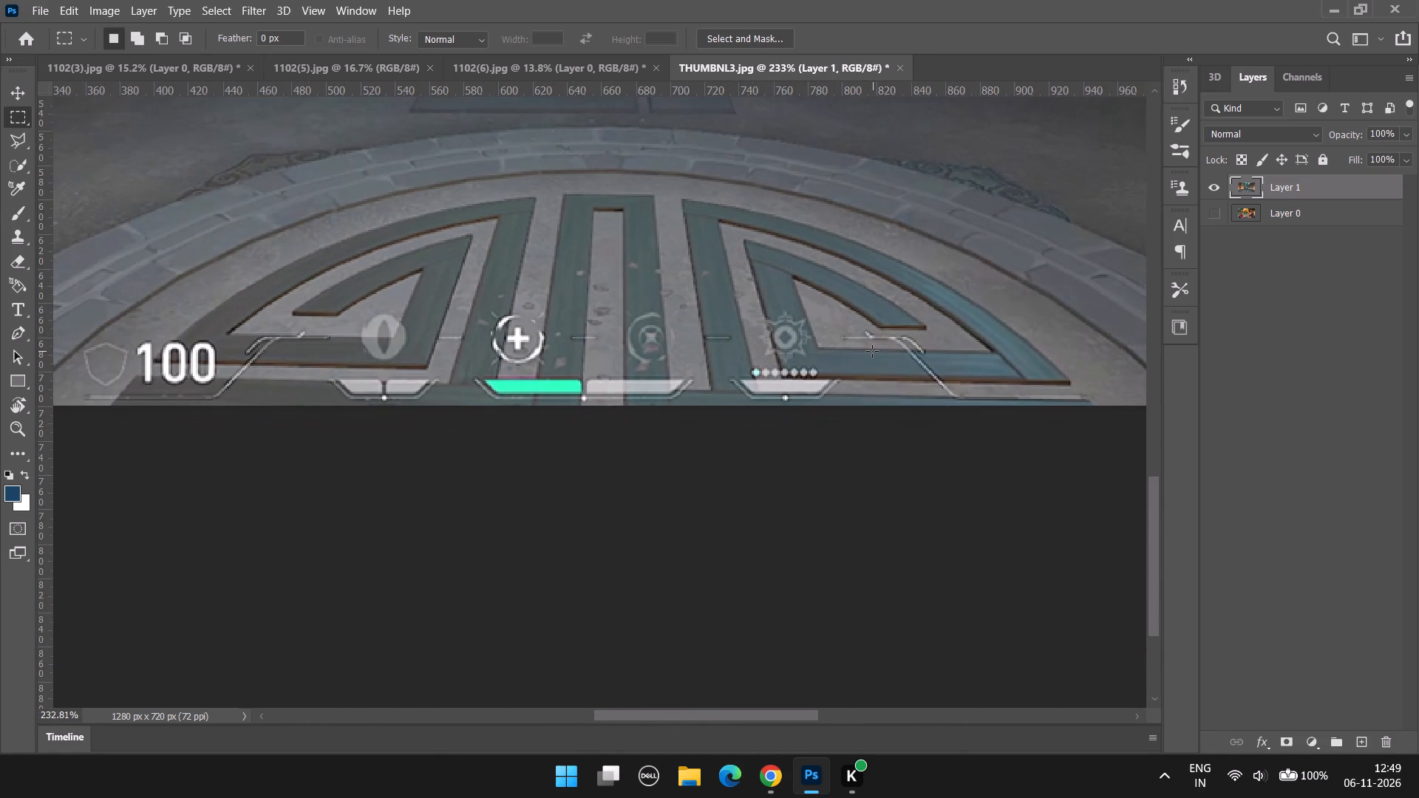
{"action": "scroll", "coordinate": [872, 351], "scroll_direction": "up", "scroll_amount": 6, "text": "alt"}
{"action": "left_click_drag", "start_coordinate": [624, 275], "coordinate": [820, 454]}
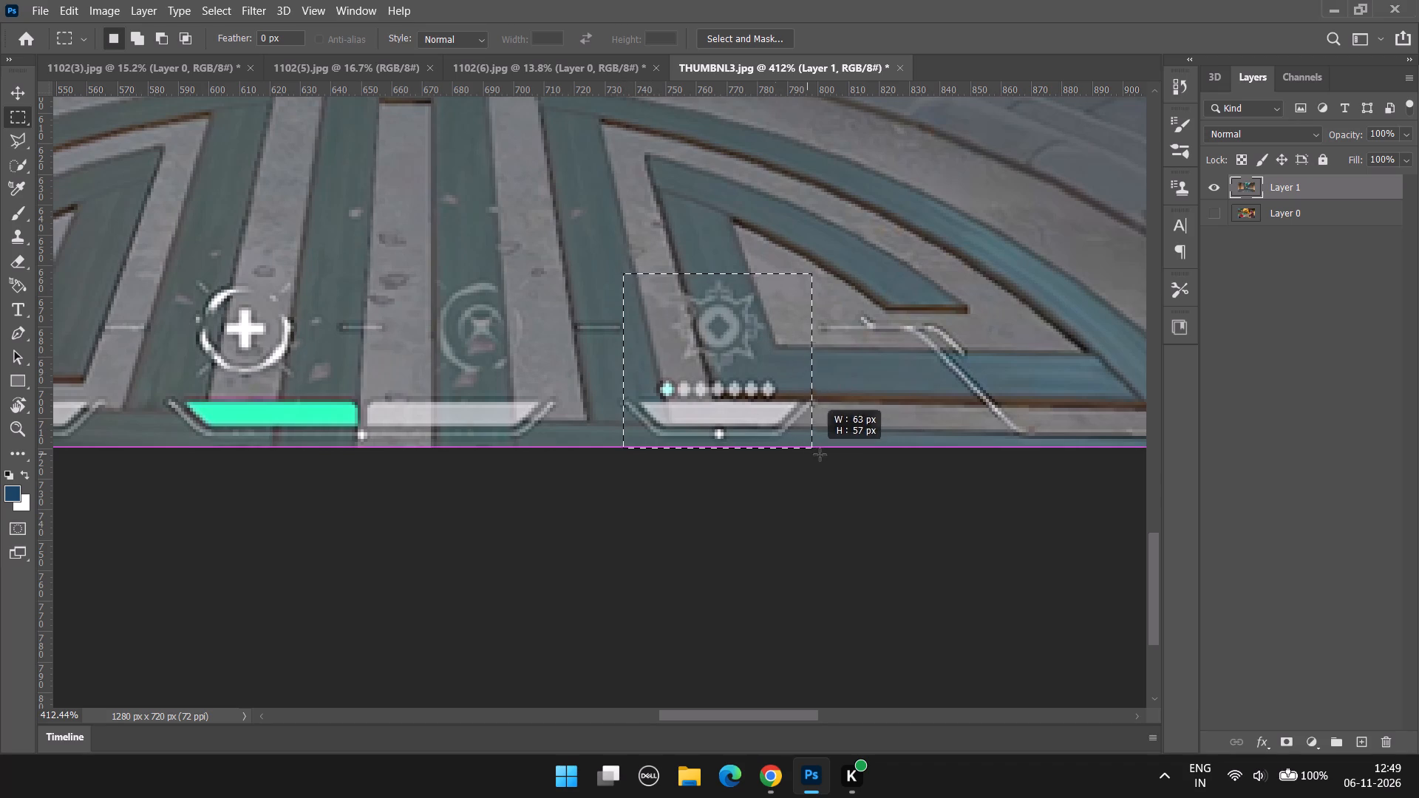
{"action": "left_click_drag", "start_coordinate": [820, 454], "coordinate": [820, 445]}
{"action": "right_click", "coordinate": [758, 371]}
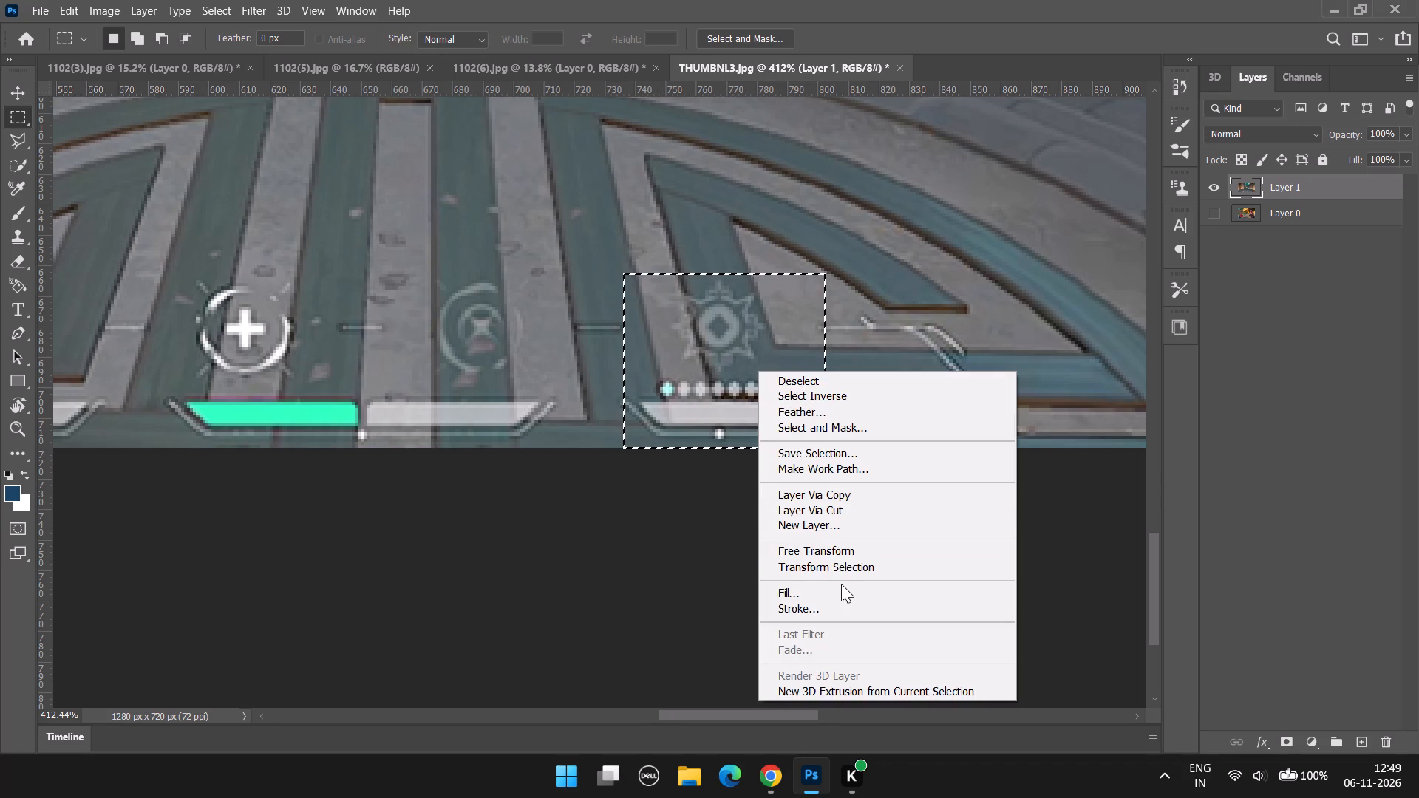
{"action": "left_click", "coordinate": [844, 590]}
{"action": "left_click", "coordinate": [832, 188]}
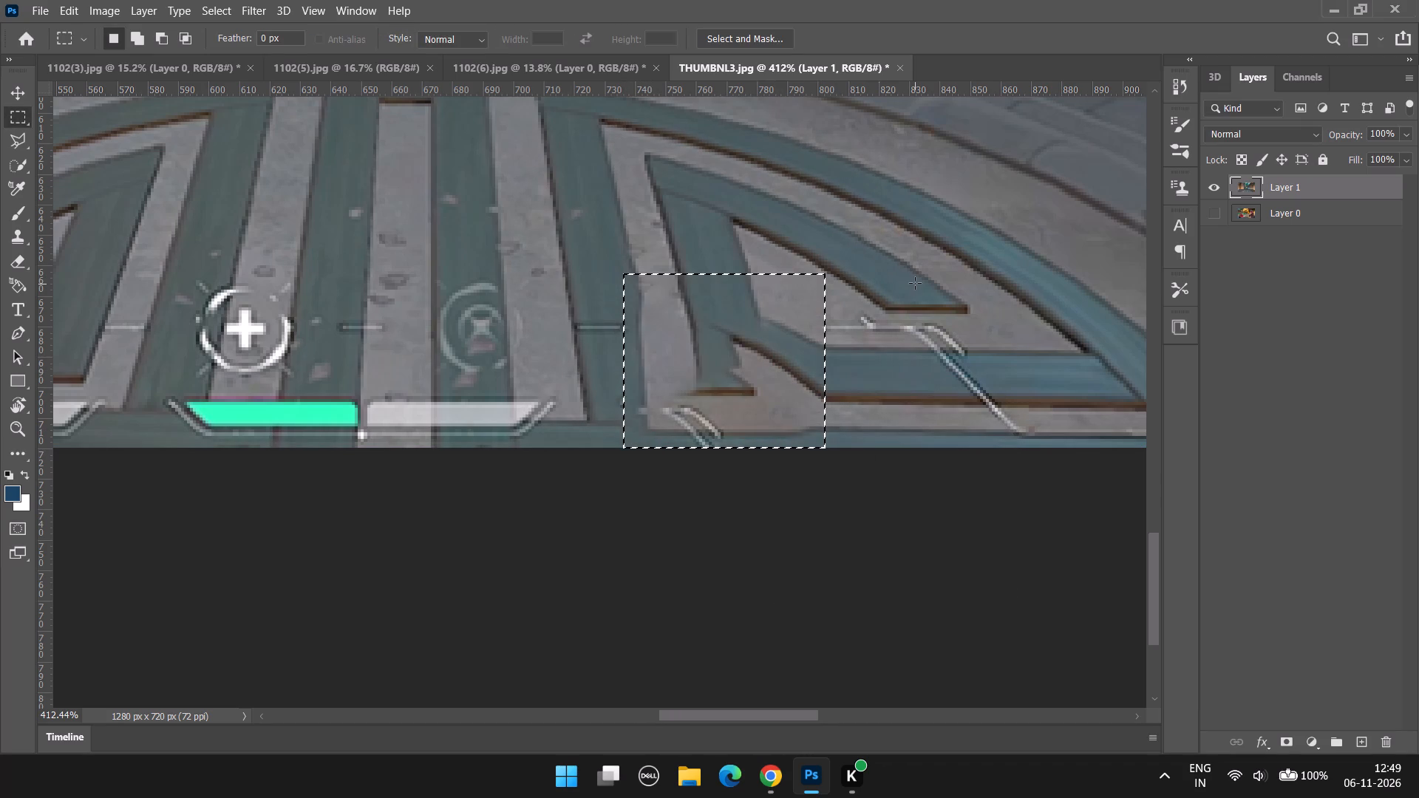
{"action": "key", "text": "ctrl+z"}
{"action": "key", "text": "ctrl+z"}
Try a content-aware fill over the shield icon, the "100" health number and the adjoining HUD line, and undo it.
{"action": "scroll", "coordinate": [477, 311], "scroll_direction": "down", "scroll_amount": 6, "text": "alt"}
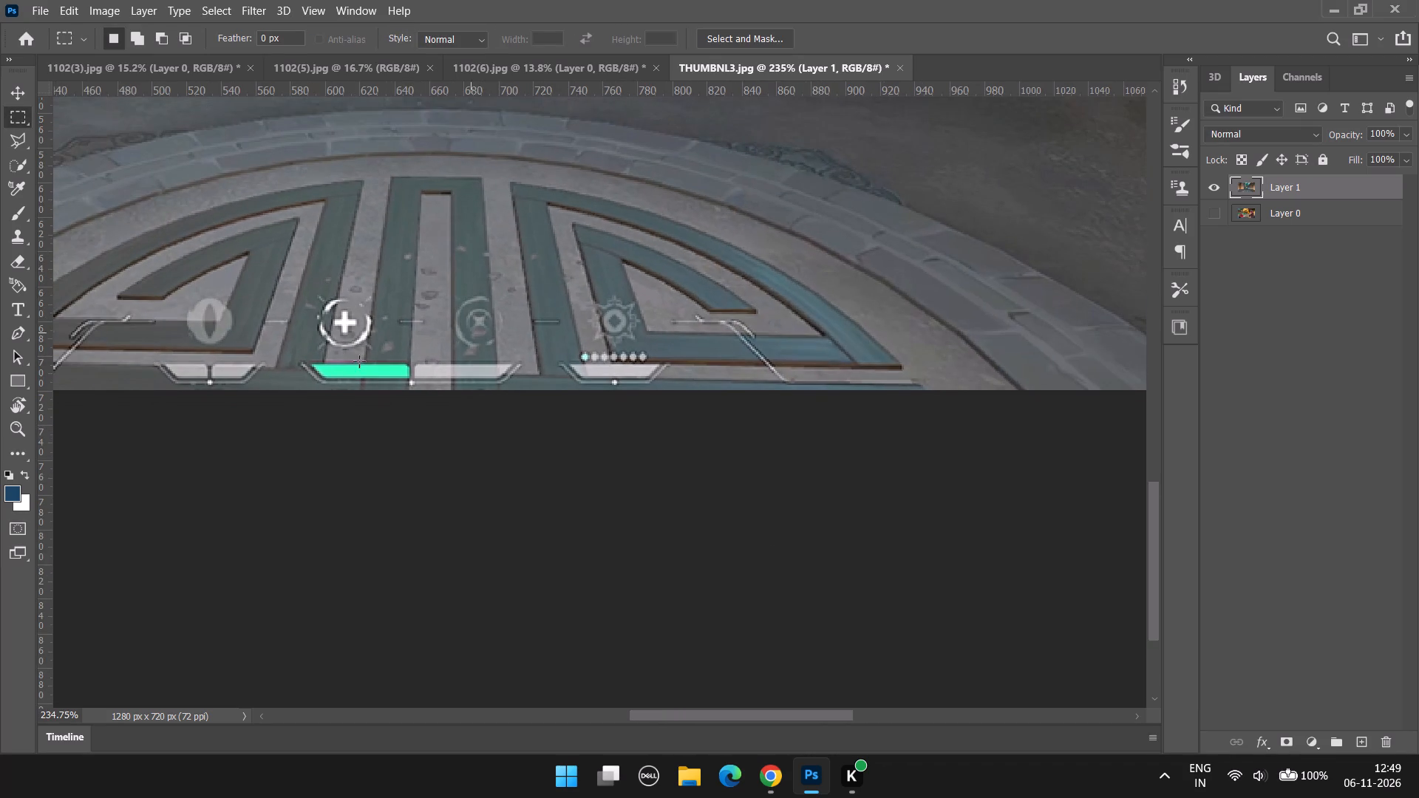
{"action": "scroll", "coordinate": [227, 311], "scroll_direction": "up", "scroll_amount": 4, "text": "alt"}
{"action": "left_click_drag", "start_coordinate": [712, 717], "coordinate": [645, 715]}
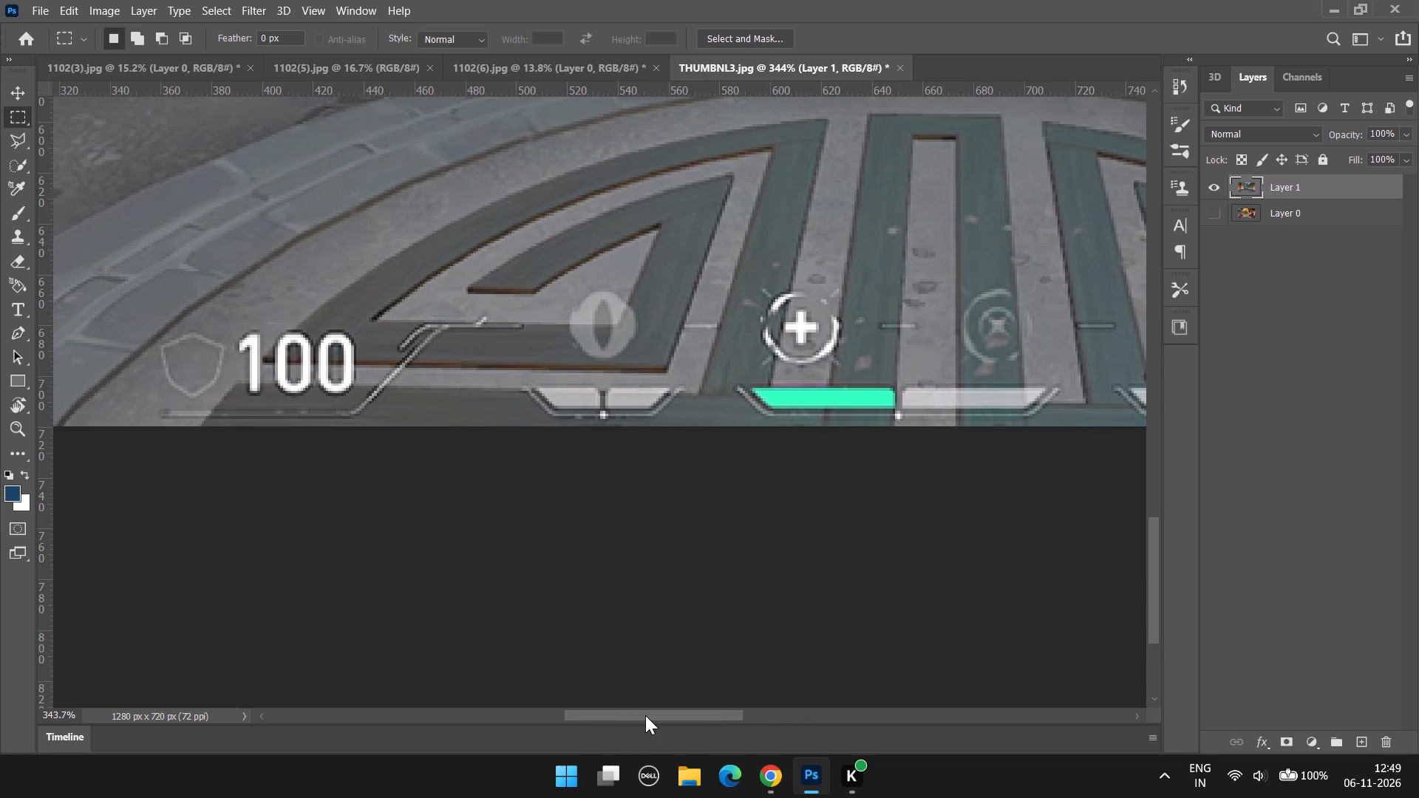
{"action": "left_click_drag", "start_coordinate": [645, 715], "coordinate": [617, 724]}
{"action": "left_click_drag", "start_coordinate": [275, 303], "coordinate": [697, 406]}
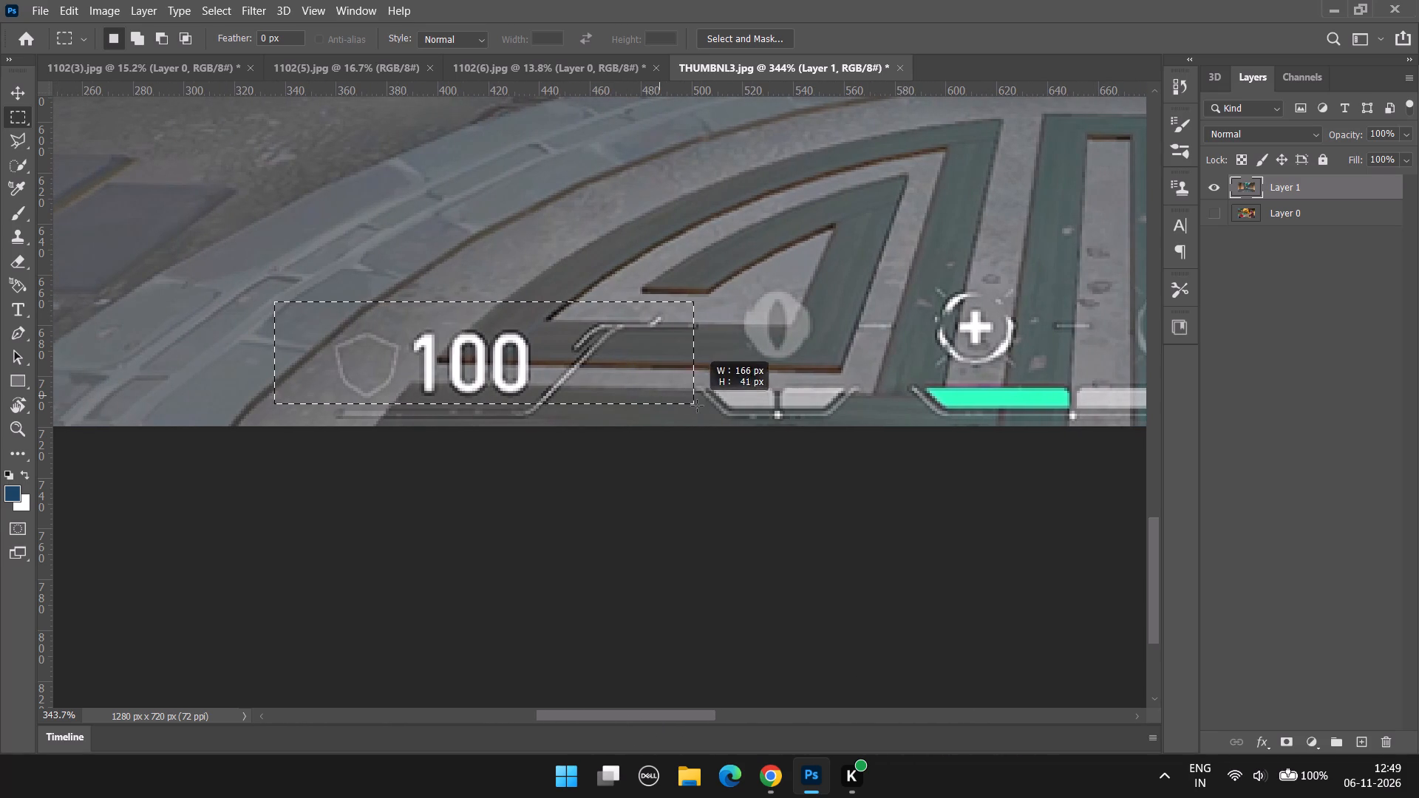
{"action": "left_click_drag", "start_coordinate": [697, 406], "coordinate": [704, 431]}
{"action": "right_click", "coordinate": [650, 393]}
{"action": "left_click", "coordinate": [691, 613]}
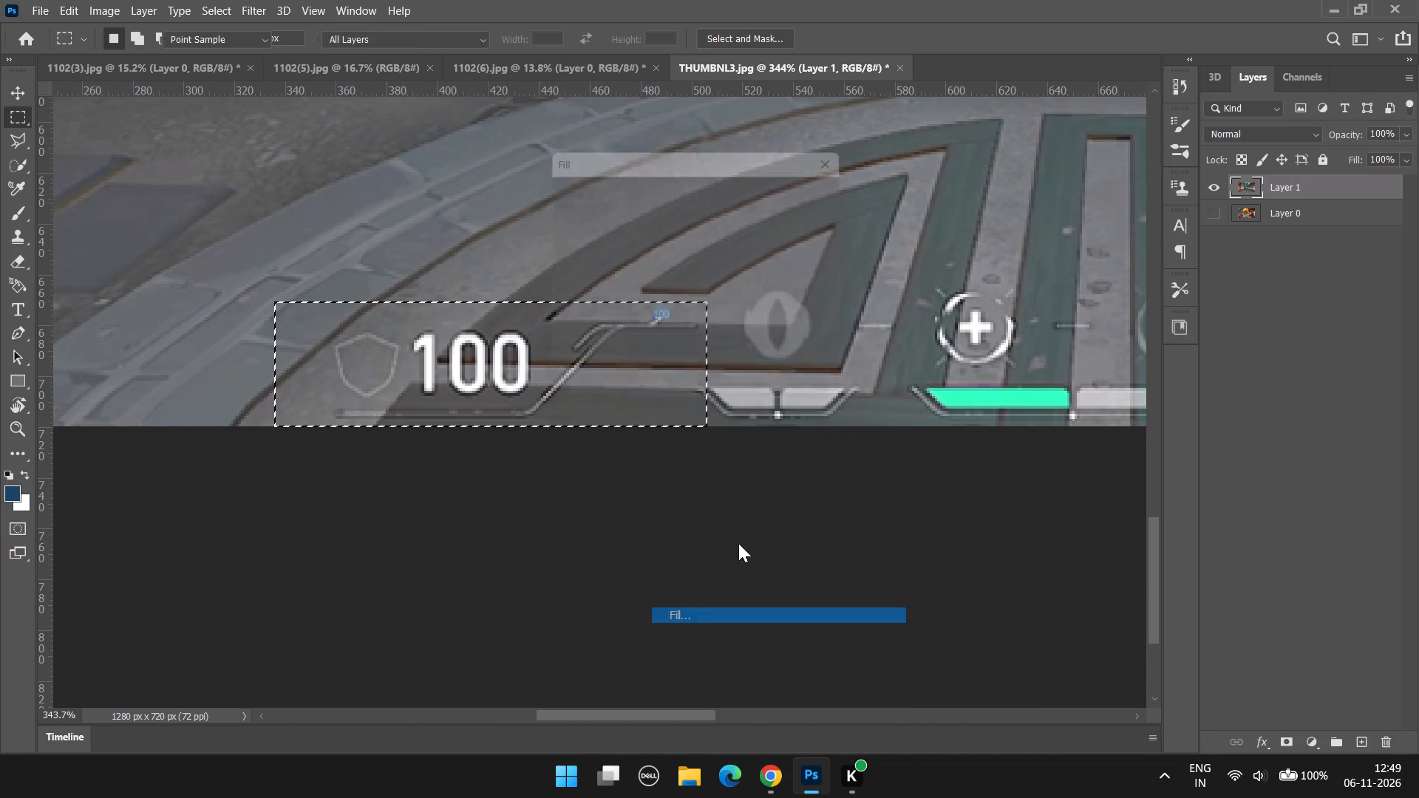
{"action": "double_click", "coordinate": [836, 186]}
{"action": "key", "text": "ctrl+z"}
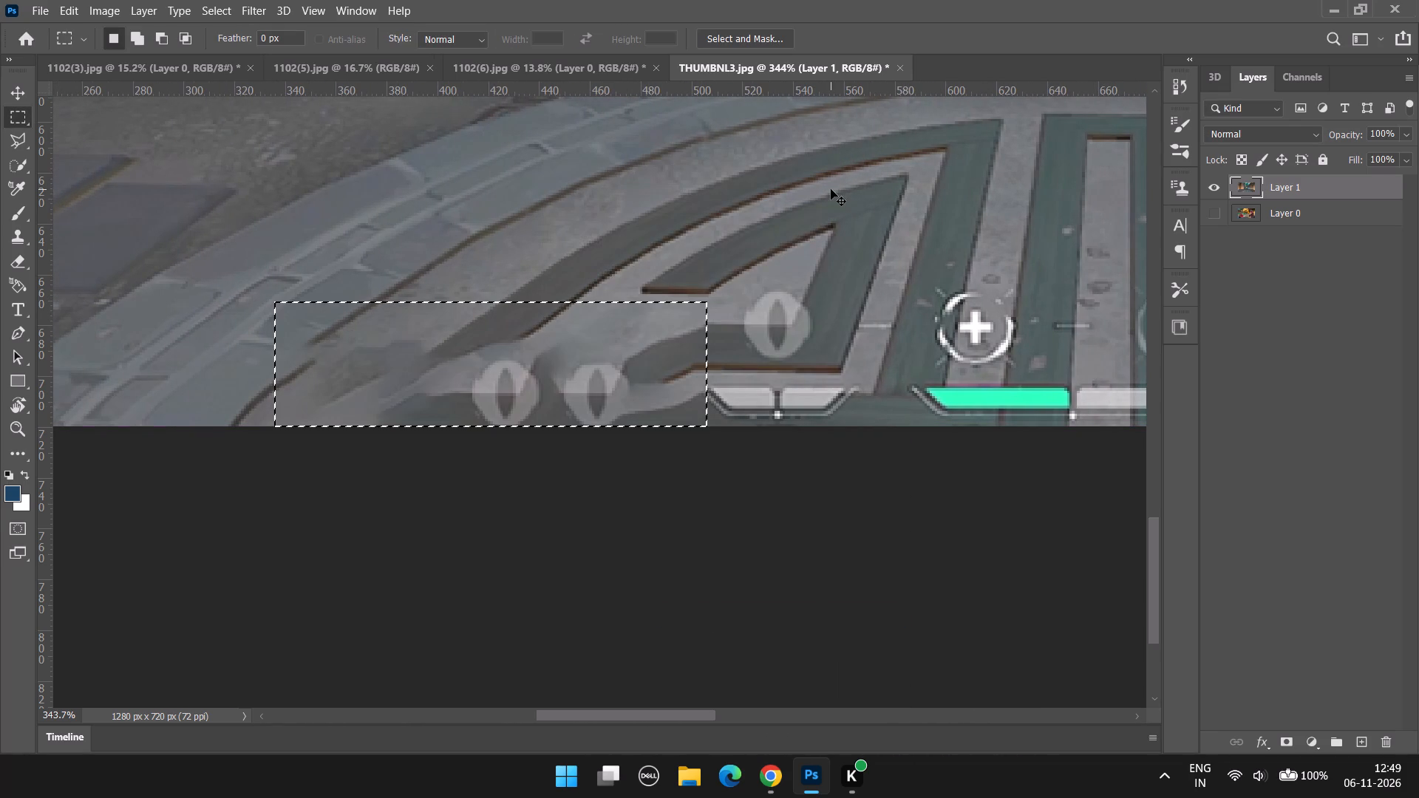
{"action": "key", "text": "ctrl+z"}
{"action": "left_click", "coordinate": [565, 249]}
Clone clean dark floor band over the lower part of the leftmost ability icon using the Clone Stamp with a 15 px brush.
{"action": "scroll", "coordinate": [565, 257], "scroll_direction": "down", "scroll_amount": 5, "text": "alt"}
{"action": "scroll", "coordinate": [528, 388], "scroll_direction": "down", "scroll_amount": 1, "text": "alt"}
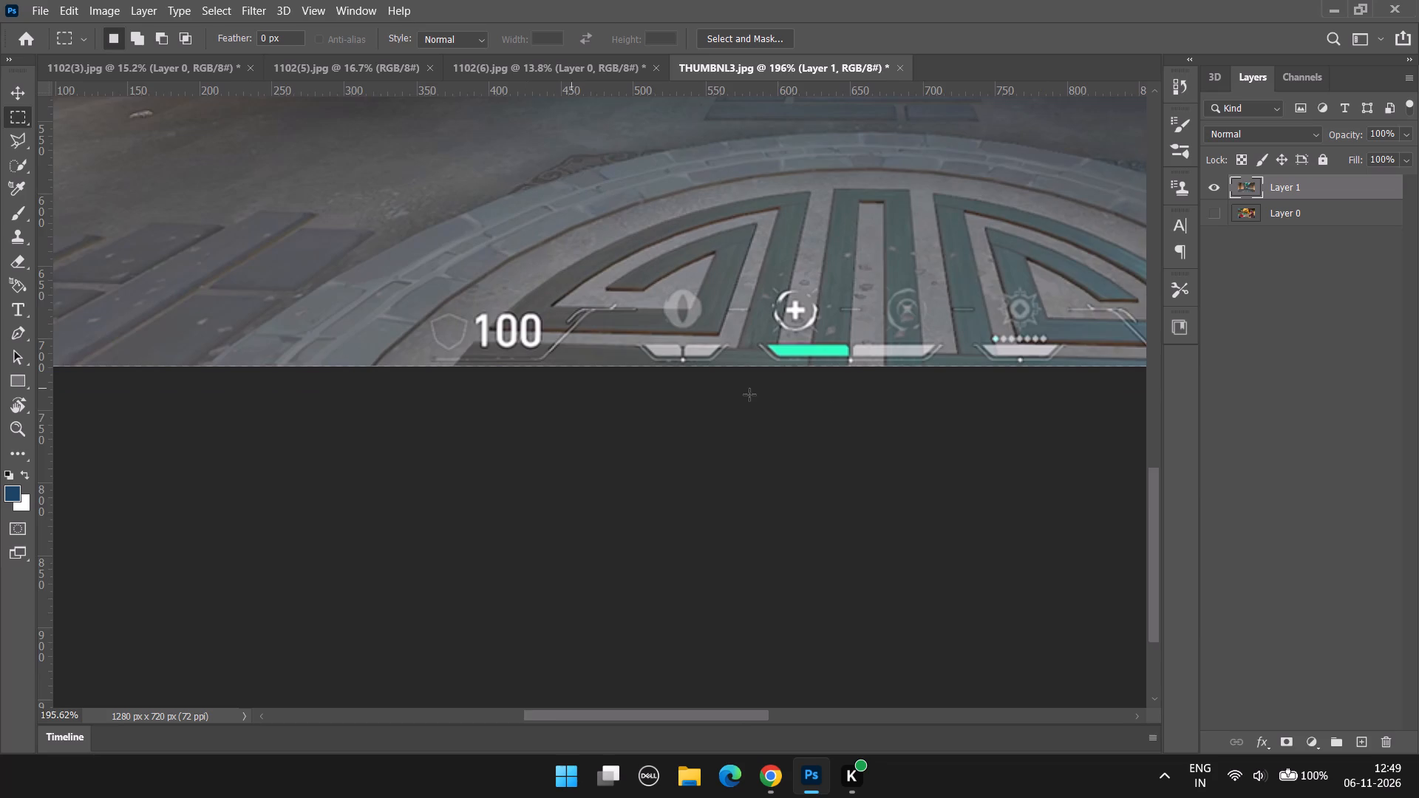
{"action": "scroll", "coordinate": [831, 392], "scroll_direction": "up", "scroll_amount": 5, "text": "alt"}
{"action": "scroll", "coordinate": [606, 335], "scroll_direction": "up", "scroll_amount": 3, "text": "alt"}
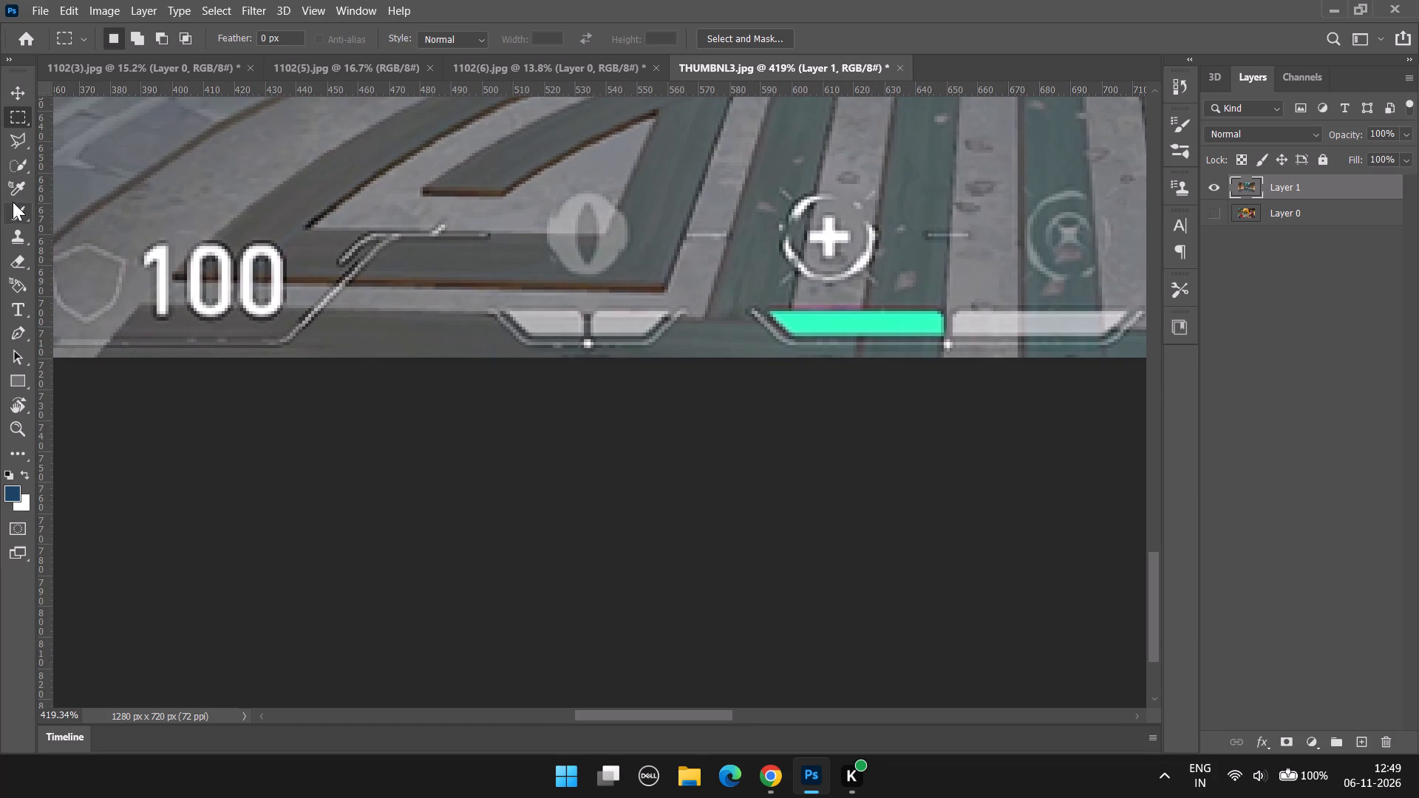
{"action": "left_click", "coordinate": [21, 228]}
{"action": "scroll", "coordinate": [551, 276], "scroll_direction": "up", "scroll_amount": 4, "text": "alt"}
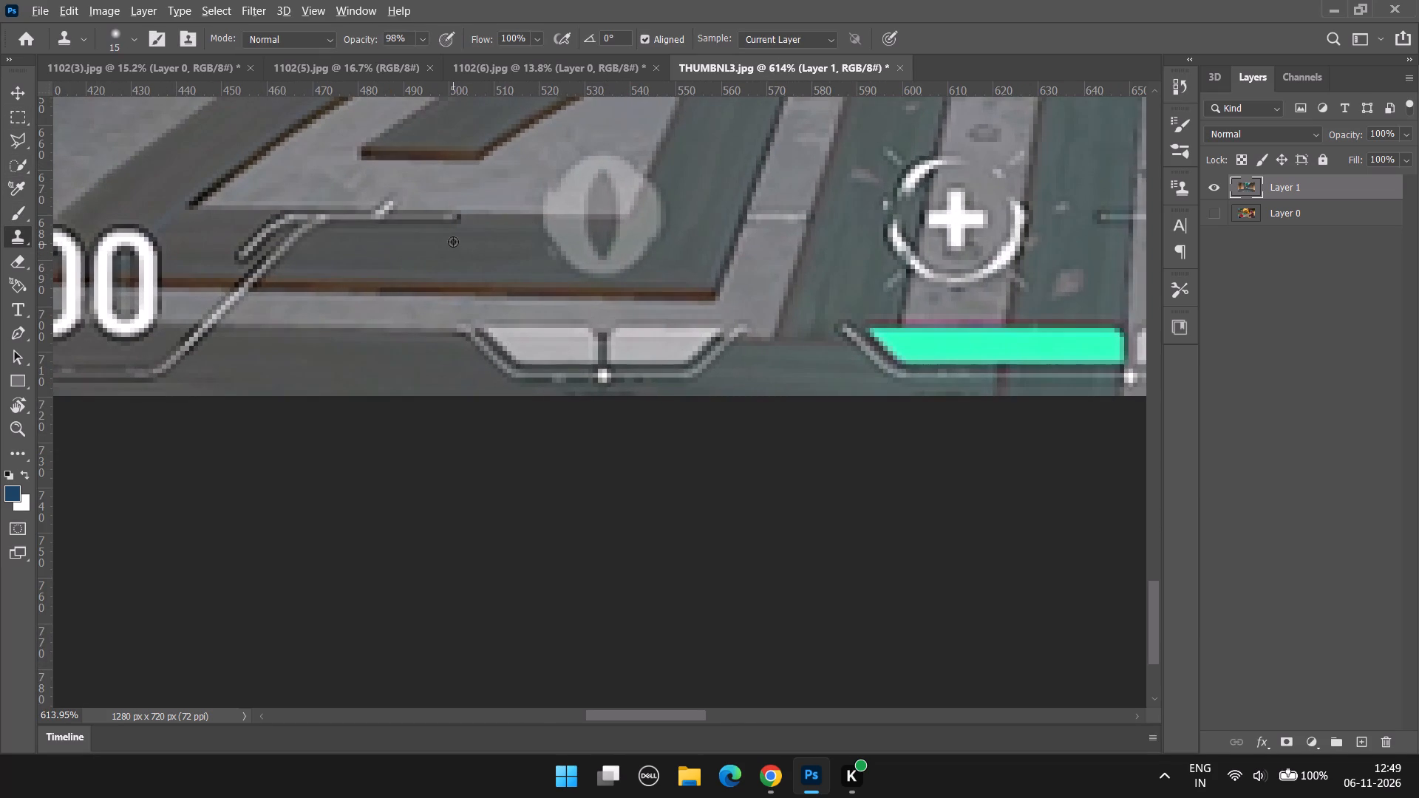
{"action": "left_click", "coordinate": [485, 257], "text": "alt"}
{"action": "left_click_drag", "start_coordinate": [551, 253], "coordinate": [612, 254]}
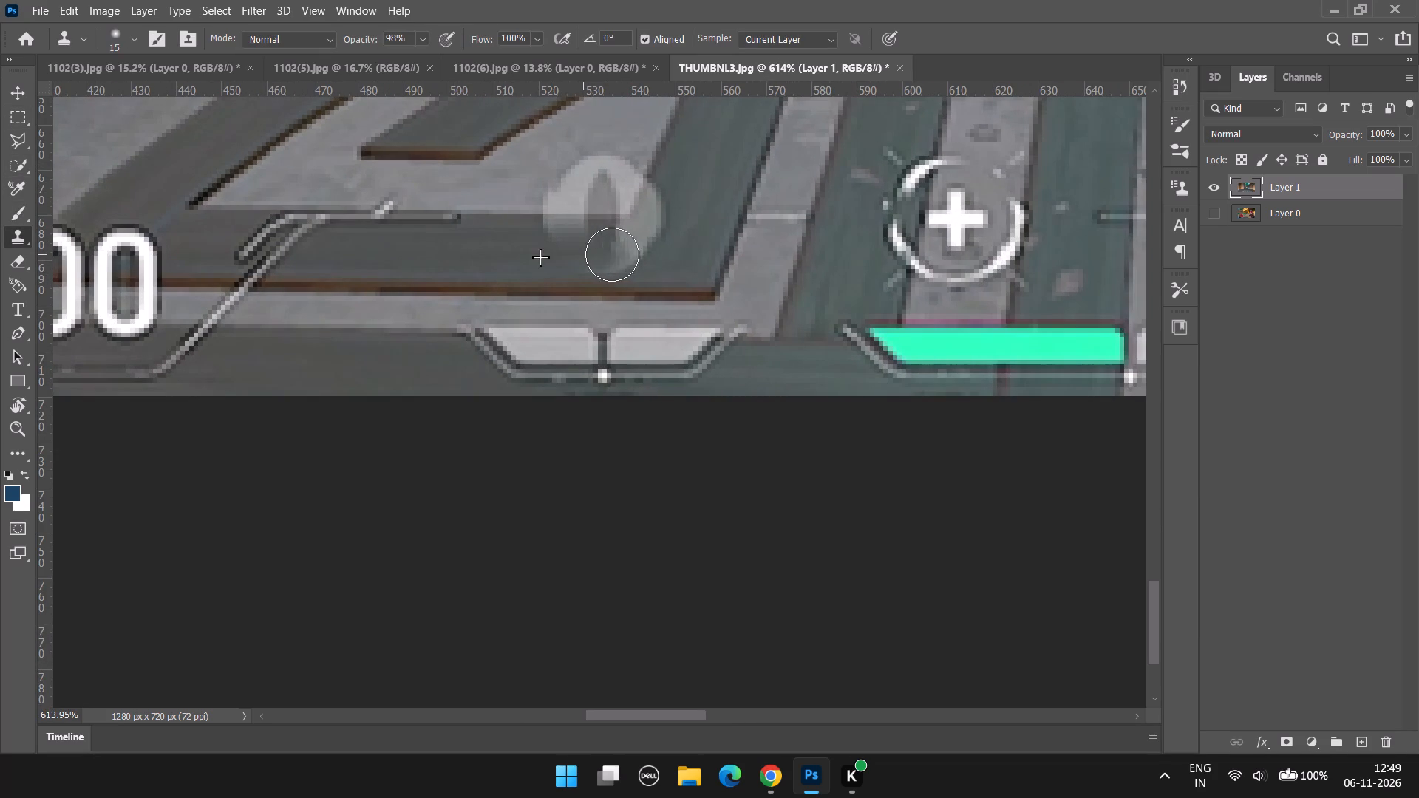
{"action": "left_click_drag", "start_coordinate": [612, 254], "coordinate": [627, 255]}
{"action": "left_click", "coordinate": [627, 255]}
{"action": "left_click", "coordinate": [485, 269], "text": "alt"}
{"action": "left_click_drag", "start_coordinate": [543, 265], "coordinate": [602, 266]}
{"action": "left_click", "coordinate": [516, 235], "text": "alt"}
{"action": "left_click_drag", "start_coordinate": [528, 231], "coordinate": [553, 233]}
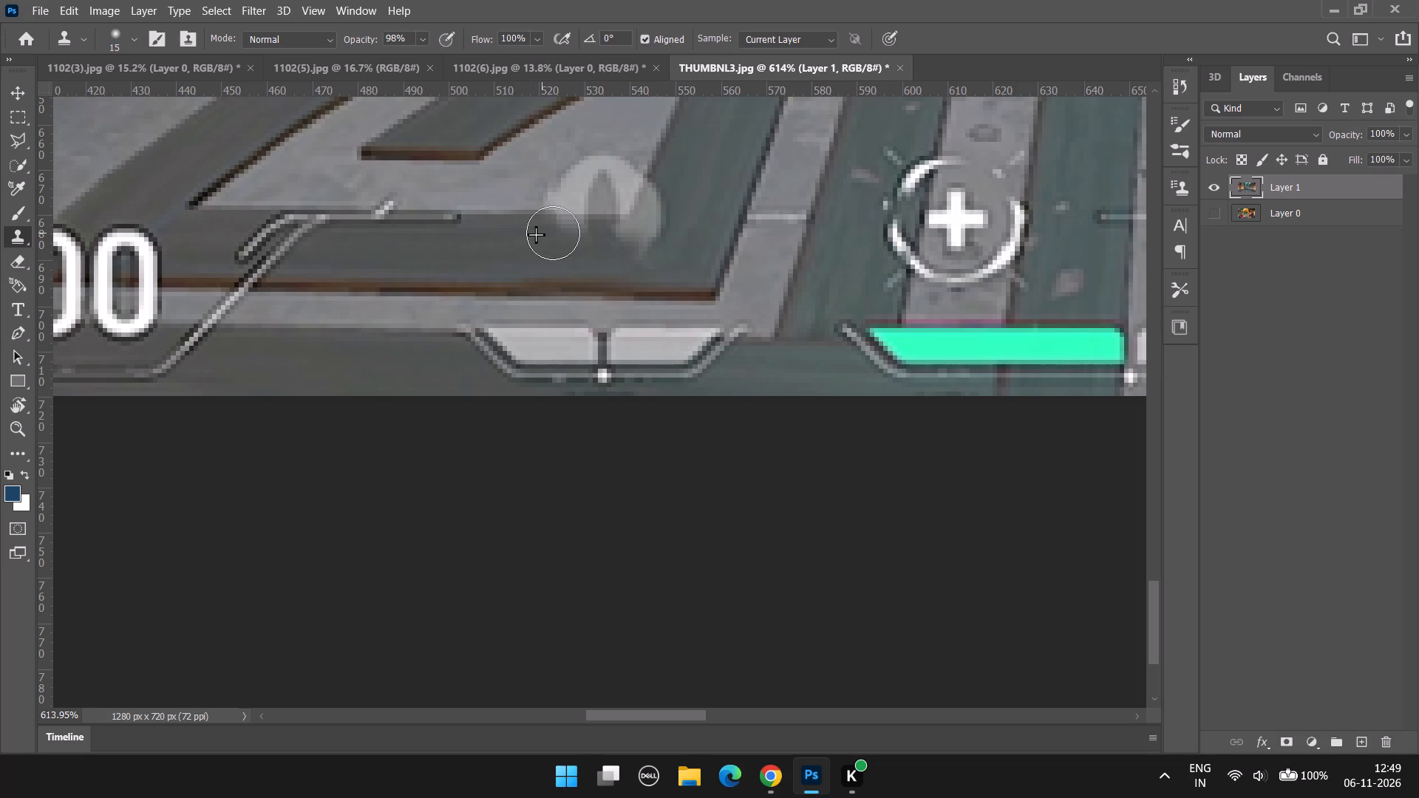
{"action": "left_click_drag", "start_coordinate": [553, 233], "coordinate": [623, 241]}
{"action": "left_click", "coordinate": [490, 233], "text": "alt"}
Reduce the Clone Stamp brush size to 5 px.
{"action": "key", "text": "bracketleft"}
{"action": "key", "text": "bracketleft"}
{"action": "key", "text": "bracketleft"}
{"action": "type", "text": "[[["}
{"action": "scroll", "coordinate": [562, 240], "scroll_direction": "up", "scroll_amount": 12}
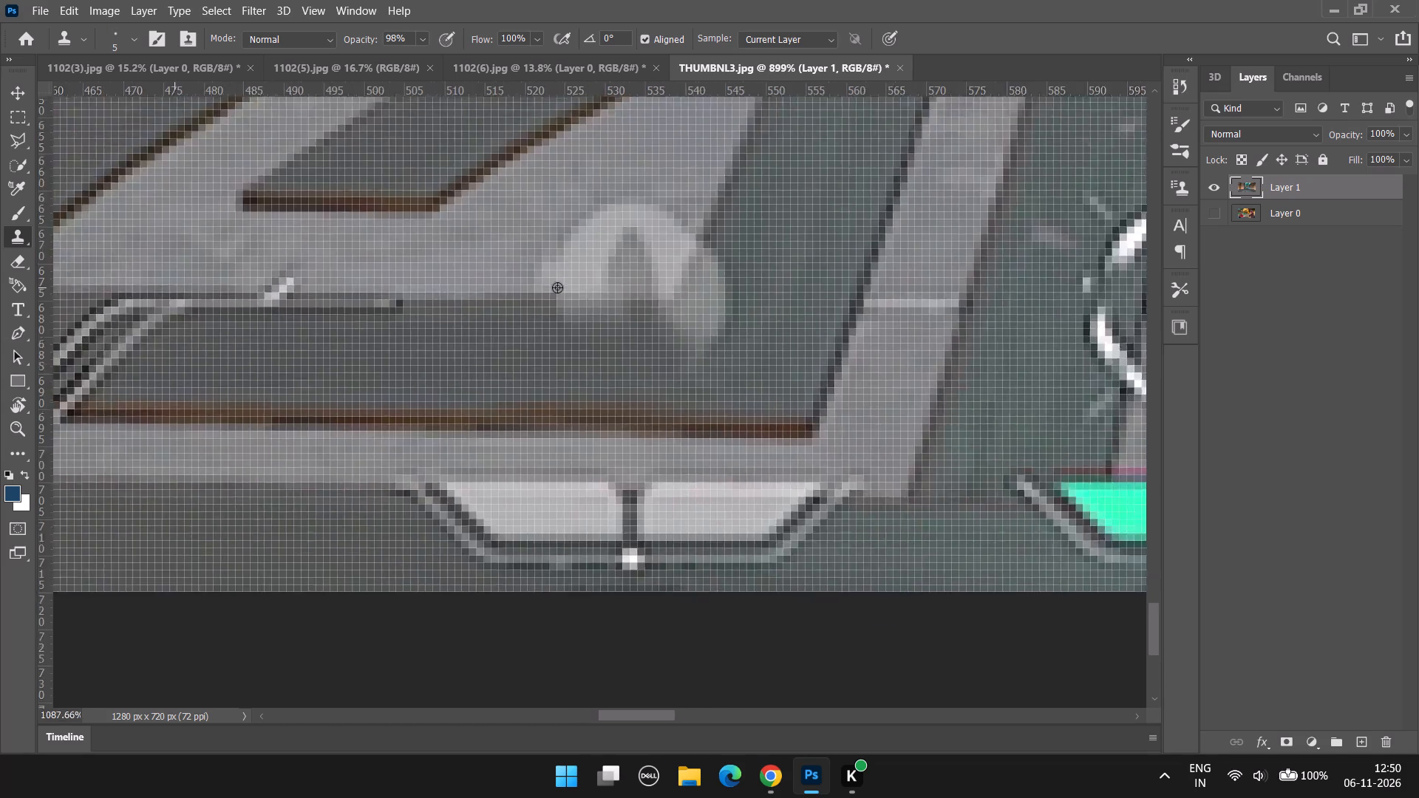
{"action": "scroll", "coordinate": [543, 333], "scroll_direction": "down", "scroll_amount": 12, "text": "alt"}
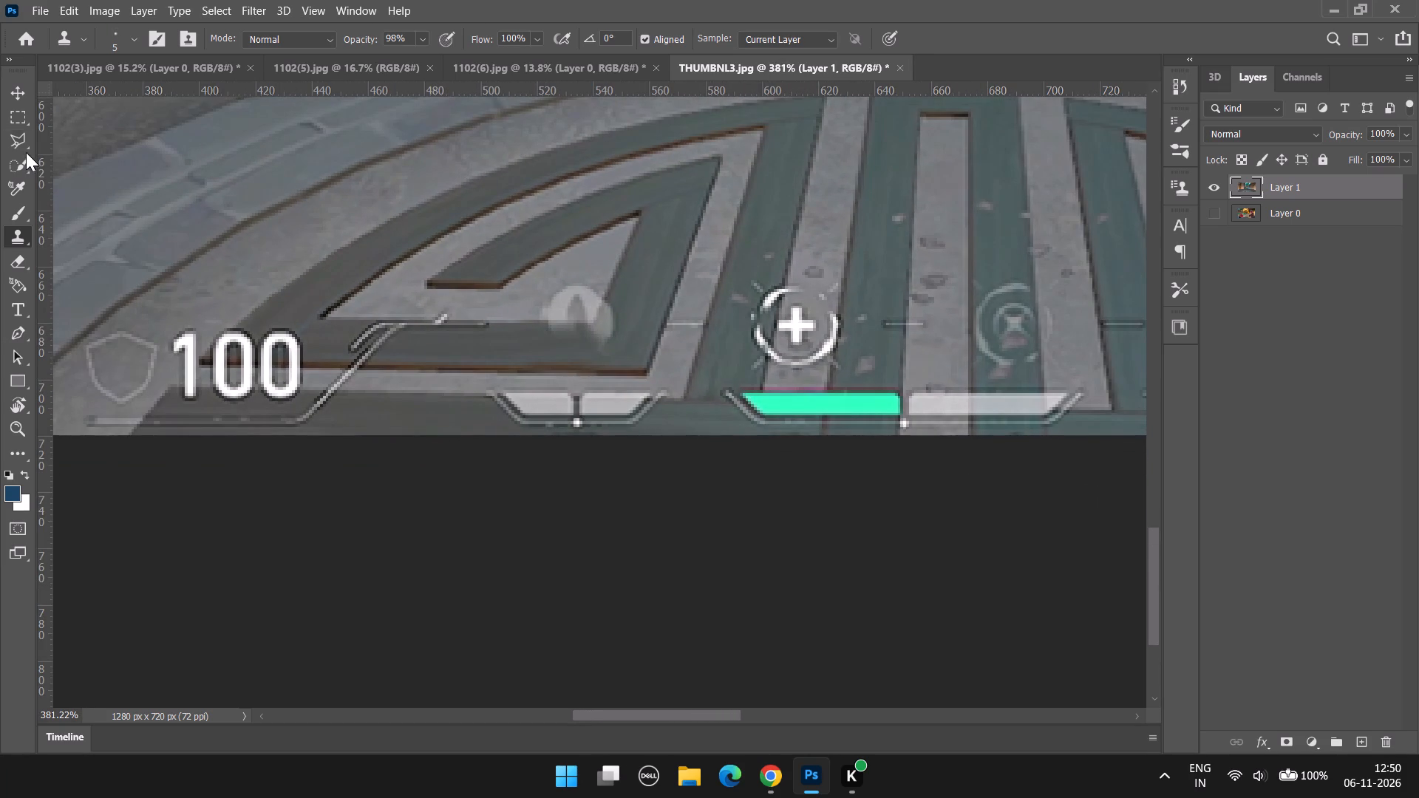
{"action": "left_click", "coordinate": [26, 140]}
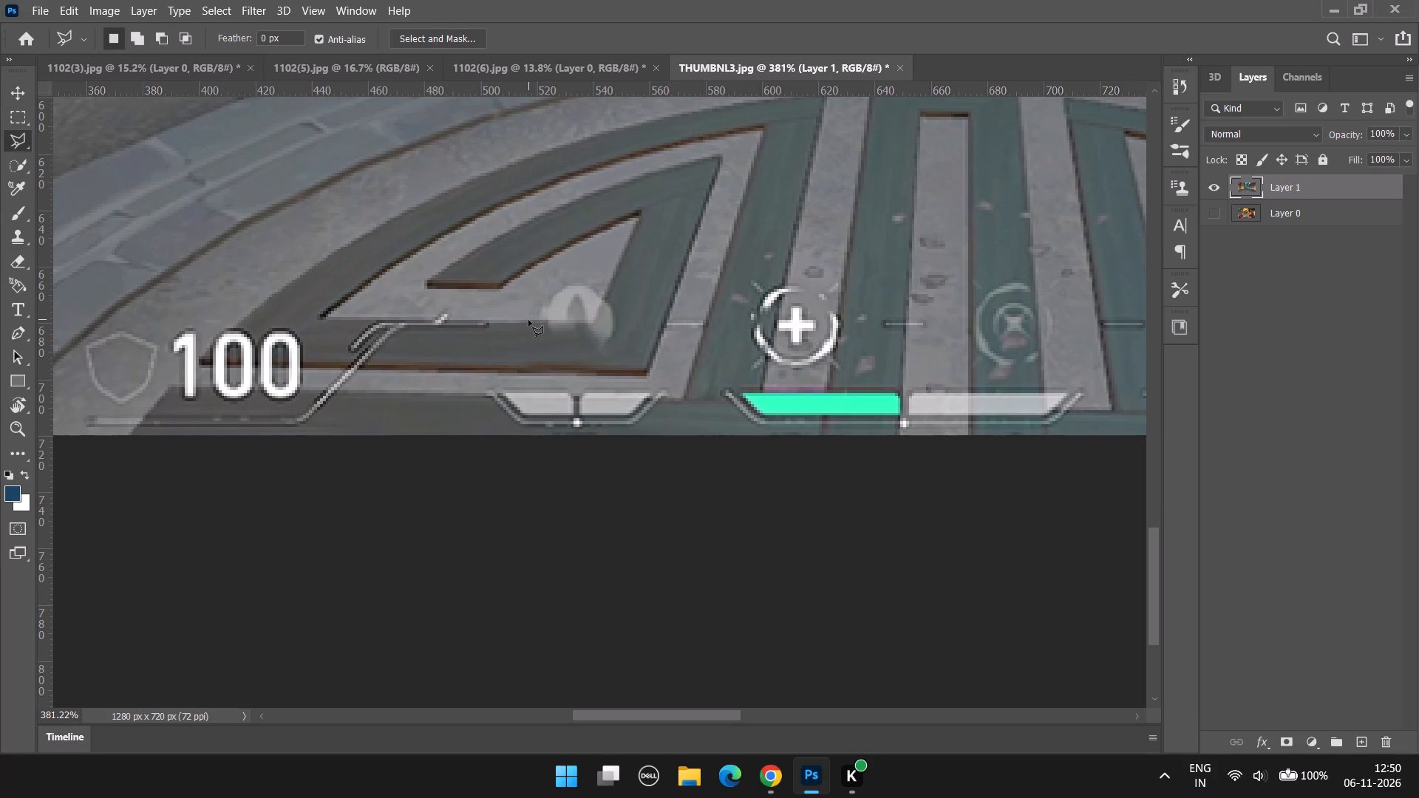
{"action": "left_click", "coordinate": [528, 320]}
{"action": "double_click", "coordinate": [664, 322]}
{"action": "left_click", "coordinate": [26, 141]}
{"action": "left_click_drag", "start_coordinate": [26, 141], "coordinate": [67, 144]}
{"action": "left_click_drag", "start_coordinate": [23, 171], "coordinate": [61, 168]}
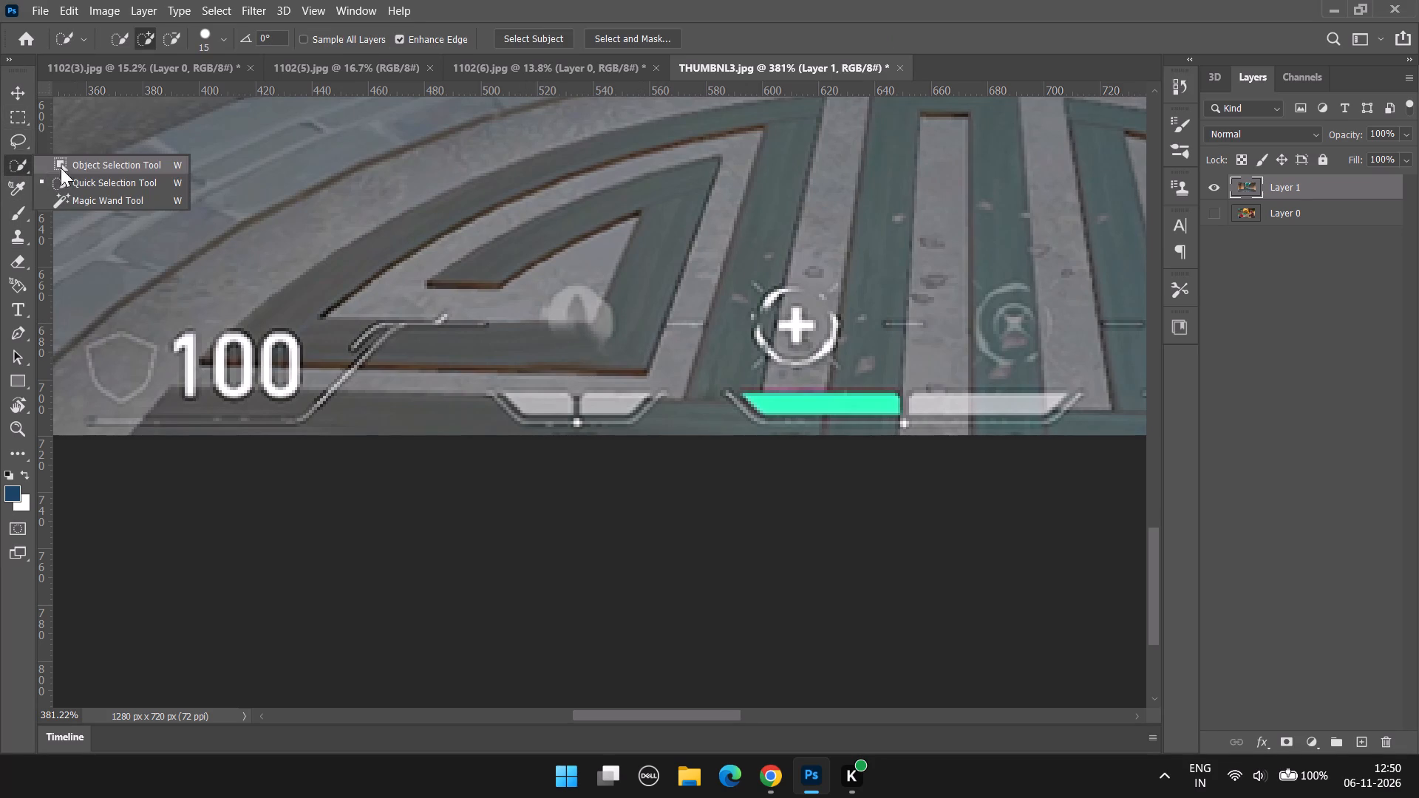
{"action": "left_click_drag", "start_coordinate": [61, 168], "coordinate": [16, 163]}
Outline the end of the dark floor band beneath the leftmost ability icon with a four-sided Polygonal Lasso selection.
{"action": "left_click_drag", "start_coordinate": [13, 133], "coordinate": [13, 133]}
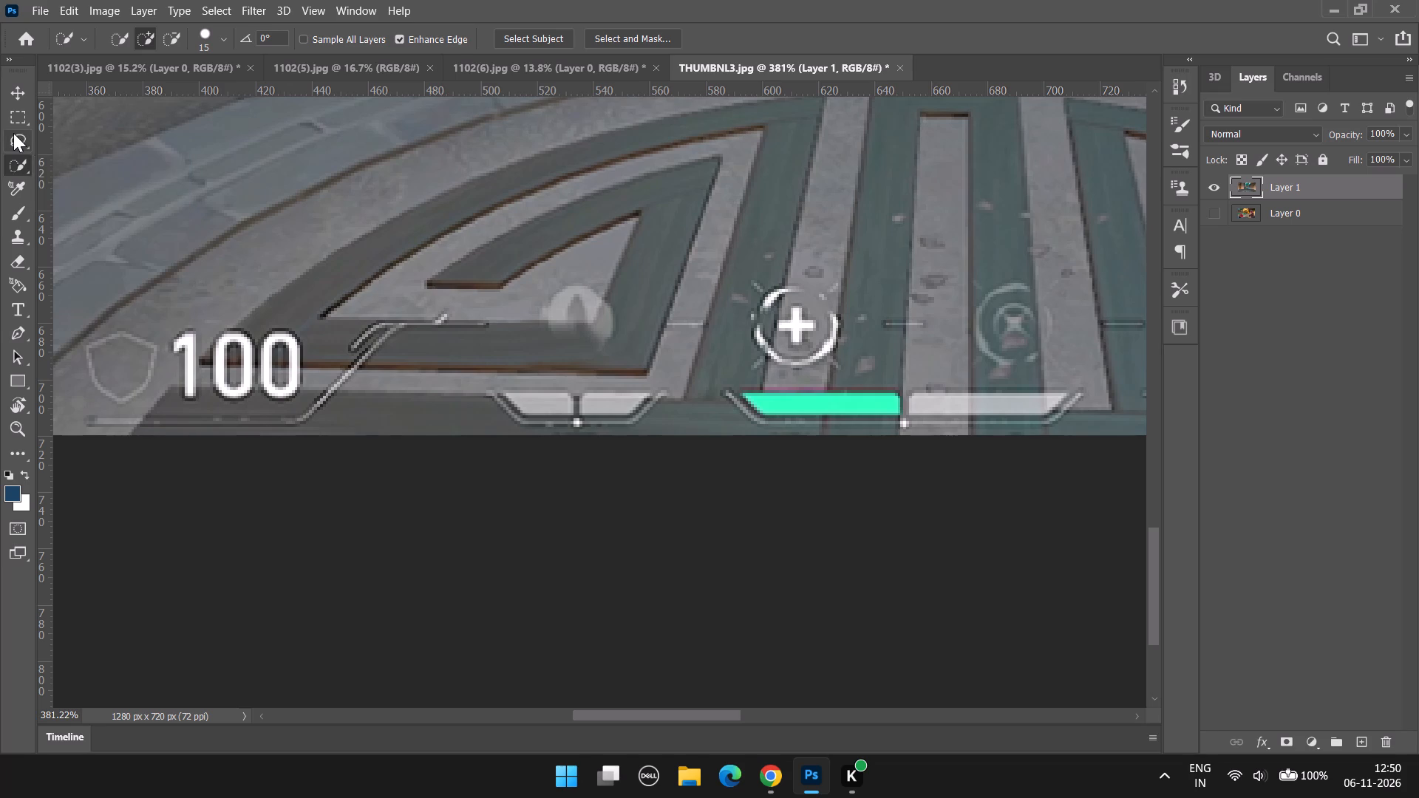
{"action": "left_click_drag", "start_coordinate": [13, 133], "coordinate": [64, 154]}
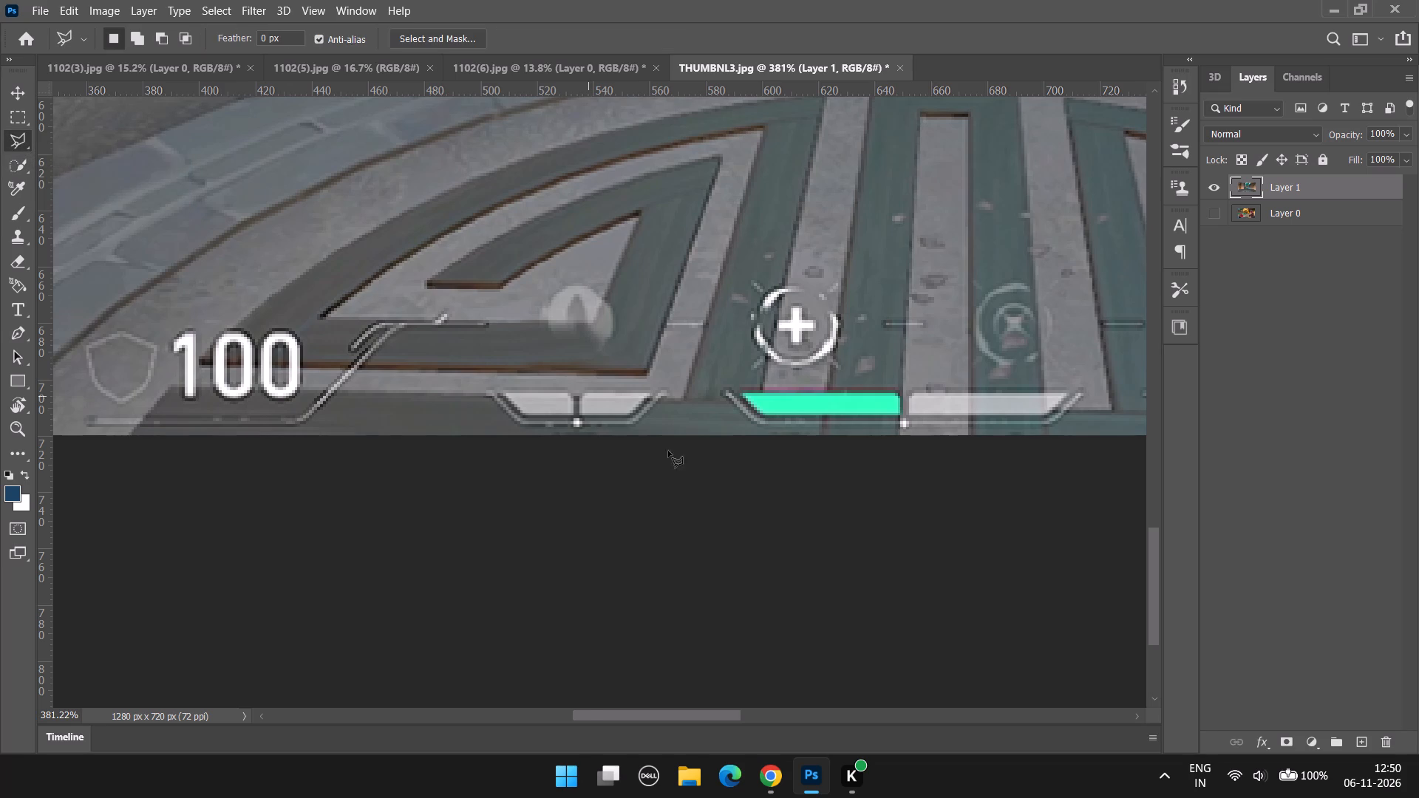
{"action": "scroll", "coordinate": [693, 460], "scroll_direction": "up", "scroll_amount": 4, "text": "alt"}
{"action": "left_click", "coordinate": [449, 257]}
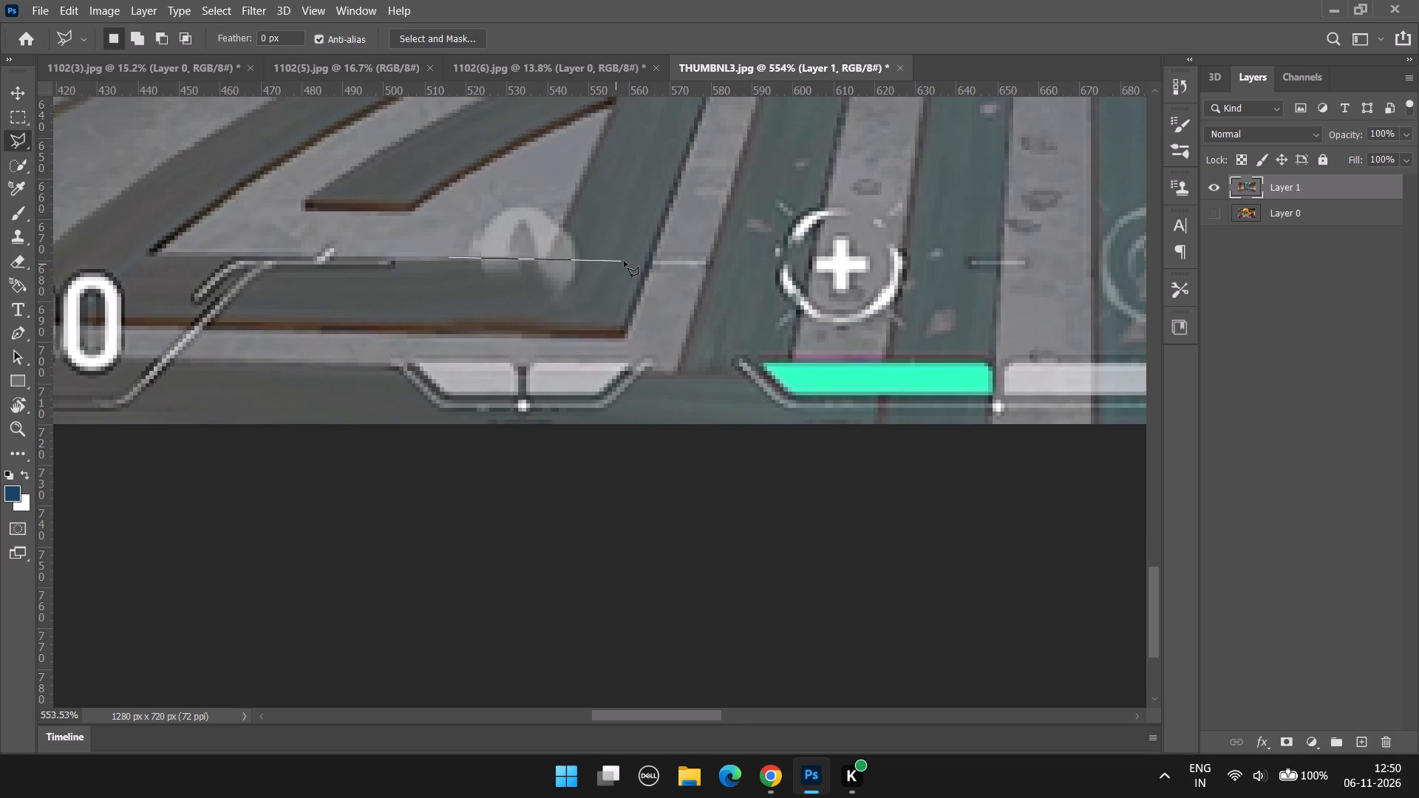
{"action": "left_click", "coordinate": [650, 255]}
{"action": "left_click", "coordinate": [622, 332]}
{"action": "left_click", "coordinate": [443, 330]}
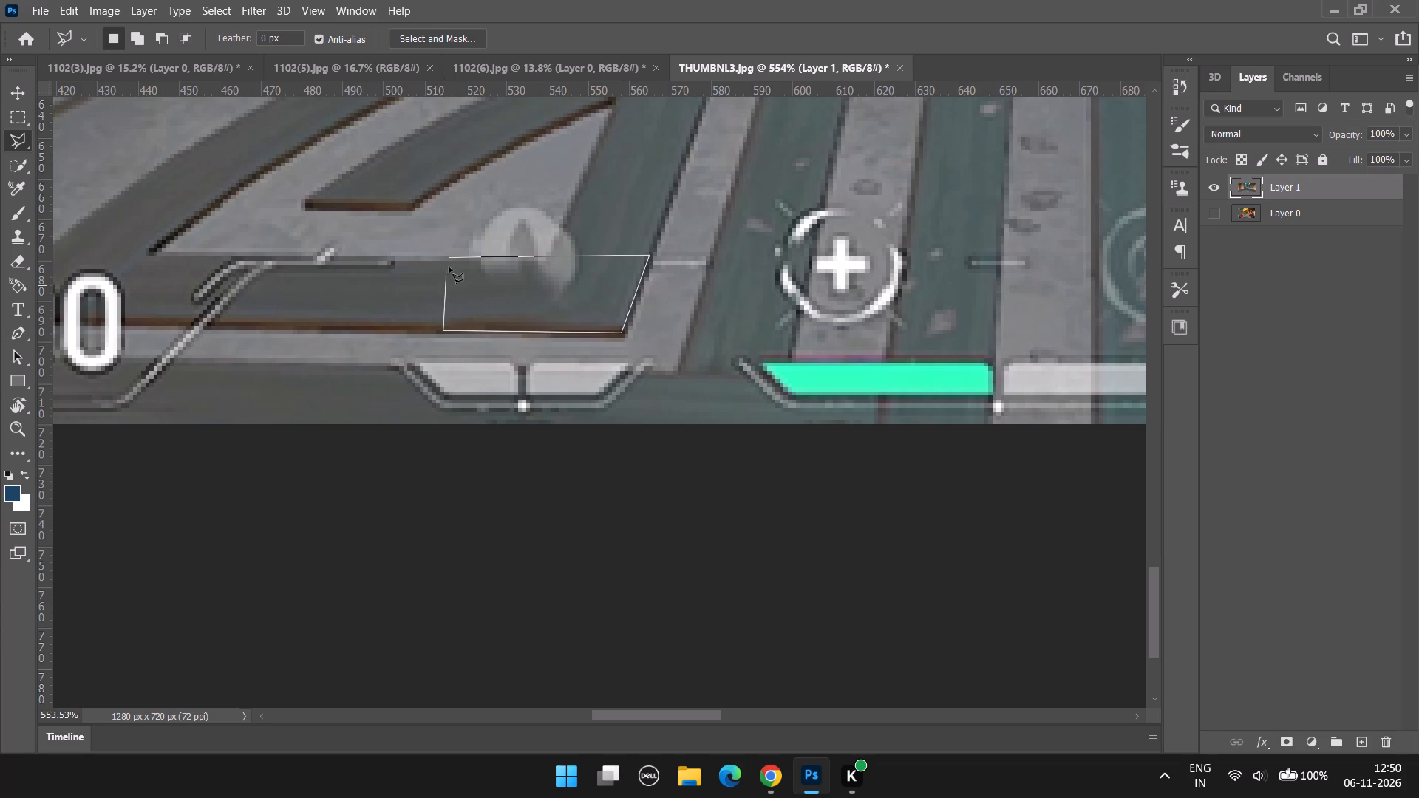
{"action": "left_click", "coordinate": [450, 257]}
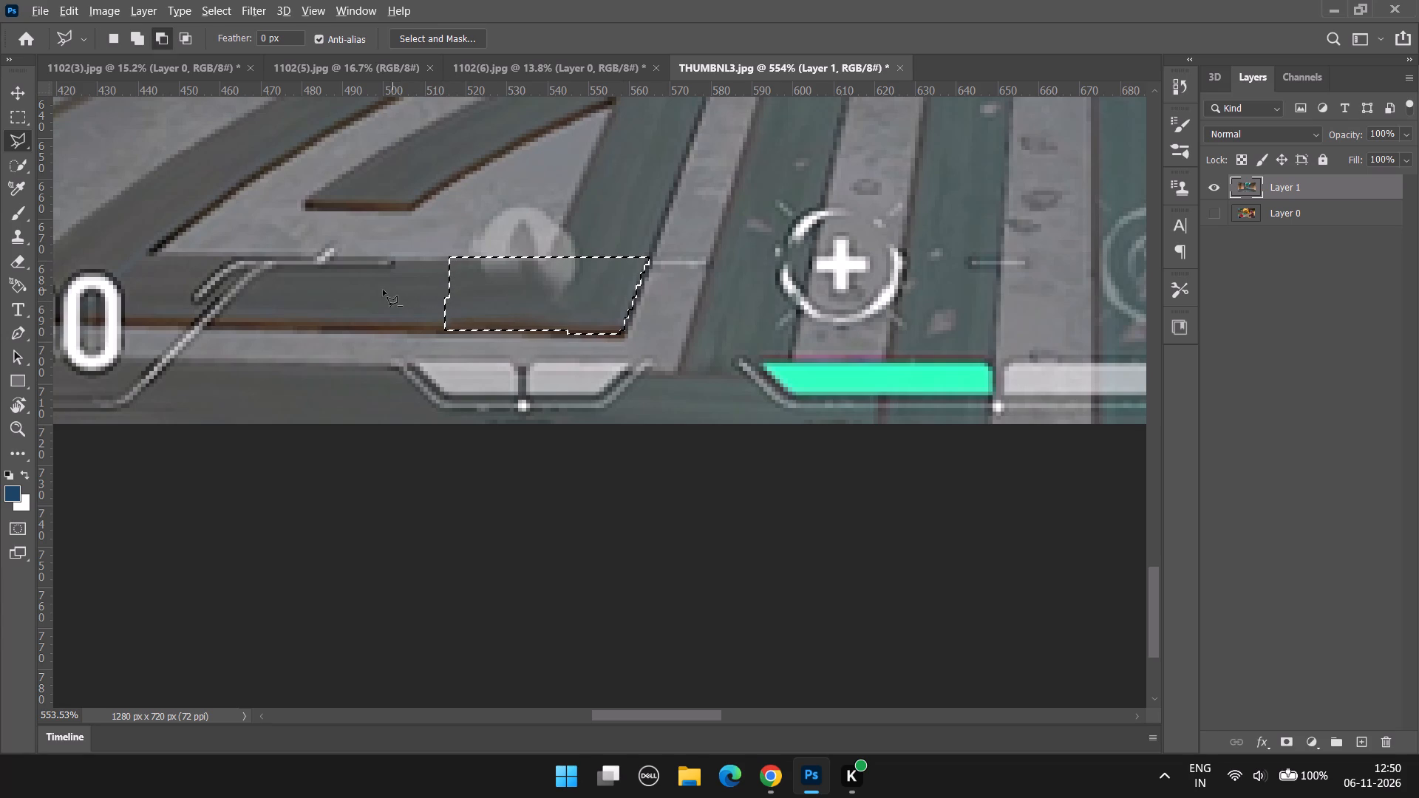
Clone clean dark band texture over the leftmost ability icon's remnants inside the selection with the 5 px Clone Stamp, and deselect.
{"action": "left_click", "coordinate": [25, 226]}
{"action": "left_click", "coordinate": [398, 292], "text": "alt"}
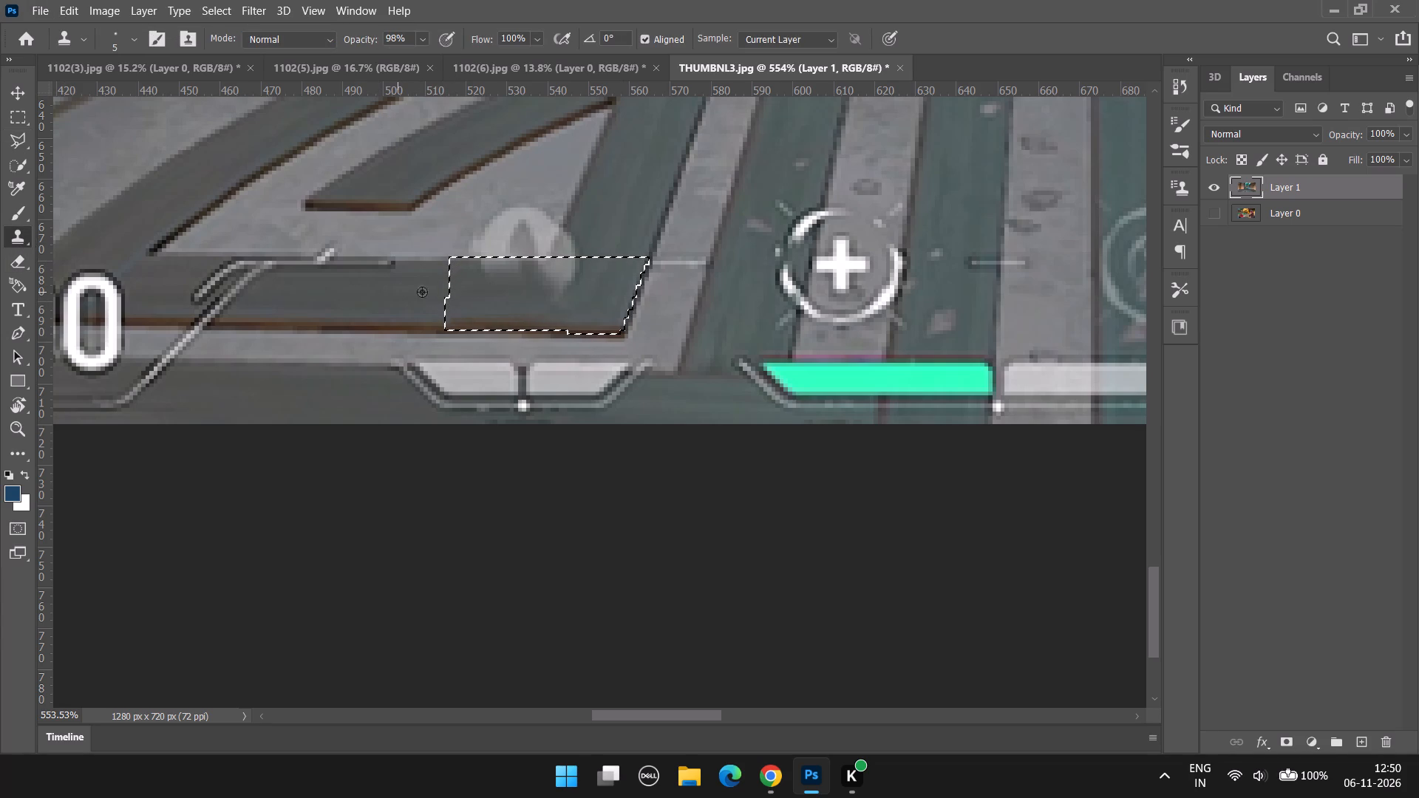
{"action": "left_click_drag", "start_coordinate": [489, 278], "coordinate": [537, 286]}
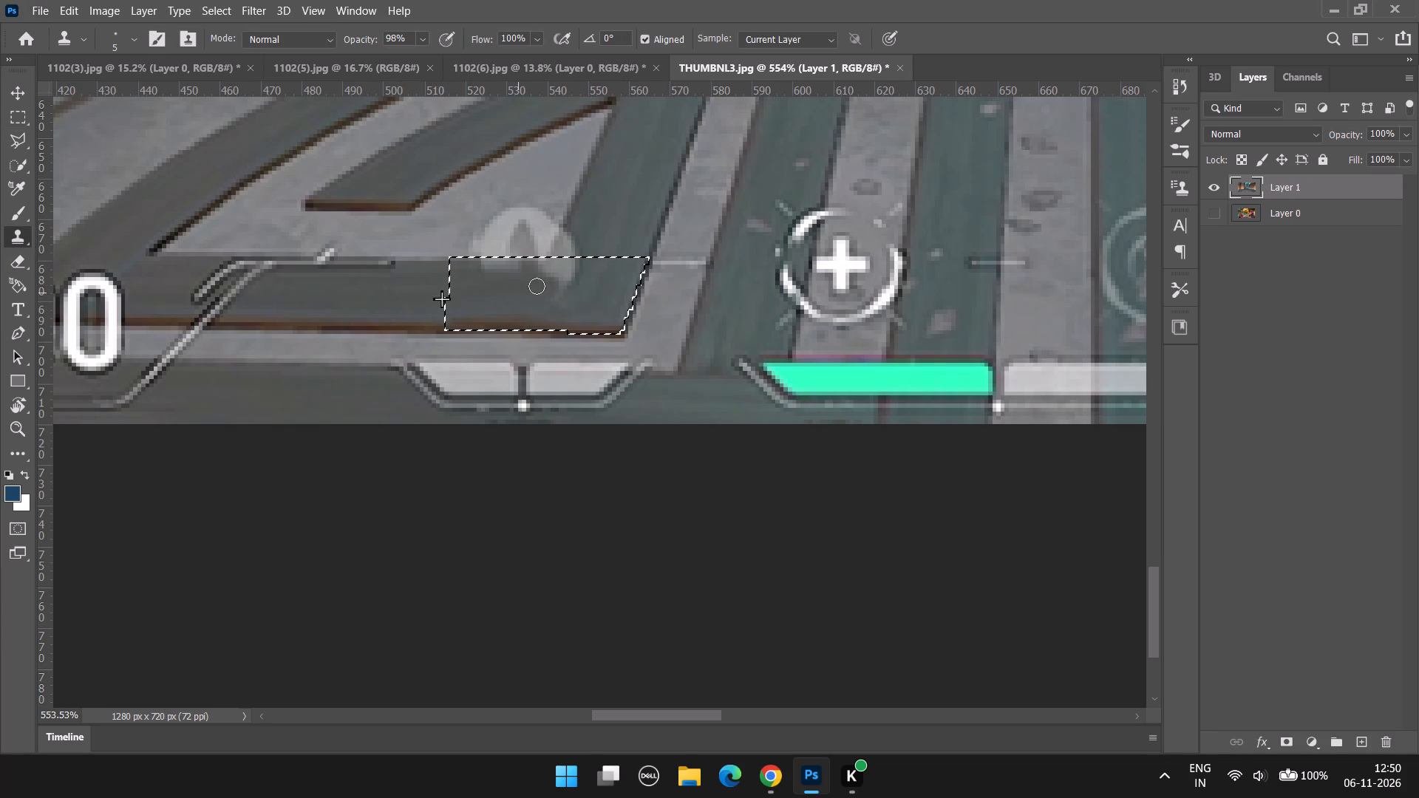
{"action": "left_click_drag", "start_coordinate": [537, 286], "coordinate": [557, 282]}
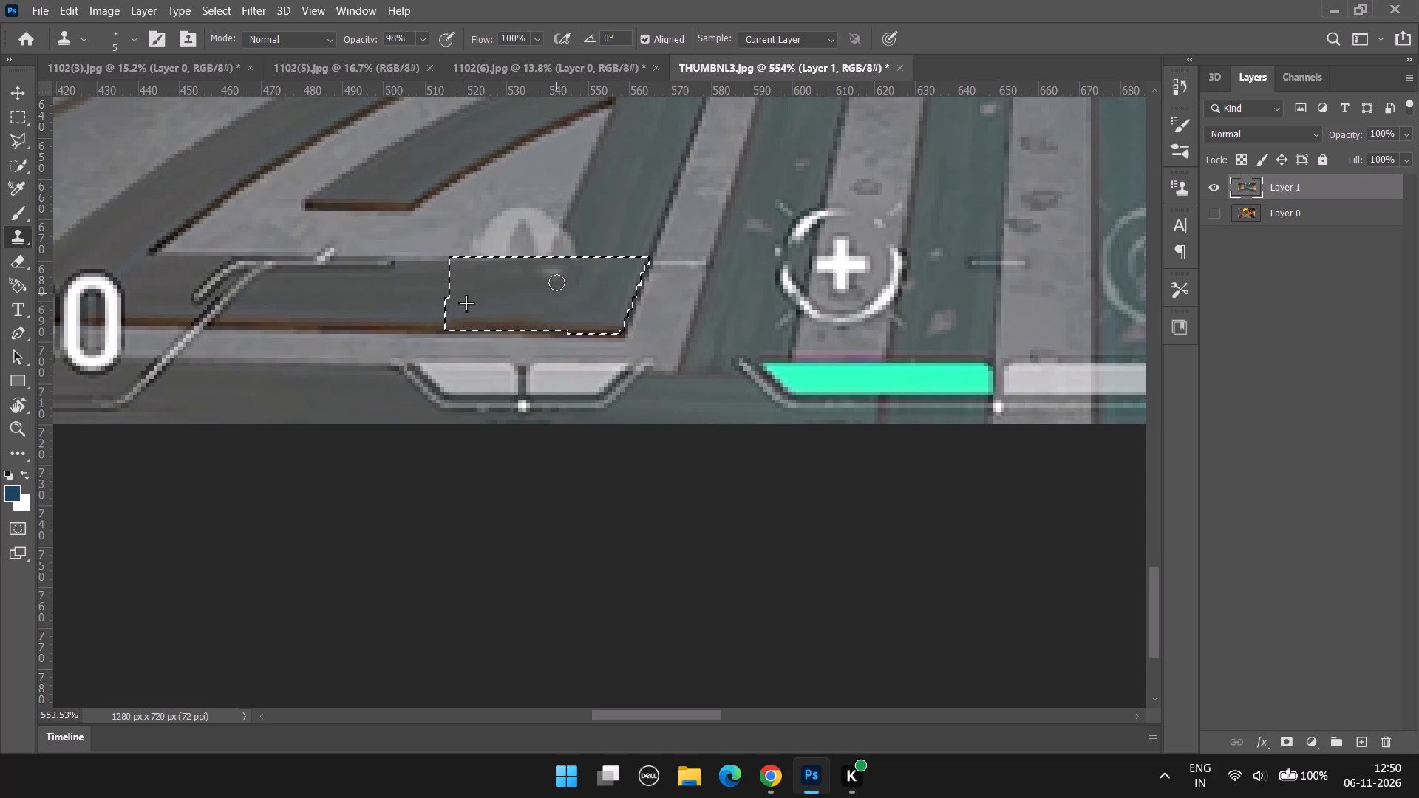
{"action": "left_click_drag", "start_coordinate": [557, 282], "coordinate": [500, 267]}
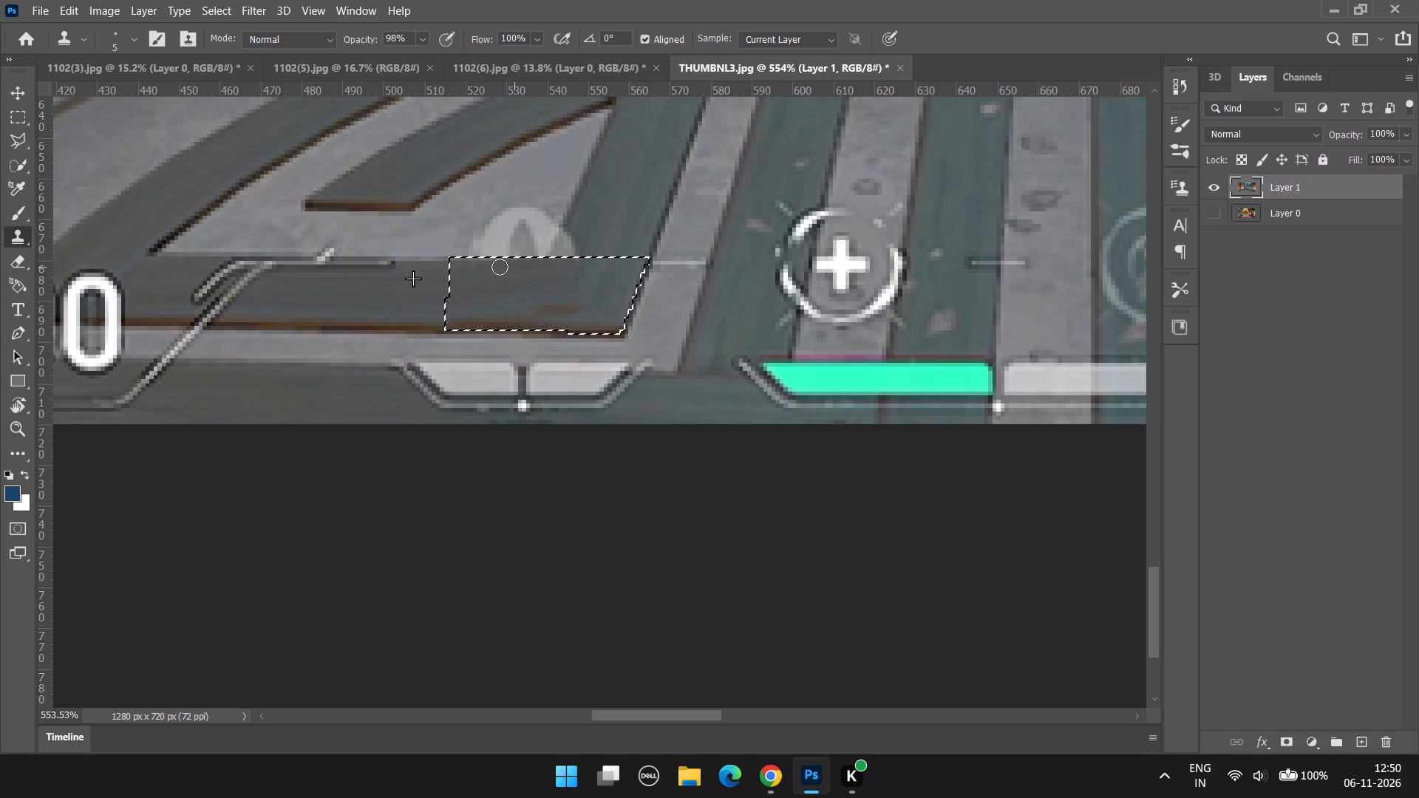
{"action": "left_click_drag", "start_coordinate": [500, 267], "coordinate": [497, 274]}
{"action": "left_click", "coordinate": [419, 288], "text": "alt"}
{"action": "left_click_drag", "start_coordinate": [527, 305], "coordinate": [565, 305]}
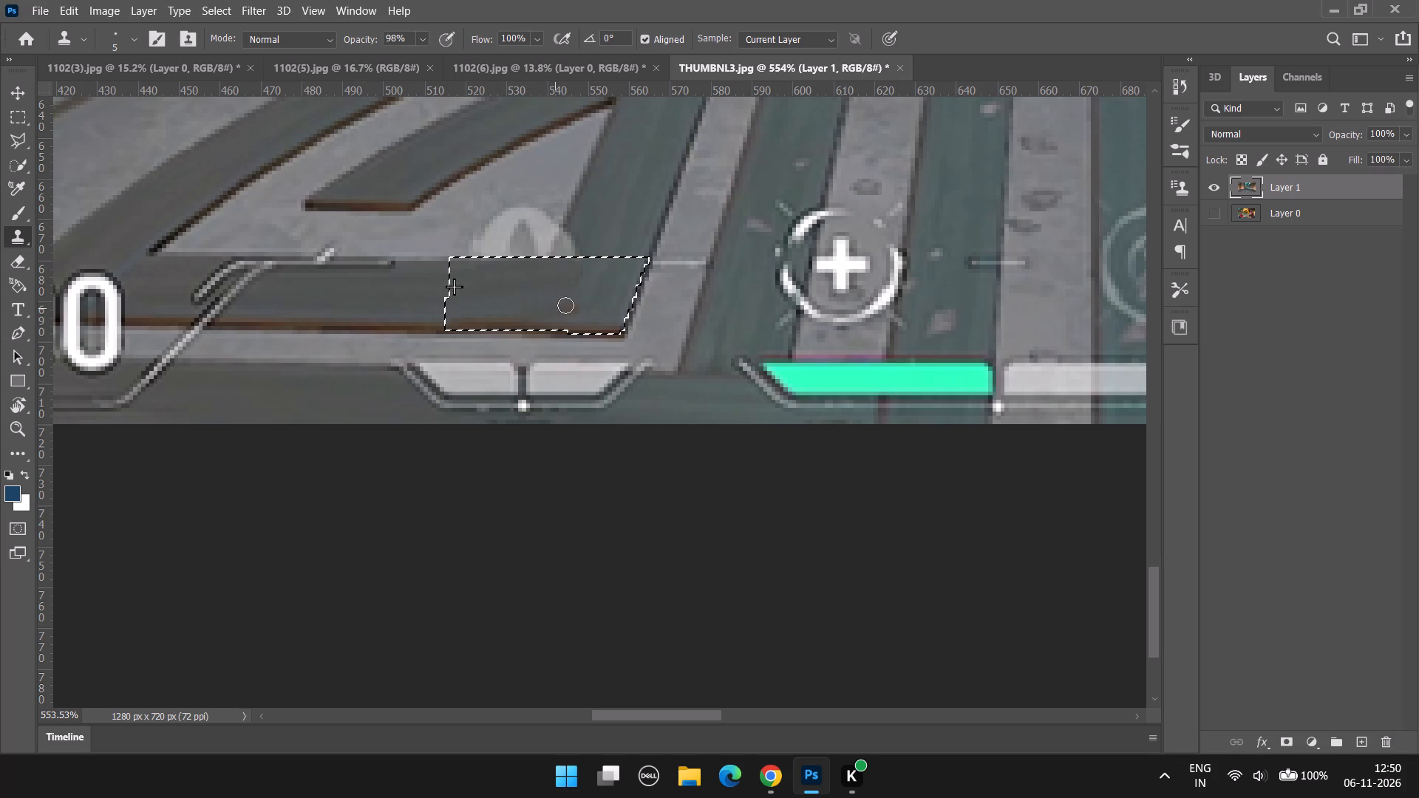
{"action": "left_click_drag", "start_coordinate": [565, 305], "coordinate": [569, 308]}
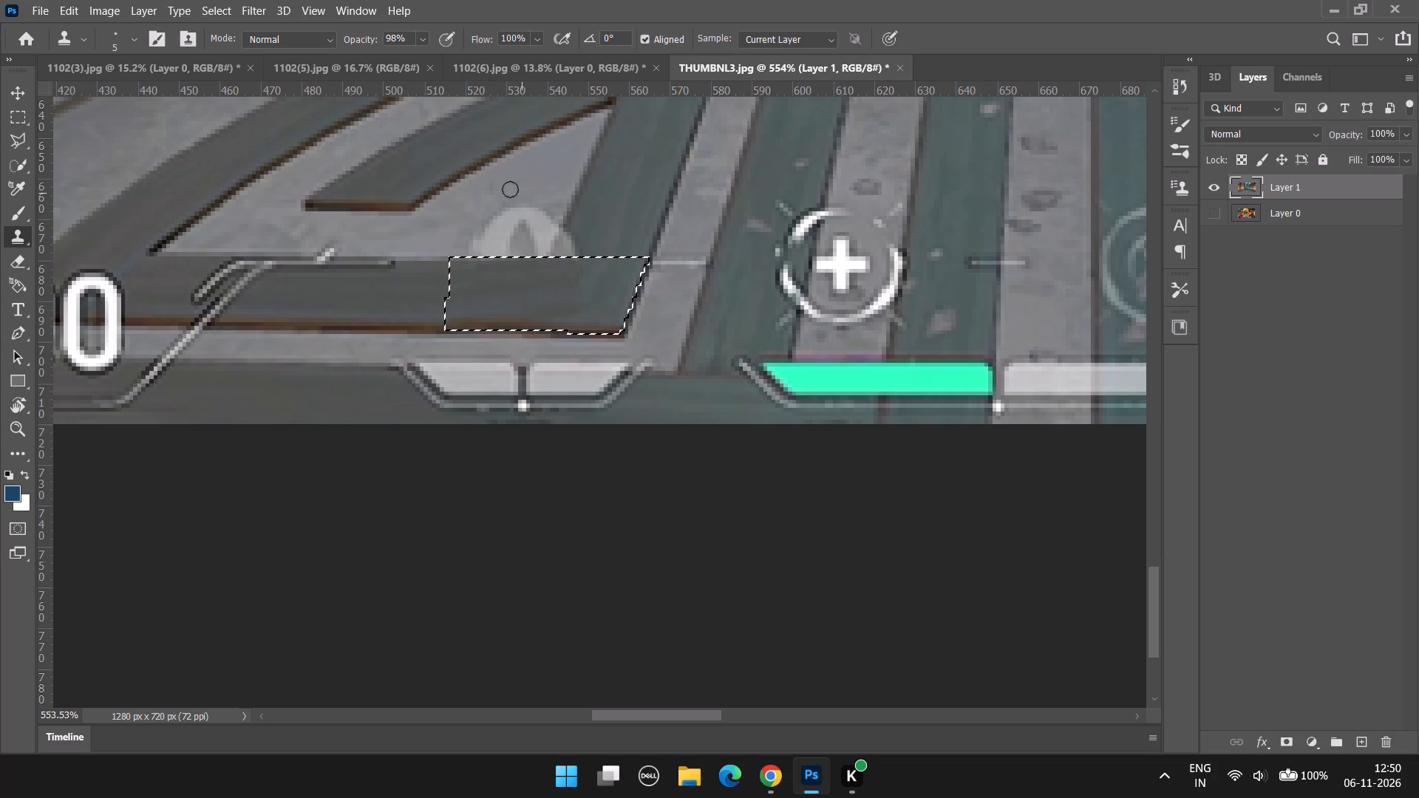
{"action": "left_click", "coordinate": [28, 137]}
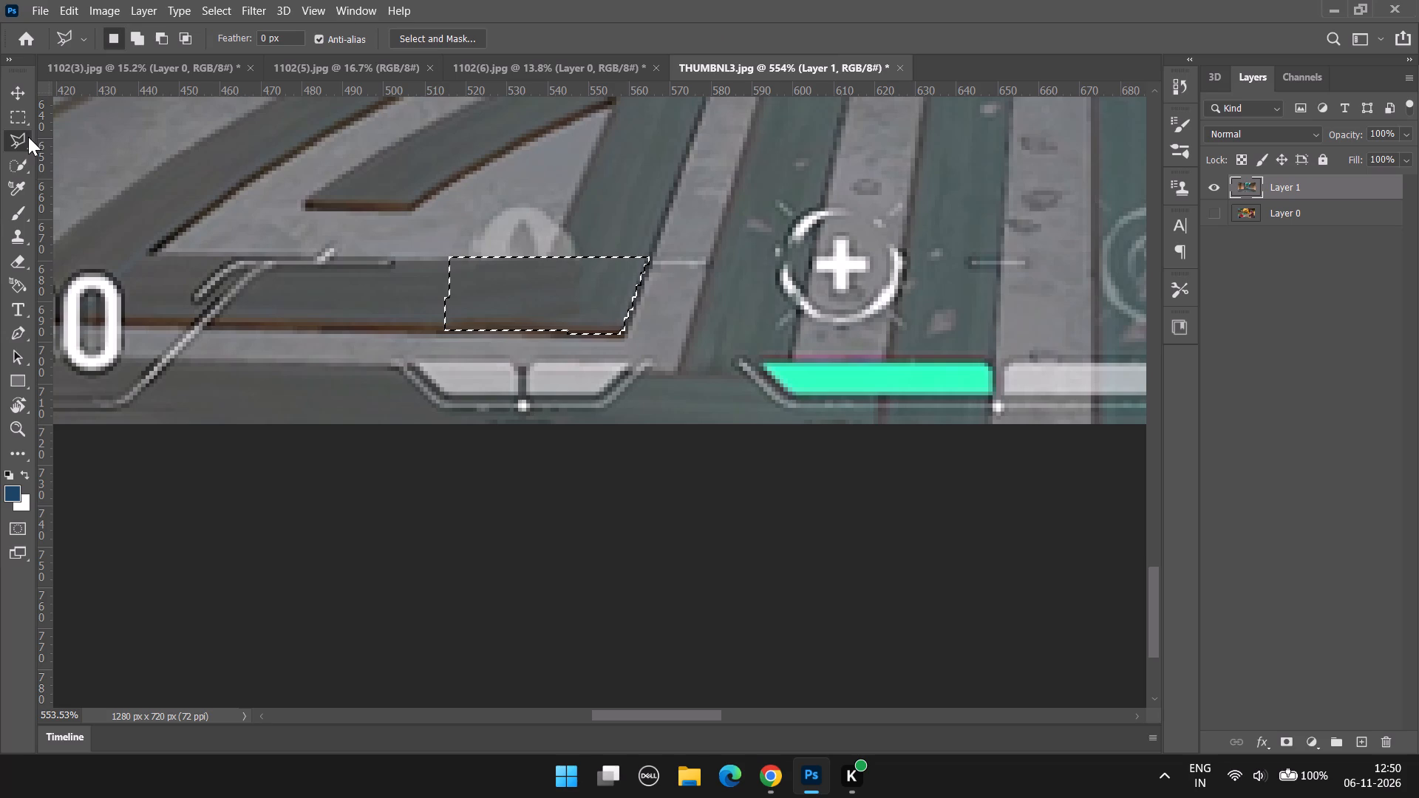
{"action": "key", "text": "ctrl+d"}
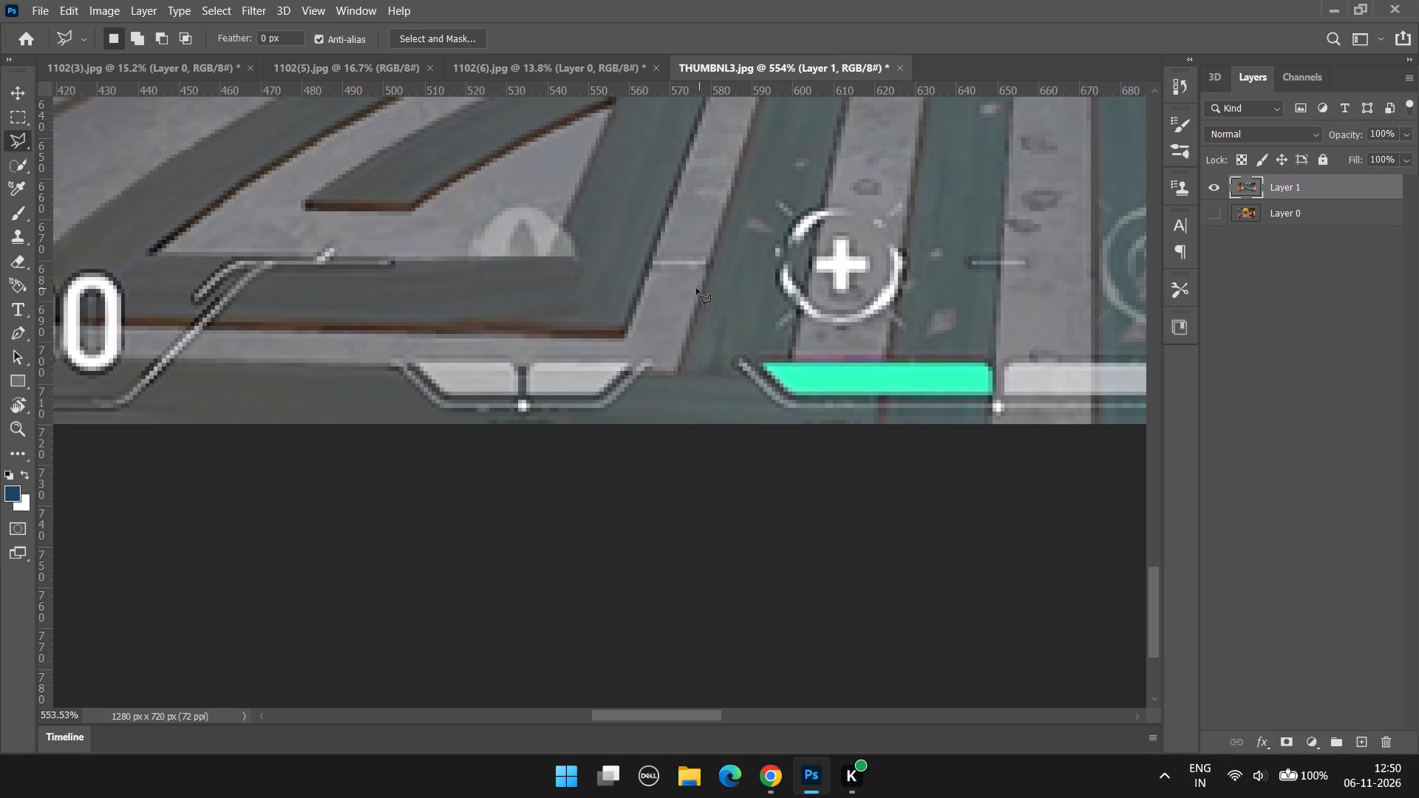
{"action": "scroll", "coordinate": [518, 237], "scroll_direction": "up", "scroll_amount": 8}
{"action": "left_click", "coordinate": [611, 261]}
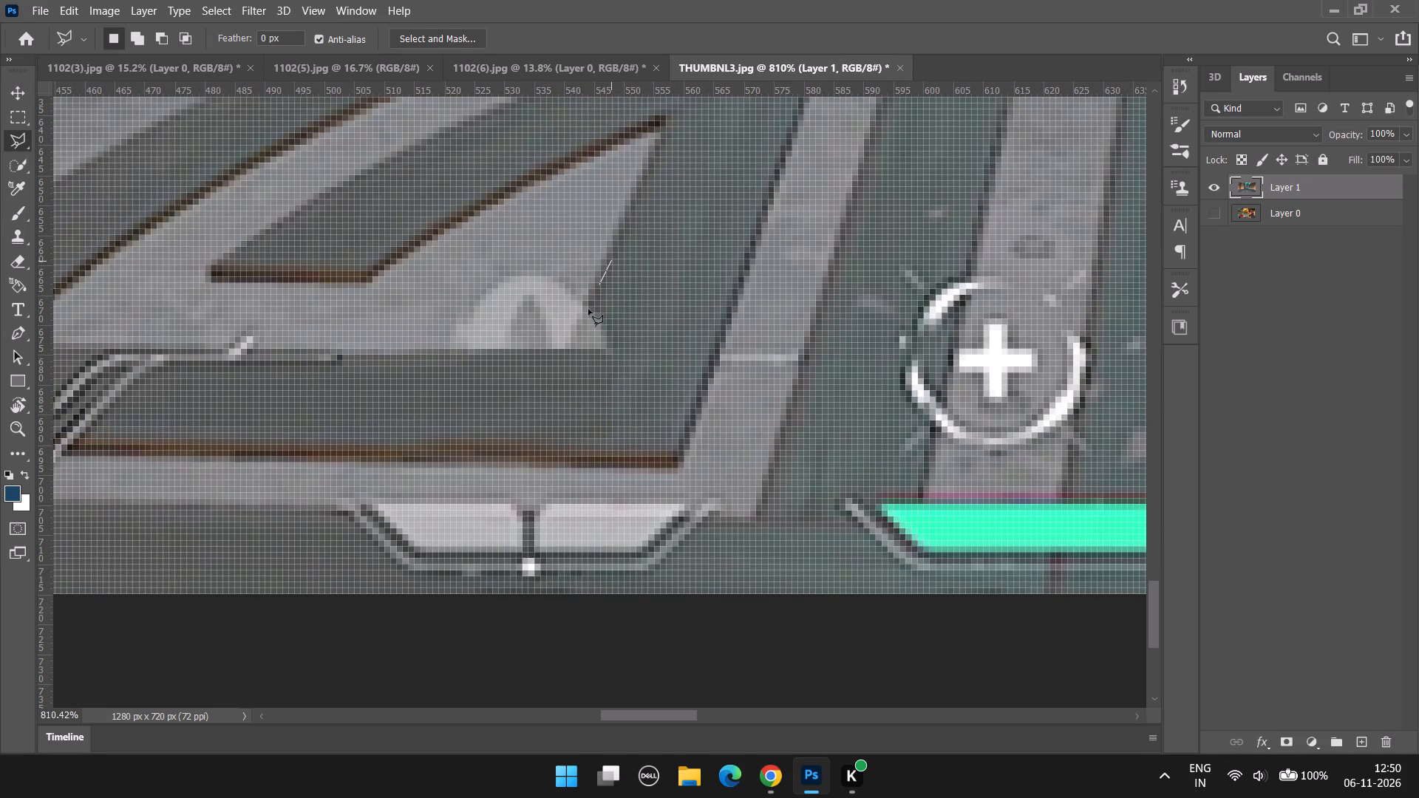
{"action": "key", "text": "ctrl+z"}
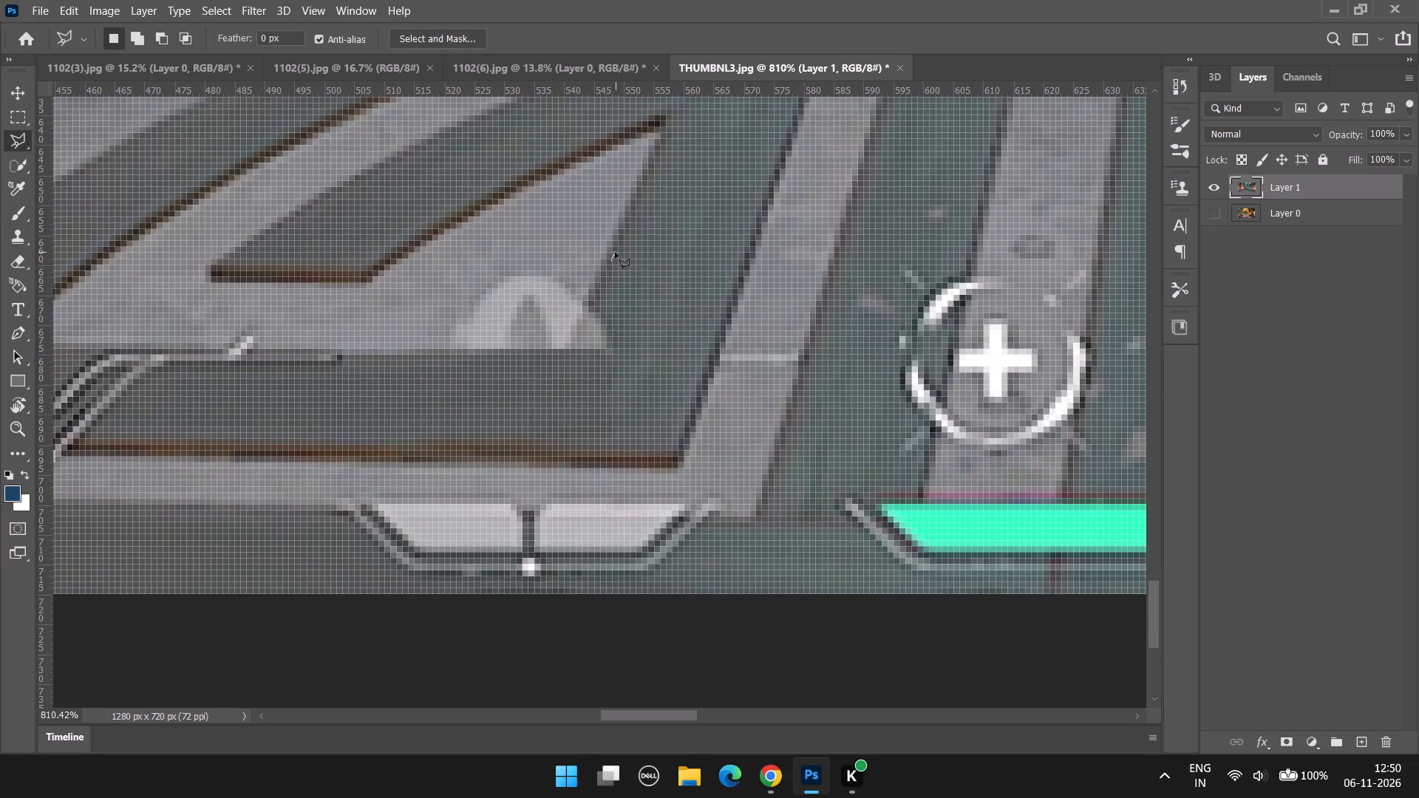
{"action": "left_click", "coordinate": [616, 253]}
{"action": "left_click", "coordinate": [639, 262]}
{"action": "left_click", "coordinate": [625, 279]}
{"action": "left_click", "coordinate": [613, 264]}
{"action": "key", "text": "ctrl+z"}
Outline the icon's edge overlapping the diagonal dark band with a triangular Polygonal Lasso selection.
{"action": "left_click", "coordinate": [610, 251]}
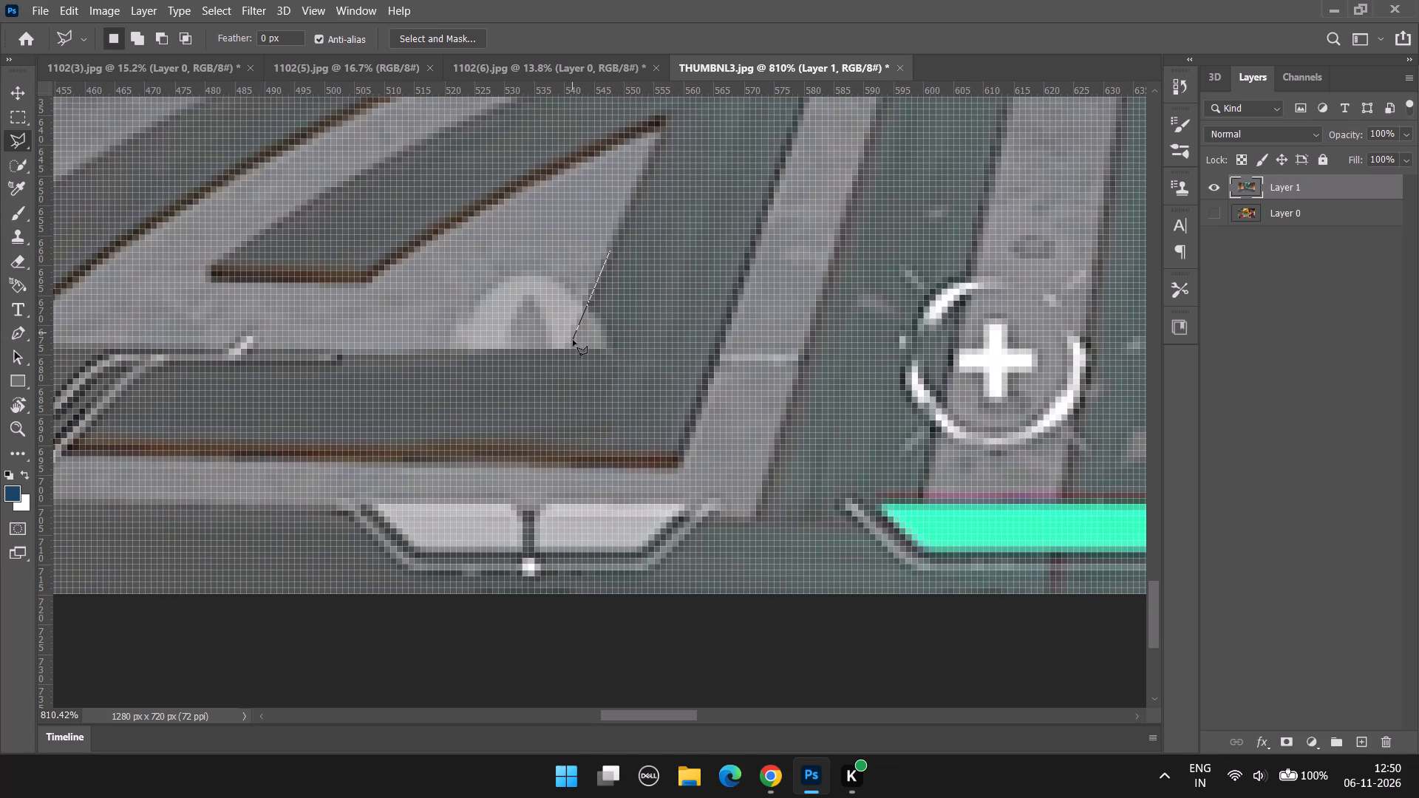
{"action": "left_click", "coordinate": [570, 349]}
{"action": "left_click", "coordinate": [712, 357]}
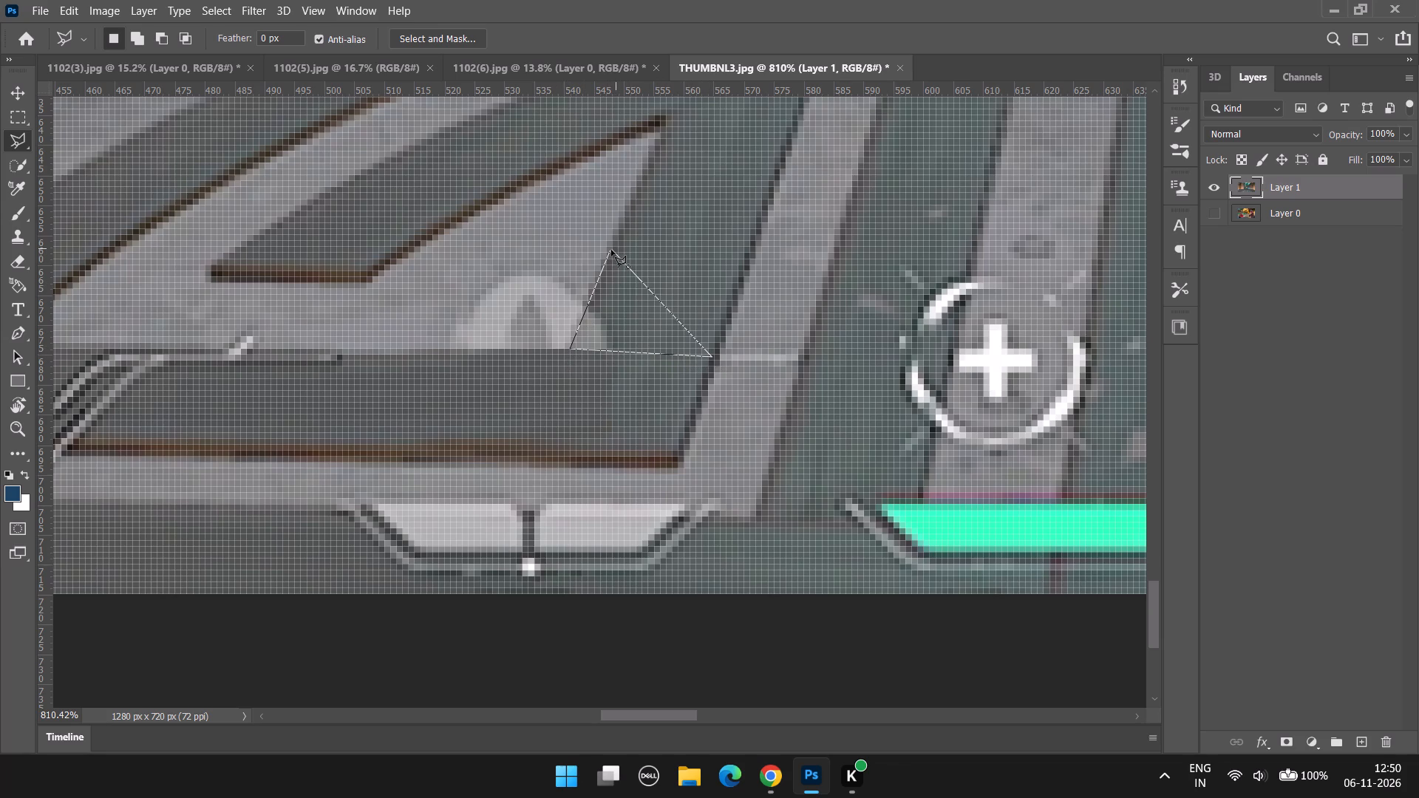
{"action": "left_click", "coordinate": [610, 250]}
Clone dark band texture over the icon's edge inside the triangular selection with the 5 px Clone Stamp, and deselect.
{"action": "scroll", "coordinate": [617, 402], "scroll_direction": "down", "scroll_amount": 4, "text": "alt"}
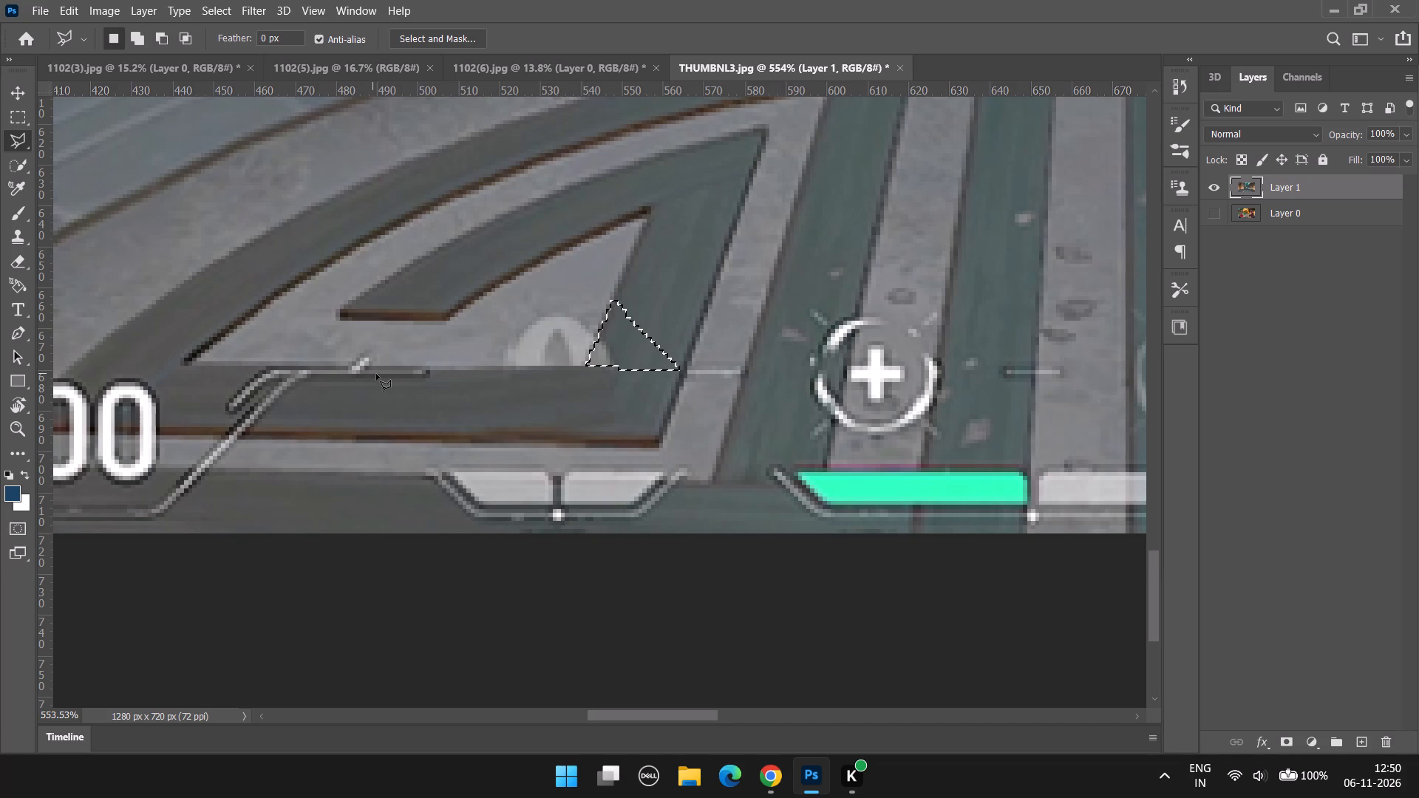
{"action": "key", "text": "s"}
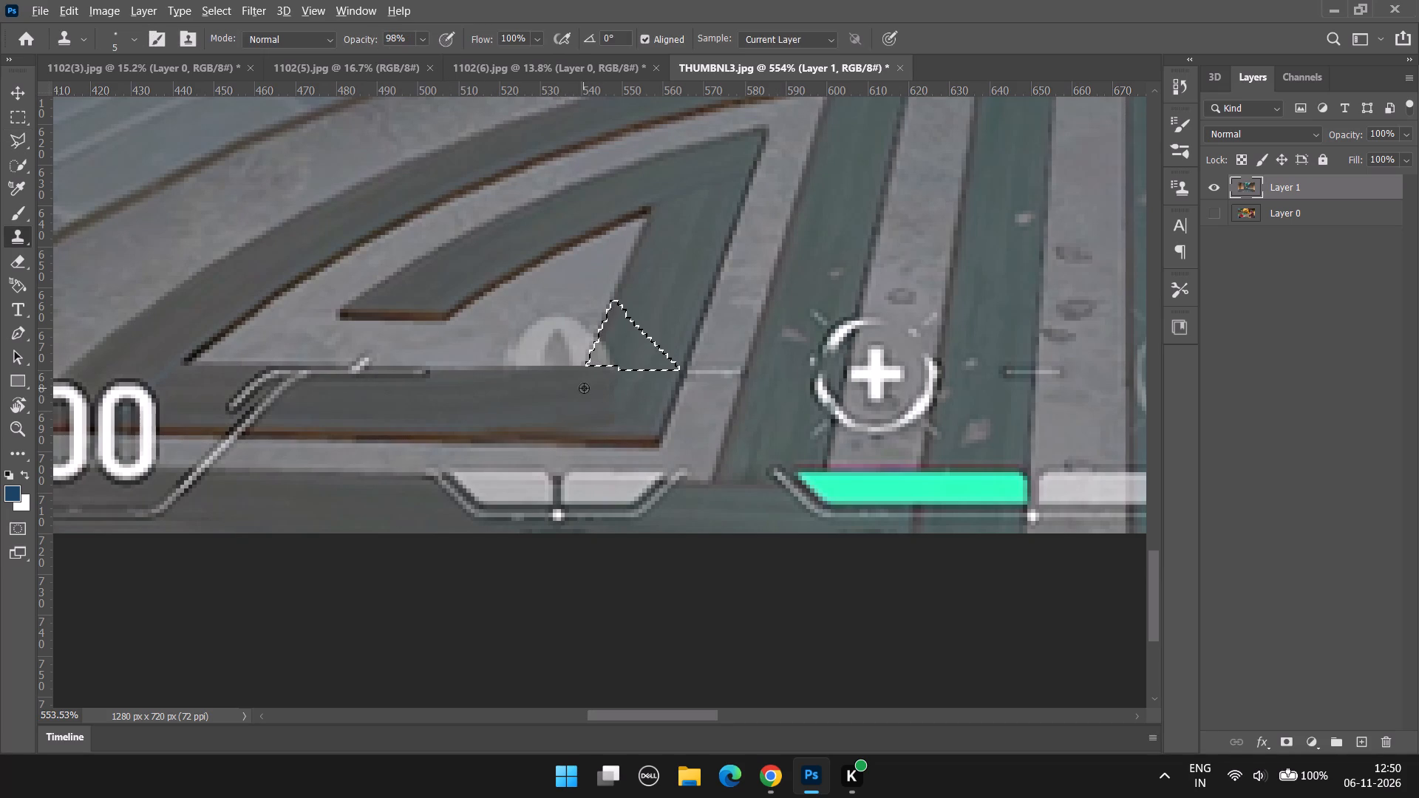
{"action": "left_click", "coordinate": [595, 388], "text": "alt"}
{"action": "left_click_drag", "start_coordinate": [603, 336], "coordinate": [600, 368]}
{"action": "left_click_drag", "start_coordinate": [605, 342], "coordinate": [595, 368]}
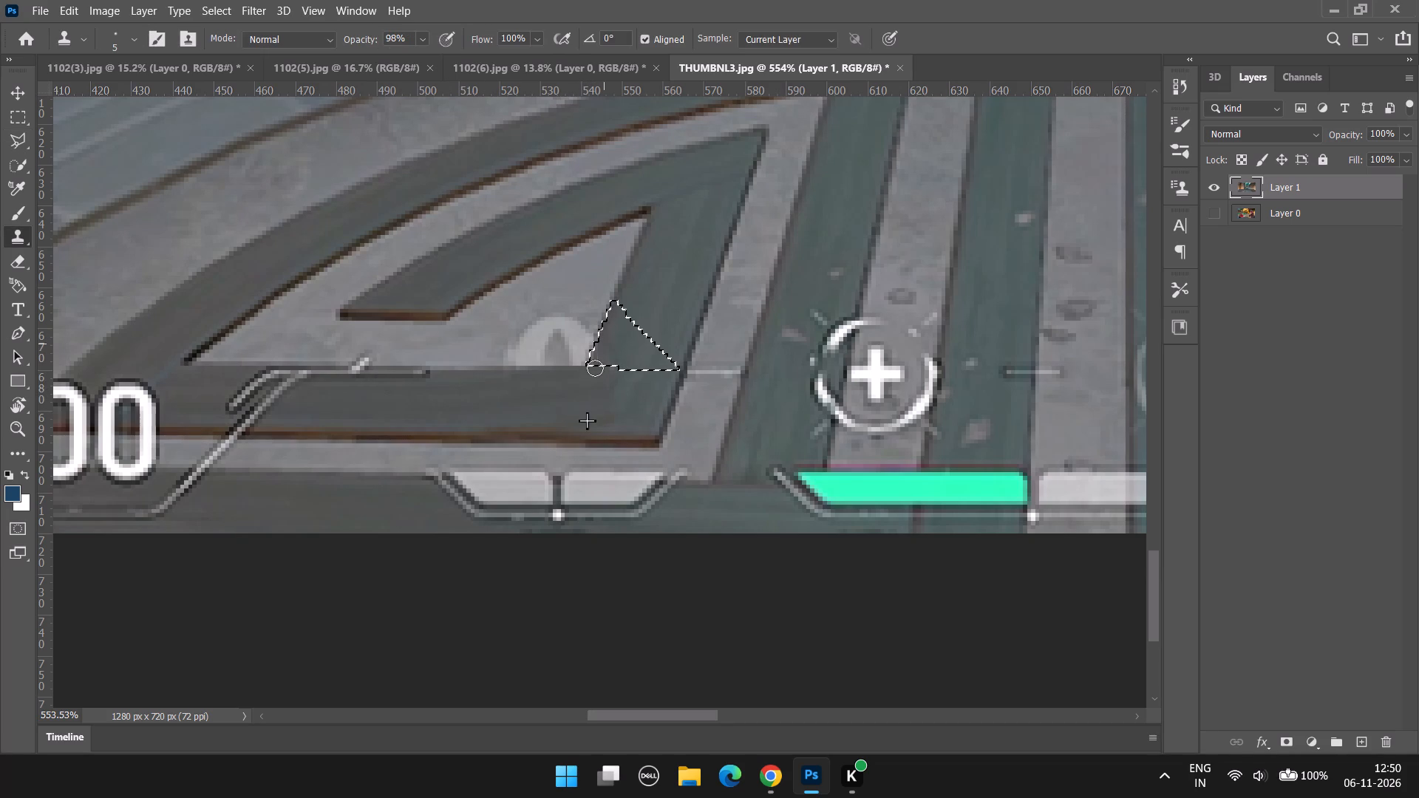
{"action": "left_click_drag", "start_coordinate": [595, 368], "coordinate": [593, 370]}
{"action": "left_click_drag", "start_coordinate": [613, 348], "coordinate": [610, 370]}
{"action": "left_click", "coordinate": [610, 370]}
{"action": "left_click_drag", "start_coordinate": [599, 330], "coordinate": [582, 377]}
{"action": "left_click_drag", "start_coordinate": [615, 311], "coordinate": [613, 313]}
{"action": "left_click_drag", "start_coordinate": [613, 313], "coordinate": [586, 376]}
{"action": "key", "text": "ctrl+d"}
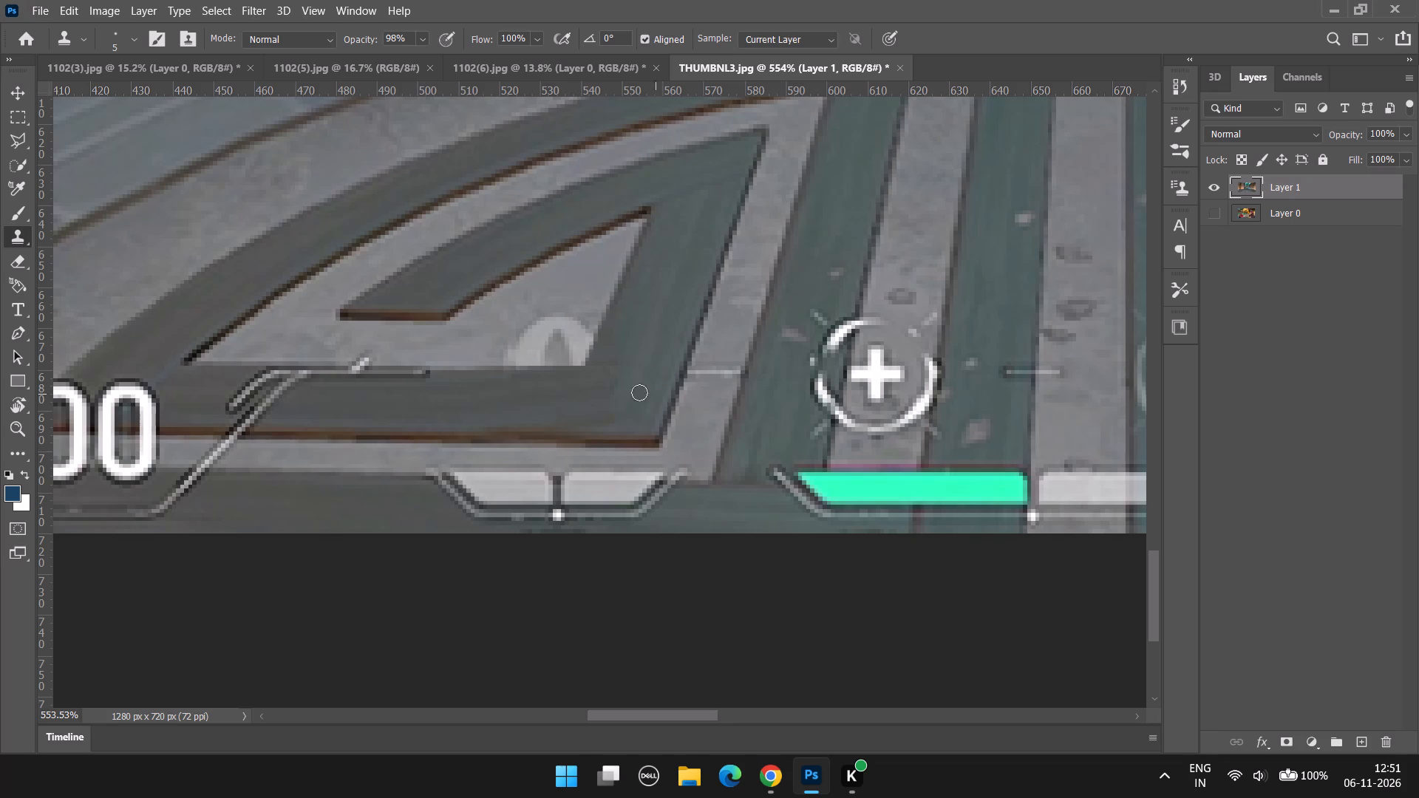
Outline the remaining part of the leftmost ability icon on the light stone triangle with a six-sided Polygonal Lasso selection.
{"action": "scroll", "coordinate": [521, 366], "scroll_direction": "down", "scroll_amount": 2, "text": "alt"}
{"action": "scroll", "coordinate": [520, 366], "scroll_direction": "up", "scroll_amount": 6, "text": "alt"}
{"action": "scroll", "coordinate": [500, 317], "scroll_direction": "down", "scroll_amount": 4, "text": "alt"}
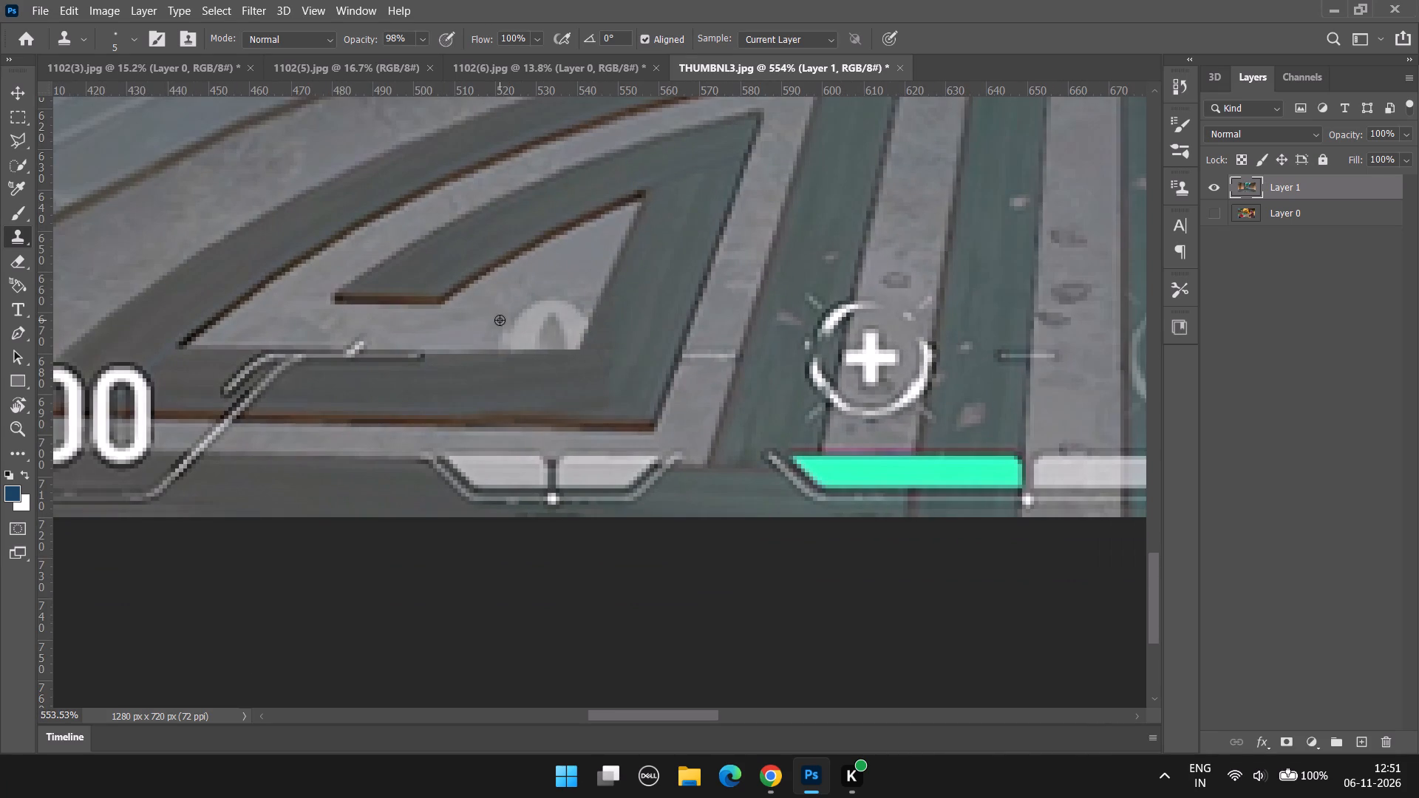
{"action": "left_click", "coordinate": [16, 140]}
{"action": "scroll", "coordinate": [477, 252], "scroll_direction": "up", "scroll_amount": 4, "text": "alt"}
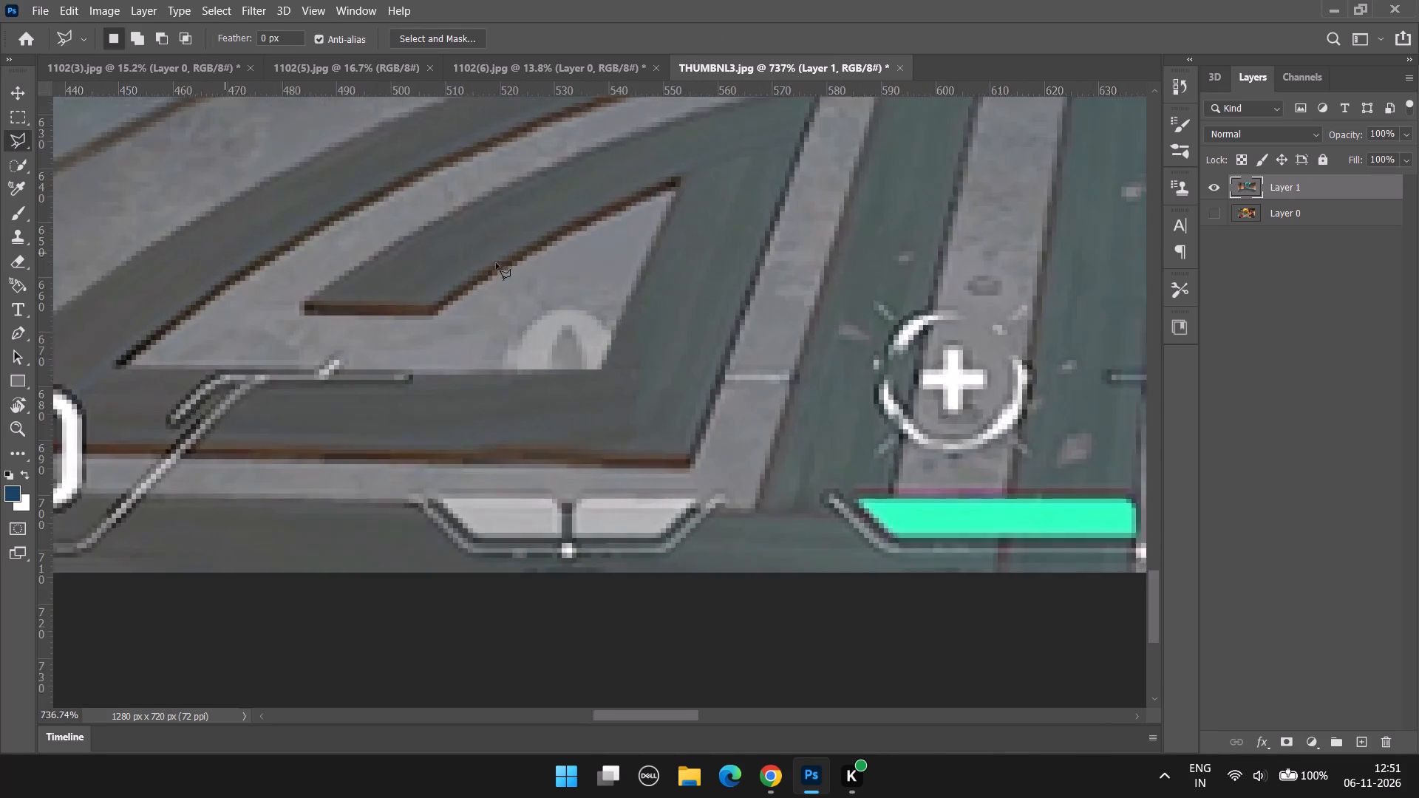
{"action": "left_click", "coordinate": [666, 304]}
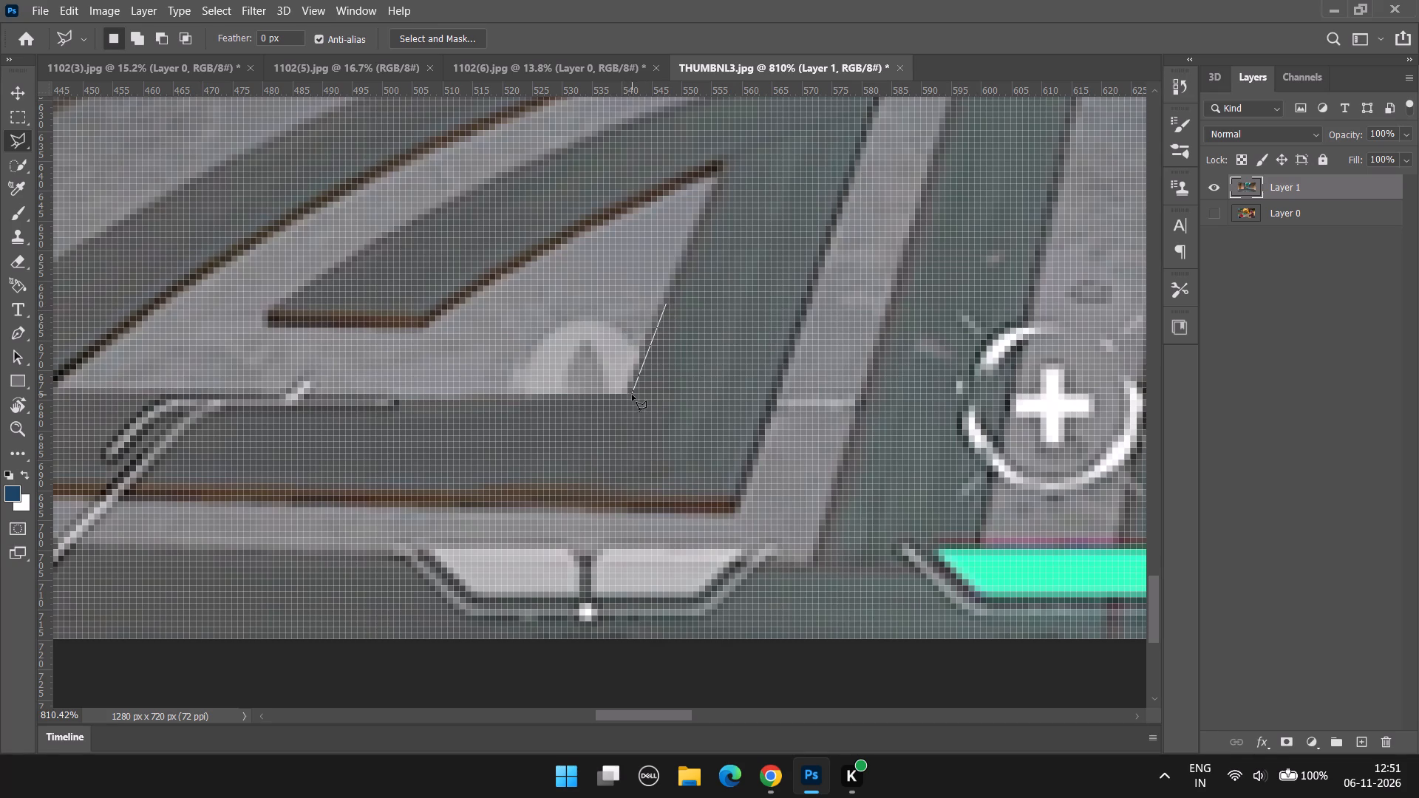
{"action": "left_click", "coordinate": [627, 395]}
{"action": "left_click", "coordinate": [500, 395]}
{"action": "left_click", "coordinate": [488, 316]}
{"action": "left_click", "coordinate": [594, 272]}
{"action": "left_click", "coordinate": [660, 279]}
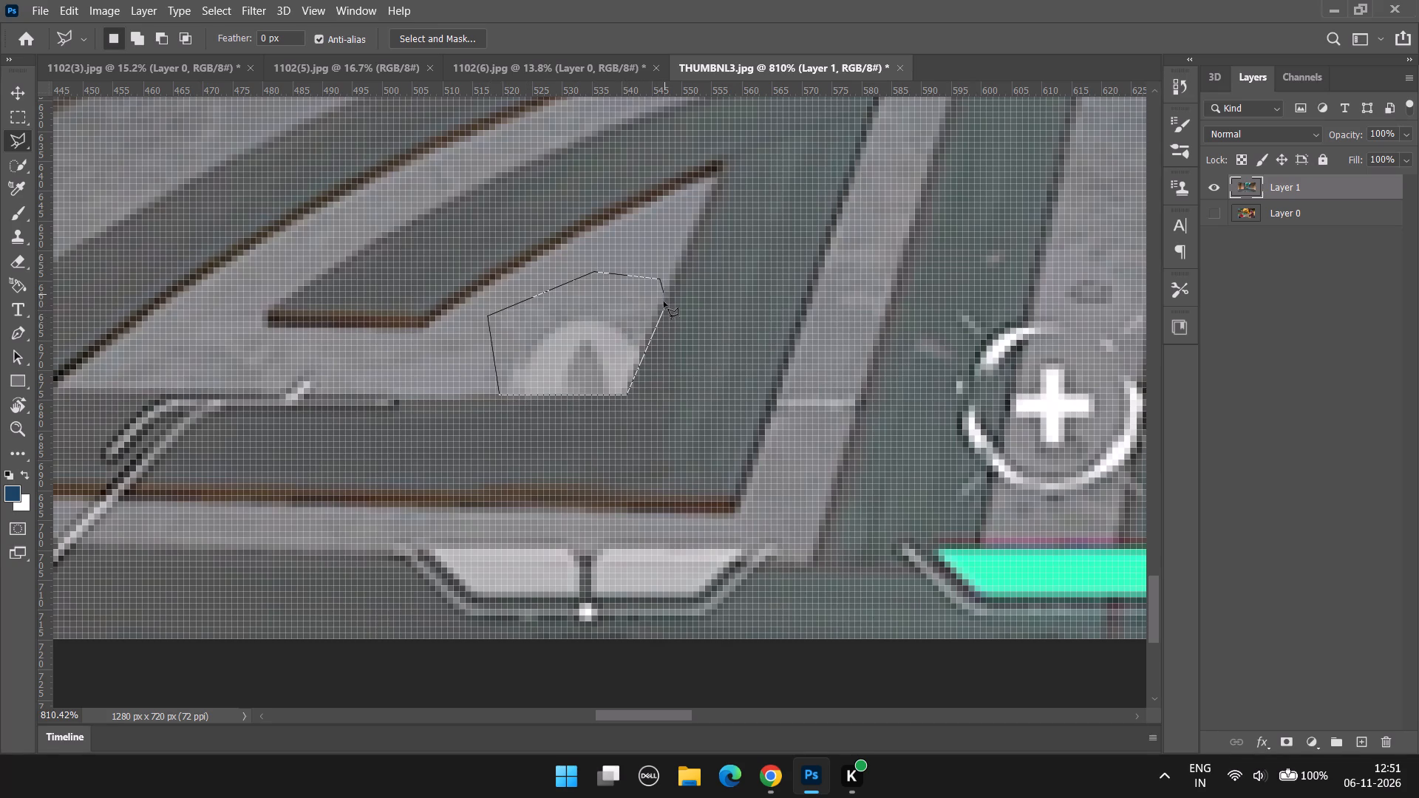
{"action": "left_click", "coordinate": [664, 304]}
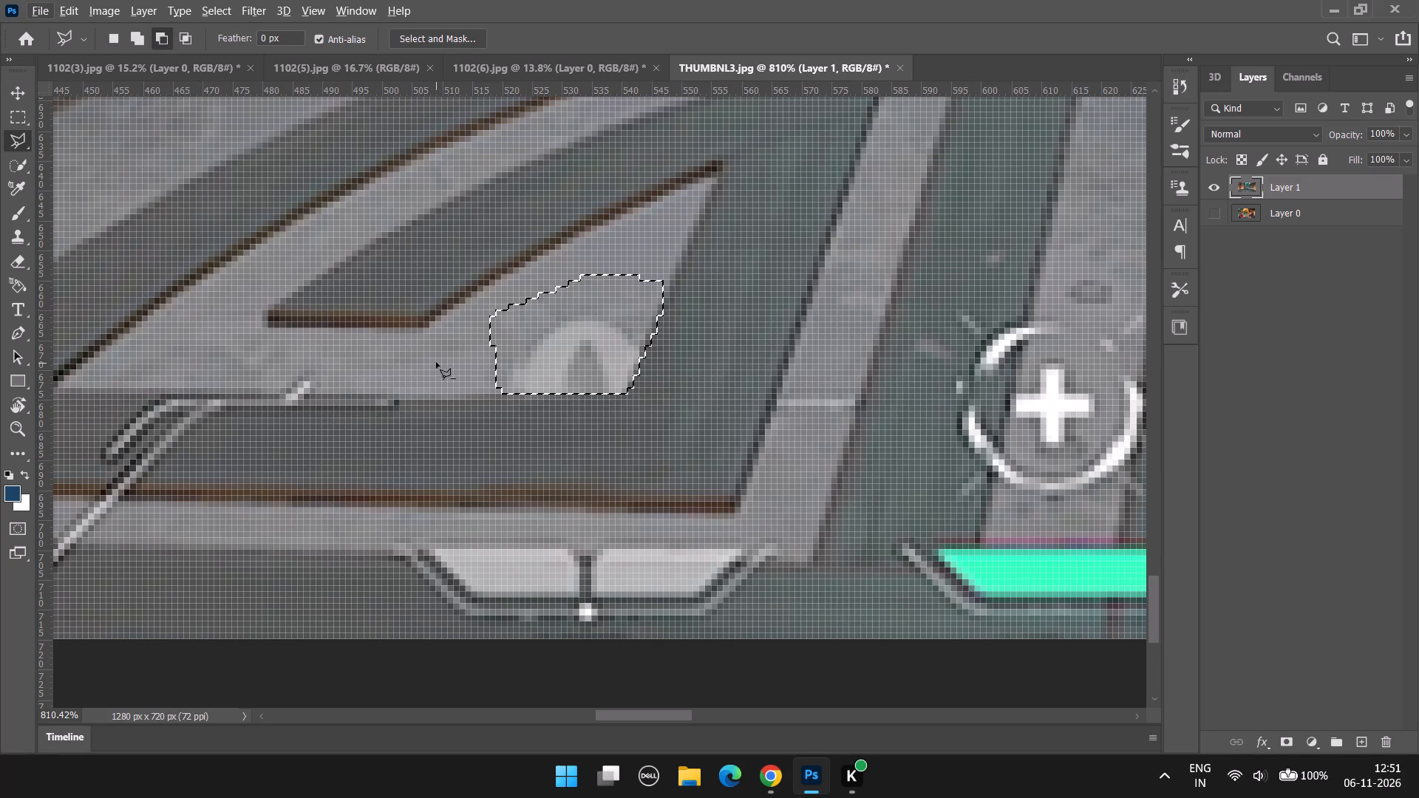
Clone clean light stone texture over the rest of the leftmost ability icon inside the selection using the 5 px Clone Stamp.
{"action": "key", "text": "s"}
{"action": "left_click", "coordinate": [436, 362], "text": "alt"}
{"action": "left_click_drag", "start_coordinate": [508, 370], "coordinate": [517, 372]}
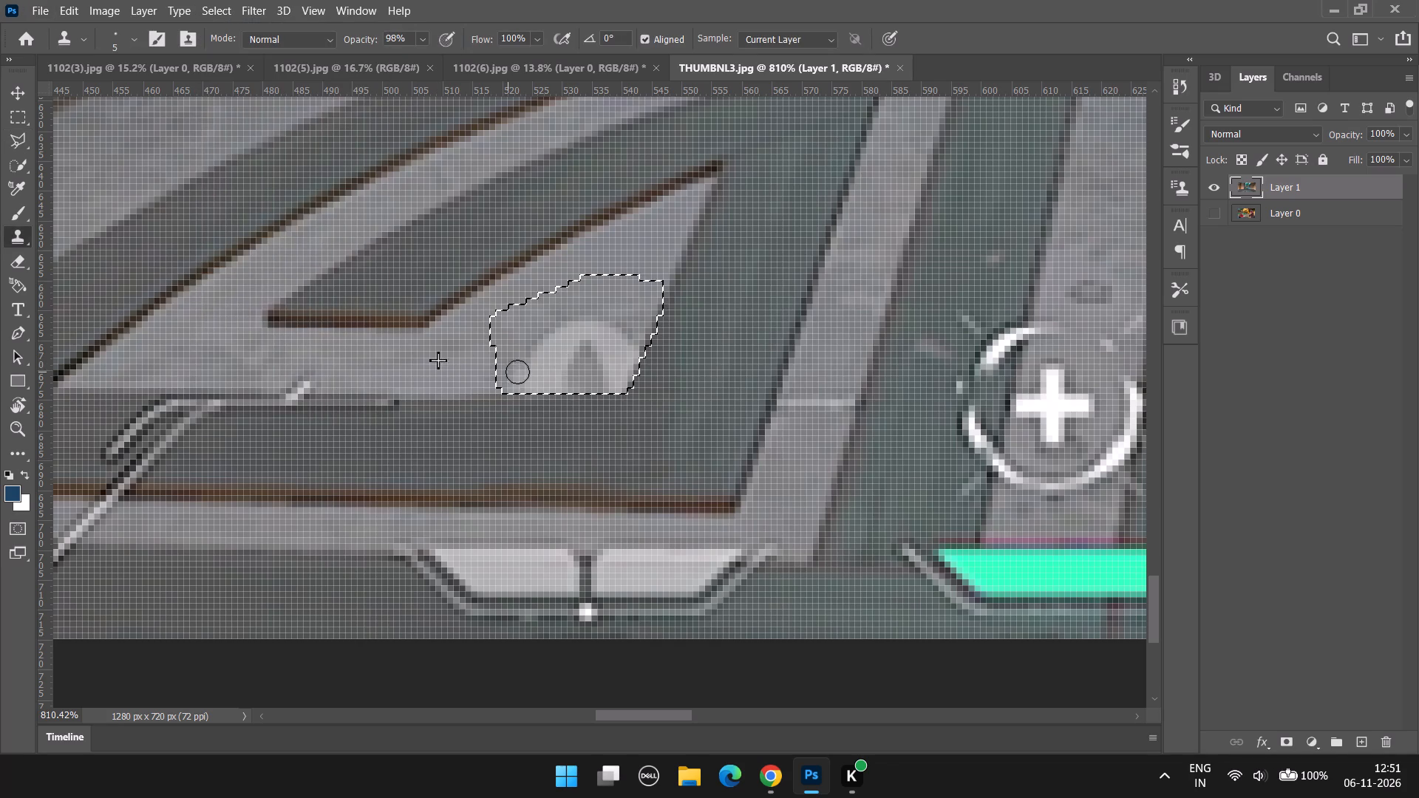
{"action": "left_click_drag", "start_coordinate": [517, 372], "coordinate": [571, 327]}
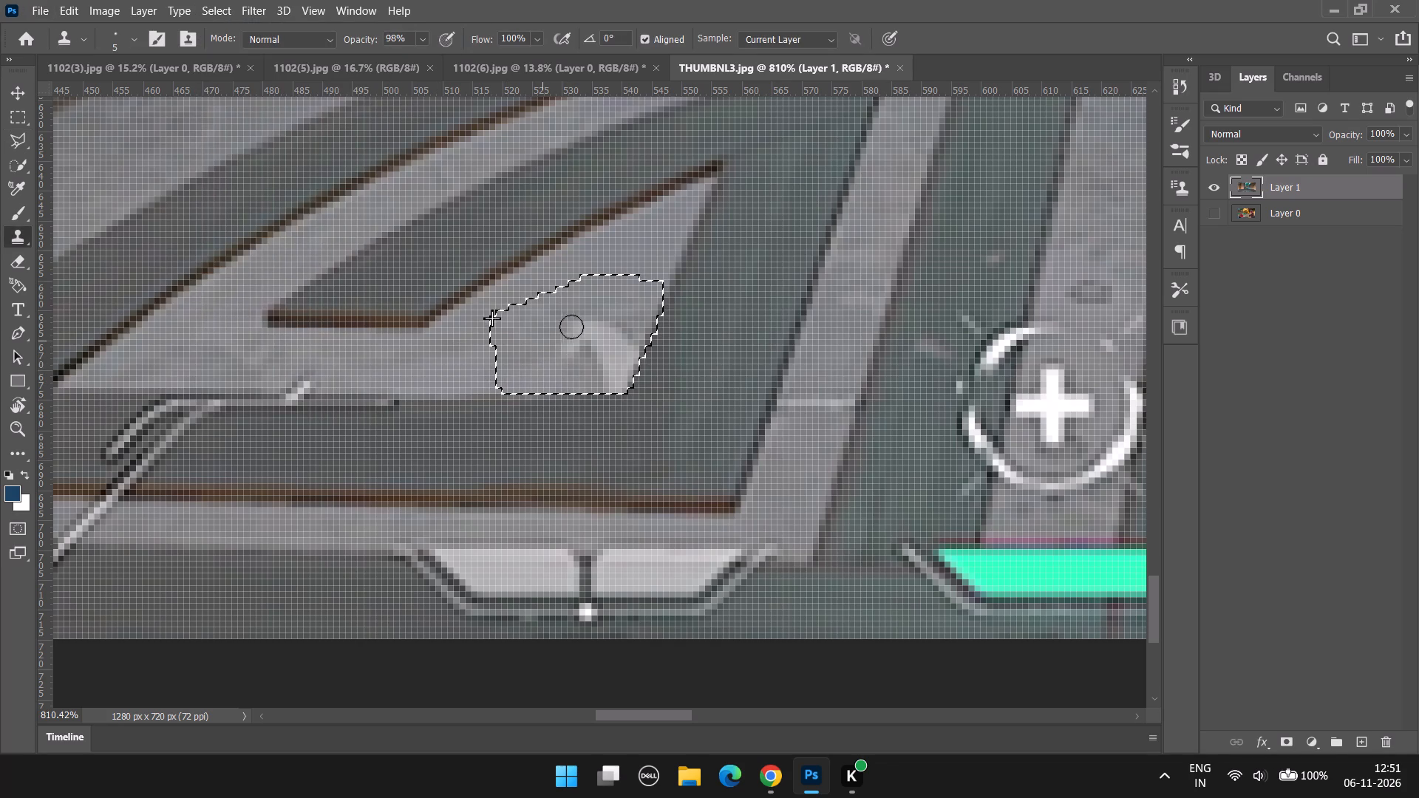
{"action": "left_click_drag", "start_coordinate": [571, 327], "coordinate": [551, 345]}
{"action": "left_click_drag", "start_coordinate": [551, 344], "coordinate": [573, 323]}
{"action": "left_click_drag", "start_coordinate": [583, 327], "coordinate": [577, 341]}
{"action": "left_click_drag", "start_coordinate": [574, 341], "coordinate": [598, 321]}
{"action": "left_click_drag", "start_coordinate": [609, 328], "coordinate": [602, 351]}
{"action": "left_click_drag", "start_coordinate": [597, 352], "coordinate": [607, 358]}
{"action": "left_click_drag", "start_coordinate": [606, 358], "coordinate": [614, 331]}
{"action": "left_click_drag", "start_coordinate": [622, 335], "coordinate": [606, 381]}
{"action": "left_click_drag", "start_coordinate": [617, 377], "coordinate": [583, 331]}
{"action": "left_click_drag", "start_coordinate": [588, 329], "coordinate": [610, 311]}
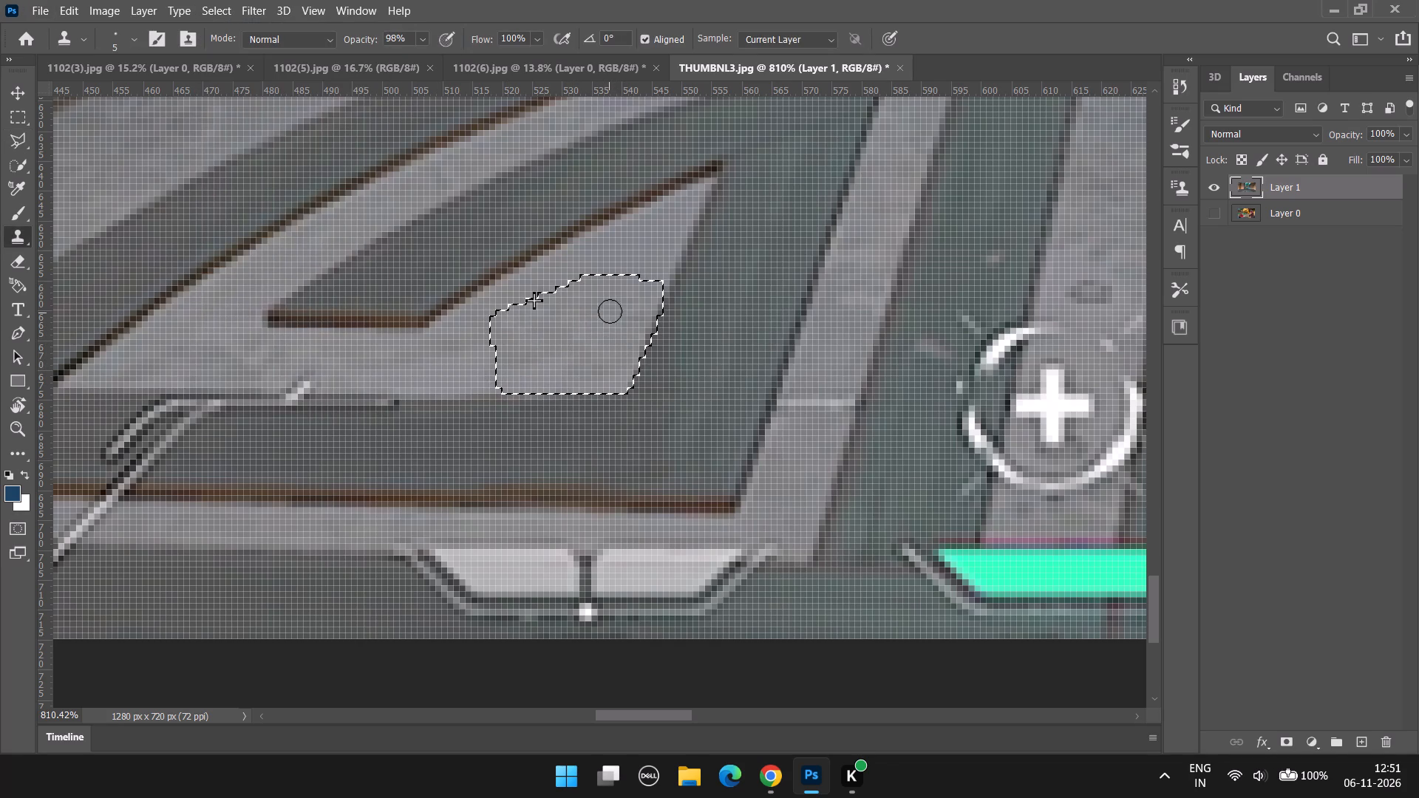
{"action": "left_click_drag", "start_coordinate": [610, 311], "coordinate": [604, 315]}
{"action": "left_click_drag", "start_coordinate": [604, 314], "coordinate": [612, 300], "text": "alt"}
{"action": "double_click", "coordinate": [612, 300], "text": "alt"}
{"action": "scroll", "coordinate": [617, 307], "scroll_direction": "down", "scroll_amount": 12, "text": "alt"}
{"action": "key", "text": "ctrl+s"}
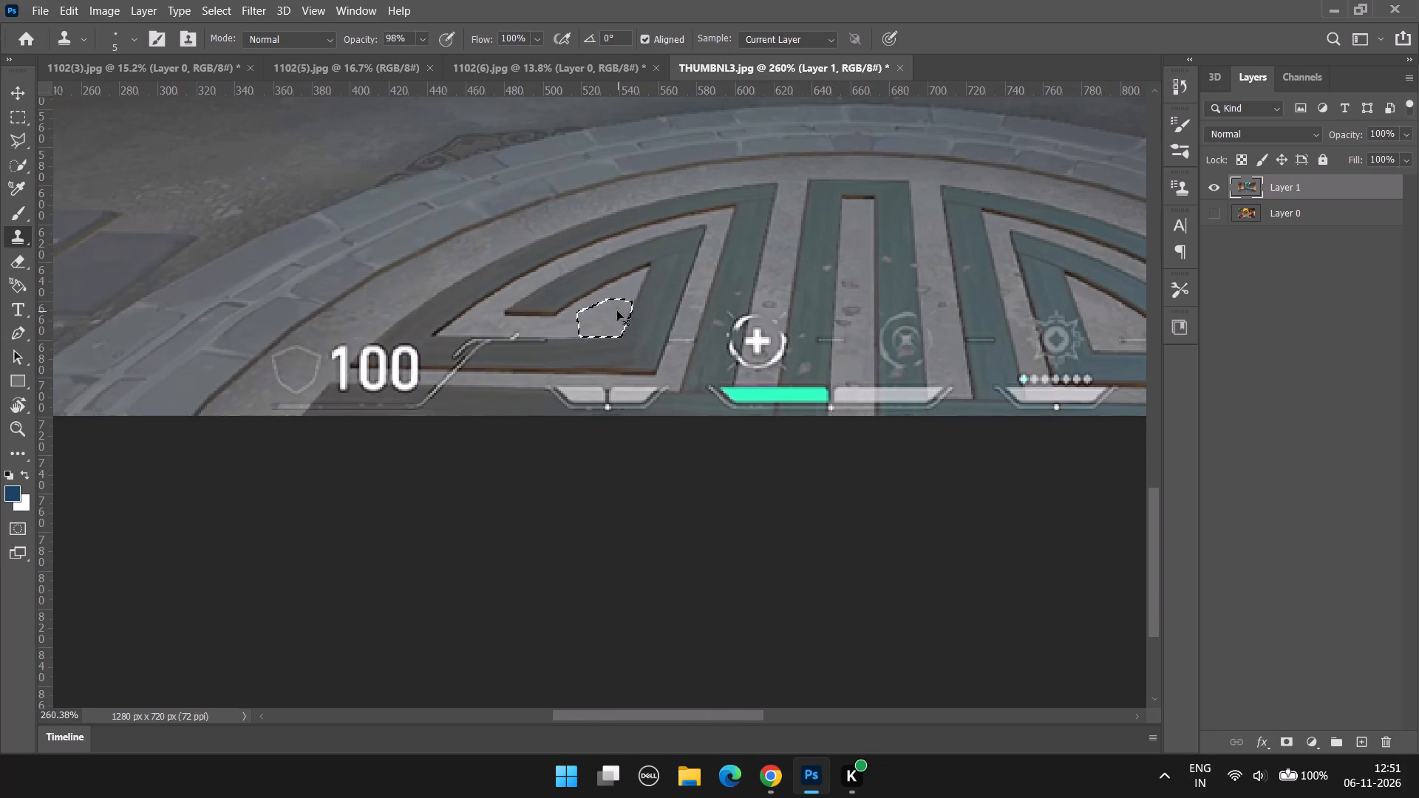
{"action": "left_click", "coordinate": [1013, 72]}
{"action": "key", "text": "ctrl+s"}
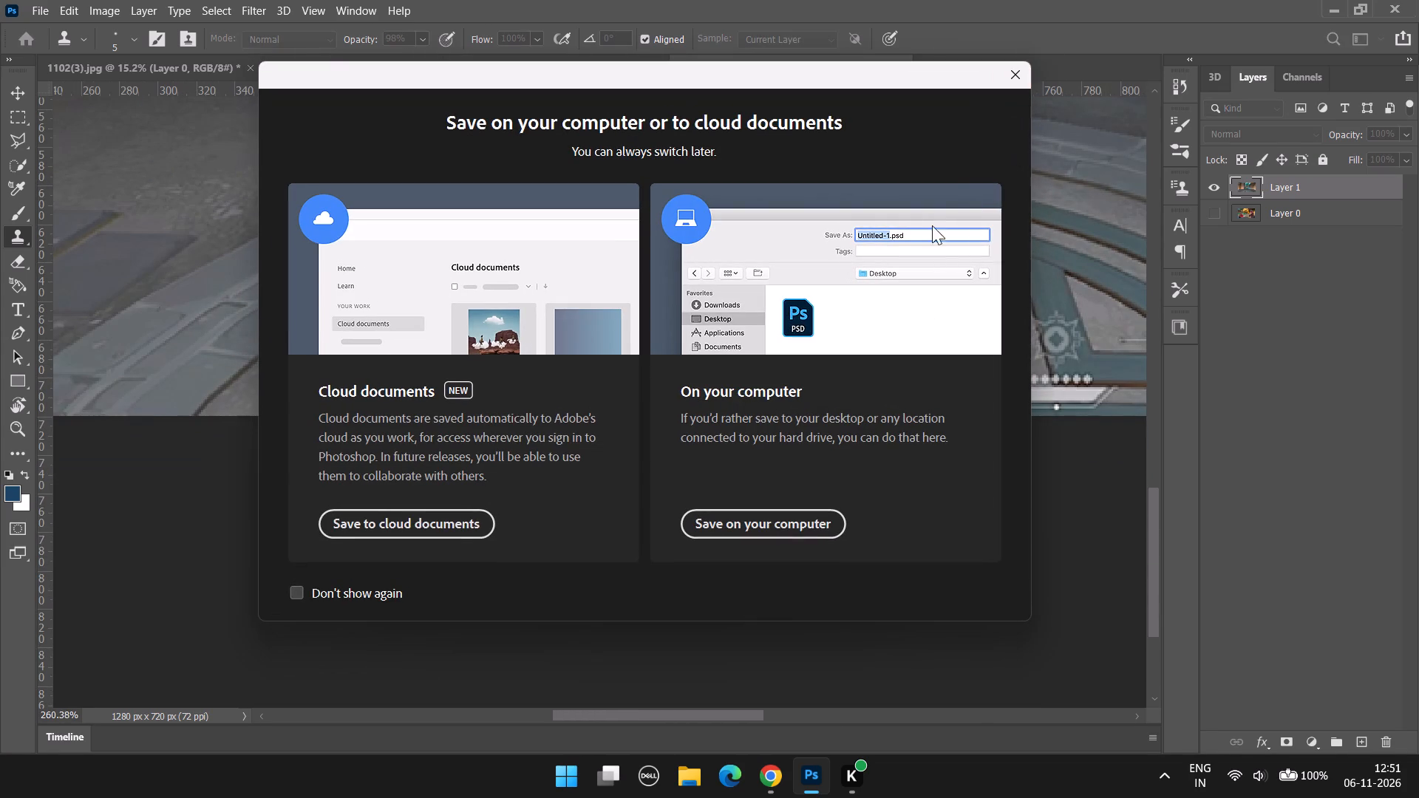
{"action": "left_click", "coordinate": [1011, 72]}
Deselect the repaired area on the light stone triangle.
{"action": "key", "text": "ctrl+d"}
Outline the two-segment ability bar on the dark band at the image's bottom edge with a four-sided Polygonal Lasso selection.
{"action": "scroll", "coordinate": [888, 259], "scroll_direction": "down", "scroll_amount": 3, "text": "alt"}
{"action": "scroll", "coordinate": [800, 364], "scroll_direction": "up", "scroll_amount": 4, "text": "alt"}
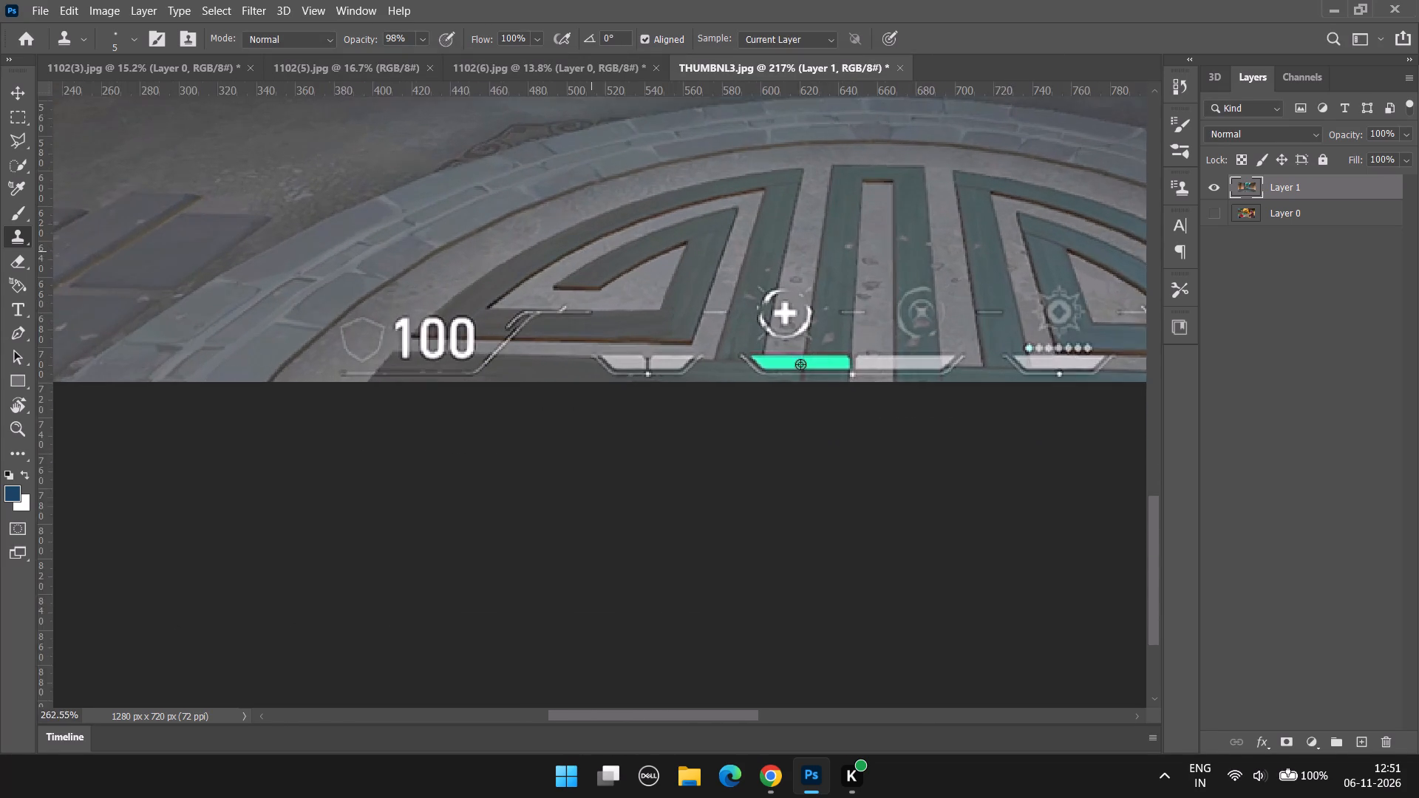
{"action": "scroll", "coordinate": [619, 401], "scroll_direction": "up", "scroll_amount": 6, "text": "alt"}
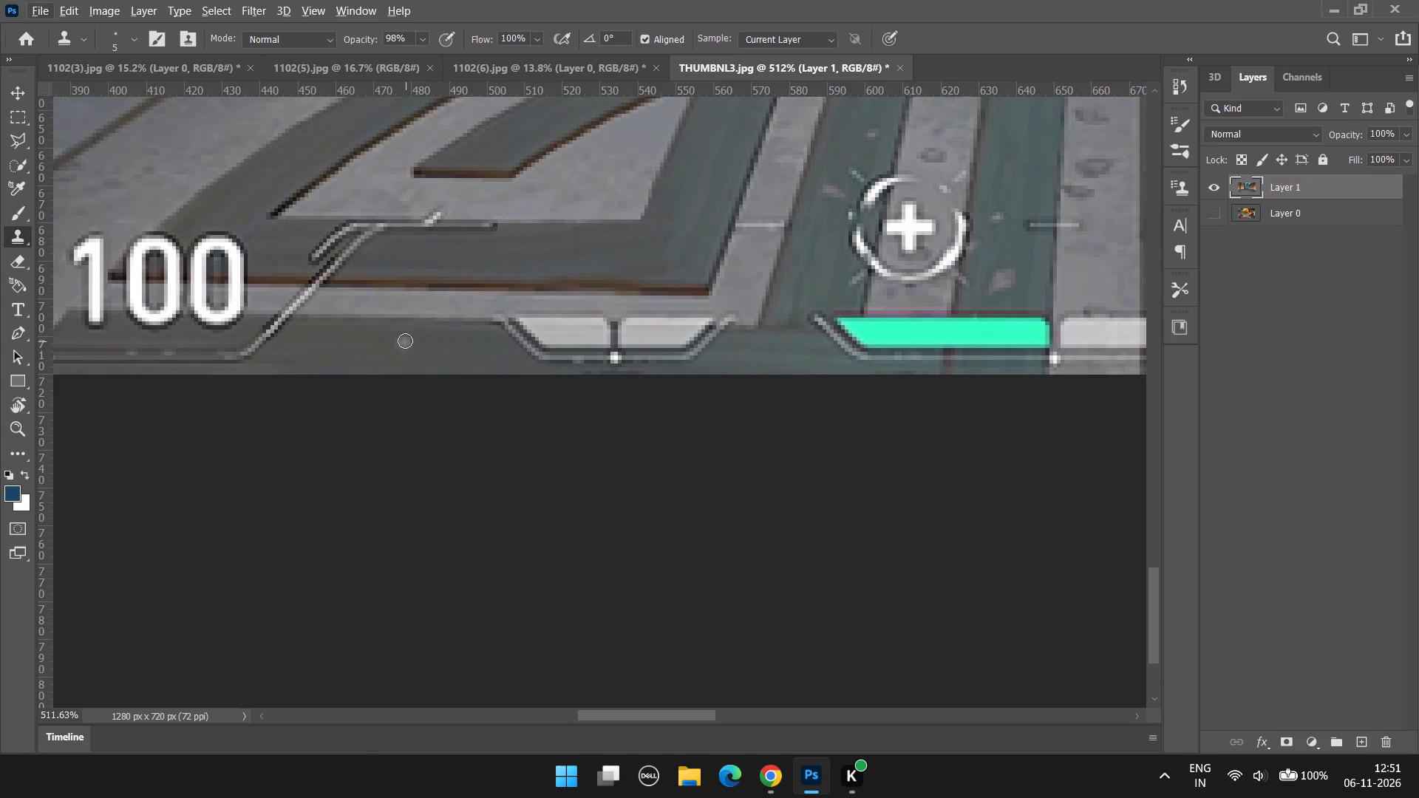
{"action": "left_click", "coordinate": [17, 134]}
{"action": "double_click", "coordinate": [17, 134]}
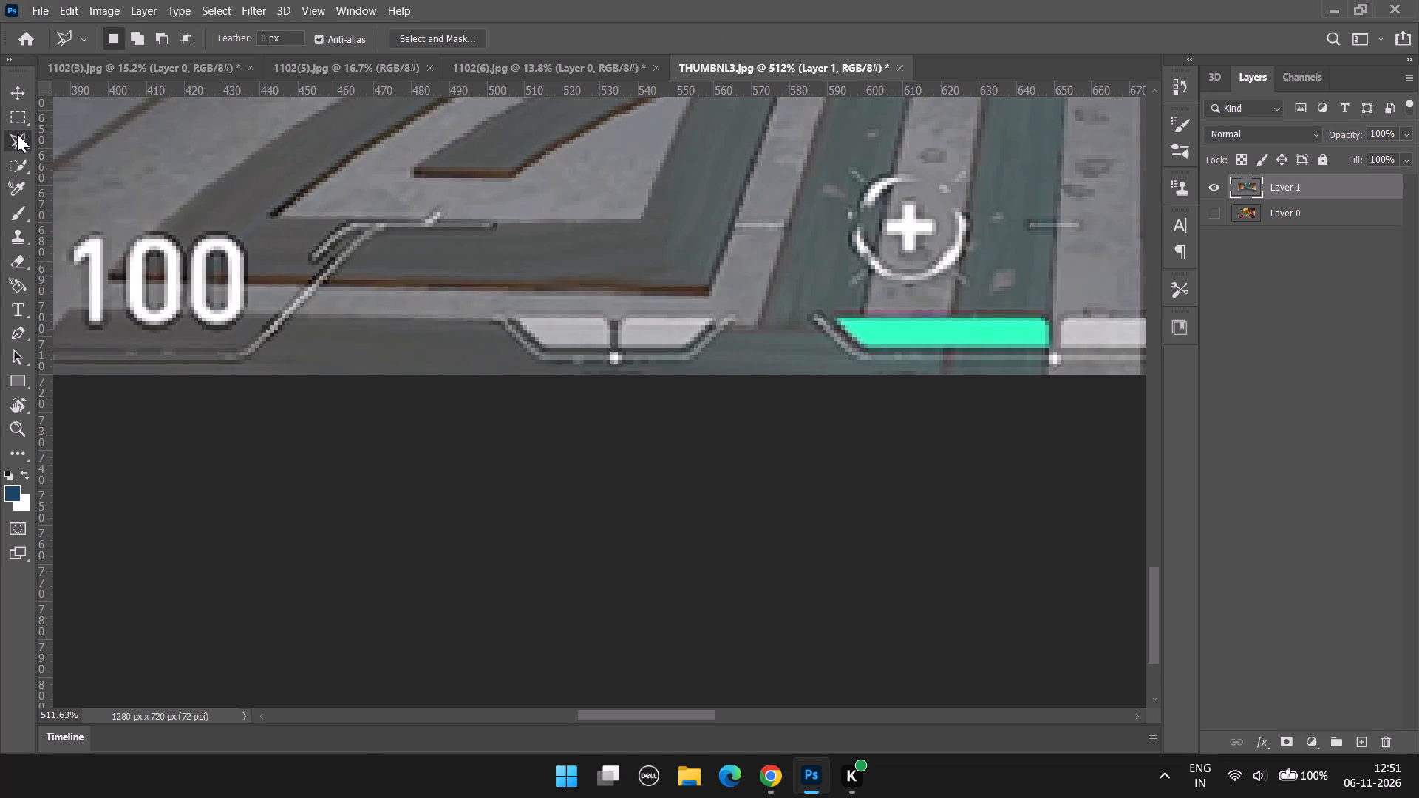
{"action": "left_click_drag", "start_coordinate": [16, 134], "coordinate": [110, 162]}
{"action": "key", "text": "l"}
{"action": "scroll", "coordinate": [505, 344], "scroll_direction": "up", "scroll_amount": 6}
{"action": "scroll", "coordinate": [438, 347], "scroll_direction": "down", "scroll_amount": 5, "text": "alt"}
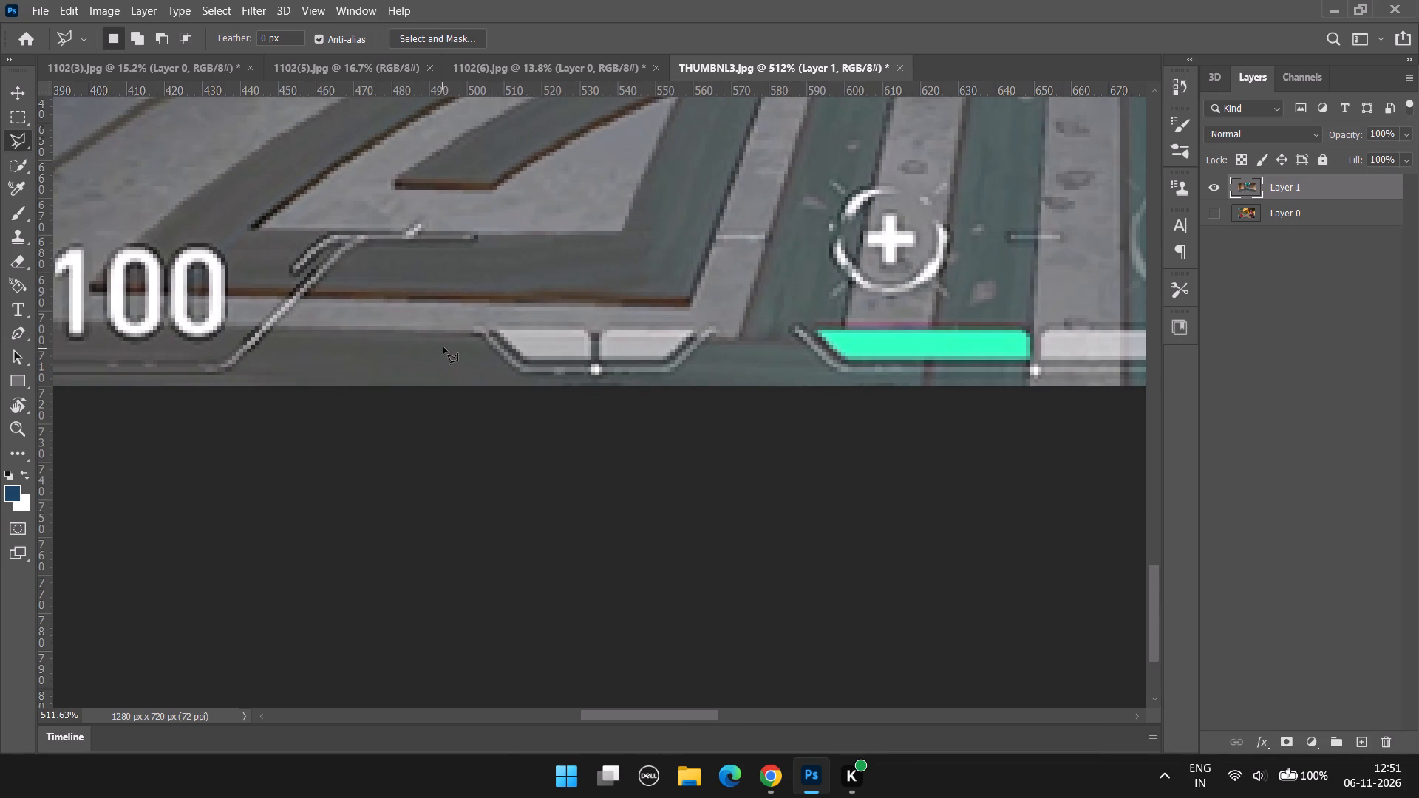
{"action": "left_click", "coordinate": [438, 332]}
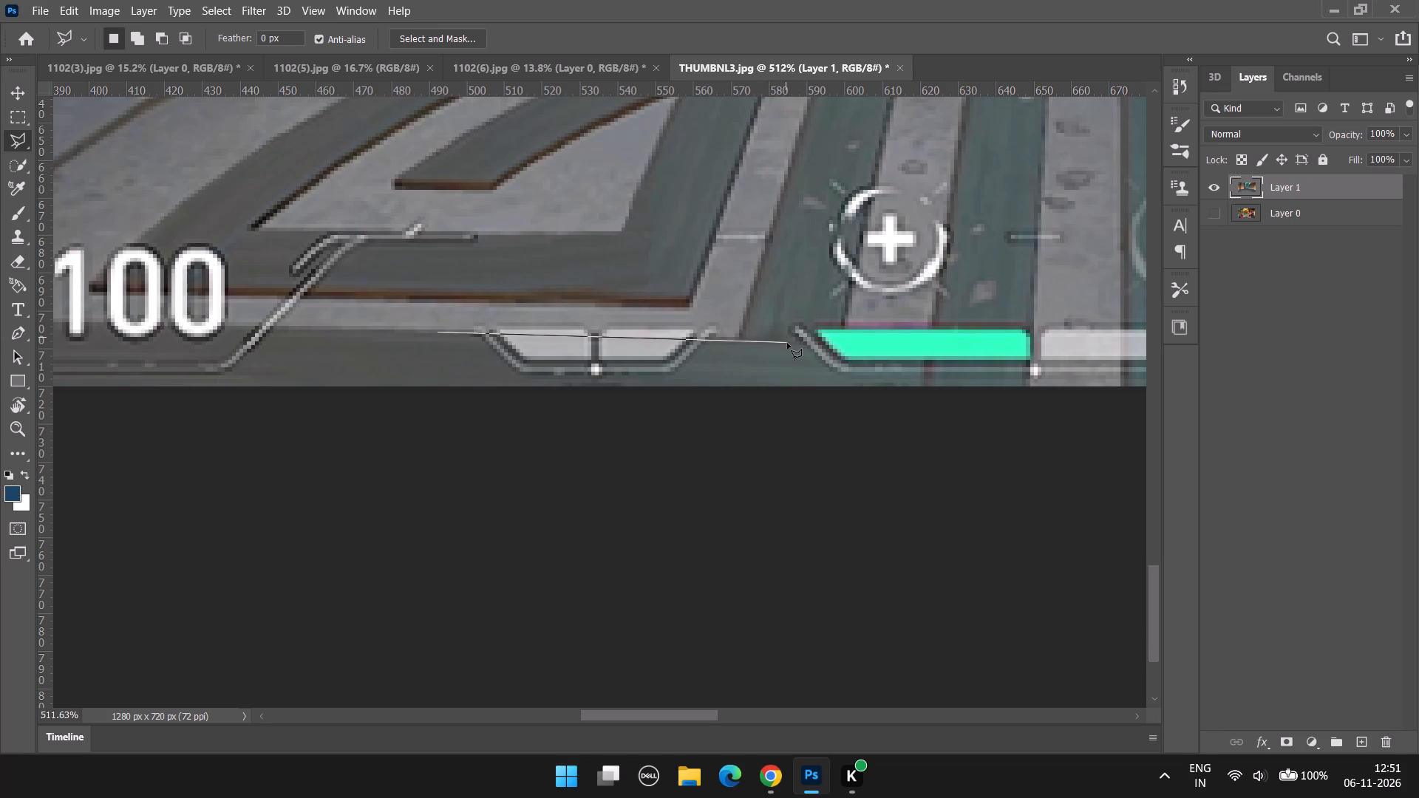
{"action": "left_click", "coordinate": [788, 340]}
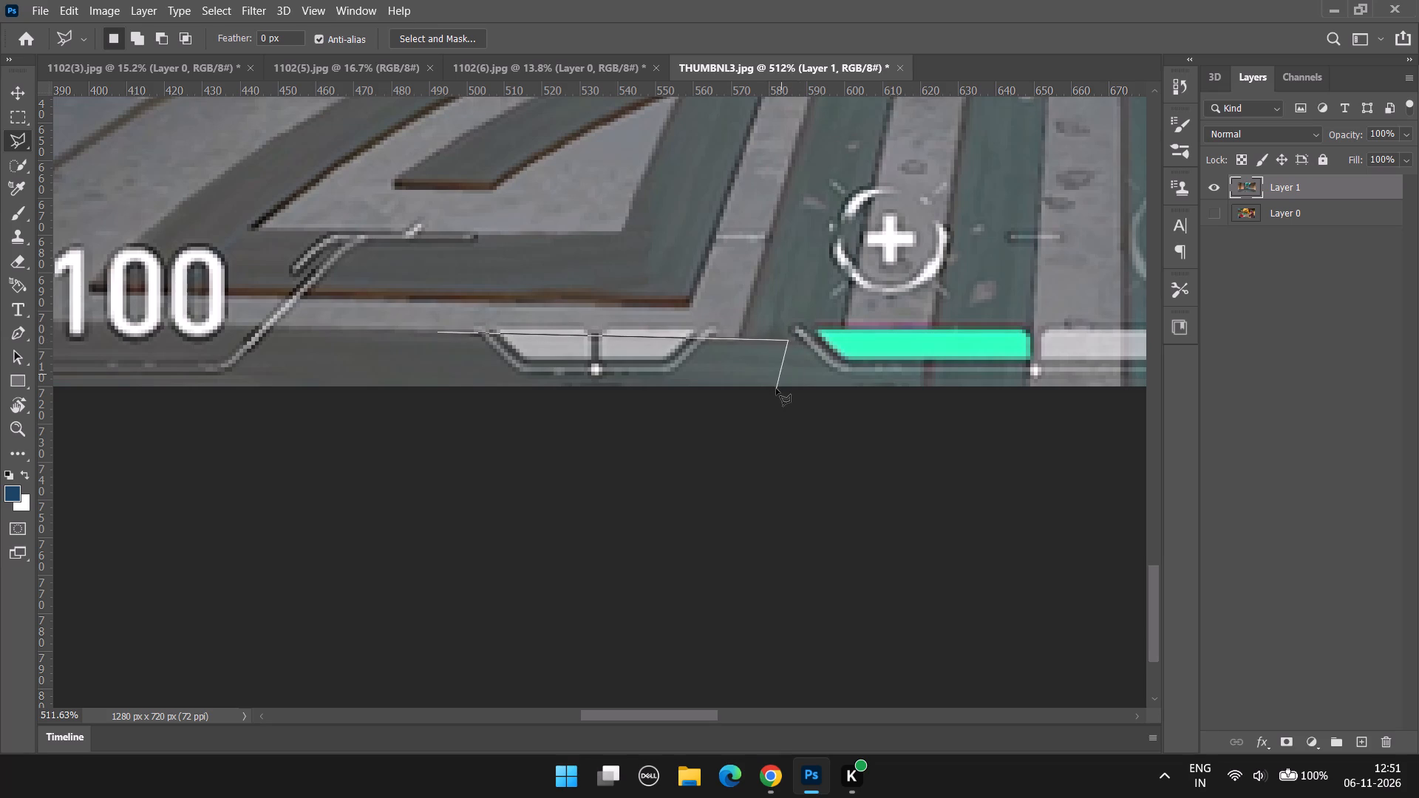
{"action": "left_click", "coordinate": [776, 389]}
{"action": "left_click", "coordinate": [446, 390]}
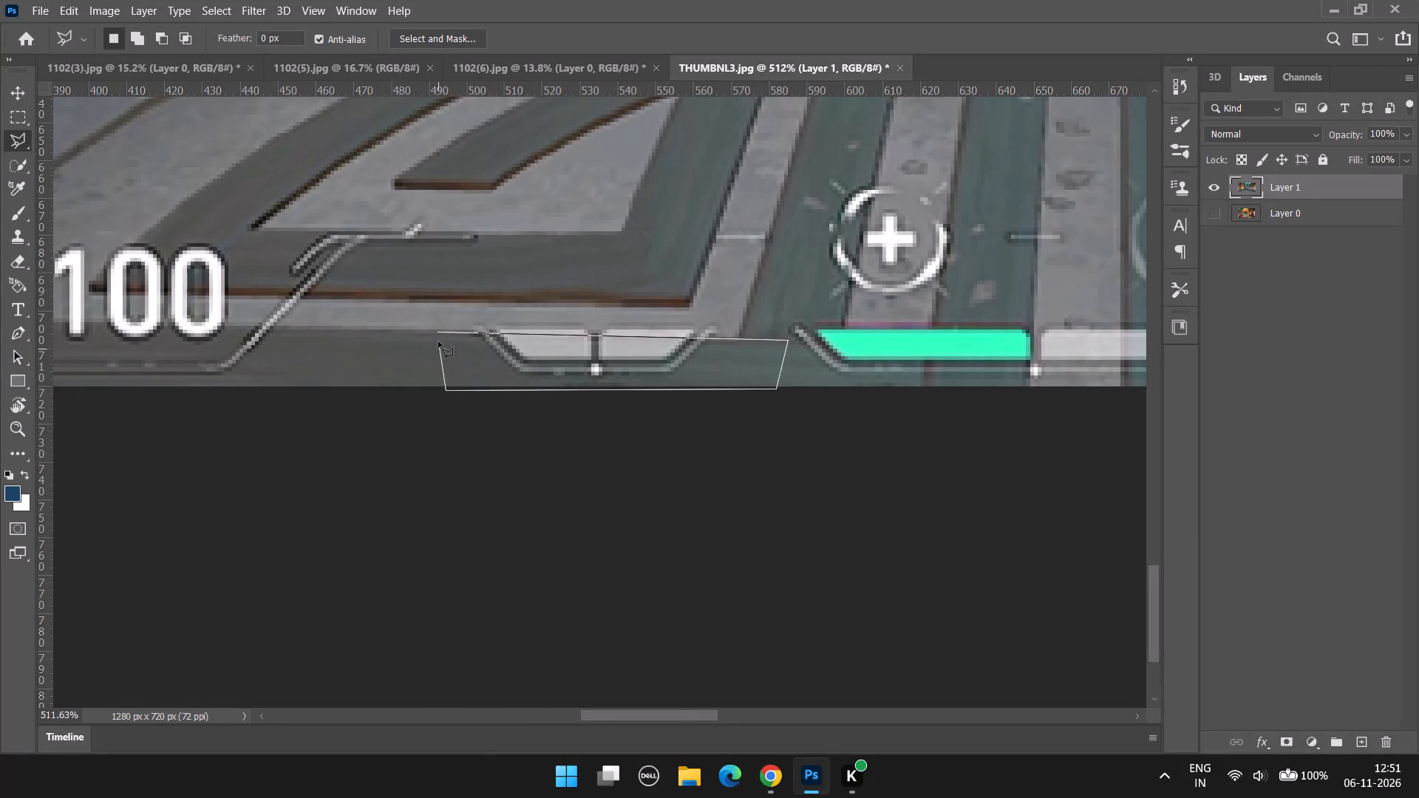
{"action": "left_click", "coordinate": [438, 335]}
Clone dark band texture over the left half of the ability bar inside the selection with a 15 px Clone Stamp.
{"action": "key", "text": "s"}
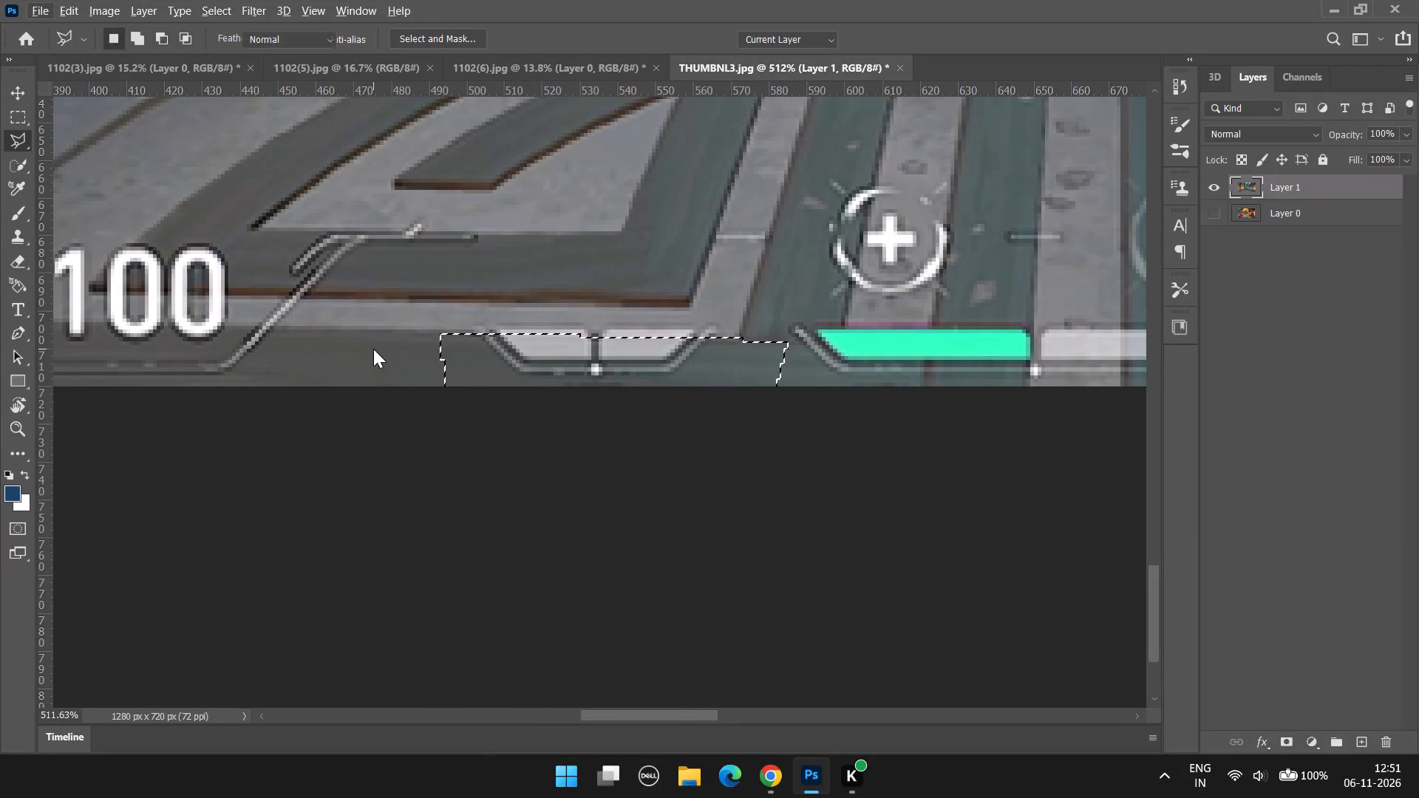
{"action": "double_click", "coordinate": [376, 347], "text": "alt"}
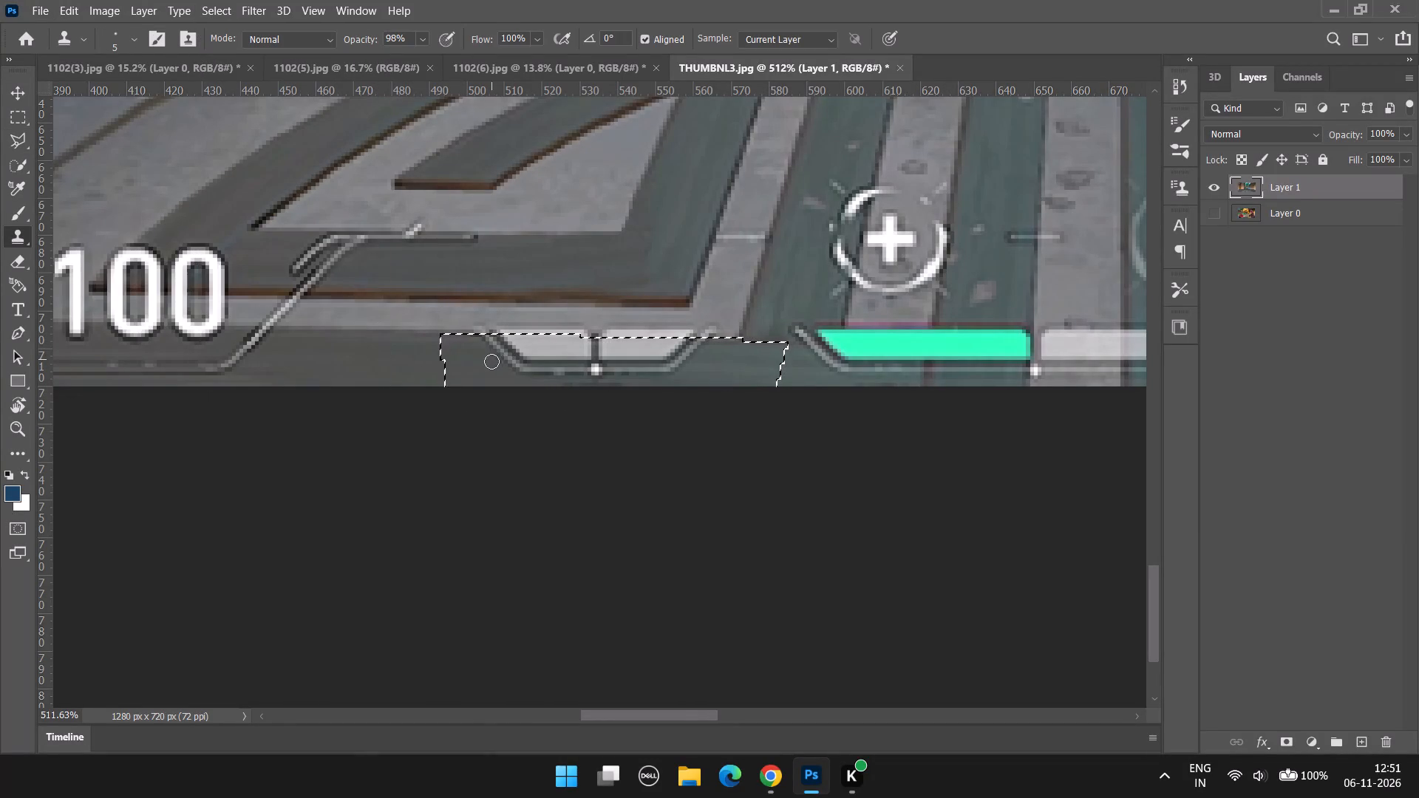
{"action": "type", "text": "]]]]"}
{"action": "key", "text": "bracketright"}
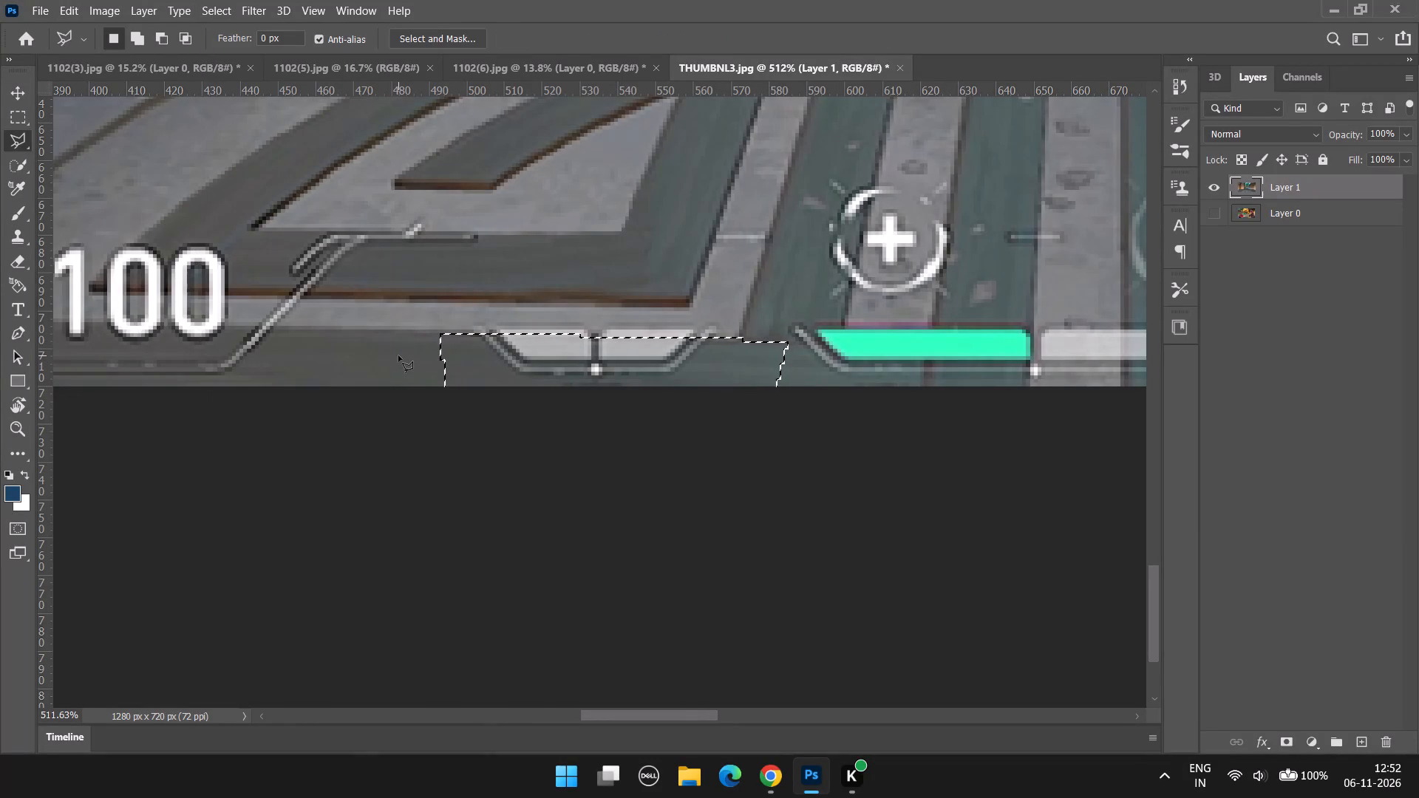
{"action": "key", "text": "s"}
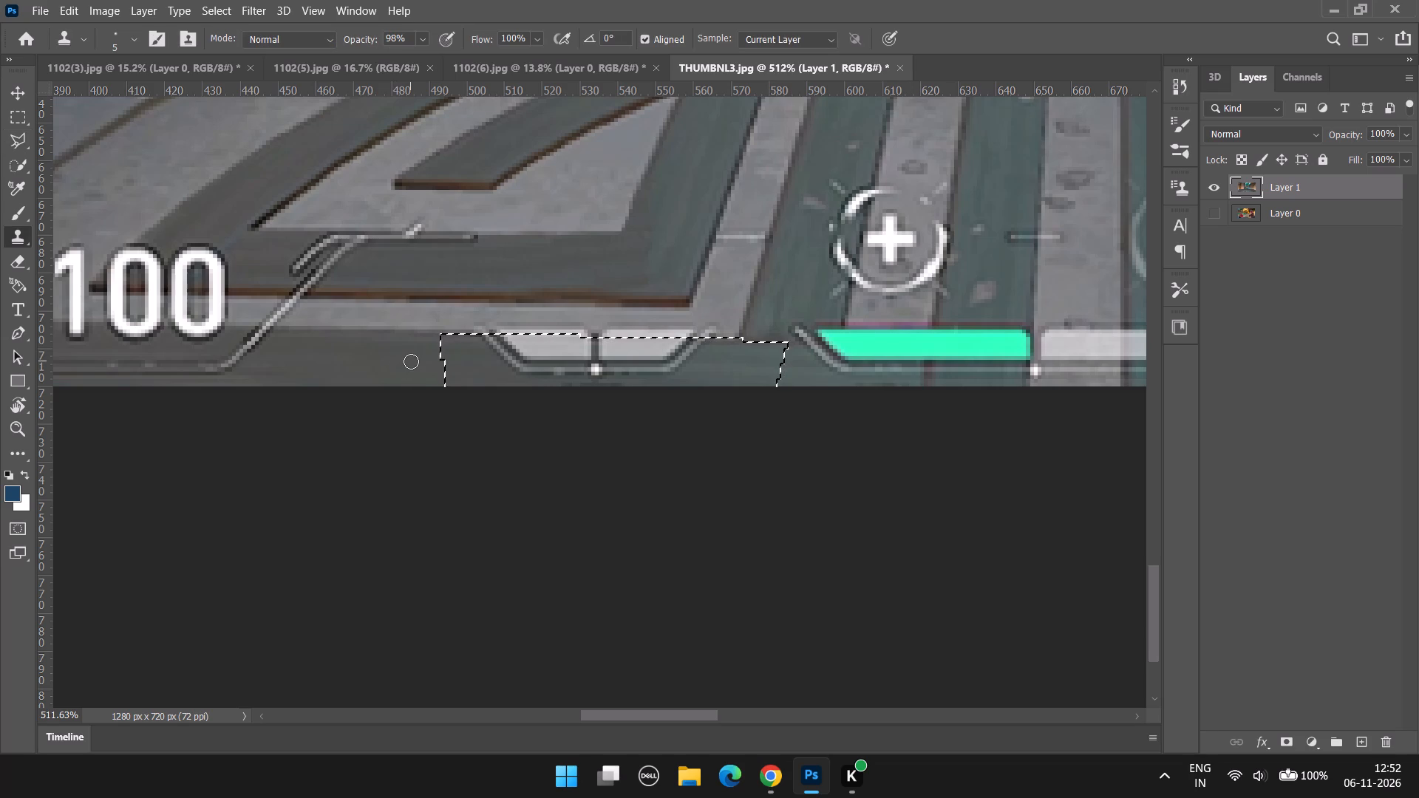
{"action": "type", "text": "]]]]]]"}
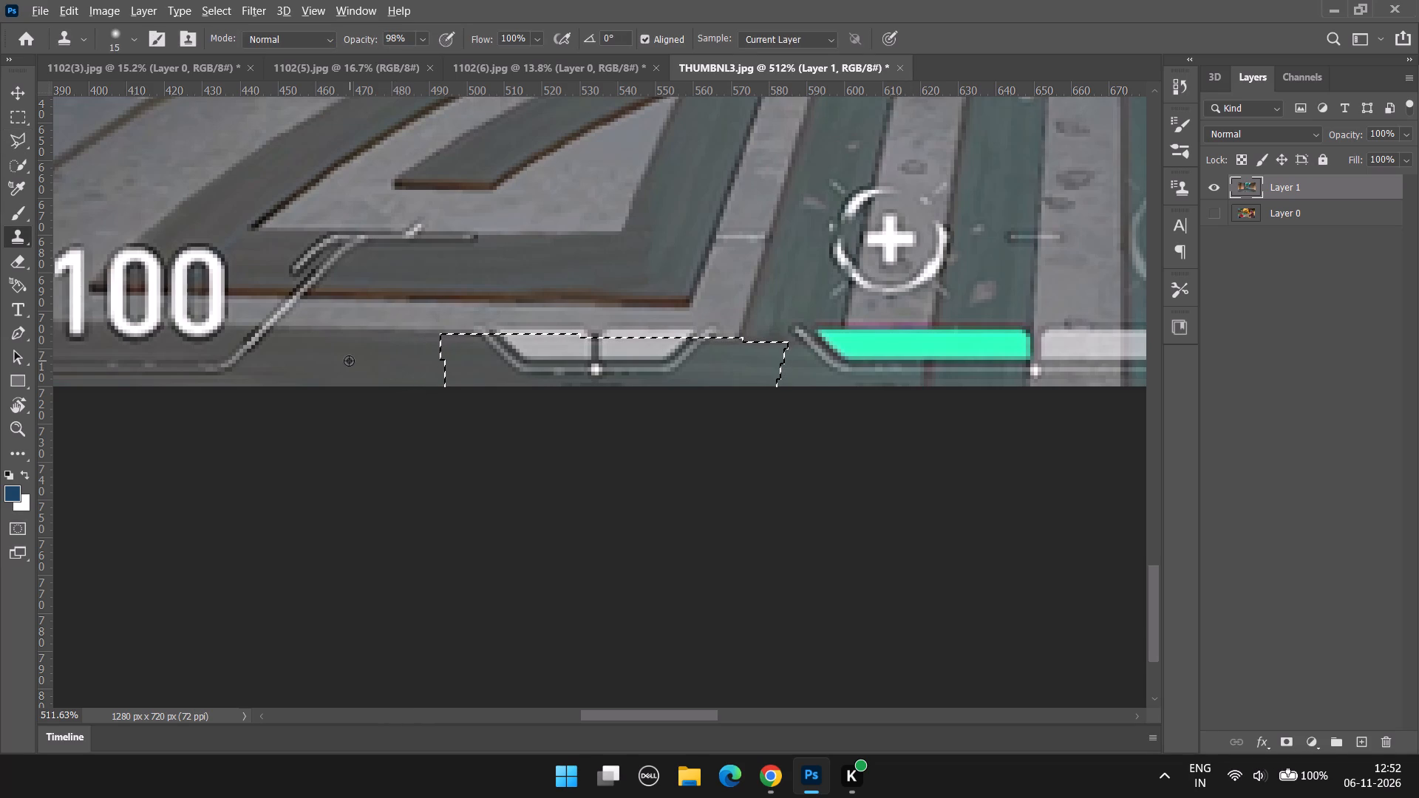
{"action": "left_click", "coordinate": [349, 361], "text": "alt"}
{"action": "left_click_drag", "start_coordinate": [472, 347], "coordinate": [486, 347]}
{"action": "left_click_drag", "start_coordinate": [494, 346], "coordinate": [562, 347]}
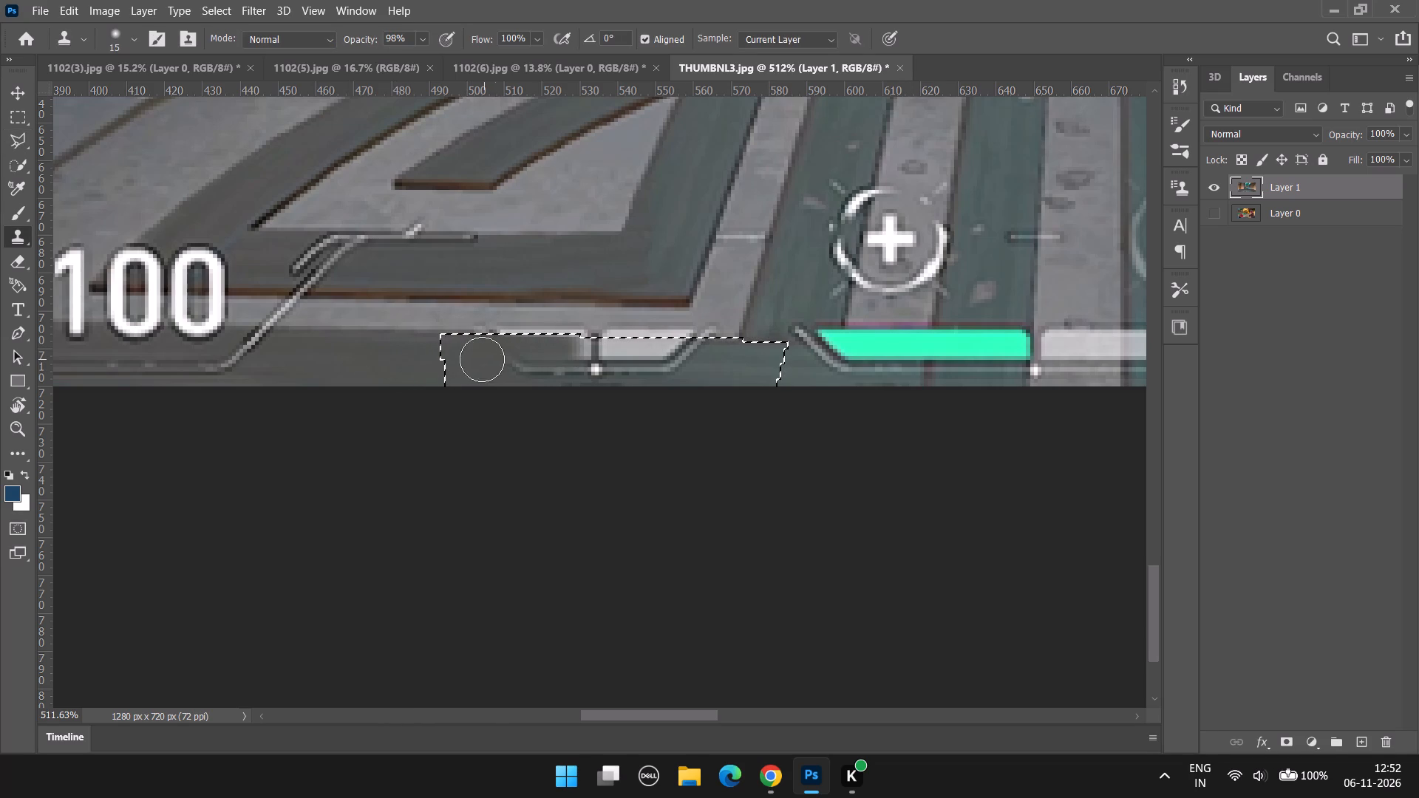
{"action": "left_click_drag", "start_coordinate": [487, 358], "coordinate": [594, 365]}
{"action": "left_click", "coordinate": [594, 365]}
{"action": "left_click_drag", "start_coordinate": [487, 366], "coordinate": [591, 367]}
{"action": "left_click_drag", "start_coordinate": [591, 367], "coordinate": [582, 367]}
Clone dark band texture over the right half of the ability bar inside the selection.
{"action": "left_click_drag", "start_coordinate": [525, 369], "coordinate": [659, 372]}
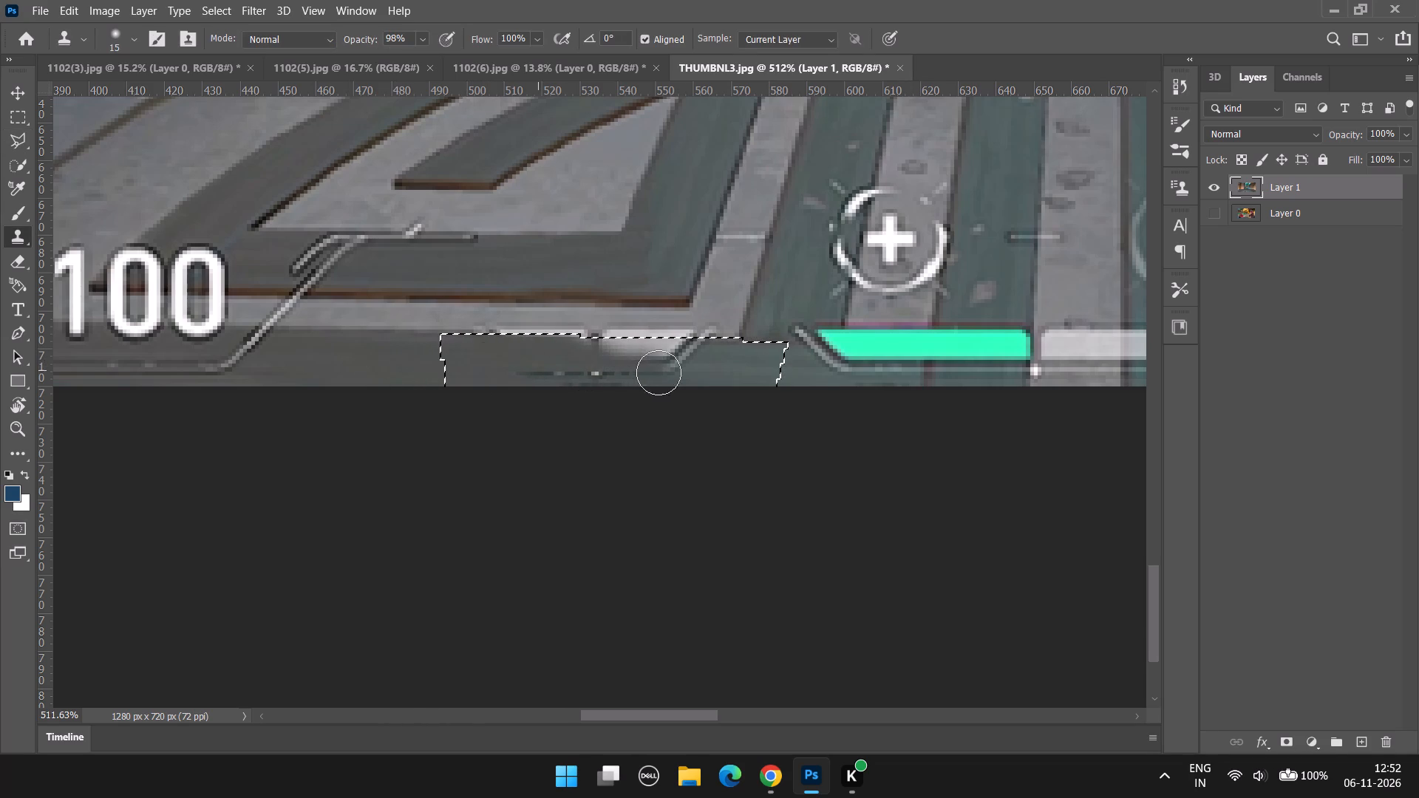
{"action": "left_click_drag", "start_coordinate": [659, 372], "coordinate": [656, 372]}
{"action": "left_click_drag", "start_coordinate": [555, 355], "coordinate": [664, 357]}
{"action": "left_click_drag", "start_coordinate": [664, 357], "coordinate": [651, 358]}
{"action": "left_click_drag", "start_coordinate": [537, 349], "coordinate": [655, 354]}
{"action": "left_click_drag", "start_coordinate": [655, 355], "coordinate": [645, 355]}
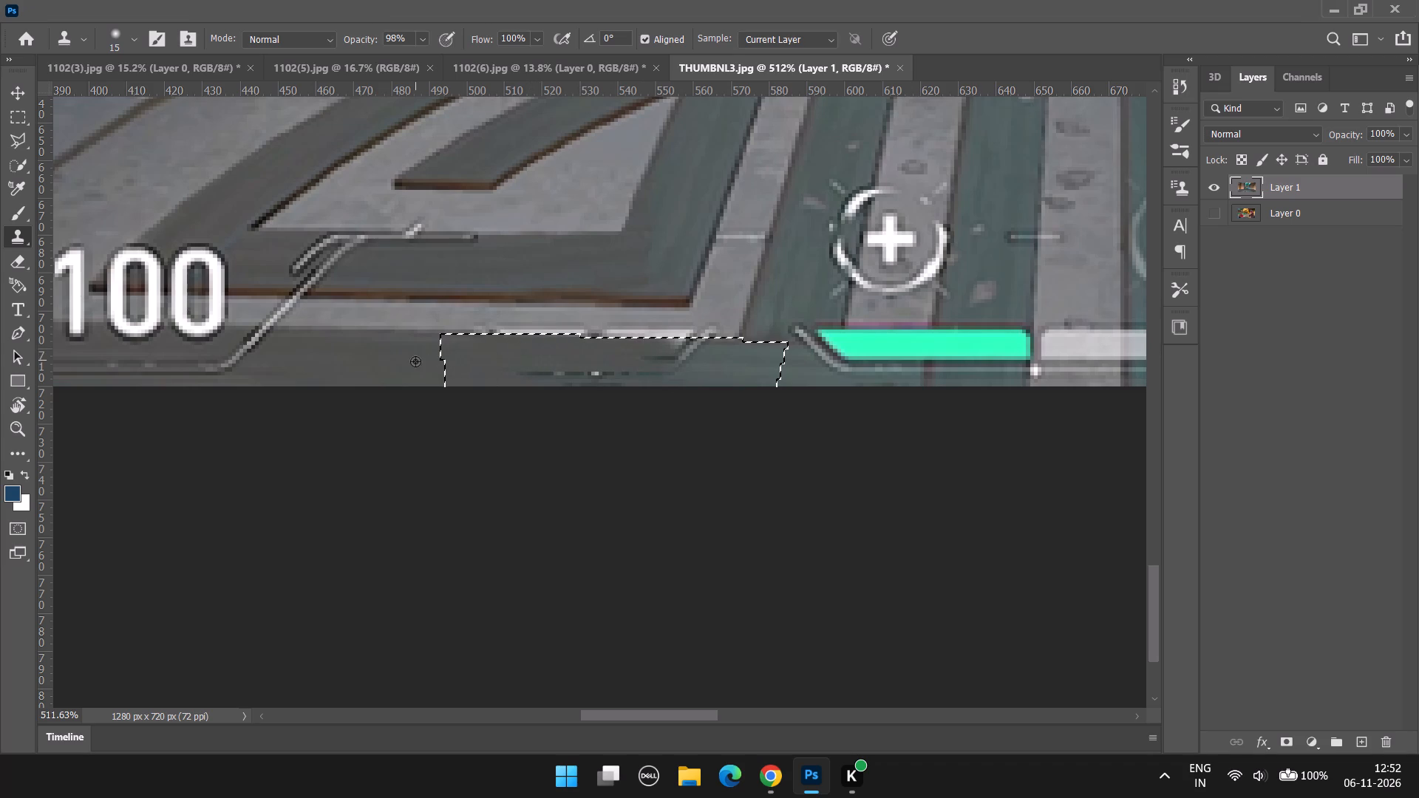
Resample the clean dark band and clone over the leftover outline specks along the image's bottom edge.
{"action": "left_click", "coordinate": [415, 360], "text": "alt"}
{"action": "left_click_drag", "start_coordinate": [514, 378], "coordinate": [525, 383]}
{"action": "left_click_drag", "start_coordinate": [533, 366], "coordinate": [539, 376]}
{"action": "left_click_drag", "start_coordinate": [544, 372], "coordinate": [554, 384]}
{"action": "left_click", "coordinate": [561, 377]}
{"action": "left_click_drag", "start_coordinate": [564, 374], "coordinate": [573, 381]}
{"action": "left_click_drag", "start_coordinate": [585, 374], "coordinate": [592, 383]}
{"action": "left_click_drag", "start_coordinate": [599, 375], "coordinate": [608, 384]}
{"action": "left_click_drag", "start_coordinate": [621, 375], "coordinate": [628, 386]}
{"action": "left_click_drag", "start_coordinate": [645, 366], "coordinate": [658, 403]}
{"action": "left_click_drag", "start_coordinate": [656, 361], "coordinate": [661, 395]}
{"action": "left_click", "coordinate": [489, 369], "text": "alt"}
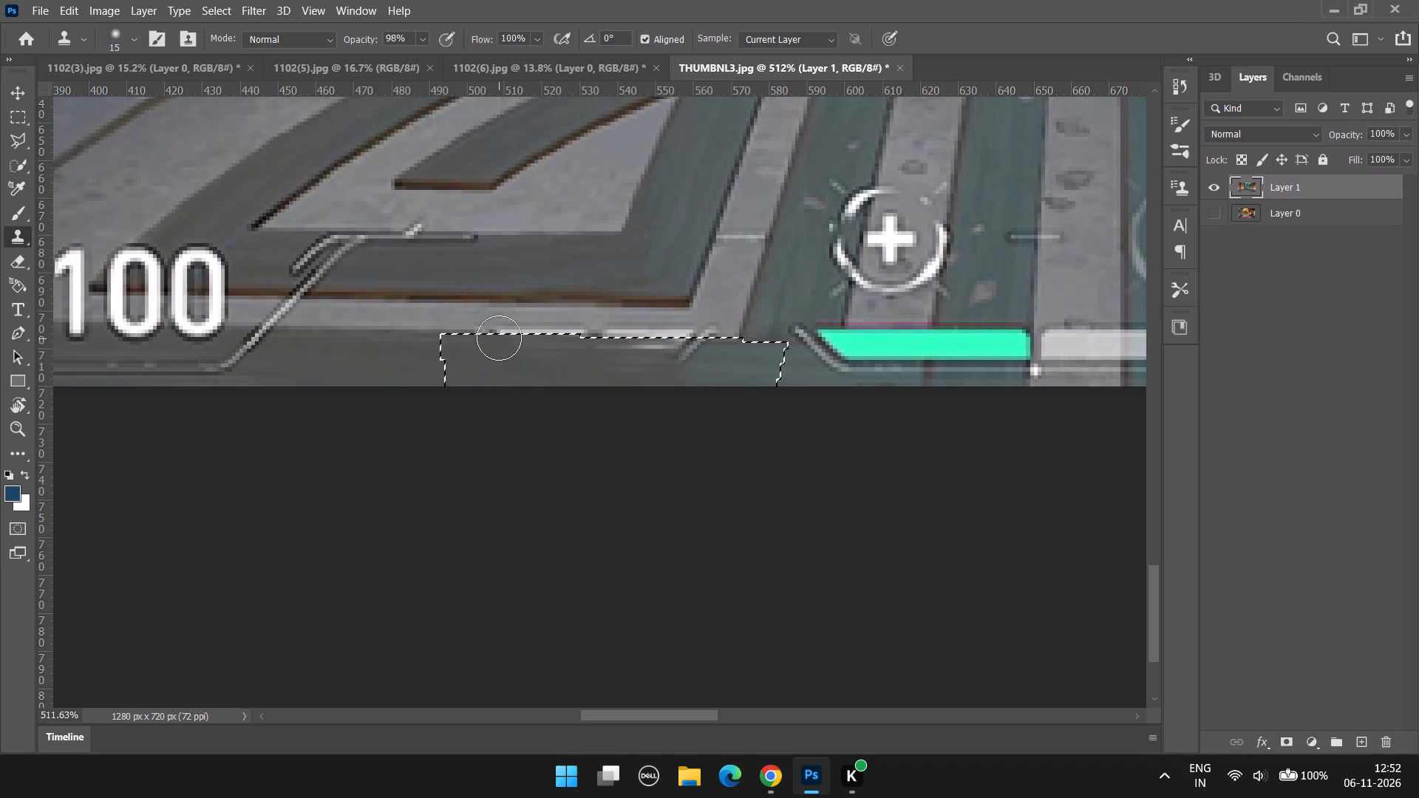
Clone dark band texture over the bar remnants along the selection's upper edge and around its slanted right end.
{"action": "left_click_drag", "start_coordinate": [502, 336], "coordinate": [585, 354]}
{"action": "left_click_drag", "start_coordinate": [520, 332], "coordinate": [588, 350]}
{"action": "left_click_drag", "start_coordinate": [569, 335], "coordinate": [645, 347]}
{"action": "left_click_drag", "start_coordinate": [647, 347], "coordinate": [657, 347]}
{"action": "left_click_drag", "start_coordinate": [610, 340], "coordinate": [741, 351]}
{"action": "left_click_drag", "start_coordinate": [657, 349], "coordinate": [698, 353]}
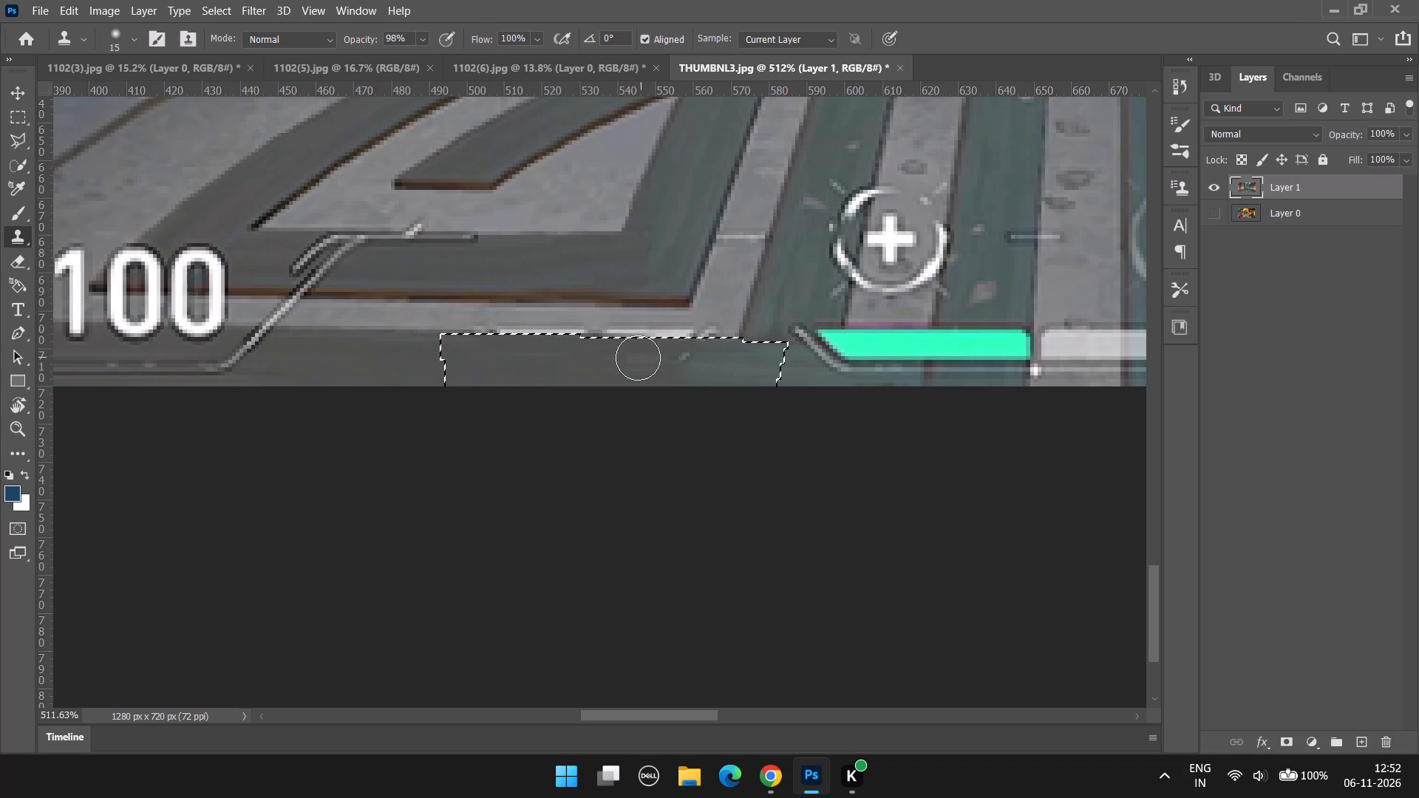
{"action": "left_click_drag", "start_coordinate": [639, 358], "coordinate": [698, 366]}
{"action": "left_click", "coordinate": [667, 366]}
{"action": "left_click", "coordinate": [568, 373], "text": "alt"}
{"action": "left_click_drag", "start_coordinate": [625, 362], "coordinate": [673, 365]}
{"action": "left_click_drag", "start_coordinate": [678, 364], "coordinate": [678, 358]}
{"action": "left_click_drag", "start_coordinate": [678, 358], "coordinate": [516, 357]}
{"action": "left_click", "coordinate": [727, 364], "text": "alt"}
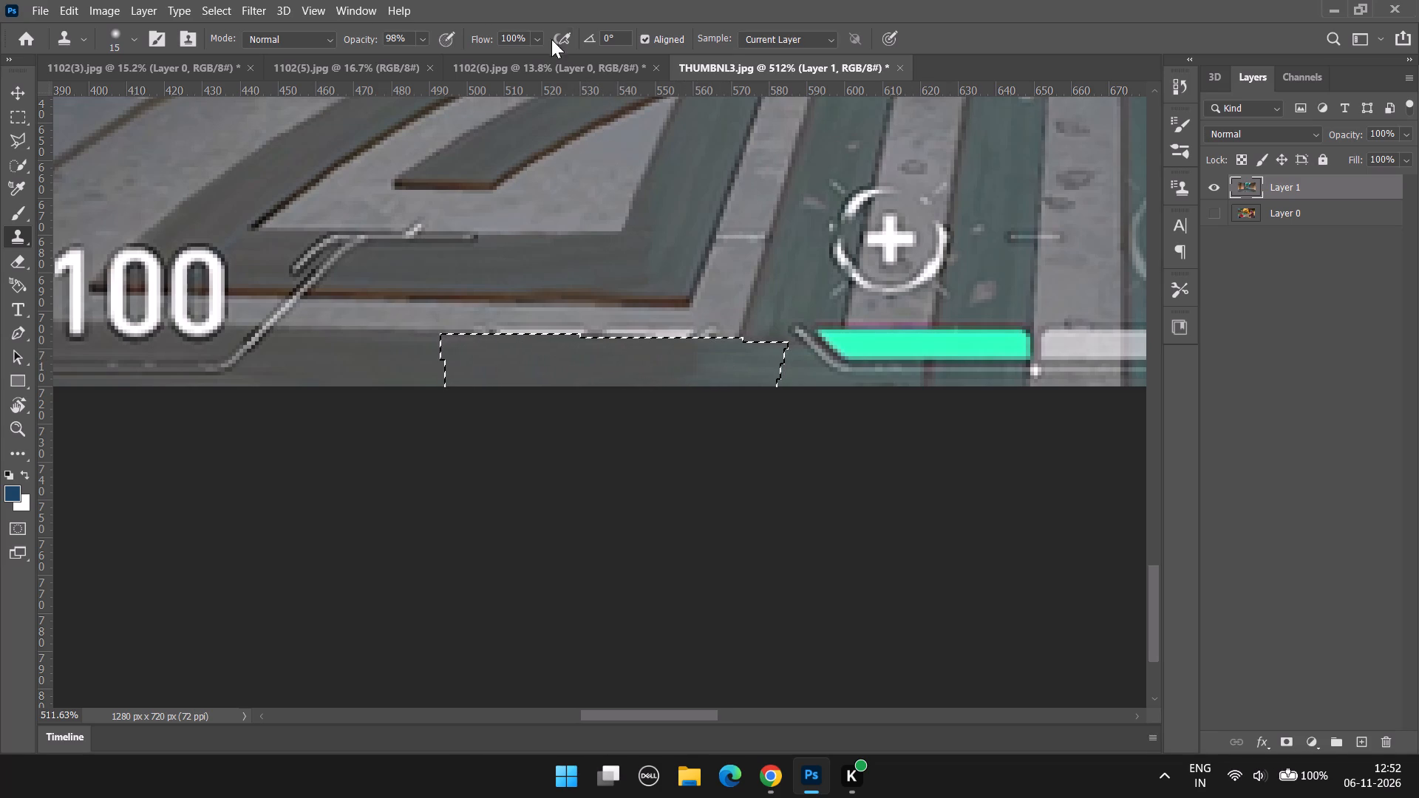
Set the Clone Stamp flow to 22%, blend the tonal seam in the repaired dark band, and deselect.
{"action": "left_click", "coordinate": [530, 41]}
{"action": "left_click", "coordinate": [505, 58]}
{"action": "left_click", "coordinate": [492, 60]}
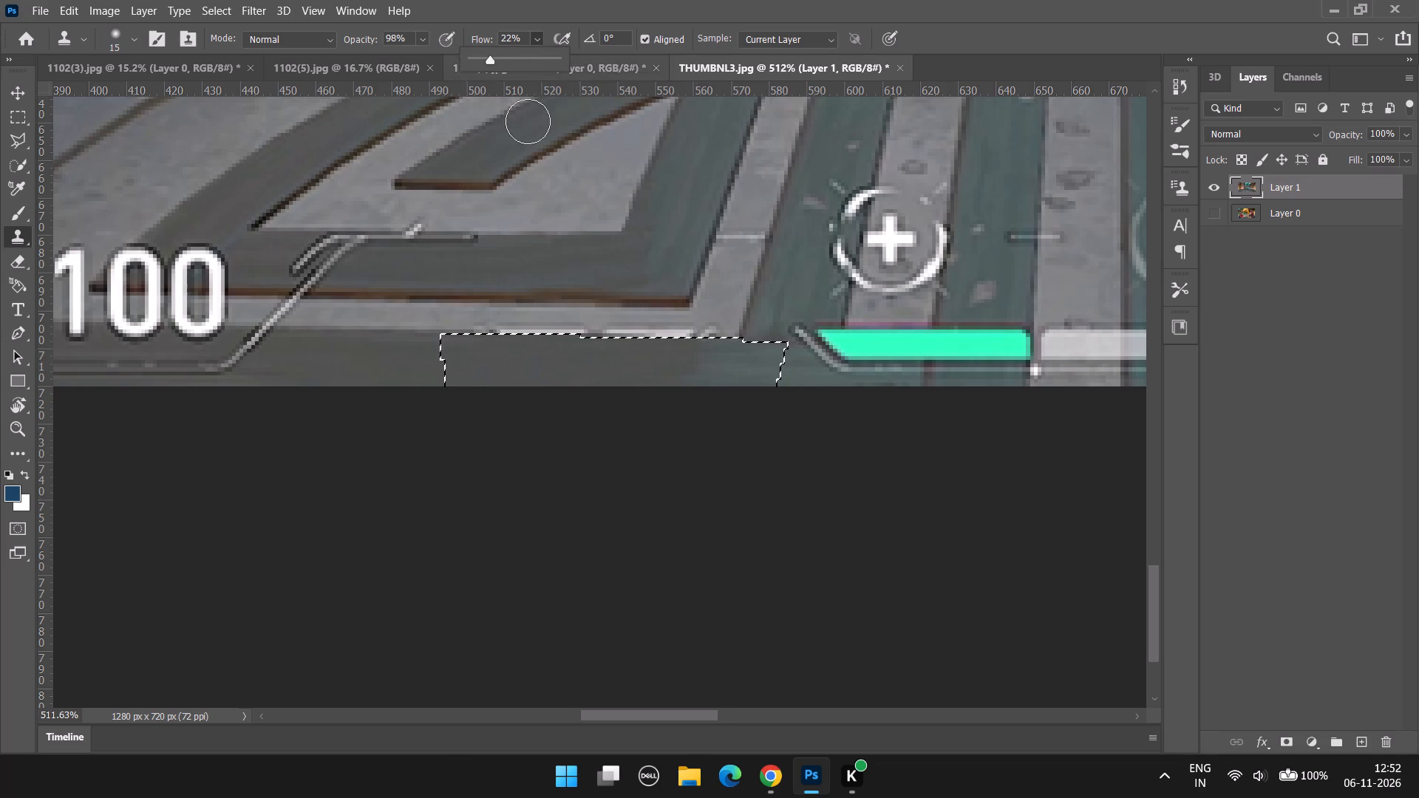
{"action": "left_click", "coordinate": [691, 364]}
{"action": "left_click_drag", "start_coordinate": [681, 364], "coordinate": [670, 366]}
{"action": "left_click_drag", "start_coordinate": [673, 357], "coordinate": [651, 359]}
{"action": "left_click_drag", "start_coordinate": [670, 363], "coordinate": [613, 365]}
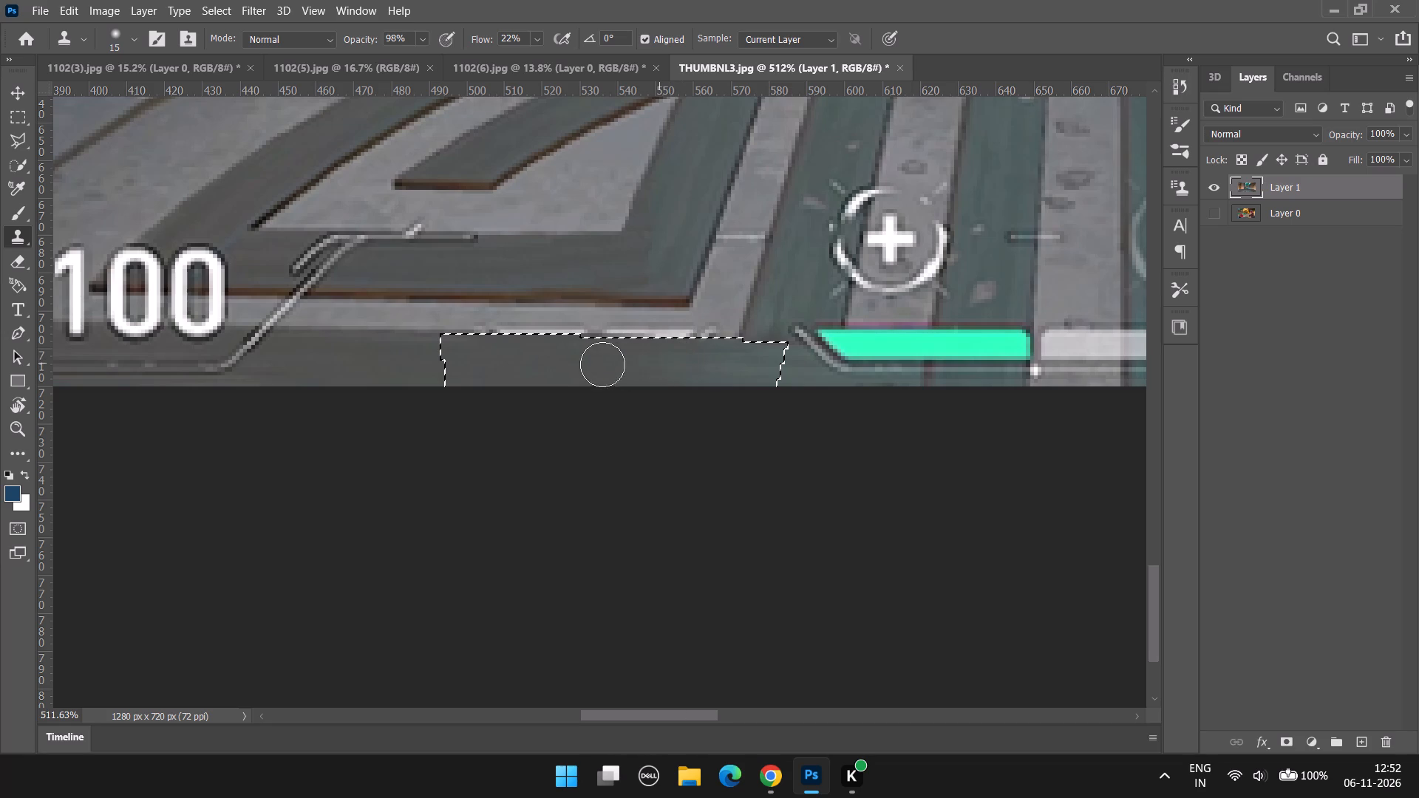
{"action": "left_click_drag", "start_coordinate": [659, 366], "coordinate": [552, 360]}
{"action": "left_click_drag", "start_coordinate": [647, 366], "coordinate": [579, 369]}
{"action": "left_click_drag", "start_coordinate": [700, 358], "coordinate": [630, 359]}
{"action": "left_click_drag", "start_coordinate": [676, 351], "coordinate": [590, 352]}
{"action": "scroll", "coordinate": [695, 389], "scroll_direction": "down", "scroll_amount": 4, "text": "alt"}
{"action": "key", "text": "ctrl+d"}
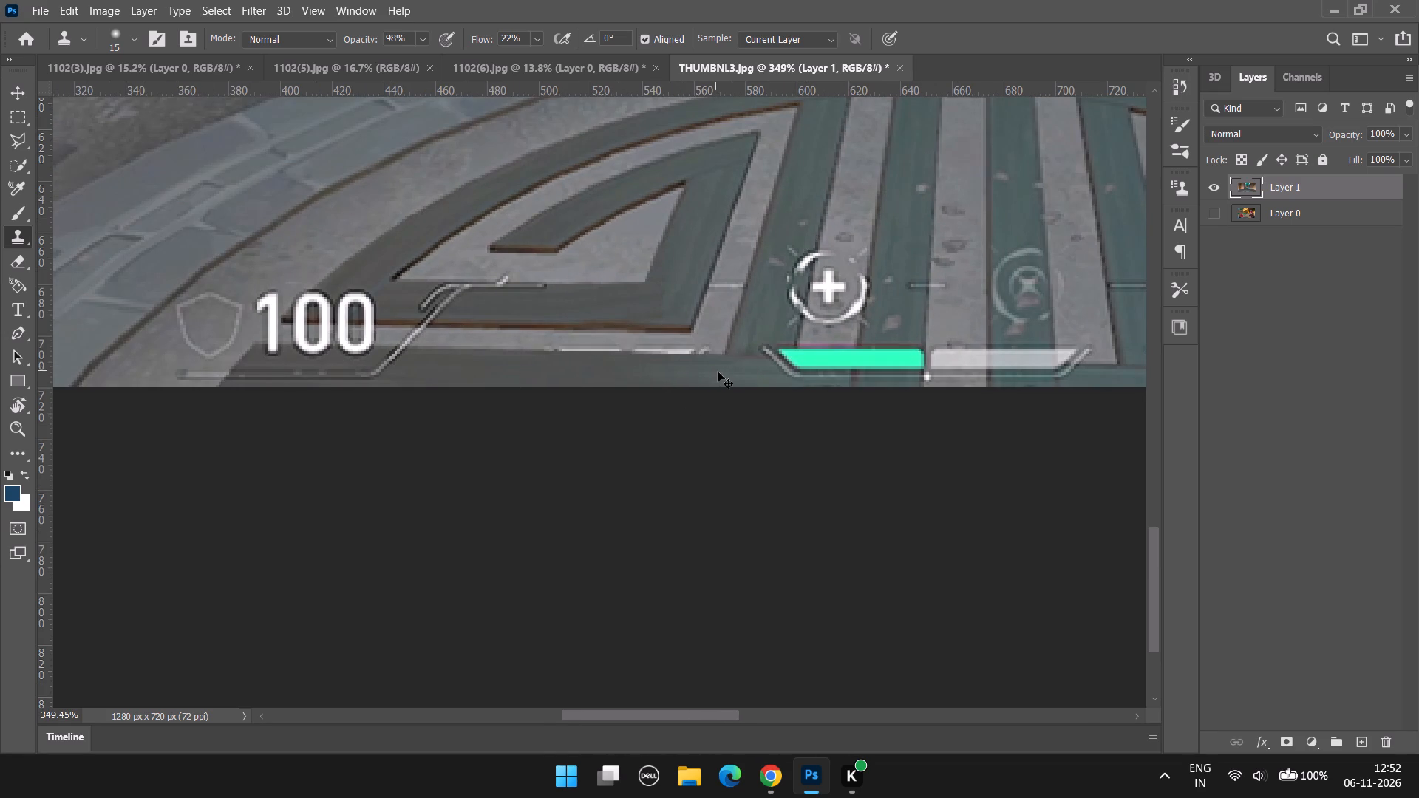
Outline the light stone strip above the repaired dark band, including its right corner, with a six-sided Polygonal Lasso selection.
{"action": "scroll", "coordinate": [714, 383], "scroll_direction": "down", "scroll_amount": 2, "text": "alt"}
{"action": "scroll", "coordinate": [721, 384], "scroll_direction": "up", "scroll_amount": 8, "text": "alt"}
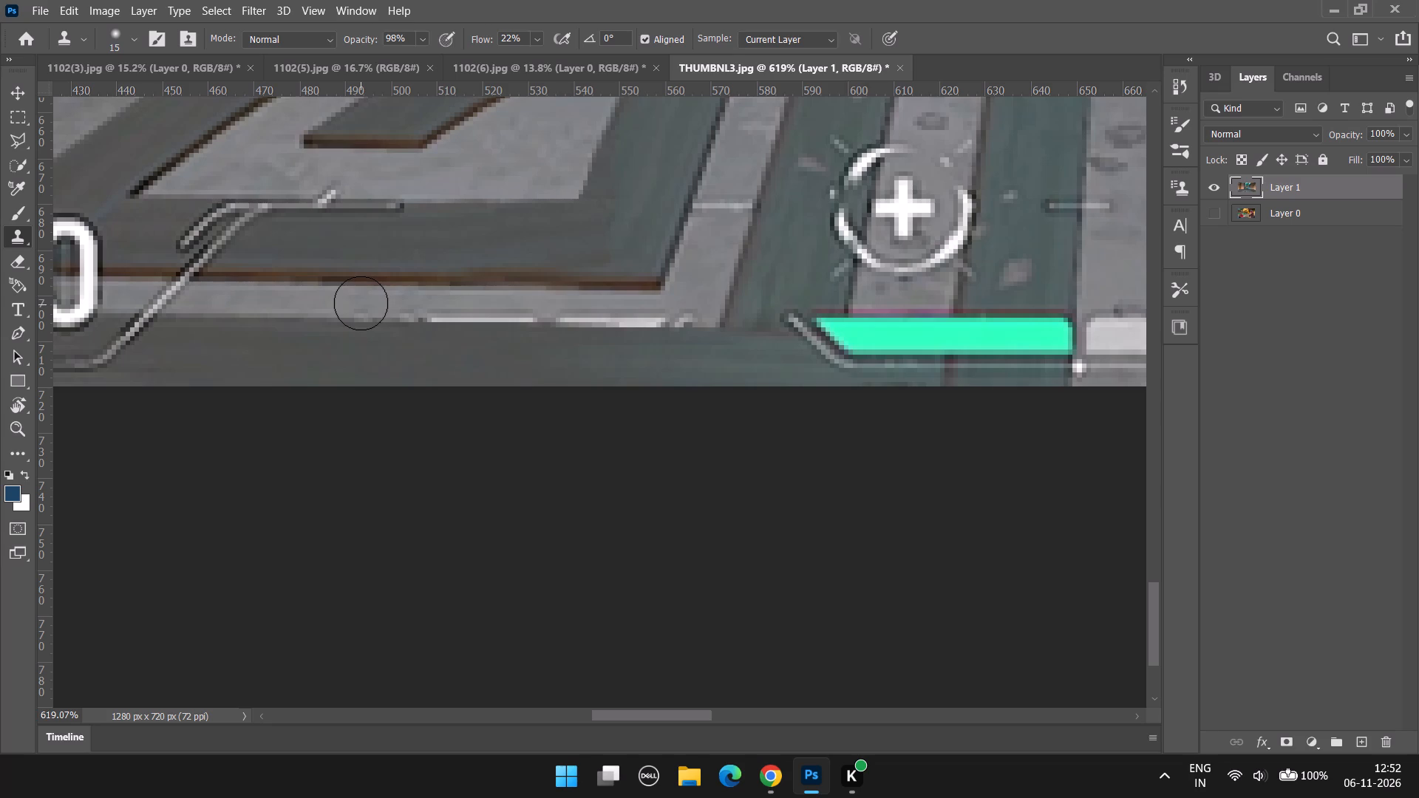
{"action": "key", "text": "l"}
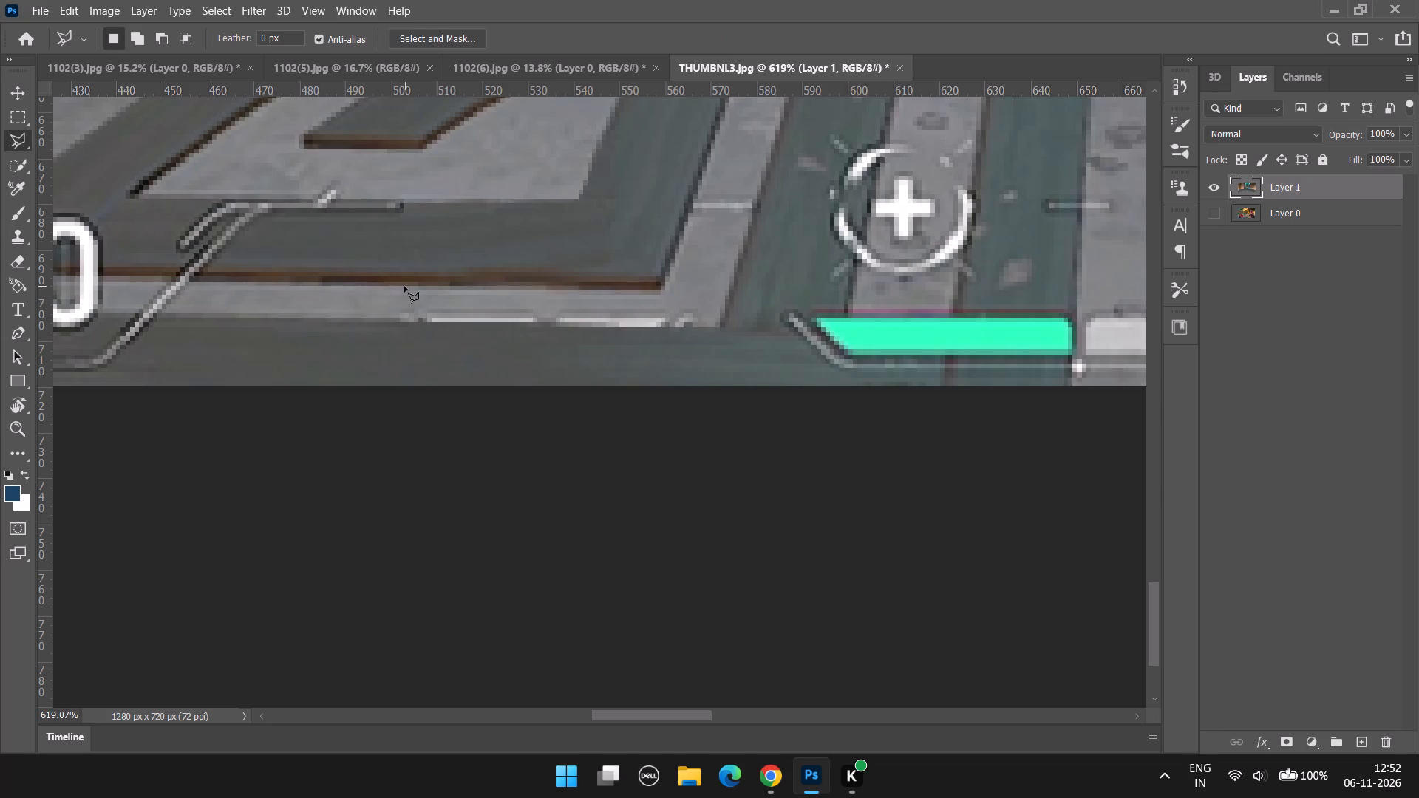
{"action": "left_click", "coordinate": [398, 283]}
{"action": "left_click", "coordinate": [391, 324]}
{"action": "left_click", "coordinate": [720, 331]}
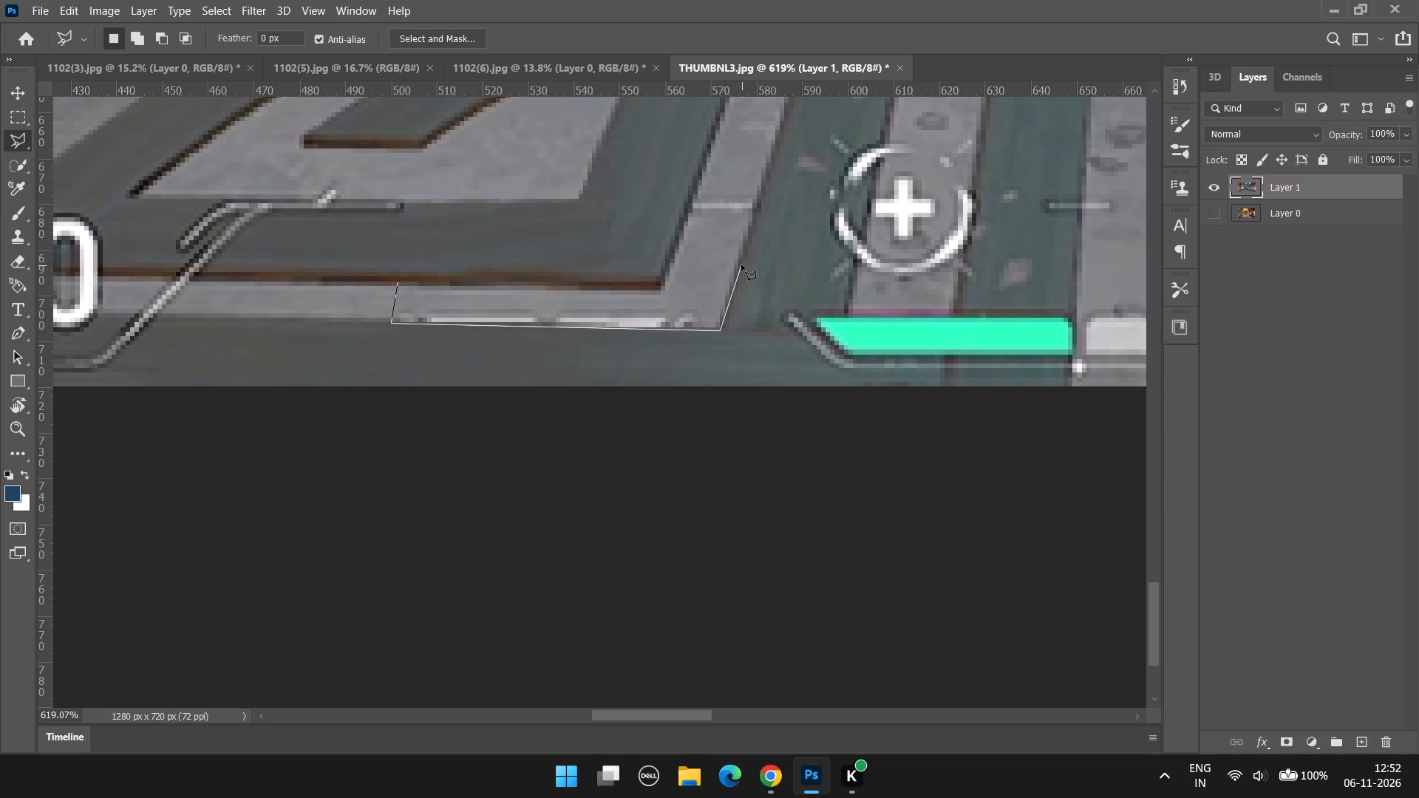
{"action": "left_click", "coordinate": [703, 264]}
{"action": "left_click", "coordinate": [667, 276]}
{"action": "left_click", "coordinate": [664, 289]}
{"action": "left_click", "coordinate": [399, 284]}
{"action": "key", "text": "l"}
Clone clean light stone over the left part of the leftover white line inside the strip selection at 22% flow.
{"action": "key", "text": "s"}
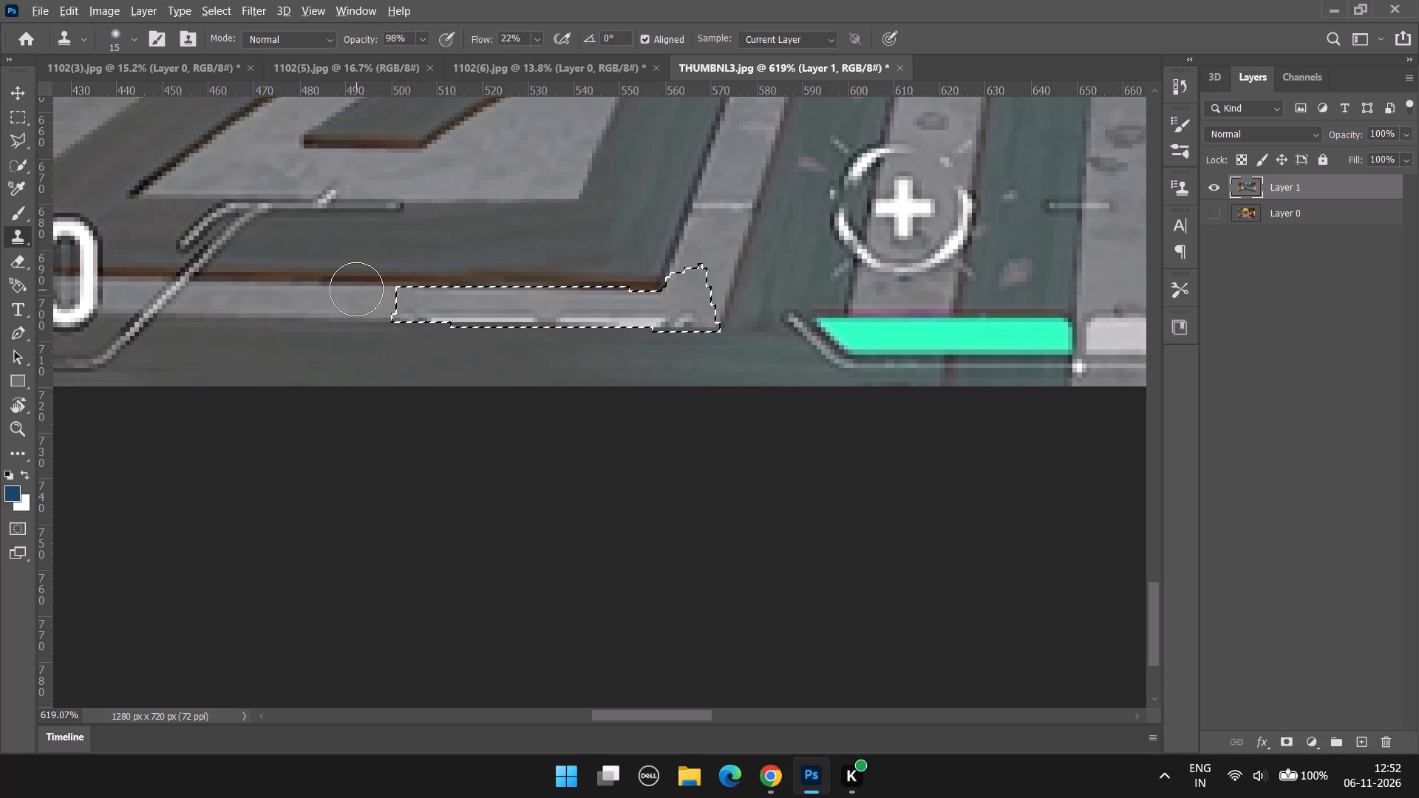
{"action": "left_click", "coordinate": [355, 304], "text": "alt"}
{"action": "double_click", "coordinate": [406, 306]}
{"action": "left_click_drag", "start_coordinate": [409, 309], "coordinate": [462, 308]}
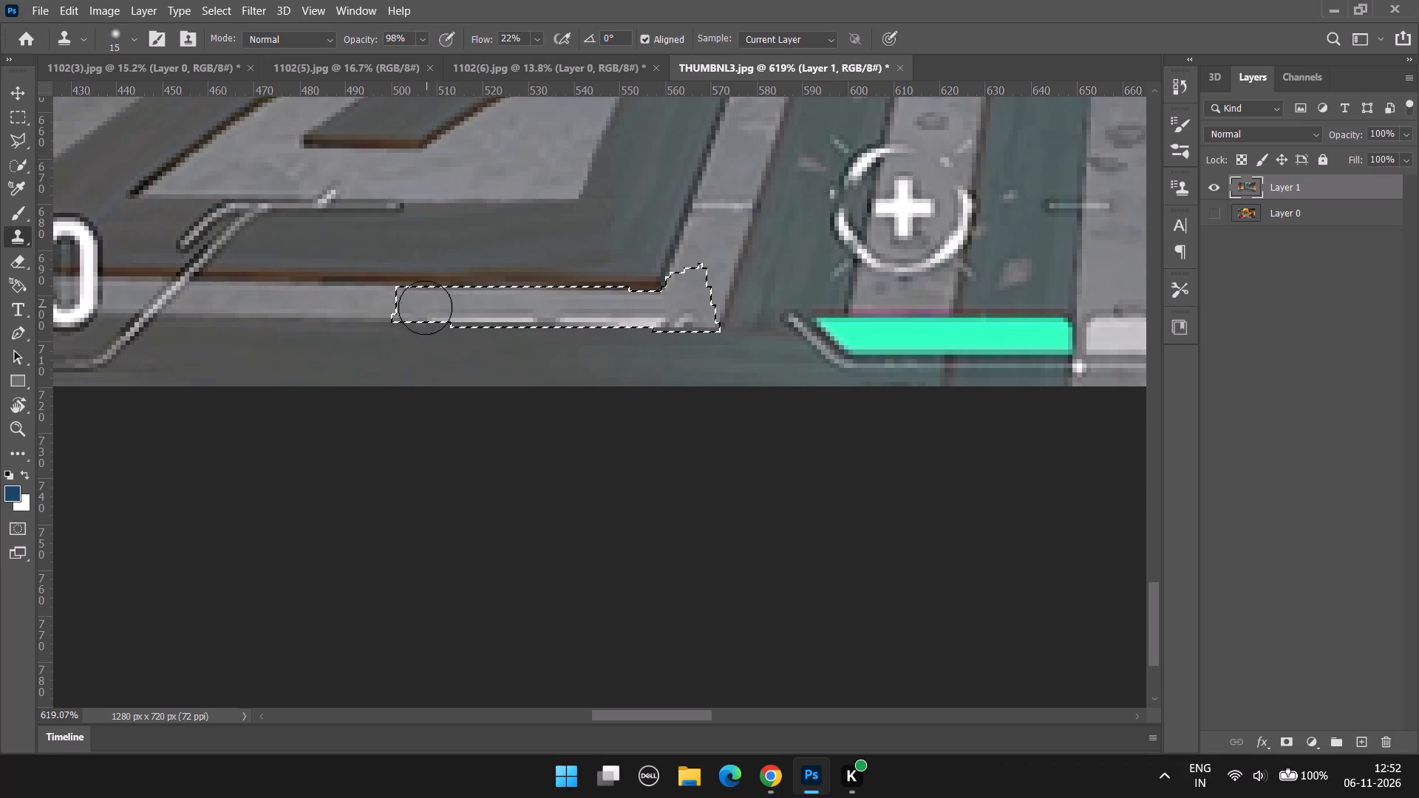
{"action": "left_click_drag", "start_coordinate": [427, 310], "coordinate": [440, 311]}
{"action": "left_click", "coordinate": [453, 307]}
{"action": "left_click", "coordinate": [459, 310]}
{"action": "left_click_drag", "start_coordinate": [455, 316], "coordinate": [497, 322]}
{"action": "left_click_drag", "start_coordinate": [477, 317], "coordinate": [529, 327]}
{"action": "left_click_drag", "start_coordinate": [503, 324], "coordinate": [559, 332]}
{"action": "left_click_drag", "start_coordinate": [489, 321], "coordinate": [506, 319]}
Resample the clean light stone and clone over the middle and right parts of the leftover white line.
{"action": "left_click", "coordinate": [357, 307], "text": "alt"}
{"action": "left_click", "coordinate": [486, 317]}
{"action": "left_click_drag", "start_coordinate": [492, 316], "coordinate": [503, 321]}
{"action": "left_click_drag", "start_coordinate": [514, 316], "coordinate": [531, 320]}
{"action": "left_click_drag", "start_coordinate": [546, 317], "coordinate": [558, 320]}
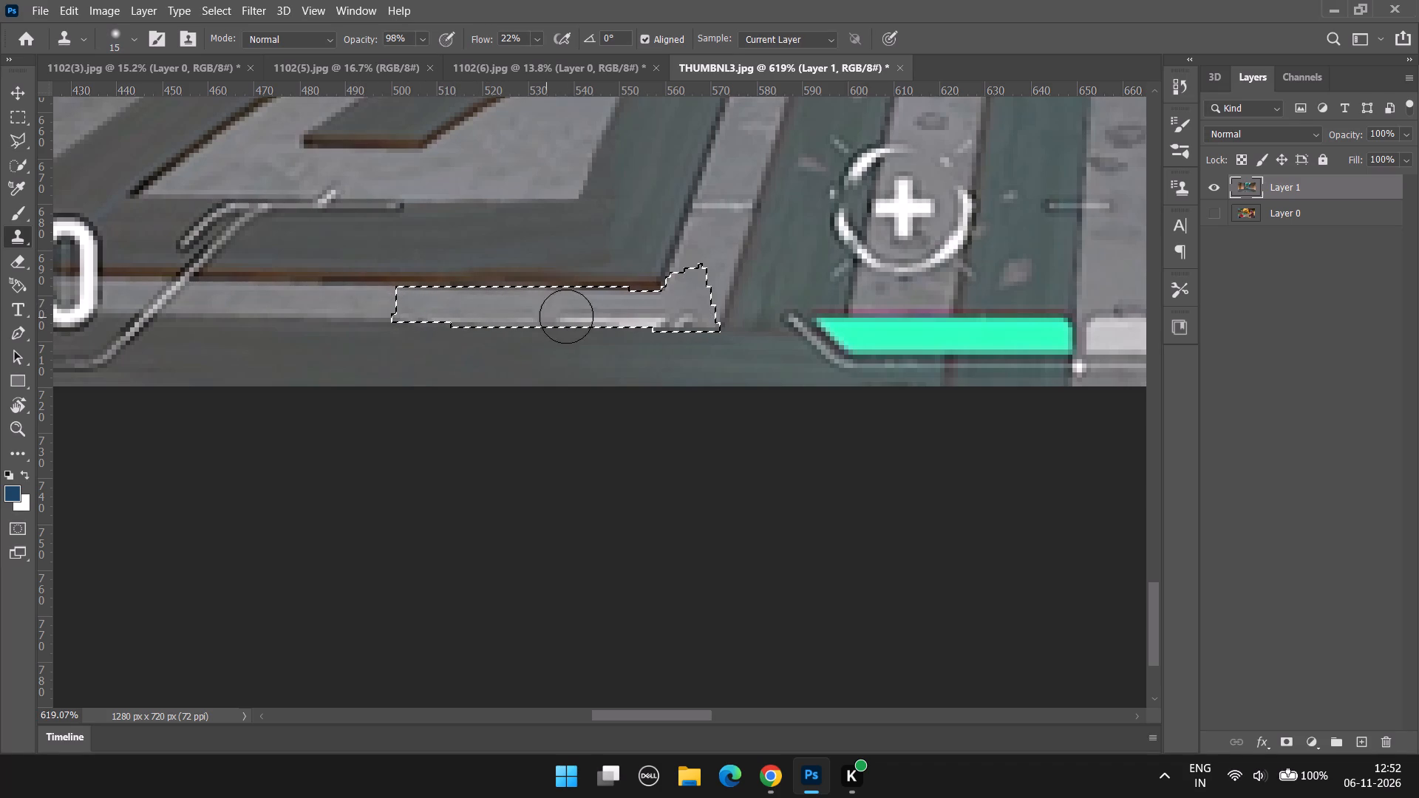
{"action": "left_click_drag", "start_coordinate": [568, 317], "coordinate": [576, 320]}
{"action": "left_click", "coordinate": [585, 318]}
{"action": "left_click", "coordinate": [597, 318]}
{"action": "left_click", "coordinate": [614, 318]}
{"action": "left_click_drag", "start_coordinate": [642, 321], "coordinate": [582, 330]}
{"action": "left_click", "coordinate": [582, 330]}
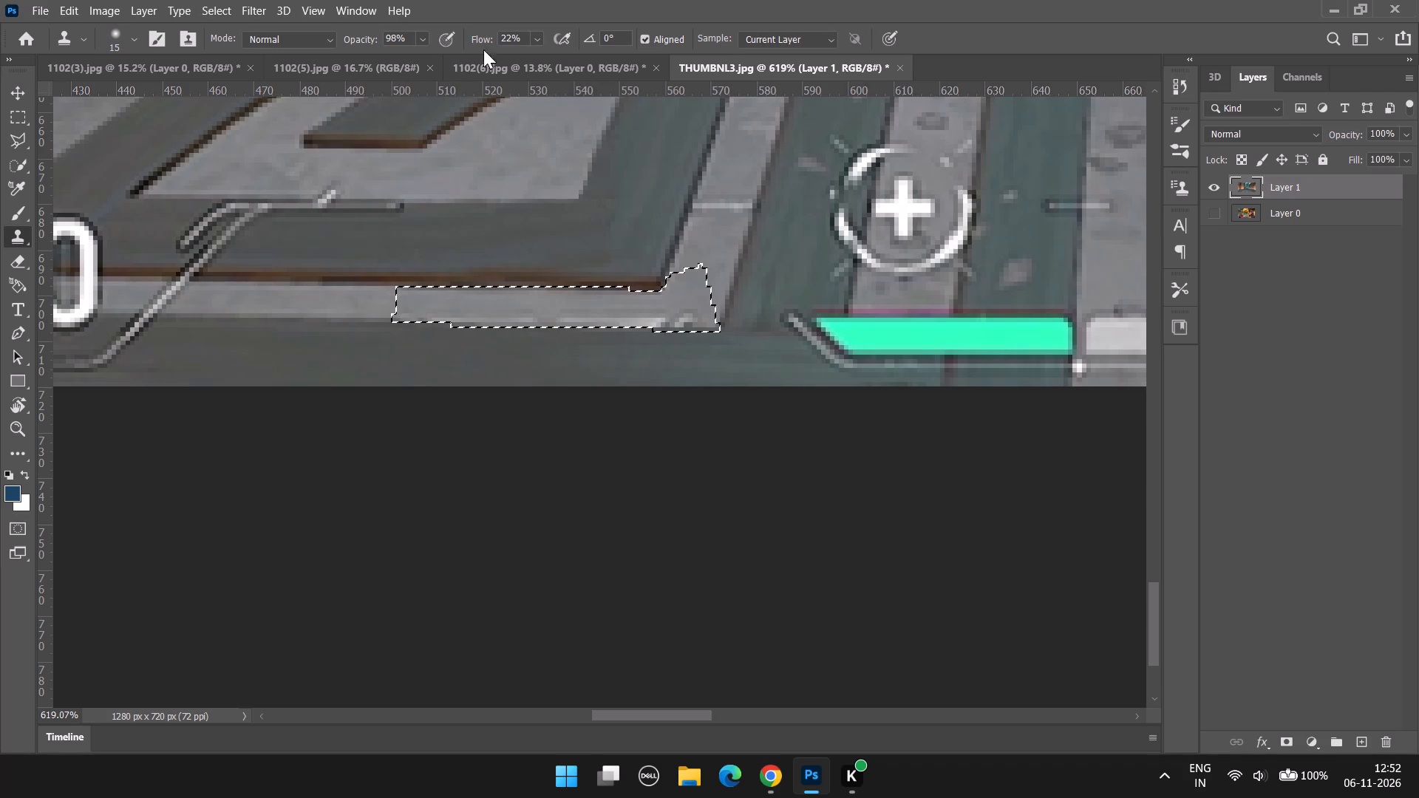
Set the Clone Stamp flow to 100%.
{"action": "left_click", "coordinate": [536, 42]}
{"action": "left_click_drag", "start_coordinate": [550, 65], "coordinate": [557, 63]}
{"action": "left_click_drag", "start_coordinate": [594, 63], "coordinate": [601, 64]}
{"action": "left_click_drag", "start_coordinate": [595, 61], "coordinate": [645, 64]}
{"action": "left_click", "coordinate": [645, 64]}
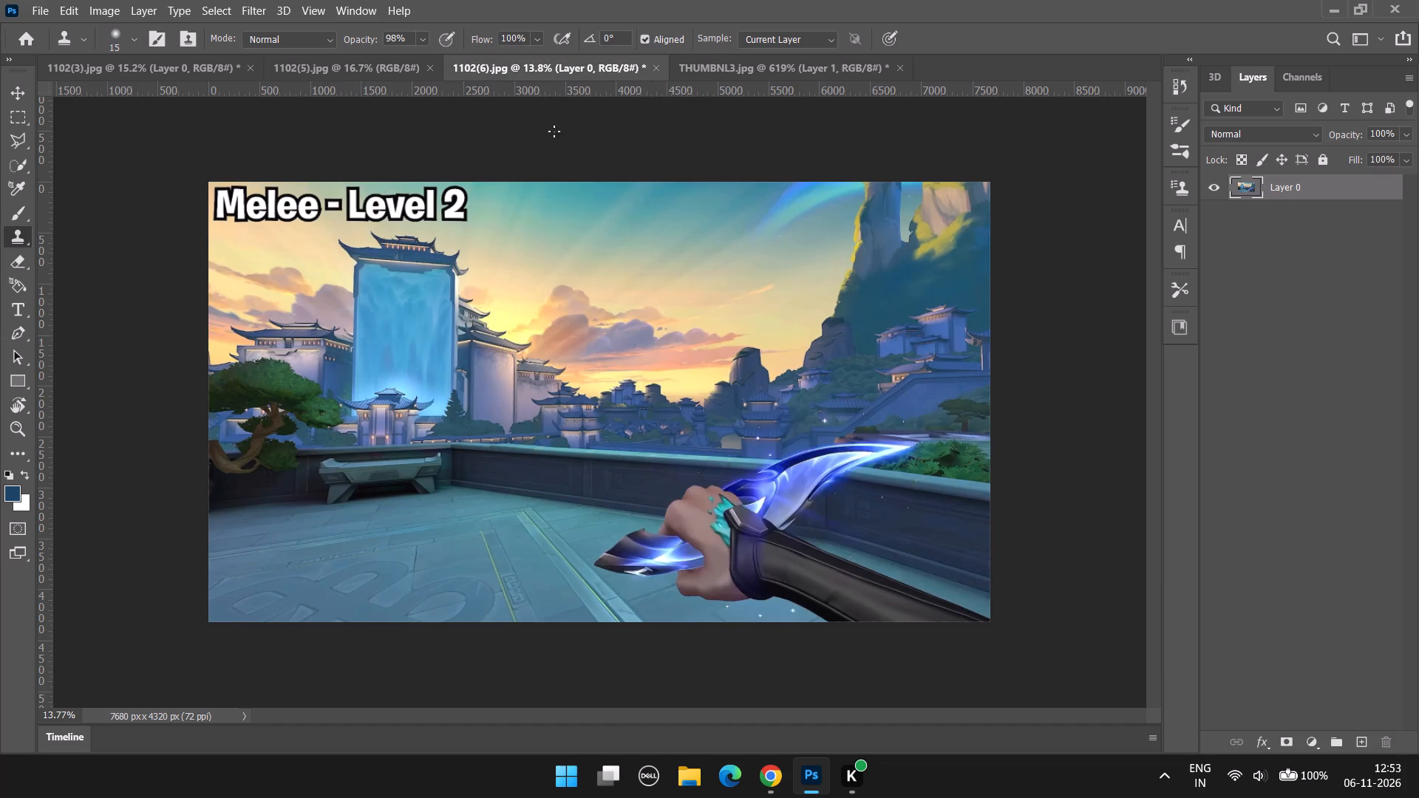
In THUMBNL3.jpg, clone clean light stone along the lower edge of the selected strip.
{"action": "left_click", "coordinate": [718, 81]}
{"action": "left_click", "coordinate": [714, 64]}
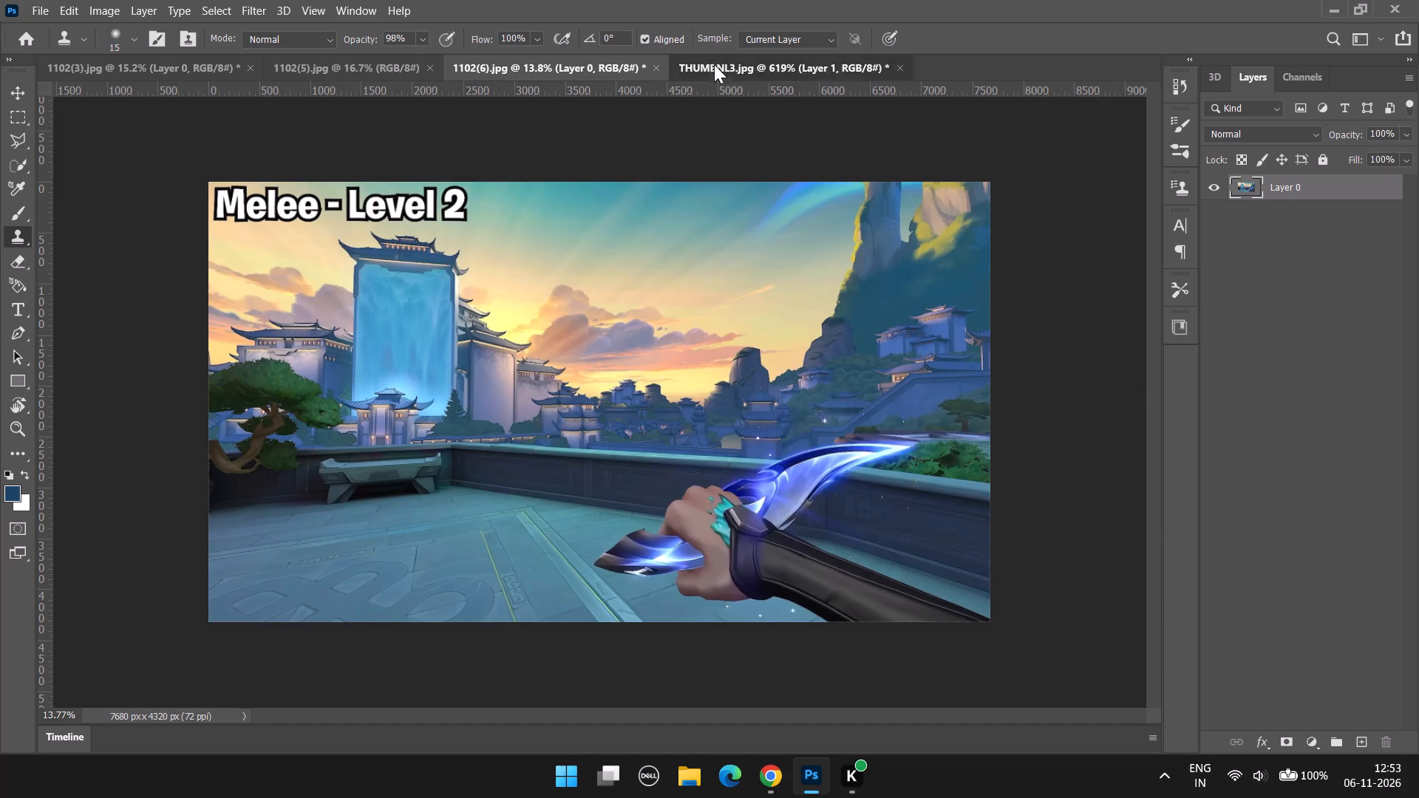
{"action": "left_click_drag", "start_coordinate": [543, 636], "coordinate": [478, 644]}
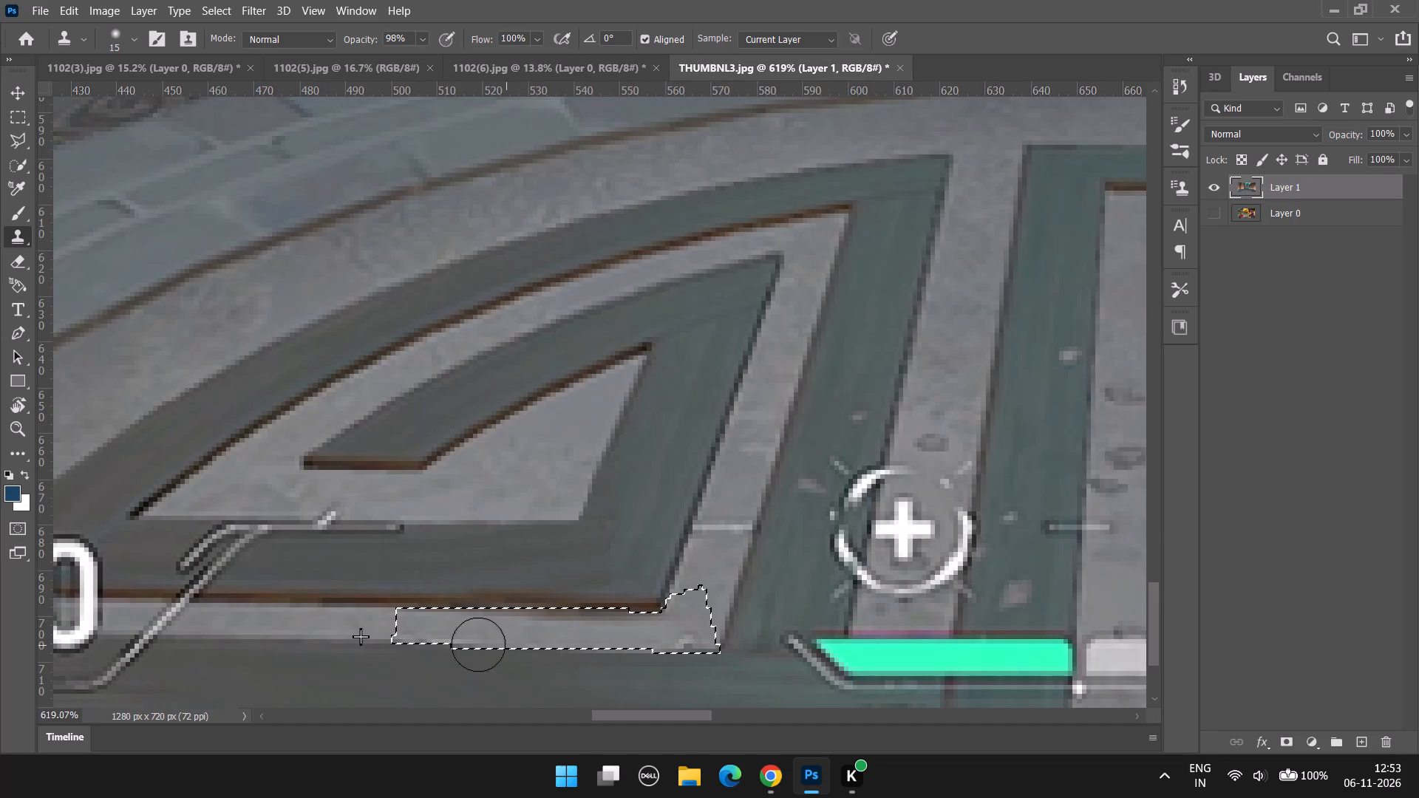
{"action": "left_click_drag", "start_coordinate": [478, 644], "coordinate": [421, 638]}
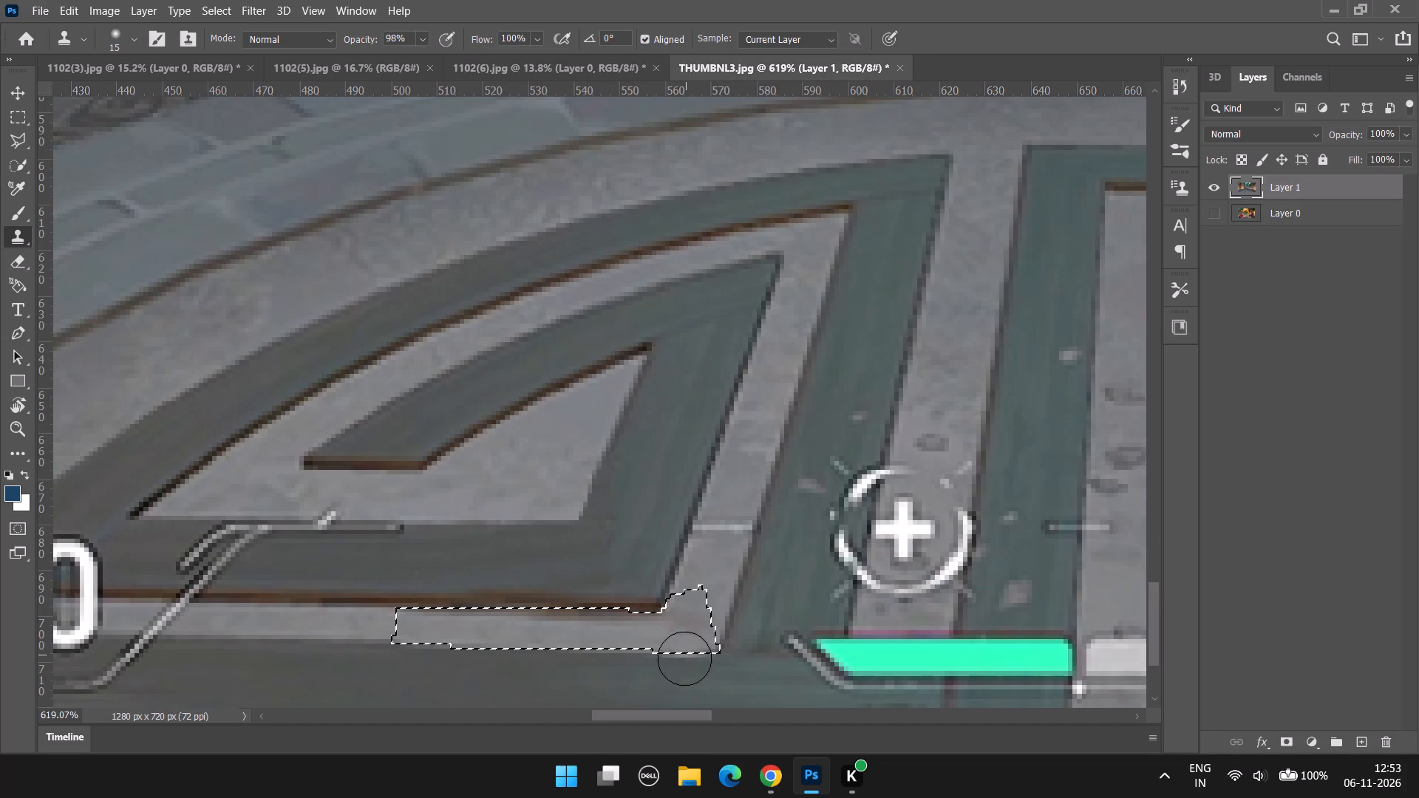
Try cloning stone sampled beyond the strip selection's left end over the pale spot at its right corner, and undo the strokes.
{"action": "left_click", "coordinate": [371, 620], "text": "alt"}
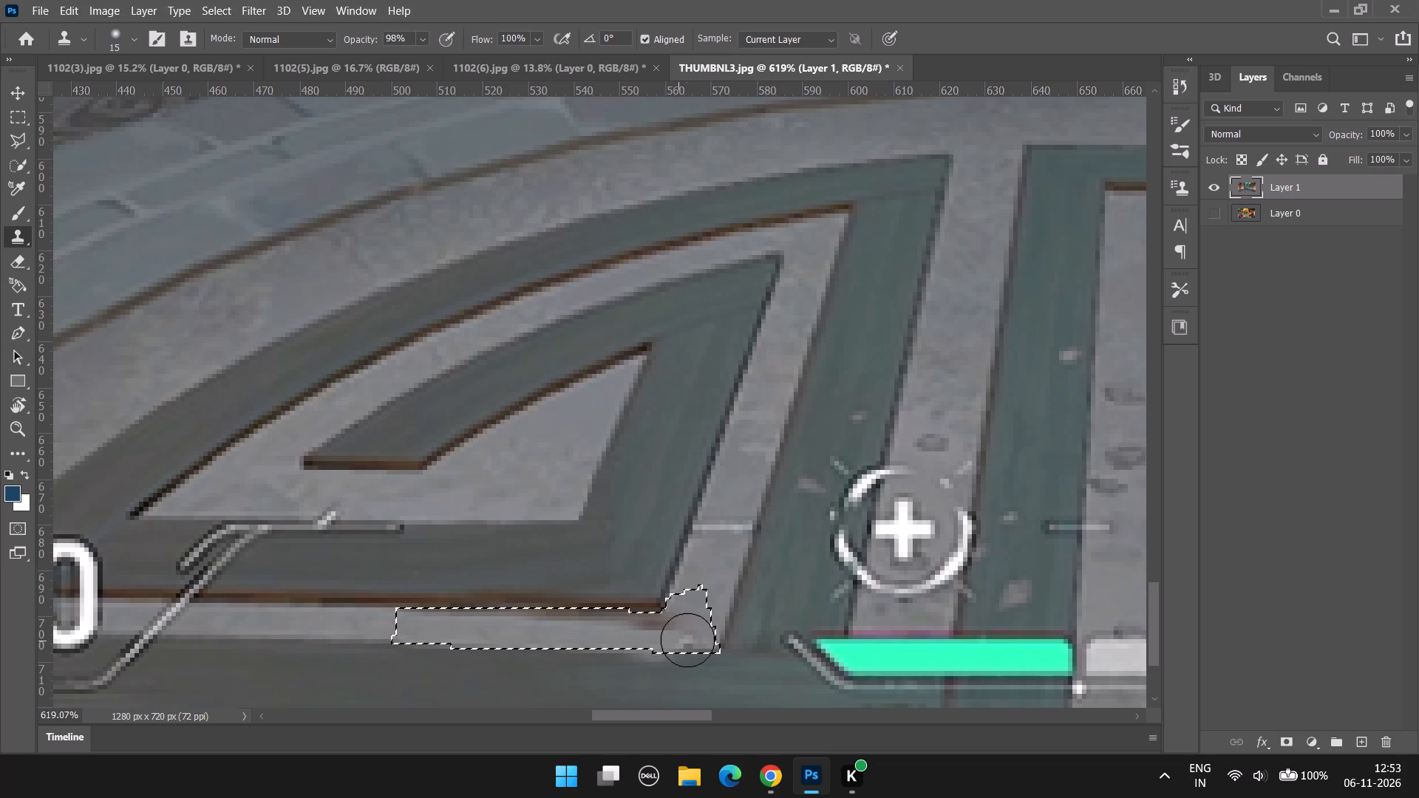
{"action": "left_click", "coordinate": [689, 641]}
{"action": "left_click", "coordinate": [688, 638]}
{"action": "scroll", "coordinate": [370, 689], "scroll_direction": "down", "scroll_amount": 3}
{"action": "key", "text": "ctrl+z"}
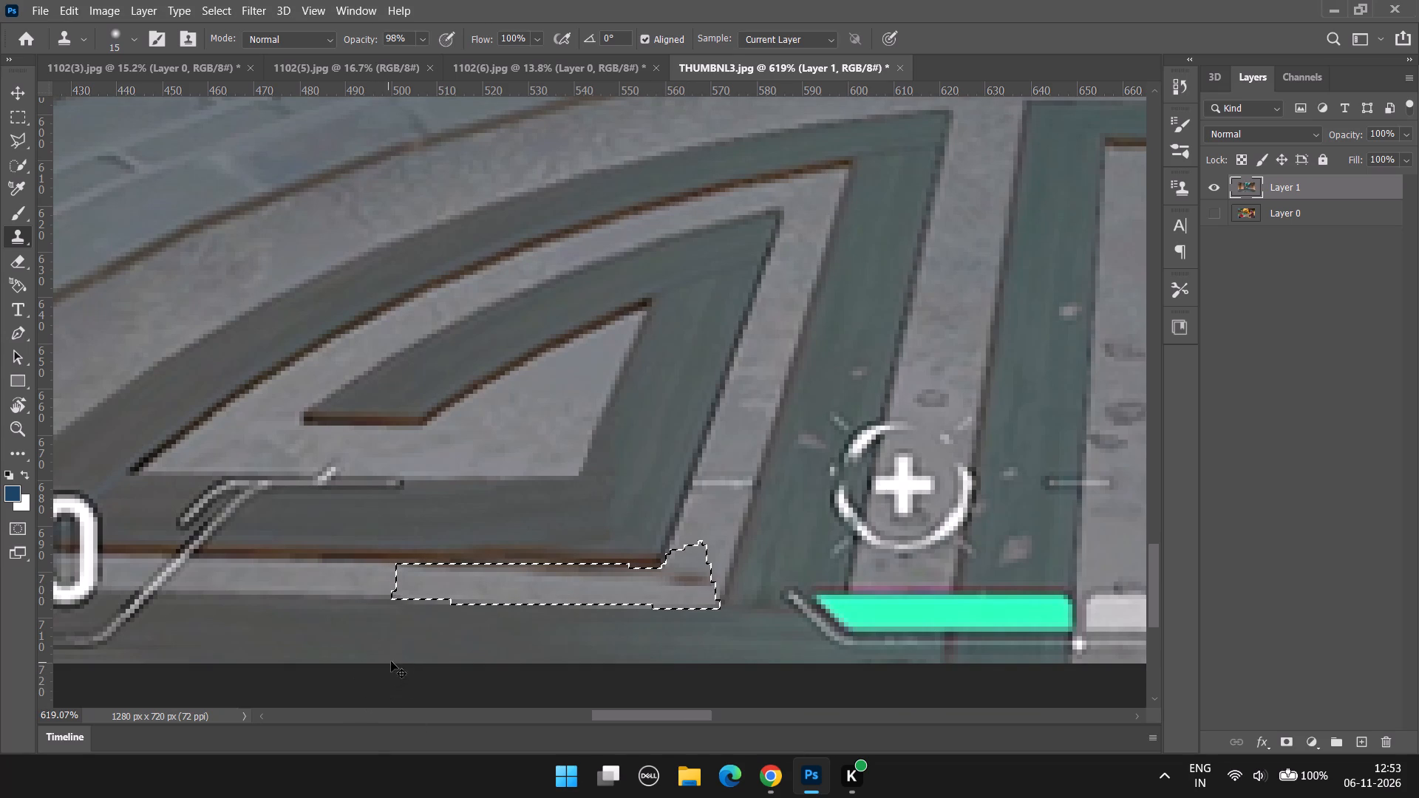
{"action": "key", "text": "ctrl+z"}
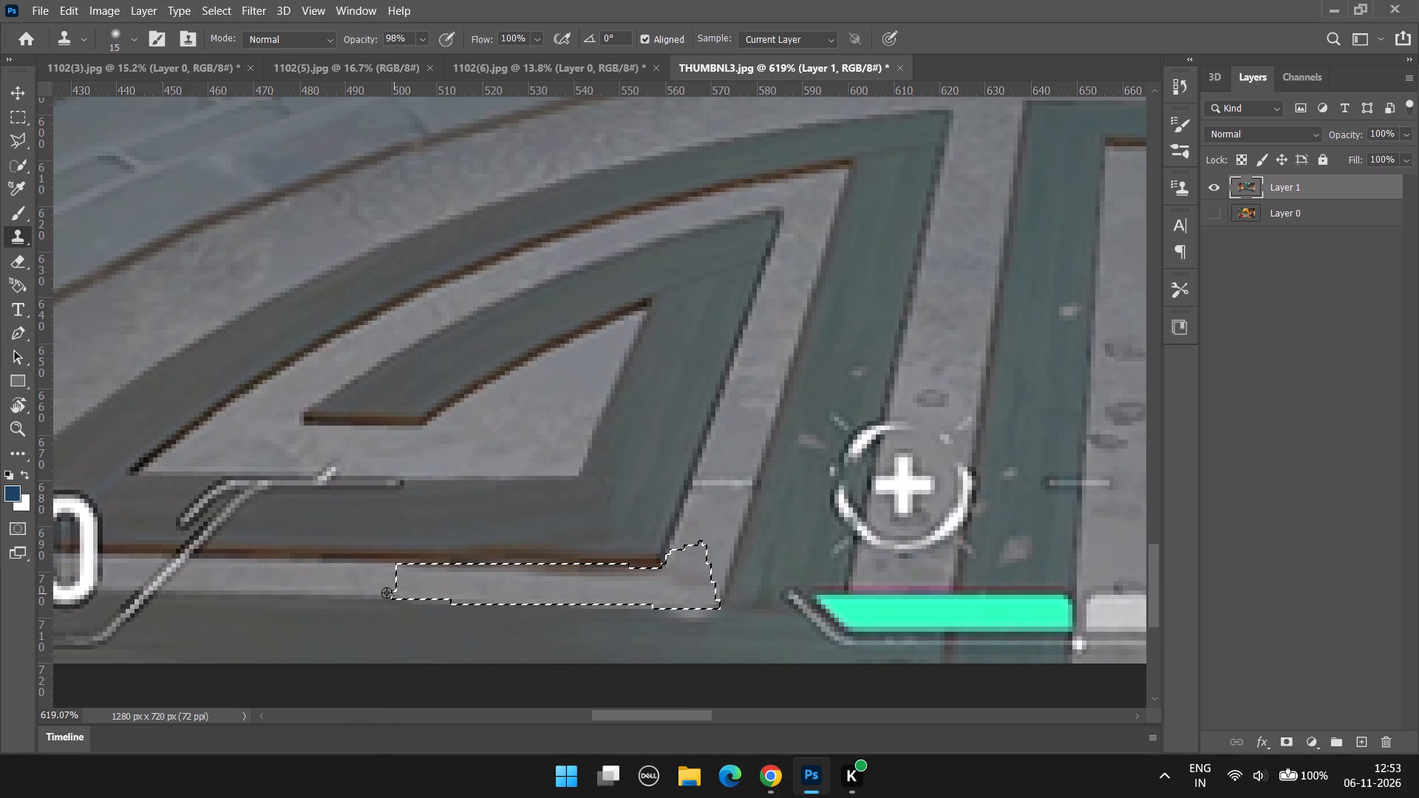
Resample clean light stone, clone it over the pale spot at the strip's right corner, and deselect the strip.
{"action": "left_click", "coordinate": [358, 589], "text": "alt"}
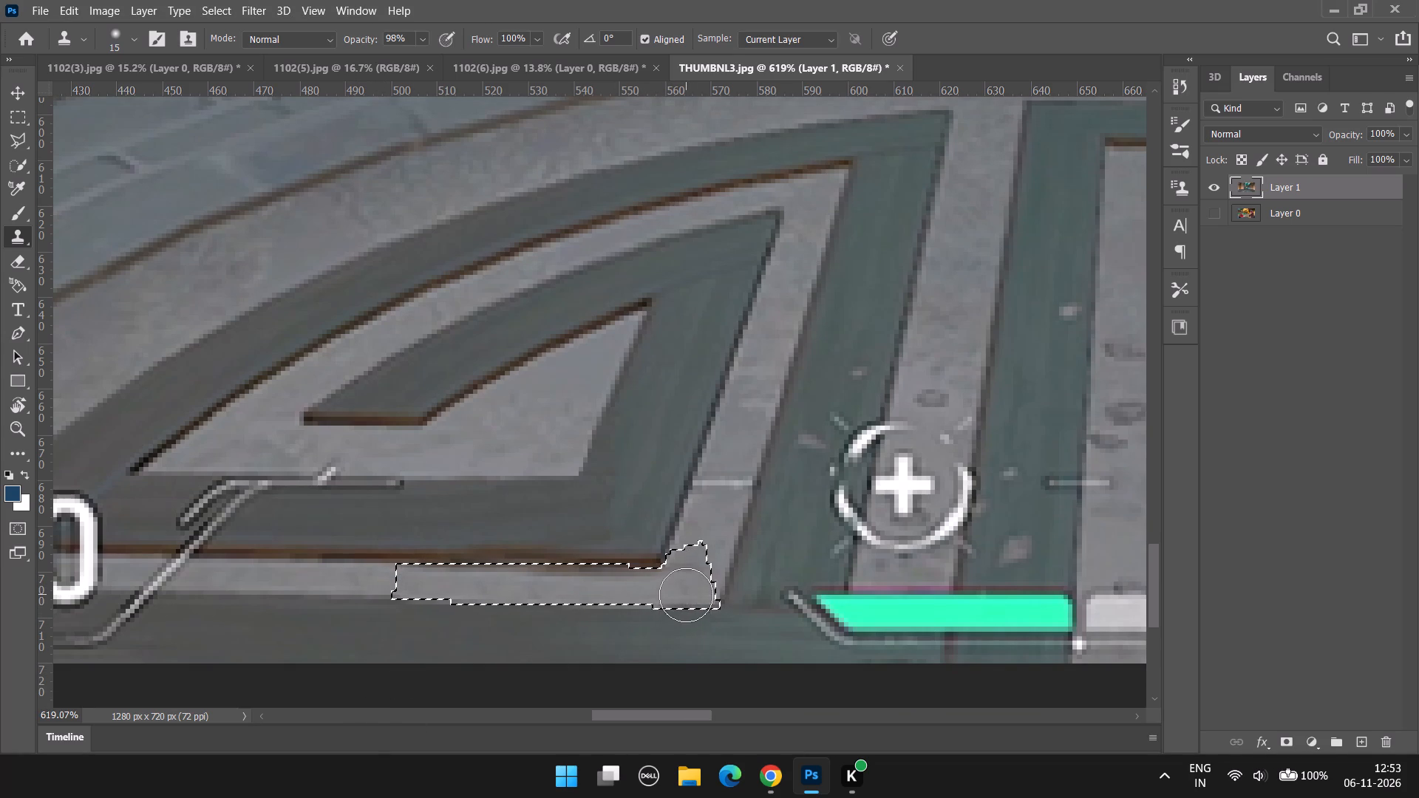
{"action": "left_click", "coordinate": [587, 590], "text": "alt"}
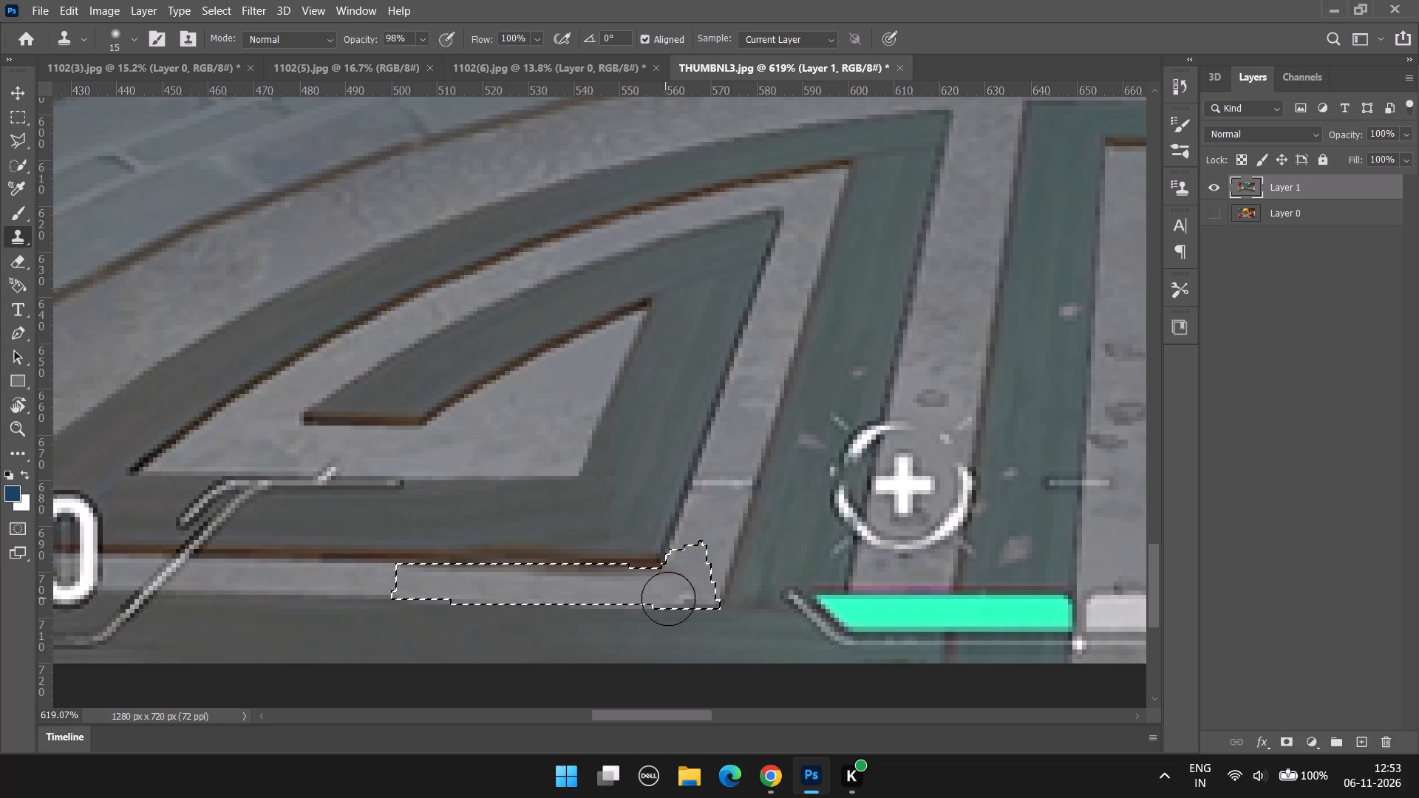
{"action": "left_click", "coordinate": [714, 521], "text": "alt"}
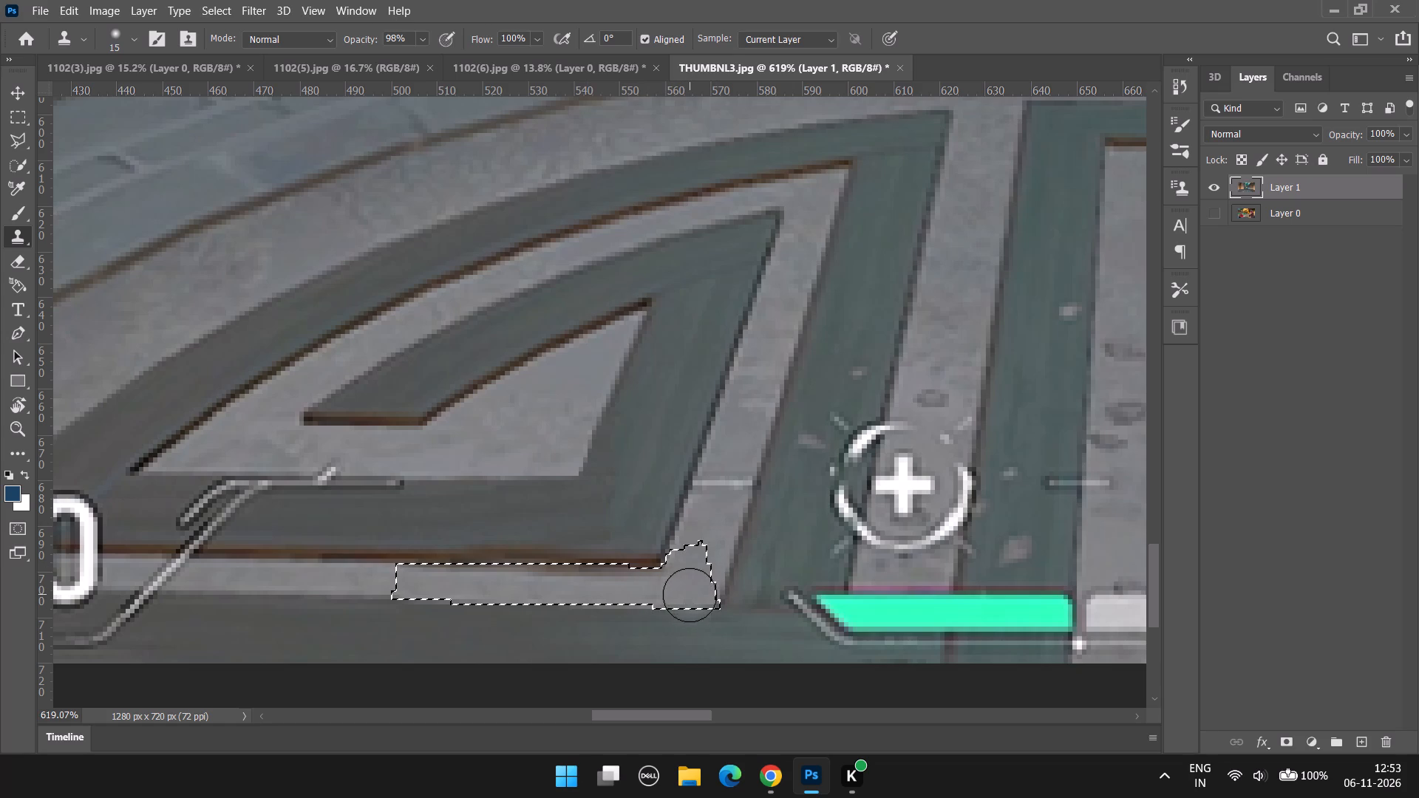
{"action": "left_click", "coordinate": [689, 592]}
{"action": "scroll", "coordinate": [754, 603], "scroll_direction": "down", "scroll_amount": 6, "text": "alt"}
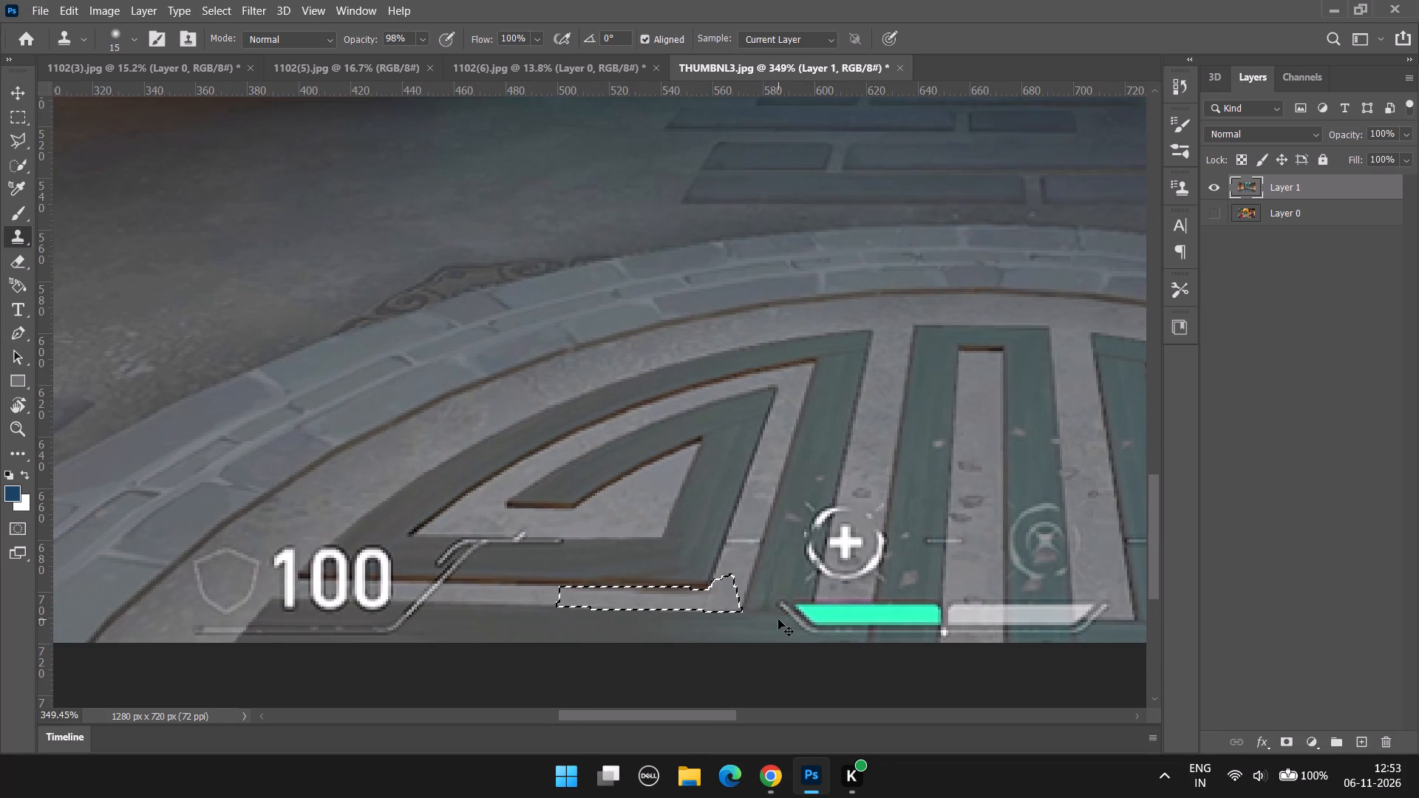
{"action": "key", "text": "ctrl+s"}
{"action": "left_click", "coordinate": [1014, 74]}
{"action": "key", "text": "ctrl+d"}
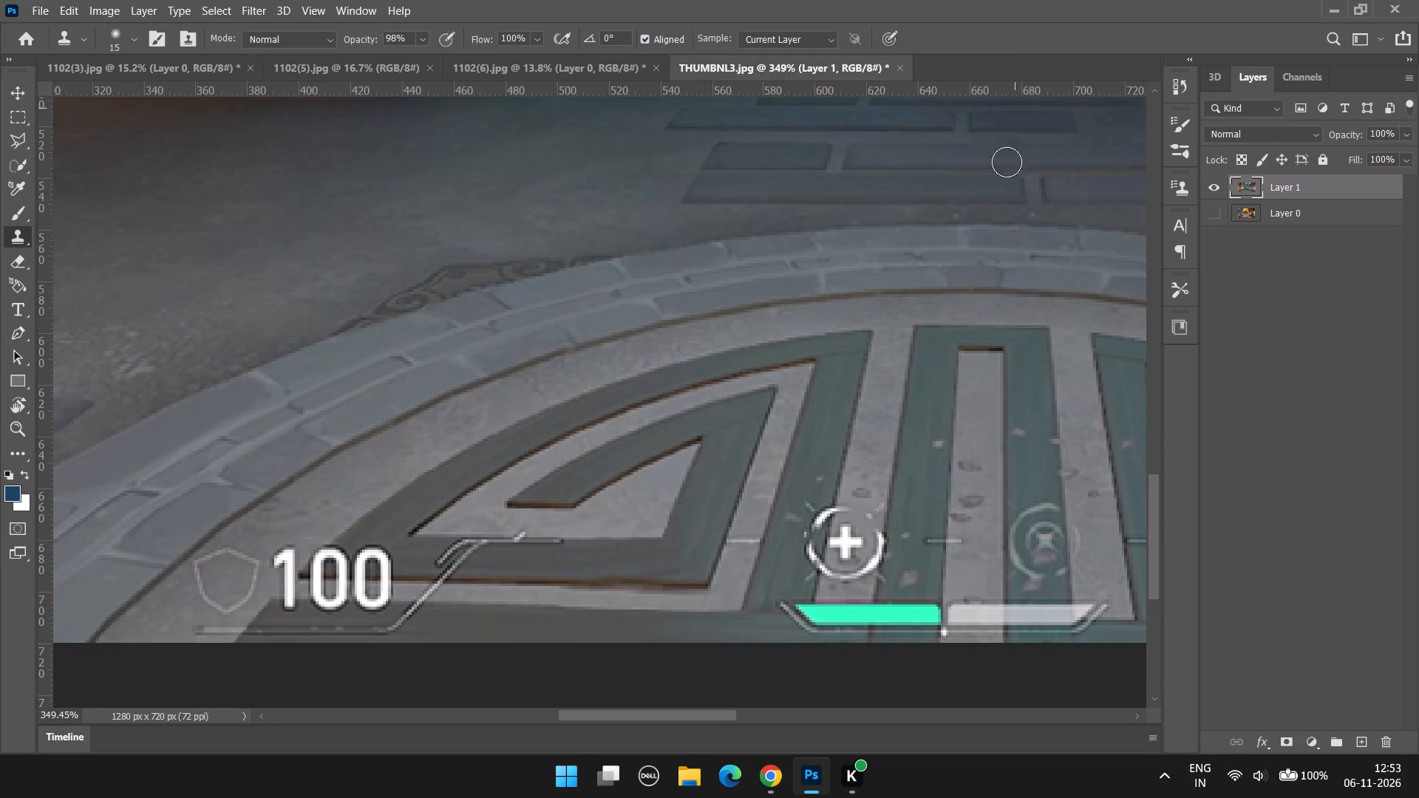
Examine the remaining HUD icons, bars and line fragments across the lower part of the floor emblem.
{"action": "scroll", "coordinate": [951, 346], "scroll_direction": "down", "scroll_amount": 3, "text": "alt"}
{"action": "scroll", "coordinate": [924, 551], "scroll_direction": "up", "scroll_amount": 4, "text": "alt"}
{"action": "left_click_drag", "start_coordinate": [670, 715], "coordinate": [705, 717]}
{"action": "scroll", "coordinate": [665, 669], "scroll_direction": "down", "scroll_amount": 2, "text": "alt"}
{"action": "scroll", "coordinate": [664, 658], "scroll_direction": "up", "scroll_amount": 3, "text": "alt"}
{"action": "scroll", "coordinate": [794, 574], "scroll_direction": "up", "scroll_amount": 3, "text": "alt"}
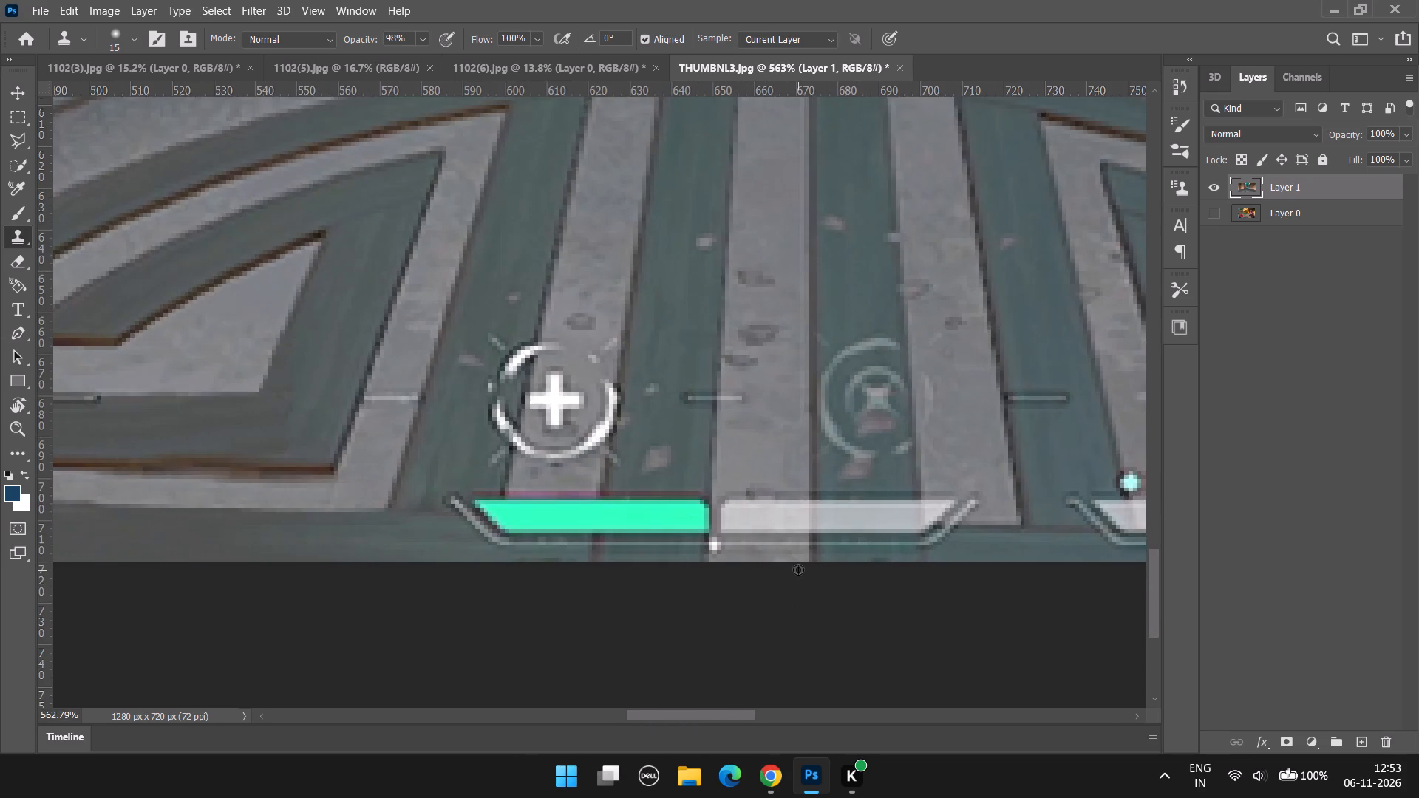
{"action": "scroll", "coordinate": [792, 570], "scroll_direction": "down", "scroll_amount": 9, "text": "alt"}
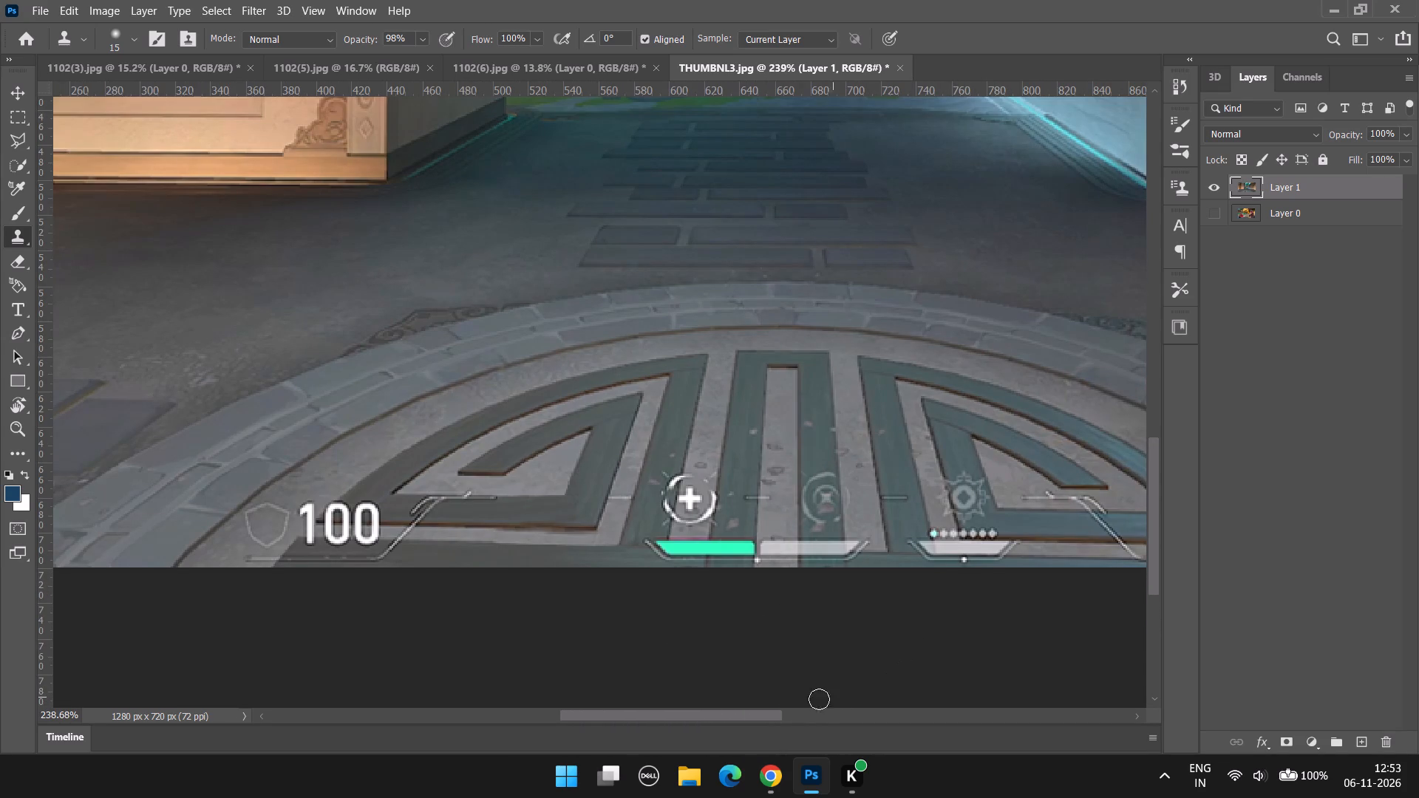
{"action": "scroll", "coordinate": [805, 630], "scroll_direction": "down", "scroll_amount": 2}
{"action": "scroll", "coordinate": [790, 526], "scroll_direction": "down", "scroll_amount": 4}
{"action": "scroll", "coordinate": [946, 475], "scroll_direction": "up", "scroll_amount": 4, "text": "alt"}
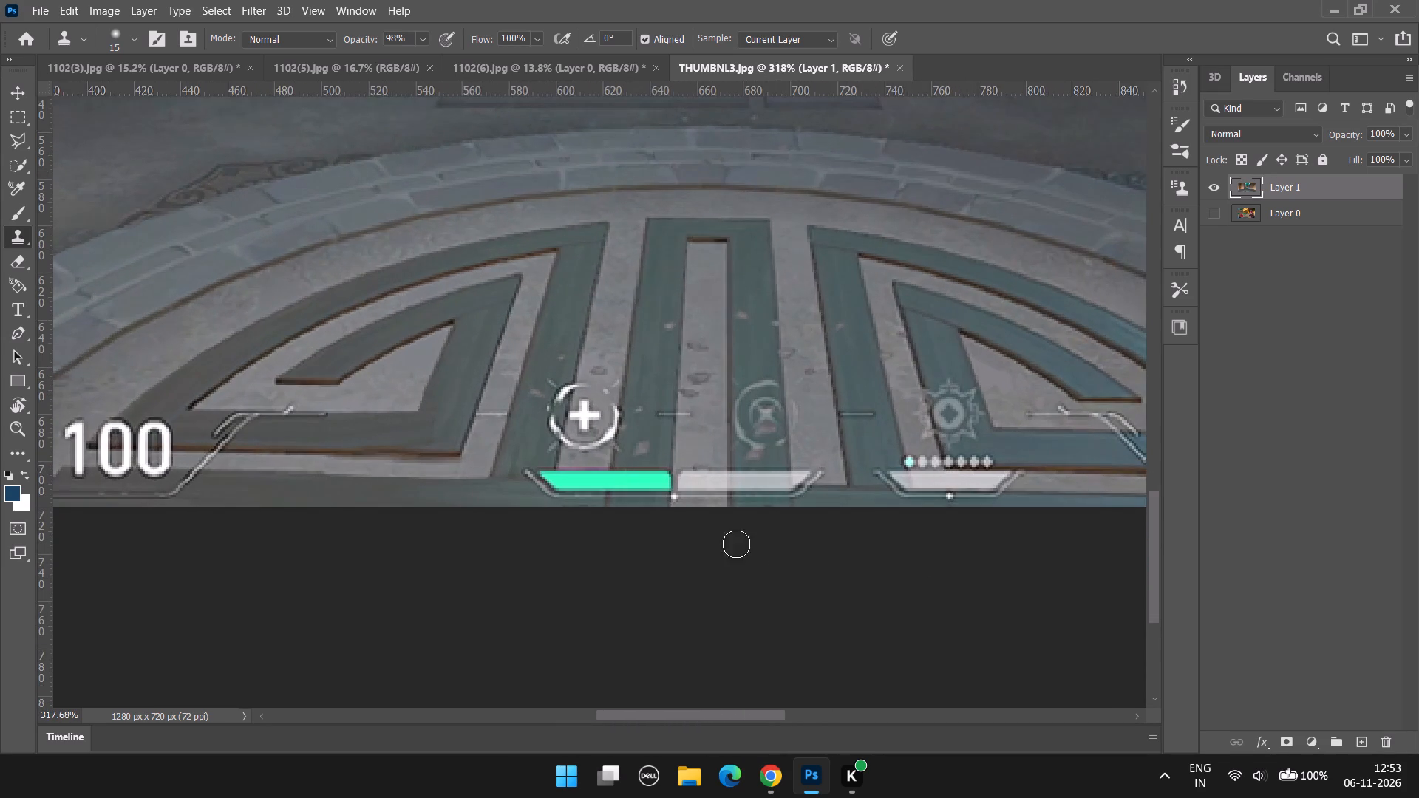
{"action": "scroll", "coordinate": [673, 562], "scroll_direction": "down", "scroll_amount": 5, "text": "alt"}
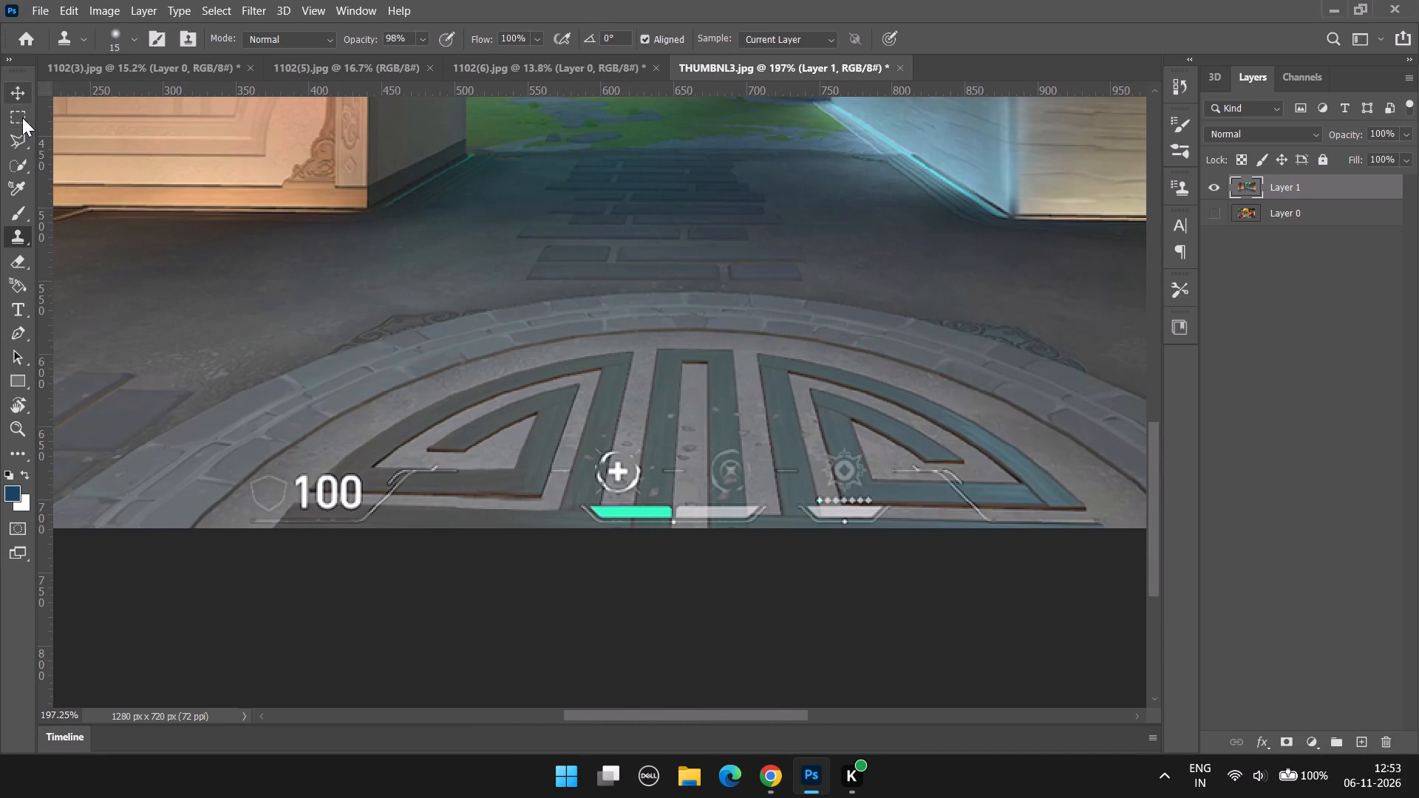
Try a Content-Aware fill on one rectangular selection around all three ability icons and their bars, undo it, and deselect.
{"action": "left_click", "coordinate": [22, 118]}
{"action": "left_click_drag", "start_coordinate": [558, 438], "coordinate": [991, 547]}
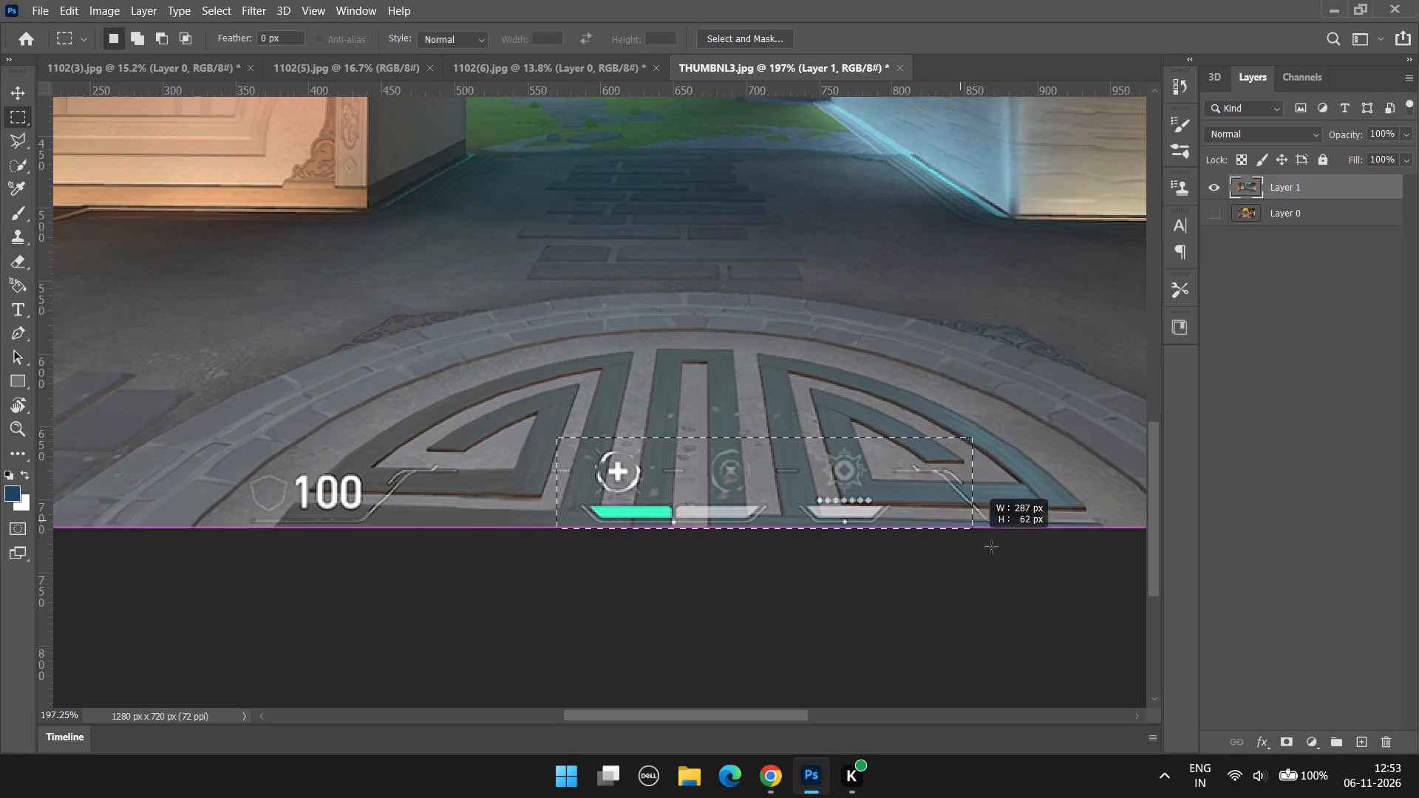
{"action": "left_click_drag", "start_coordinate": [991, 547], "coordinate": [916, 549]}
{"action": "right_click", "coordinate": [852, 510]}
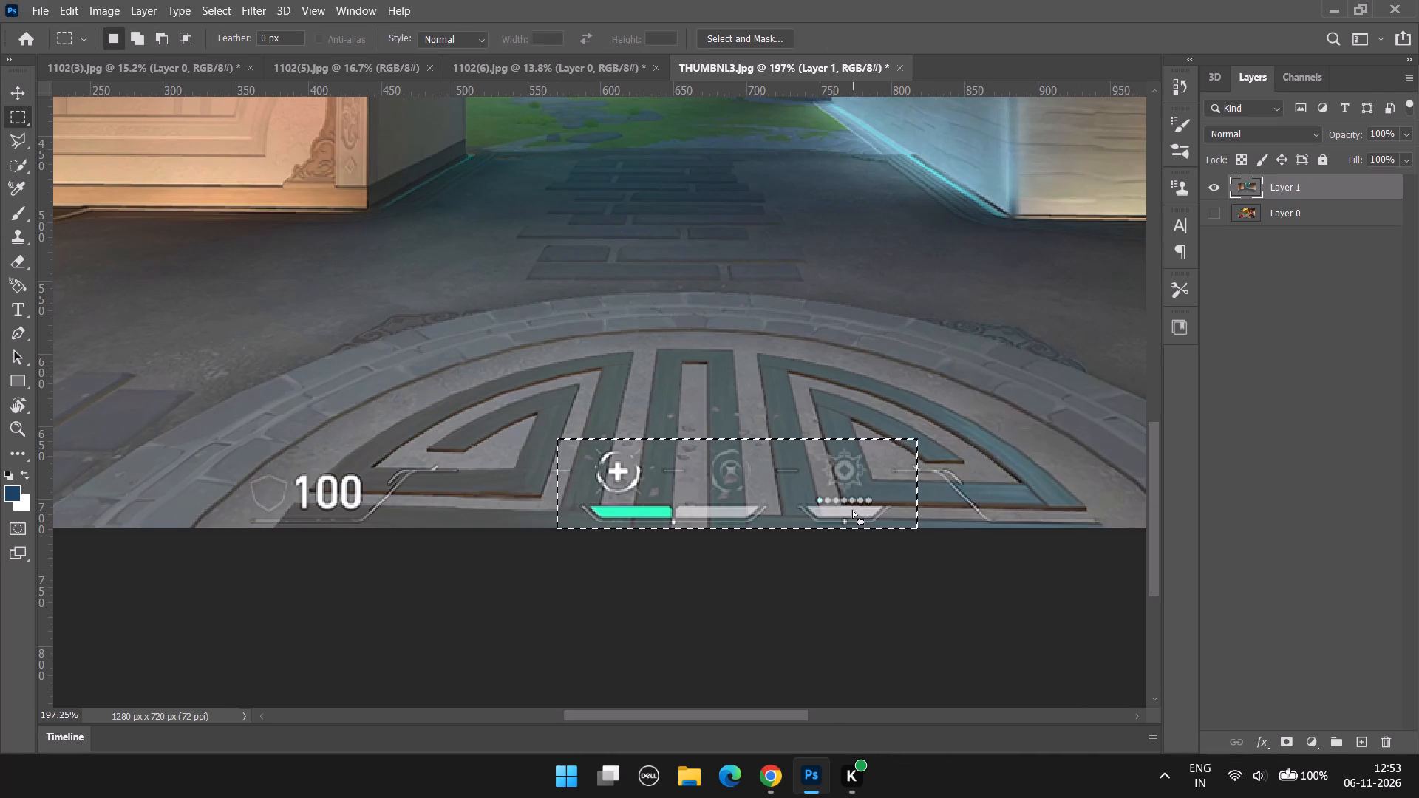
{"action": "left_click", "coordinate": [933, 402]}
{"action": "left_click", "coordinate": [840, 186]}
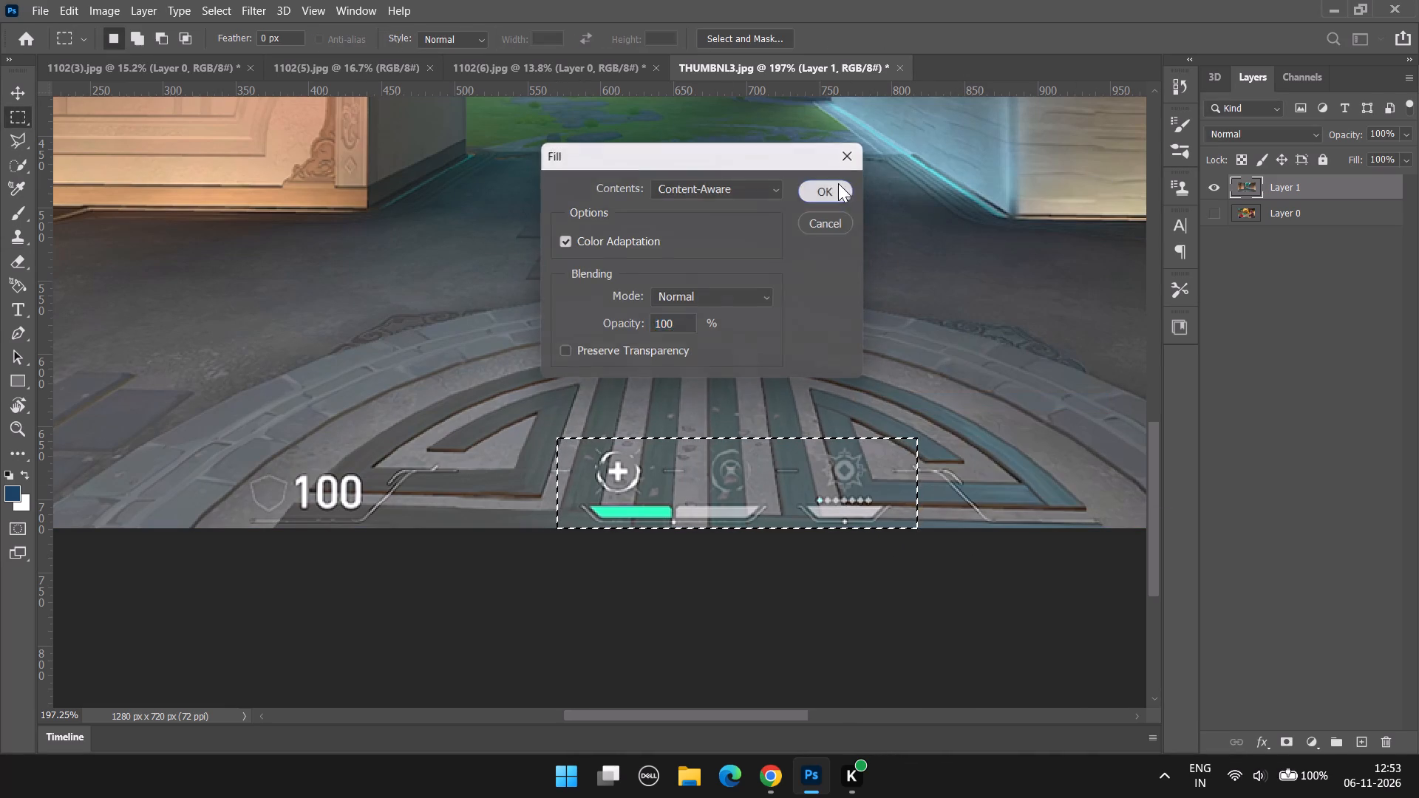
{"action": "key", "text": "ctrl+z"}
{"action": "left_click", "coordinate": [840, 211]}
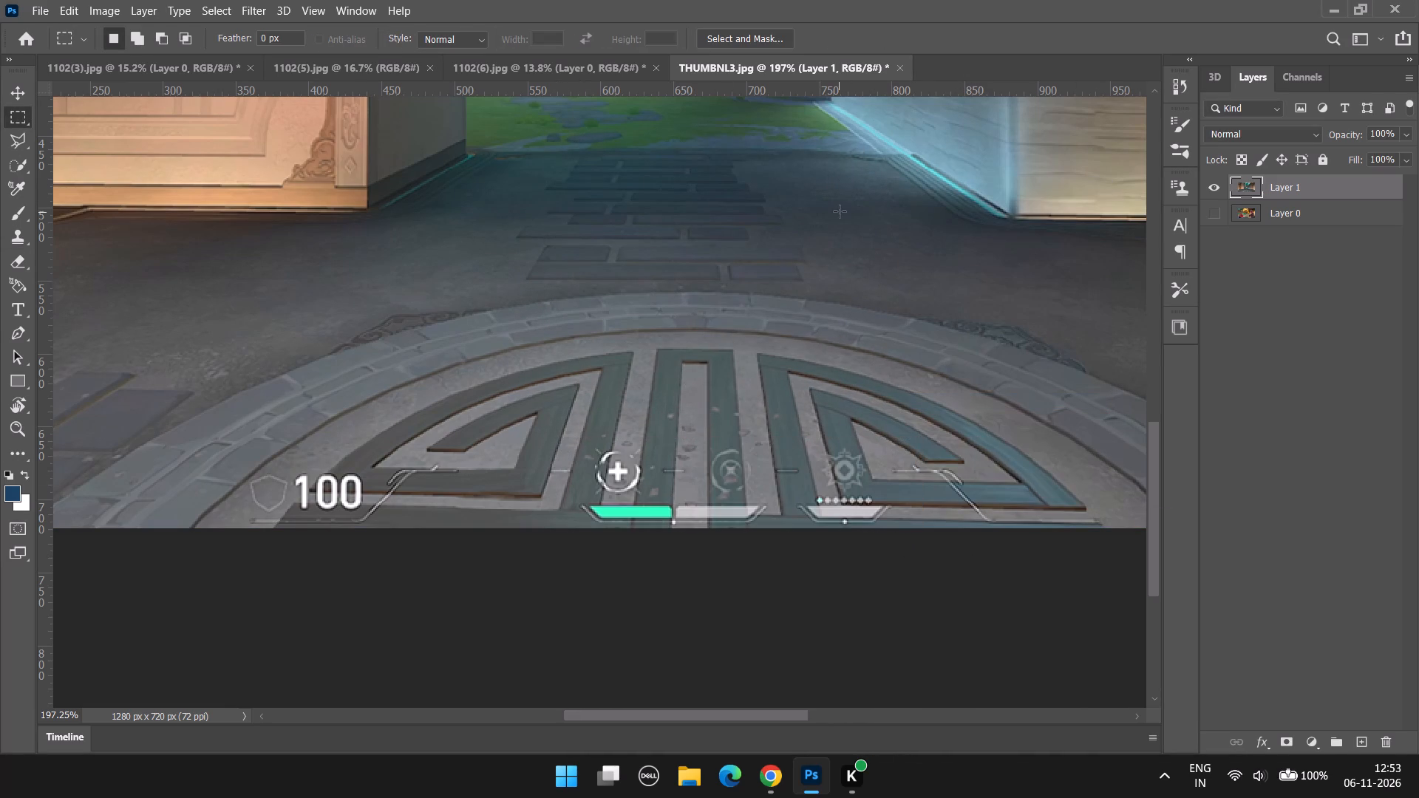
Outline the short HUD dash on the teal stripe before the sun-shaped icon with a four-sided Polygonal Lasso selection and fill it Content-Aware.
{"action": "scroll", "coordinate": [894, 571], "scroll_direction": "down", "scroll_amount": 5}
{"action": "scroll", "coordinate": [848, 497], "scroll_direction": "up", "scroll_amount": 12, "text": "alt"}
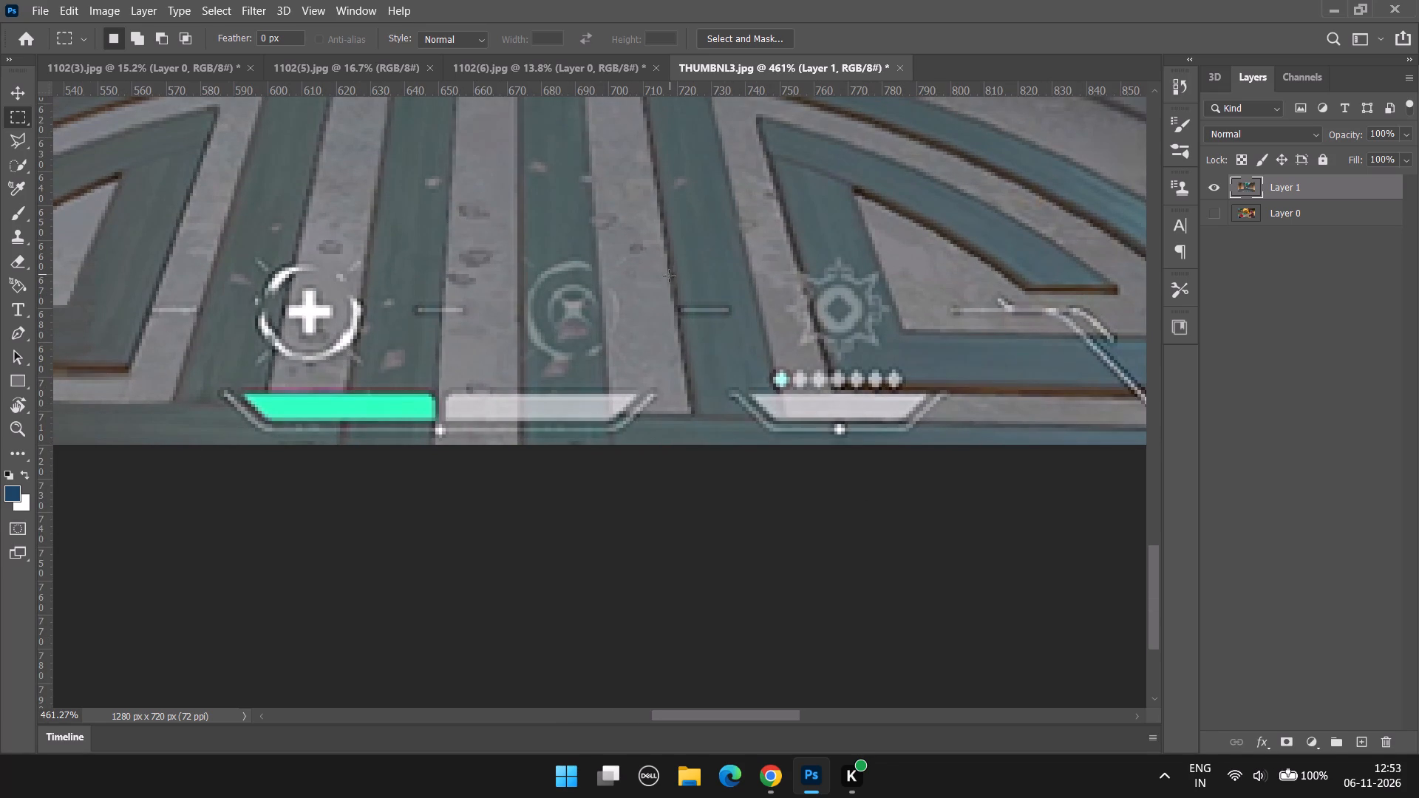
{"action": "left_click_drag", "start_coordinate": [669, 277], "coordinate": [749, 335]}
{"action": "key", "text": "ctrl+z"}
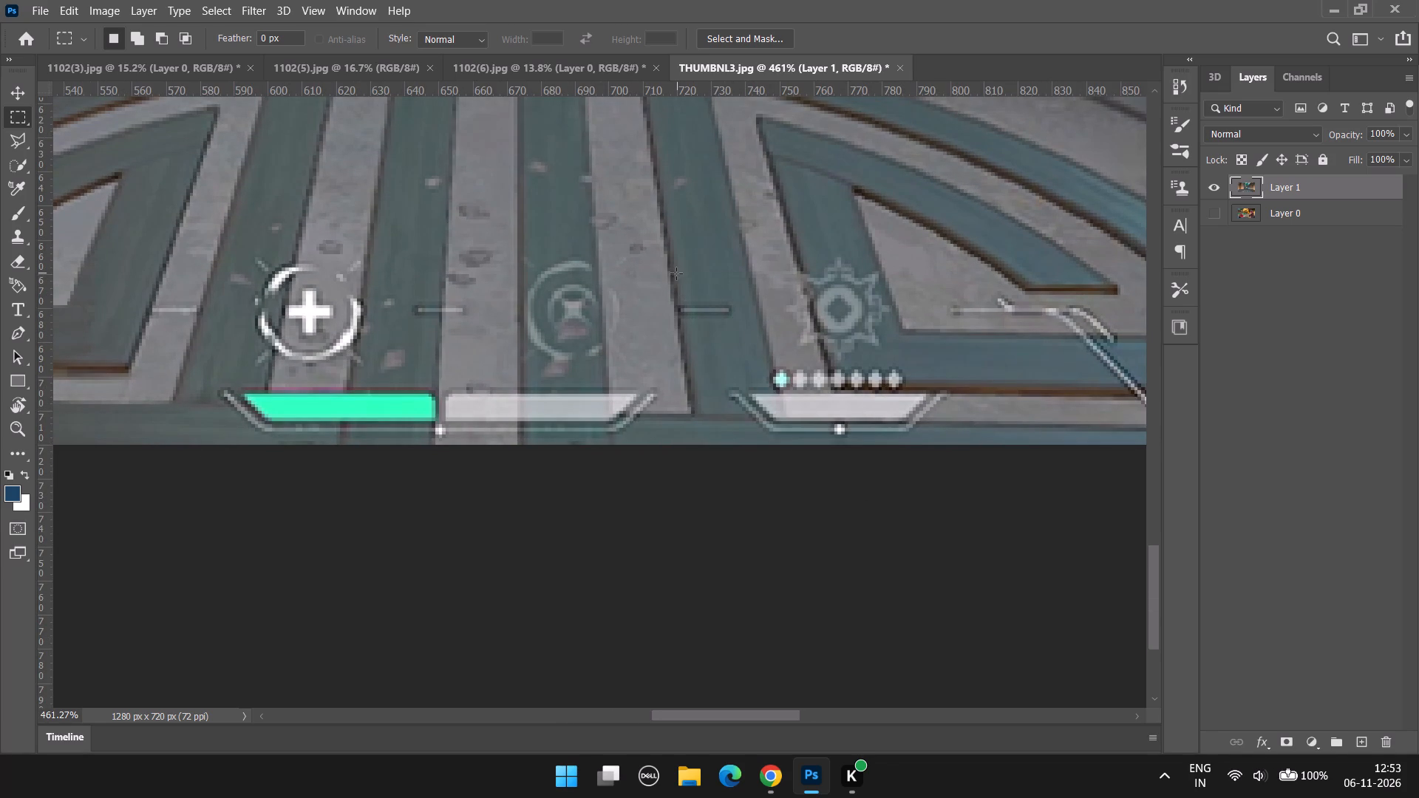
{"action": "left_click", "coordinate": [25, 143]}
{"action": "left_click", "coordinate": [670, 263]}
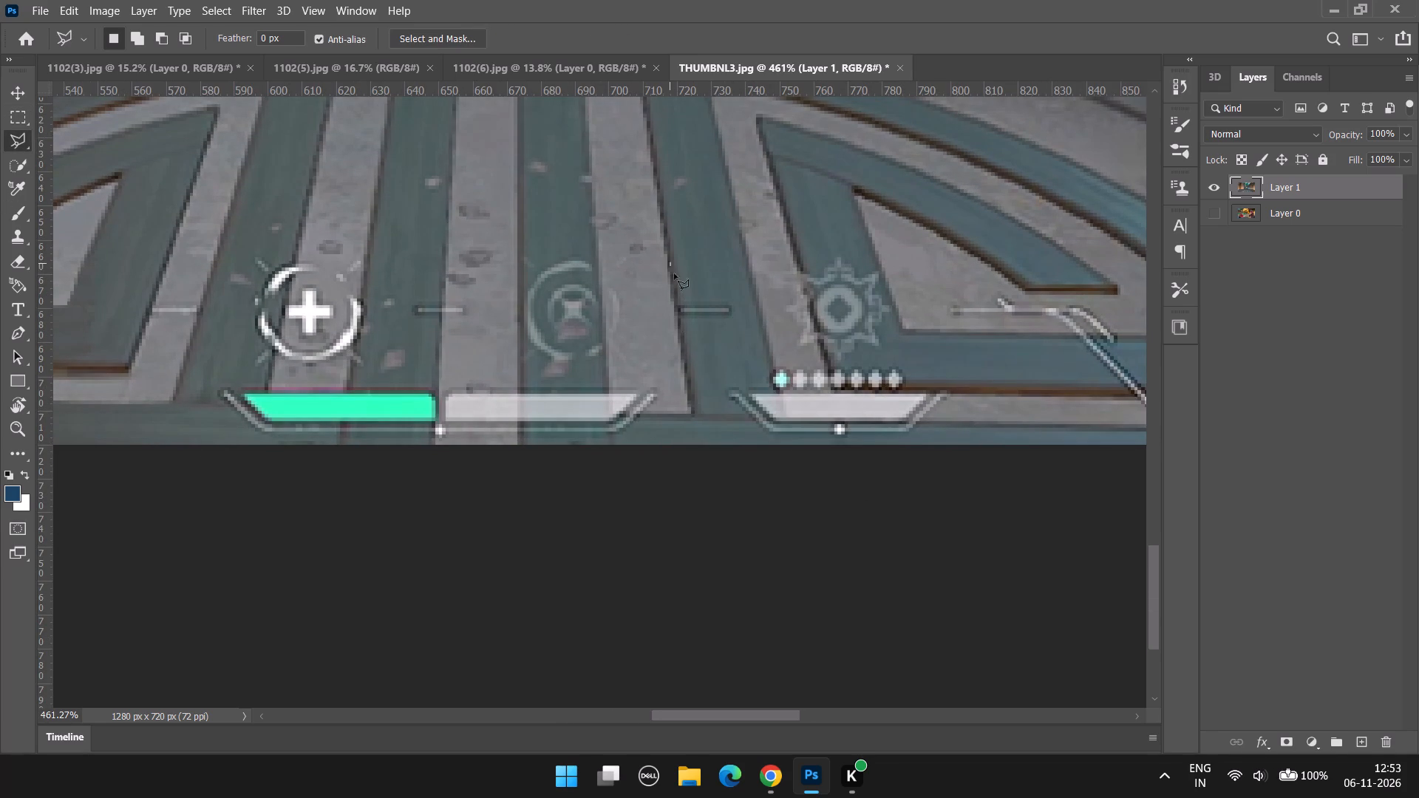
{"action": "left_click", "coordinate": [684, 350]}
{"action": "left_click", "coordinate": [757, 329]}
{"action": "left_click", "coordinate": [730, 263]}
{"action": "left_click", "coordinate": [671, 266]}
{"action": "right_click", "coordinate": [728, 301]}
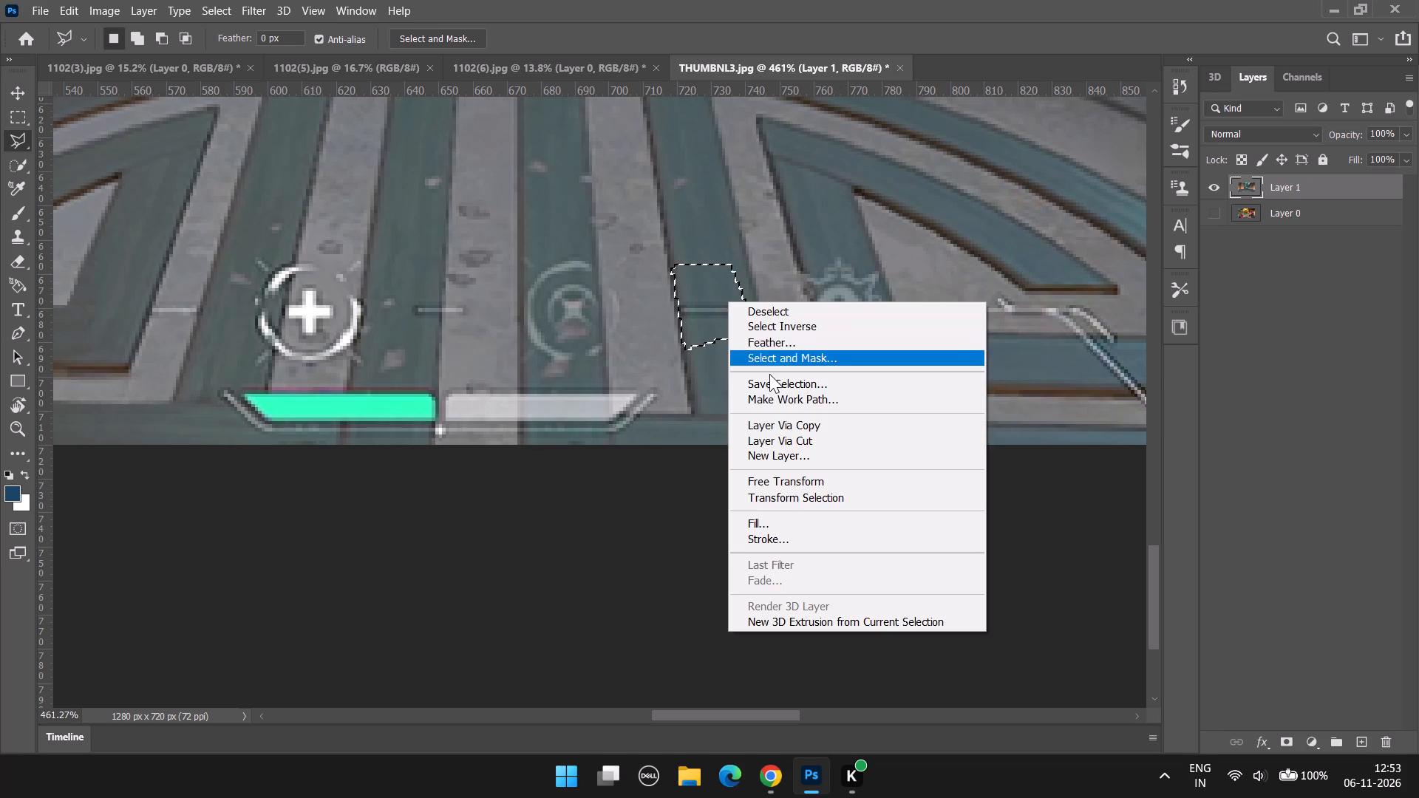
{"action": "left_click", "coordinate": [790, 521]}
{"action": "left_click", "coordinate": [842, 190]}
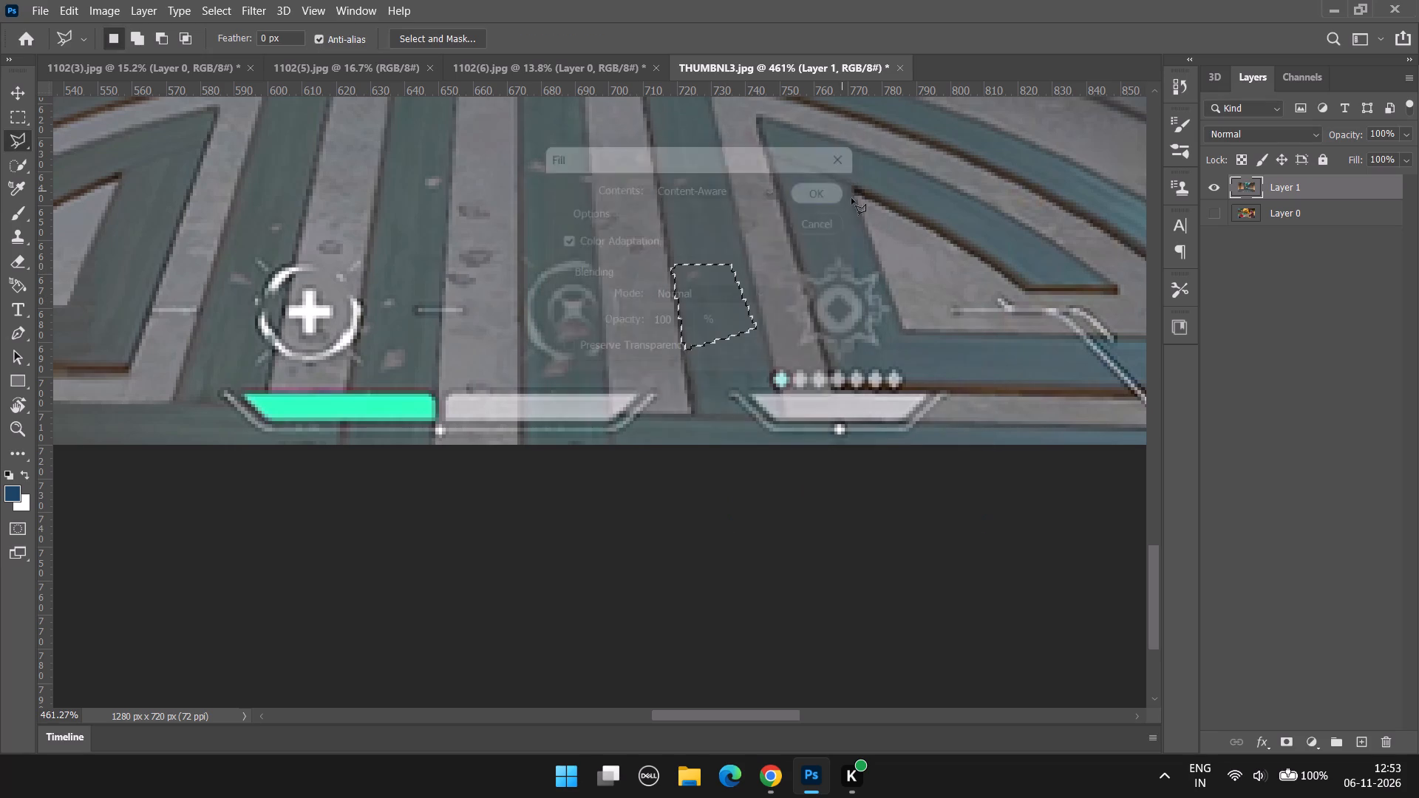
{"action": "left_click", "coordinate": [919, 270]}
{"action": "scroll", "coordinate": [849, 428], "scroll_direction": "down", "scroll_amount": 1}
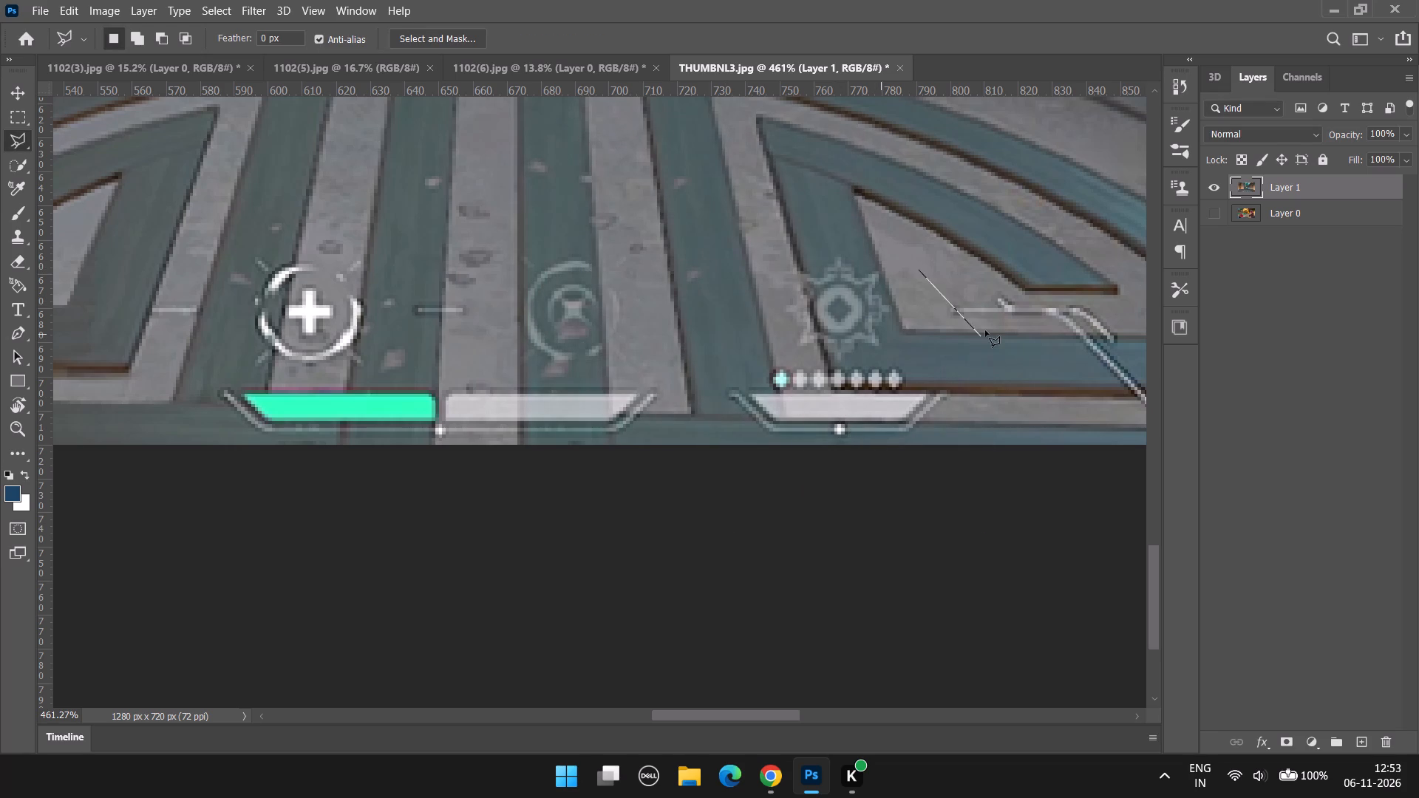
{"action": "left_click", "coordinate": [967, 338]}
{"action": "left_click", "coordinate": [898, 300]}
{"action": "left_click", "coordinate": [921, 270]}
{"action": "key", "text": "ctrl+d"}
Outline the light bar beneath the sun-shaped icon's row of dots with a four-sided Polygonal Lasso selection and fill it Content-Aware.
{"action": "scroll", "coordinate": [941, 405], "scroll_direction": "down", "scroll_amount": 2}
{"action": "scroll", "coordinate": [794, 395], "scroll_direction": "up", "scroll_amount": 1, "text": "alt"}
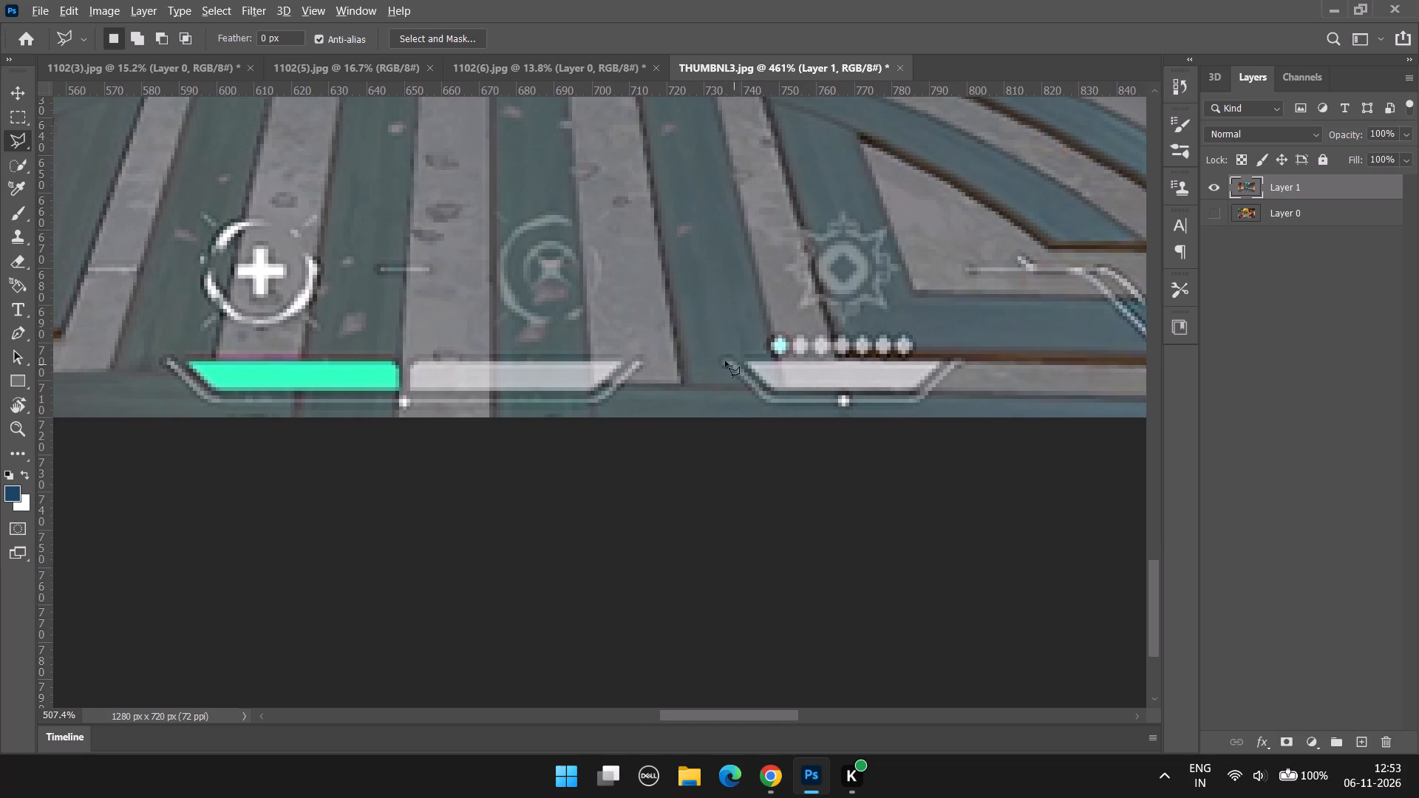
{"action": "left_click", "coordinate": [720, 356]}
{"action": "left_click", "coordinate": [985, 358]}
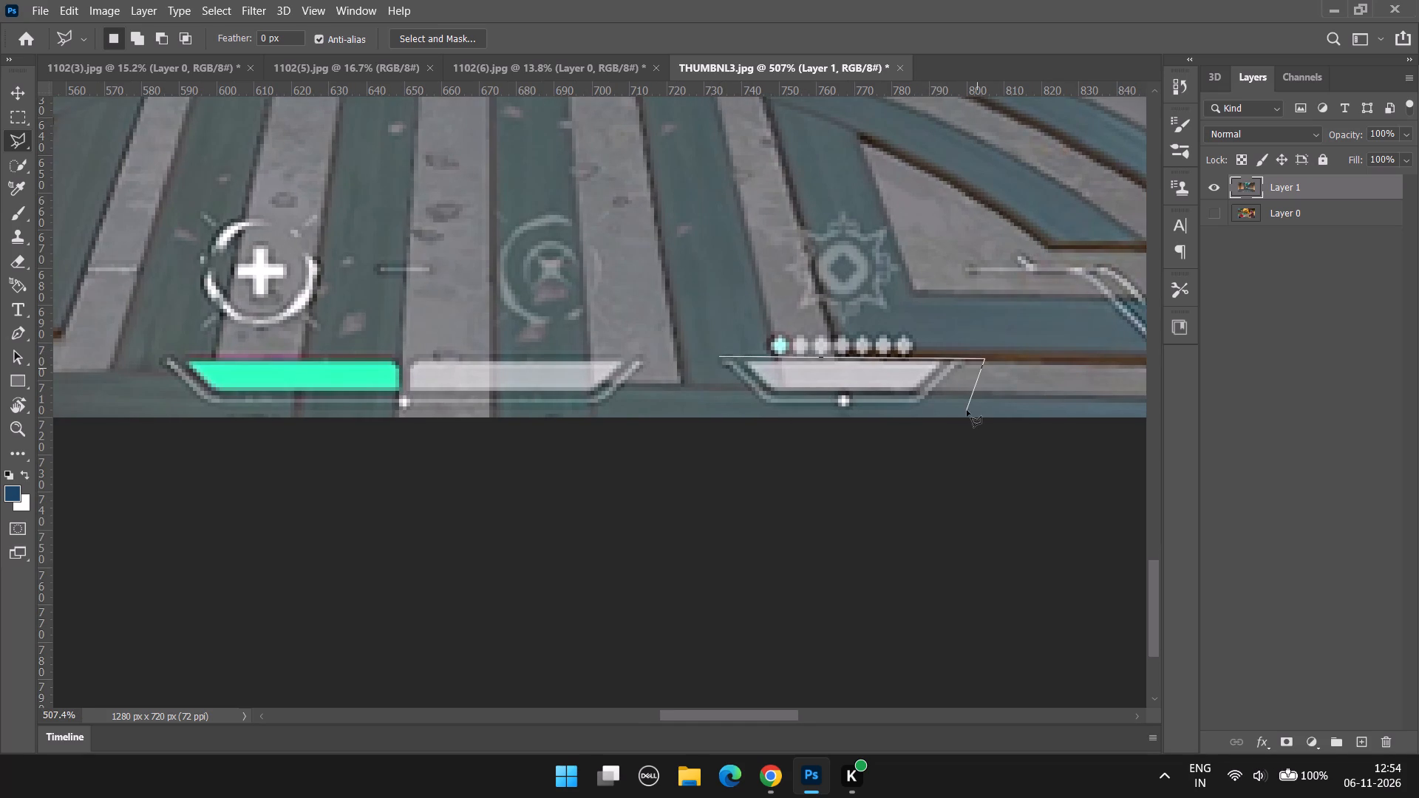
{"action": "left_click", "coordinate": [967, 410]}
{"action": "left_click", "coordinate": [761, 425]}
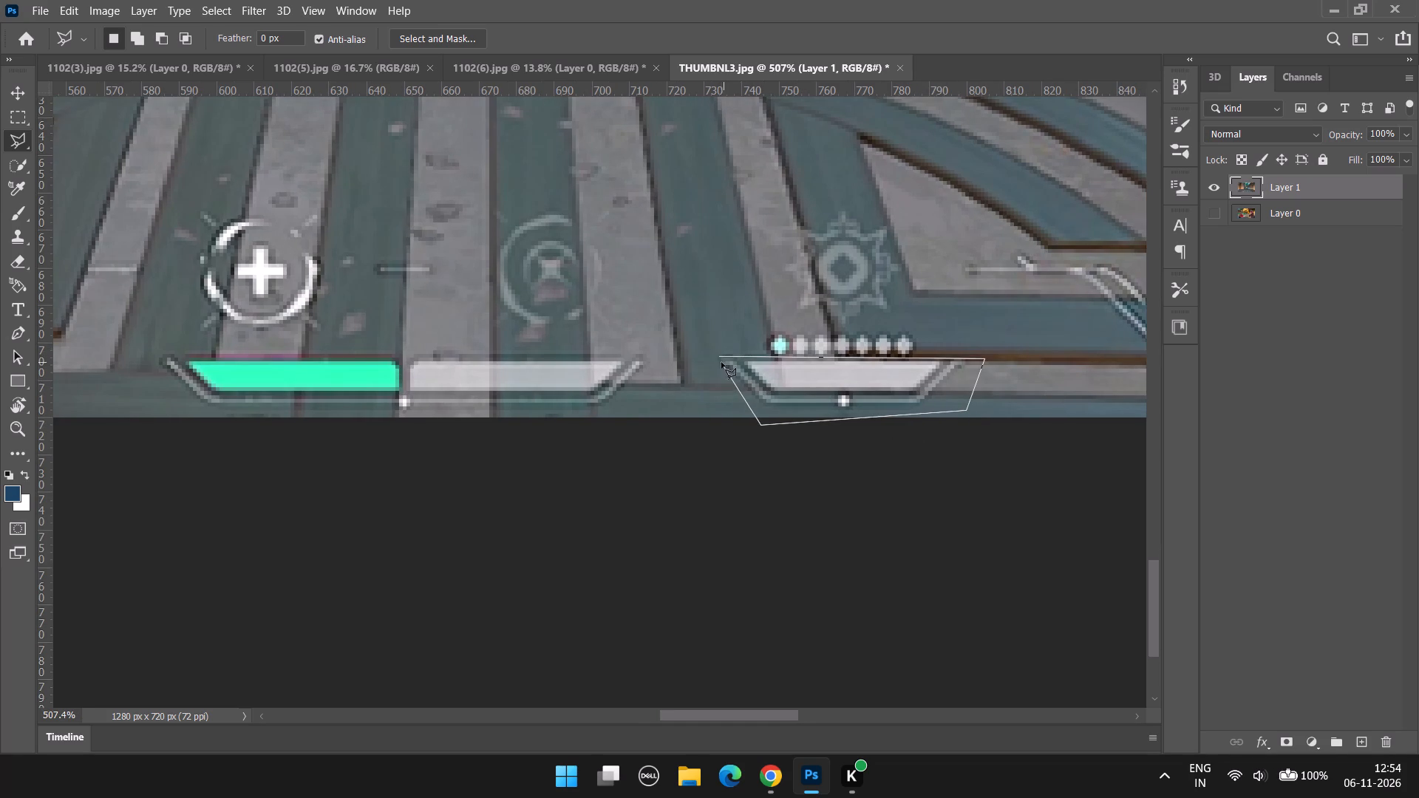
{"action": "left_click", "coordinate": [721, 358]}
{"action": "right_click", "coordinate": [791, 383]}
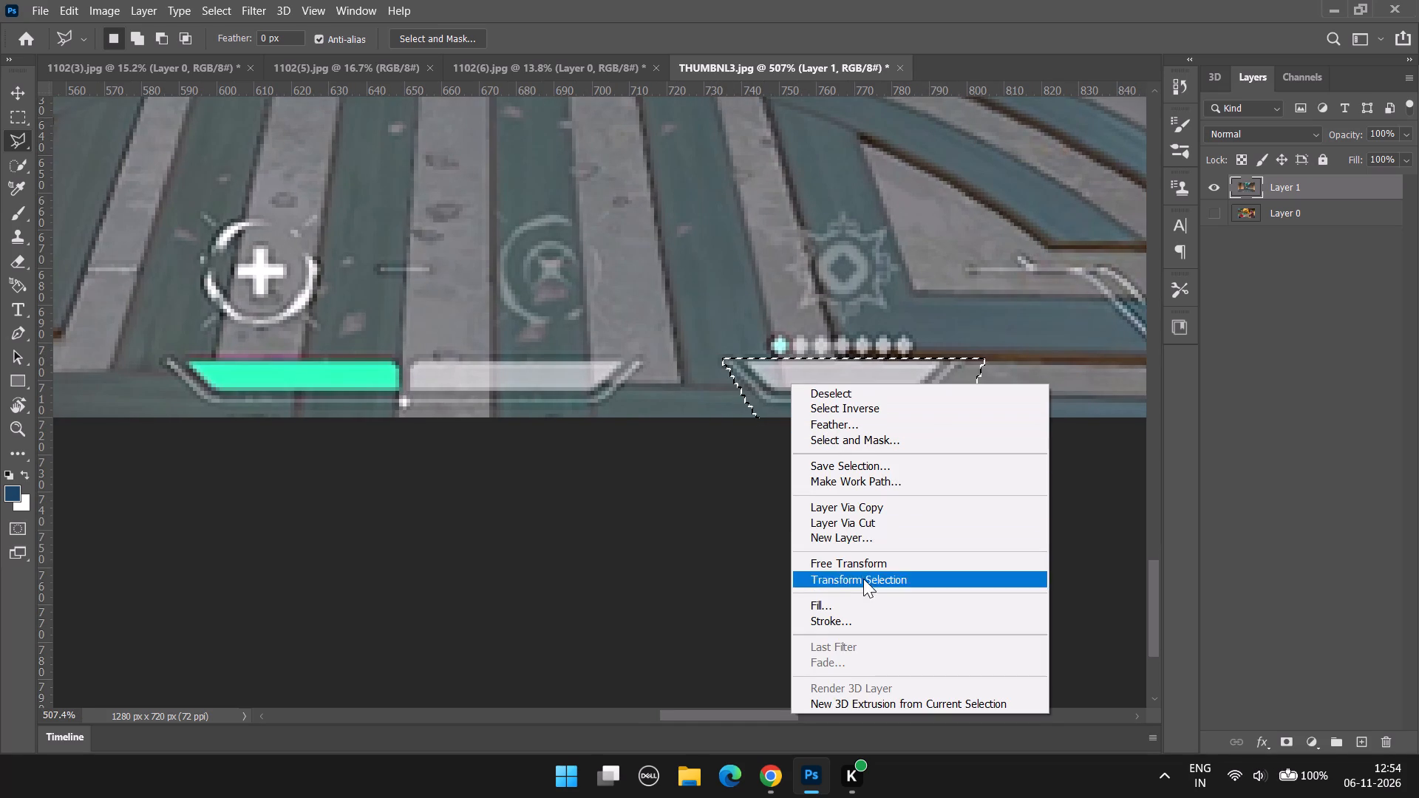
{"action": "triple_click", "coordinate": [861, 595]}
{"action": "left_click", "coordinate": [867, 598]}
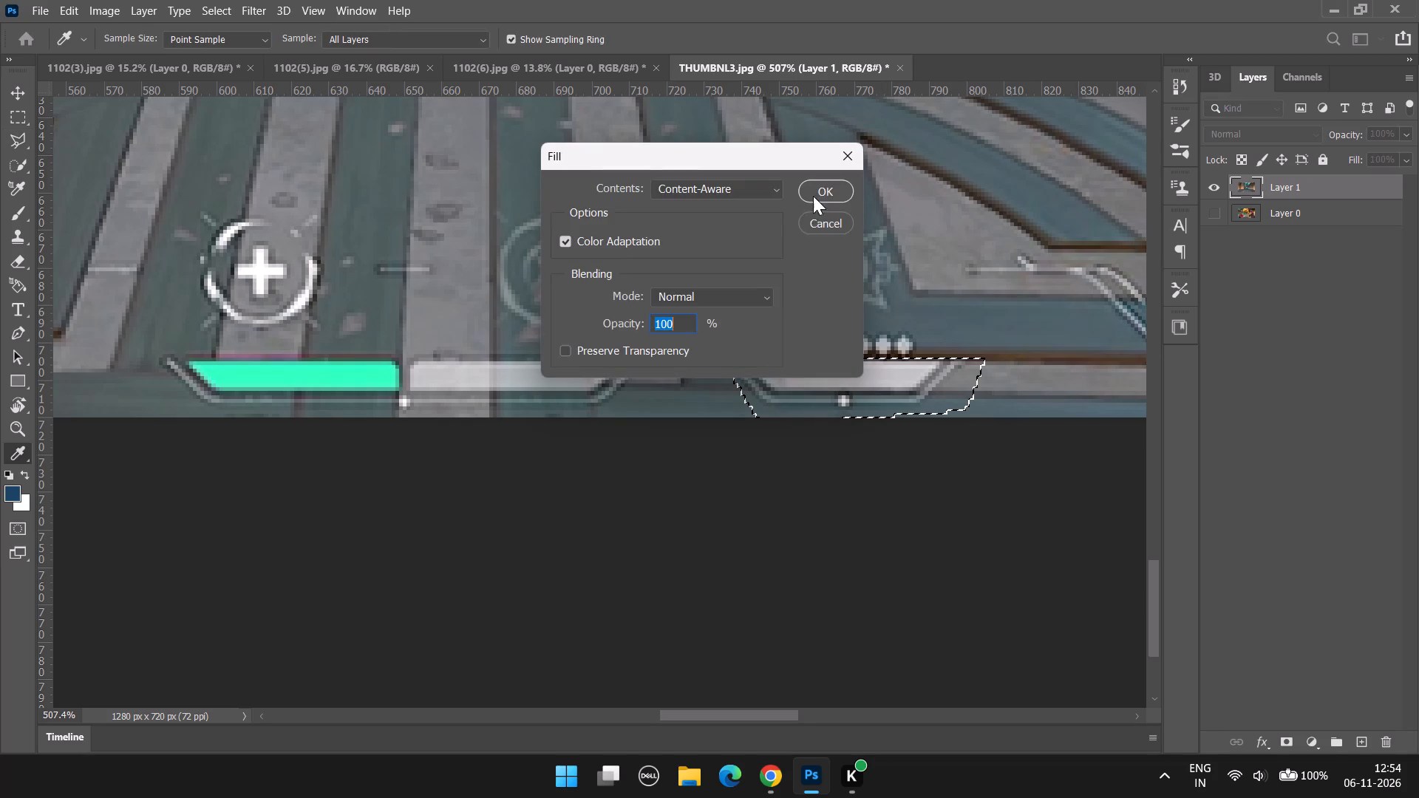
{"action": "left_click", "coordinate": [826, 182]}
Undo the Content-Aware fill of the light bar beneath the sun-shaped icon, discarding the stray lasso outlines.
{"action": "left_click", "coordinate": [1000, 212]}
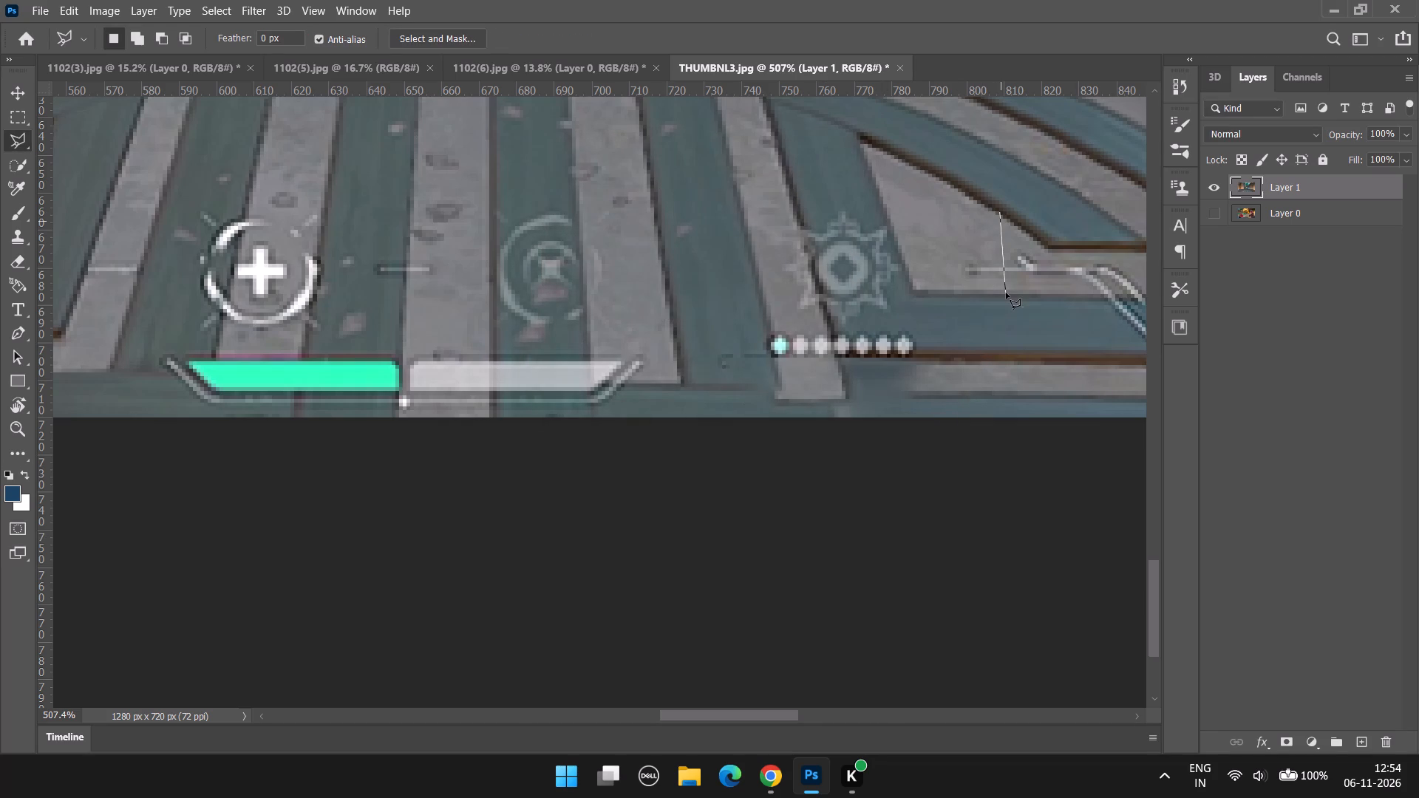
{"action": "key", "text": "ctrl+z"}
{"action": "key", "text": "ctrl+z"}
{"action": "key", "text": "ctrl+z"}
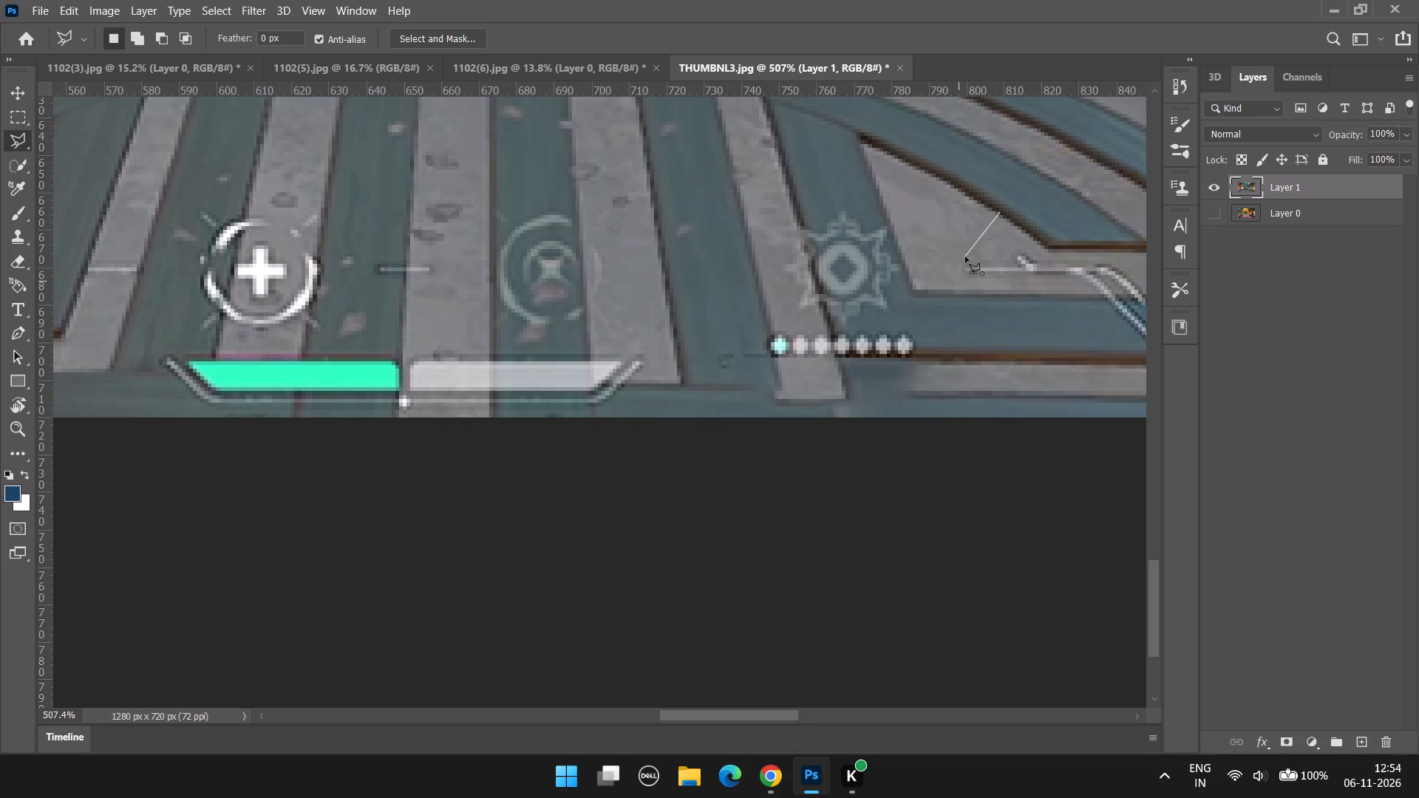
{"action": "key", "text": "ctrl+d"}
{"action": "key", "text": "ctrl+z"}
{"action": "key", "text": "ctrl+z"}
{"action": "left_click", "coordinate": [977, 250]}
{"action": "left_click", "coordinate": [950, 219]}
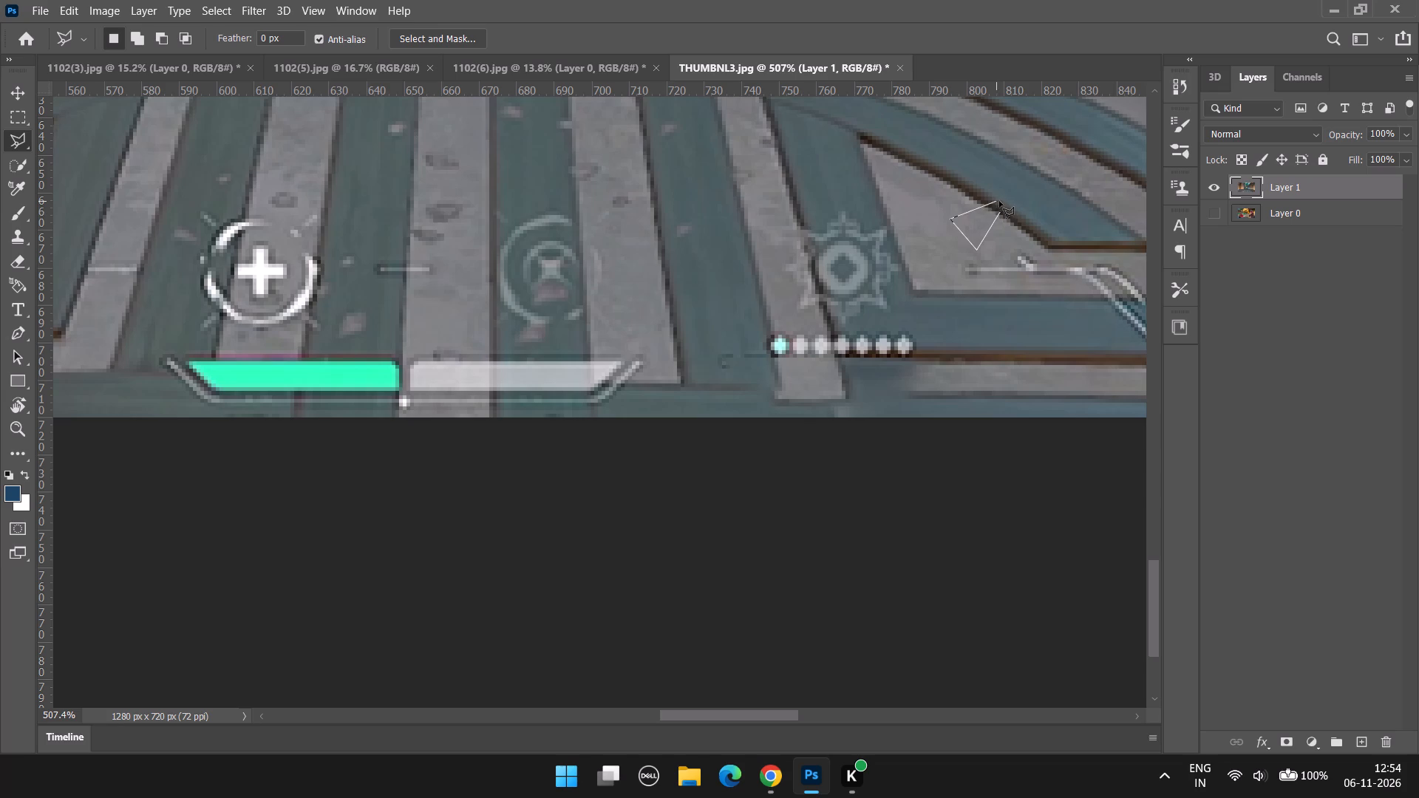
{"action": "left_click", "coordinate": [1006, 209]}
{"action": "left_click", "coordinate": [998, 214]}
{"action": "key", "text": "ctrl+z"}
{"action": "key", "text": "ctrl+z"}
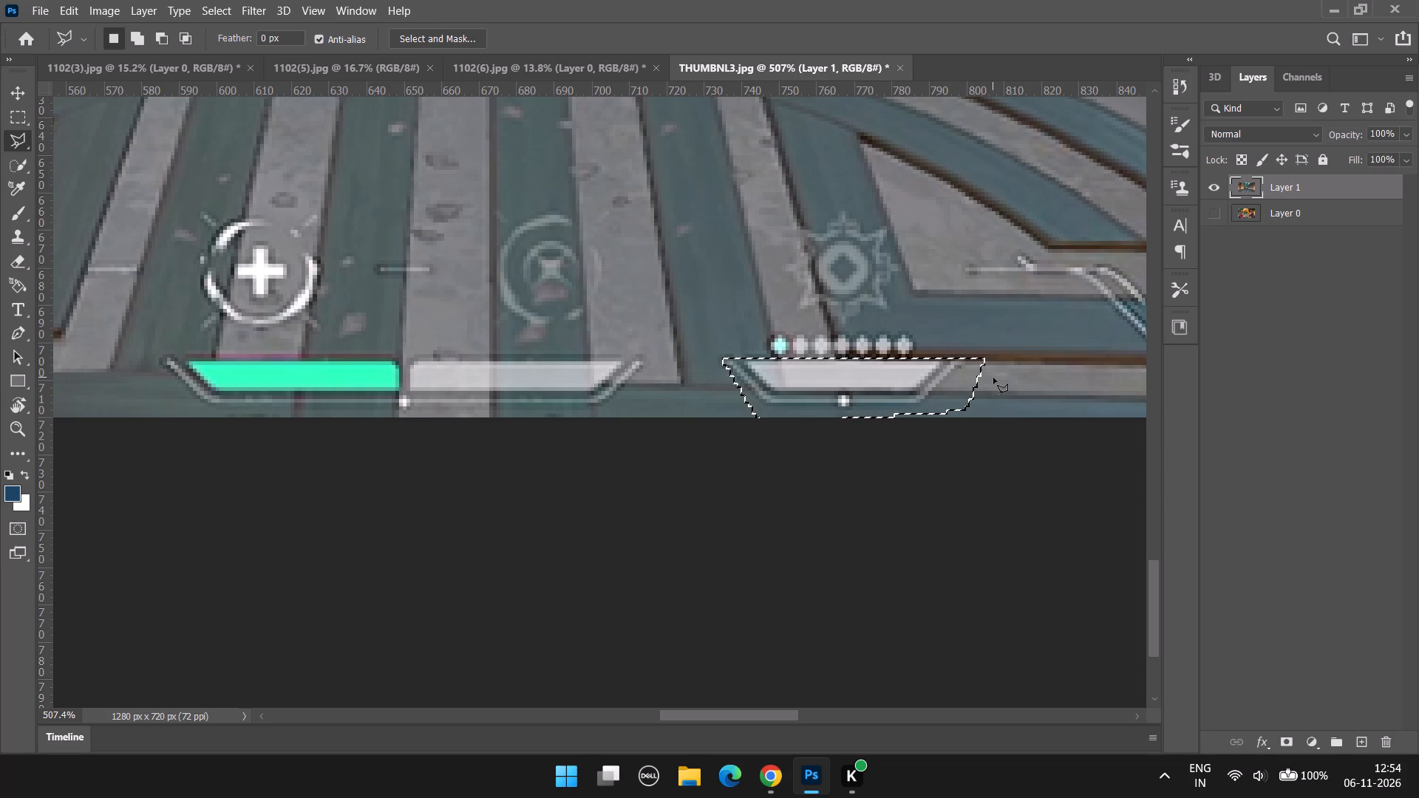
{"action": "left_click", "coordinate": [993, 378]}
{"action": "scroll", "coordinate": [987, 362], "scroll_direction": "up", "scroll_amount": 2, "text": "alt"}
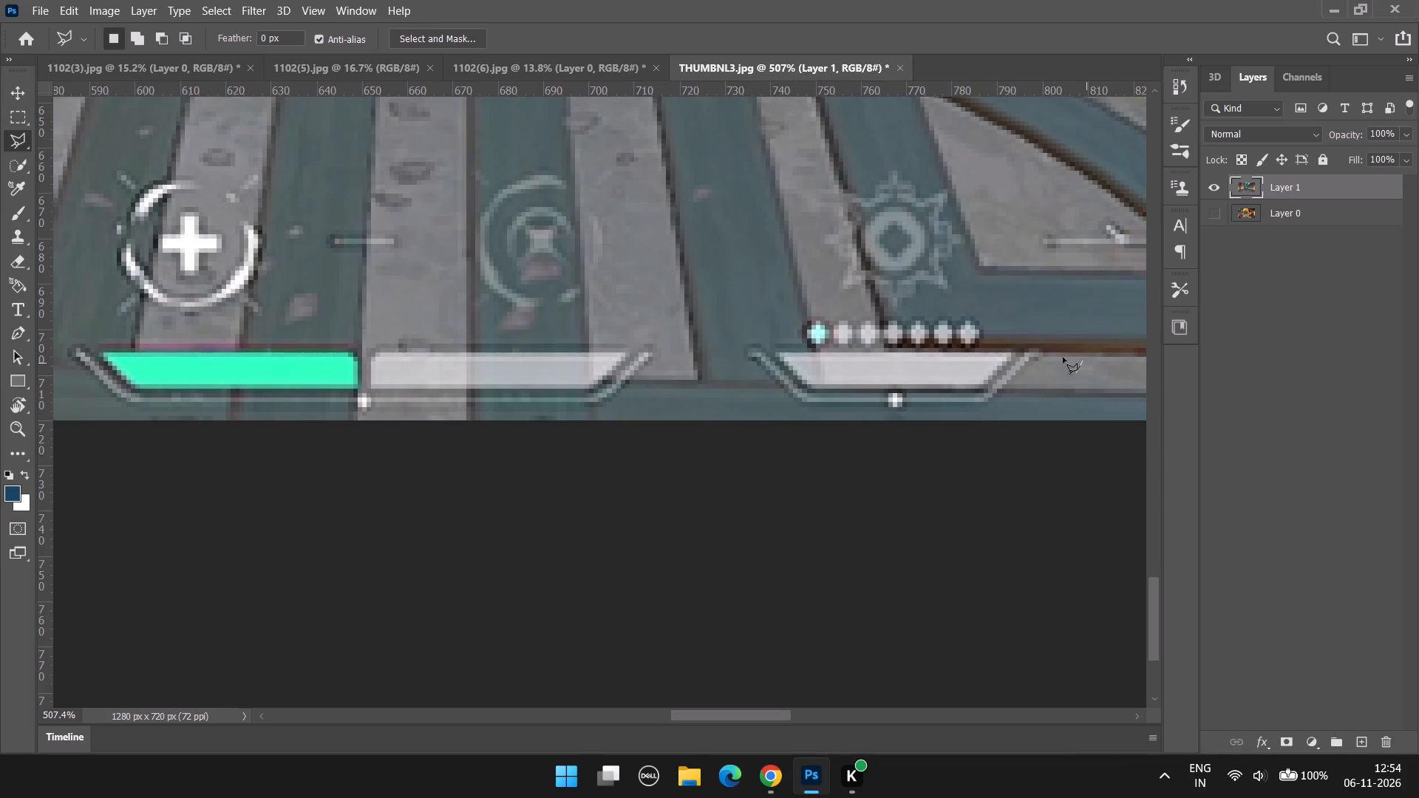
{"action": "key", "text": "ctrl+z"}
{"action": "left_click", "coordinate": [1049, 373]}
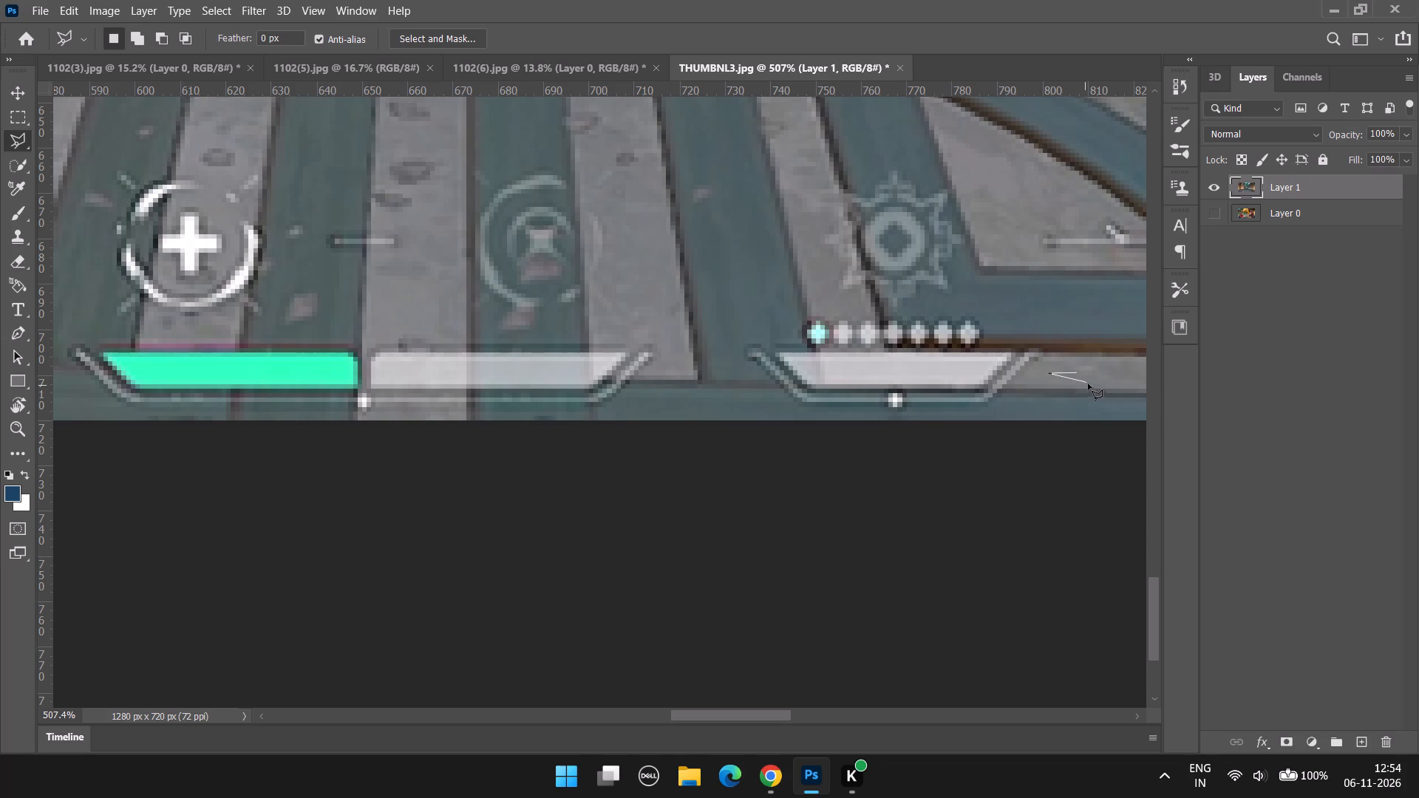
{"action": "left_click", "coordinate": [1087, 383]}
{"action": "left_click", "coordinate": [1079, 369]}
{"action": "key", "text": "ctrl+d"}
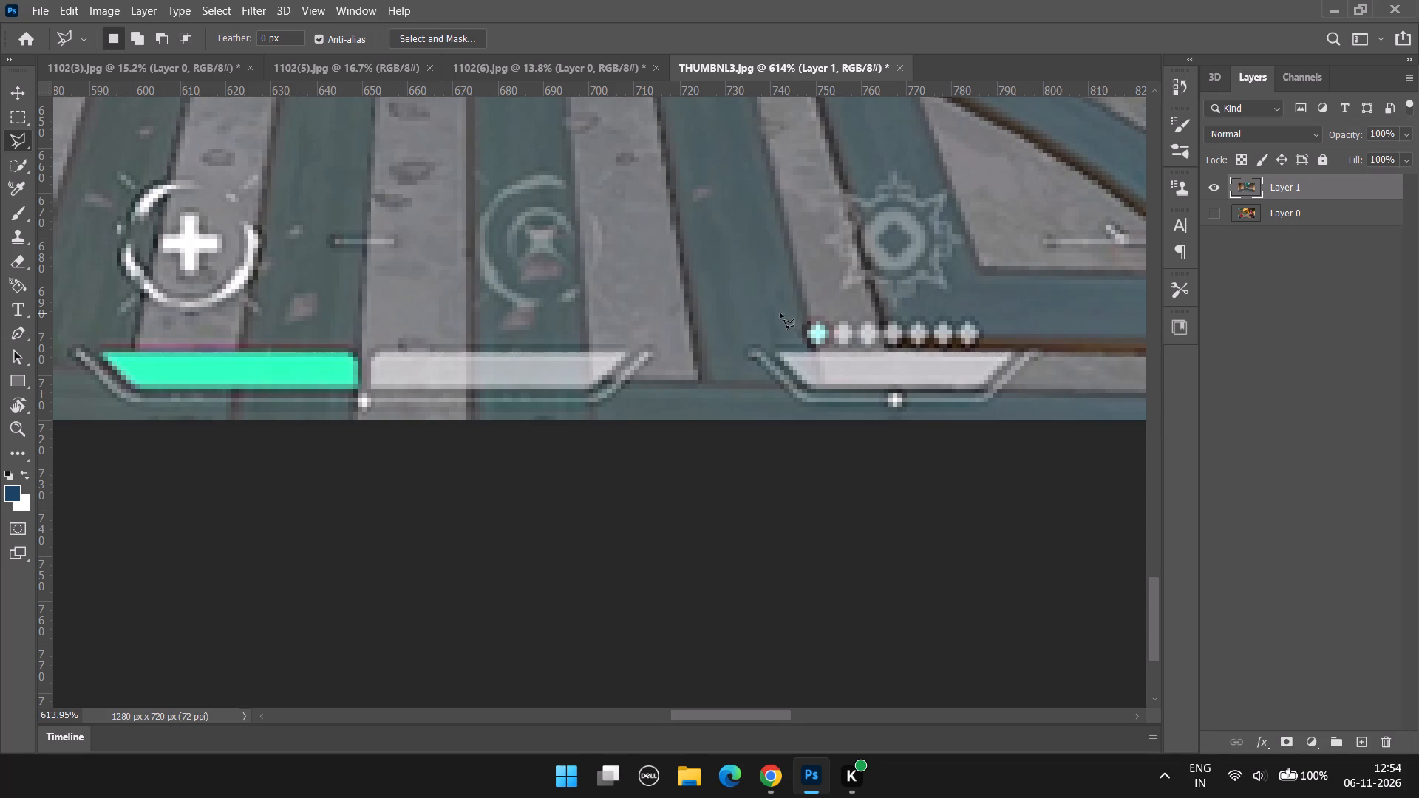
Outline the row of dots beneath the sun-shaped icon with a four-sided Polygonal Lasso selection and fill it Content-Aware.
{"action": "left_click", "coordinate": [782, 312]}
{"action": "left_click", "coordinate": [991, 310]}
{"action": "left_click", "coordinate": [992, 349]}
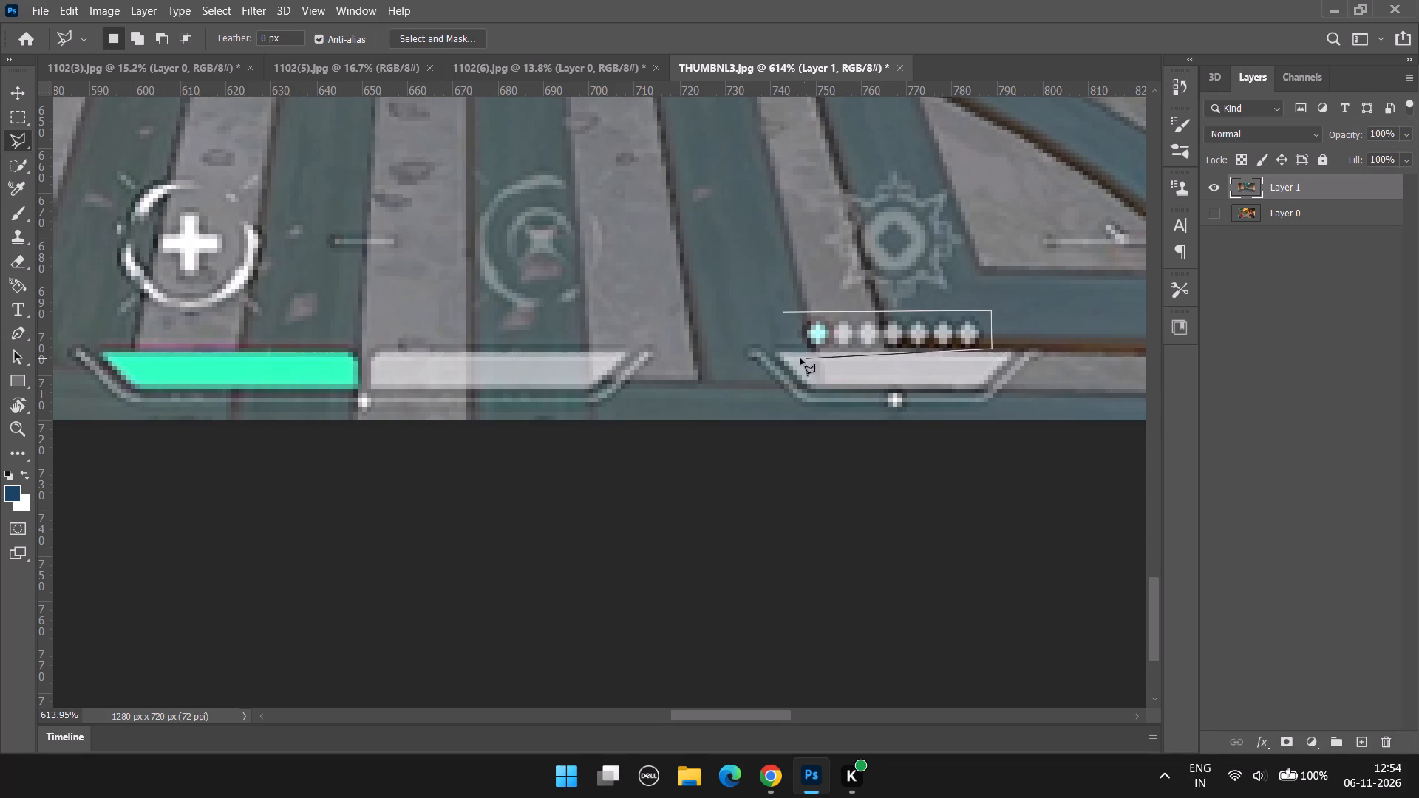
{"action": "double_click", "coordinate": [797, 353]}
{"action": "right_click", "coordinate": [875, 344]}
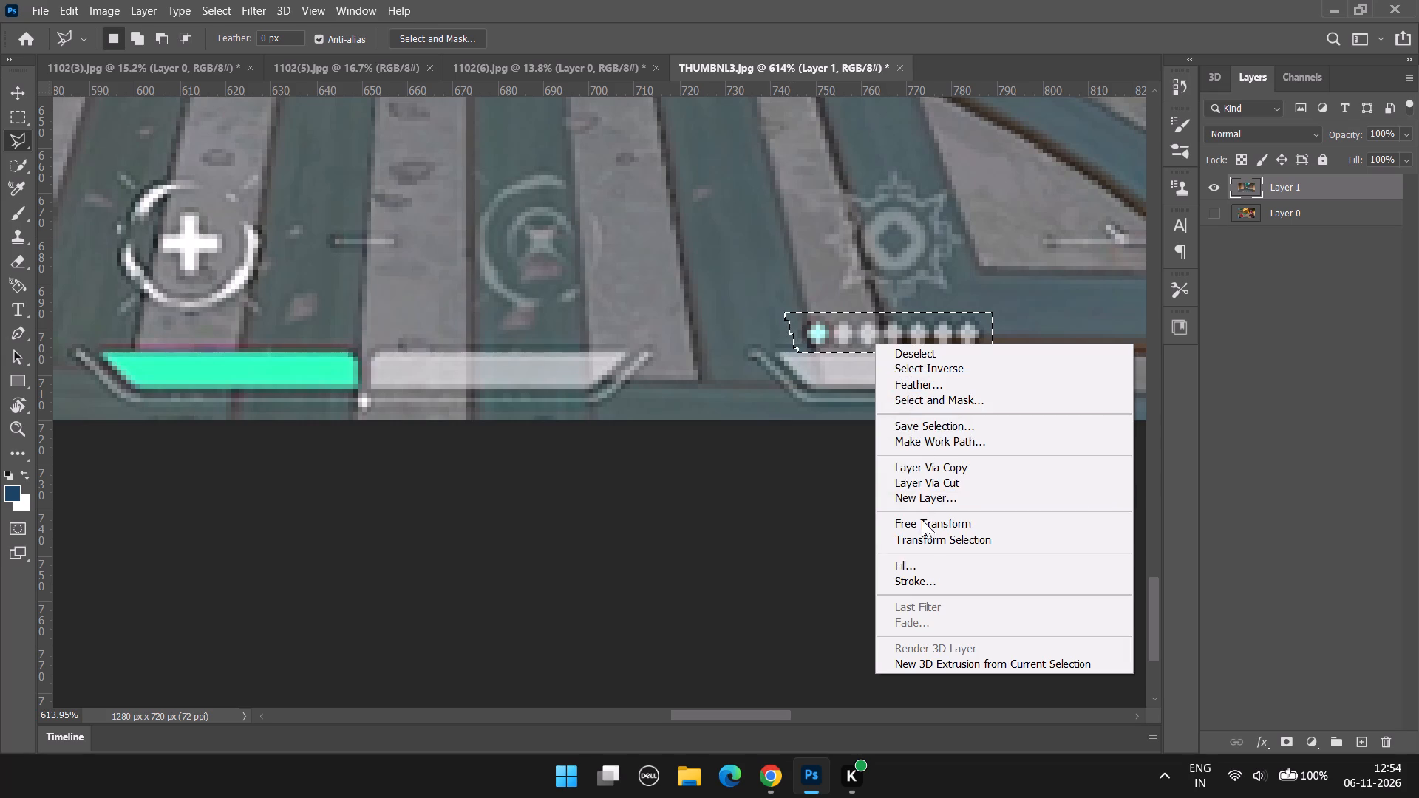
{"action": "left_click", "coordinate": [930, 562]}
{"action": "left_click", "coordinate": [830, 191]}
Outline the thin HUD dash on the grey stone triangle beside the sun-shaped icon with a four-sided Polygonal Lasso selection and fill it Content-Aware.
{"action": "left_click", "coordinate": [1052, 211]}
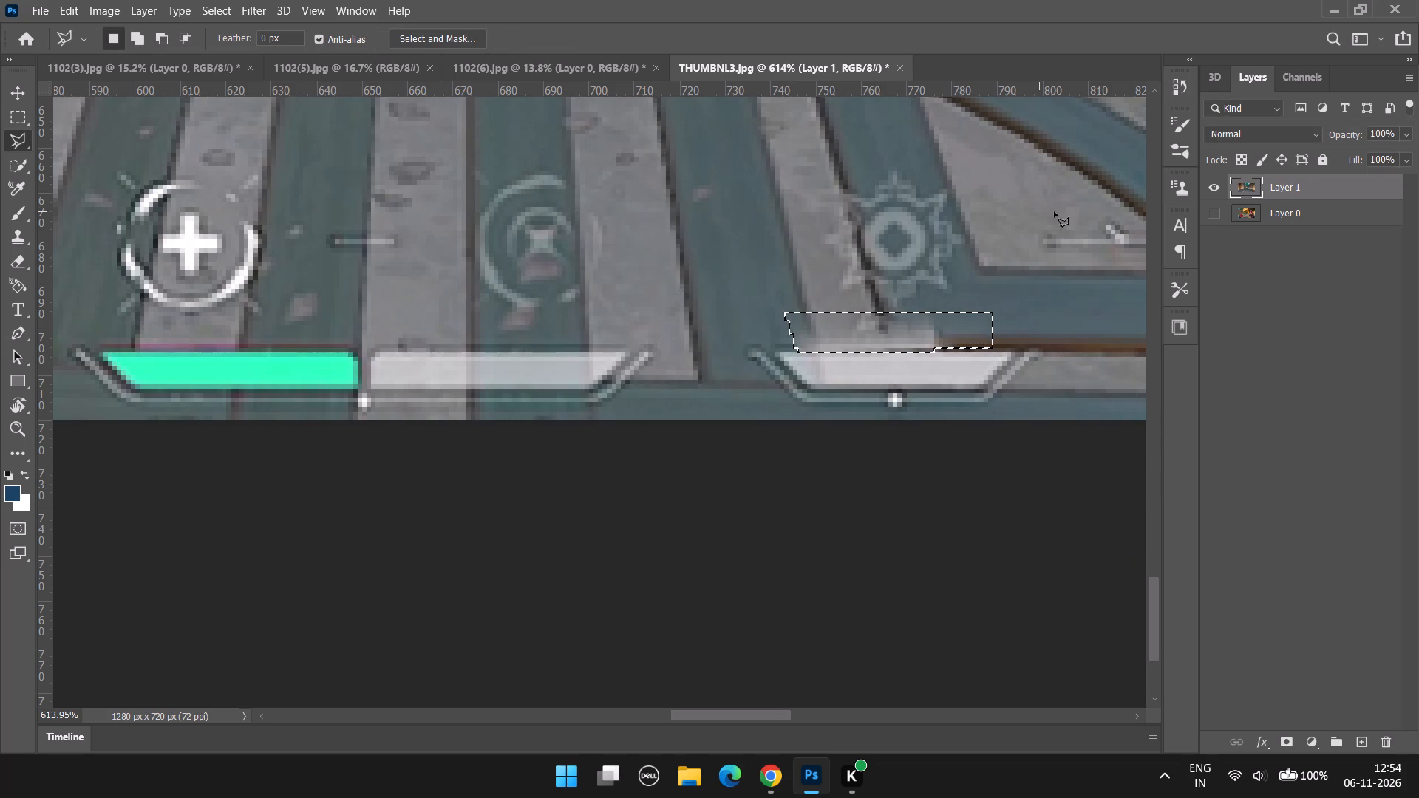
{"action": "scroll", "coordinate": [1049, 242], "scroll_direction": "down", "scroll_amount": 4, "text": "alt"}
{"action": "scroll", "coordinate": [1011, 368], "scroll_direction": "up", "scroll_amount": 4, "text": "alt"}
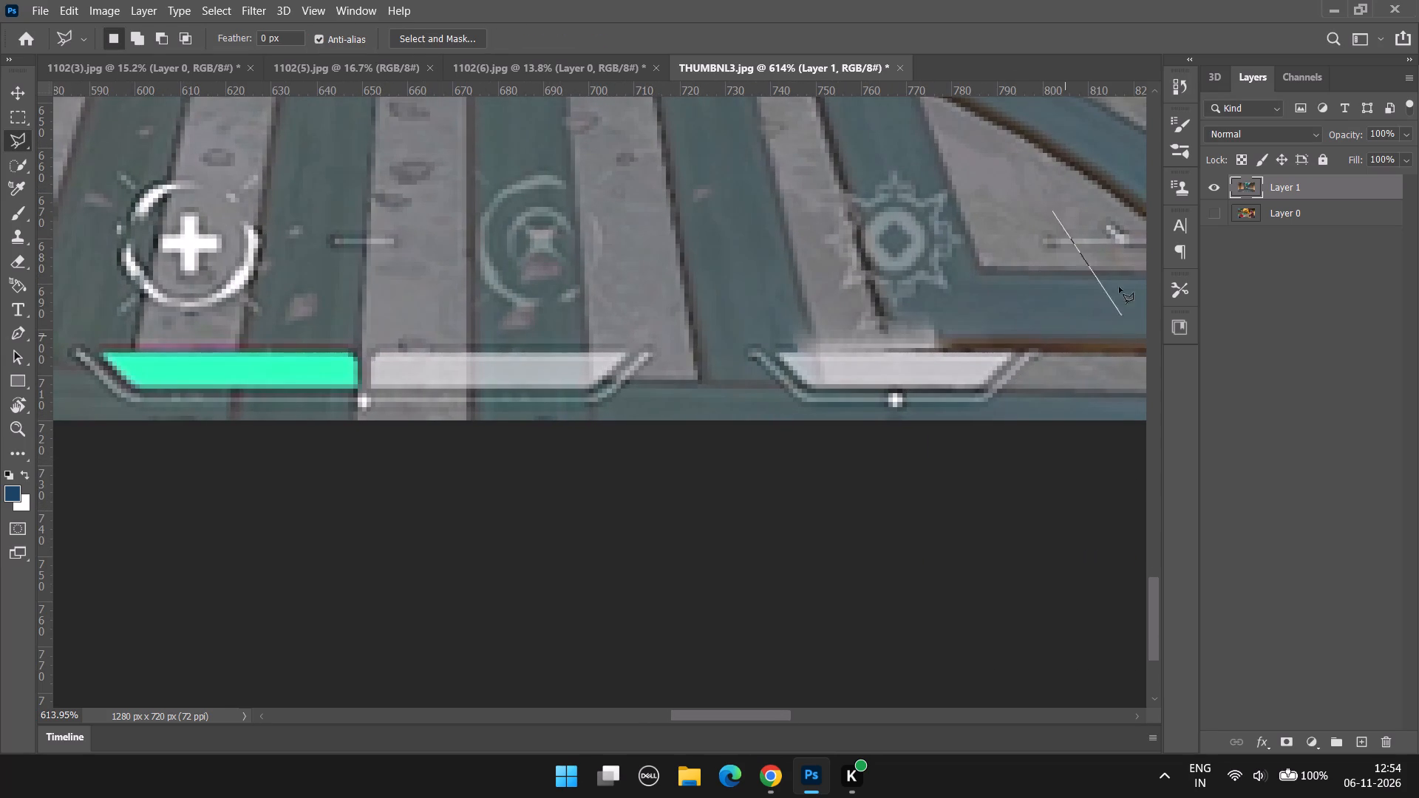
{"action": "left_click", "coordinate": [1035, 248]}
{"action": "left_click", "coordinate": [1100, 254]}
{"action": "left_click", "coordinate": [1092, 220]}
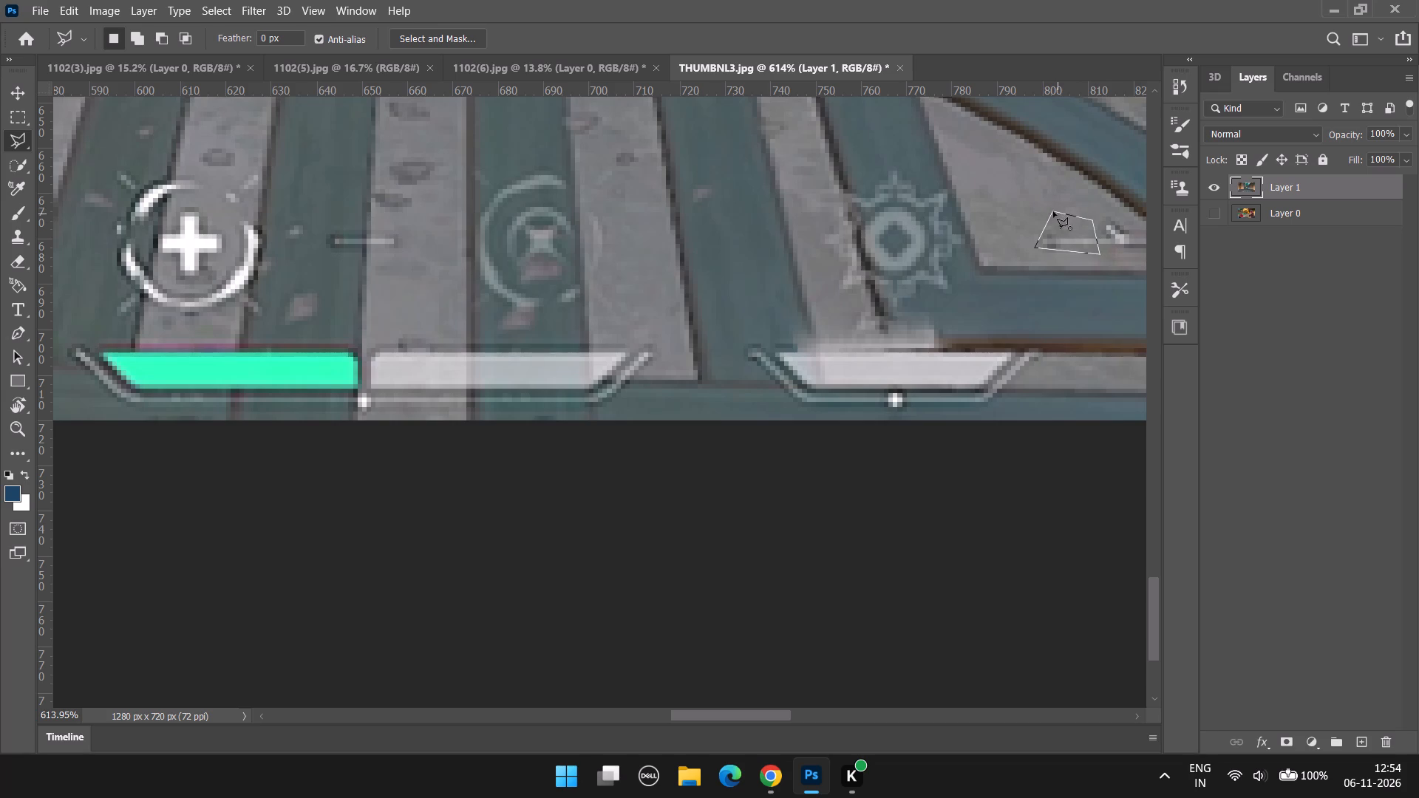
{"action": "left_click", "coordinate": [1053, 211]}
{"action": "right_click", "coordinate": [1080, 258]}
{"action": "double_click", "coordinate": [1151, 480]}
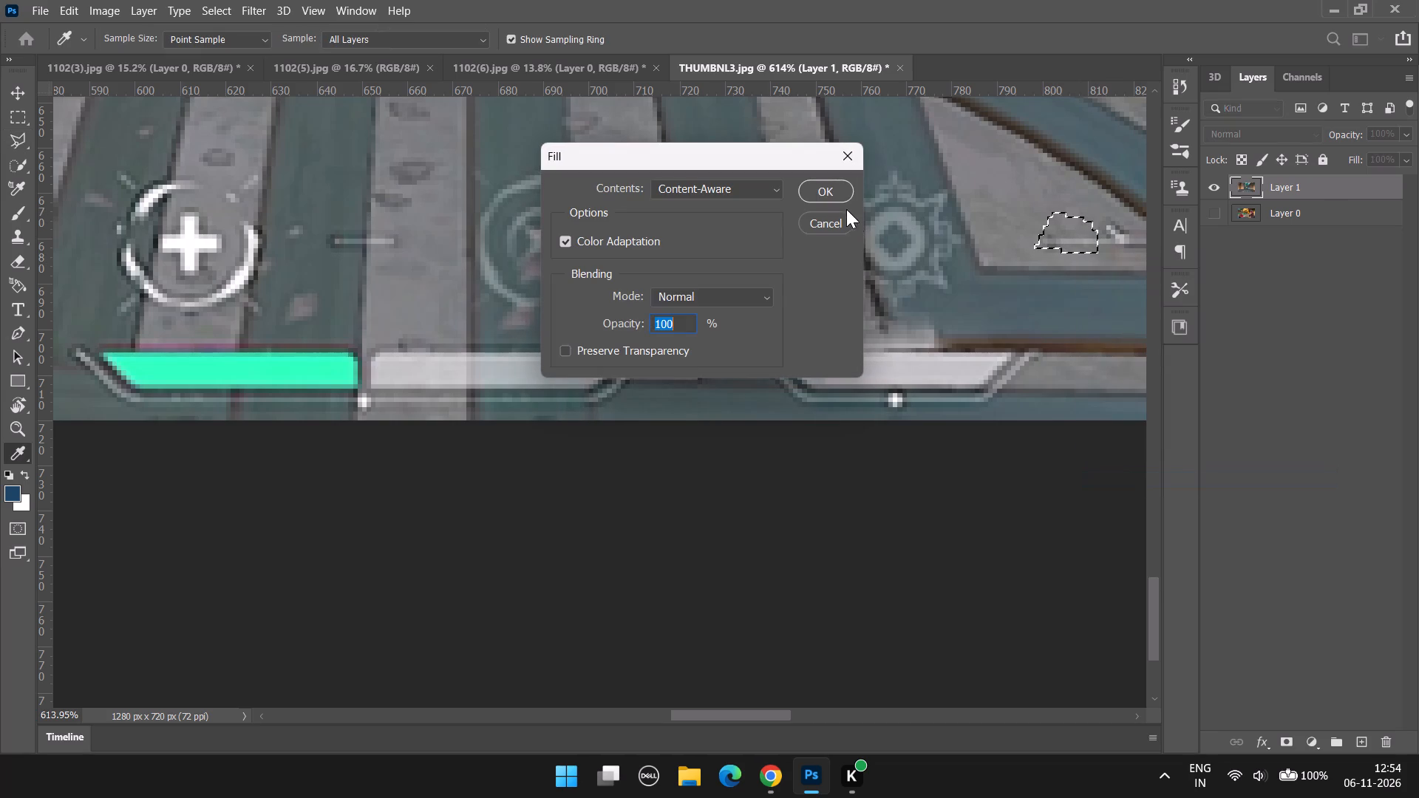
{"action": "left_click", "coordinate": [834, 191]}
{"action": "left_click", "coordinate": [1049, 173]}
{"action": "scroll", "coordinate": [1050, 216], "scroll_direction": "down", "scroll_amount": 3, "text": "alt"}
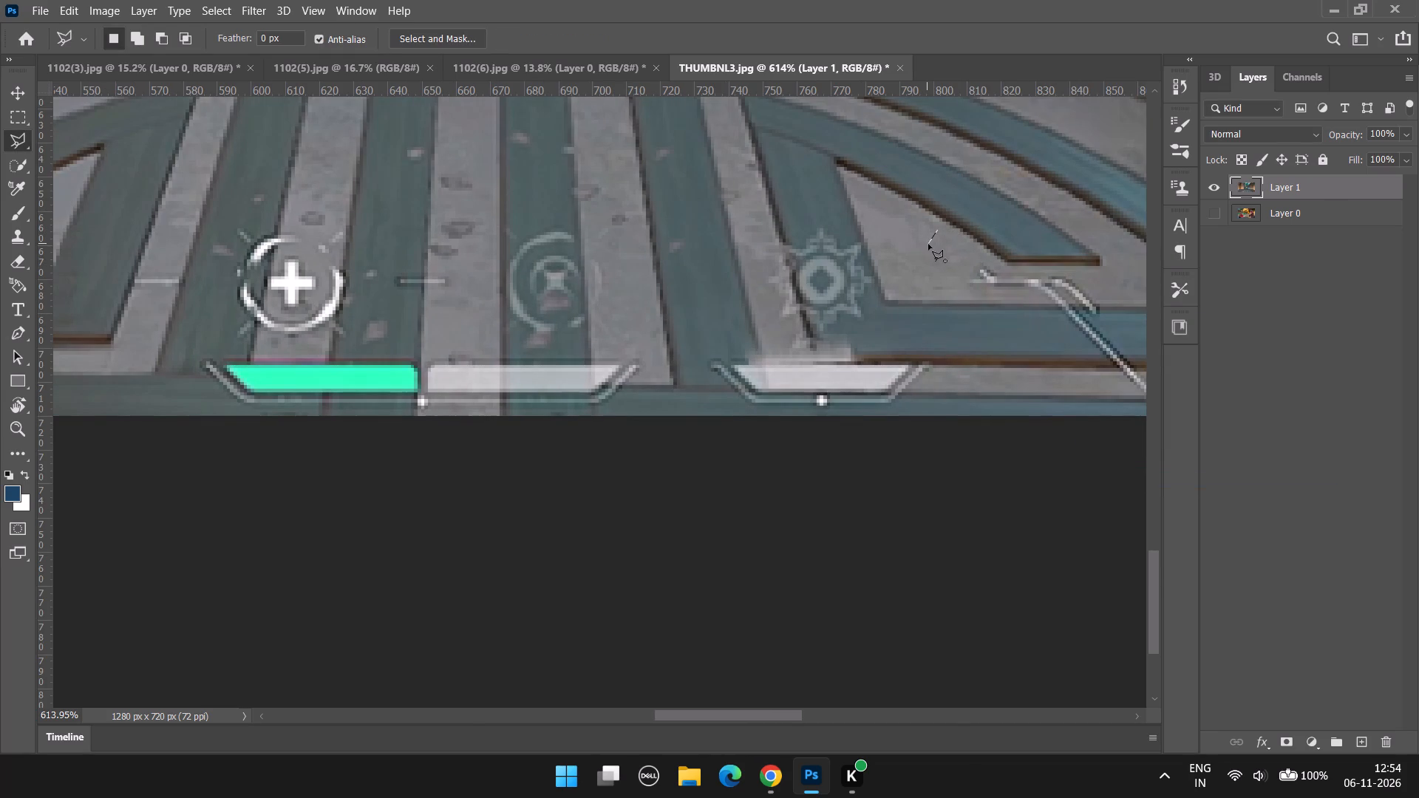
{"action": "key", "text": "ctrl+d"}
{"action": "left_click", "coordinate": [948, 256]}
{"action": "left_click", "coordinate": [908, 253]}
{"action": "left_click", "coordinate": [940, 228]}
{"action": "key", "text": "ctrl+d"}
Select the teal stripe section around the sun-shaped icon with the Polygonal Lasso and clone clean teal over the icon's upper and central parts.
{"action": "scroll", "coordinate": [864, 253], "scroll_direction": "up", "scroll_amount": 2, "text": "alt"}
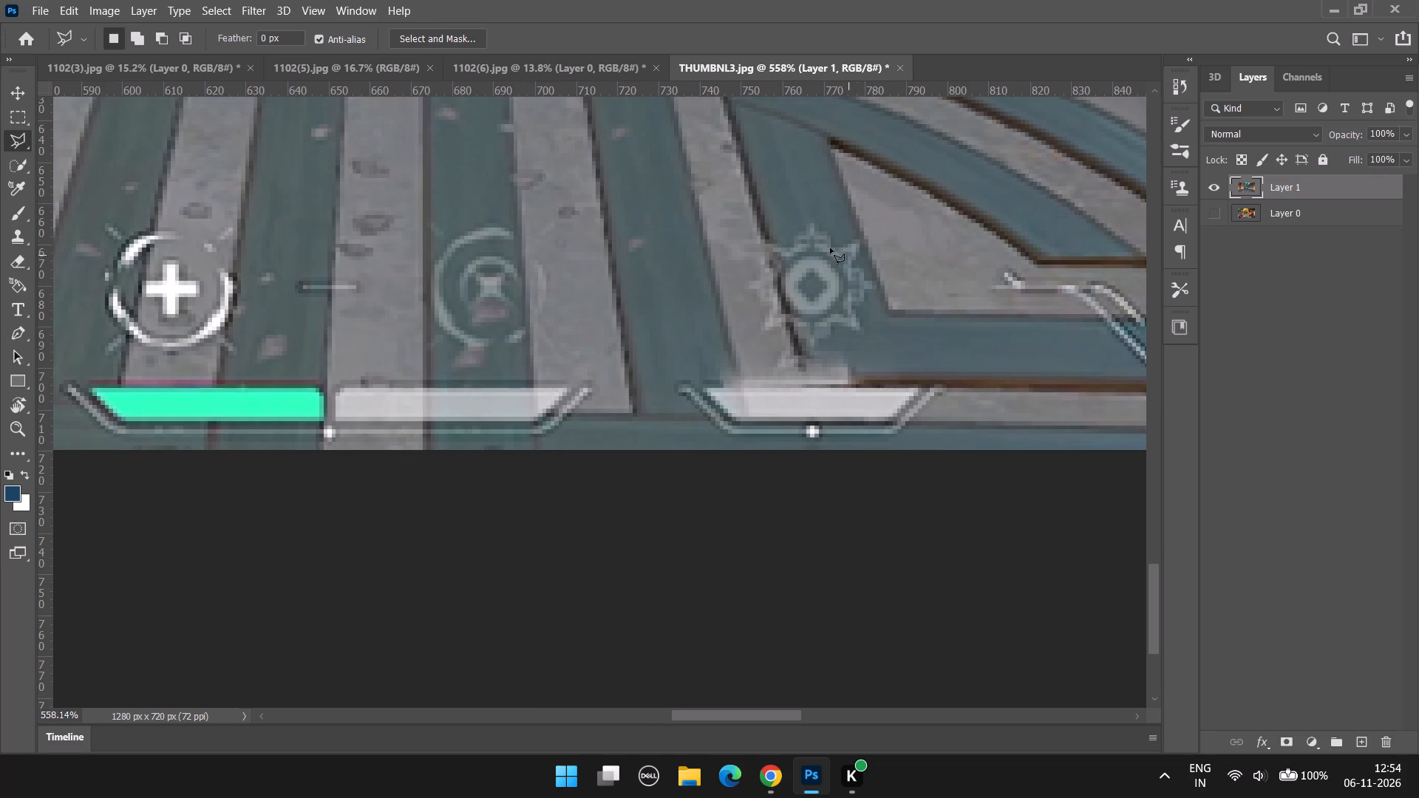
{"action": "left_click", "coordinate": [762, 218]}
{"action": "left_click", "coordinate": [806, 380]}
{"action": "left_click", "coordinate": [910, 383]}
{"action": "left_click", "coordinate": [856, 205]}
{"action": "left_click", "coordinate": [758, 220]}
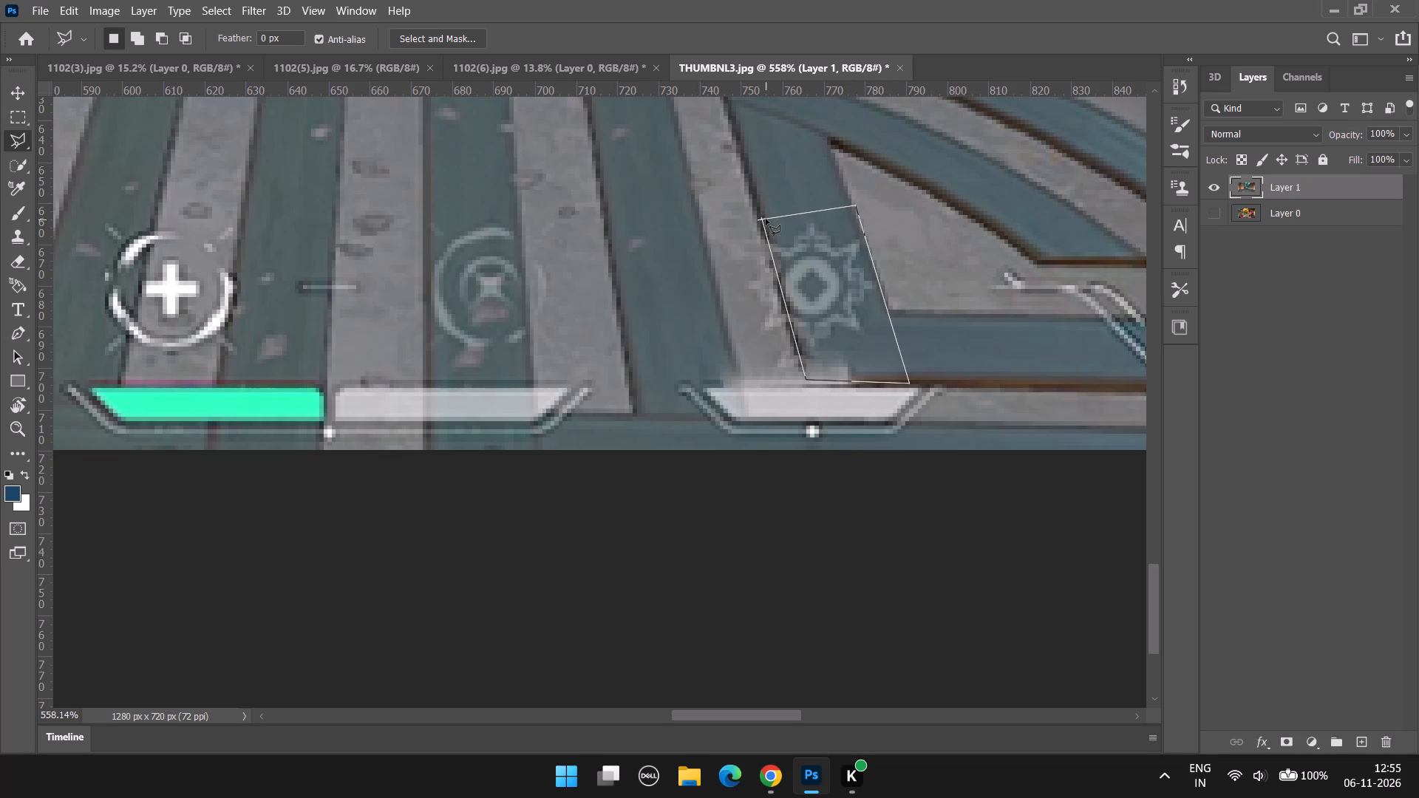
{"action": "left_click", "coordinate": [765, 218]}
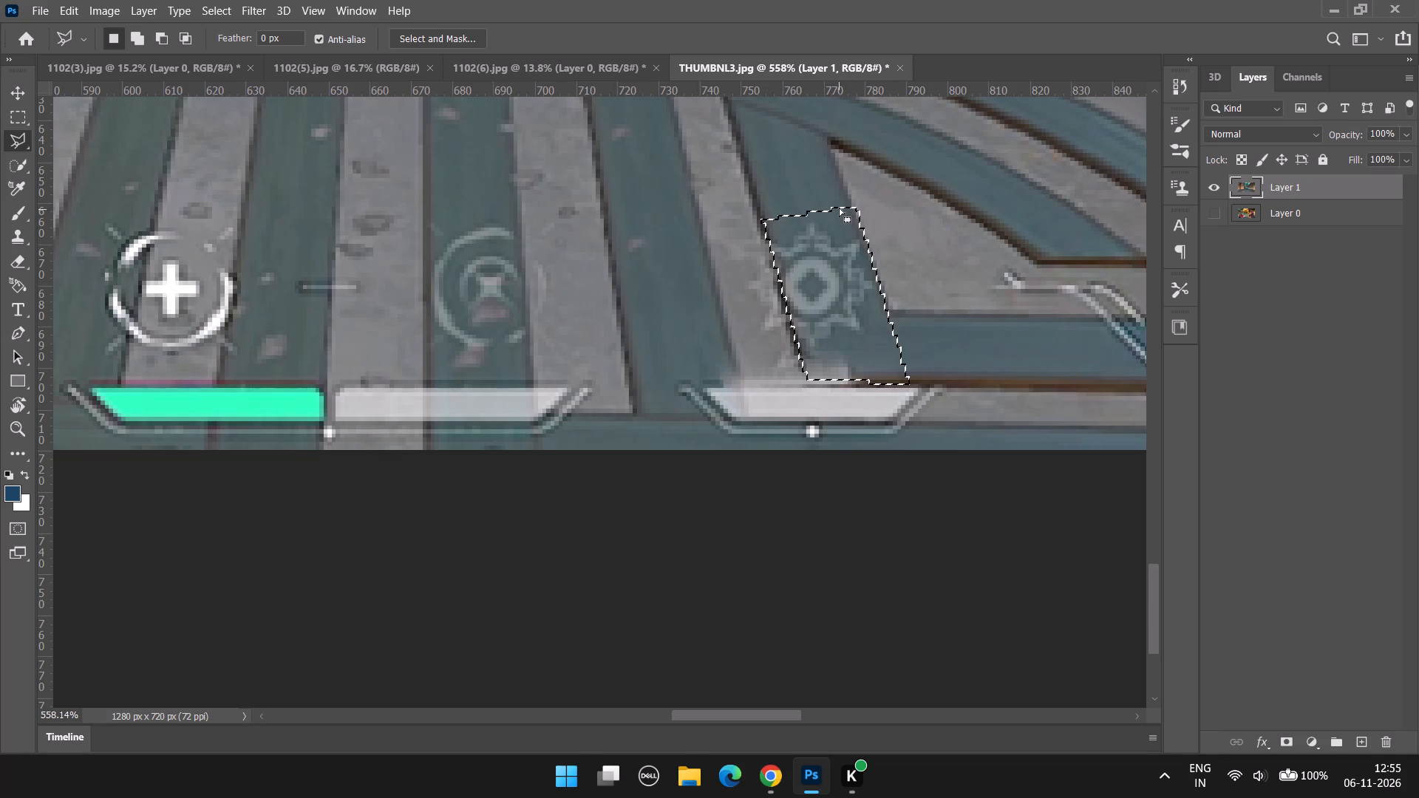
{"action": "key", "text": "s"}
{"action": "left_click", "coordinate": [786, 170], "text": "alt"}
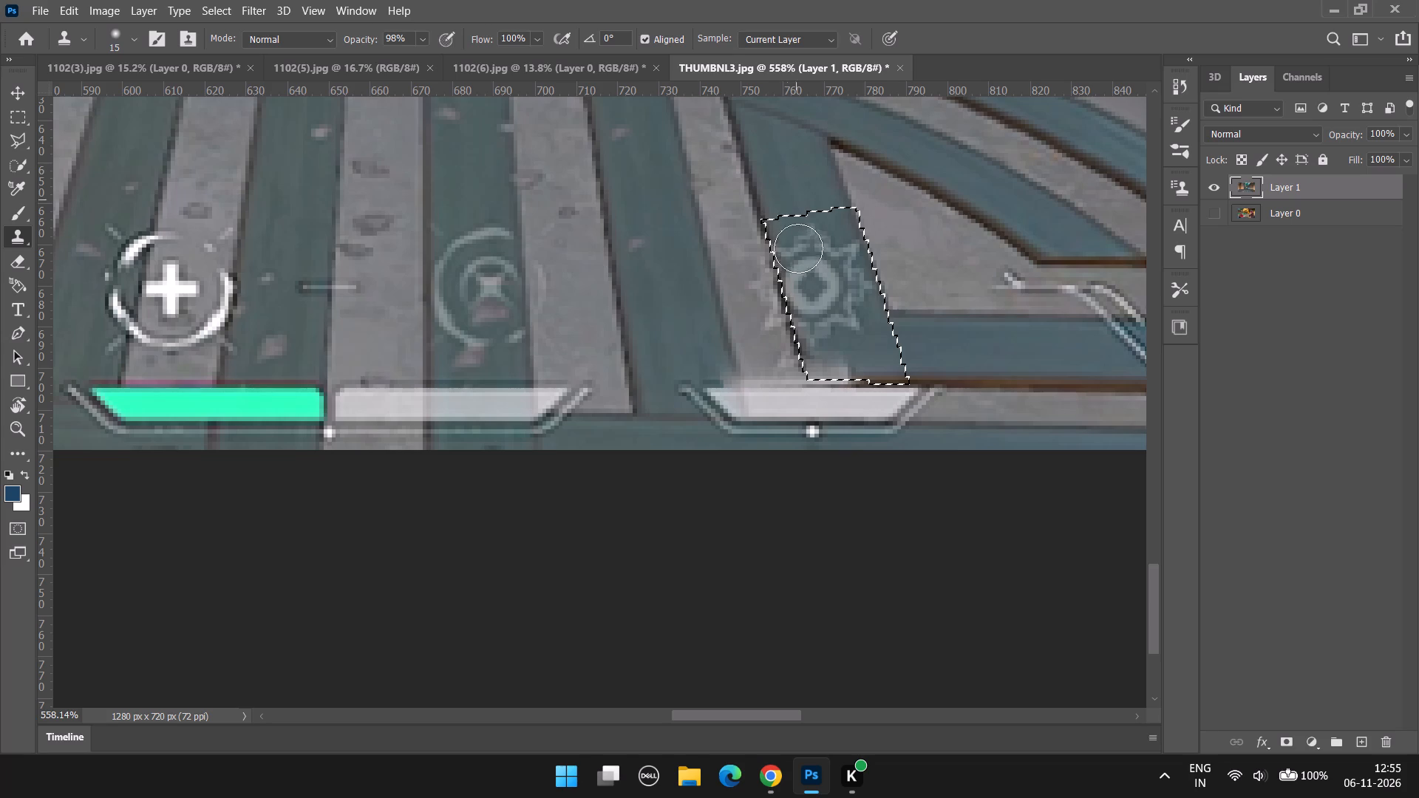
{"action": "left_click_drag", "start_coordinate": [795, 231], "coordinate": [800, 248]}
{"action": "left_click_drag", "start_coordinate": [806, 224], "coordinate": [815, 258]}
{"action": "left_click_drag", "start_coordinate": [806, 219], "coordinate": [826, 280]}
{"action": "left_click_drag", "start_coordinate": [834, 222], "coordinate": [854, 282]}
{"action": "key", "text": "ctrl+z"}
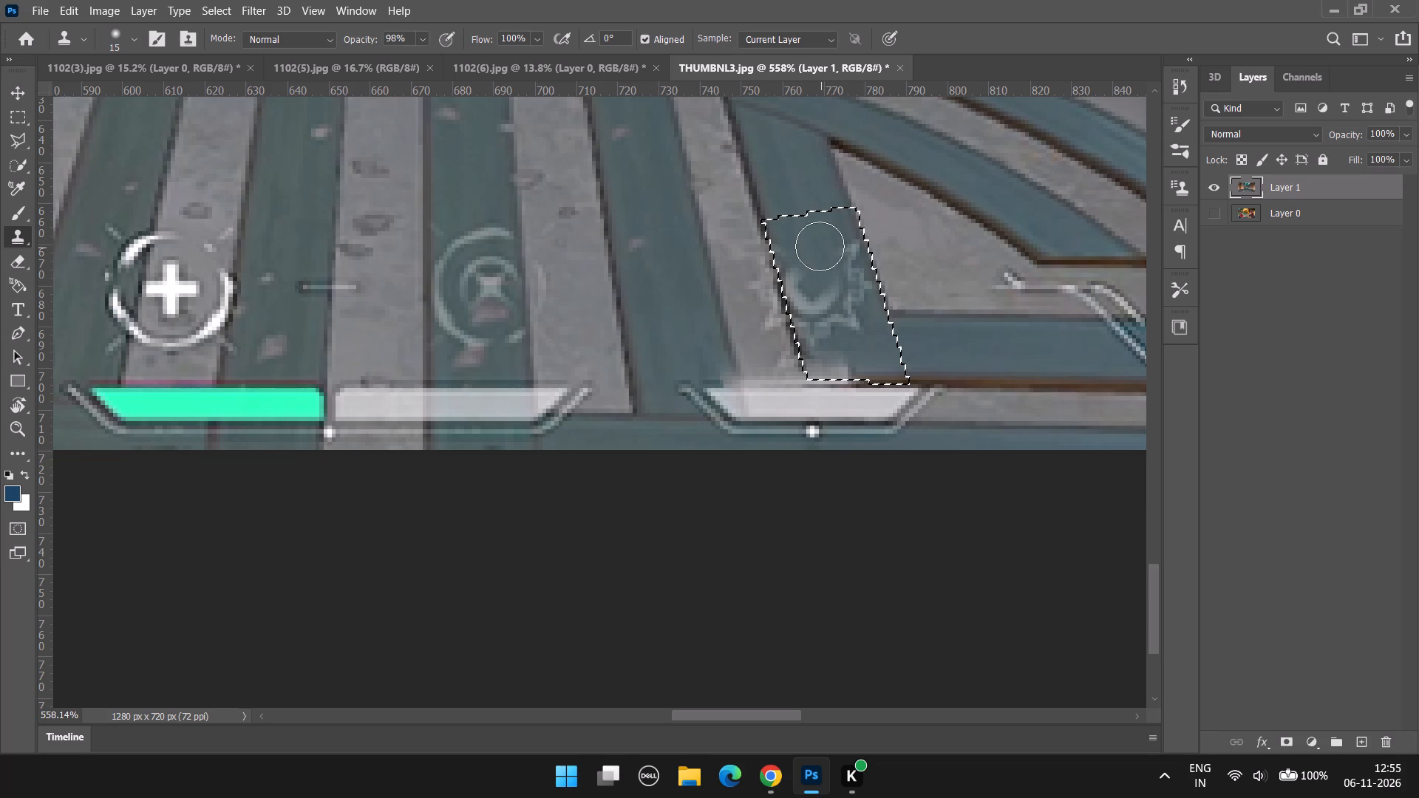
{"action": "left_click_drag", "start_coordinate": [819, 247], "coordinate": [831, 307]}
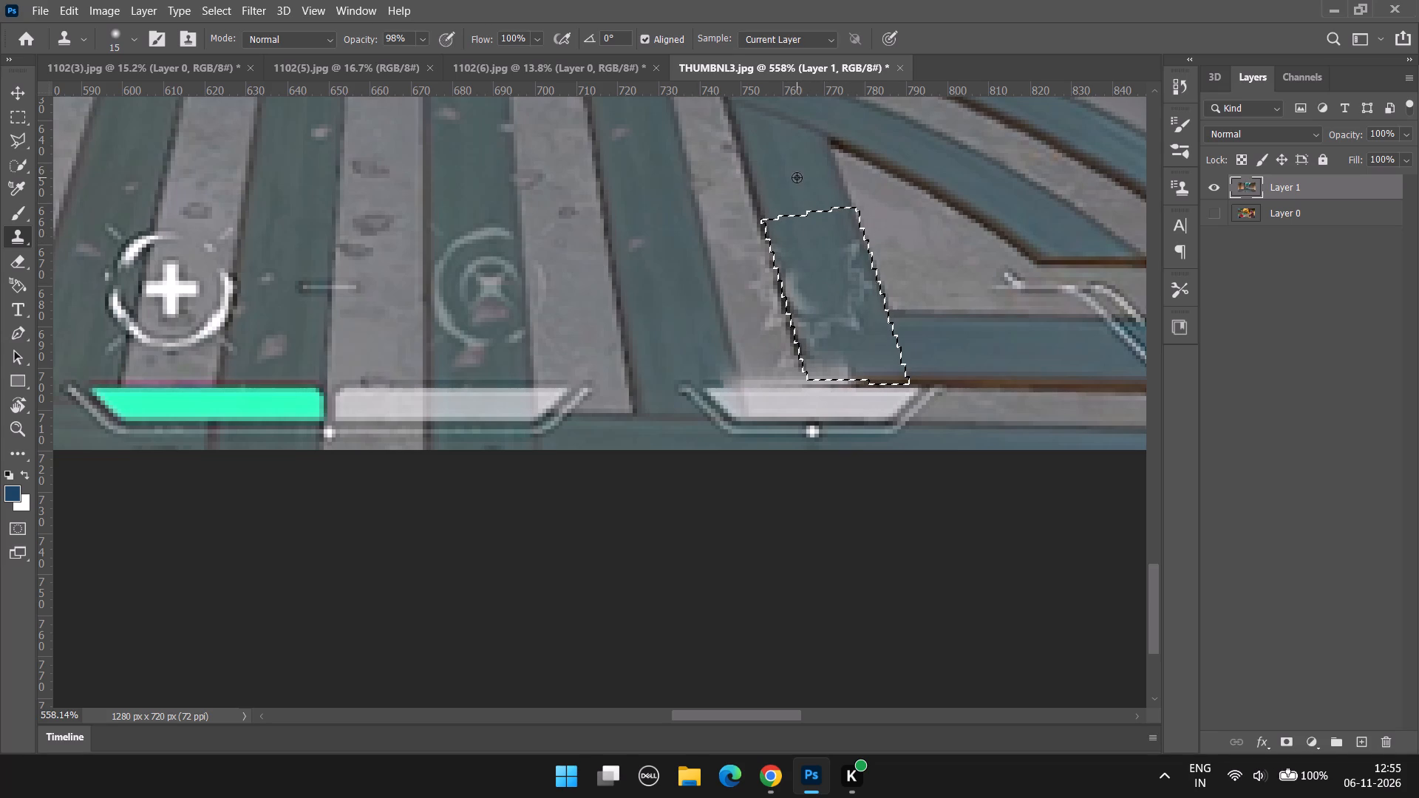
Clone clean teal from the stripe above over the sun-shaped icon's left and lower remains inside the selection.
{"action": "left_click", "coordinate": [797, 177], "text": "alt"}
{"action": "left_click_drag", "start_coordinate": [793, 256], "coordinate": [811, 296]}
{"action": "left_click_drag", "start_coordinate": [800, 283], "coordinate": [816, 339]}
{"action": "left_click", "coordinate": [794, 181], "text": "alt"}
{"action": "left_click_drag", "start_coordinate": [827, 329], "coordinate": [832, 352]}
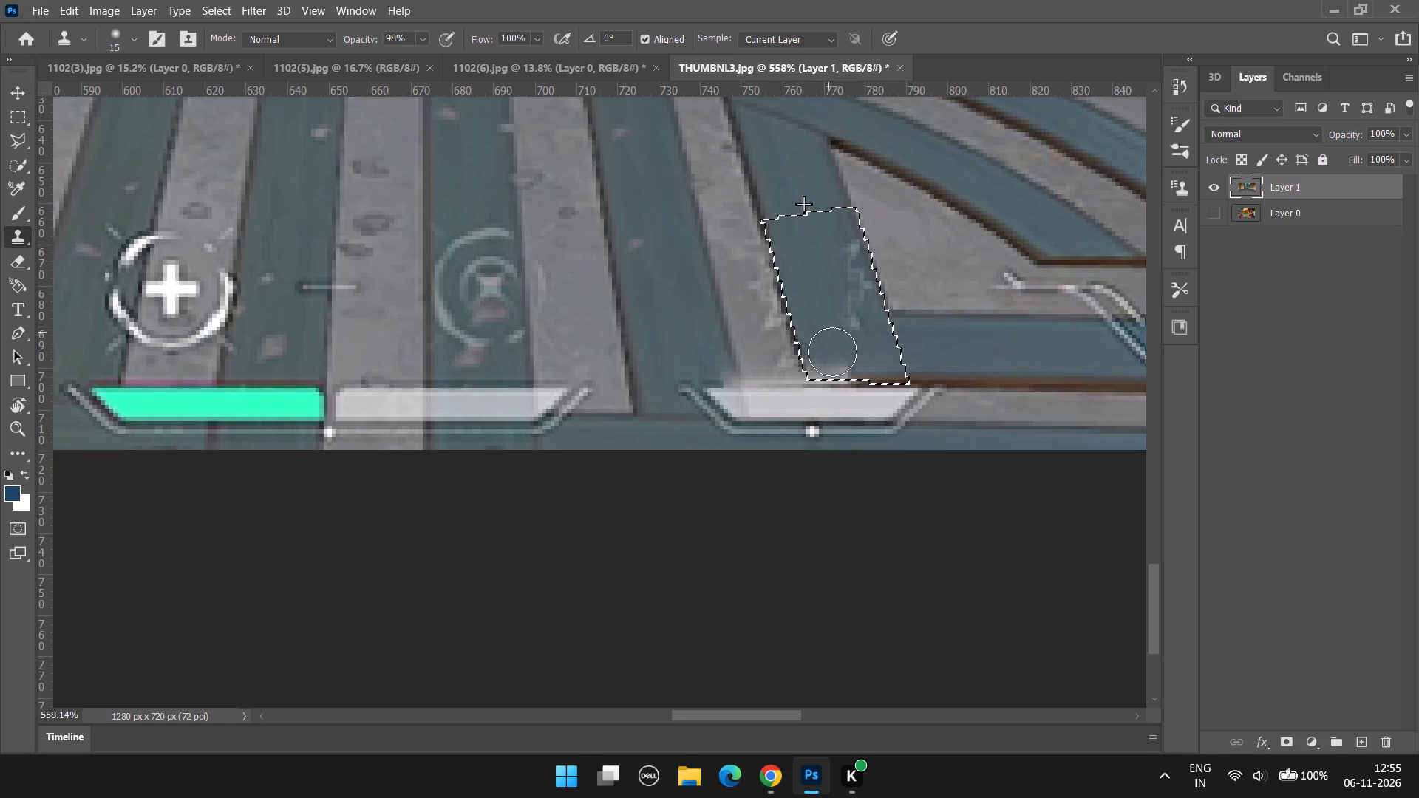
{"action": "left_click_drag", "start_coordinate": [832, 352], "coordinate": [851, 329]}
{"action": "left_click", "coordinate": [853, 329]}
Clone clean teal over the sun-shaped icon's right-hand spikes and the stripe's lower end and left edge, and deselect.
{"action": "left_click", "coordinate": [780, 159], "text": "alt"}
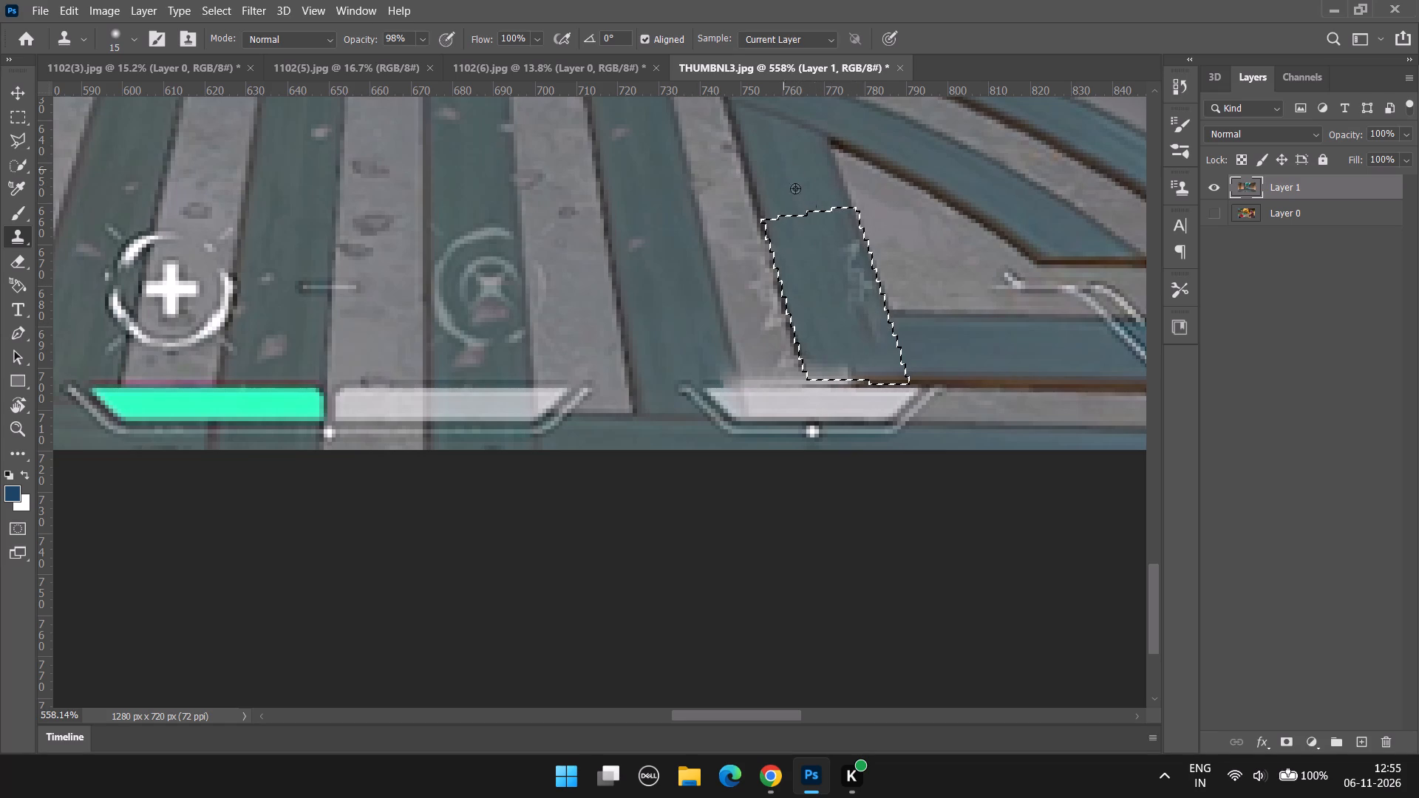
{"action": "left_click_drag", "start_coordinate": [836, 248], "coordinate": [860, 316]}
{"action": "left_click_drag", "start_coordinate": [844, 254], "coordinate": [859, 296]}
{"action": "left_click", "coordinate": [859, 296]}
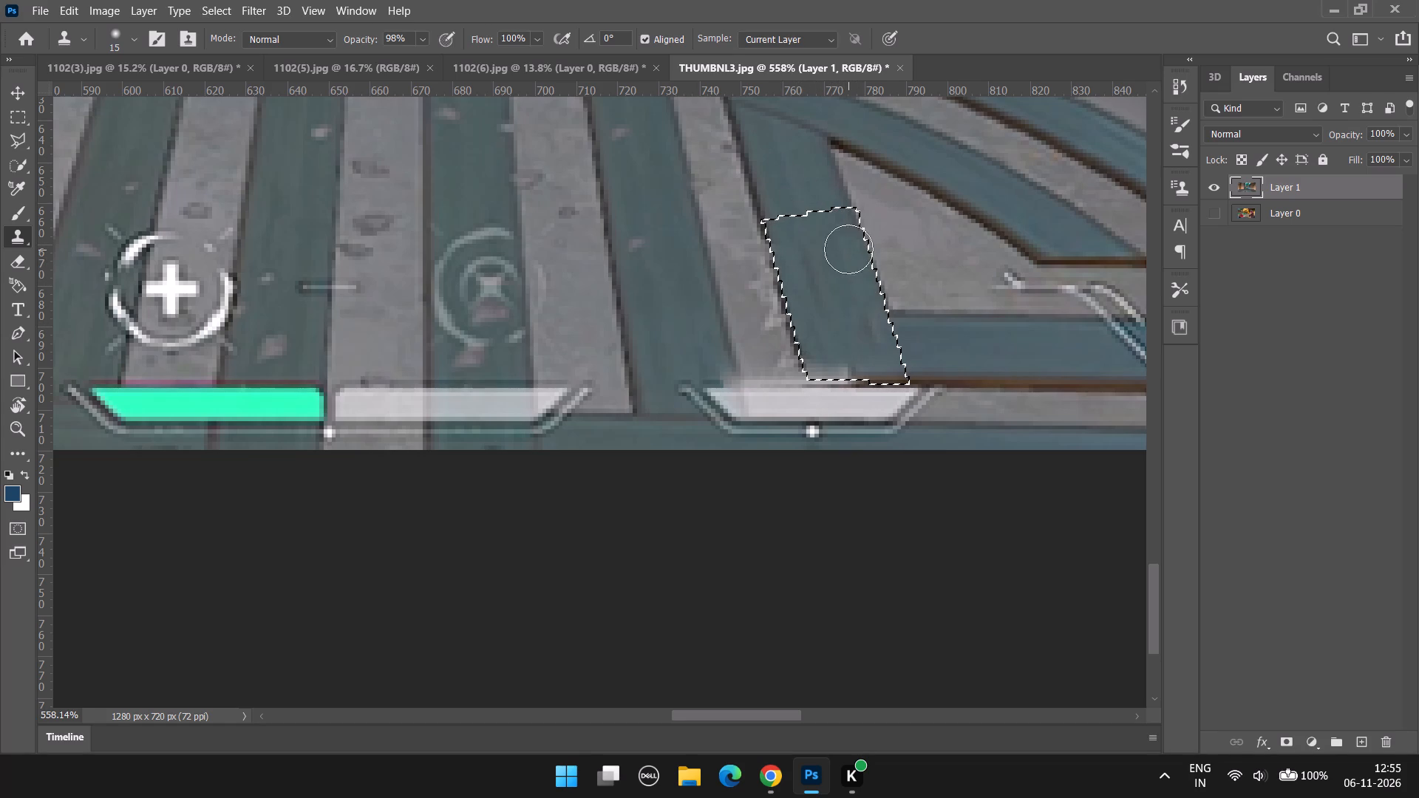
{"action": "left_click_drag", "start_coordinate": [848, 250], "coordinate": [880, 358]}
{"action": "left_click", "coordinate": [825, 279], "text": "alt"}
{"action": "left_click_drag", "start_coordinate": [851, 366], "coordinate": [834, 368]}
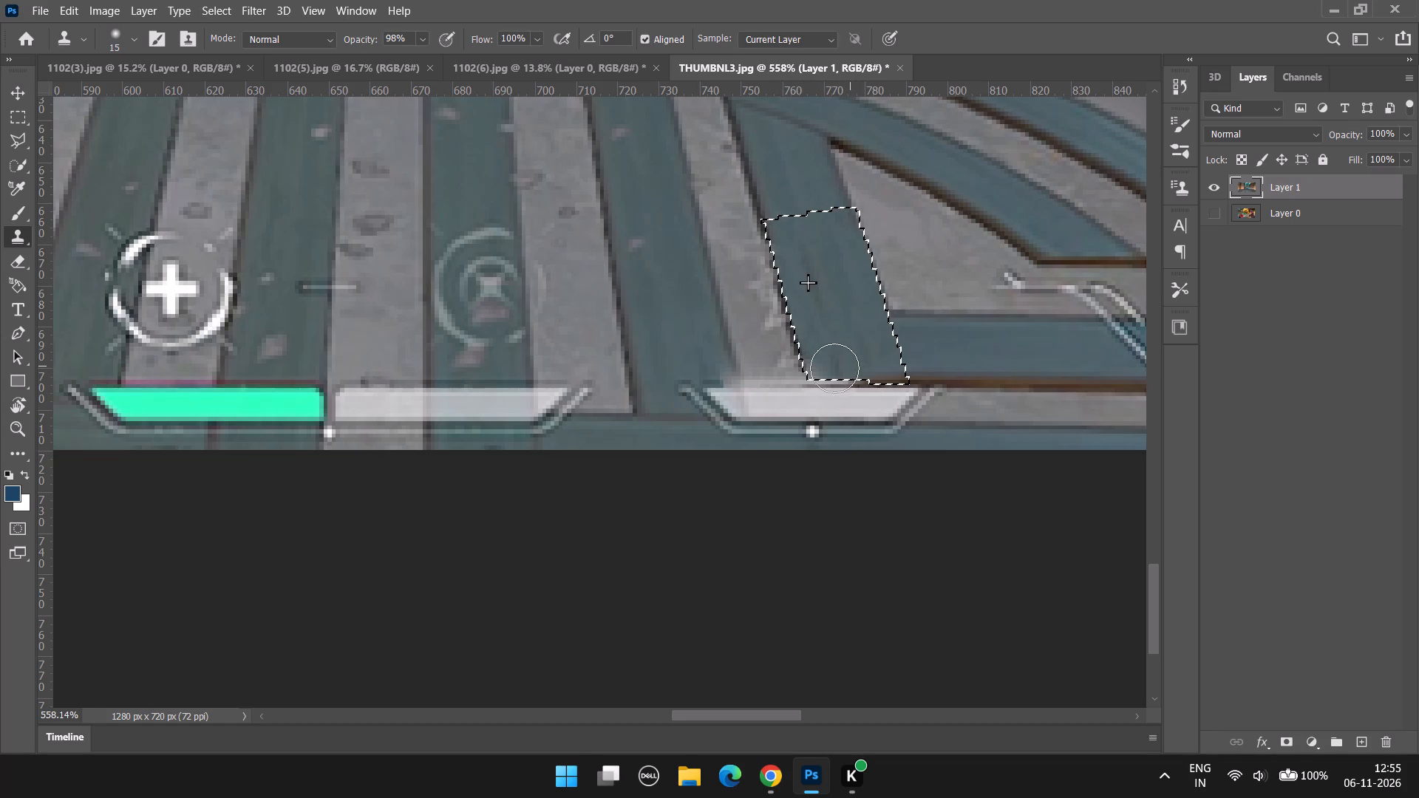
{"action": "left_click_drag", "start_coordinate": [834, 368], "coordinate": [787, 235]}
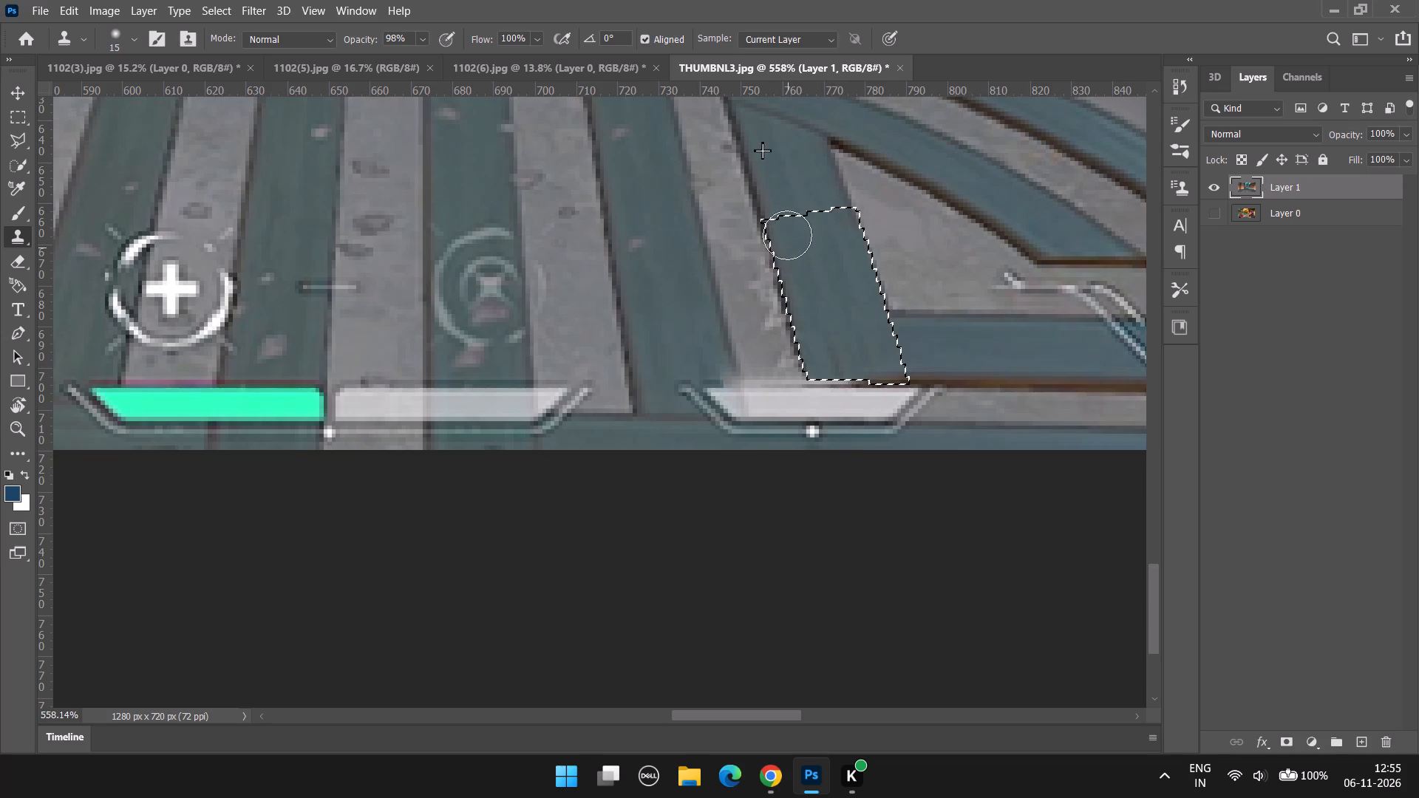
{"action": "left_click_drag", "start_coordinate": [787, 235], "coordinate": [780, 168]}
{"action": "key", "text": "ctrl+d"}
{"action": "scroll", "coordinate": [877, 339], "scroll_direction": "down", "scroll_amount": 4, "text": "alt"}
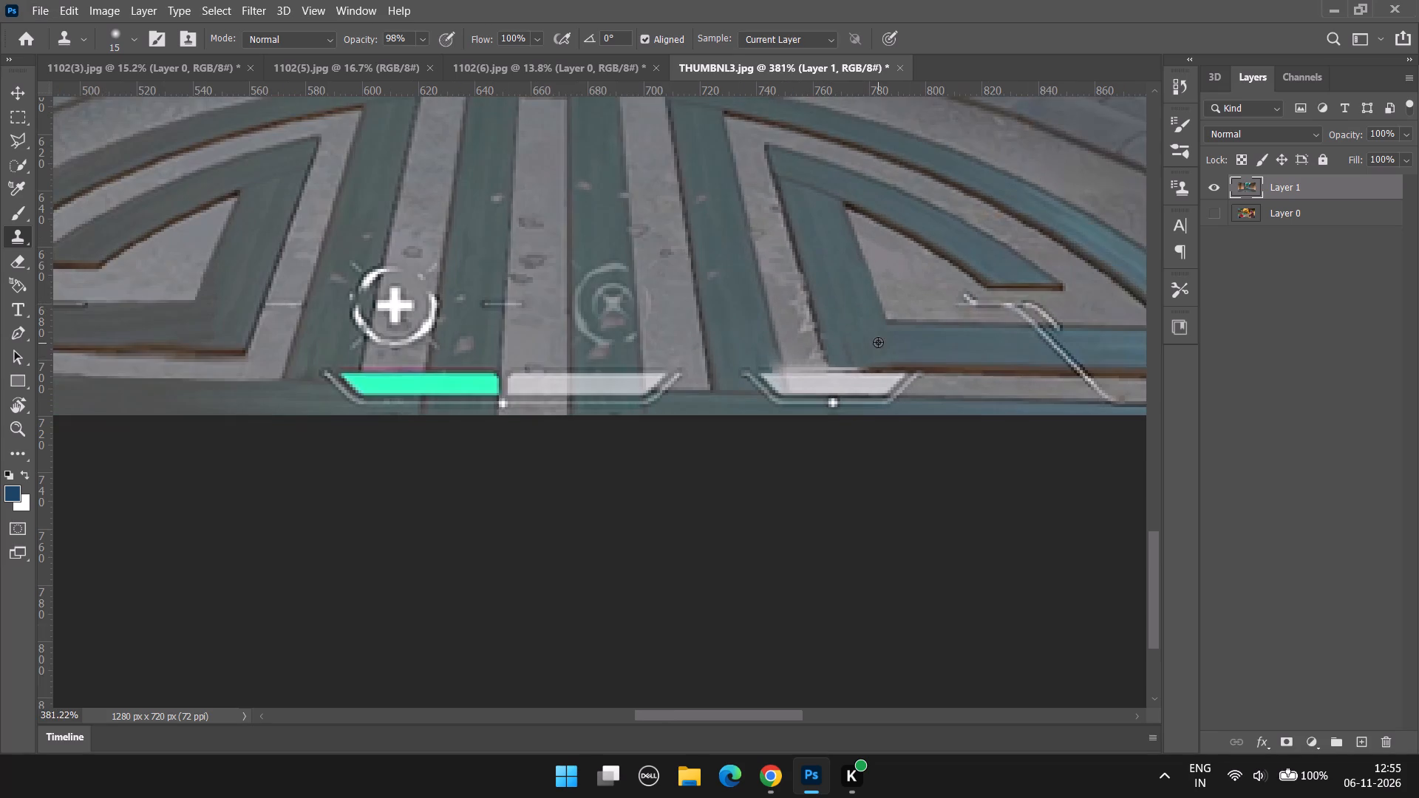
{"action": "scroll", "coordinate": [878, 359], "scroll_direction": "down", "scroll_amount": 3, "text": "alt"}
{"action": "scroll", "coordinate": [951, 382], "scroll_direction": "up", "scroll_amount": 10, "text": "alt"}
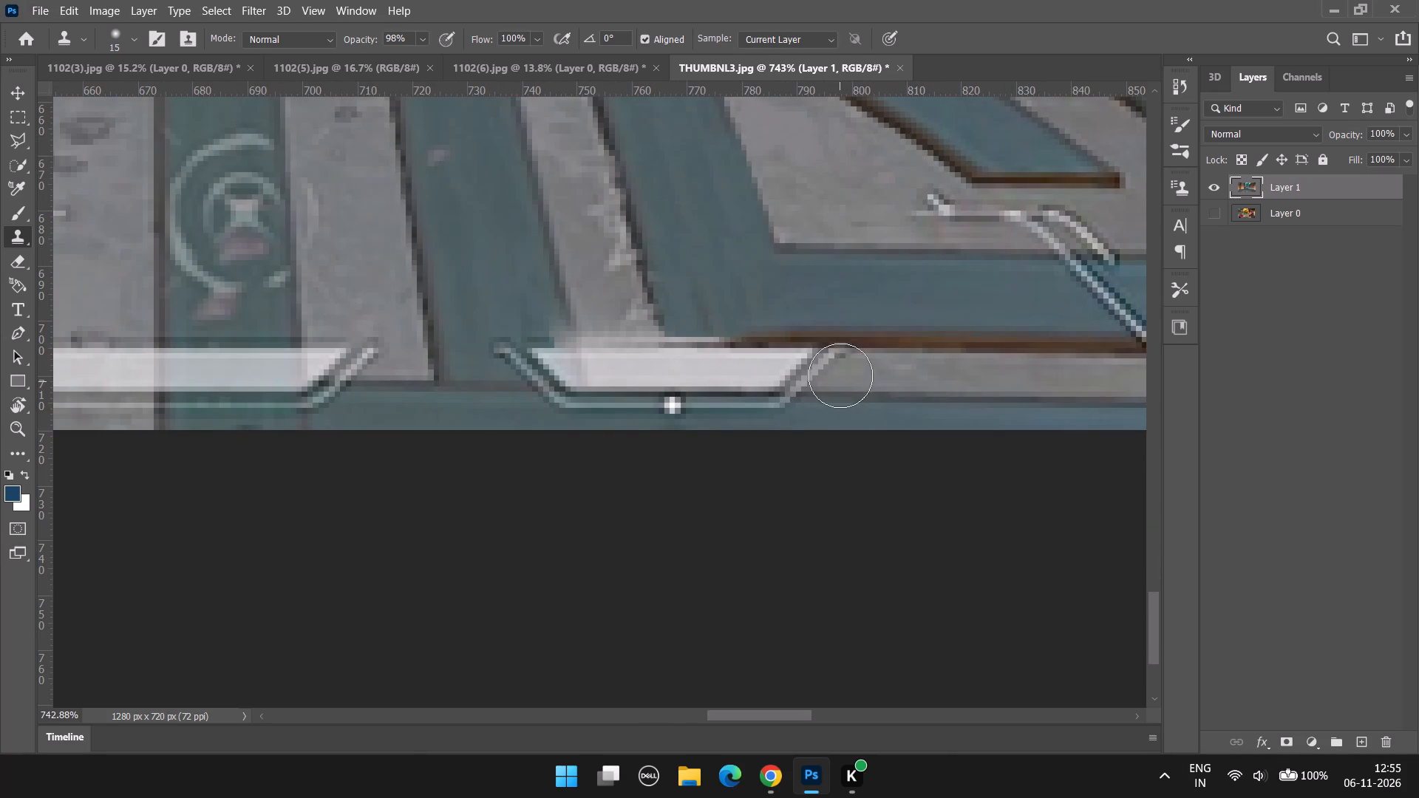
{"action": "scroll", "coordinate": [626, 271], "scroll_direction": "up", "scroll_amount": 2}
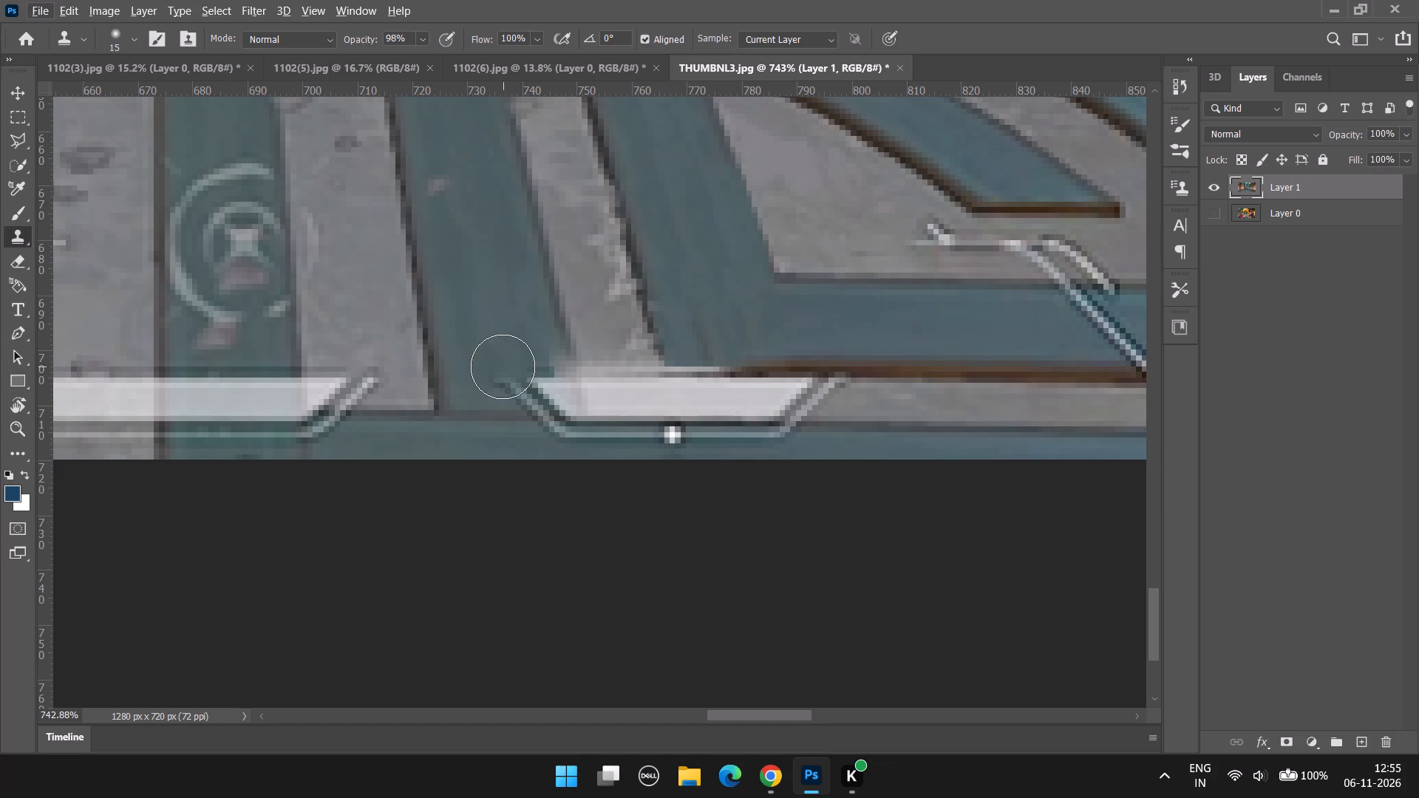
Outline the white HUD bar's angled left end on the teal stripe with the Polygonal Lasso, clone clean teal over it, and deselect.
{"action": "key", "text": "l"}
{"action": "left_click", "coordinate": [508, 341]}
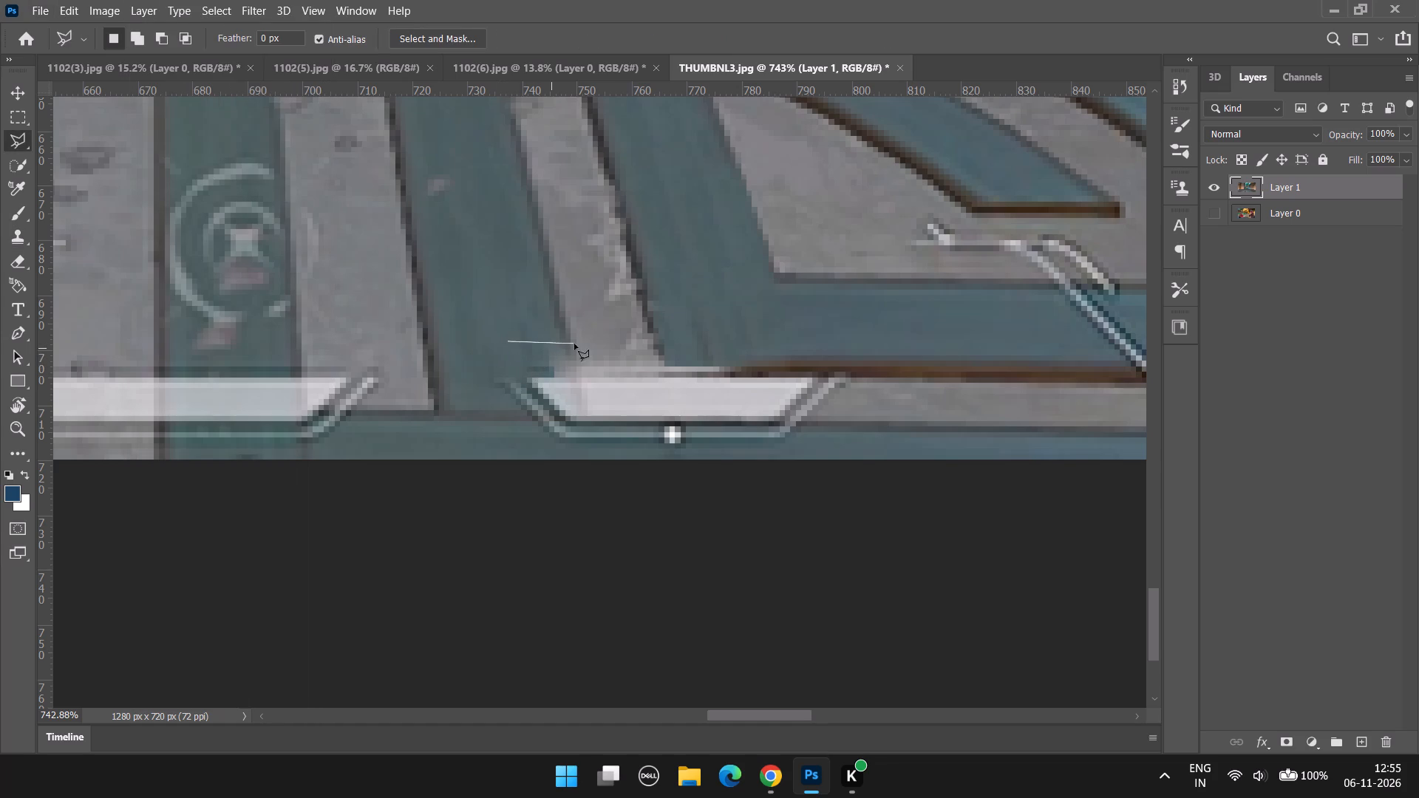
{"action": "left_click", "coordinate": [571, 337]}
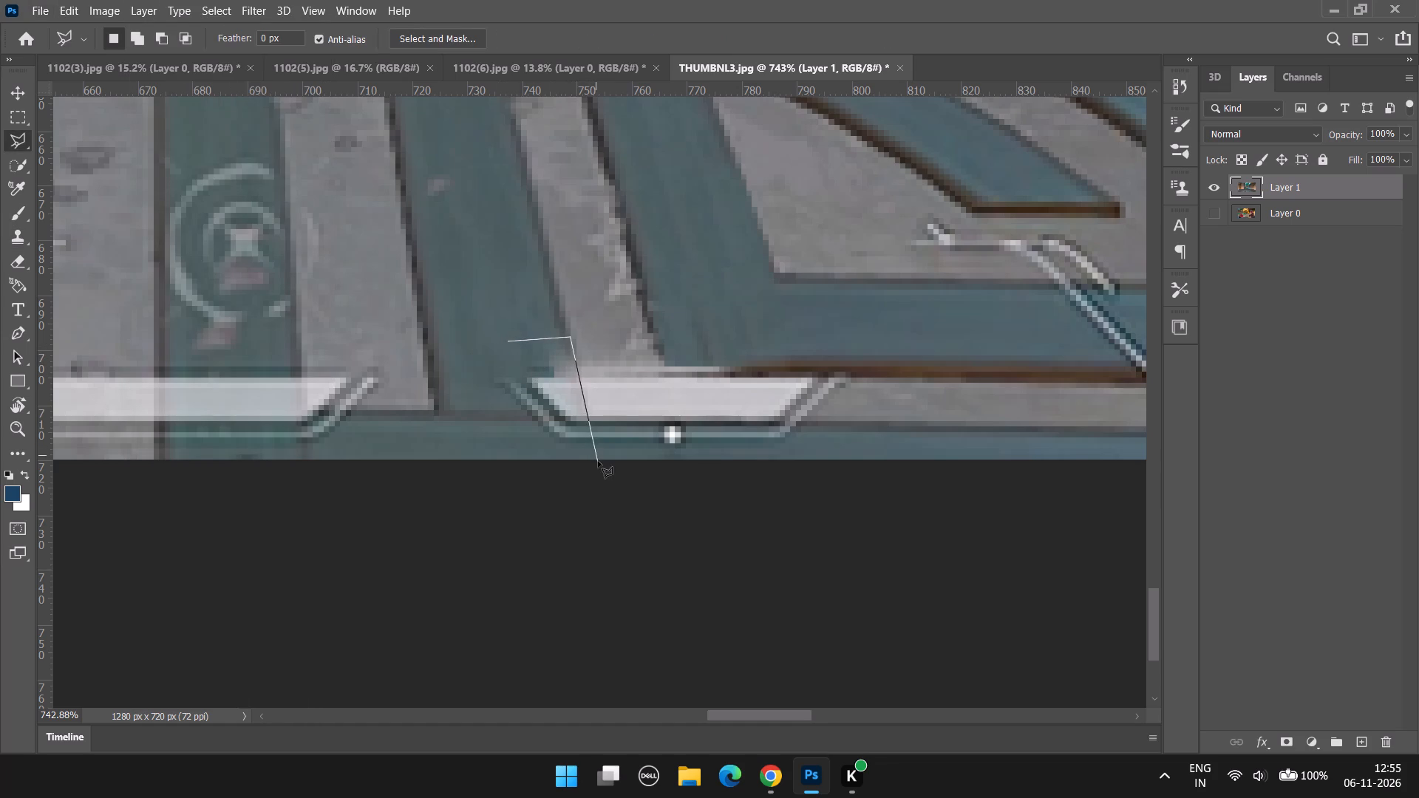
{"action": "left_click", "coordinate": [591, 468]}
{"action": "left_click", "coordinate": [498, 458]}
{"action": "left_click", "coordinate": [474, 347]}
{"action": "left_click", "coordinate": [511, 341]}
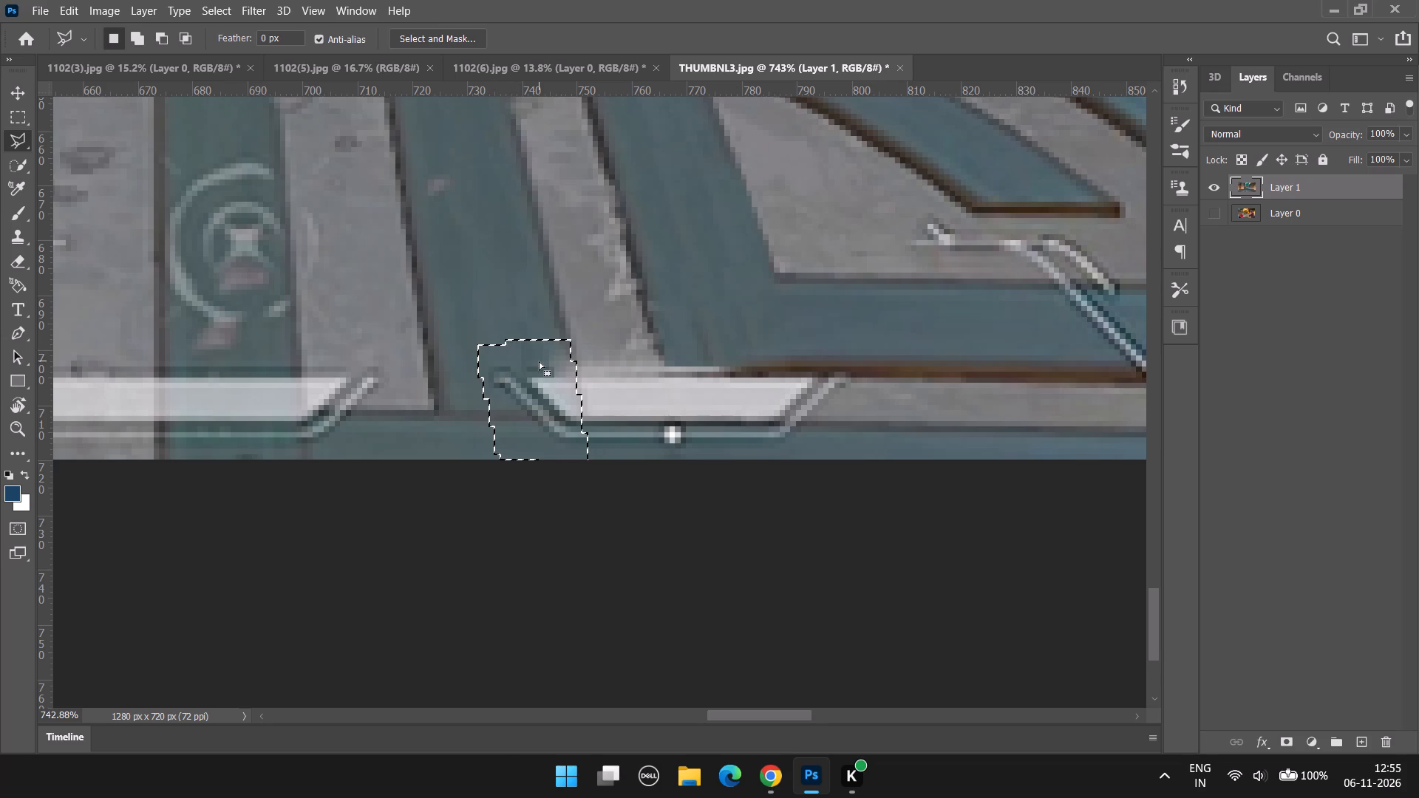
{"action": "key", "text": "s"}
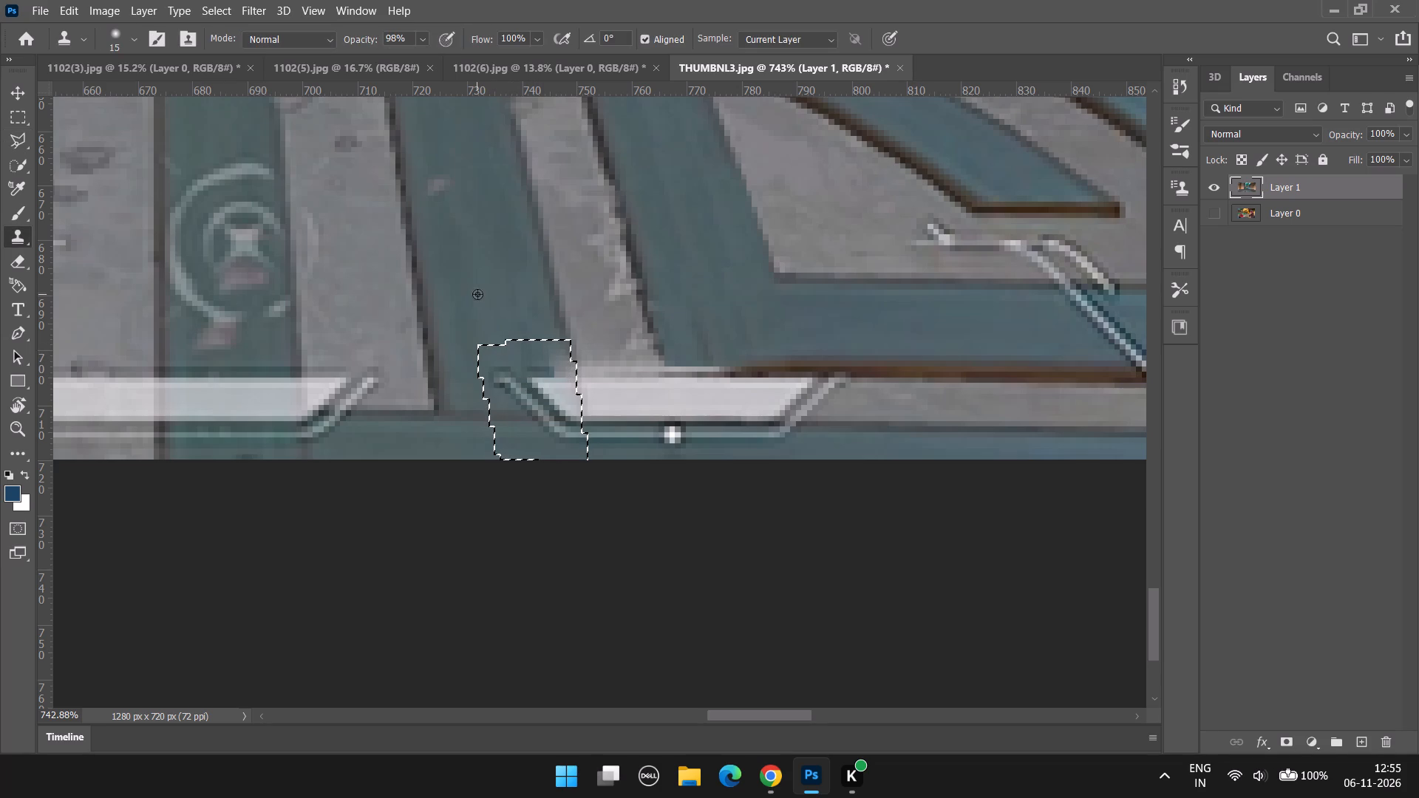
{"action": "left_click", "coordinate": [477, 294], "text": "alt"}
{"action": "left_click_drag", "start_coordinate": [501, 362], "coordinate": [547, 369]}
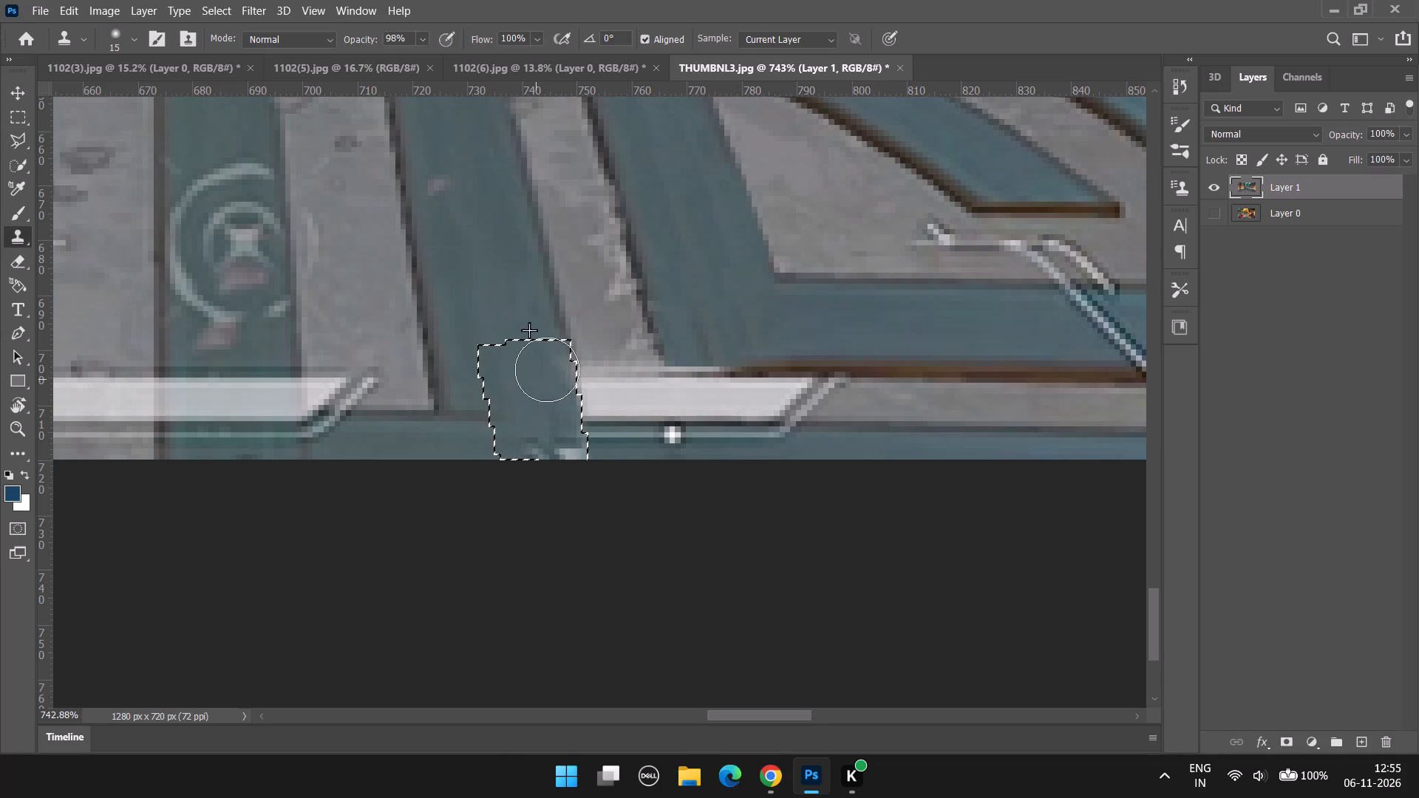
{"action": "left_click_drag", "start_coordinate": [547, 369], "coordinate": [546, 367]}
{"action": "left_click_drag", "start_coordinate": [546, 367], "coordinate": [582, 443]}
{"action": "left_click_drag", "start_coordinate": [582, 442], "coordinate": [554, 366]}
{"action": "left_click_drag", "start_coordinate": [554, 366], "coordinate": [512, 448]}
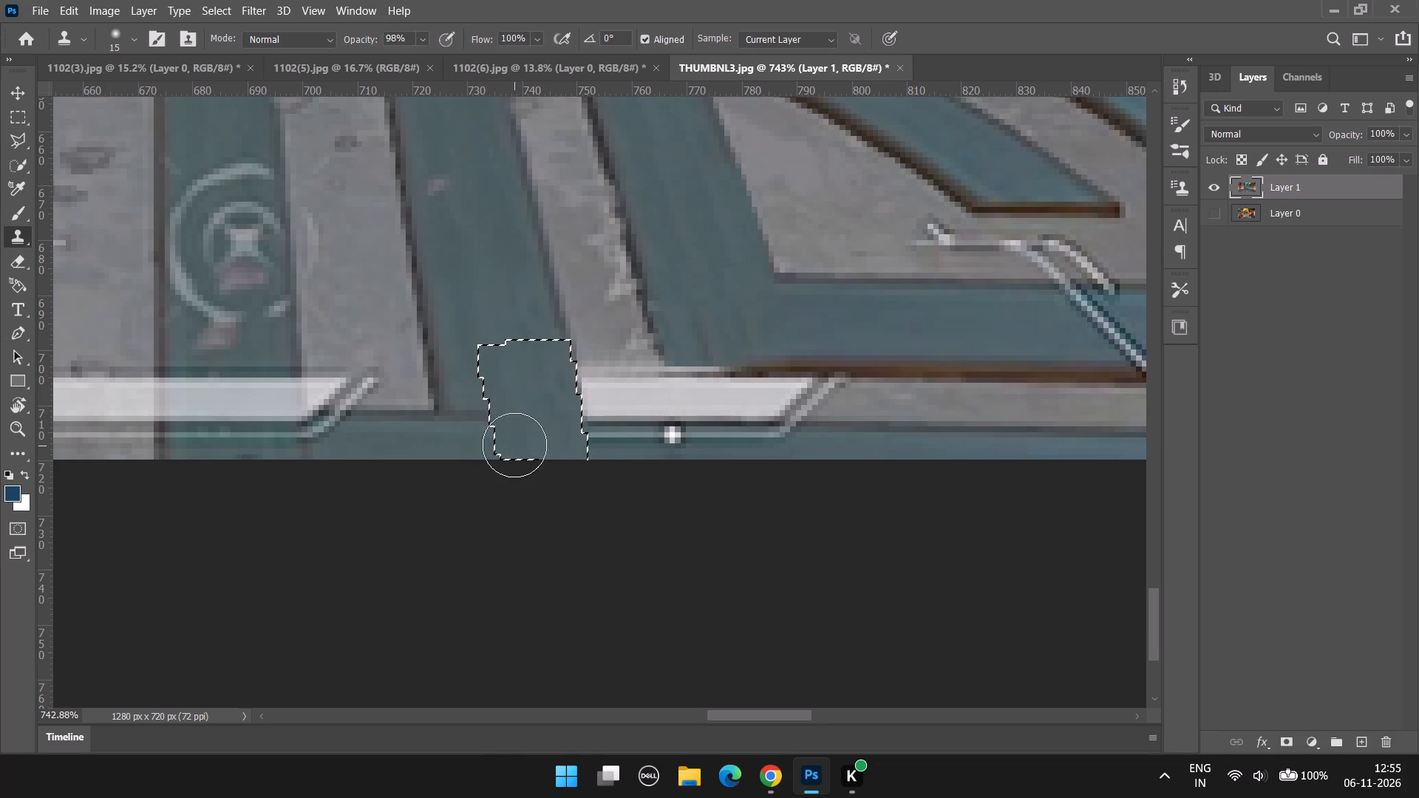
{"action": "key", "text": "ctrl+d"}
Select the teal strip directly below the remaining white HUD bar, including its thin line and white dot, with the Polygonal Lasso.
{"action": "scroll", "coordinate": [675, 480], "scroll_direction": "down", "scroll_amount": 1, "text": "alt"}
{"action": "scroll", "coordinate": [661, 389], "scroll_direction": "down", "scroll_amount": 2, "text": "alt"}
{"action": "scroll", "coordinate": [693, 433], "scroll_direction": "up", "scroll_amount": 2, "text": "alt"}
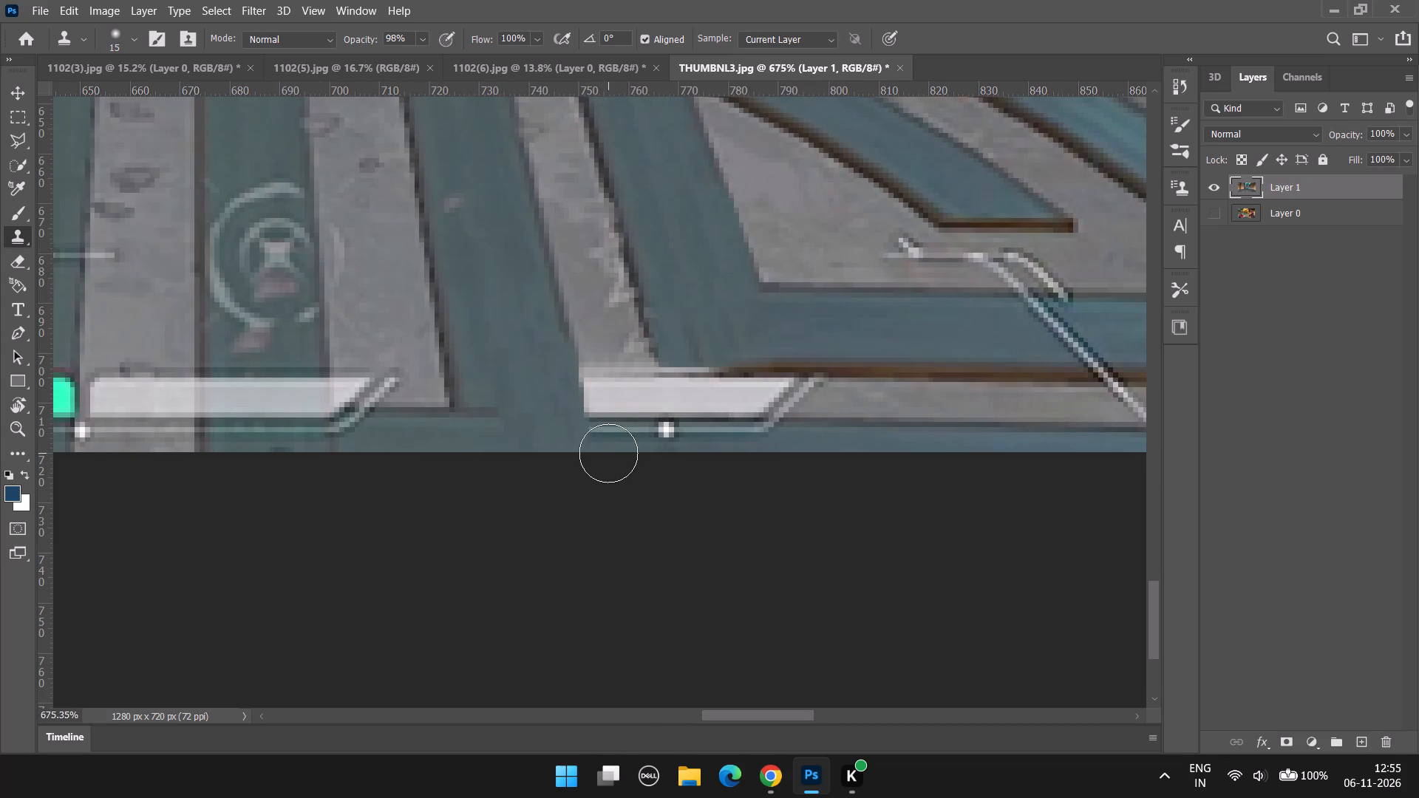
{"action": "key", "text": "s"}
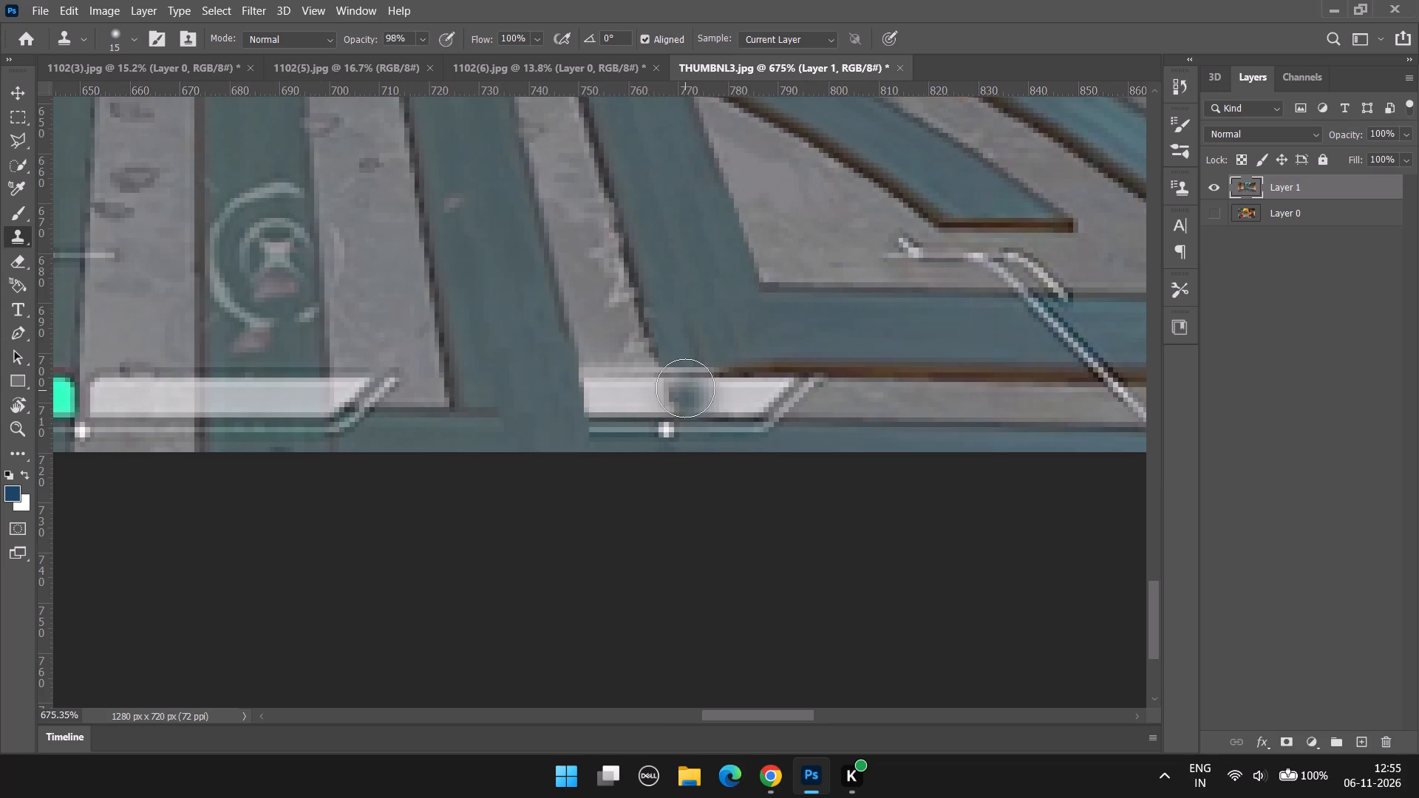
{"action": "key", "text": "l"}
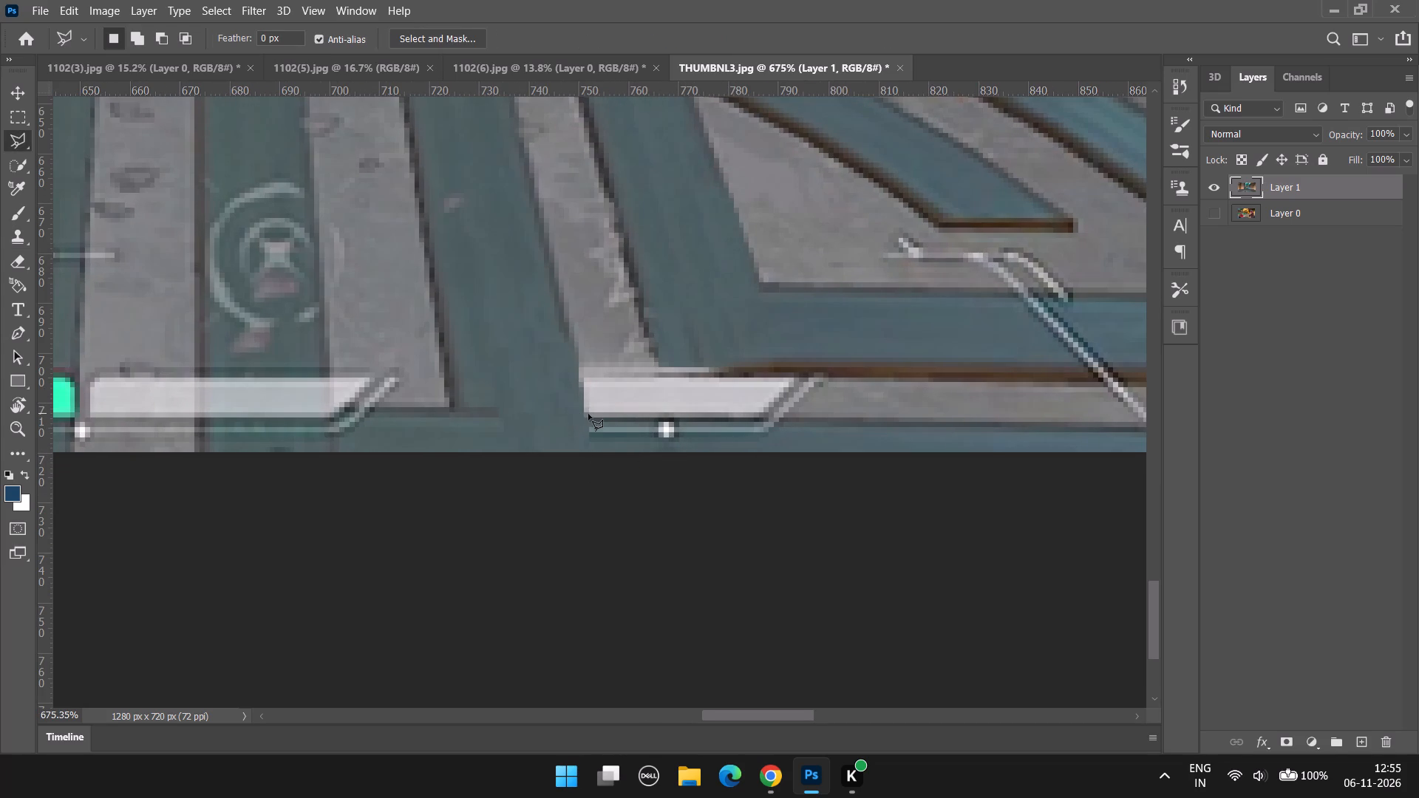
{"action": "left_click", "coordinate": [585, 412]}
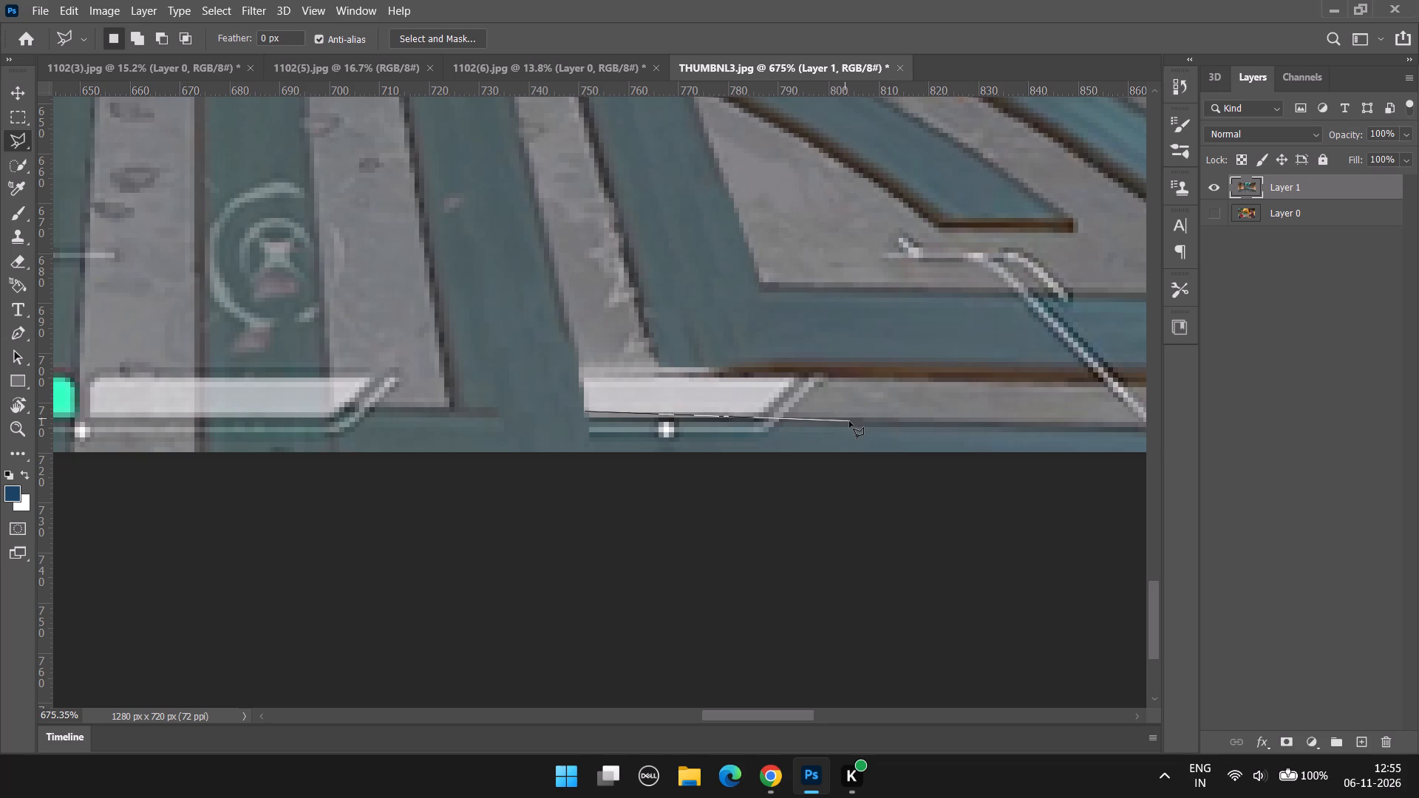
{"action": "left_click", "coordinate": [851, 421]}
{"action": "left_click", "coordinate": [845, 455]}
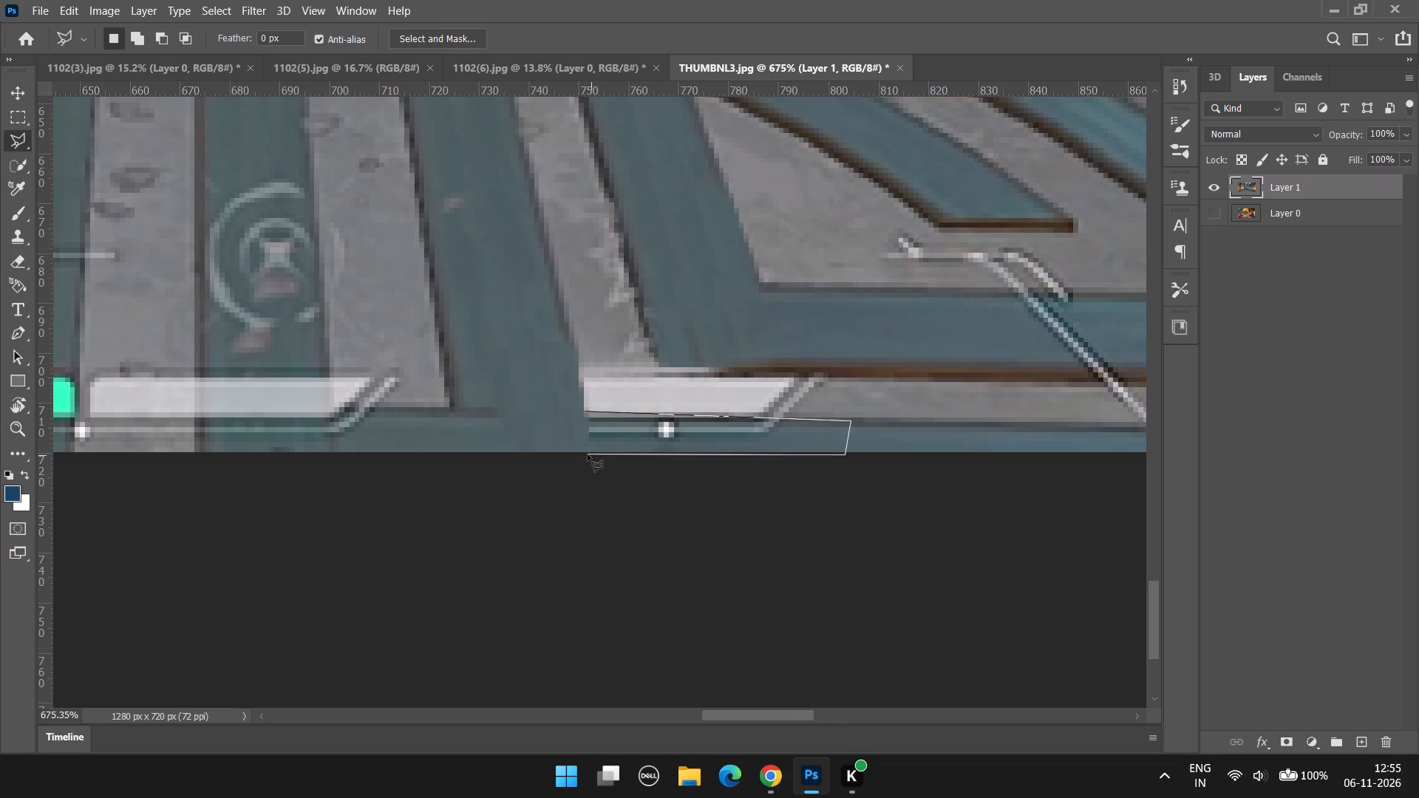
{"action": "double_click", "coordinate": [590, 452]}
{"action": "key", "text": "s"}
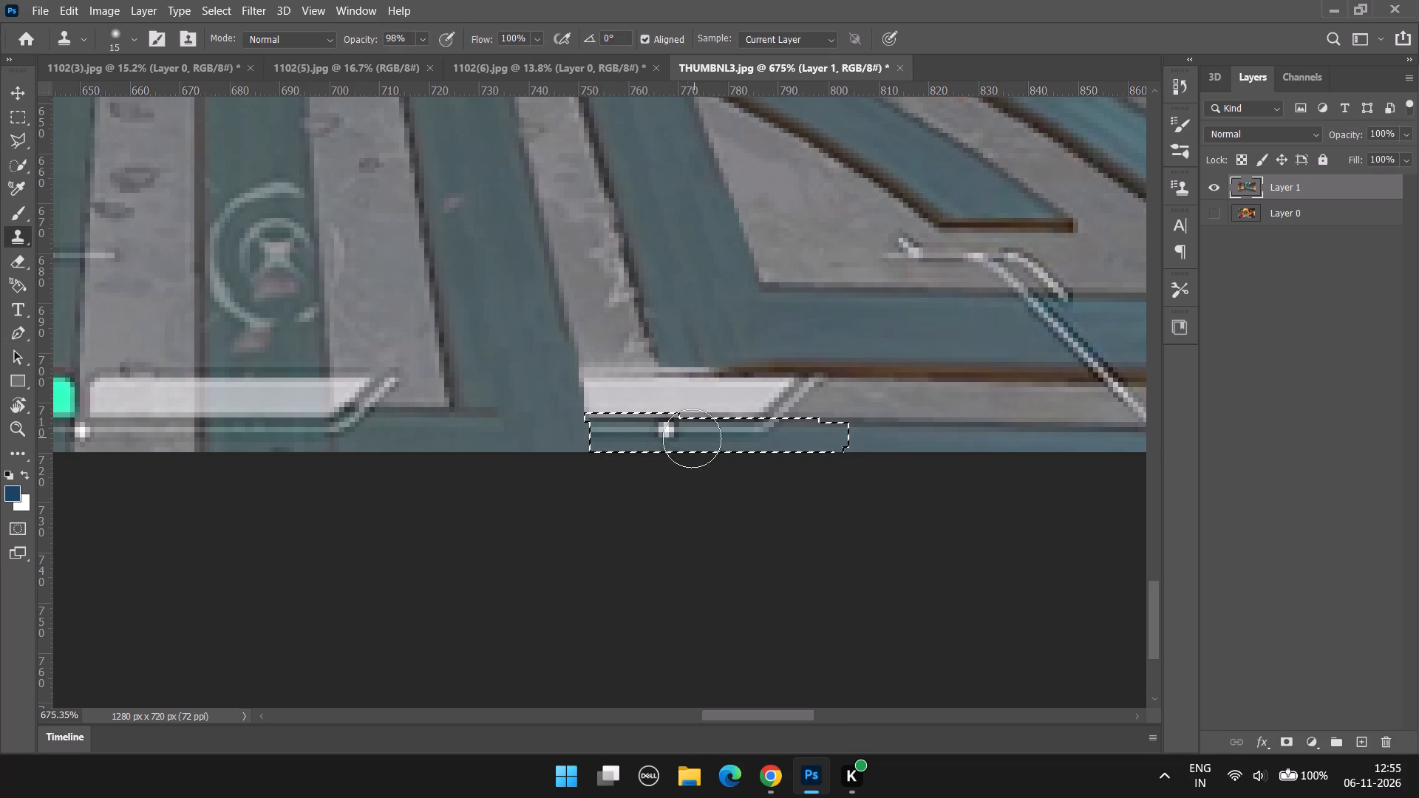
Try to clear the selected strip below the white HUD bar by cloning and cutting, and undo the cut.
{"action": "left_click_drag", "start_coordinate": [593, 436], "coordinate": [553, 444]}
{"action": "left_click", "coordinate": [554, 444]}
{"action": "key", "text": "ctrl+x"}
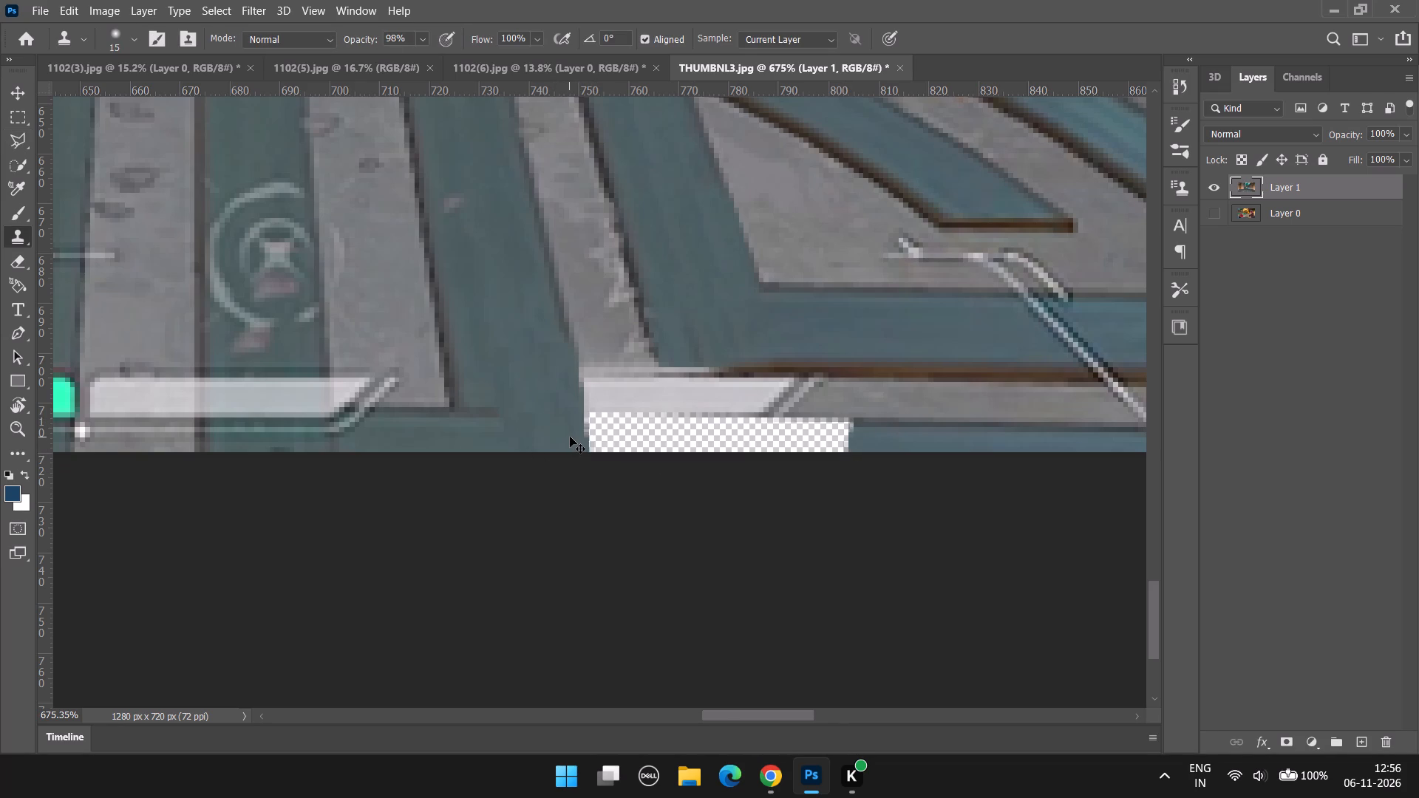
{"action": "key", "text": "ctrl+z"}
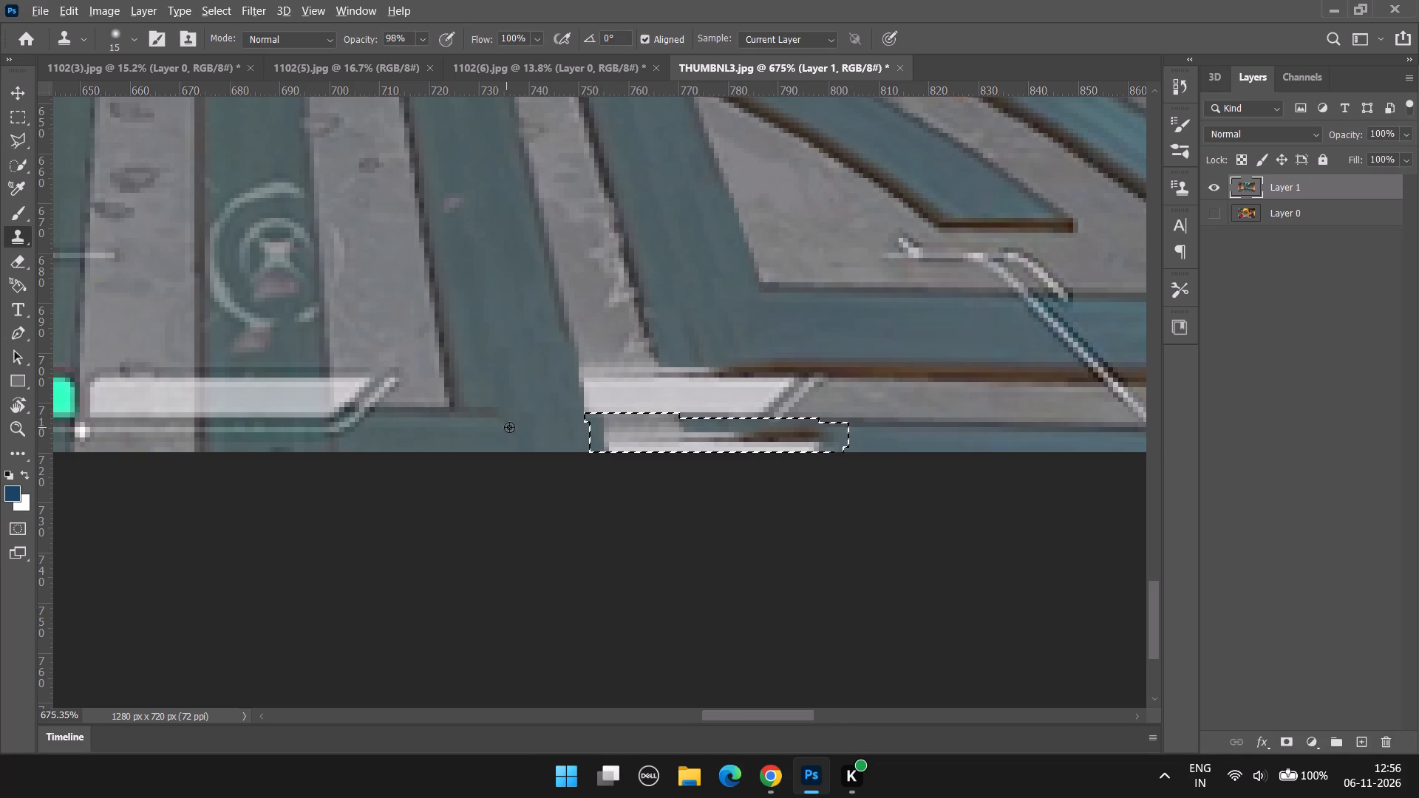
Clone clean teal from the area left of the selection across the strip below the white HUD bar.
{"action": "left_click", "coordinate": [512, 427], "text": "alt"}
{"action": "left_click_drag", "start_coordinate": [574, 436], "coordinate": [668, 438]}
{"action": "left_click_drag", "start_coordinate": [664, 439], "coordinate": [703, 427]}
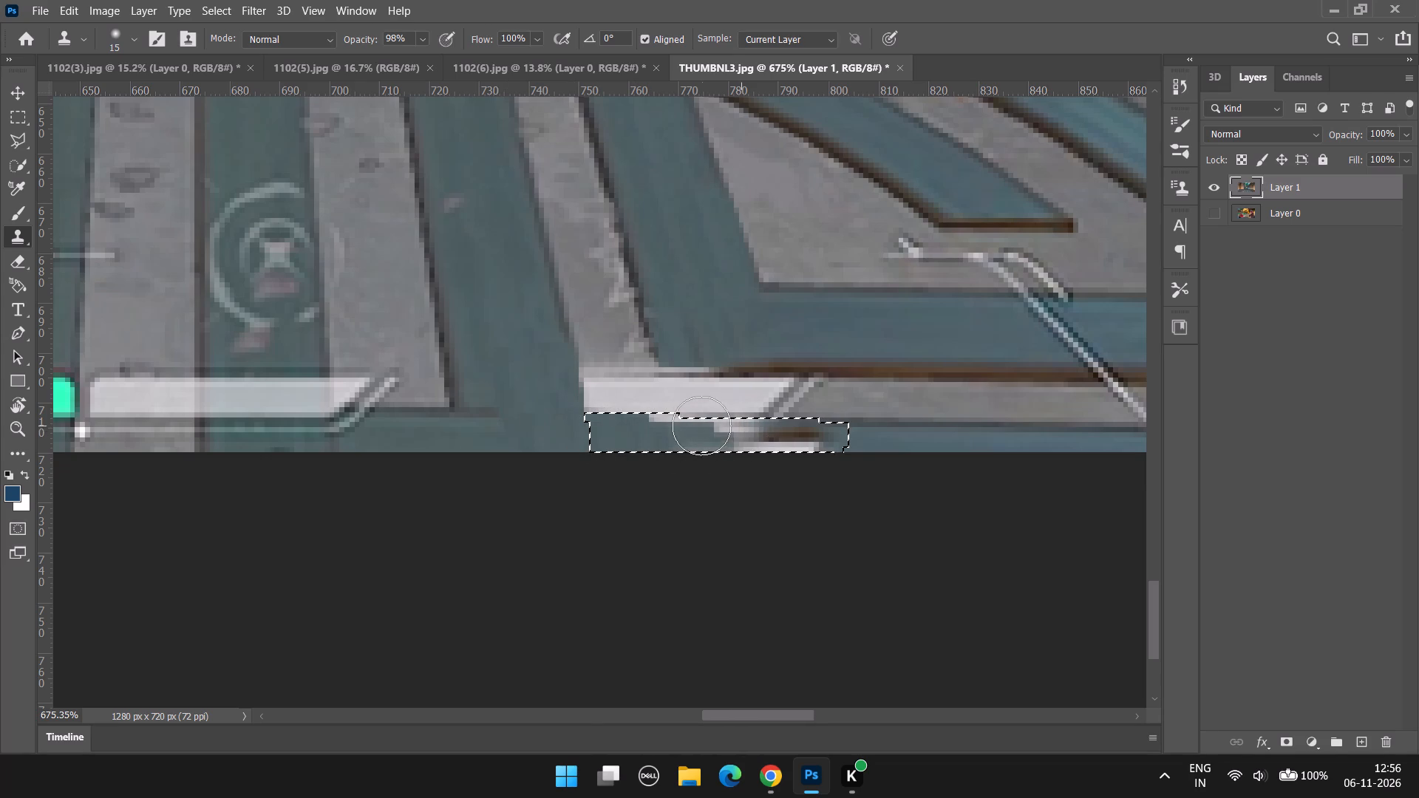
{"action": "left_click", "coordinate": [524, 430], "text": "alt"}
{"action": "left_click_drag", "start_coordinate": [652, 432], "coordinate": [707, 429]}
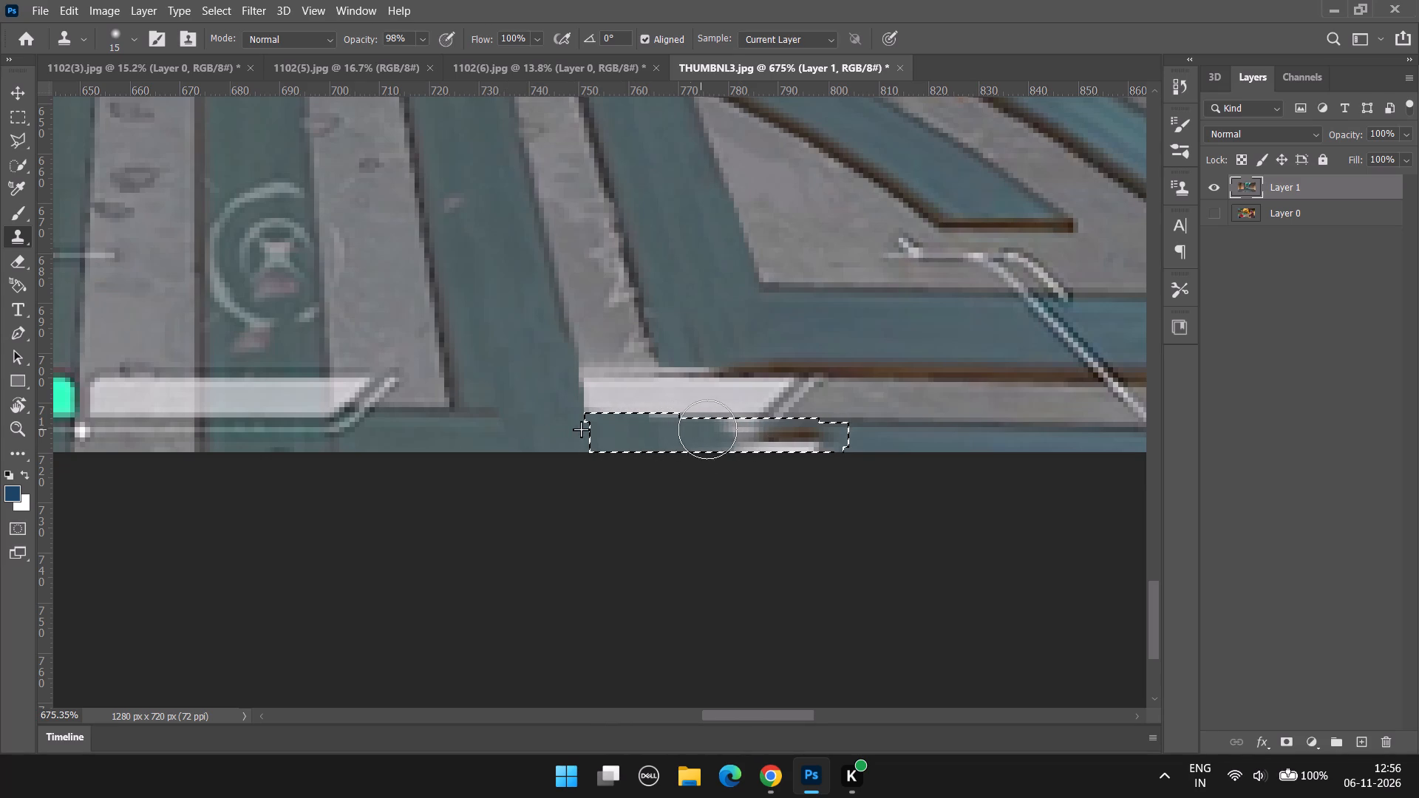
{"action": "left_click_drag", "start_coordinate": [707, 429], "coordinate": [807, 427]}
{"action": "left_click", "coordinate": [807, 427]}
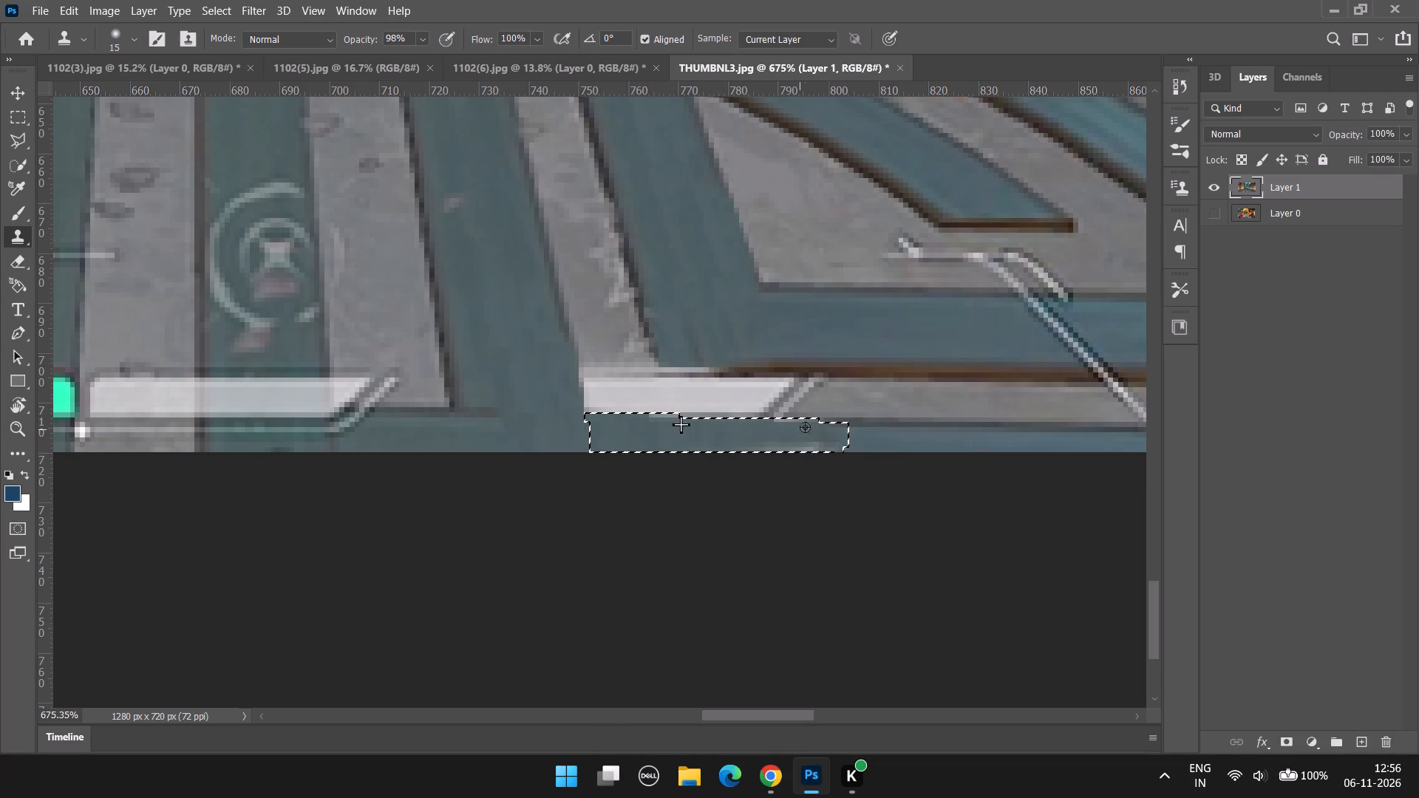
Clone teal from both sides over the strip's bottom edge and right part to even it out, and deselect.
{"action": "left_click", "coordinate": [551, 443], "text": "alt"}
{"action": "left_click_drag", "start_coordinate": [763, 451], "coordinate": [781, 449]}
{"action": "left_click", "coordinate": [797, 449]}
{"action": "left_click_drag", "start_coordinate": [807, 449], "coordinate": [621, 457]}
{"action": "left_click_drag", "start_coordinate": [618, 457], "coordinate": [514, 456]}
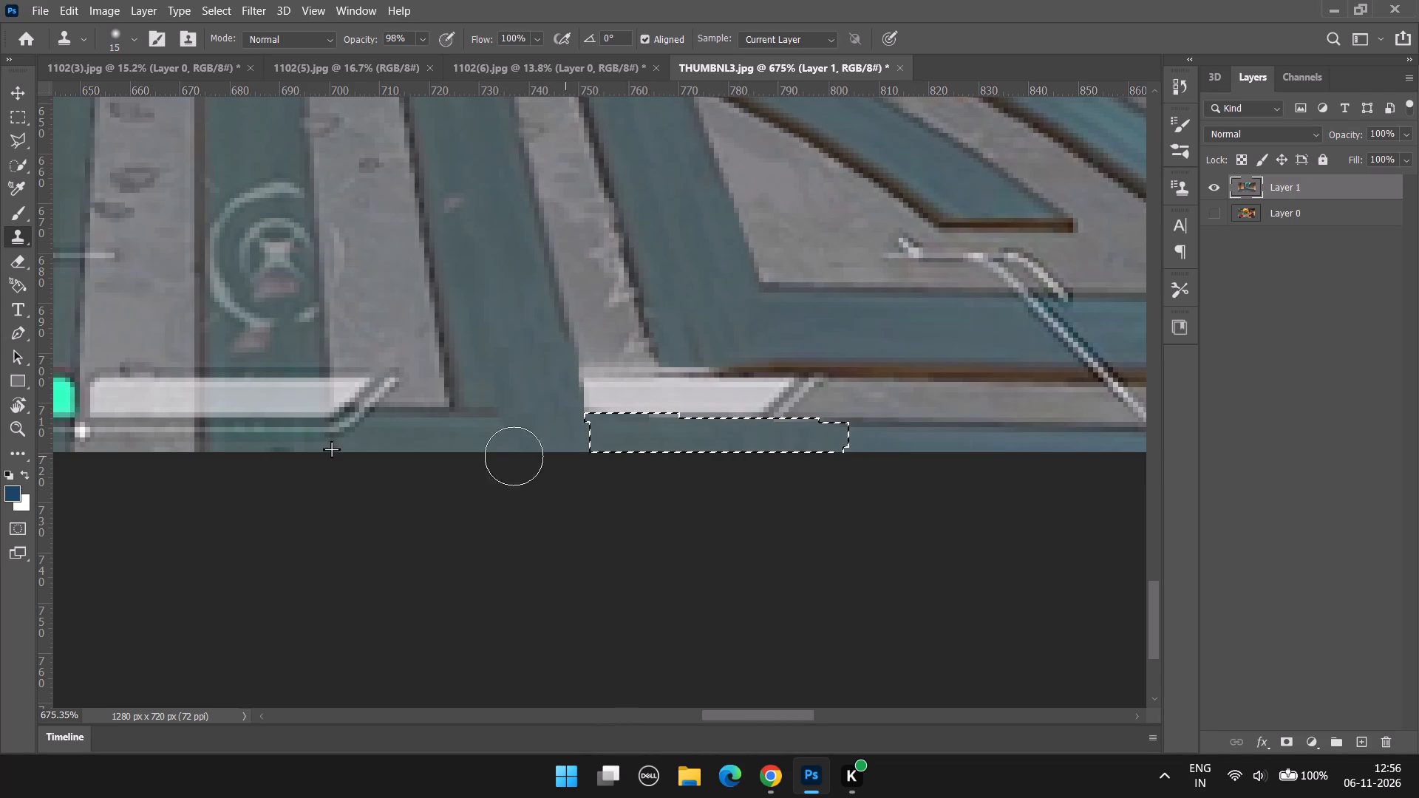
{"action": "left_click_drag", "start_coordinate": [514, 456], "coordinate": [514, 454]}
{"action": "left_click", "coordinate": [927, 449], "text": "alt"}
{"action": "left_click_drag", "start_coordinate": [868, 440], "coordinate": [731, 441]}
{"action": "left_click", "coordinate": [731, 441]}
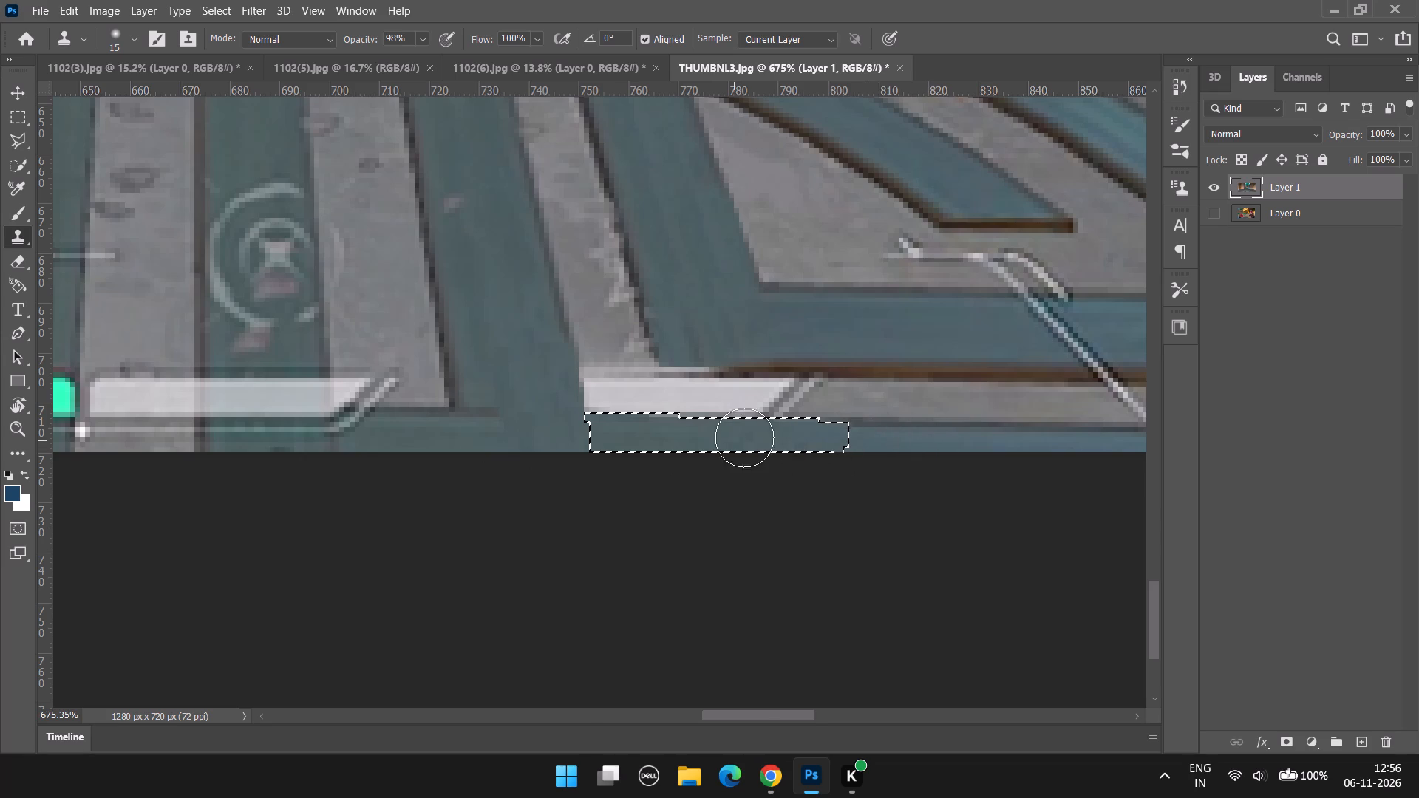
{"action": "left_click_drag", "start_coordinate": [793, 439], "coordinate": [531, 440]}
{"action": "key", "text": "ctrl+d"}
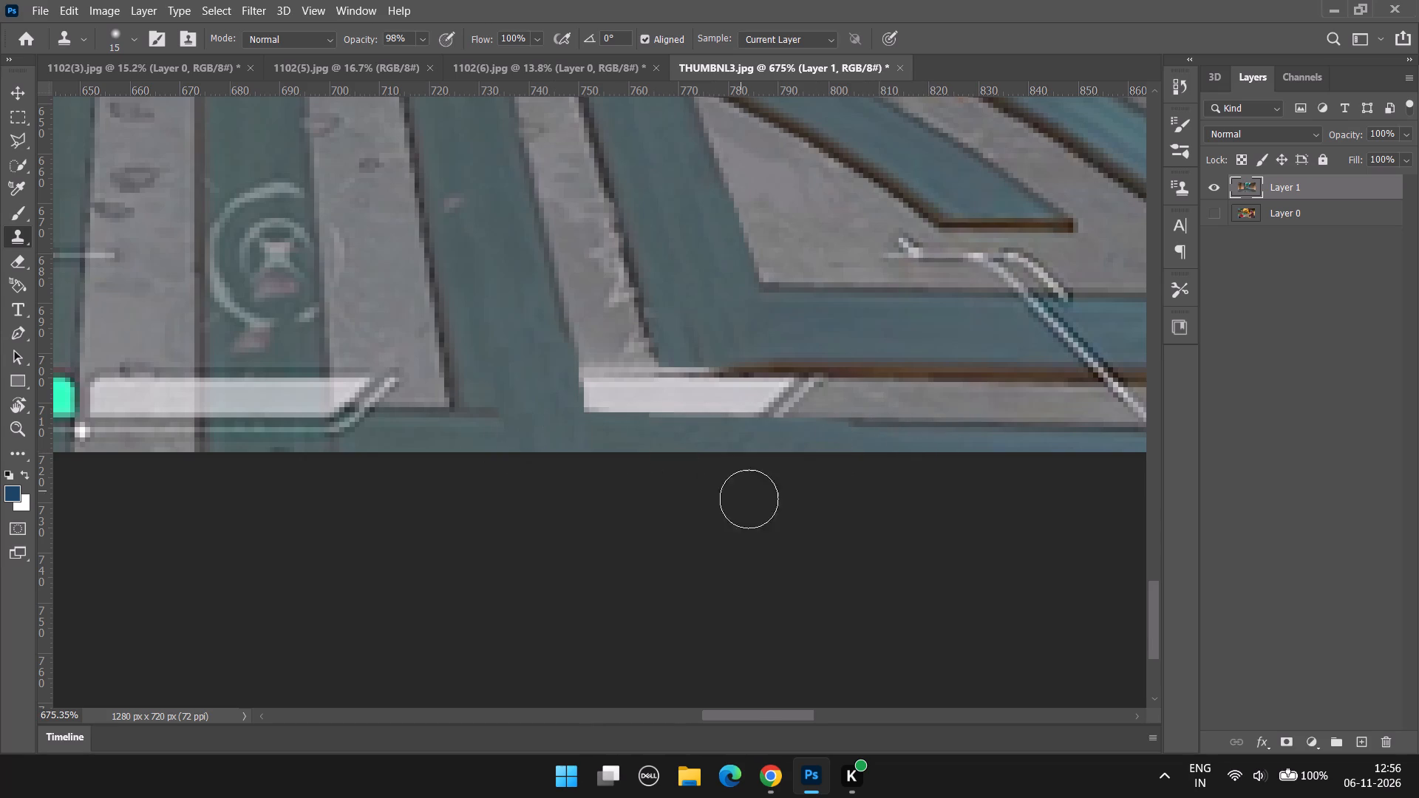
Select the grey stone stripe's lower section across the HUD bar's left end with the Polygonal Lasso and clone clean stone over its upper part.
{"action": "scroll", "coordinate": [752, 499], "scroll_direction": "down", "scroll_amount": 9, "text": "alt"}
{"action": "scroll", "coordinate": [712, 446], "scroll_direction": "up", "scroll_amount": 8, "text": "alt"}
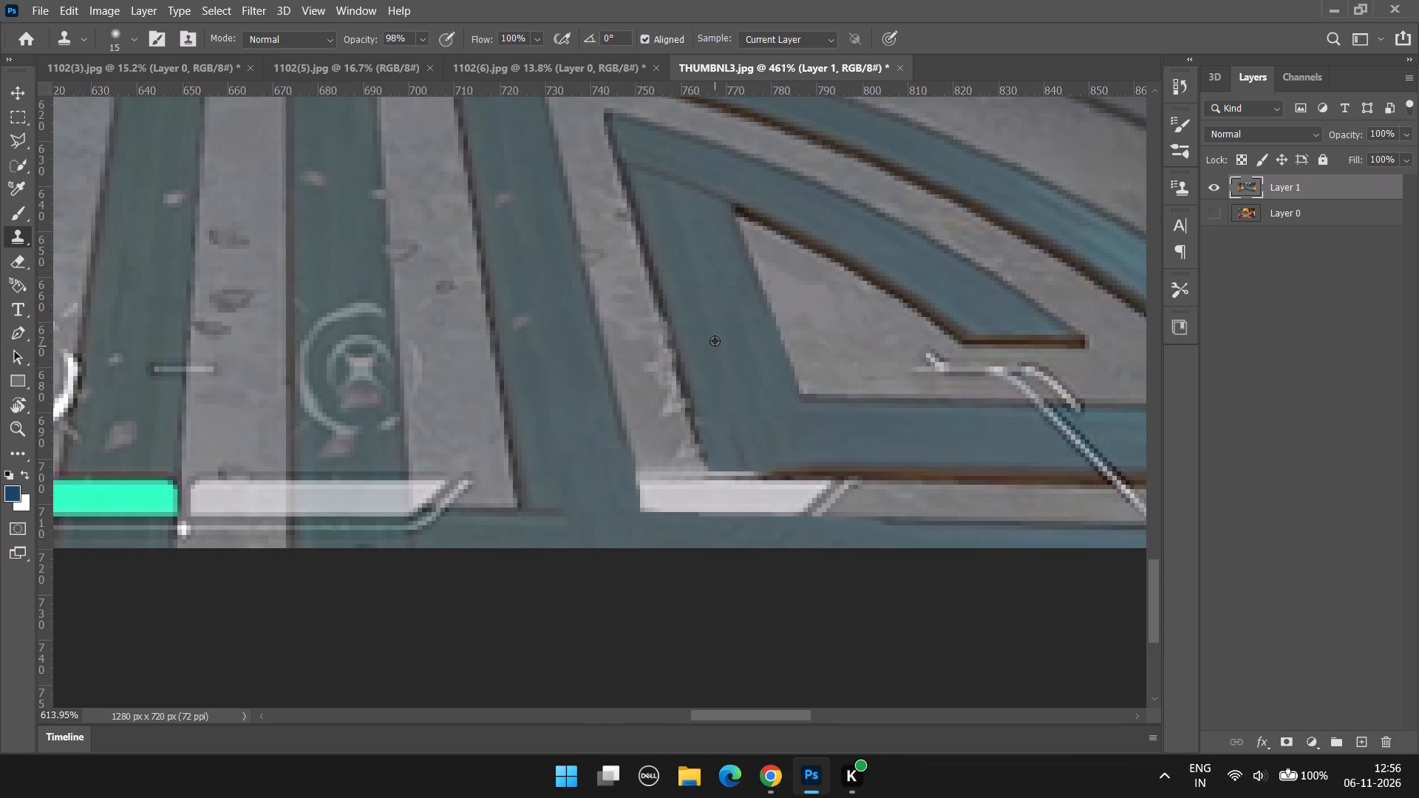
{"action": "key", "text": "l"}
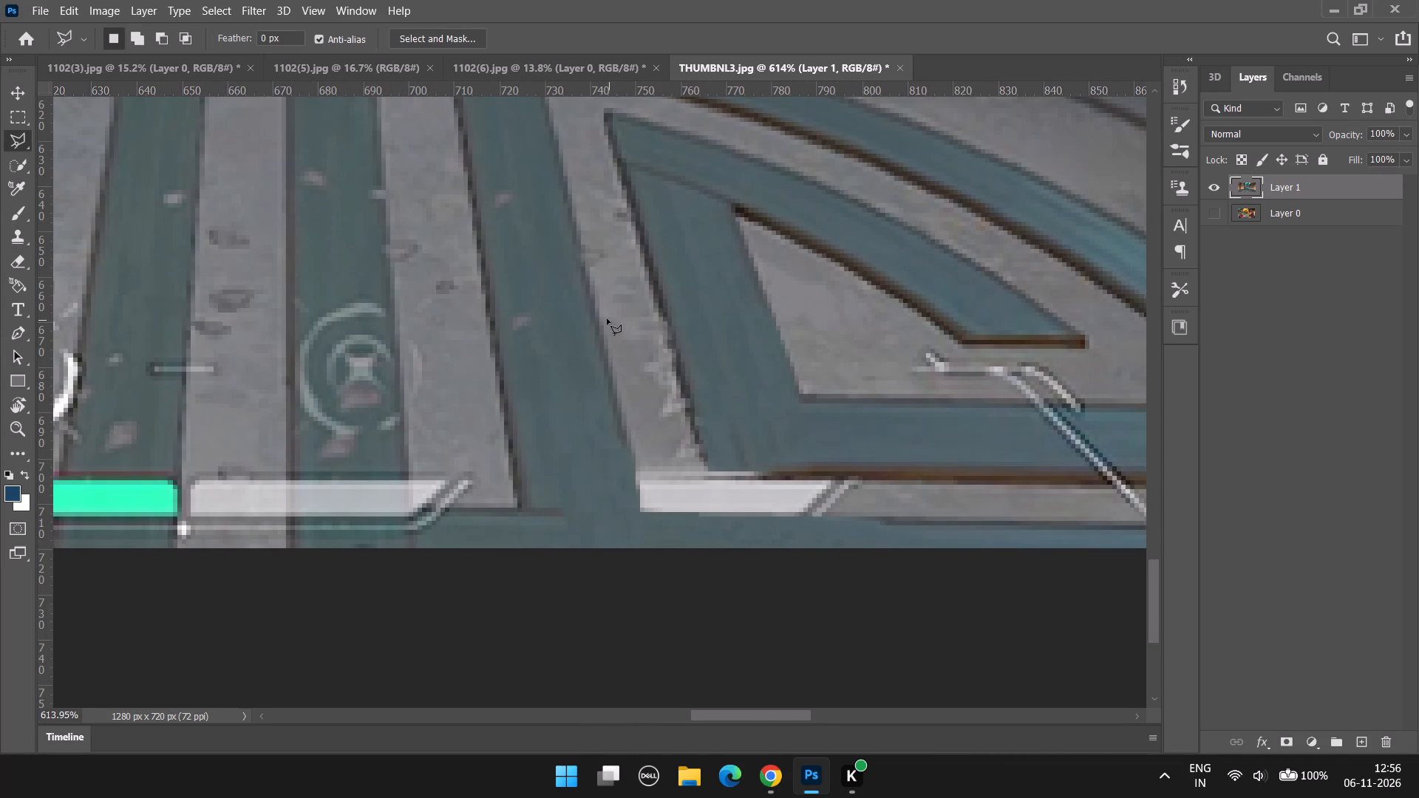
{"action": "left_click", "coordinate": [597, 301]}
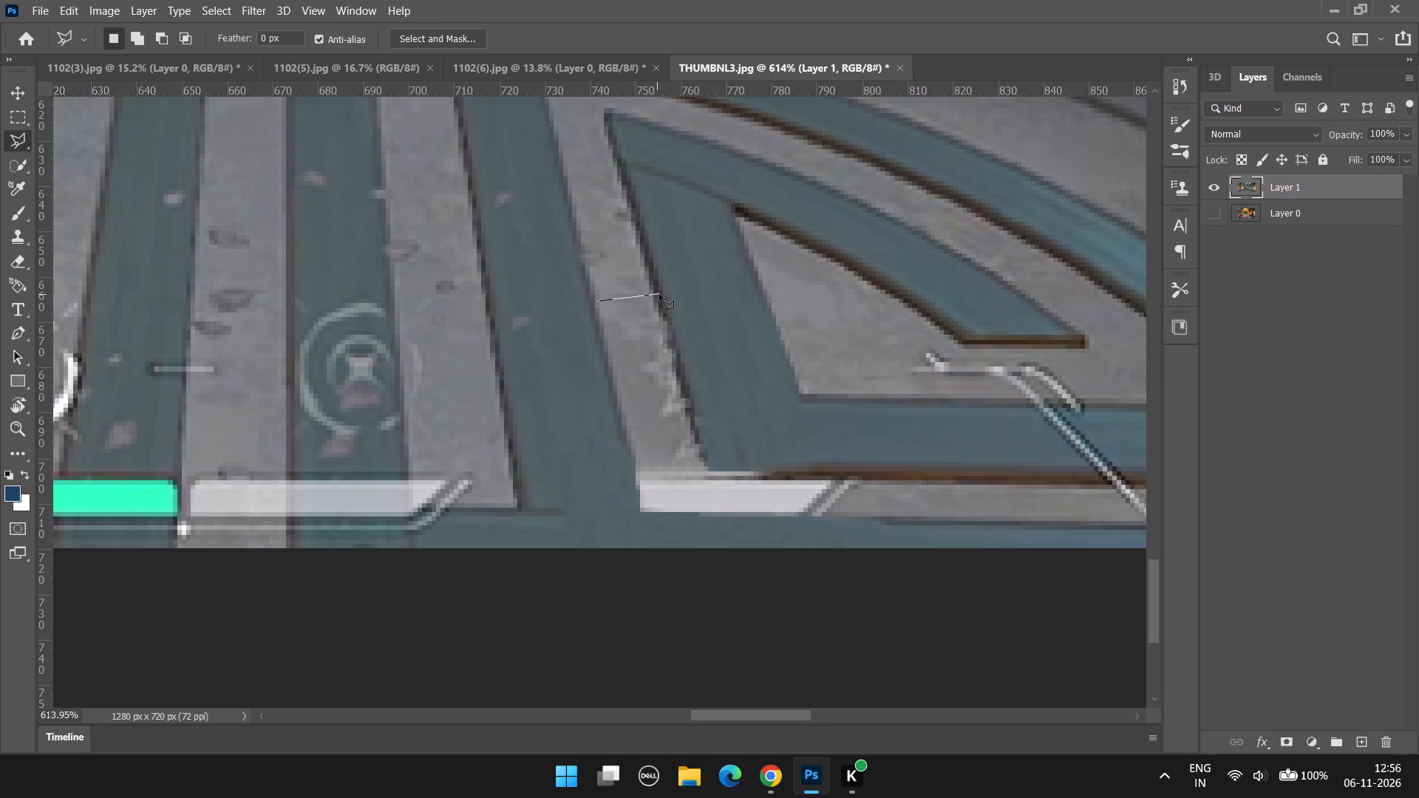
{"action": "left_click", "coordinate": [661, 294]}
{"action": "left_click", "coordinate": [717, 520]}
{"action": "left_click", "coordinate": [641, 516]}
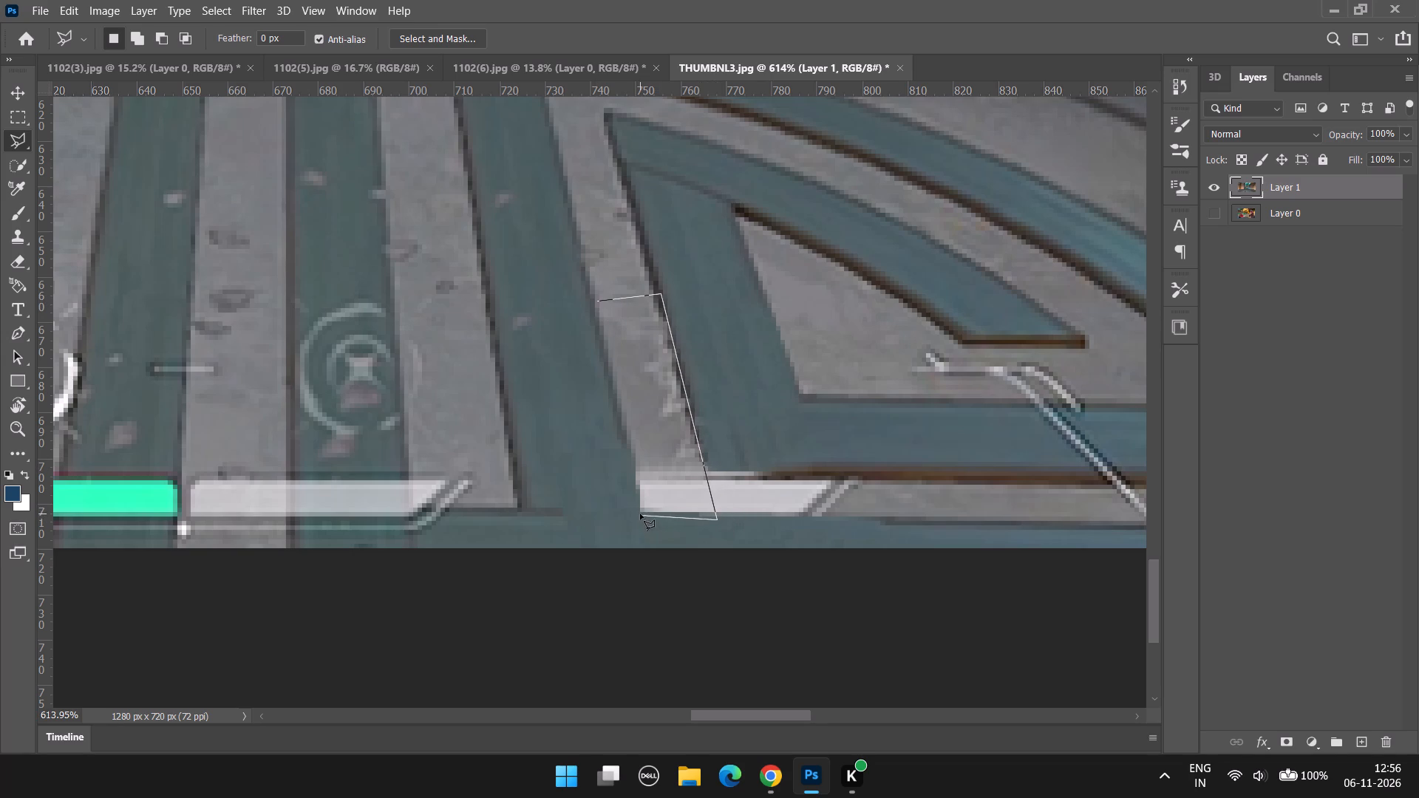
{"action": "left_click", "coordinate": [593, 300]}
{"action": "left_click", "coordinate": [599, 301]}
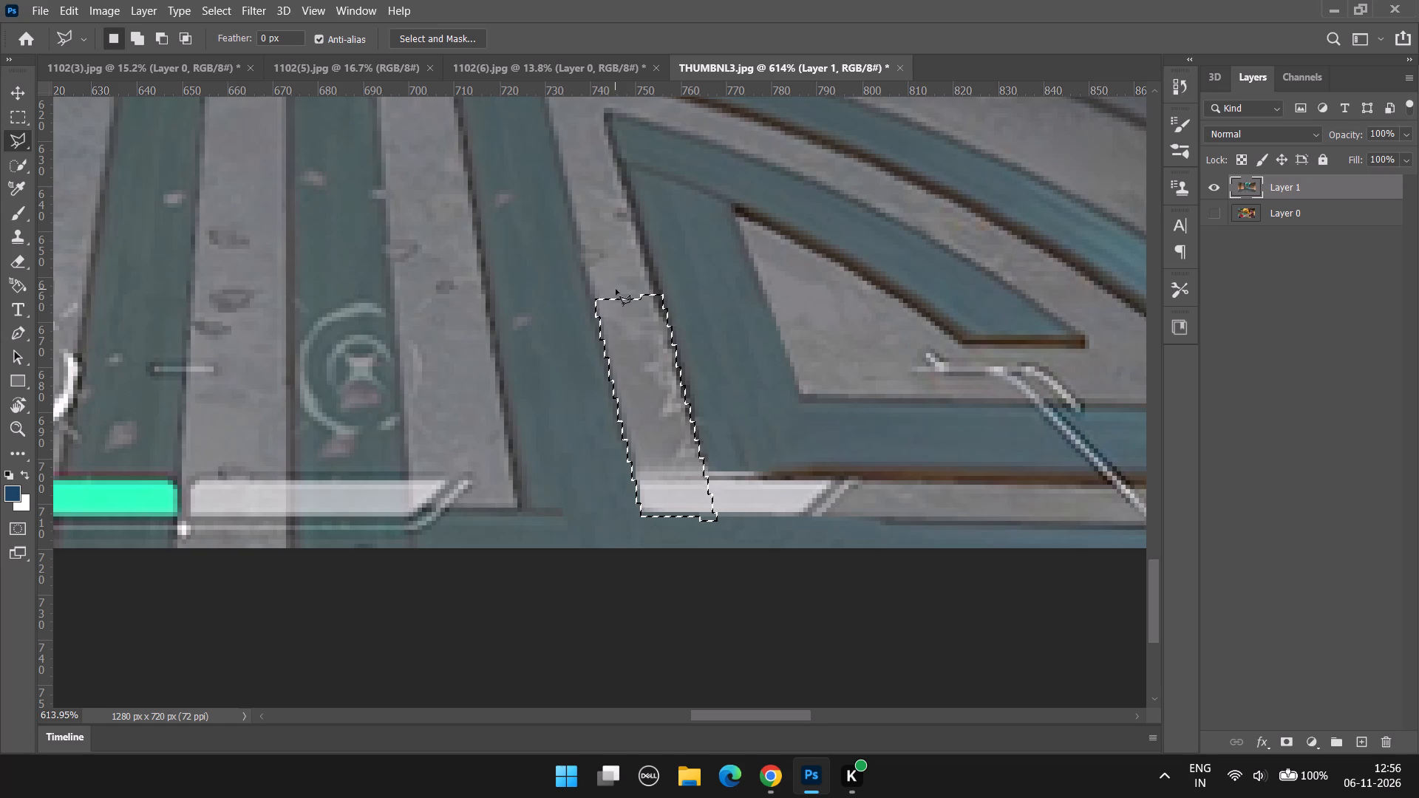
{"action": "key", "text": "s"}
{"action": "left_click", "coordinate": [614, 253], "text": "alt"}
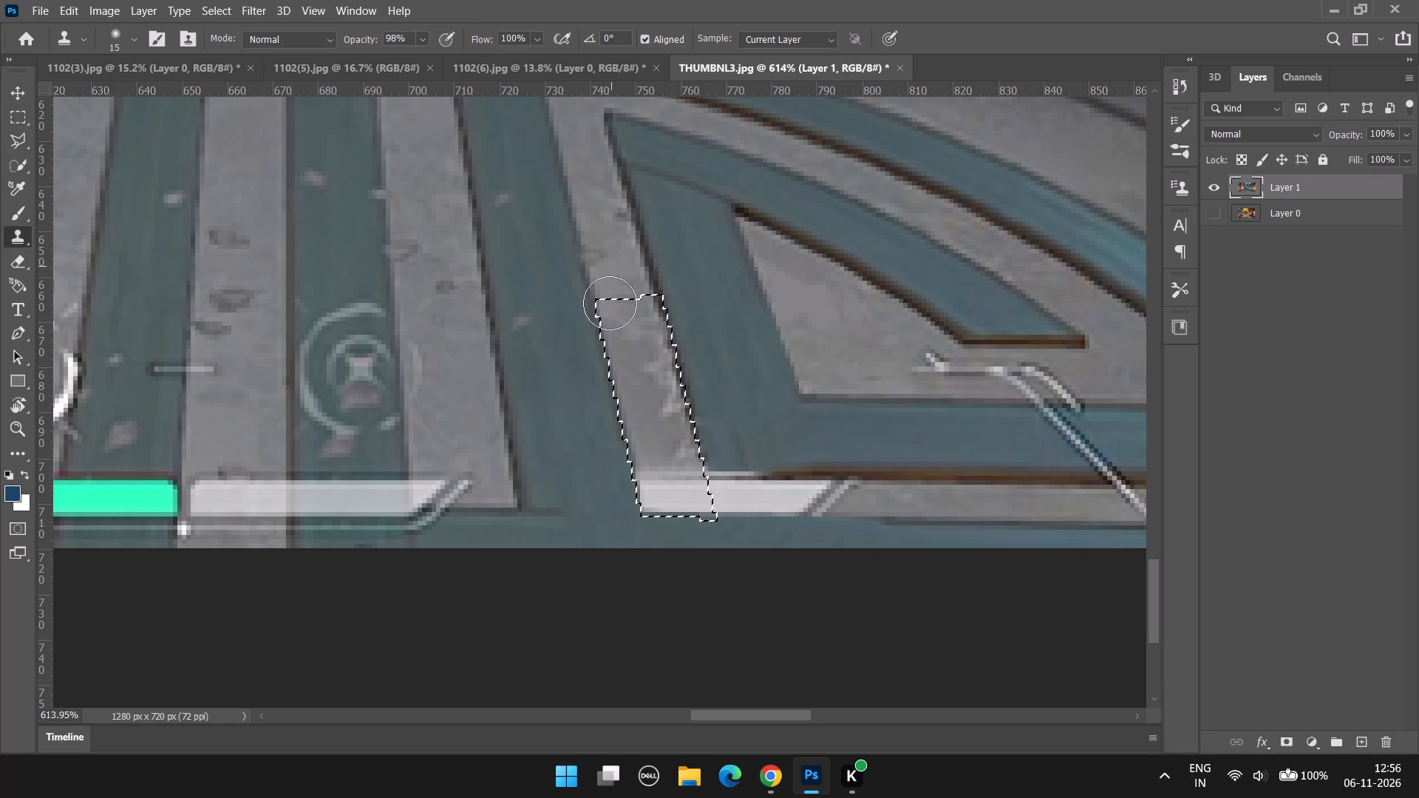
{"action": "left_click_drag", "start_coordinate": [624, 310], "coordinate": [664, 403]}
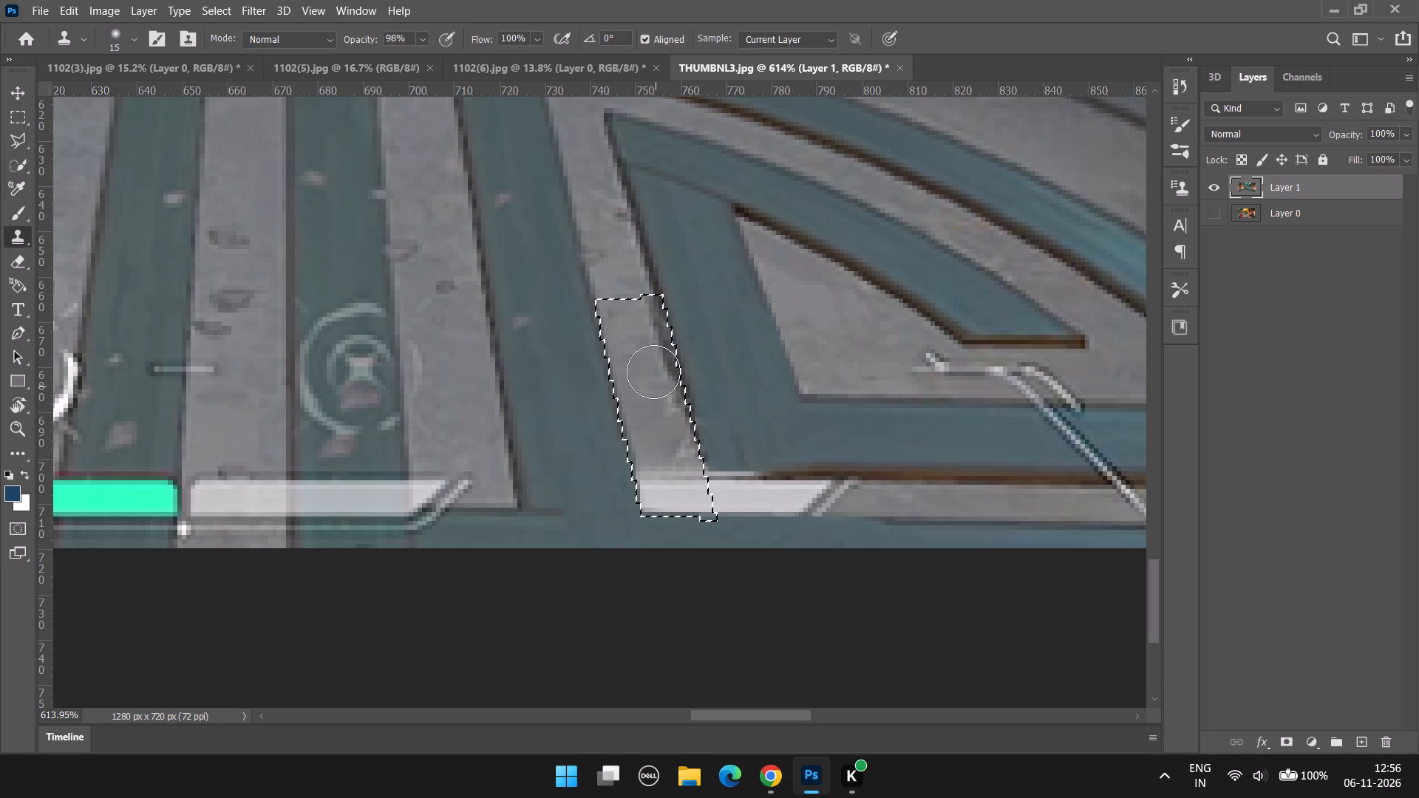
{"action": "left_click", "coordinate": [811, 321], "text": "alt"}
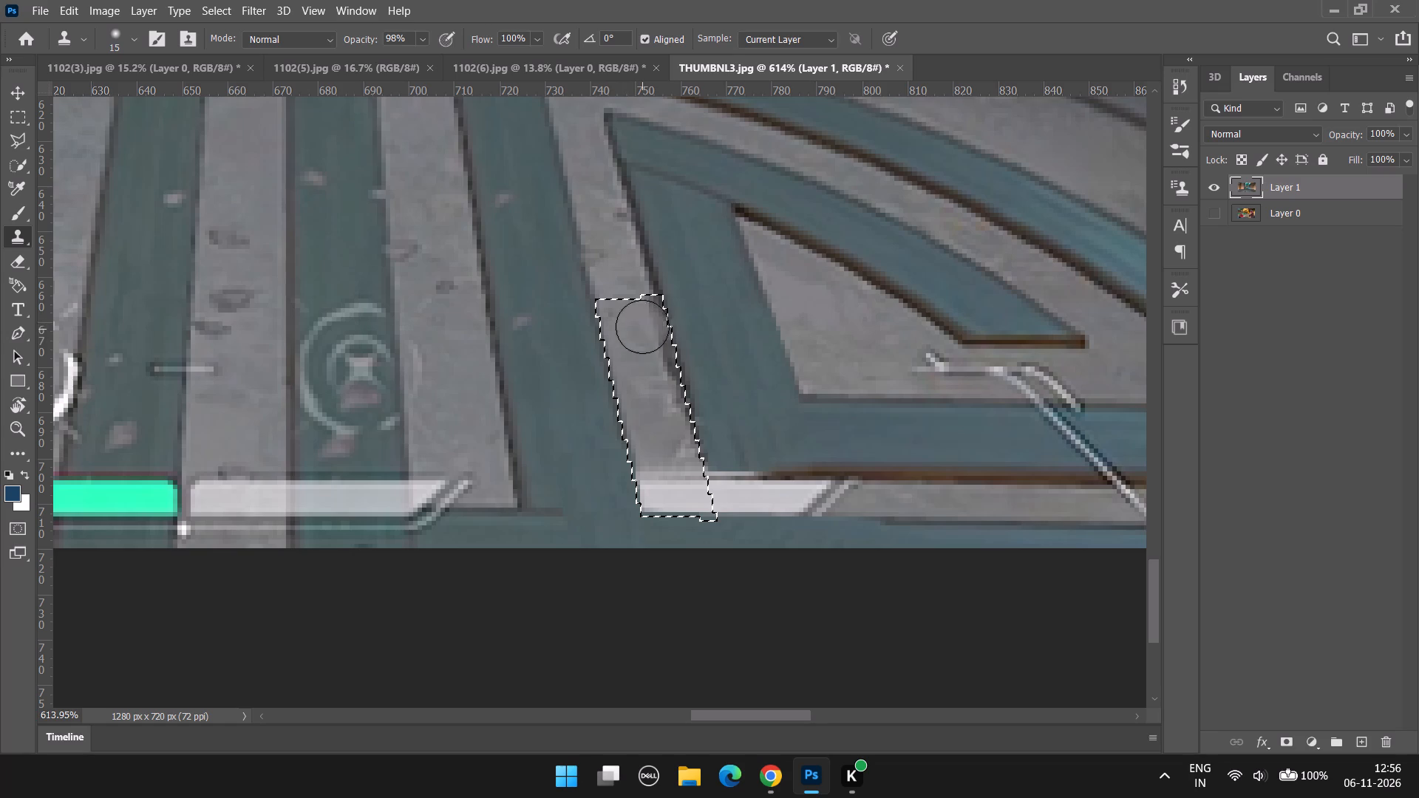
{"action": "left_click_drag", "start_coordinate": [647, 318], "coordinate": [672, 384]}
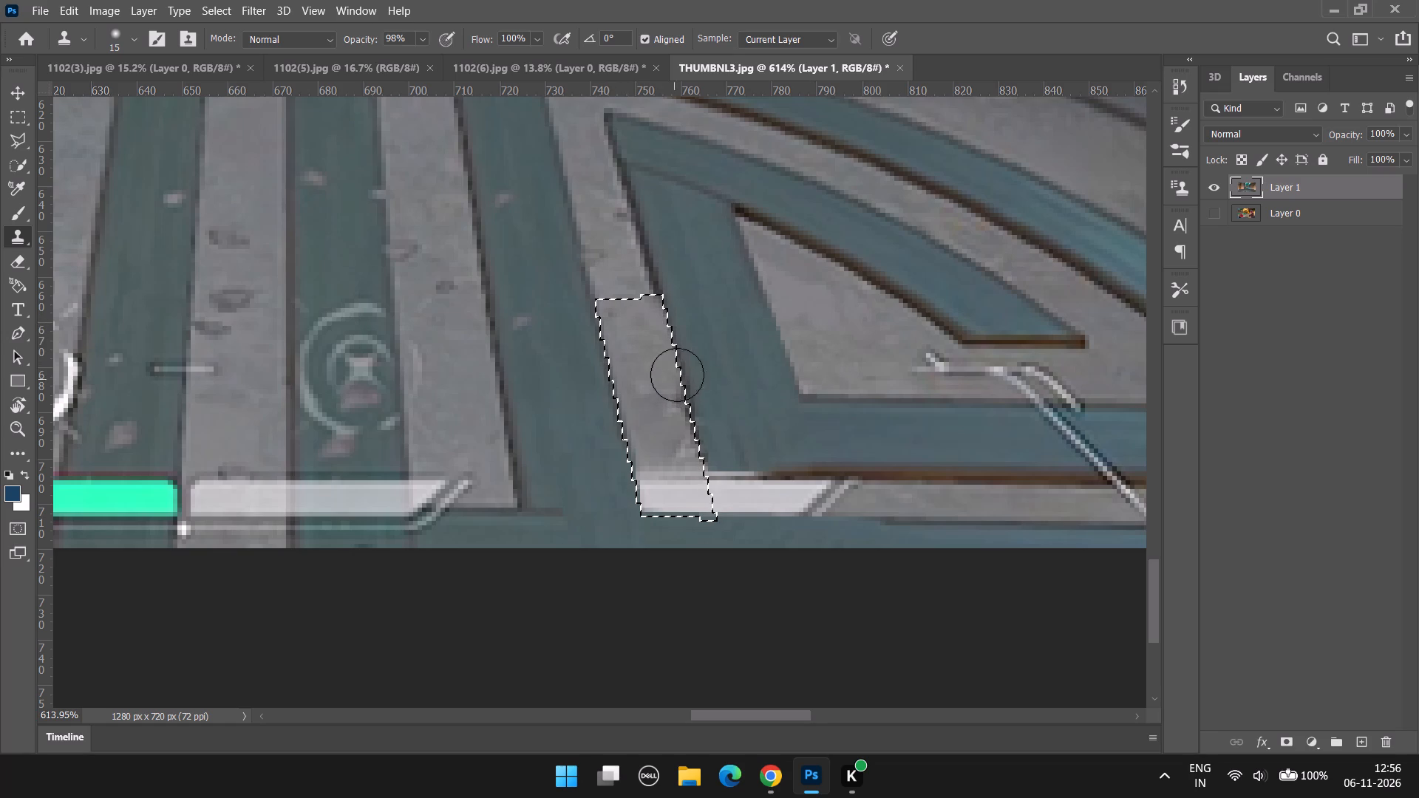
Clone clean stone down the rest of the selected grey stripe, covering the HUD bar's left end to the stripe's bottom edge, and deselect.
{"action": "left_click", "coordinate": [786, 284], "text": "alt"}
{"action": "left_click_drag", "start_coordinate": [653, 395], "coordinate": [667, 426]}
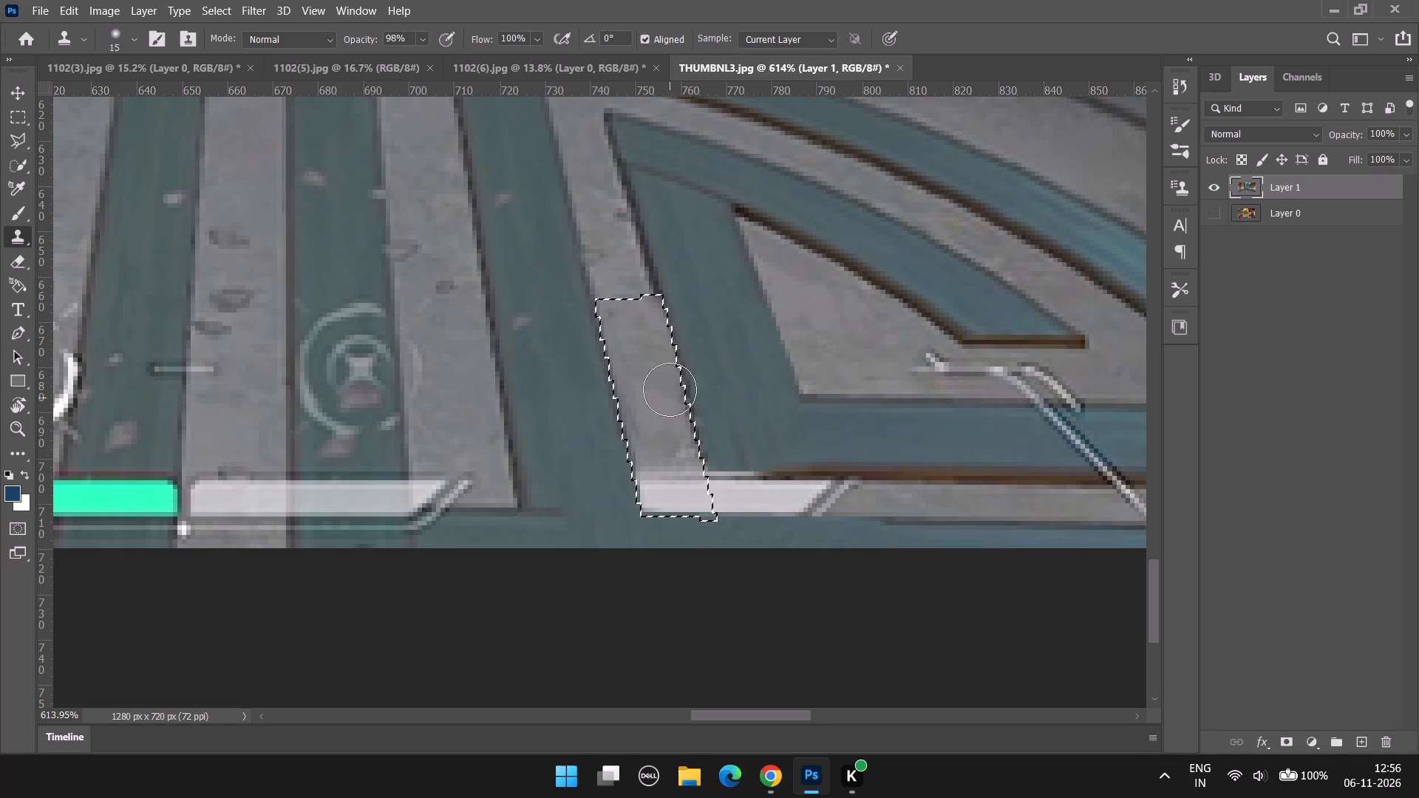
{"action": "left_click_drag", "start_coordinate": [671, 392], "coordinate": [681, 455]}
{"action": "left_click_drag", "start_coordinate": [670, 417], "coordinate": [686, 483]}
{"action": "left_click", "coordinate": [686, 483]}
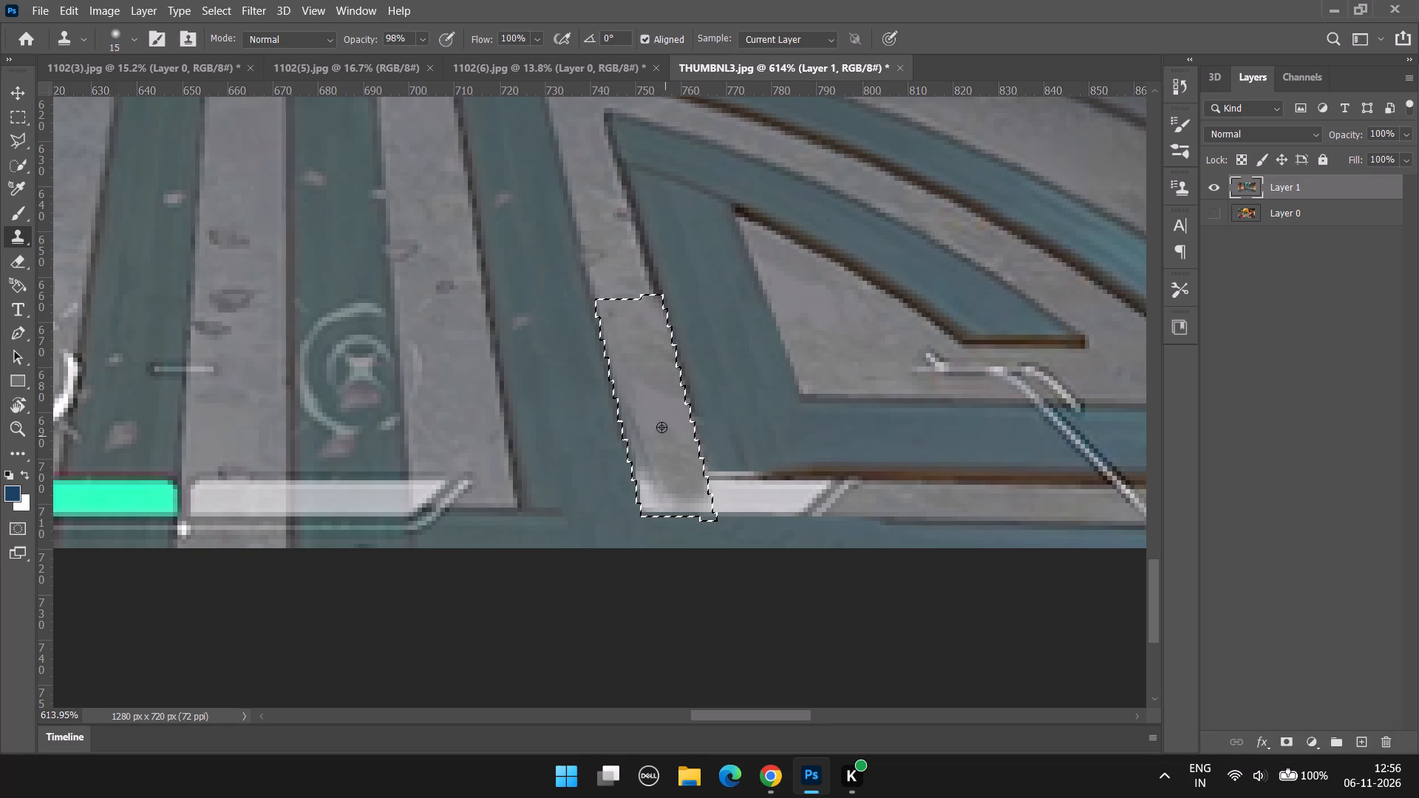
{"action": "left_click", "coordinate": [624, 255], "text": "alt"}
{"action": "left_click_drag", "start_coordinate": [652, 446], "coordinate": [657, 479]}
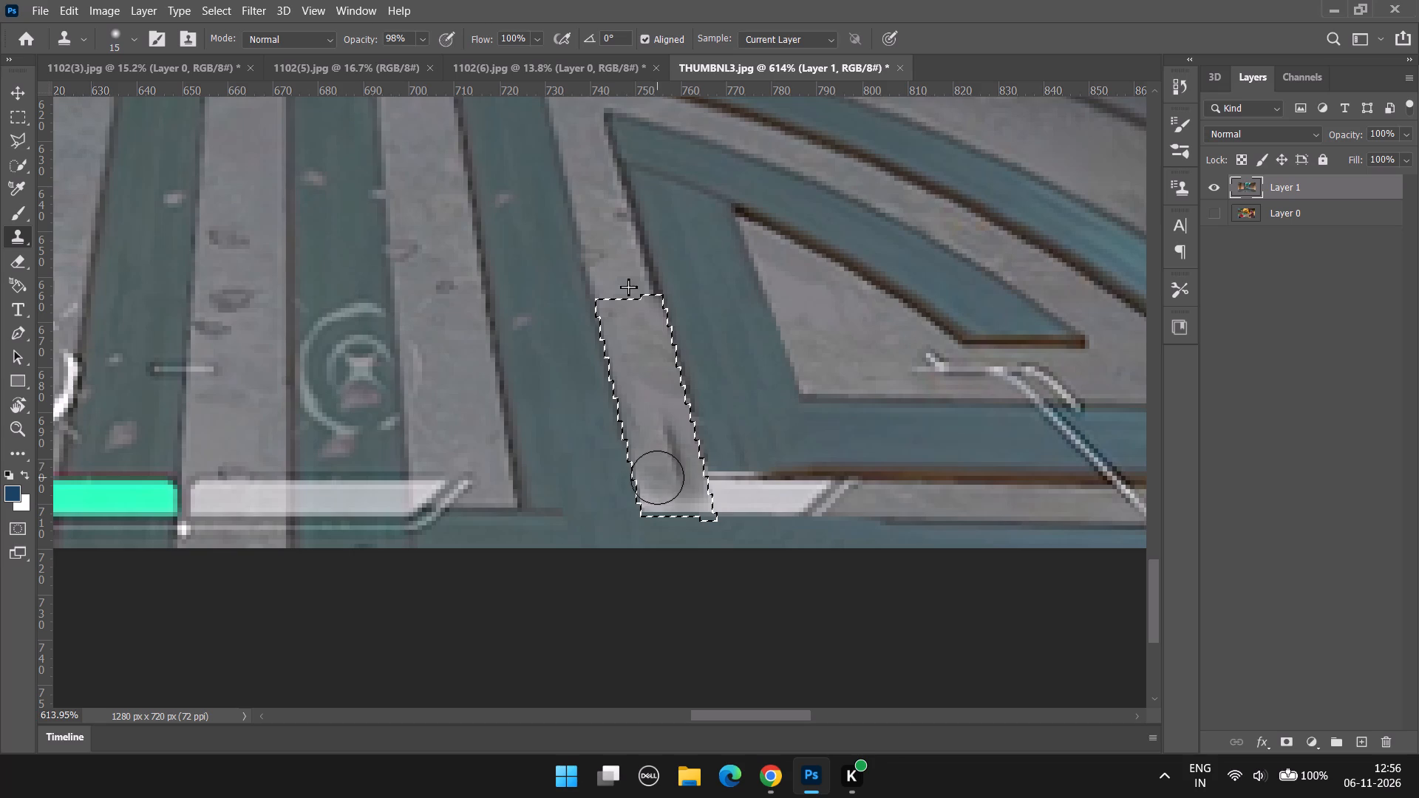
{"action": "left_click", "coordinate": [614, 256], "text": "alt"}
{"action": "left_click_drag", "start_coordinate": [652, 402], "coordinate": [668, 449]}
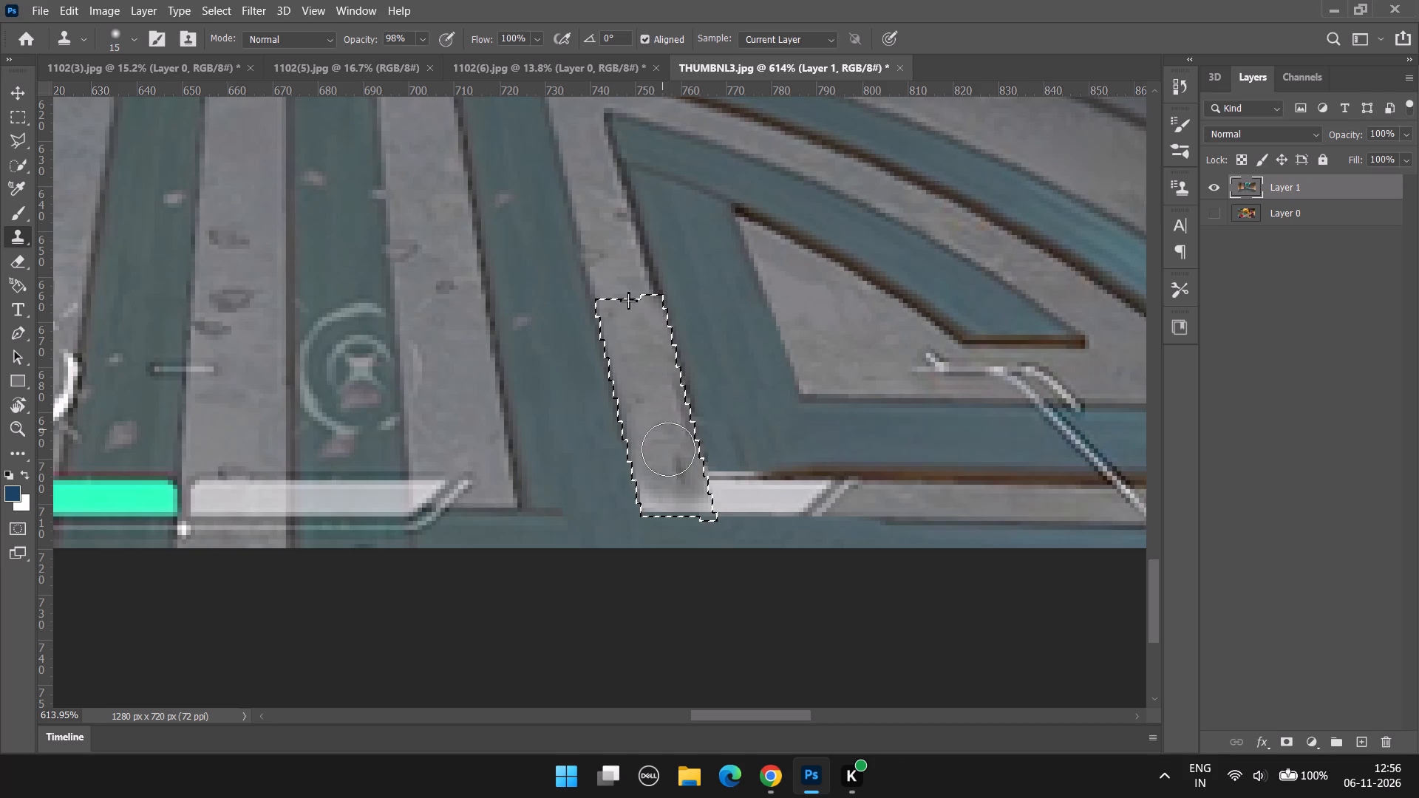
{"action": "left_click_drag", "start_coordinate": [668, 449], "coordinate": [665, 501]}
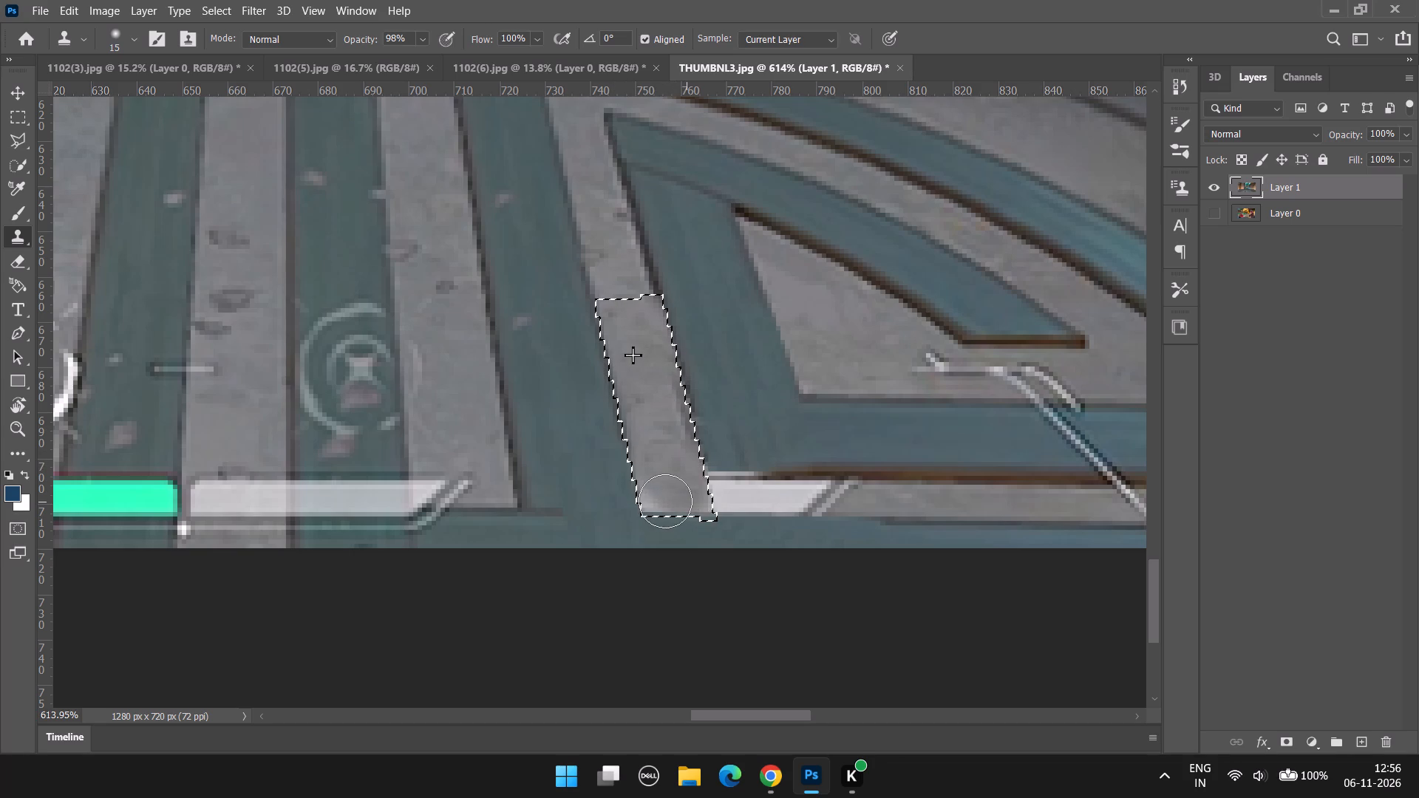
{"action": "left_click_drag", "start_coordinate": [665, 501], "coordinate": [679, 503]}
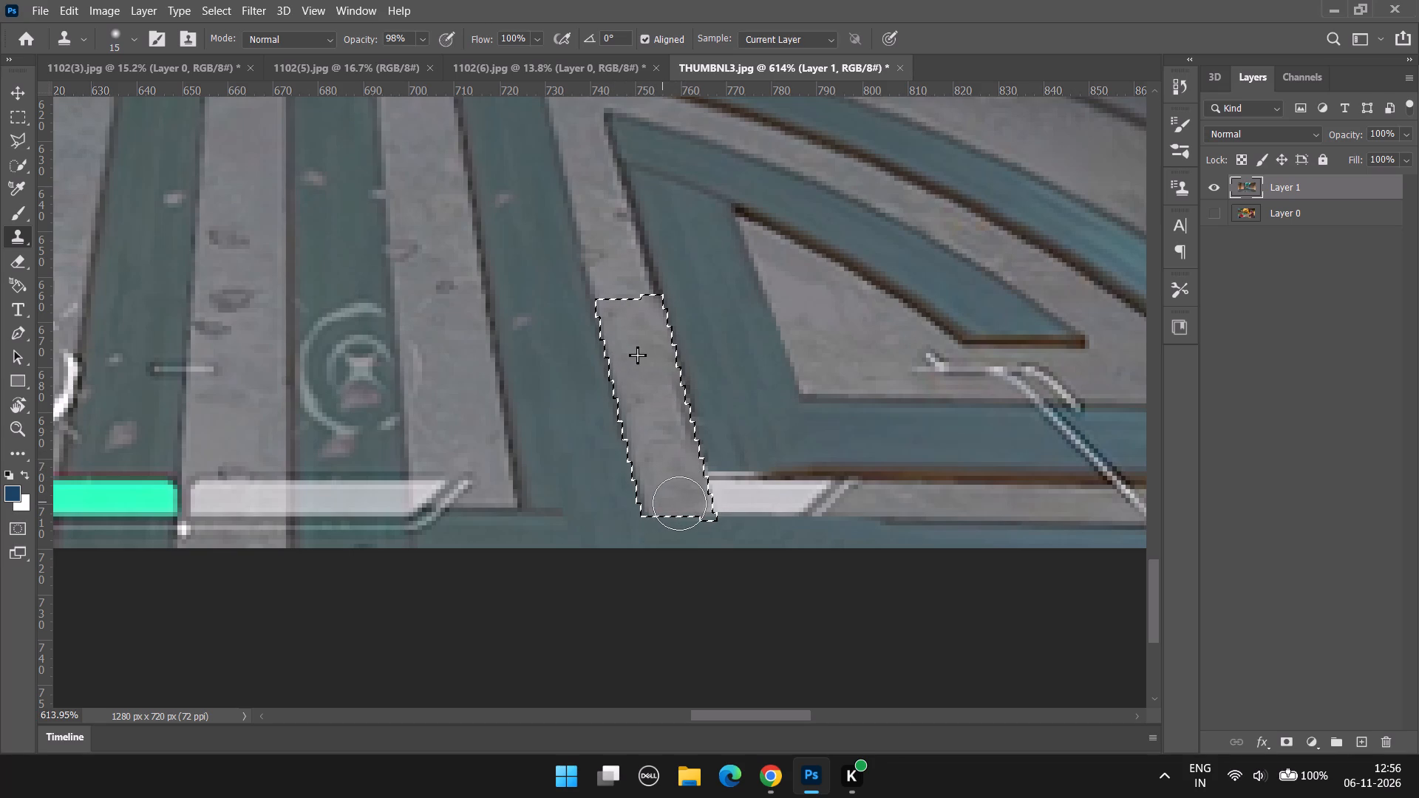
{"action": "left_click_drag", "start_coordinate": [679, 503], "coordinate": [703, 505]}
{"action": "left_click", "coordinate": [704, 505]}
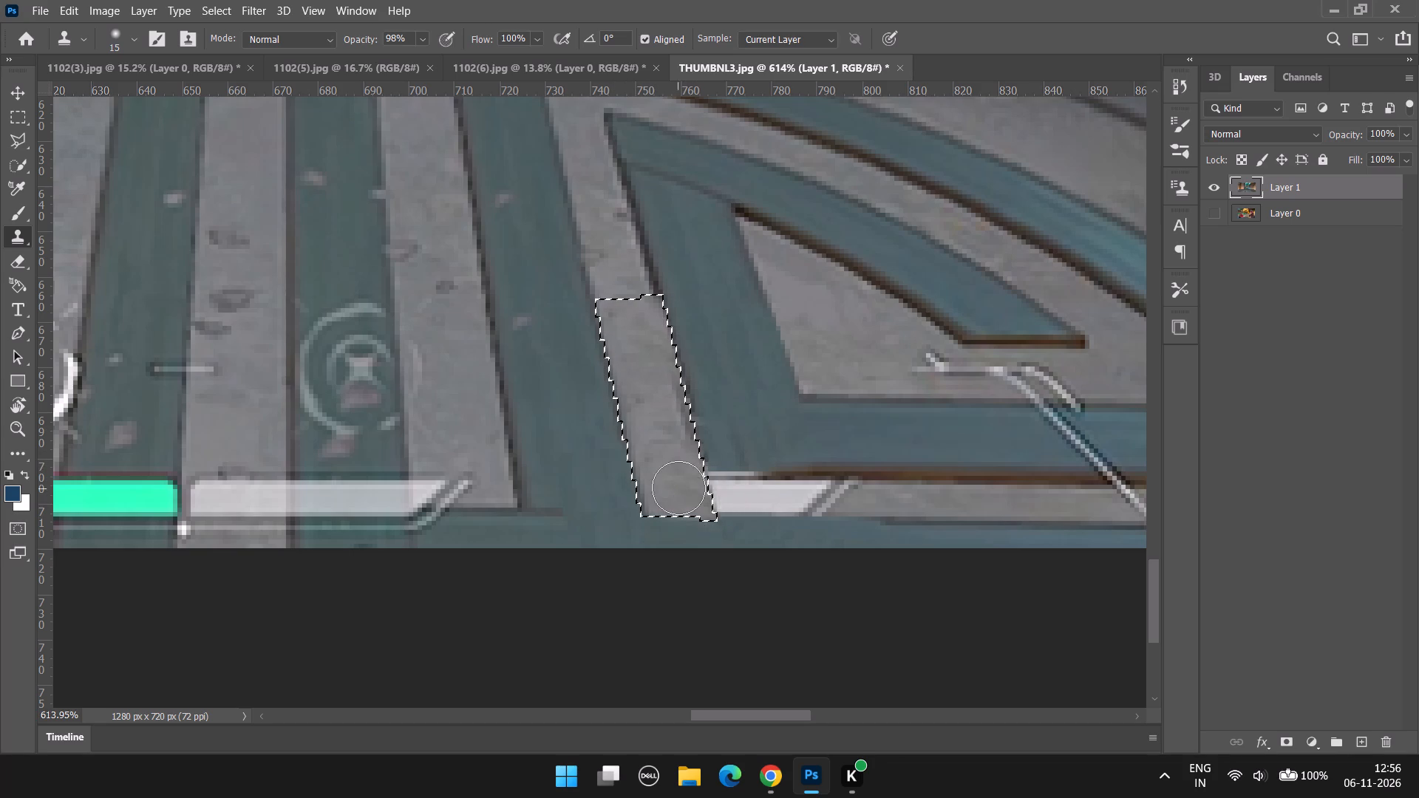
{"action": "key", "text": "ctrl+d"}
With a size 5 clone brush, clone stone from the grey stripe over the remaining white HUD fragment's left end and top edge.
{"action": "scroll", "coordinate": [795, 424], "scroll_direction": "down", "scroll_amount": 10, "text": "alt"}
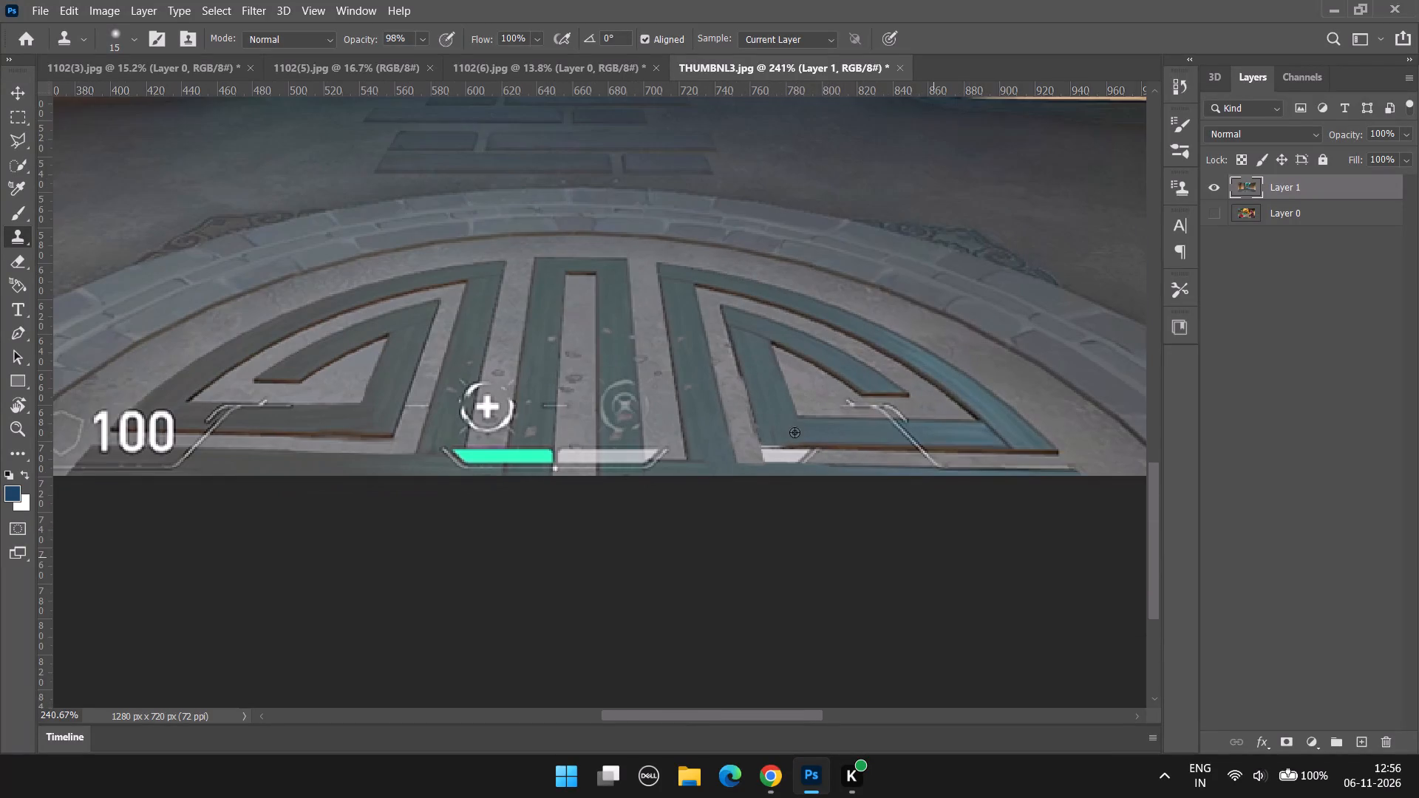
{"action": "scroll", "coordinate": [792, 540], "scroll_direction": "down", "scroll_amount": 3, "text": "alt"}
{"action": "scroll", "coordinate": [822, 504], "scroll_direction": "up", "scroll_amount": 7, "text": "alt"}
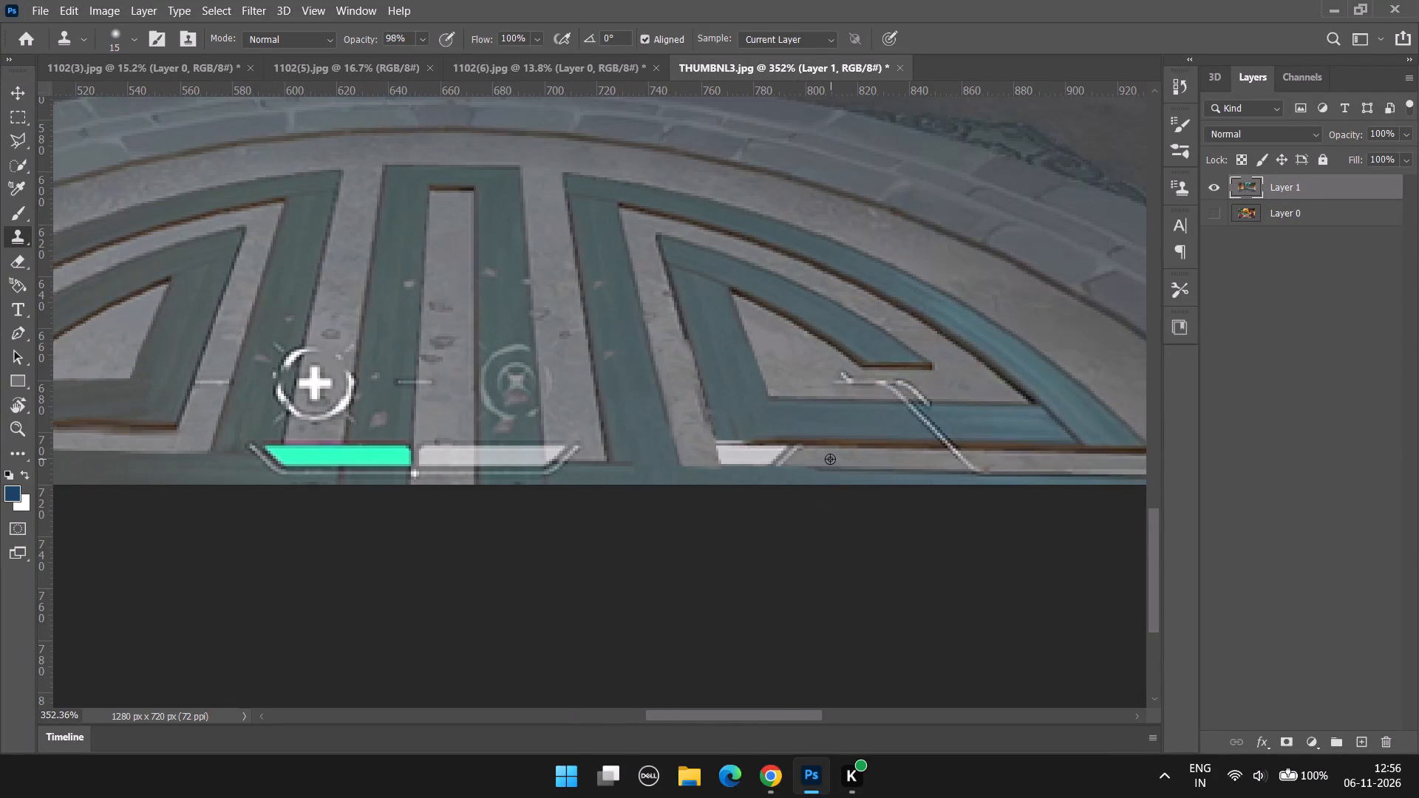
{"action": "scroll", "coordinate": [831, 459], "scroll_direction": "up", "scroll_amount": 7, "text": "alt"}
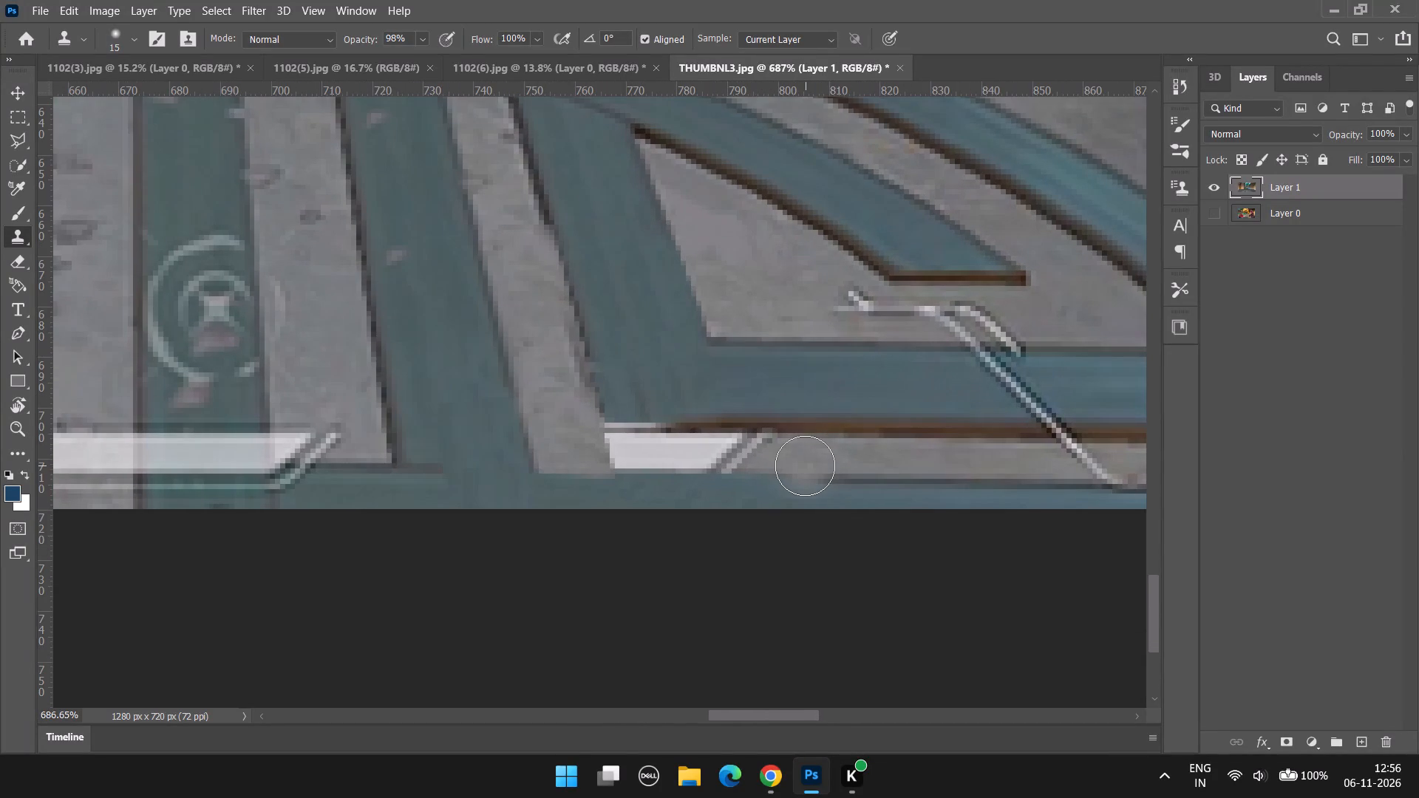
{"action": "type", "text": "[["}
{"action": "key", "text": "bracketleft"}
{"action": "key", "text": "bracketleft"}
{"action": "key", "text": "bracketleft"}
{"action": "key", "text": "bracketleft"}
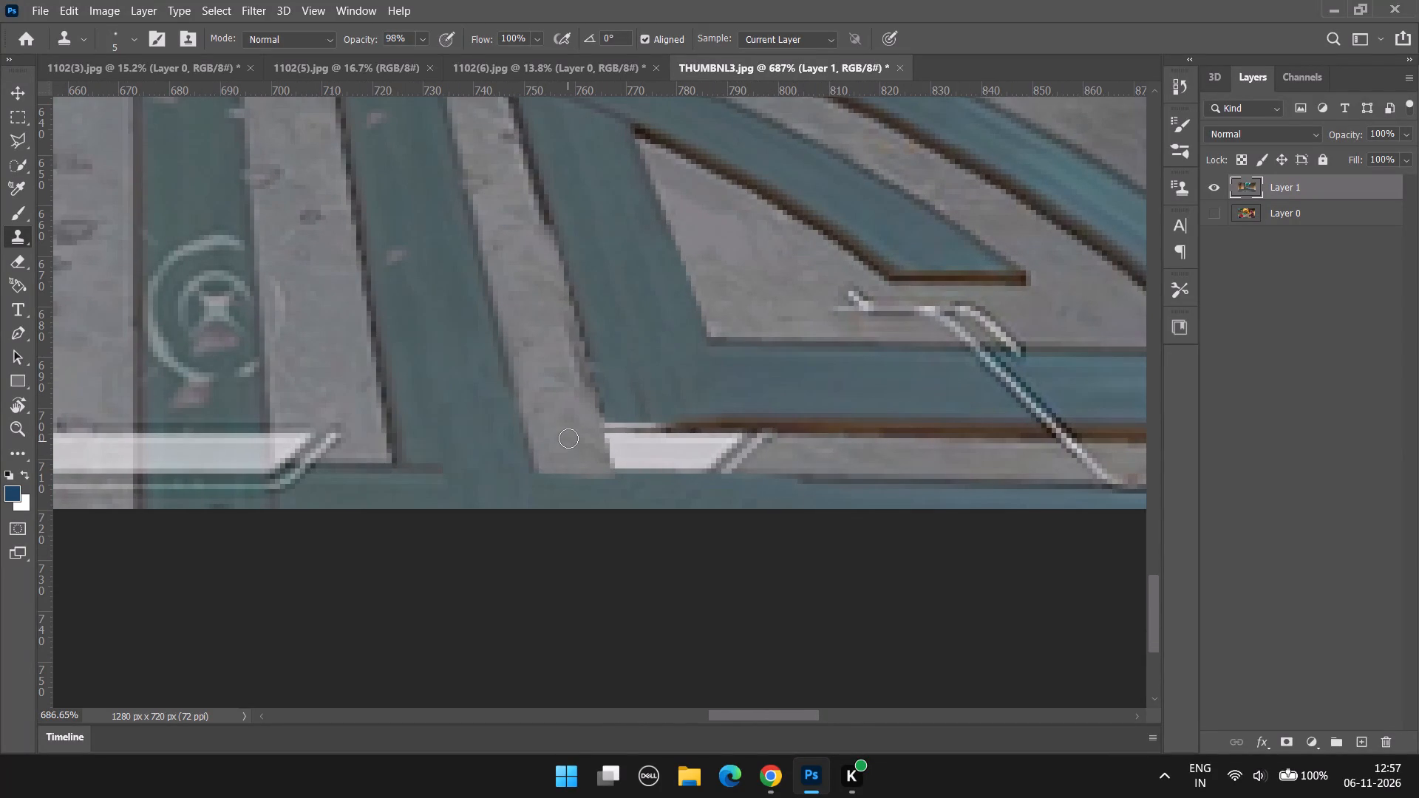
{"action": "left_click", "coordinate": [566, 432], "text": "alt"}
{"action": "left_click_drag", "start_coordinate": [597, 463], "coordinate": [622, 462]}
{"action": "left_click", "coordinate": [622, 462]}
{"action": "left_click", "coordinate": [627, 462]}
{"action": "left_click", "coordinate": [577, 443], "text": "alt"}
{"action": "left_click_drag", "start_coordinate": [598, 430], "coordinate": [624, 432]}
{"action": "left_click_drag", "start_coordinate": [626, 432], "coordinate": [656, 433]}
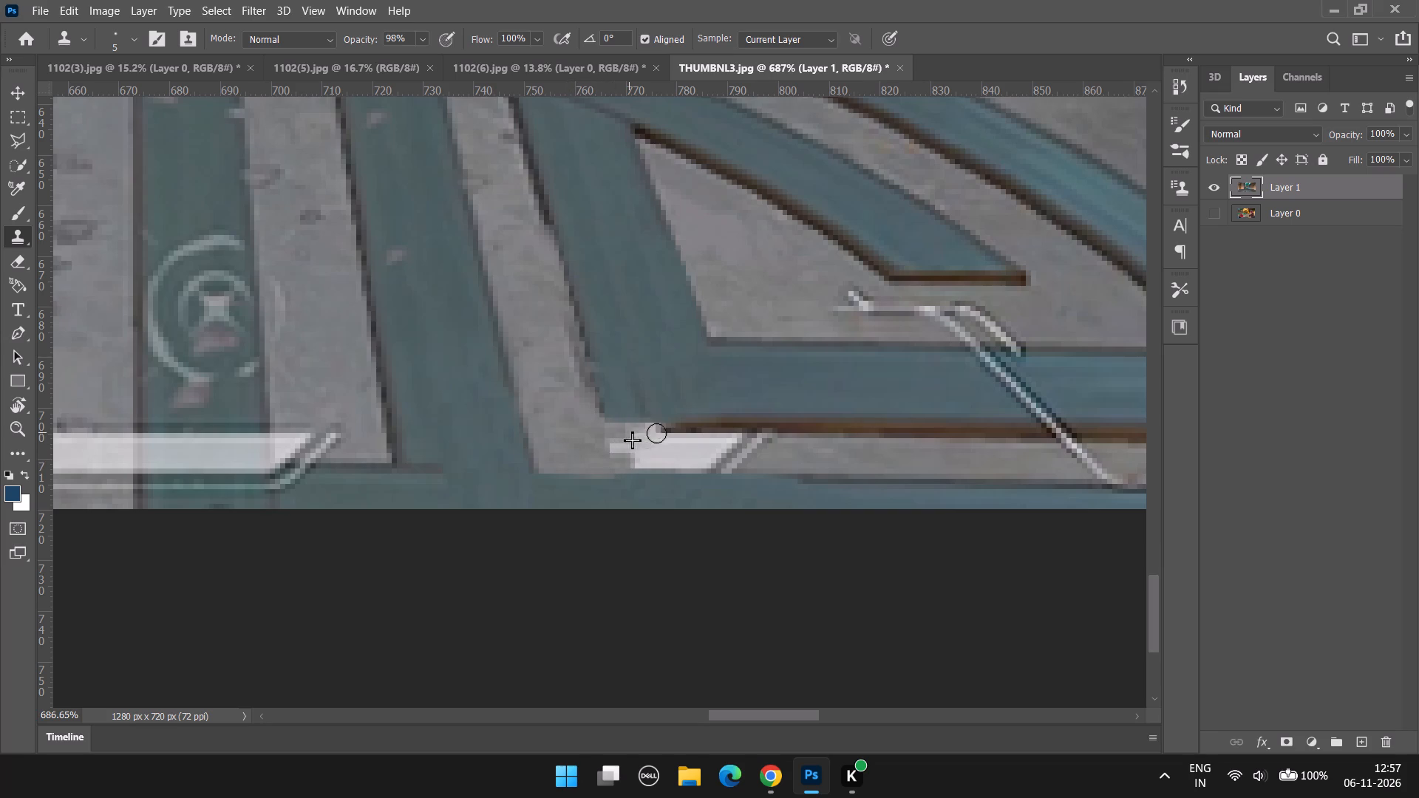
{"action": "left_click_drag", "start_coordinate": [656, 433], "coordinate": [664, 434]}
{"action": "left_click", "coordinate": [664, 434]}
{"action": "left_click_drag", "start_coordinate": [672, 435], "coordinate": [679, 437]}
{"action": "left_click", "coordinate": [681, 437]}
Clone stone from the clean band beyond the white HUD fragment's slanted end back across its lower and middle parts.
{"action": "left_click", "coordinate": [911, 464], "text": "alt"}
{"action": "left_click_drag", "start_coordinate": [776, 460], "coordinate": [734, 462]}
{"action": "left_click_drag", "start_coordinate": [734, 462], "coordinate": [616, 467]}
{"action": "left_click", "coordinate": [879, 454], "text": "alt"}
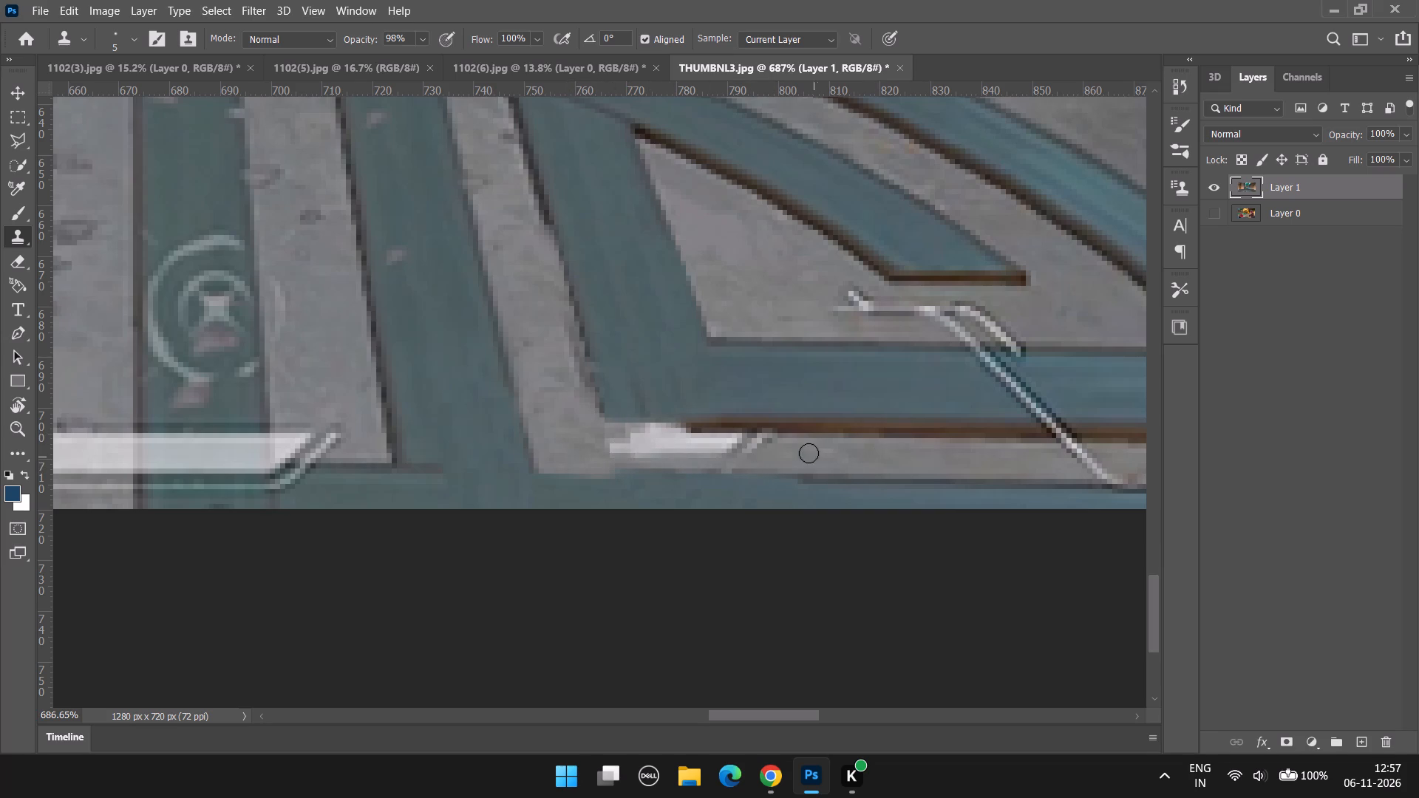
{"action": "left_click_drag", "start_coordinate": [797, 450], "coordinate": [643, 460]}
{"action": "left_click_drag", "start_coordinate": [790, 453], "coordinate": [598, 449]}
{"action": "left_click", "coordinate": [598, 449]}
{"action": "left_click_drag", "start_coordinate": [710, 449], "coordinate": [599, 447]}
{"action": "left_click", "coordinate": [599, 447]}
{"action": "left_click", "coordinate": [908, 457], "text": "alt"}
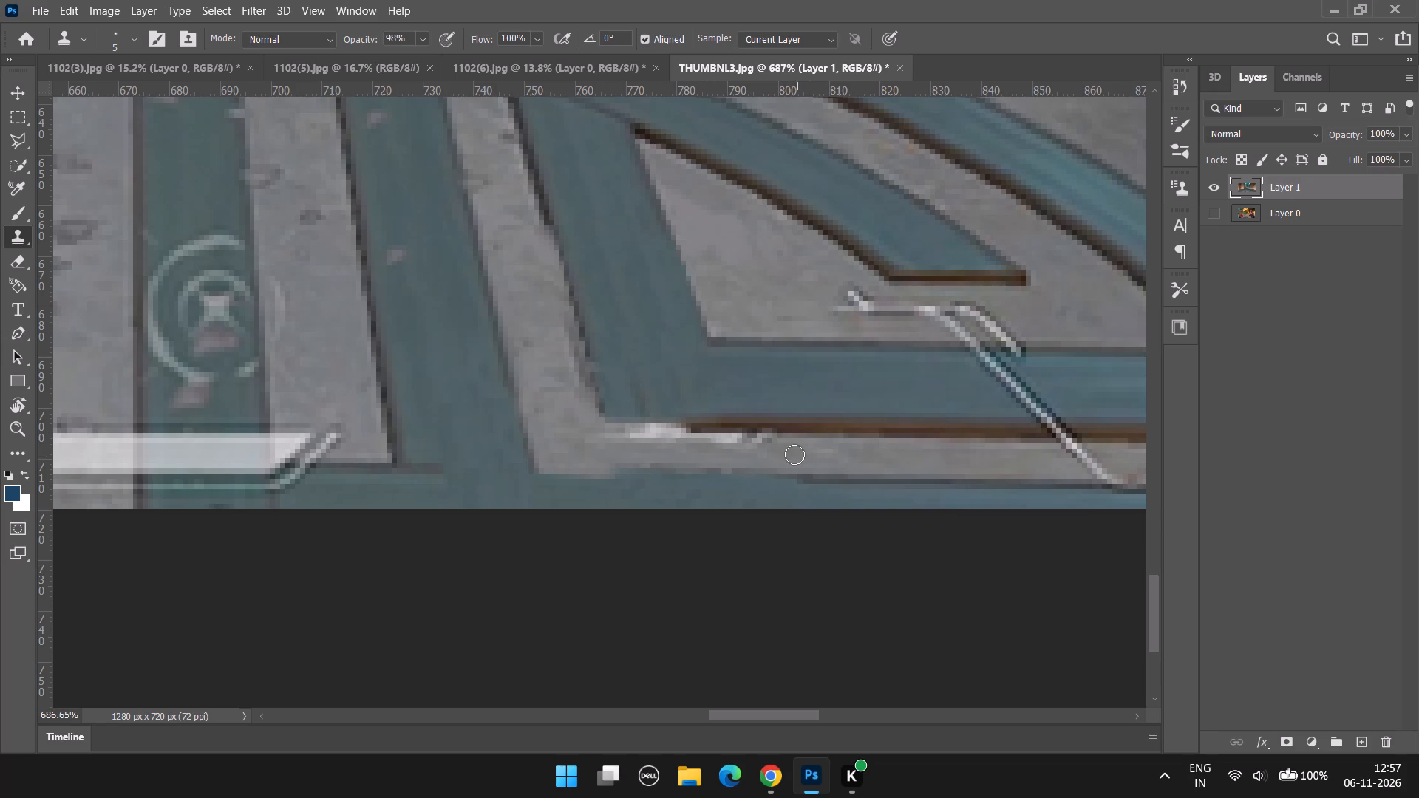
{"action": "left_click_drag", "start_coordinate": [792, 452], "coordinate": [627, 448]}
{"action": "left_click_drag", "start_coordinate": [772, 447], "coordinate": [599, 437]}
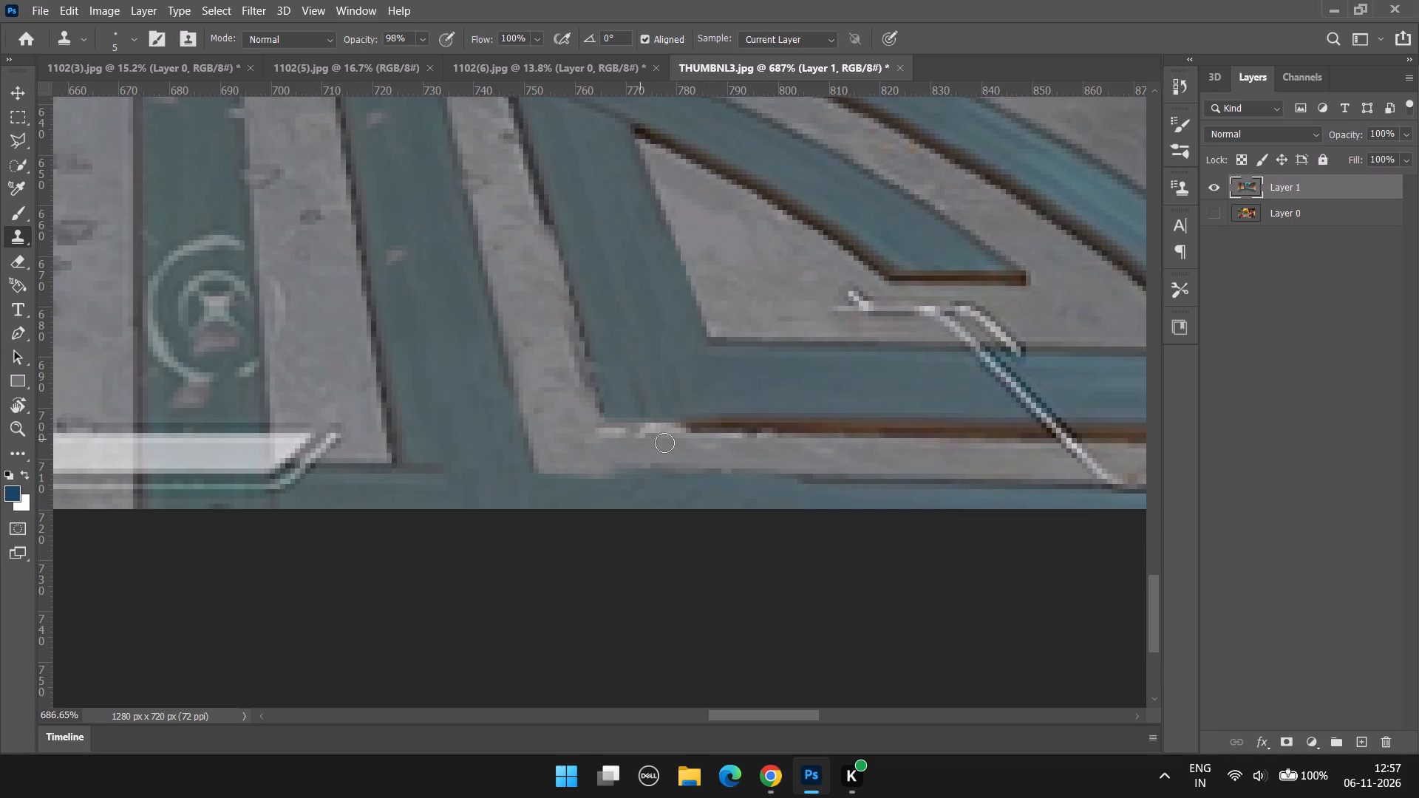
Clone stone from the stripe's bottom corner along the horizontal band to cover the last white traces and even out its texture.
{"action": "left_click", "coordinate": [582, 455], "text": "alt"}
{"action": "left_click_drag", "start_coordinate": [580, 436], "coordinate": [624, 434]}
{"action": "left_click_drag", "start_coordinate": [608, 431], "coordinate": [690, 437]}
{"action": "left_click_drag", "start_coordinate": [690, 437], "coordinate": [786, 447]}
{"action": "left_click_drag", "start_coordinate": [631, 434], "coordinate": [880, 440]}
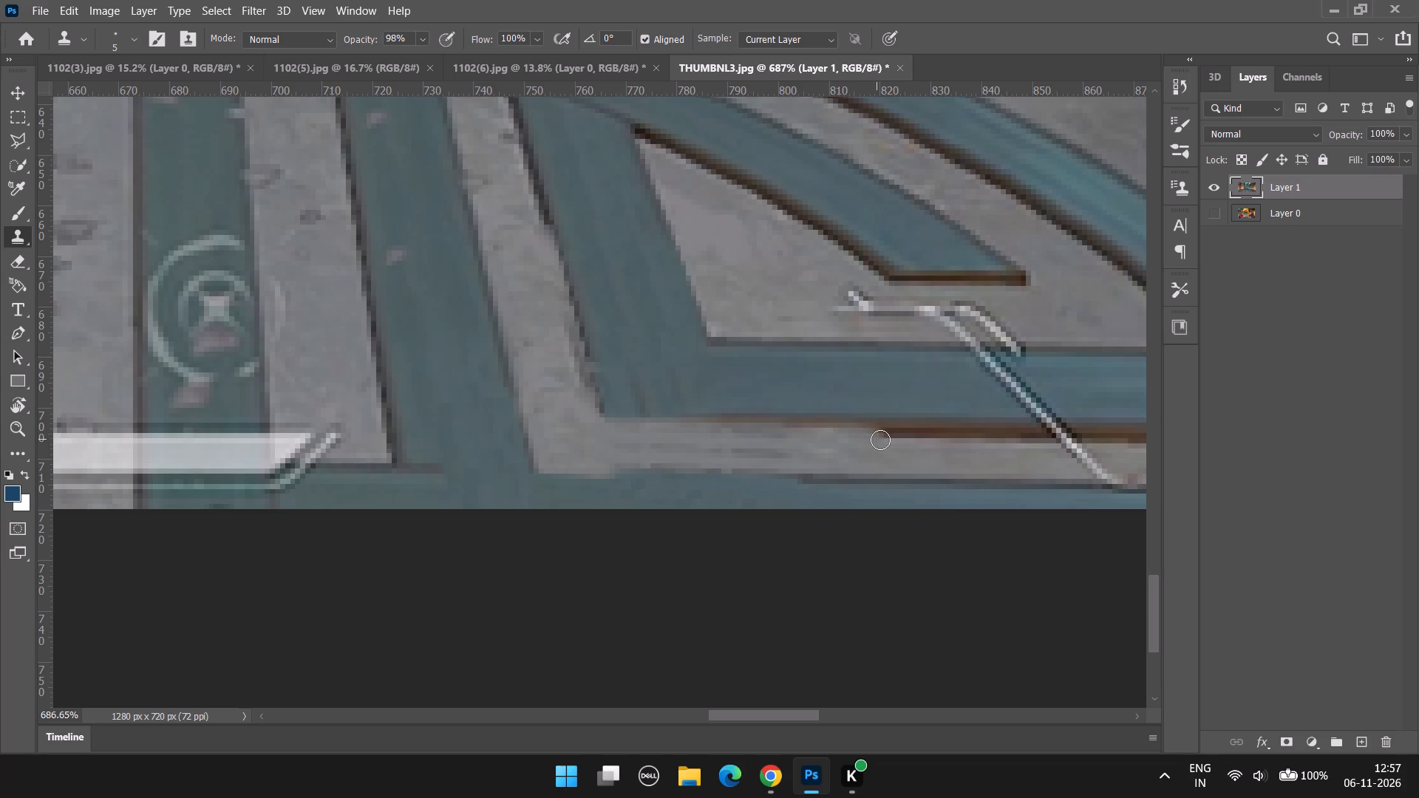
{"action": "left_click", "coordinate": [880, 440]}
{"action": "left_click", "coordinate": [571, 457], "text": "alt"}
{"action": "left_click_drag", "start_coordinate": [623, 449], "coordinate": [760, 459]}
{"action": "left_click", "coordinate": [591, 452], "text": "alt"}
{"action": "left_click_drag", "start_coordinate": [666, 447], "coordinate": [735, 447]}
{"action": "left_click_drag", "start_coordinate": [752, 447], "coordinate": [762, 448]}
{"action": "left_click_drag", "start_coordinate": [764, 449], "coordinate": [775, 449]}
{"action": "left_click_drag", "start_coordinate": [800, 450], "coordinate": [832, 450]}
{"action": "left_click", "coordinate": [832, 450]}
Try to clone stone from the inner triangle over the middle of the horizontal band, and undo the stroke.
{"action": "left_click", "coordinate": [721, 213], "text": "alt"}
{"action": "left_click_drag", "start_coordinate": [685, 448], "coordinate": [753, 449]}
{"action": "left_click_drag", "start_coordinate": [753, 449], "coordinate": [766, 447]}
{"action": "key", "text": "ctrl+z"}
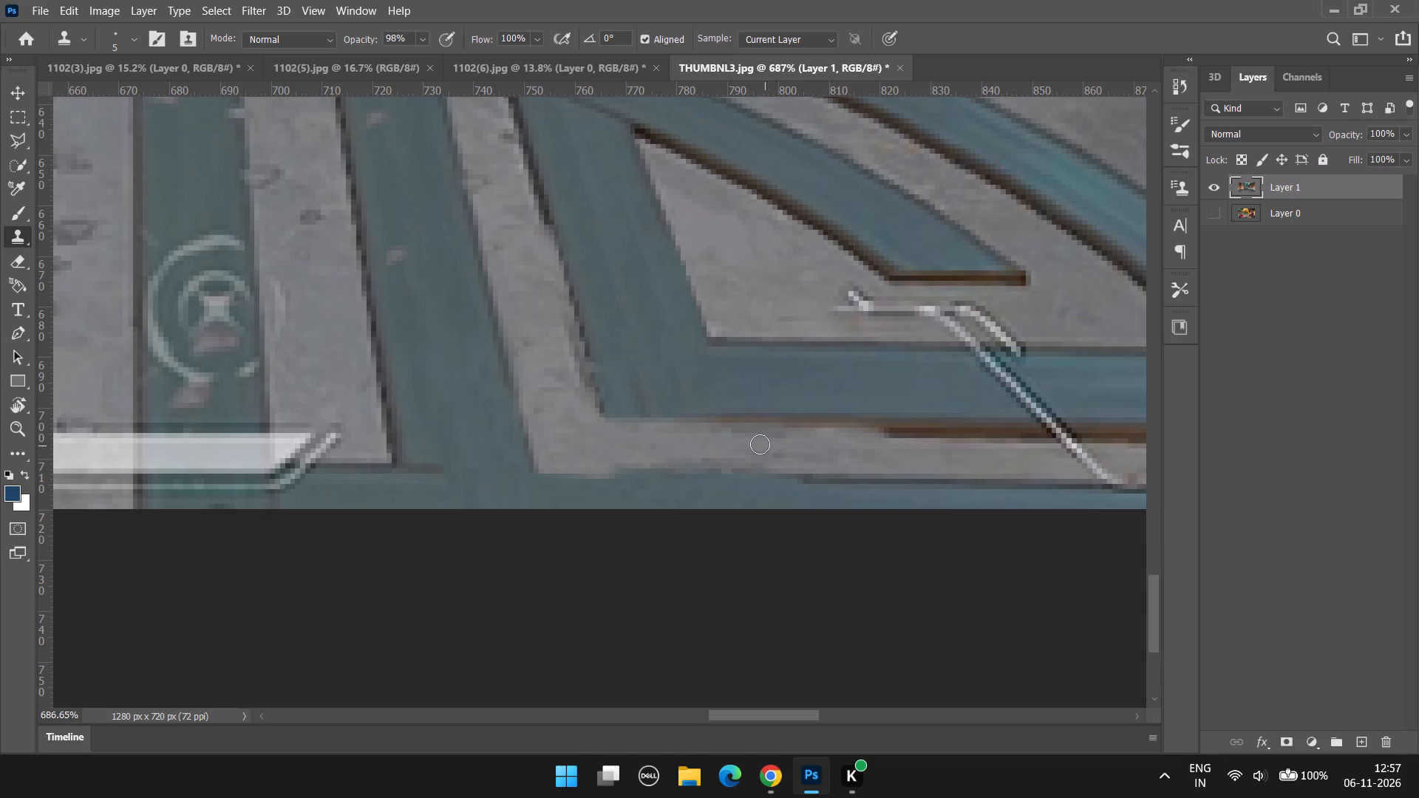
Review the retouched stone band in the whole image and examine the HUD elements left on the floor emblem.
{"action": "scroll", "coordinate": [853, 463], "scroll_direction": "down", "scroll_amount": 7, "text": "alt"}
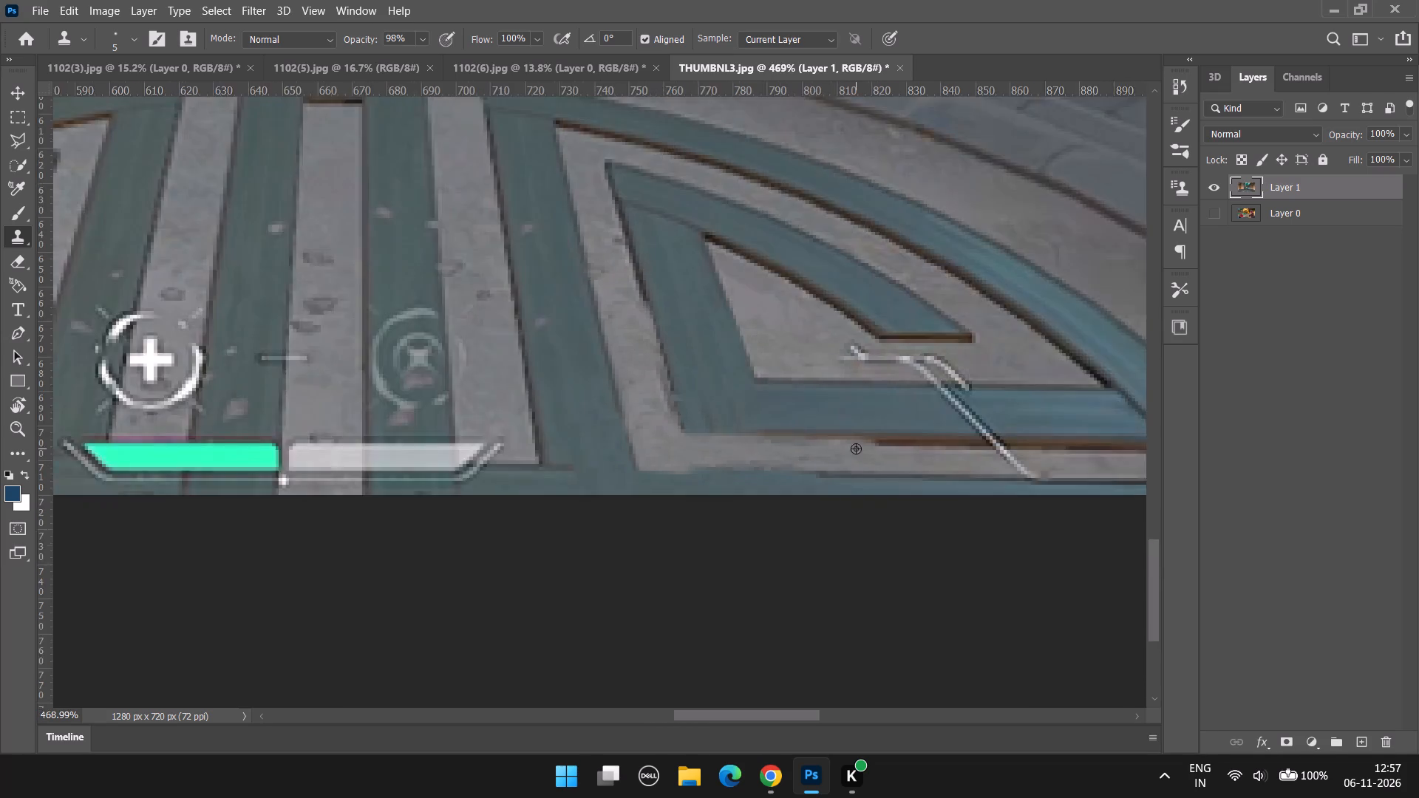
{"action": "scroll", "coordinate": [856, 449], "scroll_direction": "down", "scroll_amount": 14, "text": "alt"}
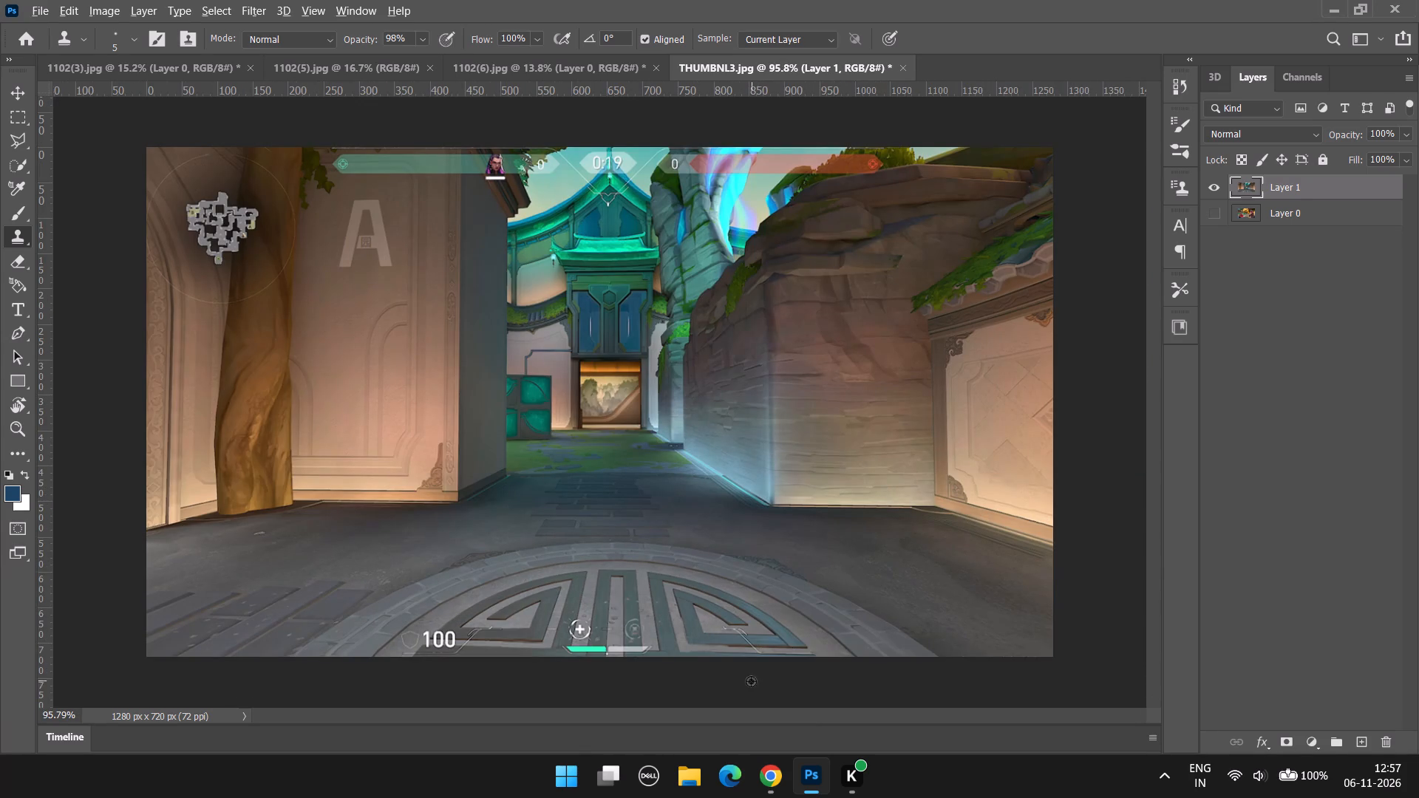
{"action": "scroll", "coordinate": [751, 681], "scroll_direction": "up", "scroll_amount": 20, "text": "alt"}
{"action": "scroll", "coordinate": [751, 681], "scroll_direction": "up", "scroll_amount": 3, "text": "alt"}
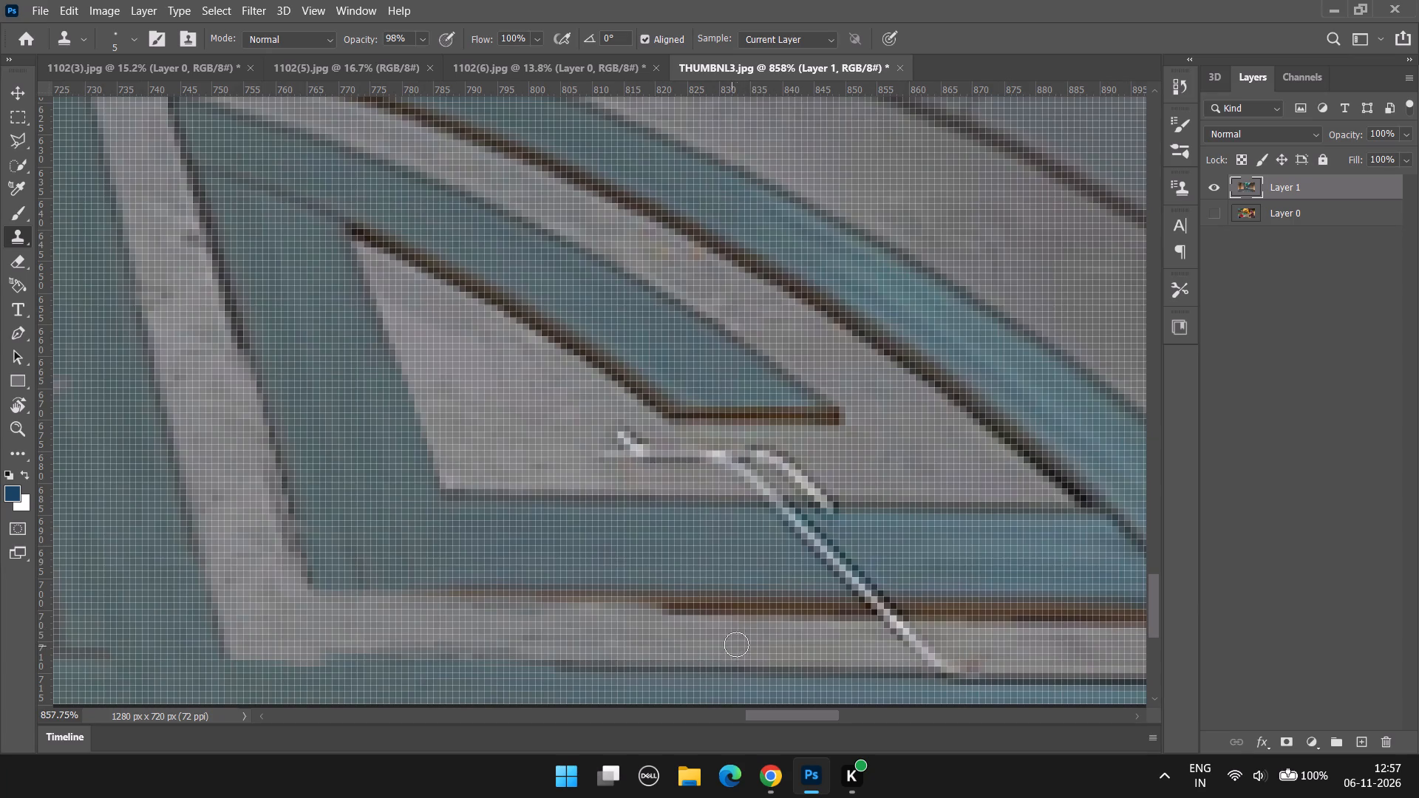
{"action": "scroll", "coordinate": [738, 641], "scroll_direction": "down", "scroll_amount": 11, "text": "alt"}
{"action": "scroll", "coordinate": [503, 597], "scroll_direction": "down", "scroll_amount": 4}
{"action": "scroll", "coordinate": [338, 588], "scroll_direction": "up", "scroll_amount": 4, "text": "alt"}
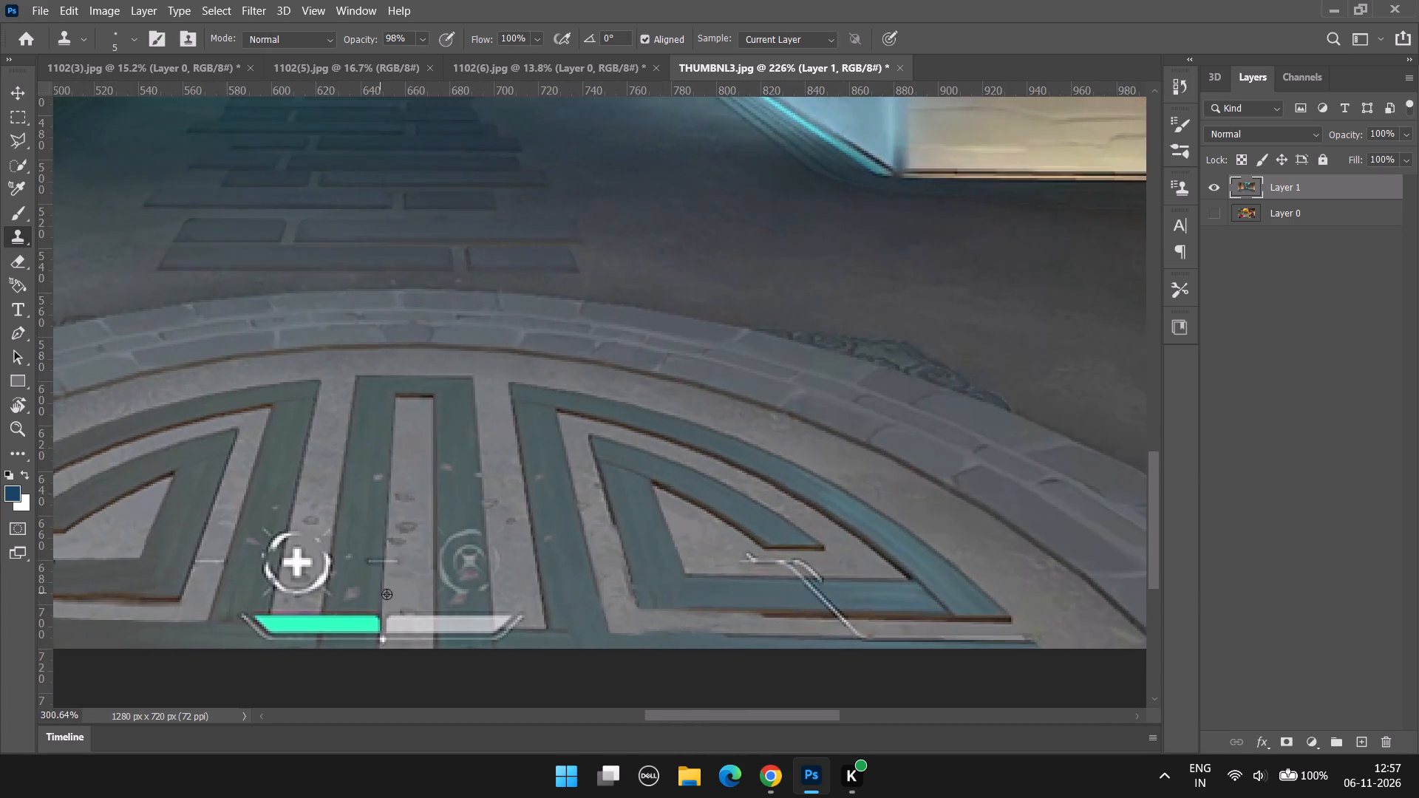
{"action": "scroll", "coordinate": [387, 594], "scroll_direction": "up", "scroll_amount": 2, "text": "alt"}
{"action": "scroll", "coordinate": [463, 607], "scroll_direction": "up", "scroll_amount": 2, "text": "alt"}
{"action": "scroll", "coordinate": [463, 609], "scroll_direction": "down", "scroll_amount": 8}
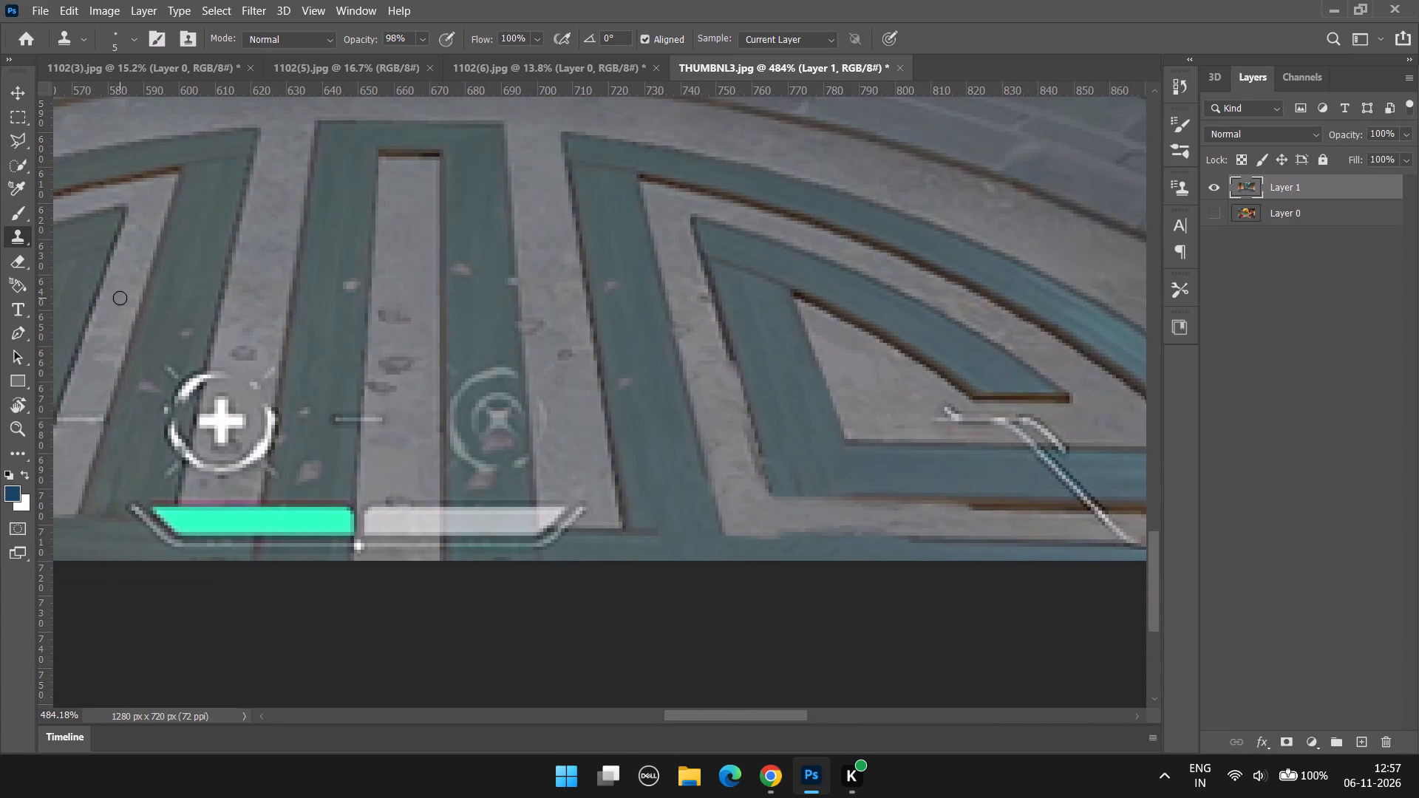
Select the lower end of the teal stripe holding the faint circular icon with a straight-edged lasso, down to the image's bottom edge.
{"action": "key", "text": "l"}
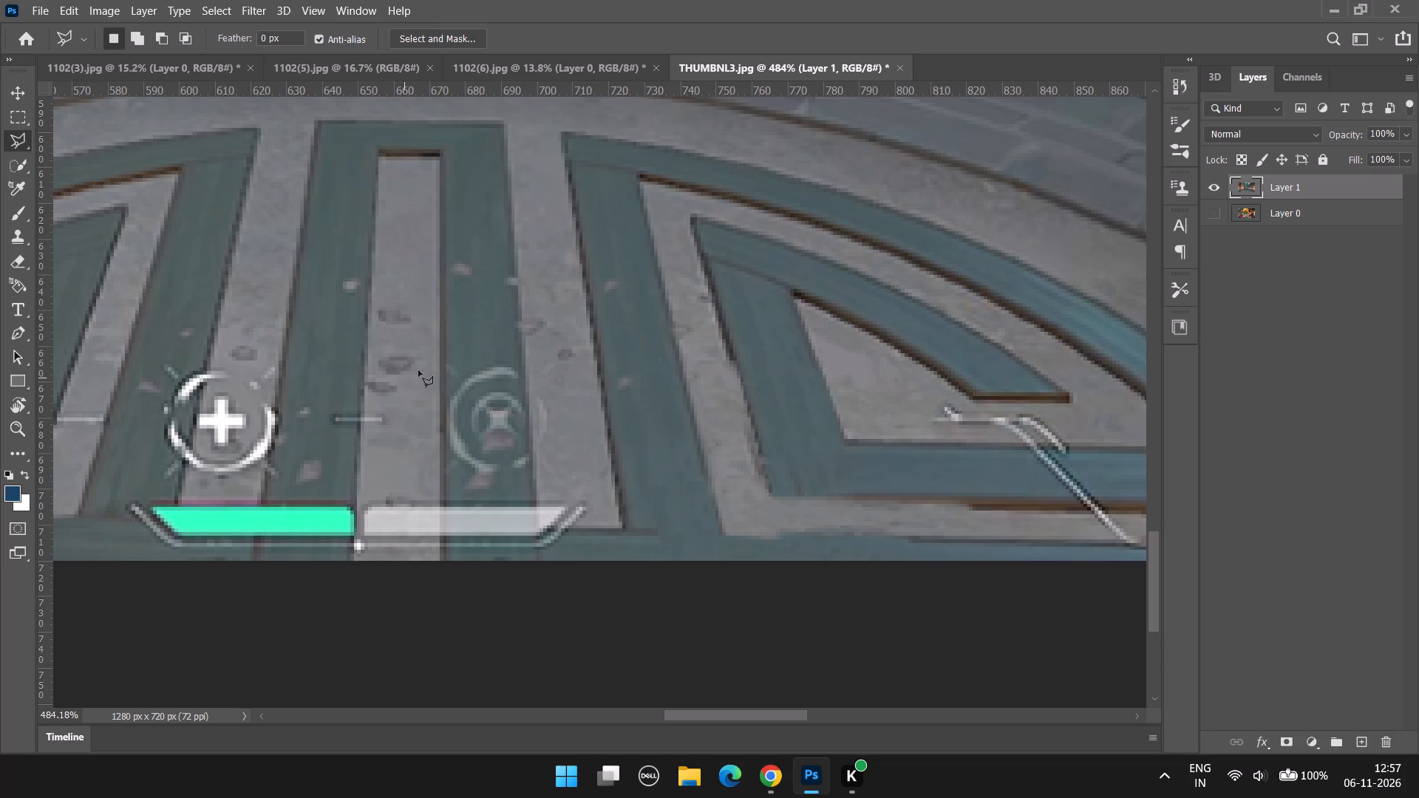
{"action": "left_click", "coordinate": [443, 325]}
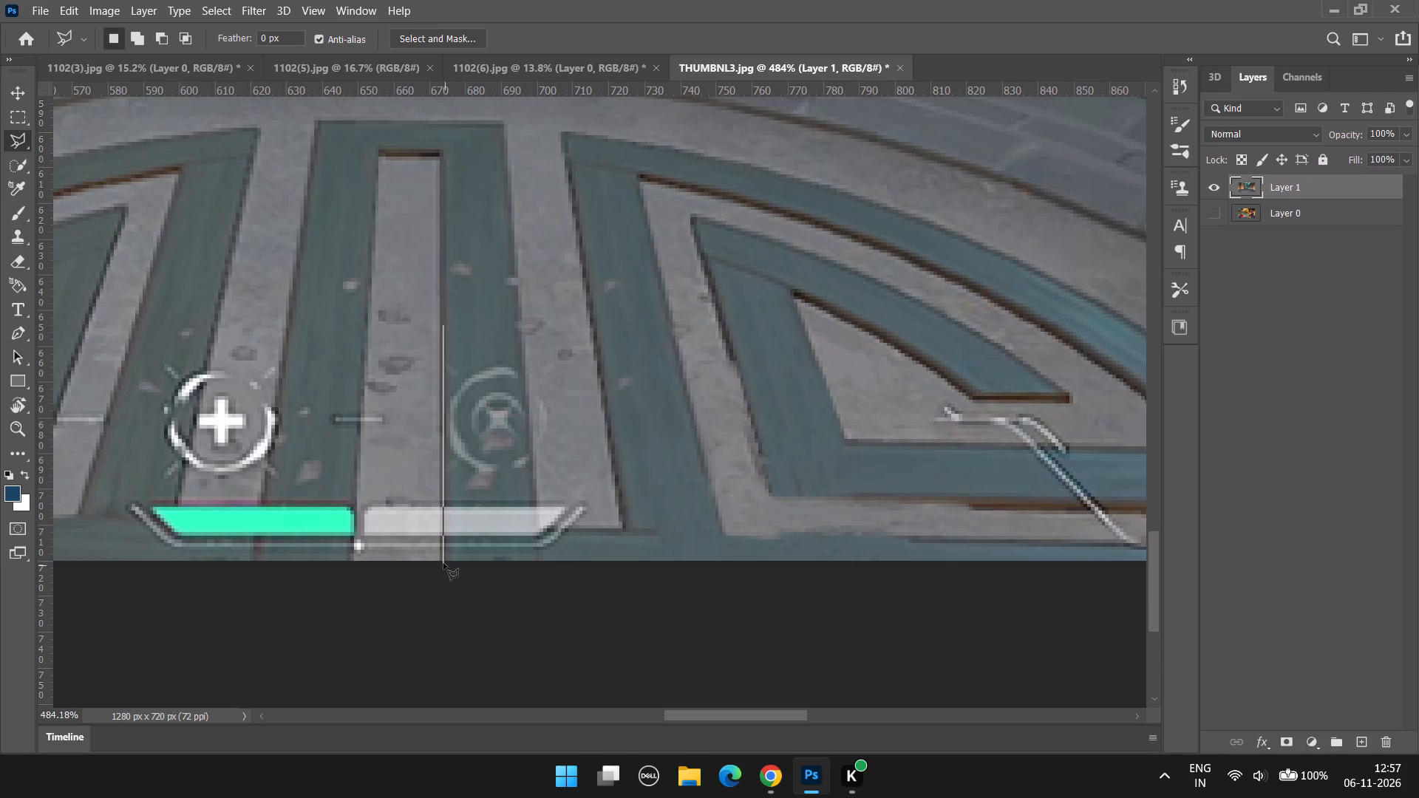
{"action": "left_click", "coordinate": [443, 563]}
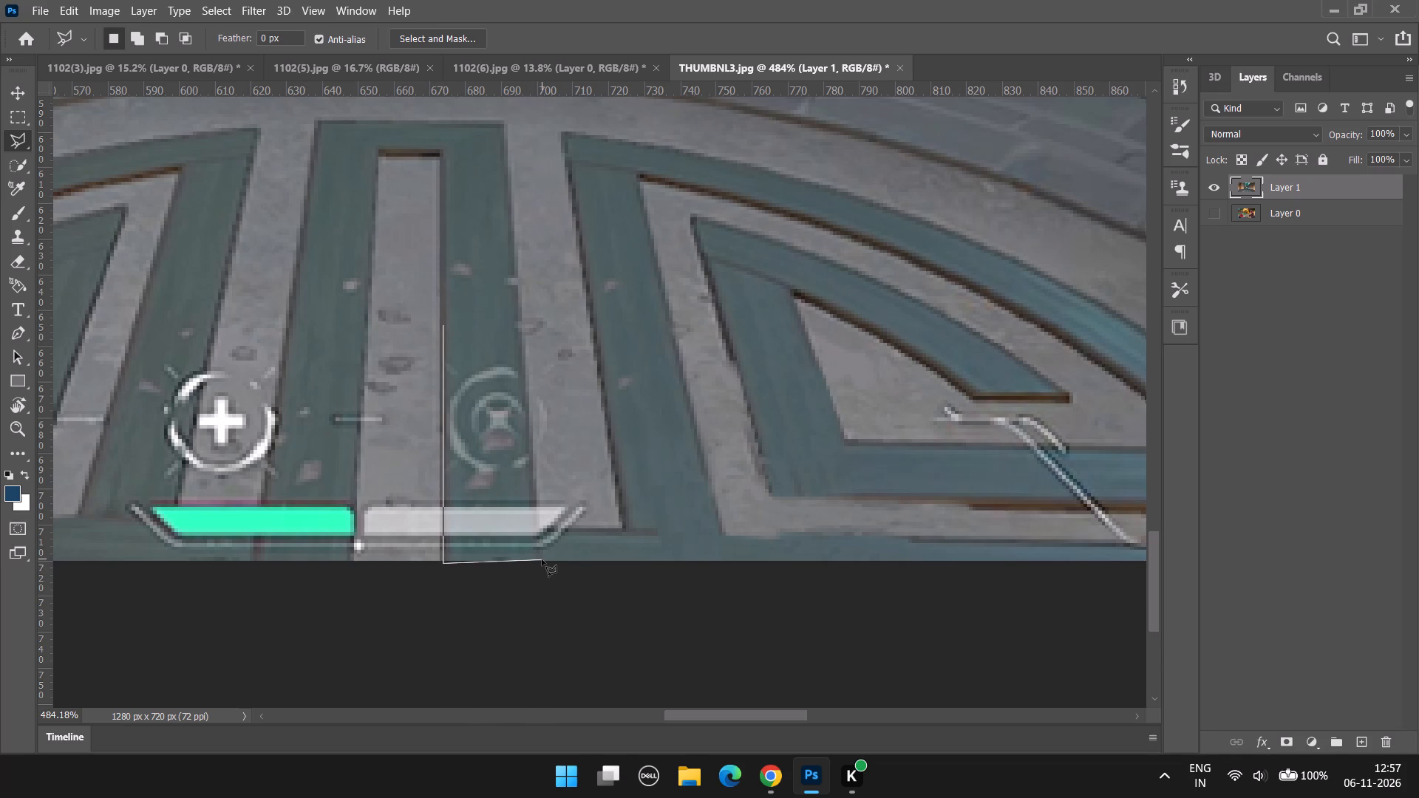
{"action": "left_click", "coordinate": [542, 559]}
{"action": "left_click", "coordinate": [525, 321]}
{"action": "left_click", "coordinate": [443, 322]}
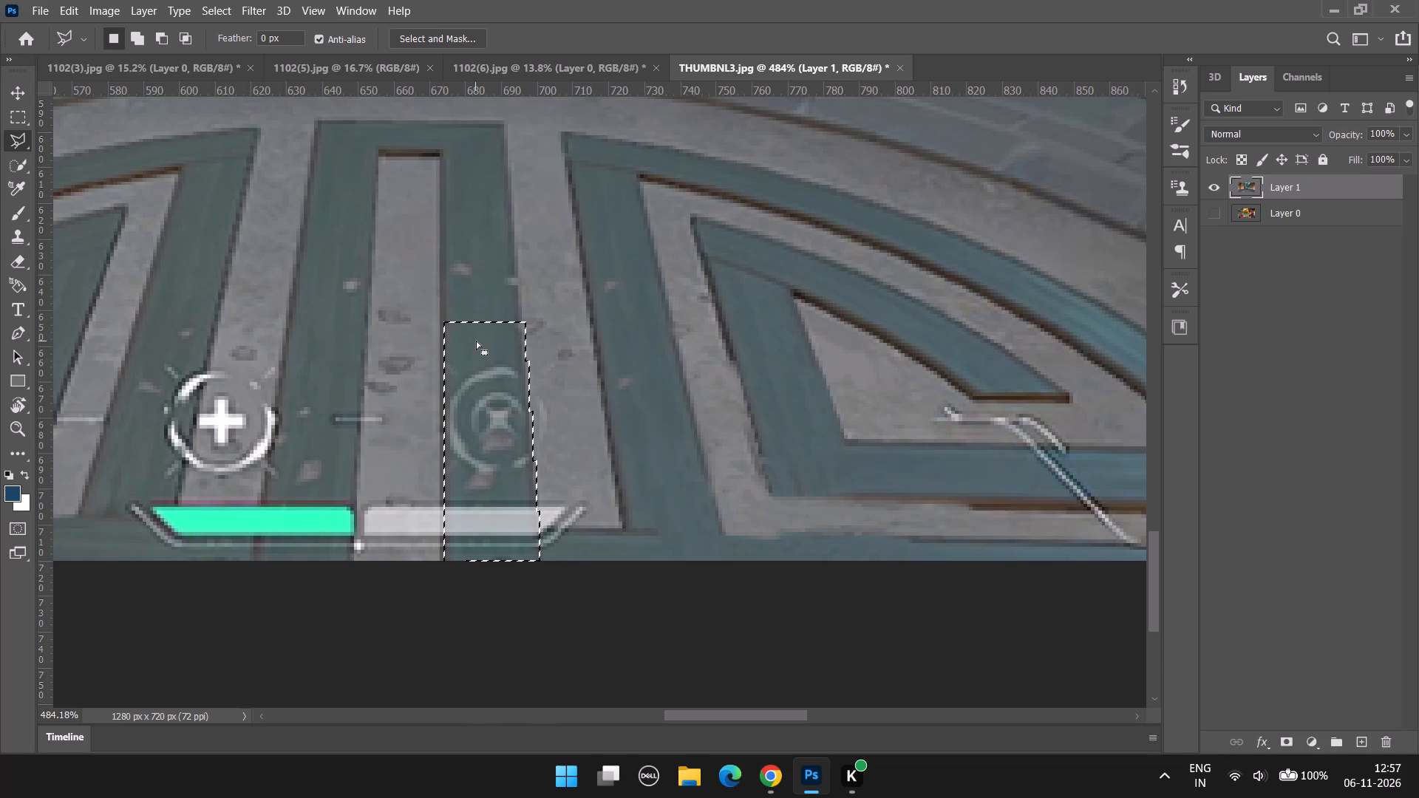
Clone clean teal from the upper stripe over the faint circular icon inside the selection, using a brush size of 25.
{"action": "key", "text": "s"}
{"action": "left_click", "coordinate": [483, 213], "text": "alt"}
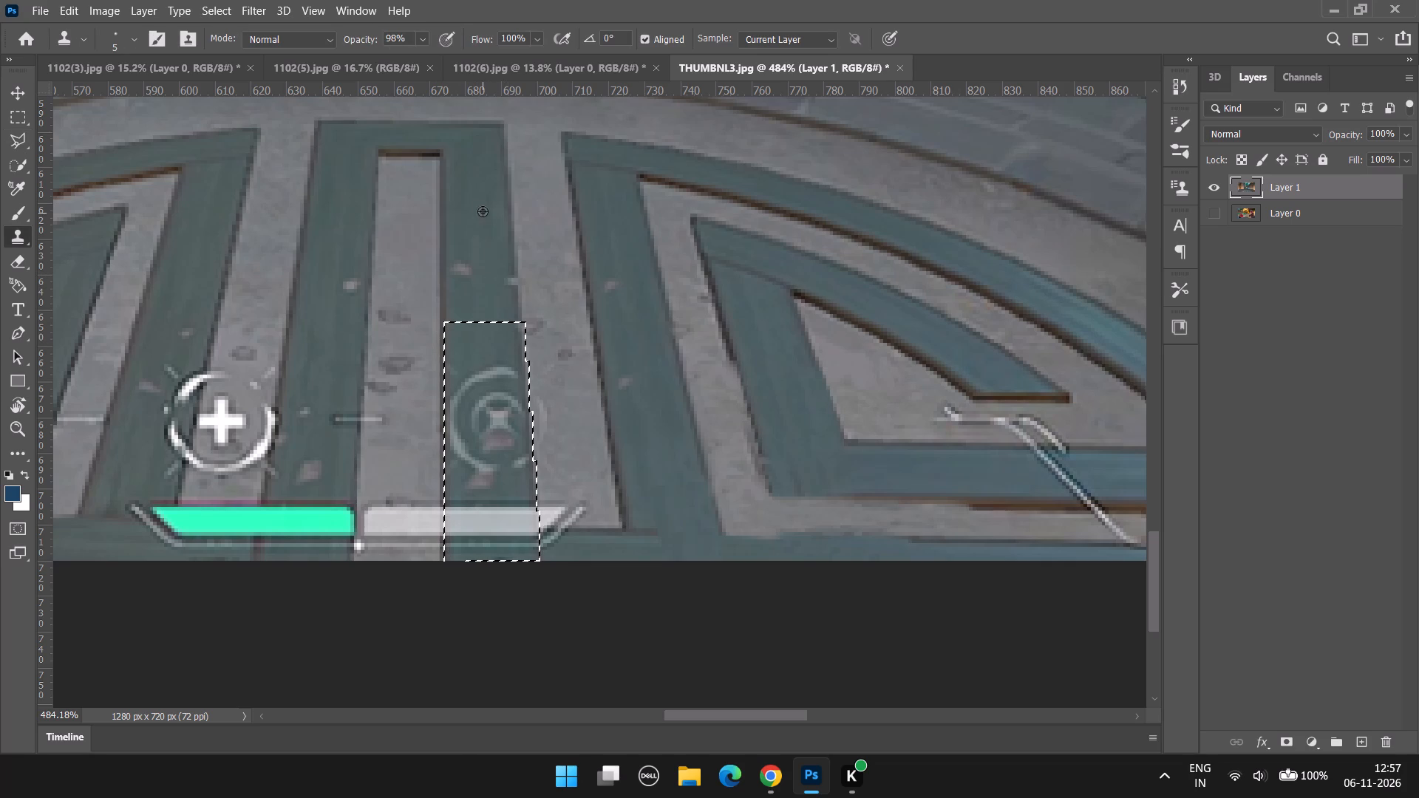
{"action": "type", "text": "]]"}
{"action": "key", "text": "bracketright"}
{"action": "key", "text": "bracketright"}
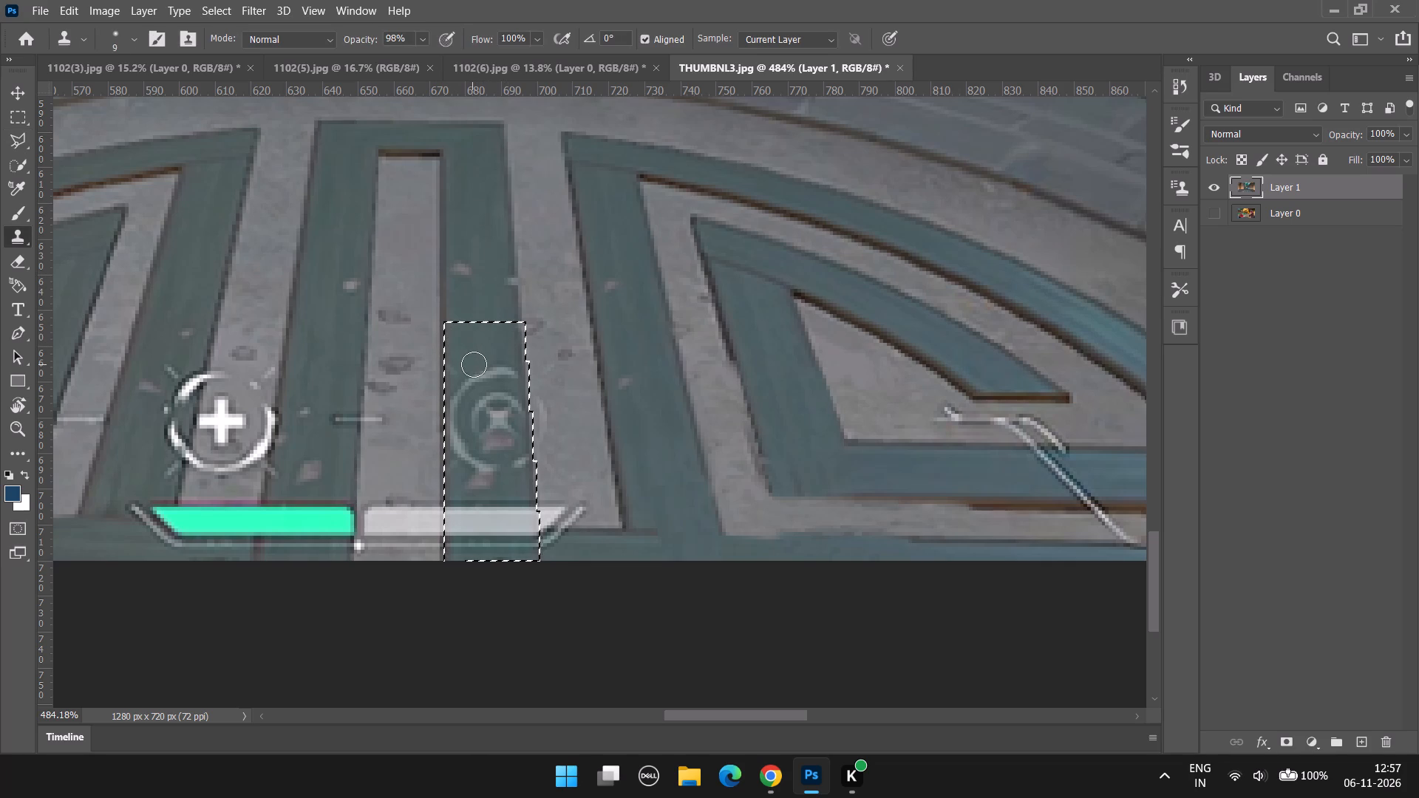
{"action": "type", "text": "]]]"}
{"action": "key", "text": "bracketright"}
{"action": "left_click", "coordinate": [483, 369]}
{"action": "left_click", "coordinate": [494, 383]}
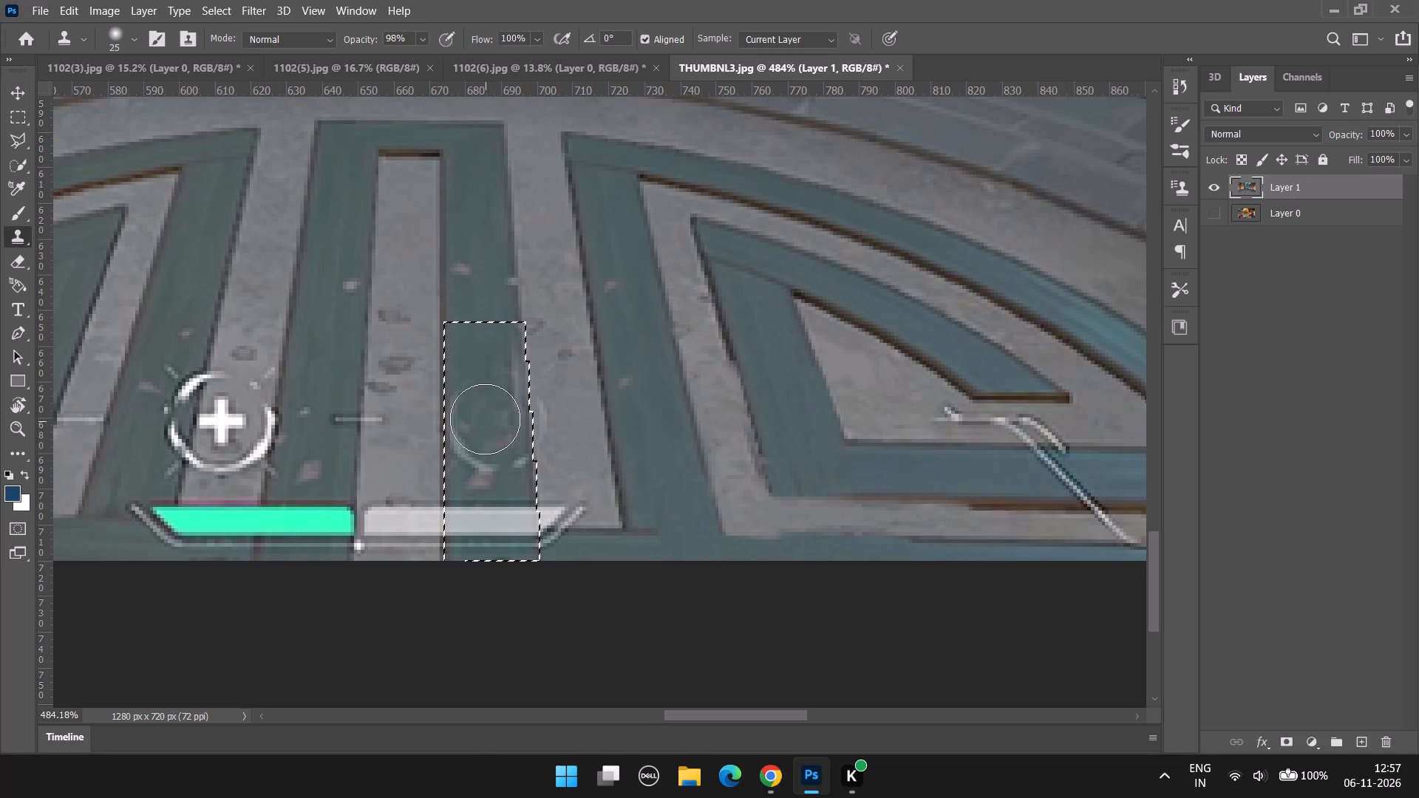
{"action": "left_click", "coordinate": [486, 410]}
{"action": "left_click", "coordinate": [489, 426]}
{"action": "left_click", "coordinate": [490, 432]}
{"action": "left_click", "coordinate": [479, 457]}
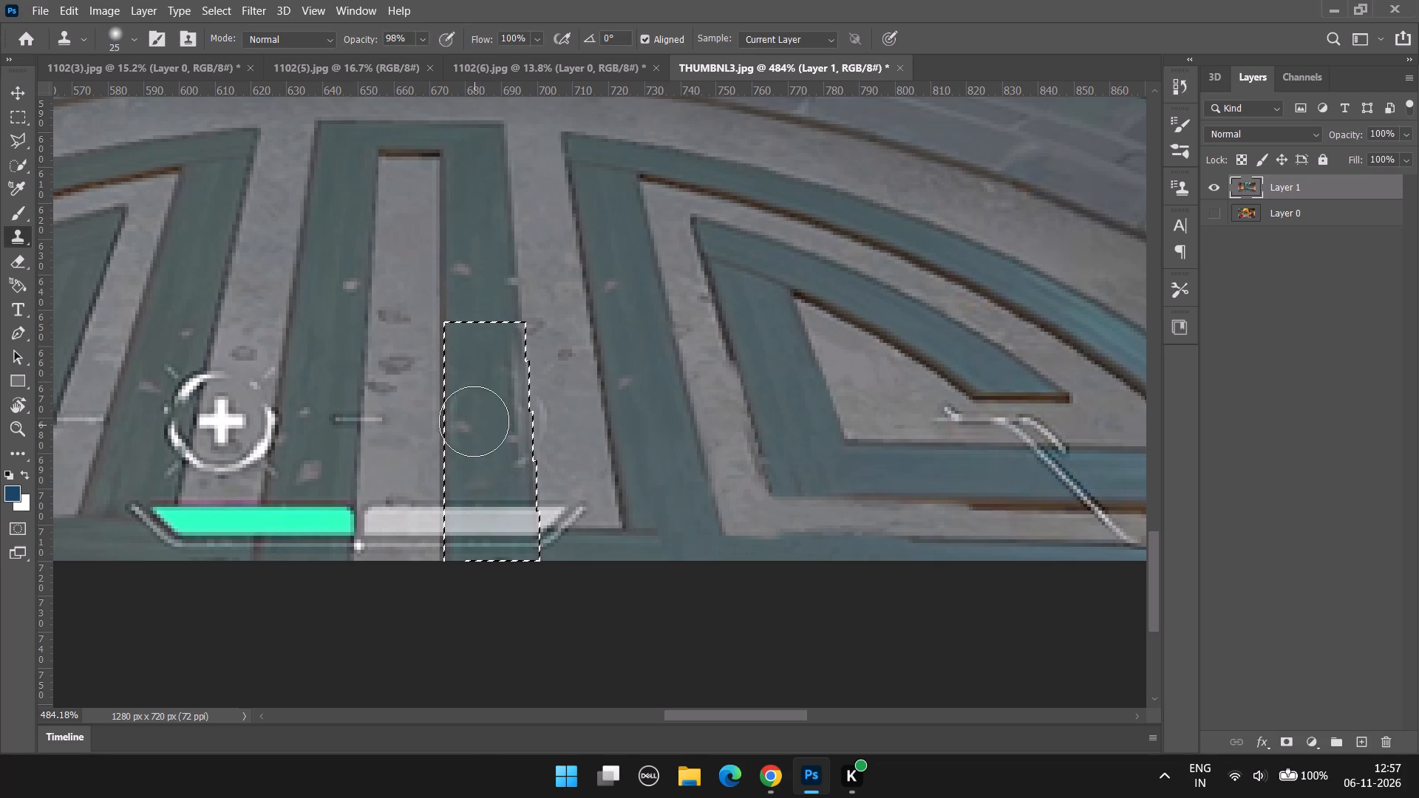
{"action": "left_click", "coordinate": [472, 415]}
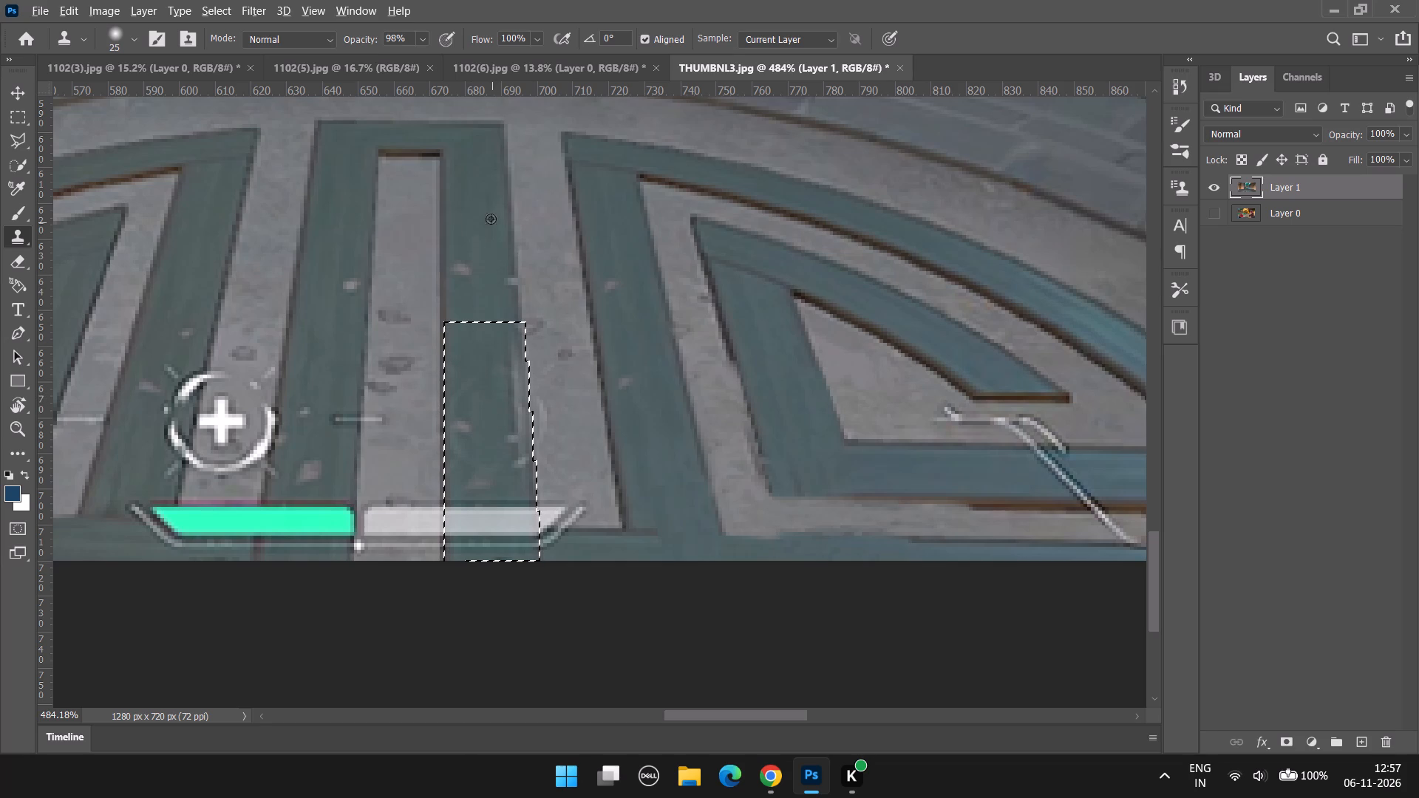
Clone teal from higher up the stripe down its inner edge and across the pale HUD bar at the bottom.
{"action": "left_click", "coordinate": [472, 199], "text": "alt"}
{"action": "left_click_drag", "start_coordinate": [461, 406], "coordinate": [457, 494]}
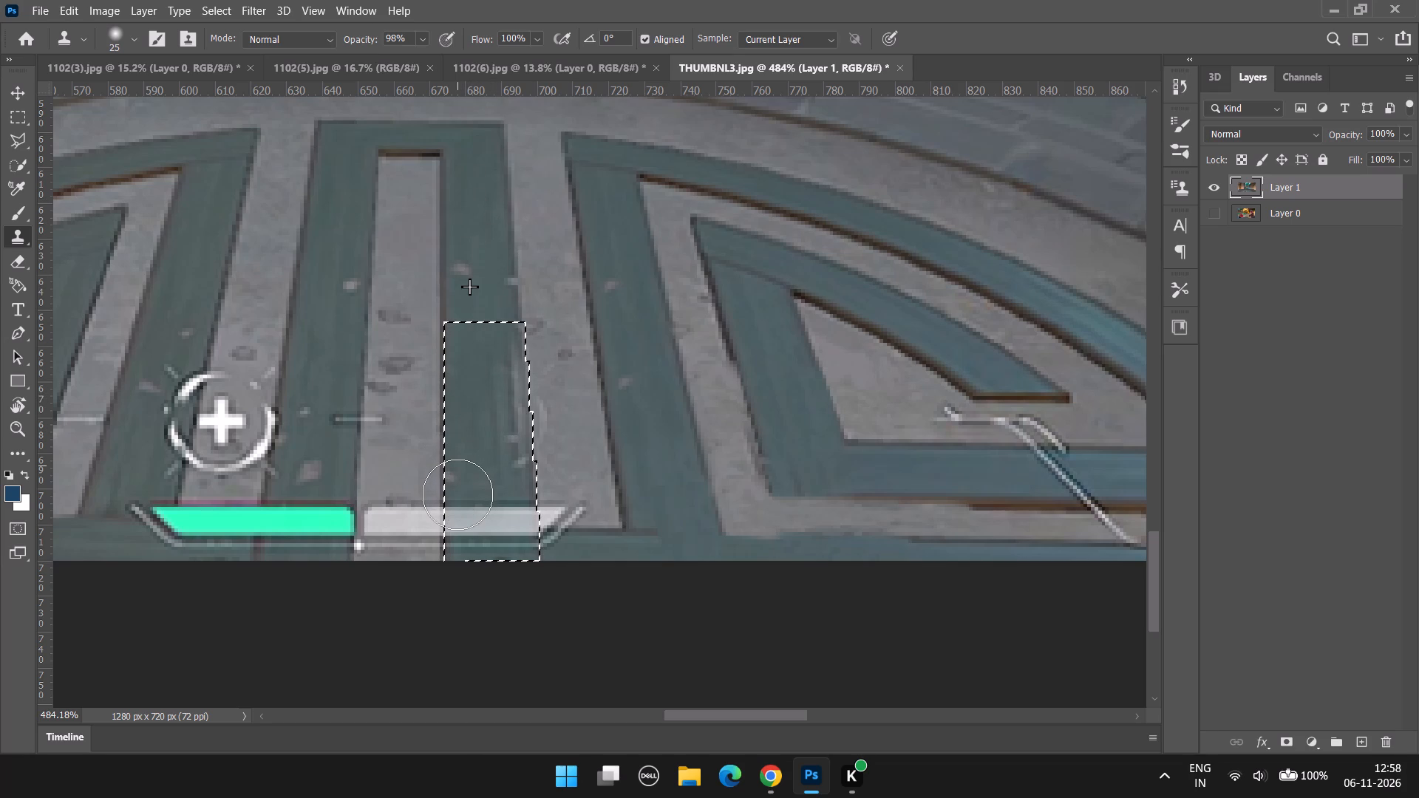
{"action": "left_click_drag", "start_coordinate": [457, 494], "coordinate": [477, 549]}
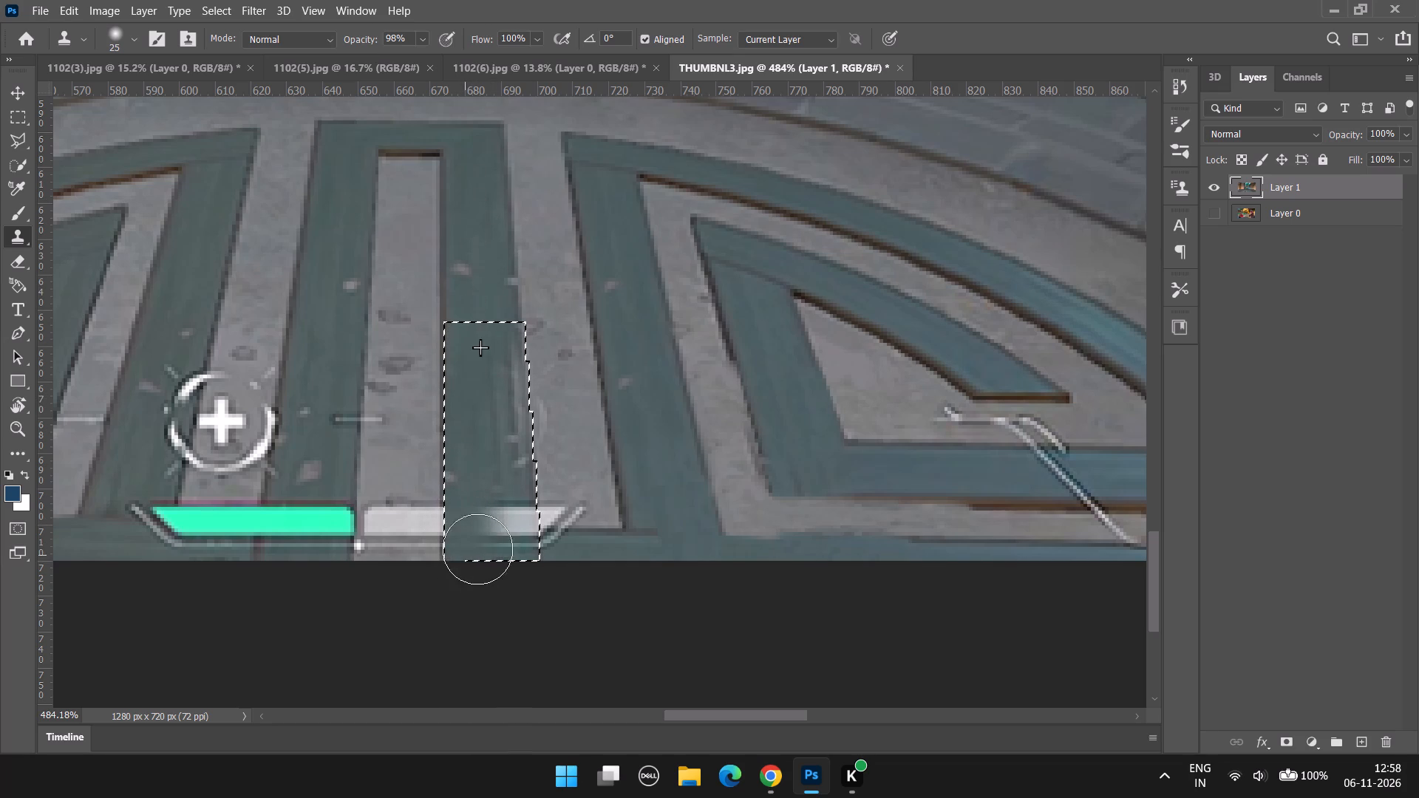
{"action": "left_click_drag", "start_coordinate": [477, 549], "coordinate": [496, 545]}
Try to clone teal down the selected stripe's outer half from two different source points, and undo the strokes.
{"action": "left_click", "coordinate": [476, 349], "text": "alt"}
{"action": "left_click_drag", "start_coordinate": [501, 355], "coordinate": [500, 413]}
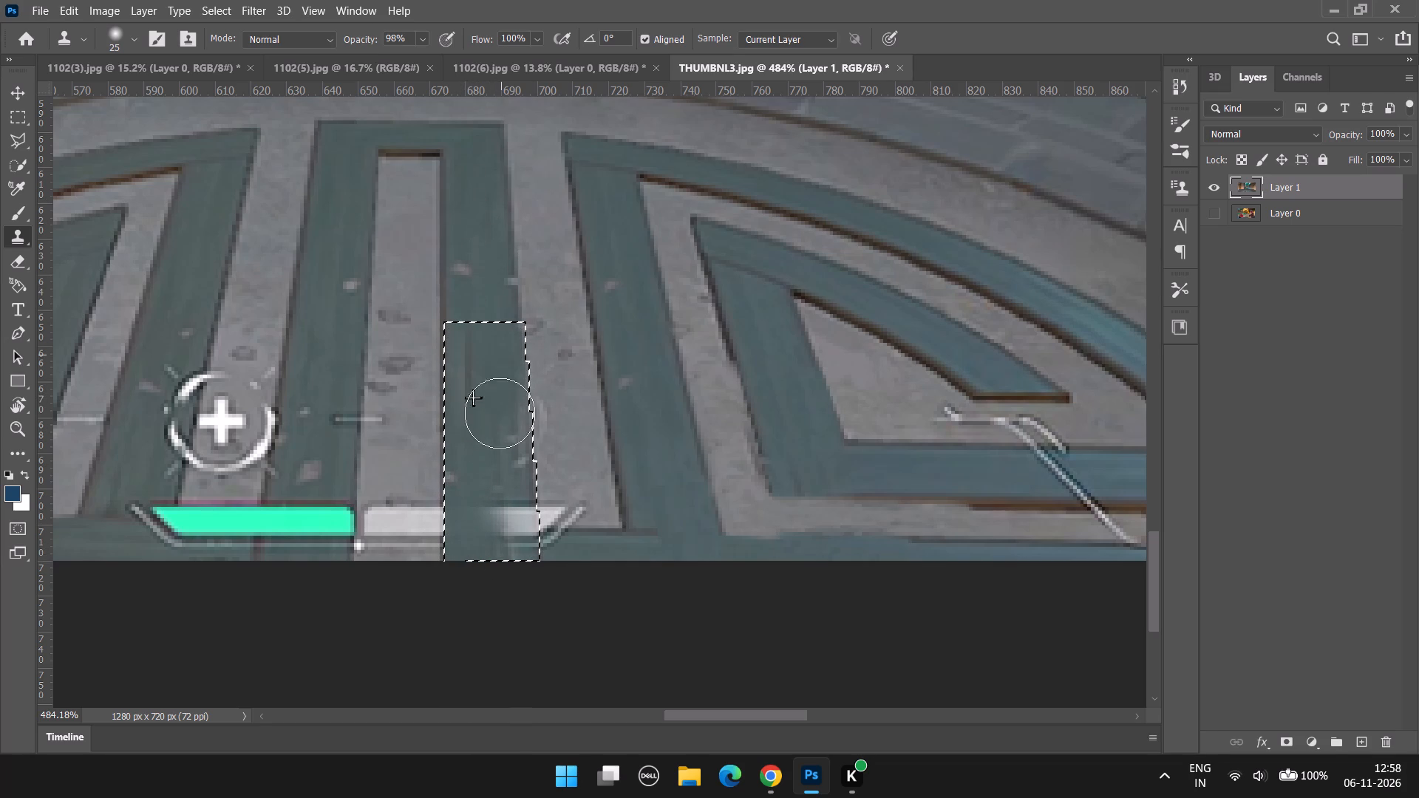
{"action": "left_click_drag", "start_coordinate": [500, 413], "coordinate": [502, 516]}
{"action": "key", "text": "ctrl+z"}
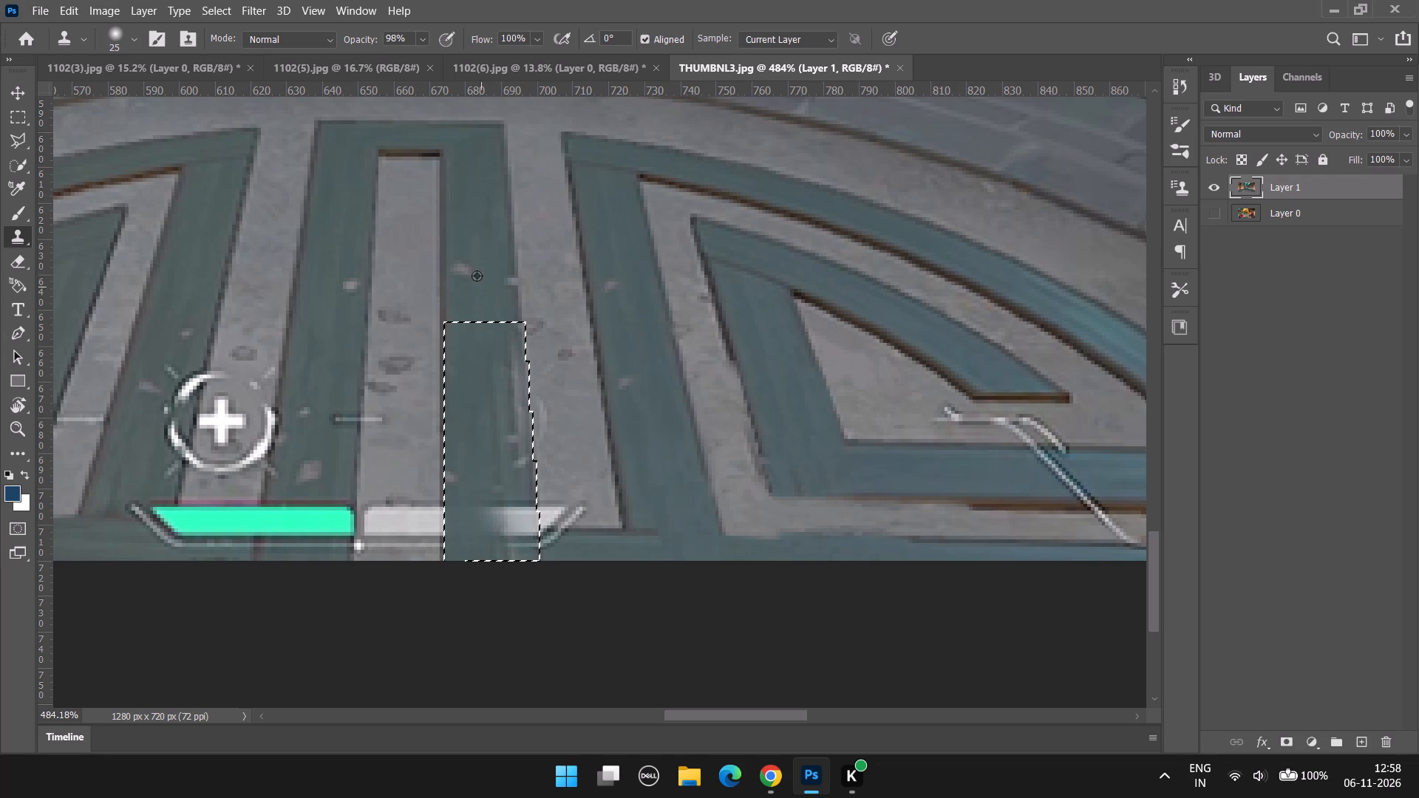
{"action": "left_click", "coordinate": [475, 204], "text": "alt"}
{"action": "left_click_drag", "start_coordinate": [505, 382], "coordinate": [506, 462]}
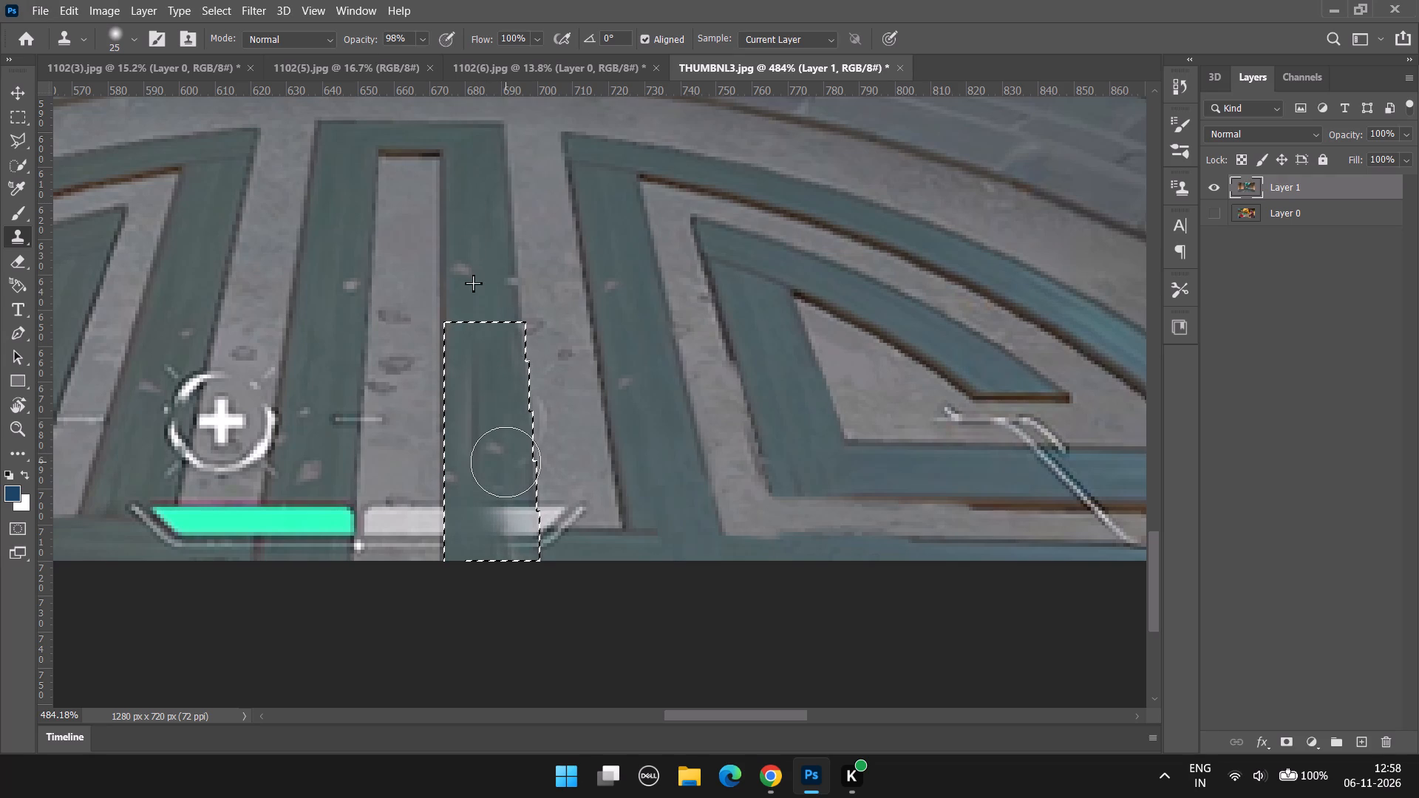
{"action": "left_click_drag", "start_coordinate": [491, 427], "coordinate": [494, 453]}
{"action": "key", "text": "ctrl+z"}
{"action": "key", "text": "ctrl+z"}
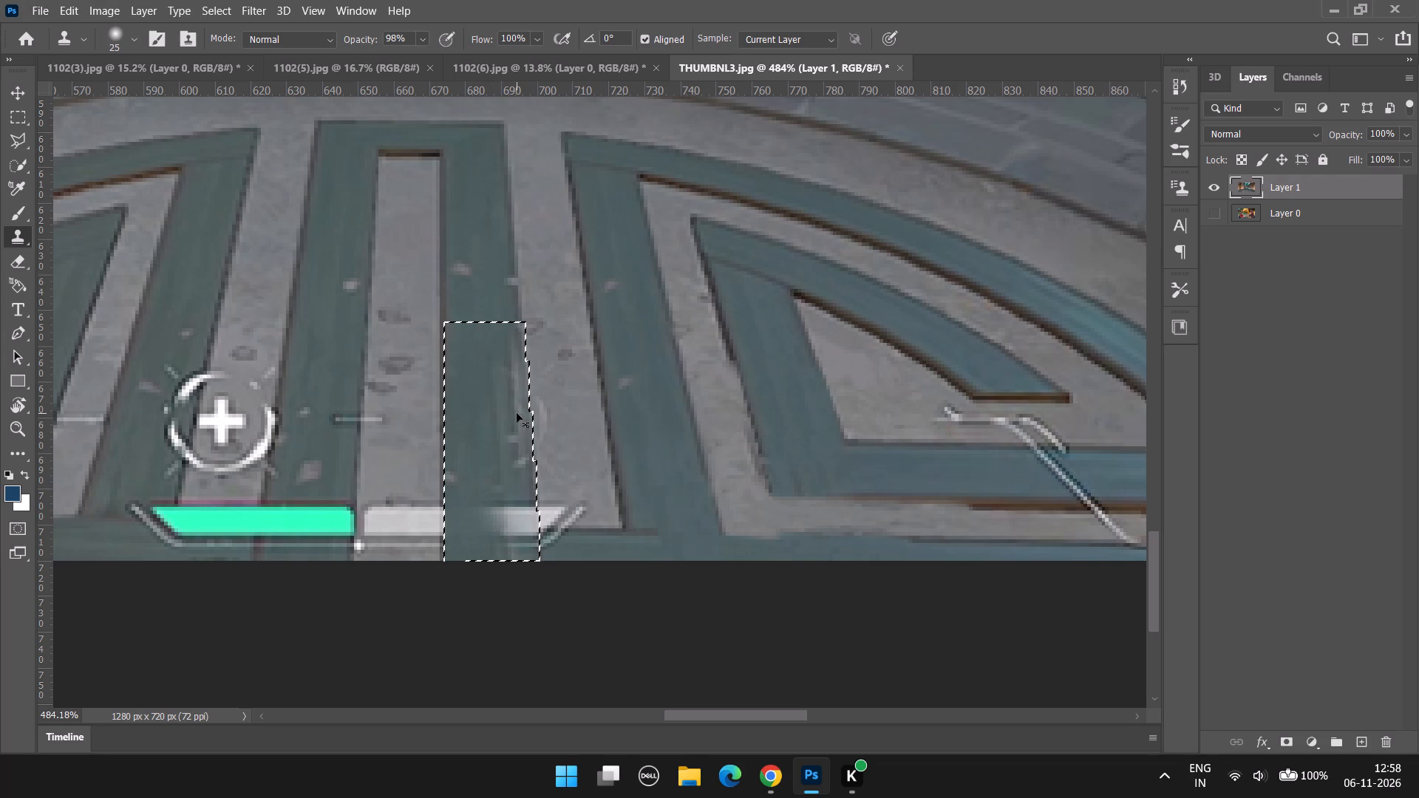
Clone teal from the upper stripe in dabs down its outer edge to cover the icon's remaining arc and the bar's end.
{"action": "left_click", "coordinate": [490, 256], "text": "alt"}
{"action": "left_click", "coordinate": [510, 385]}
{"action": "left_click", "coordinate": [508, 363]}
{"action": "left_click", "coordinate": [507, 398]}
{"action": "left_click", "coordinate": [509, 450]}
{"action": "left_click", "coordinate": [516, 522]}
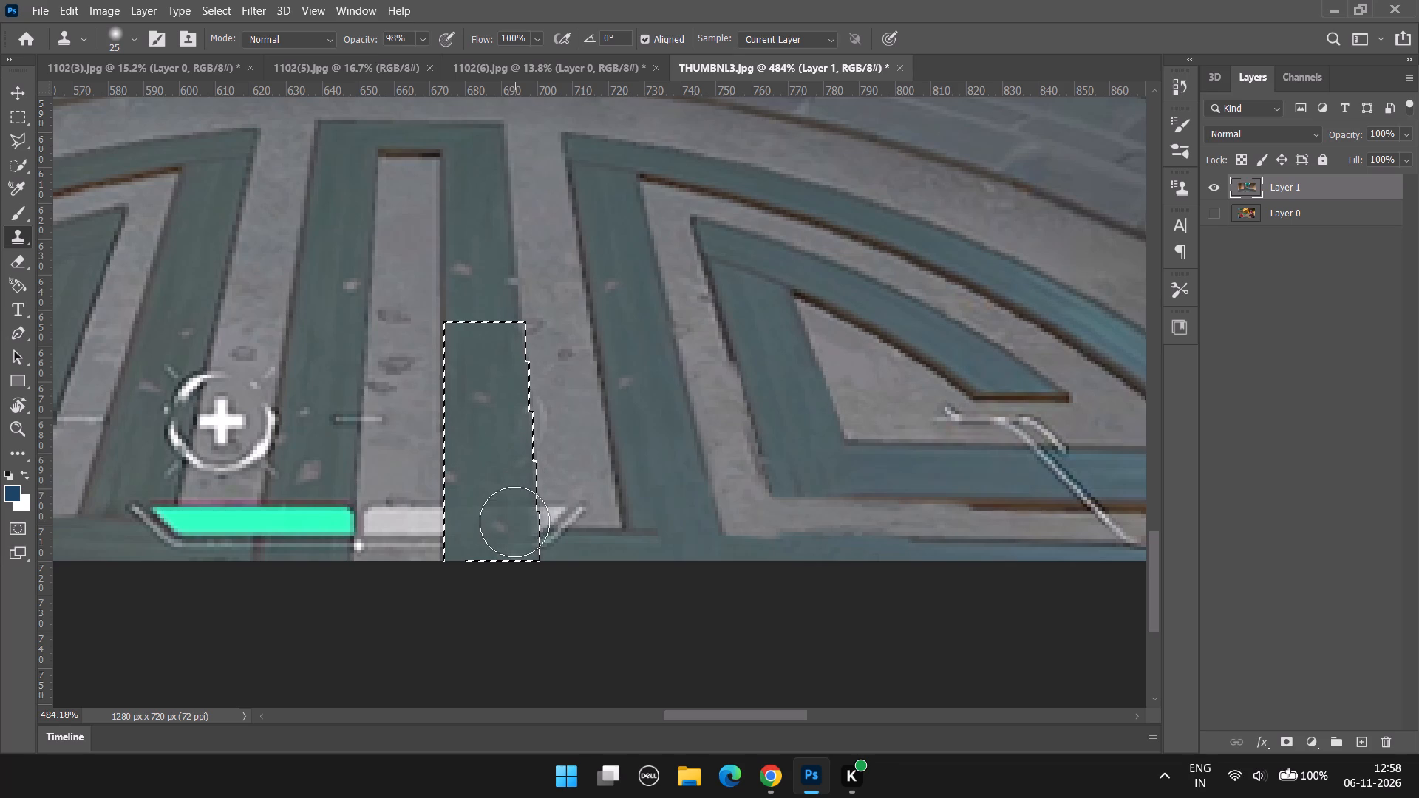
Clone teal from just above over the selected stripe's bottom end to even out the area where the pale bar was.
{"action": "left_click", "coordinate": [498, 432], "text": "alt"}
{"action": "left_click_drag", "start_coordinate": [491, 497], "coordinate": [498, 538]}
{"action": "left_click_drag", "start_coordinate": [489, 504], "coordinate": [493, 544]}
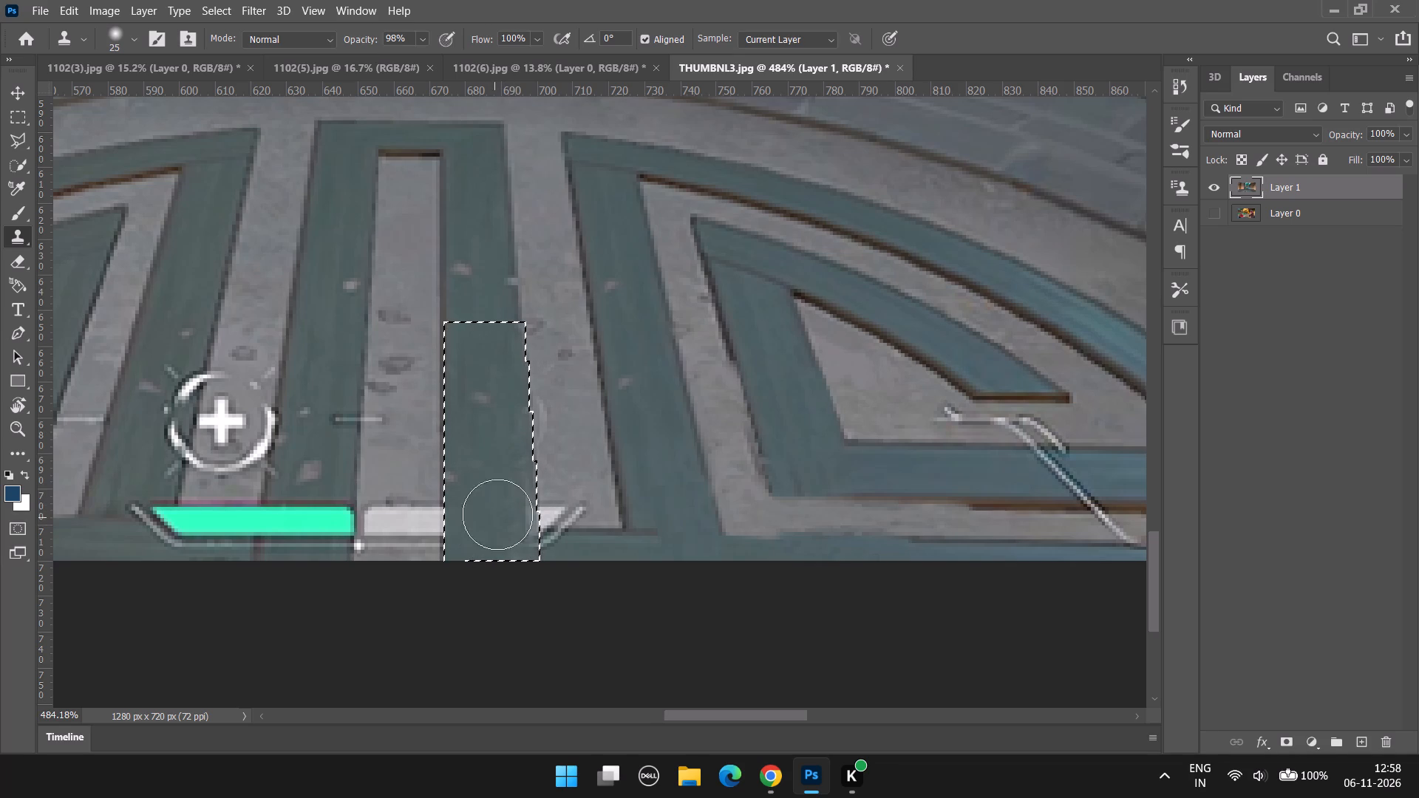
{"action": "left_click", "coordinate": [500, 477], "text": "alt"}
{"action": "left_click_drag", "start_coordinate": [523, 494], "coordinate": [526, 536]}
{"action": "left_click_drag", "start_coordinate": [522, 497], "coordinate": [525, 561]}
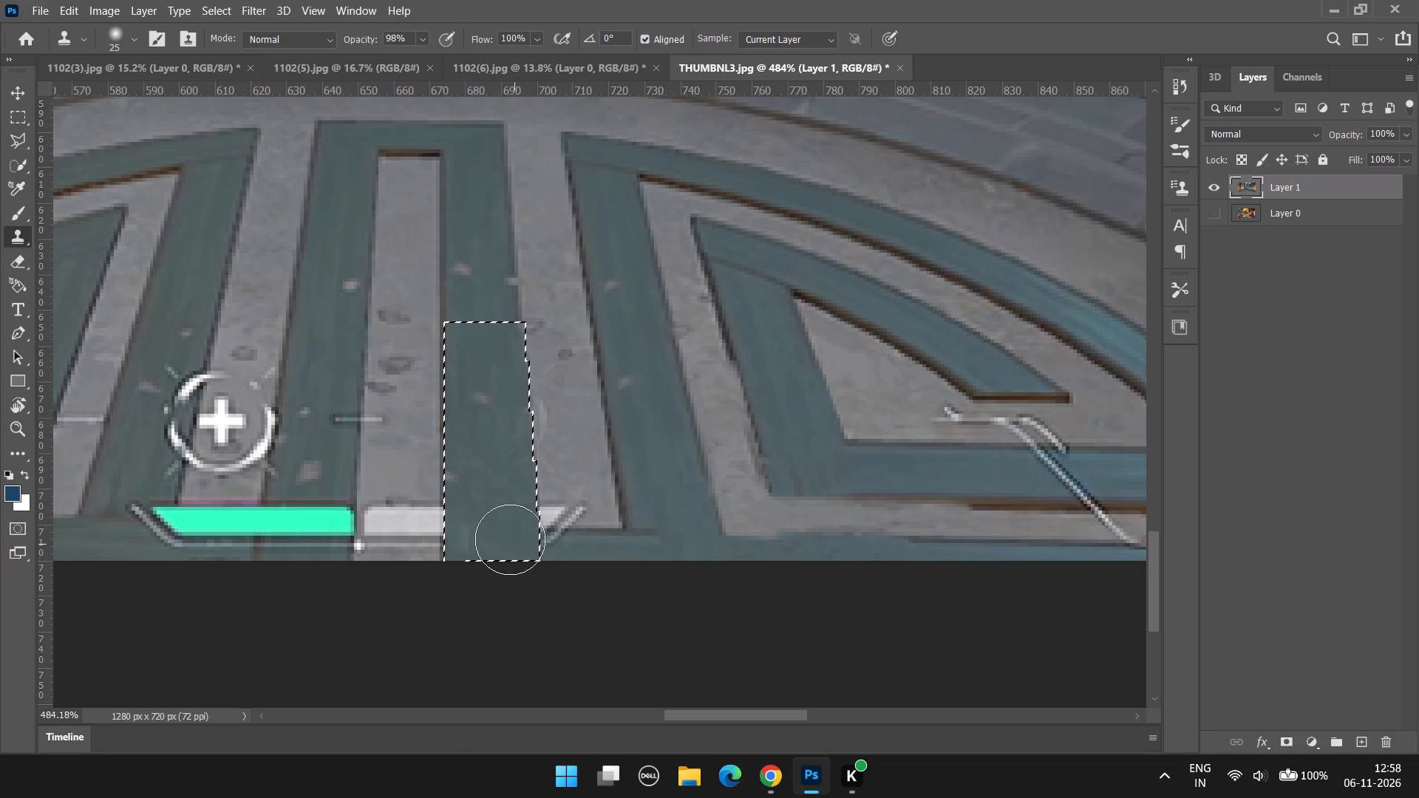
Clone clean teal from the stripe's upper end over the pale flecks in the retouched area, and clear the selection.
{"action": "left_click", "coordinate": [489, 224], "text": "alt"}
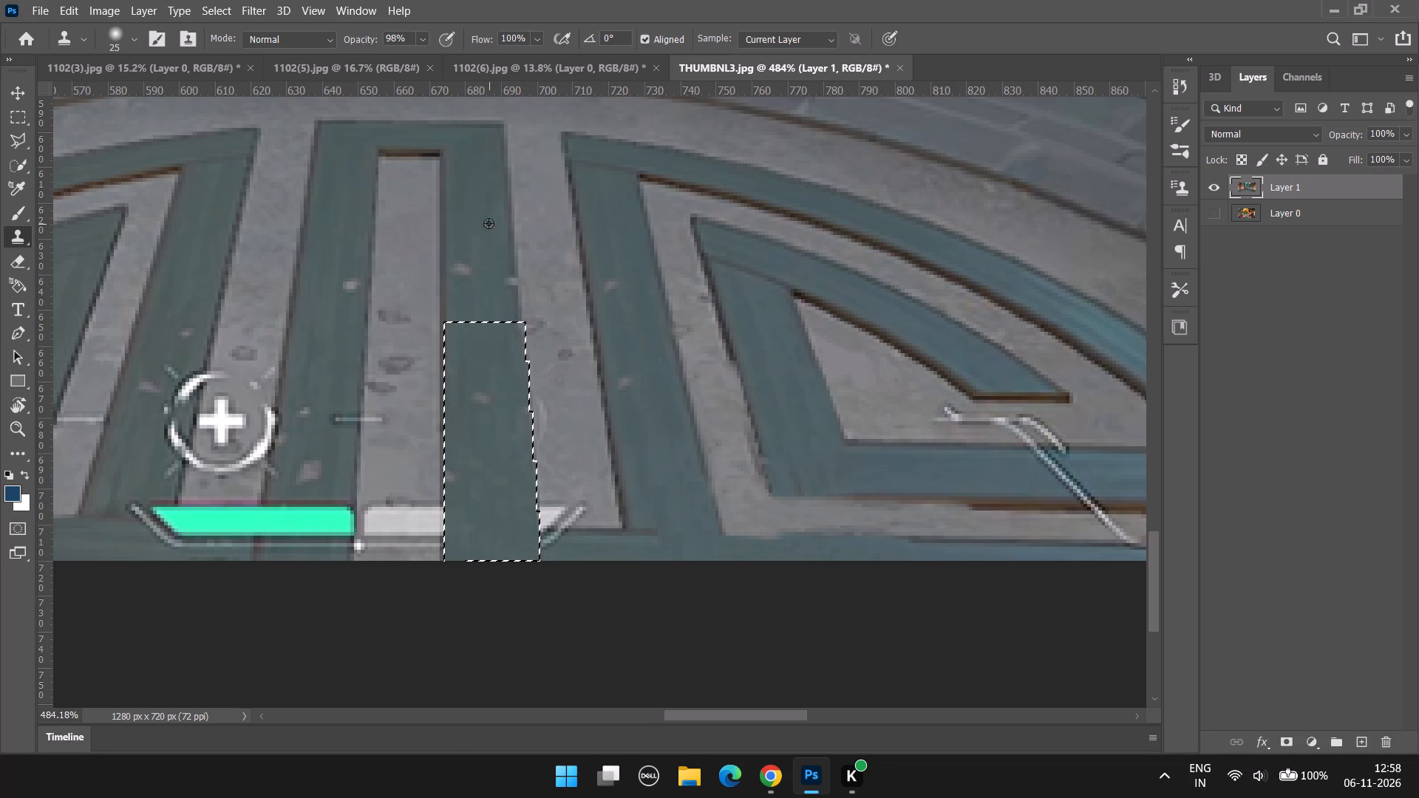
{"action": "left_click", "coordinate": [483, 256], "text": "alt"}
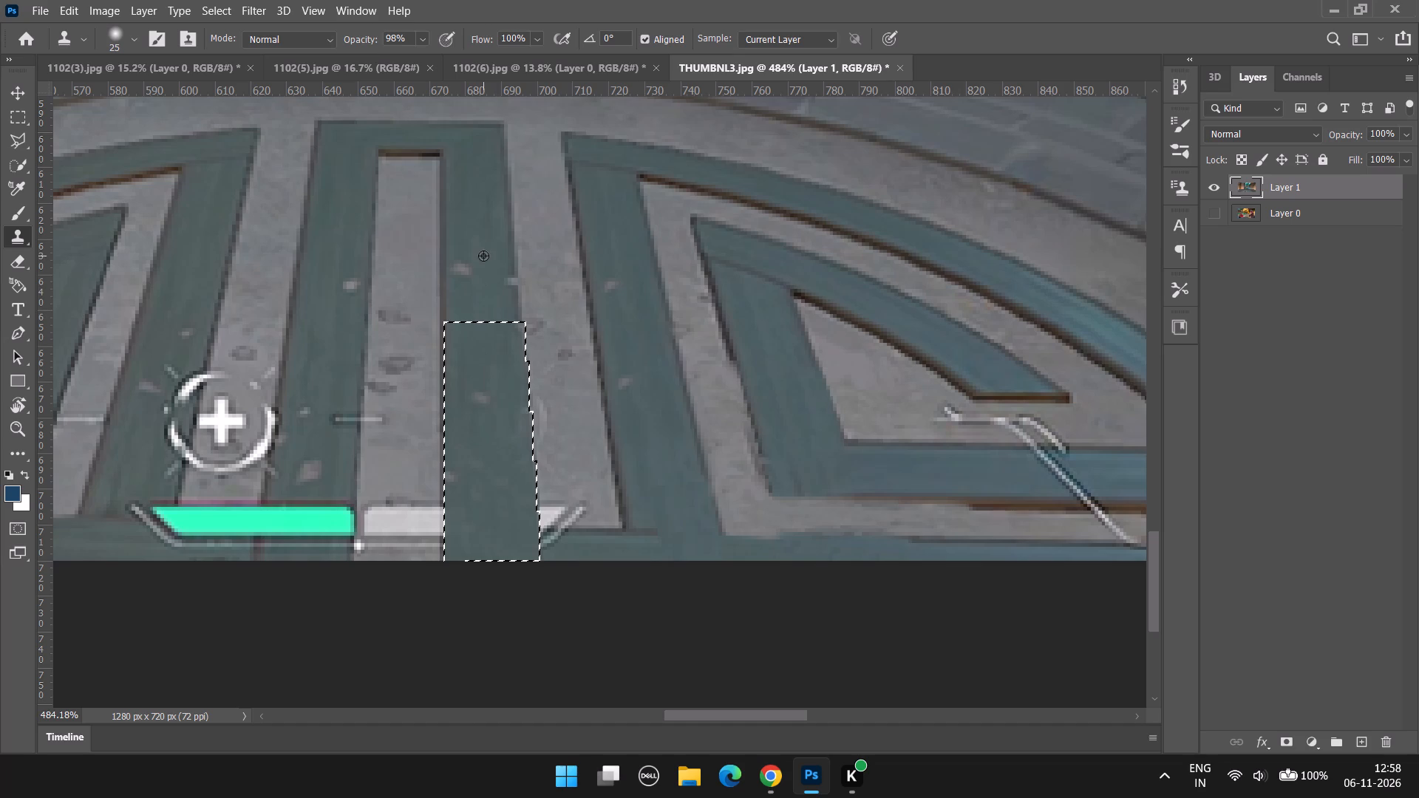
{"action": "double_click", "coordinate": [480, 182], "text": "alt"}
{"action": "left_click", "coordinate": [477, 168], "text": "alt"}
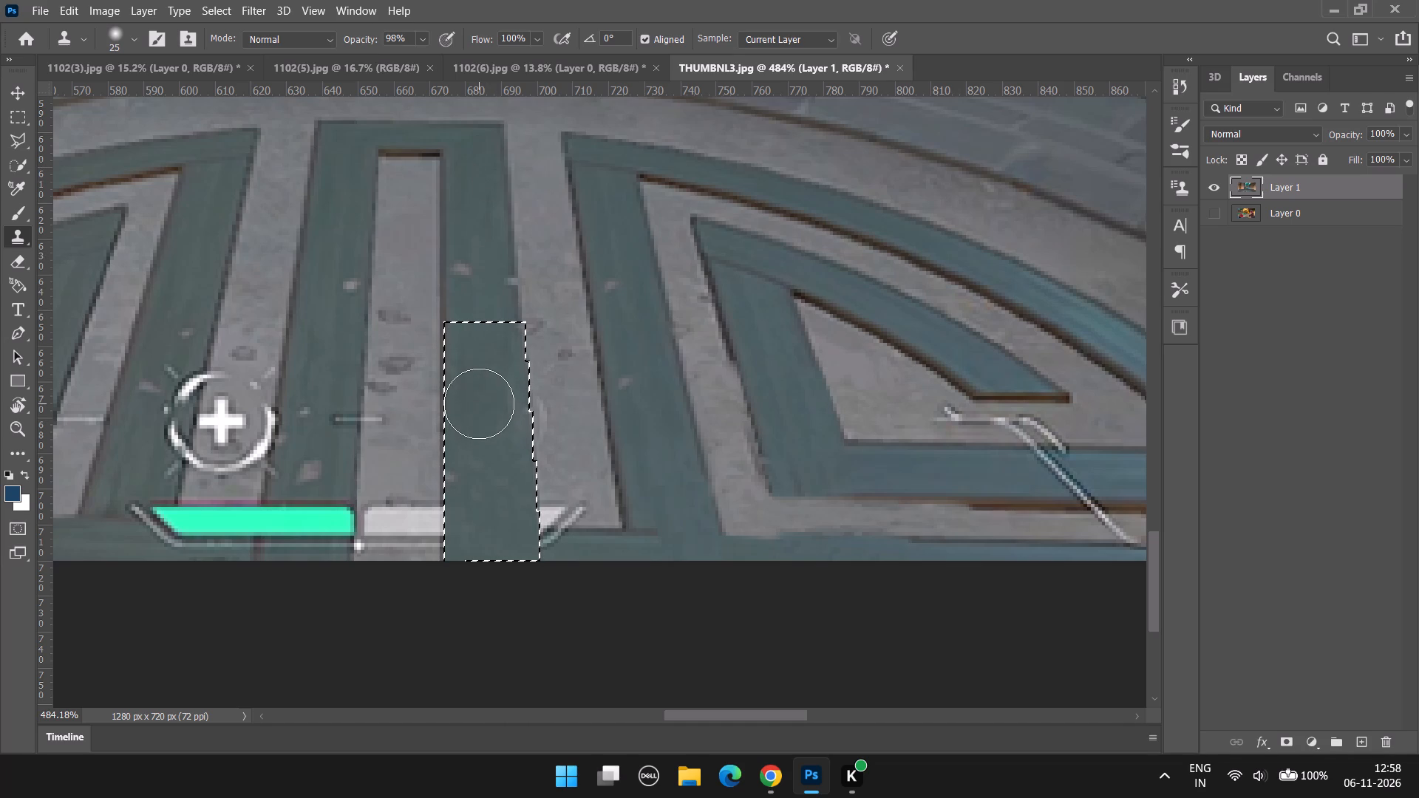
{"action": "left_click", "coordinate": [479, 403]}
{"action": "left_click", "coordinate": [476, 474]}
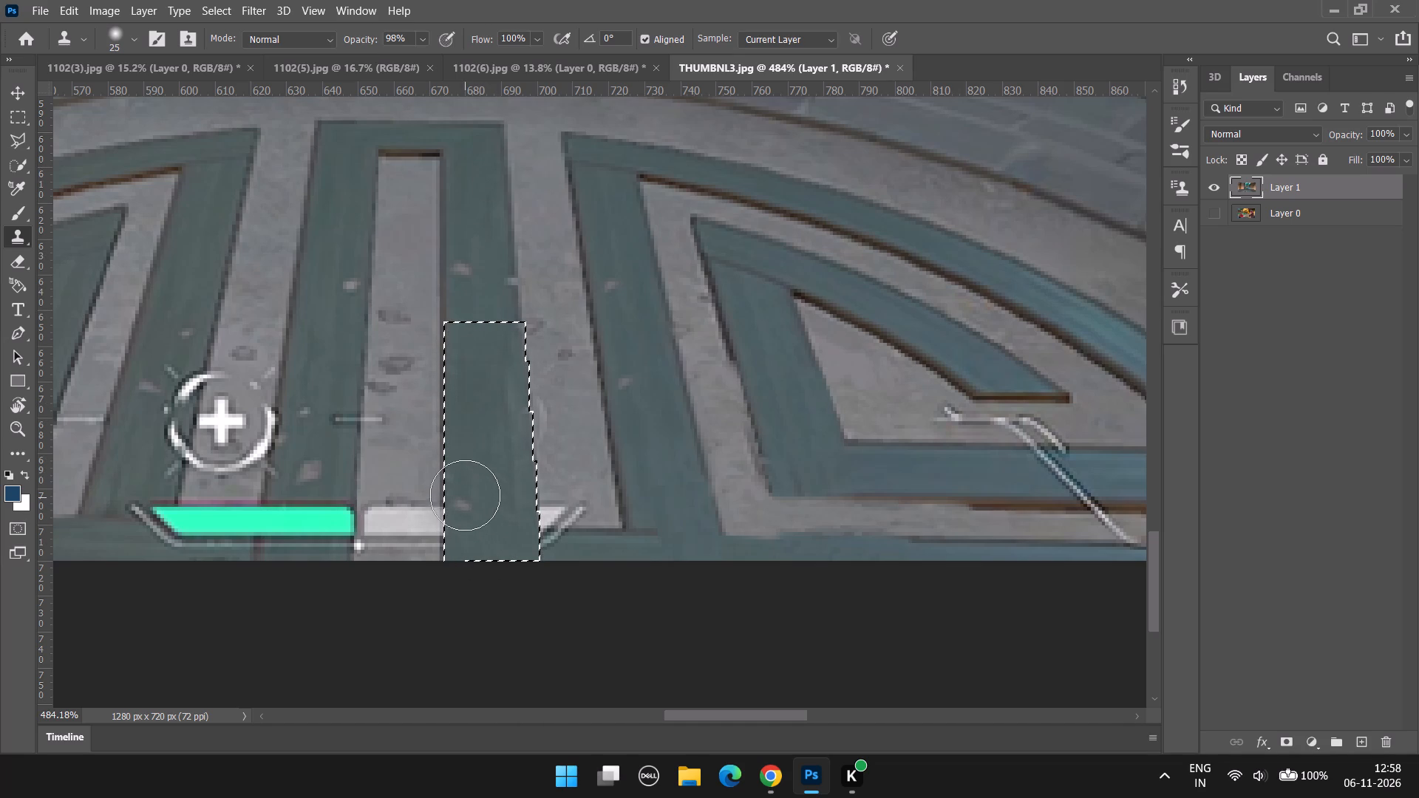
{"action": "scroll", "coordinate": [576, 273], "scroll_direction": "down", "scroll_amount": 4, "text": "alt"}
{"action": "key", "text": "ctrl+d"}
Select the lower part of the central stone stripe, covering the thin HUD line and pale bar, with a straight-edged lasso.
{"action": "scroll", "coordinate": [741, 494], "scroll_direction": "down", "scroll_amount": 6, "text": "alt"}
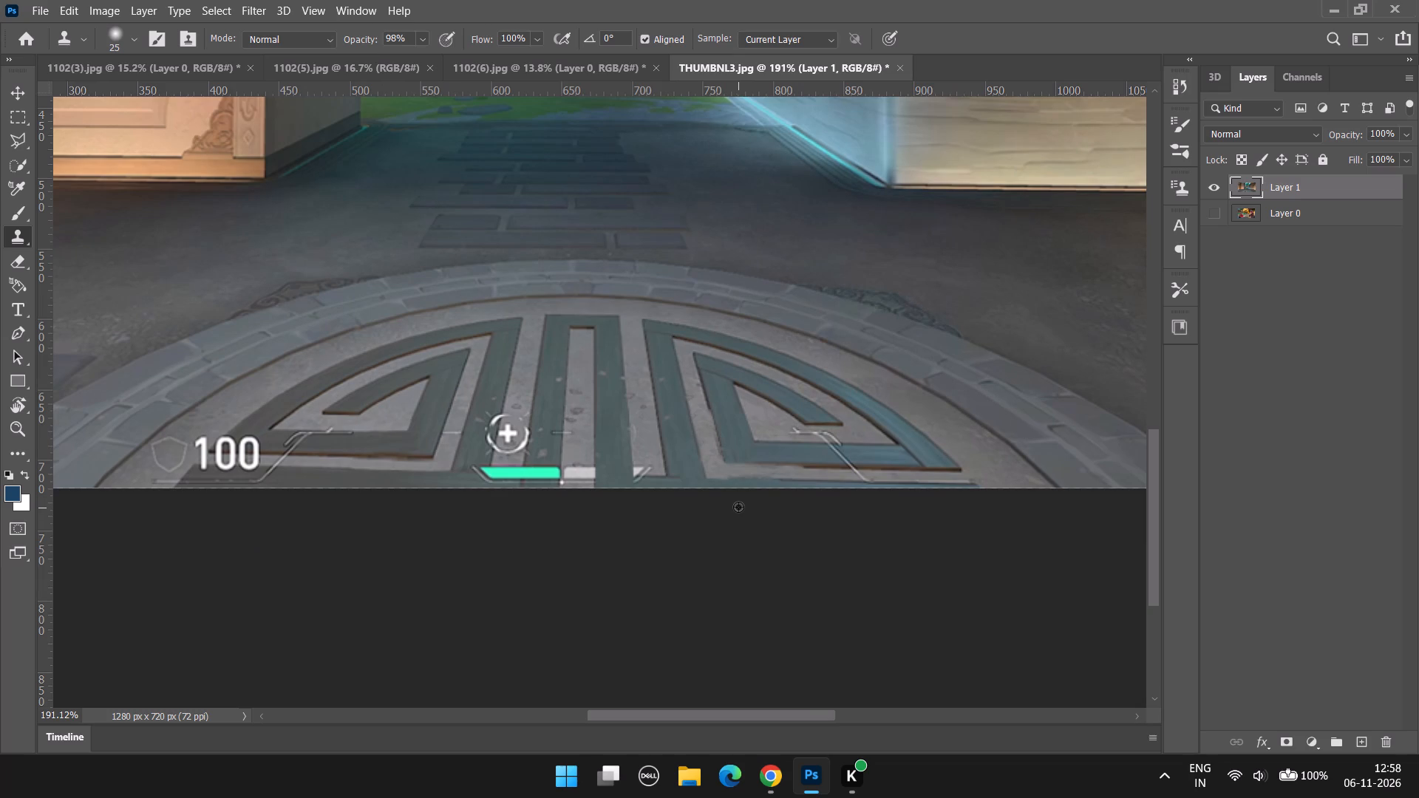
{"action": "scroll", "coordinate": [557, 512], "scroll_direction": "up", "scroll_amount": 2, "text": "alt"}
{"action": "scroll", "coordinate": [556, 421], "scroll_direction": "up", "scroll_amount": 1, "text": "alt"}
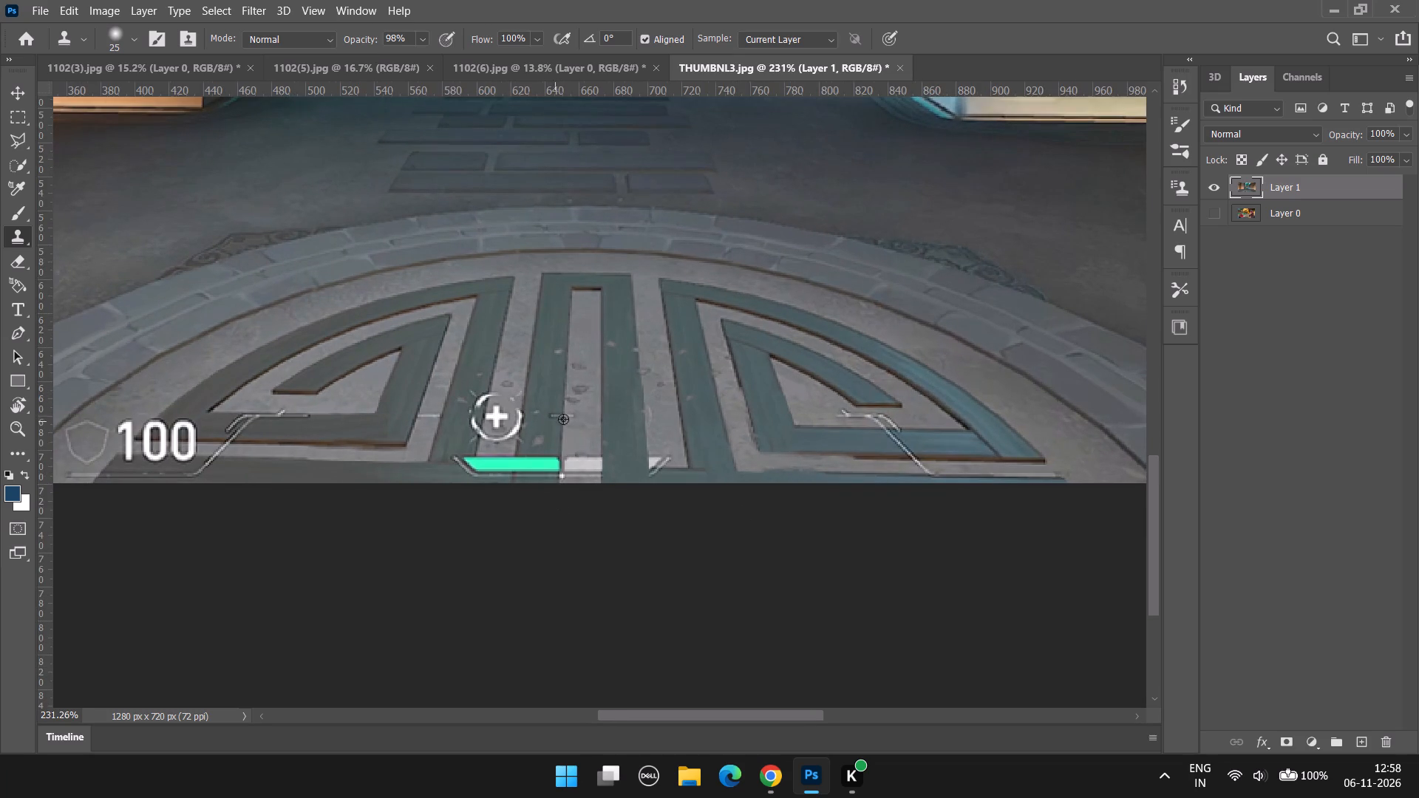
{"action": "scroll", "coordinate": [563, 419], "scroll_direction": "up", "scroll_amount": 6, "text": "alt"}
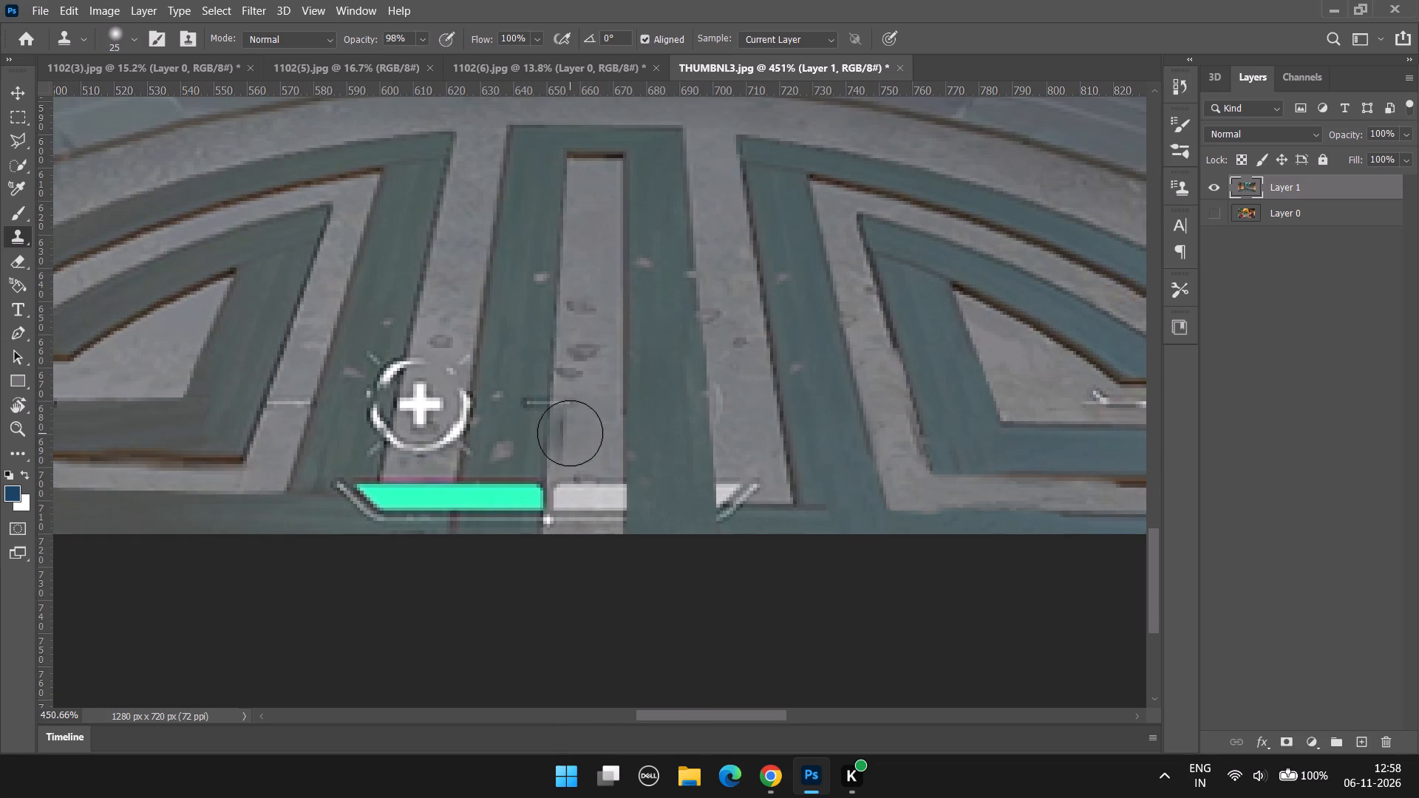
{"action": "key", "text": "l"}
{"action": "left_click", "coordinate": [550, 383]}
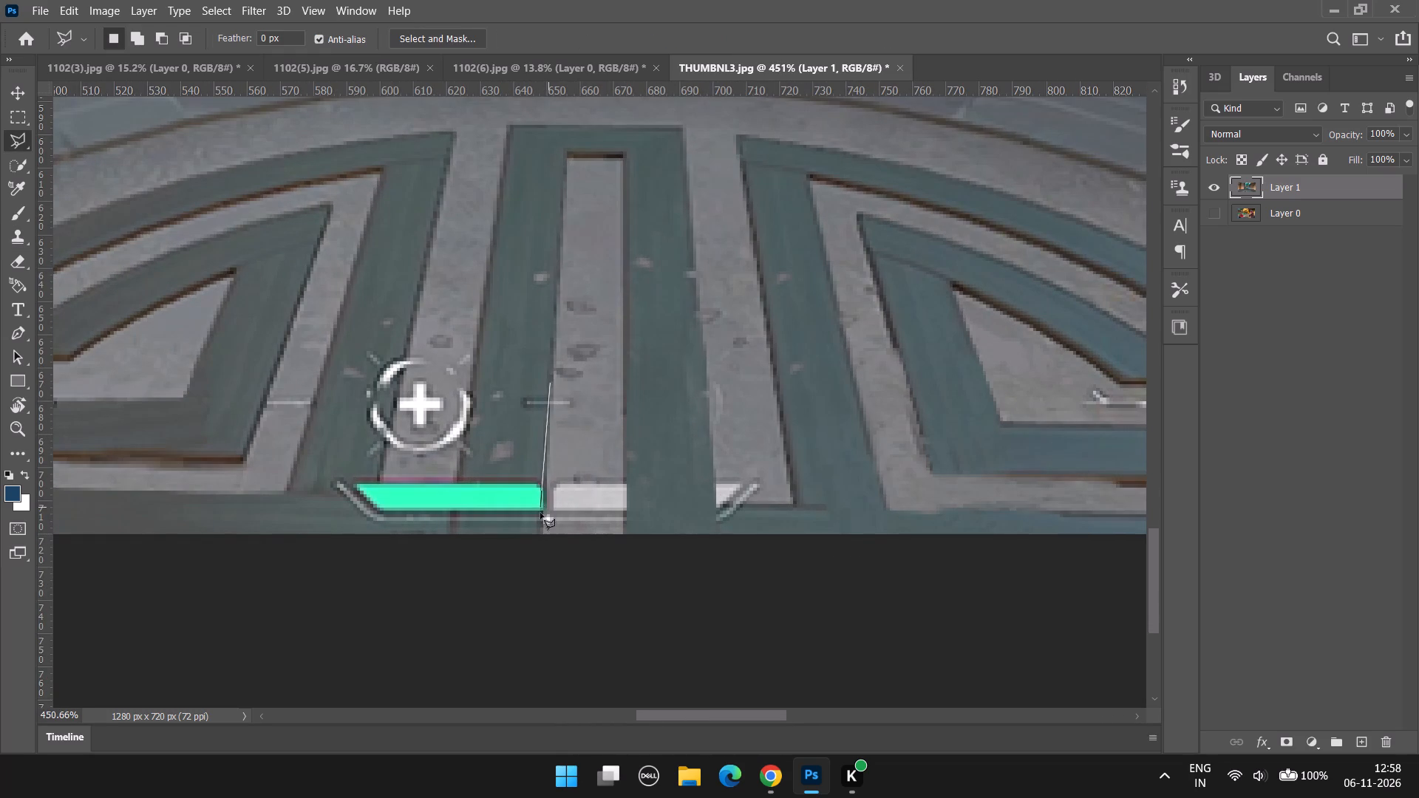
{"action": "left_click", "coordinate": [539, 538]}
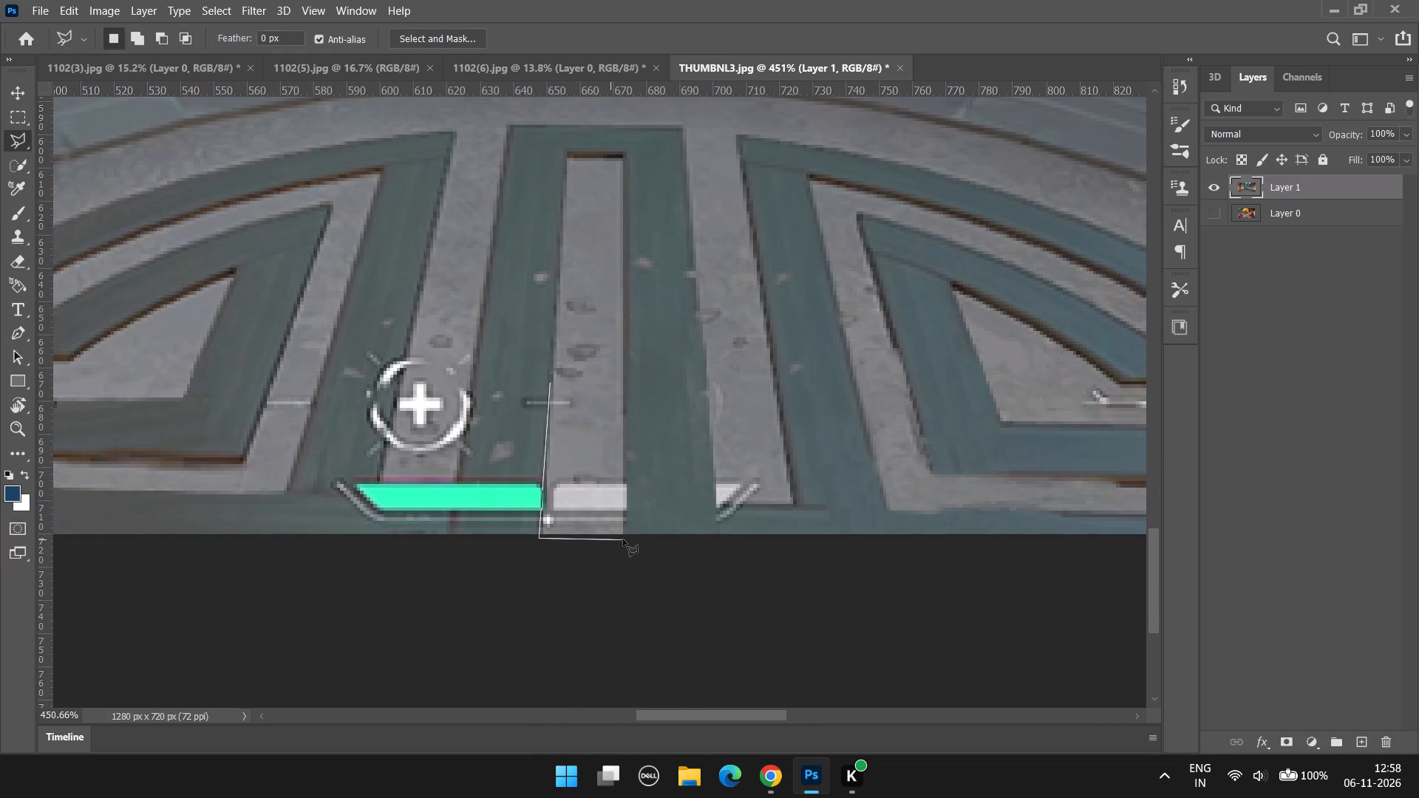
{"action": "left_click", "coordinate": [626, 533]}
{"action": "left_click", "coordinate": [627, 377]}
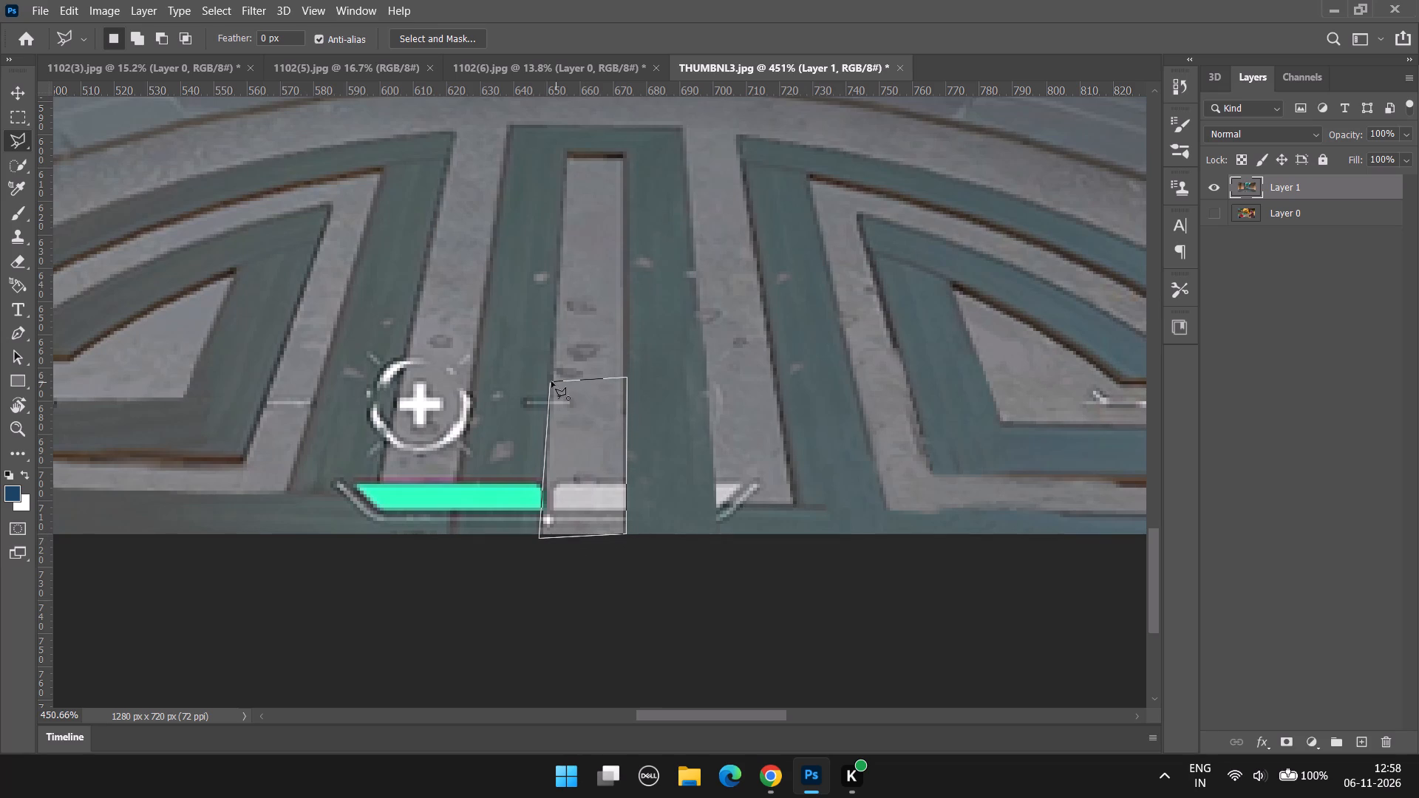
{"action": "left_click", "coordinate": [551, 379]}
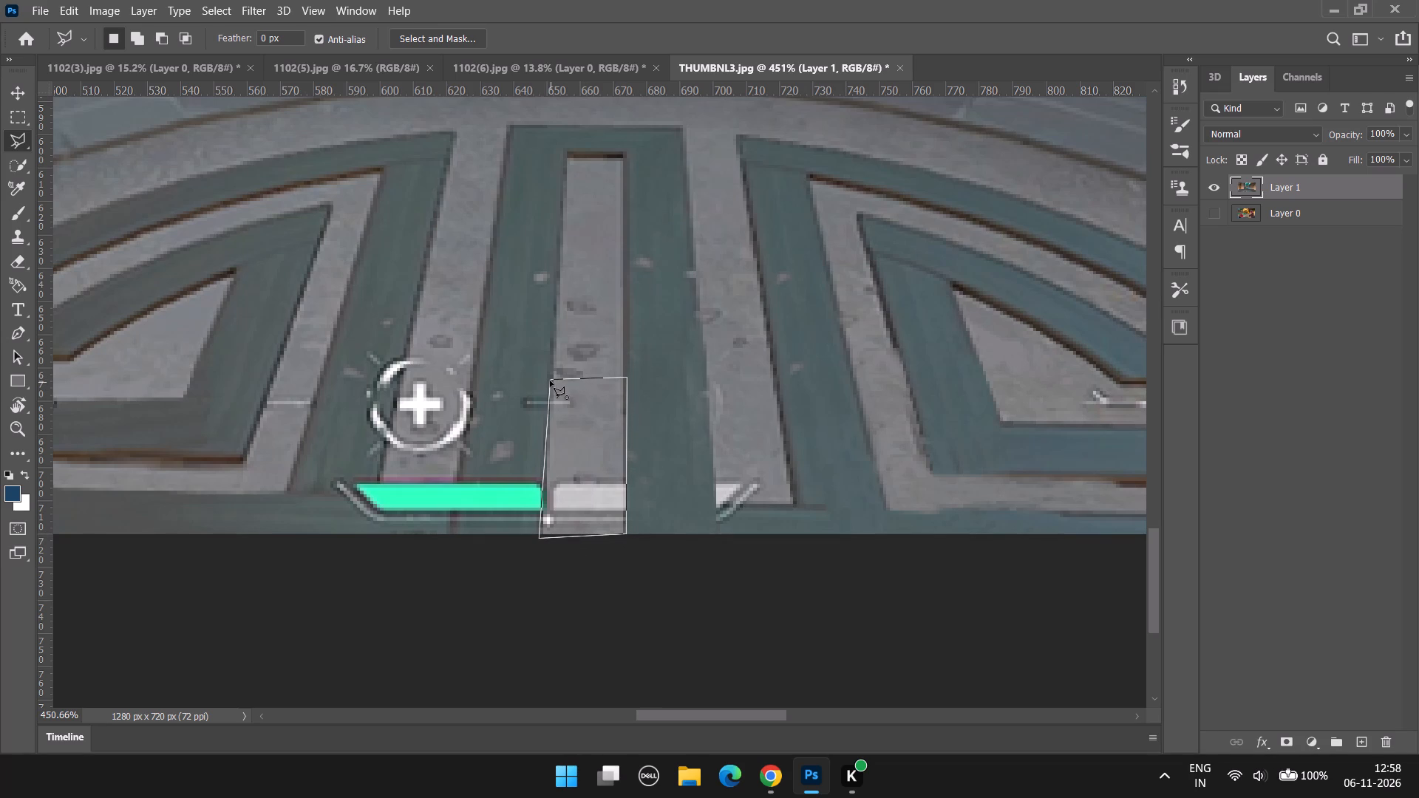
{"action": "left_click", "coordinate": [550, 381]}
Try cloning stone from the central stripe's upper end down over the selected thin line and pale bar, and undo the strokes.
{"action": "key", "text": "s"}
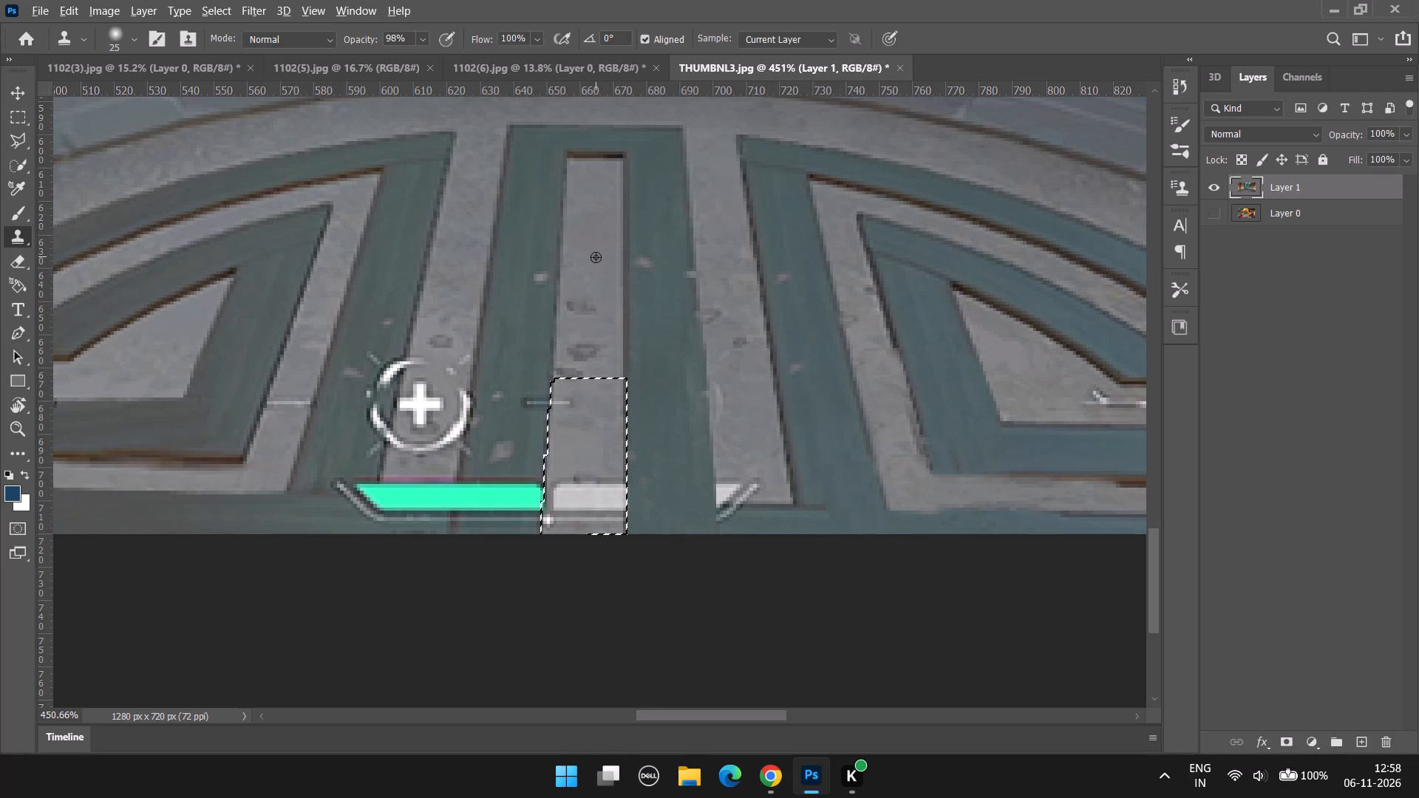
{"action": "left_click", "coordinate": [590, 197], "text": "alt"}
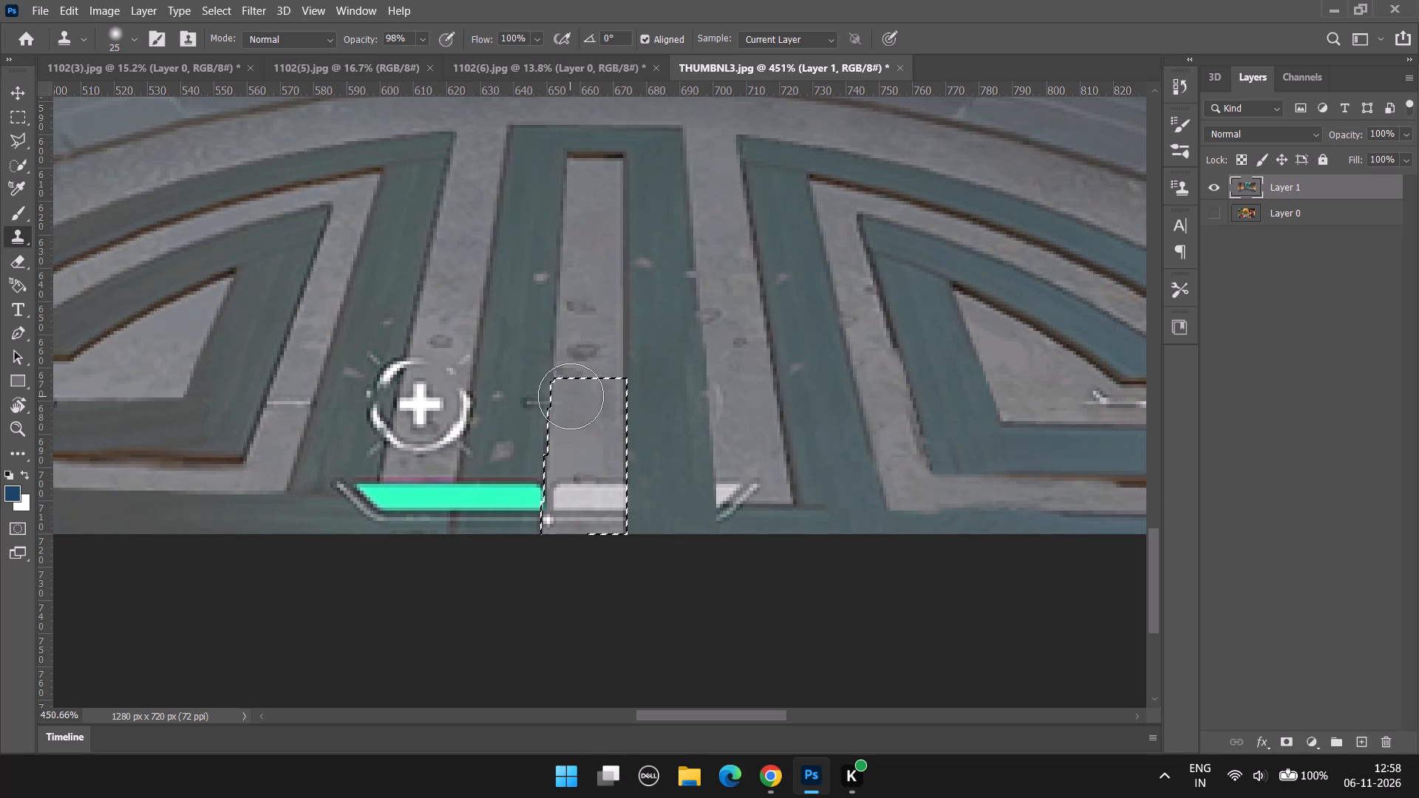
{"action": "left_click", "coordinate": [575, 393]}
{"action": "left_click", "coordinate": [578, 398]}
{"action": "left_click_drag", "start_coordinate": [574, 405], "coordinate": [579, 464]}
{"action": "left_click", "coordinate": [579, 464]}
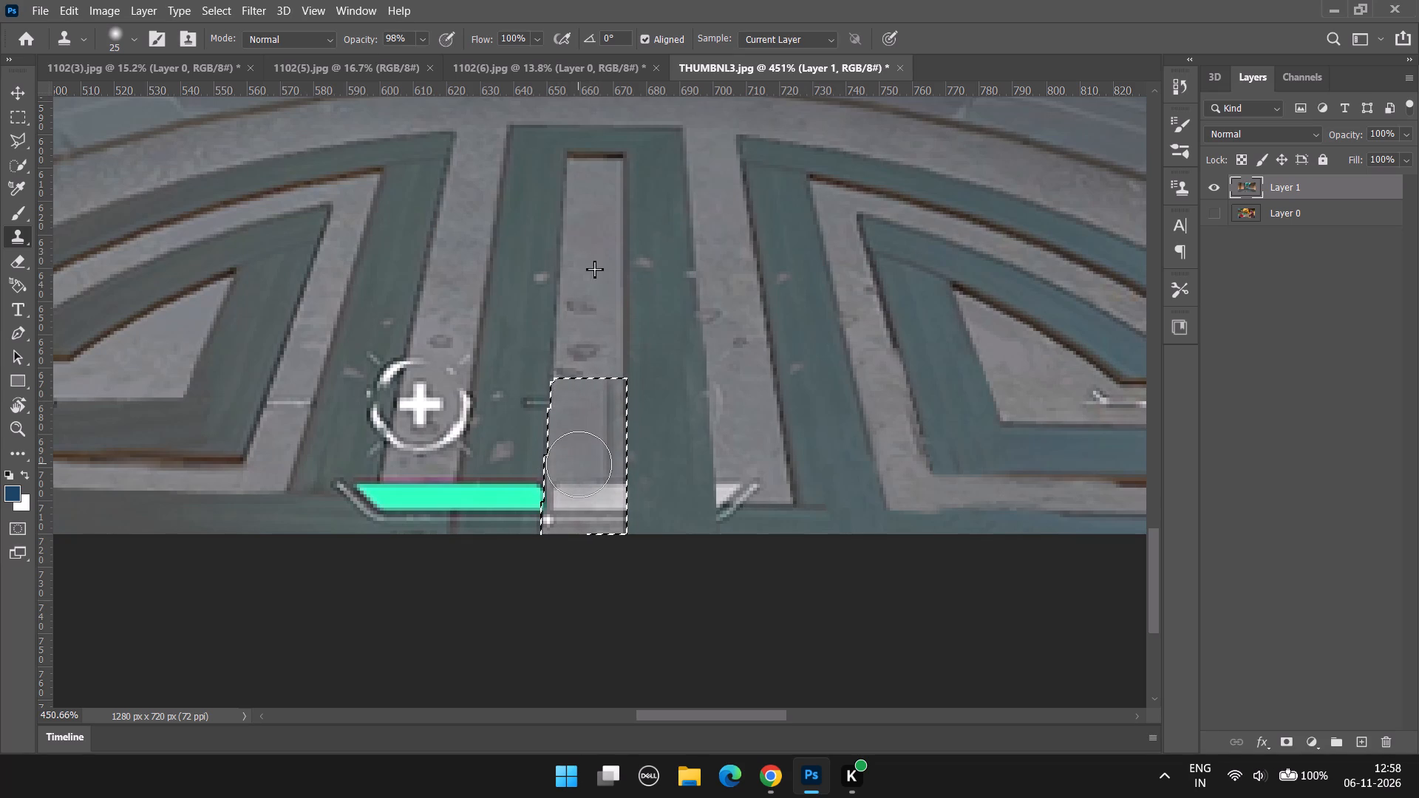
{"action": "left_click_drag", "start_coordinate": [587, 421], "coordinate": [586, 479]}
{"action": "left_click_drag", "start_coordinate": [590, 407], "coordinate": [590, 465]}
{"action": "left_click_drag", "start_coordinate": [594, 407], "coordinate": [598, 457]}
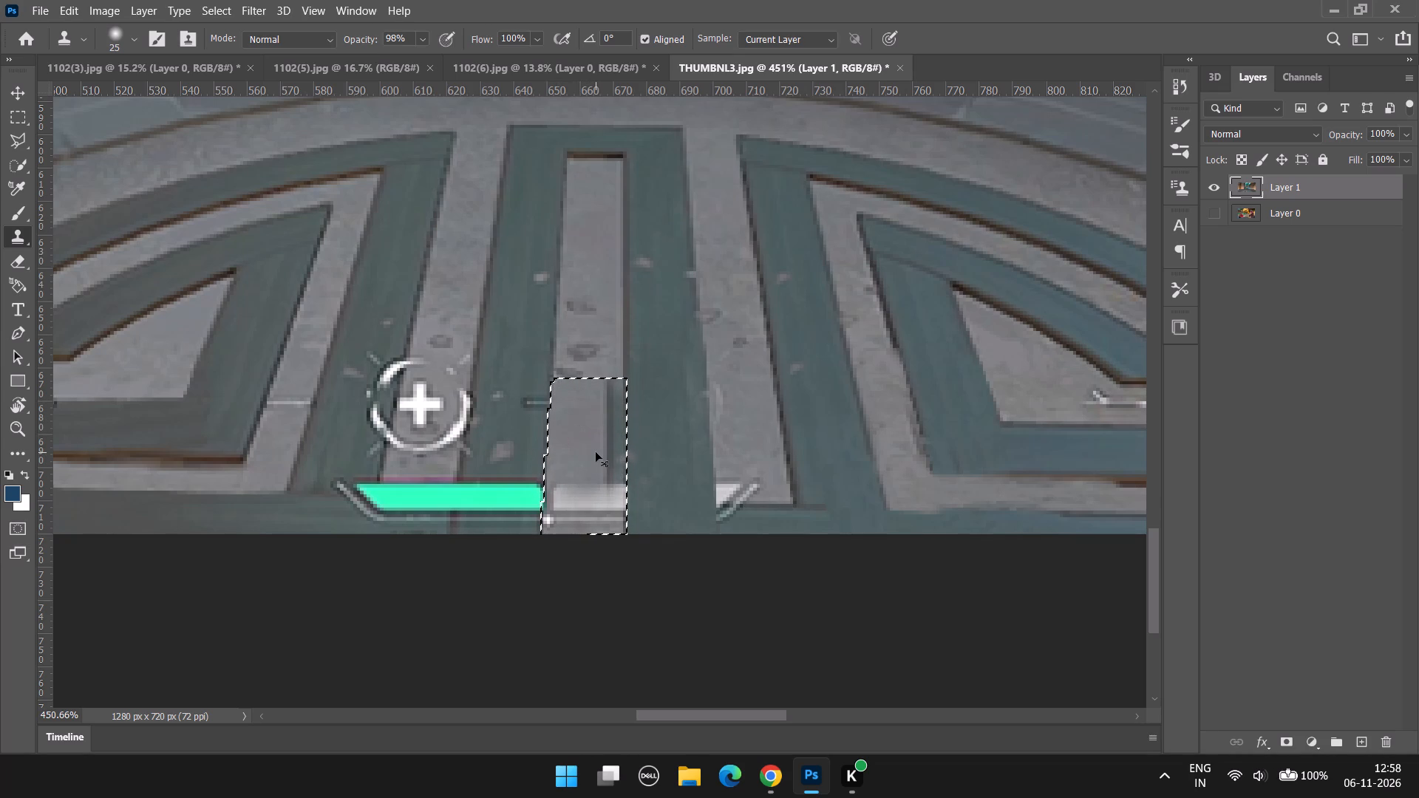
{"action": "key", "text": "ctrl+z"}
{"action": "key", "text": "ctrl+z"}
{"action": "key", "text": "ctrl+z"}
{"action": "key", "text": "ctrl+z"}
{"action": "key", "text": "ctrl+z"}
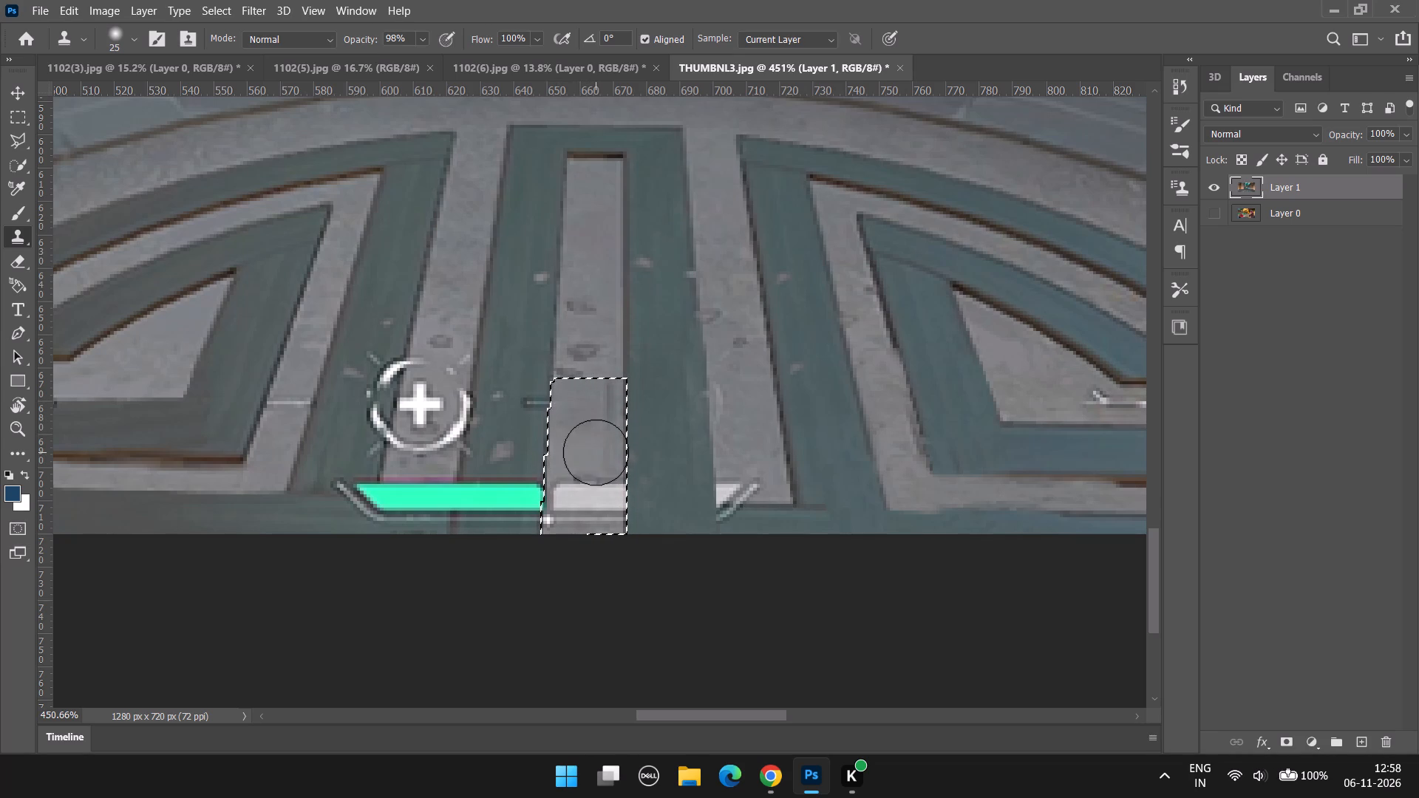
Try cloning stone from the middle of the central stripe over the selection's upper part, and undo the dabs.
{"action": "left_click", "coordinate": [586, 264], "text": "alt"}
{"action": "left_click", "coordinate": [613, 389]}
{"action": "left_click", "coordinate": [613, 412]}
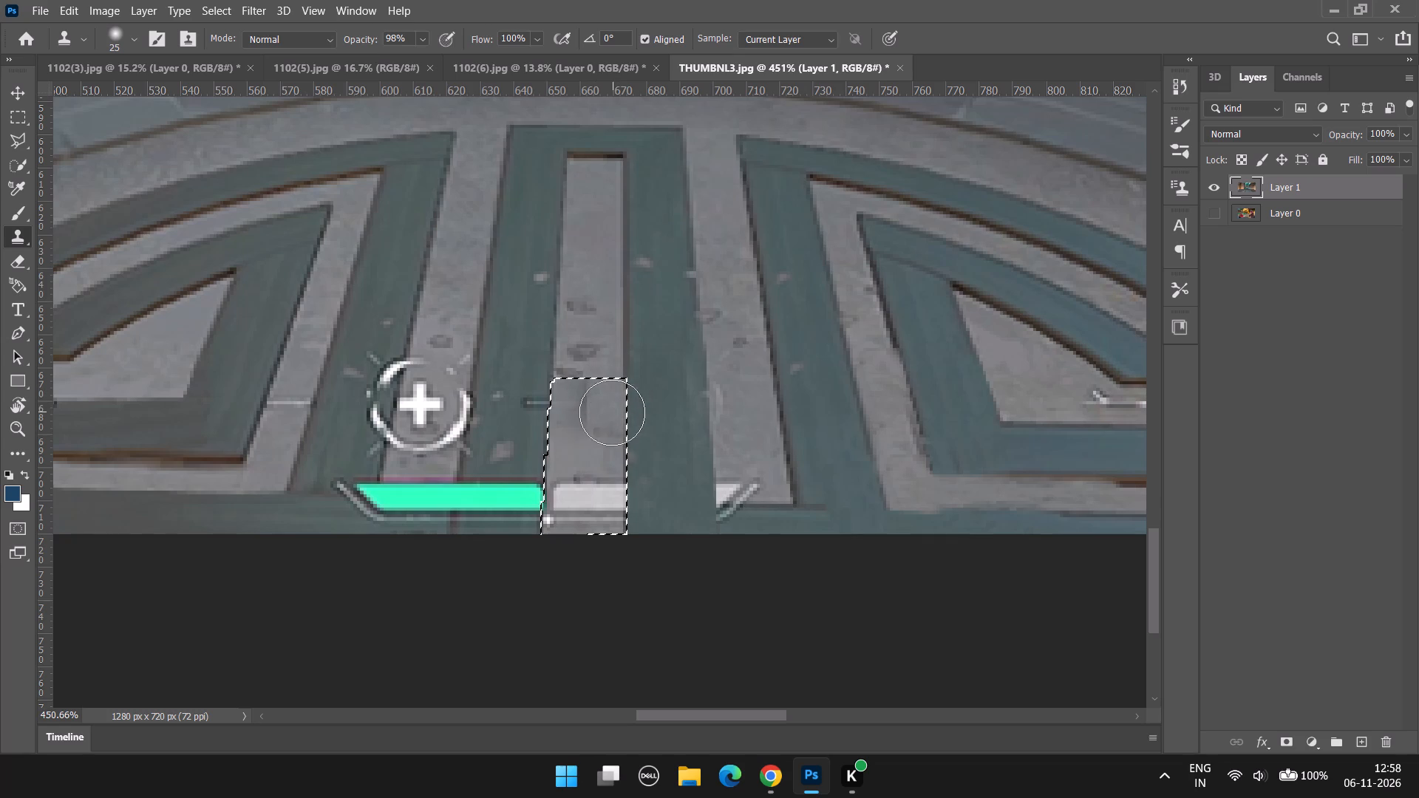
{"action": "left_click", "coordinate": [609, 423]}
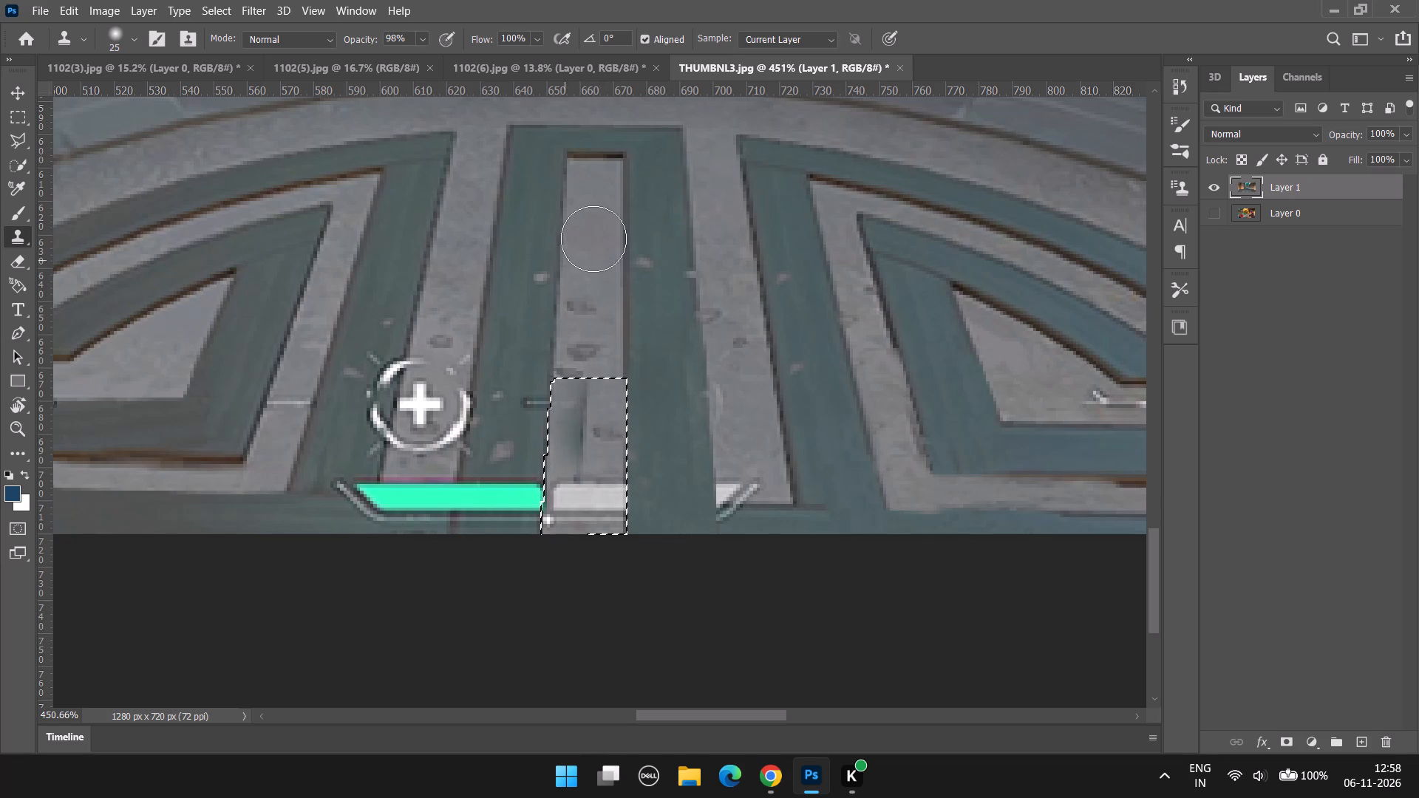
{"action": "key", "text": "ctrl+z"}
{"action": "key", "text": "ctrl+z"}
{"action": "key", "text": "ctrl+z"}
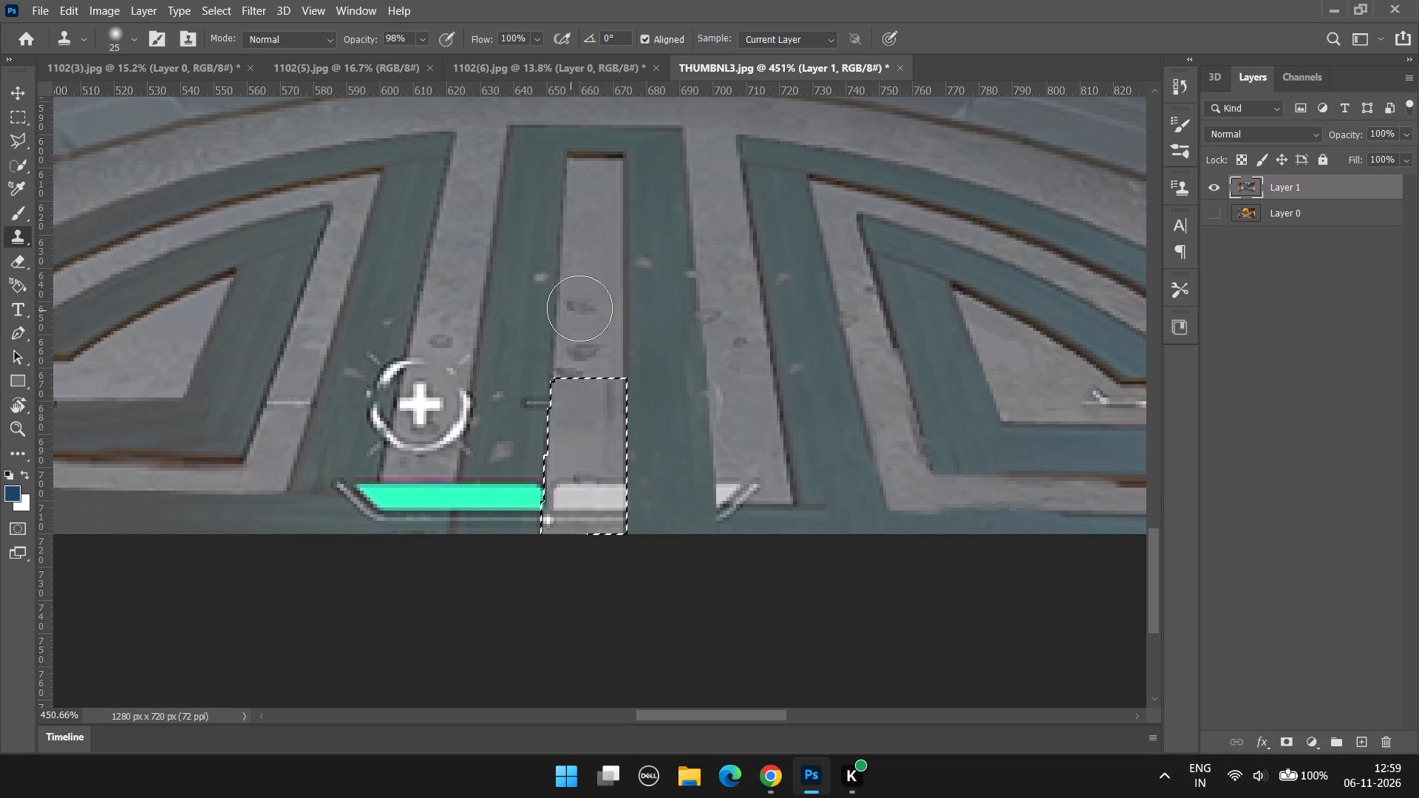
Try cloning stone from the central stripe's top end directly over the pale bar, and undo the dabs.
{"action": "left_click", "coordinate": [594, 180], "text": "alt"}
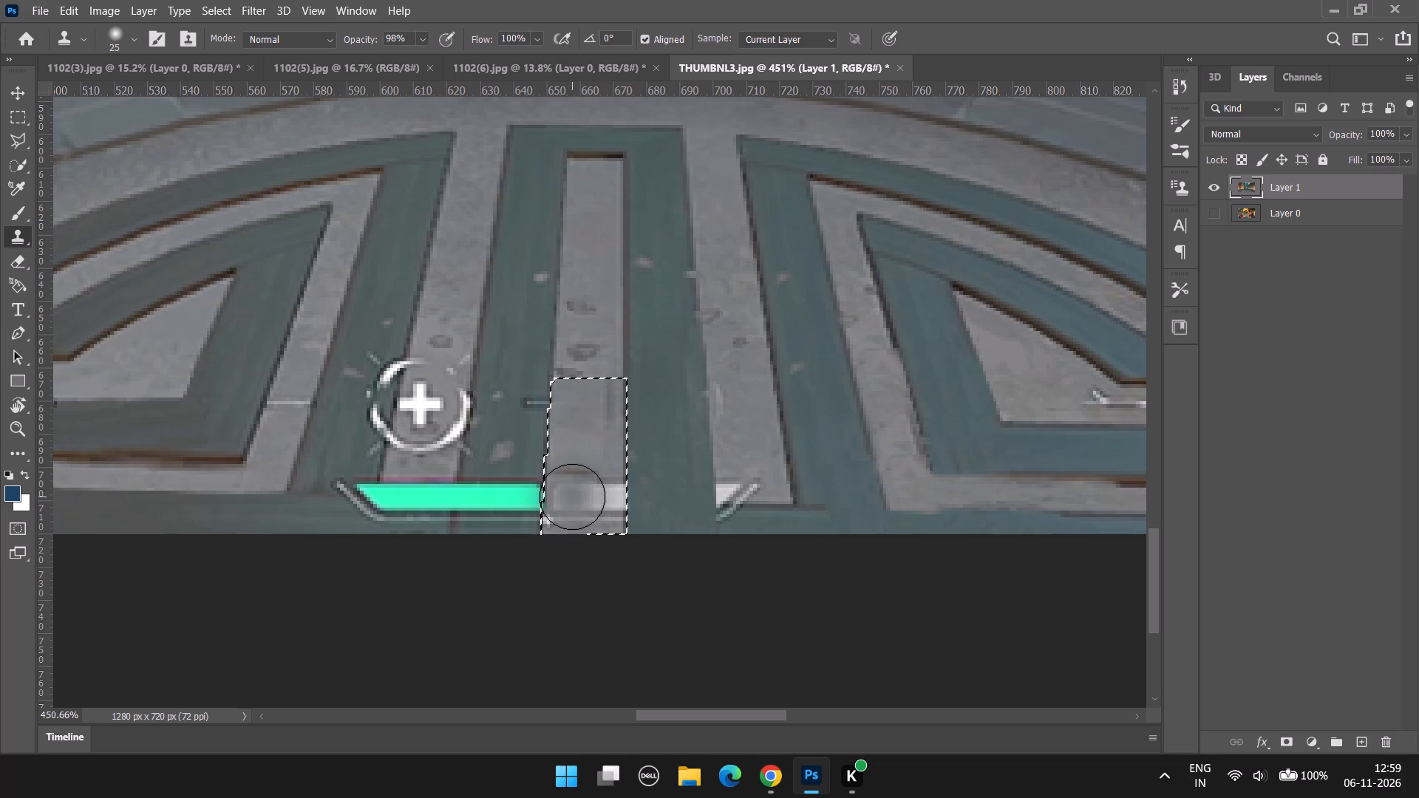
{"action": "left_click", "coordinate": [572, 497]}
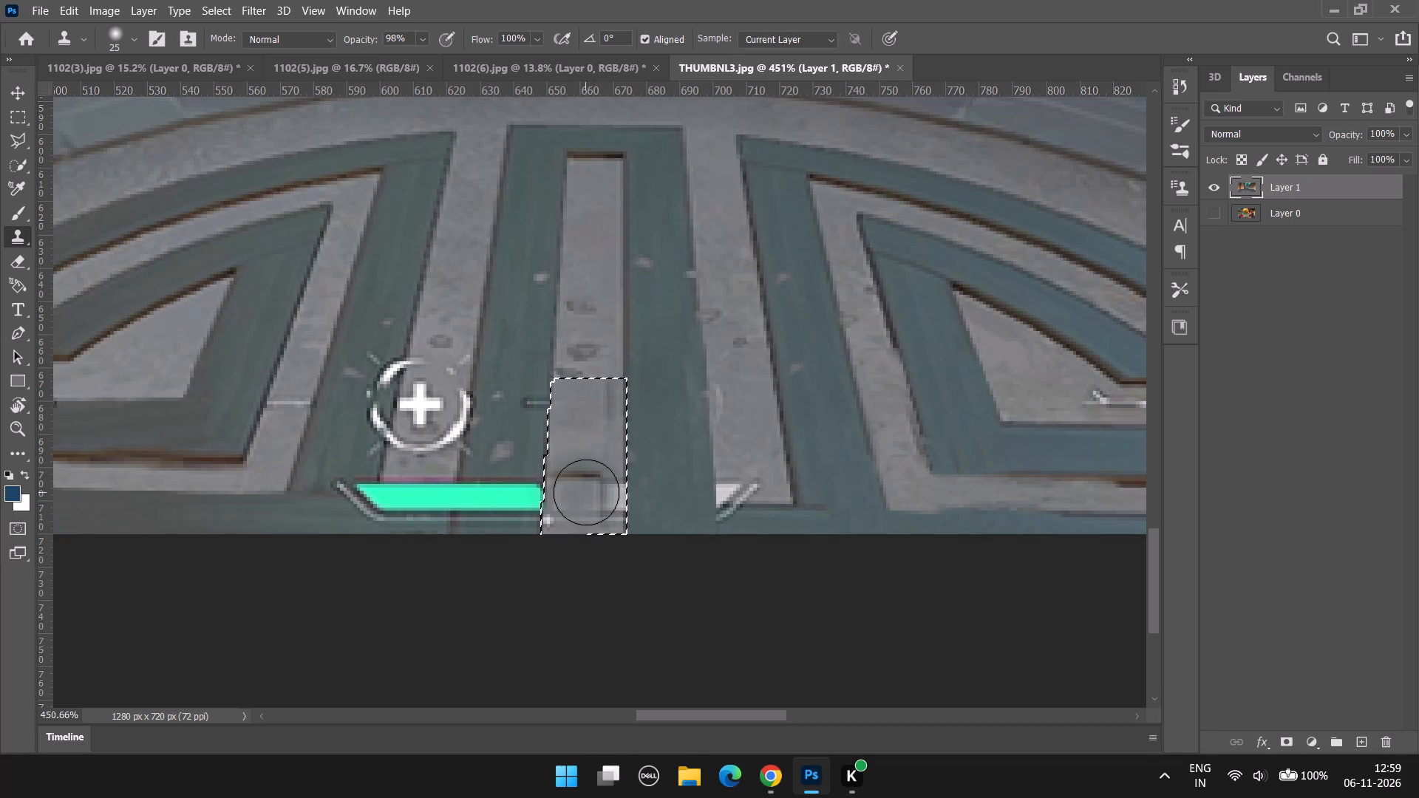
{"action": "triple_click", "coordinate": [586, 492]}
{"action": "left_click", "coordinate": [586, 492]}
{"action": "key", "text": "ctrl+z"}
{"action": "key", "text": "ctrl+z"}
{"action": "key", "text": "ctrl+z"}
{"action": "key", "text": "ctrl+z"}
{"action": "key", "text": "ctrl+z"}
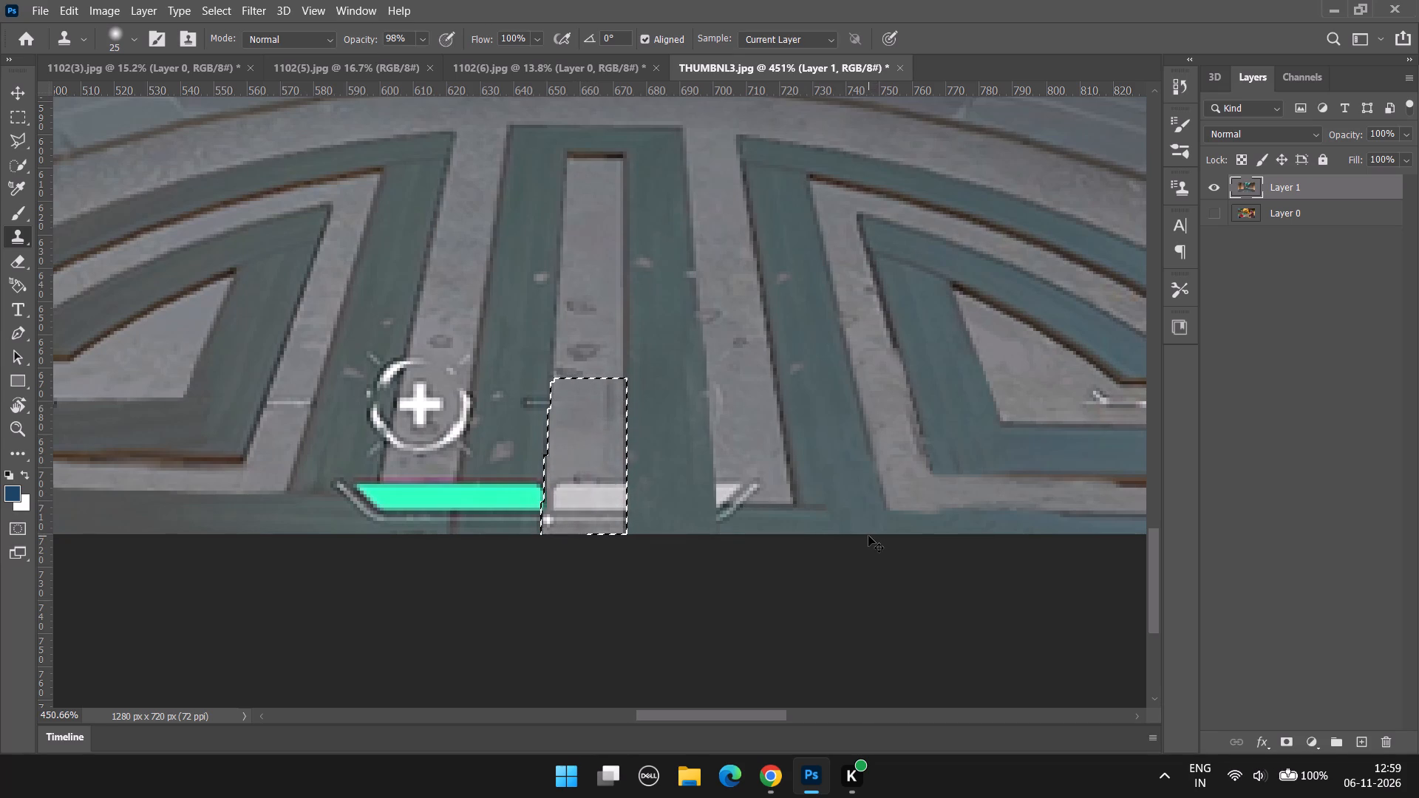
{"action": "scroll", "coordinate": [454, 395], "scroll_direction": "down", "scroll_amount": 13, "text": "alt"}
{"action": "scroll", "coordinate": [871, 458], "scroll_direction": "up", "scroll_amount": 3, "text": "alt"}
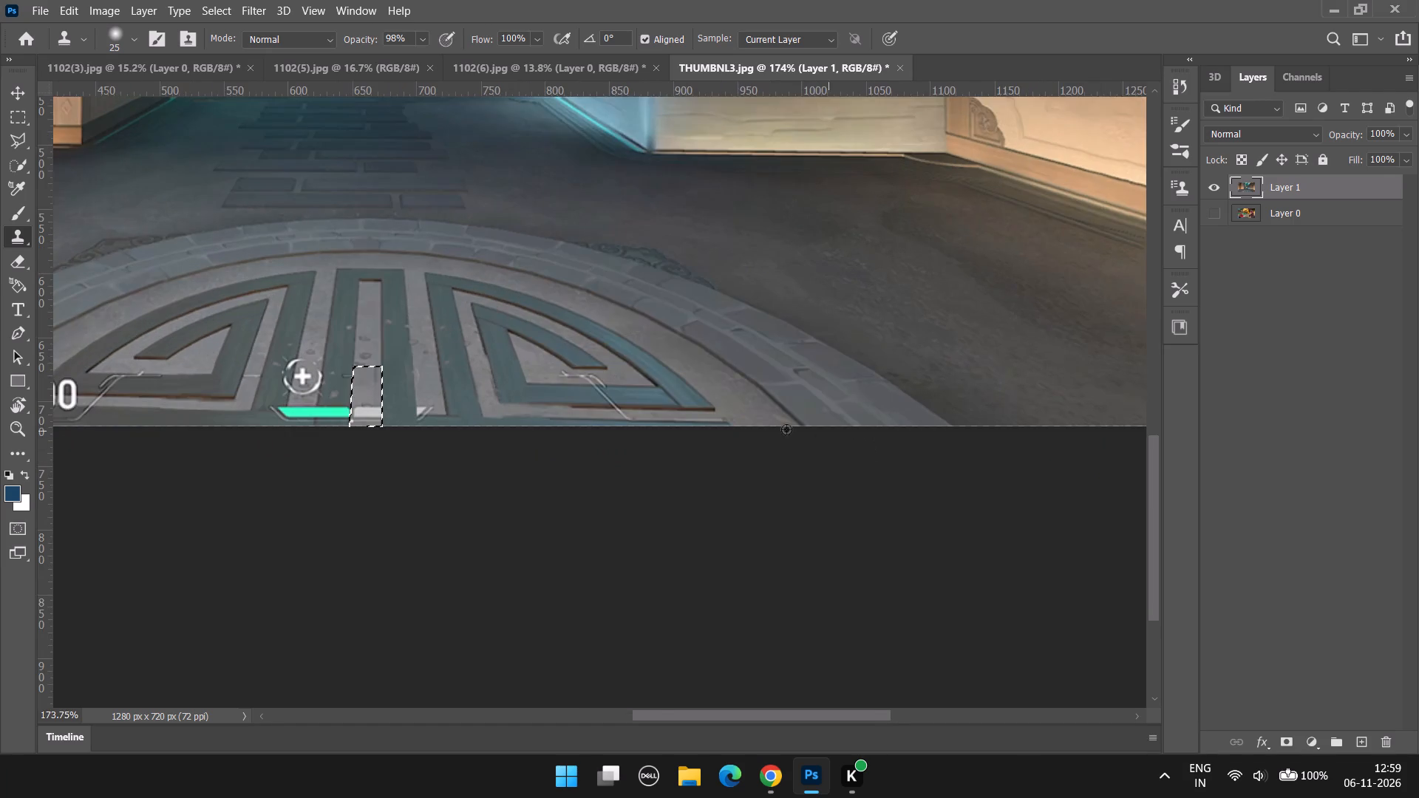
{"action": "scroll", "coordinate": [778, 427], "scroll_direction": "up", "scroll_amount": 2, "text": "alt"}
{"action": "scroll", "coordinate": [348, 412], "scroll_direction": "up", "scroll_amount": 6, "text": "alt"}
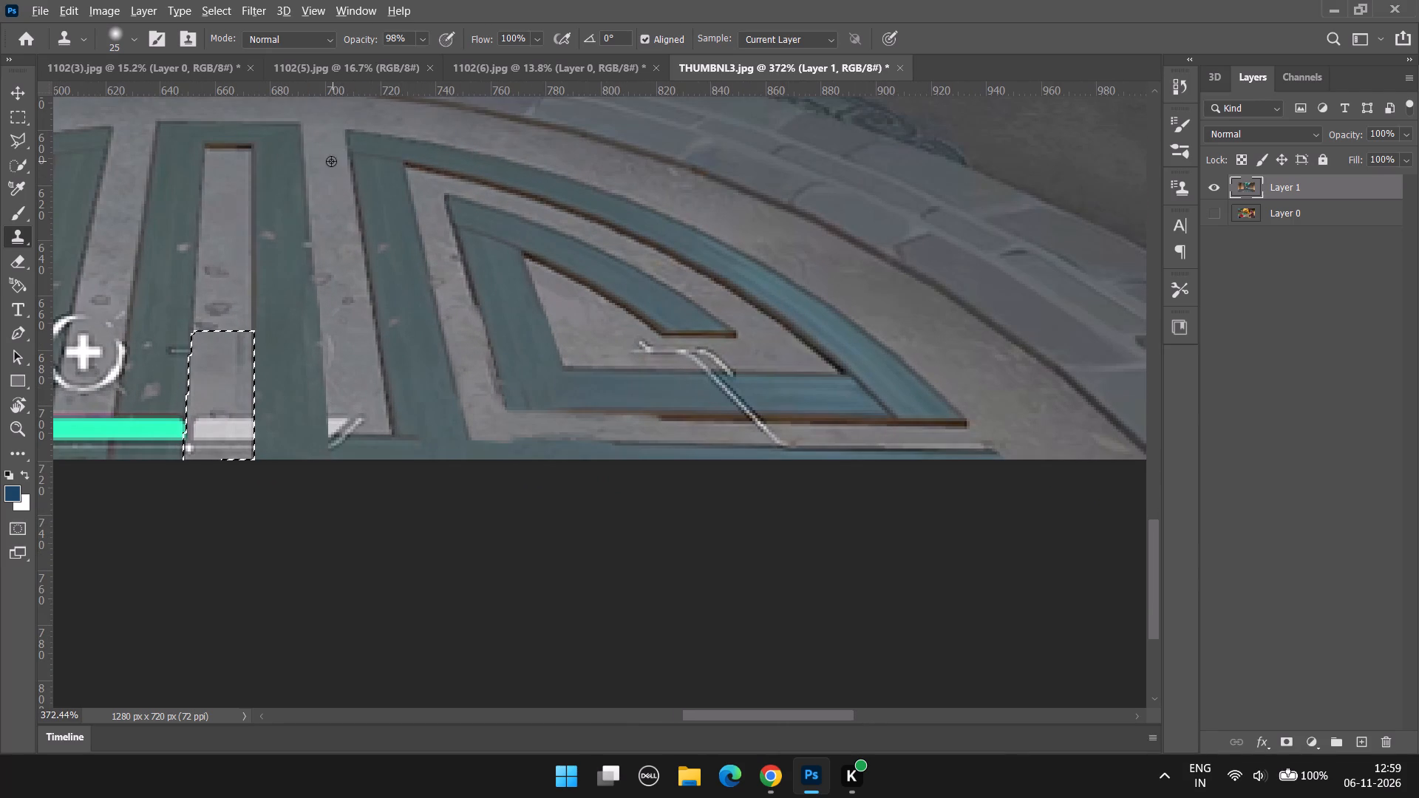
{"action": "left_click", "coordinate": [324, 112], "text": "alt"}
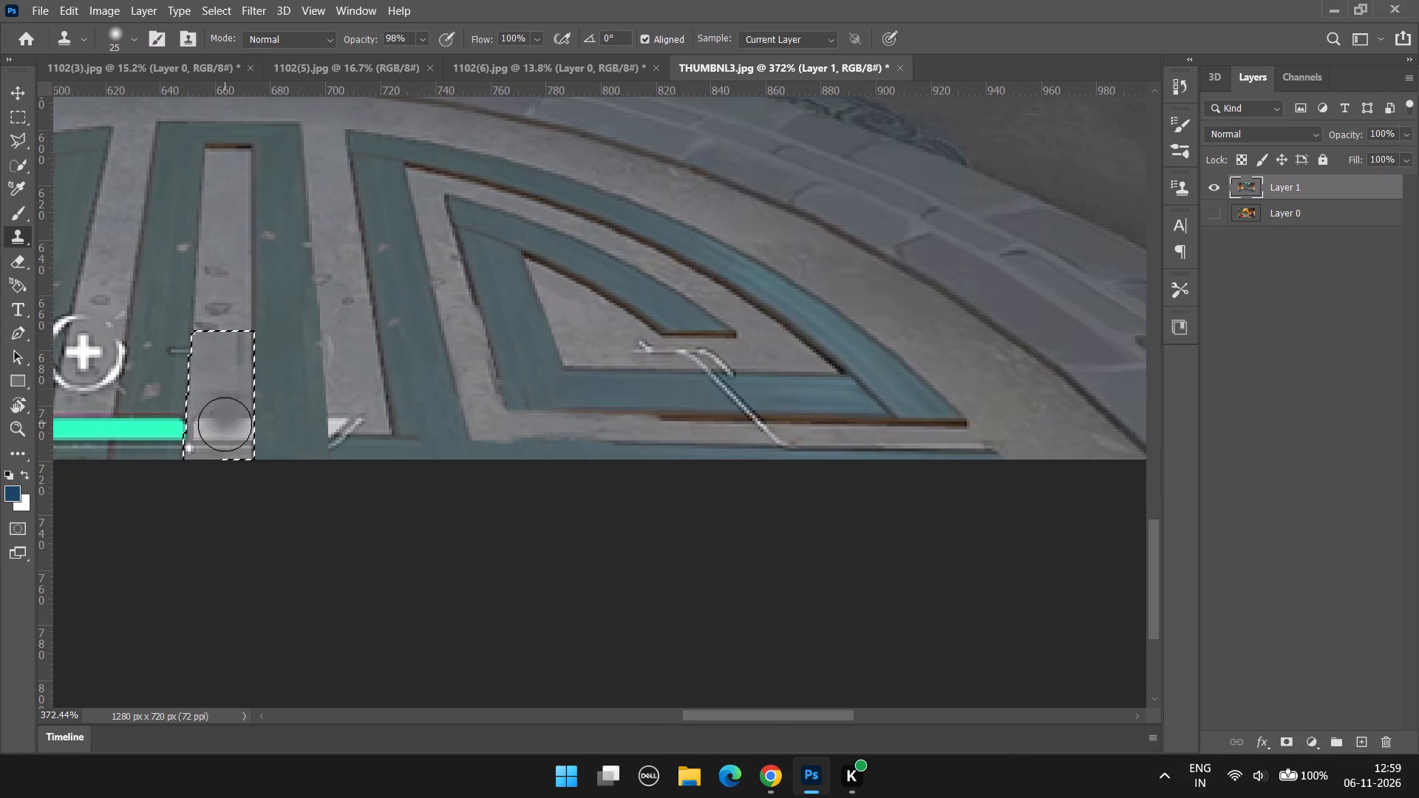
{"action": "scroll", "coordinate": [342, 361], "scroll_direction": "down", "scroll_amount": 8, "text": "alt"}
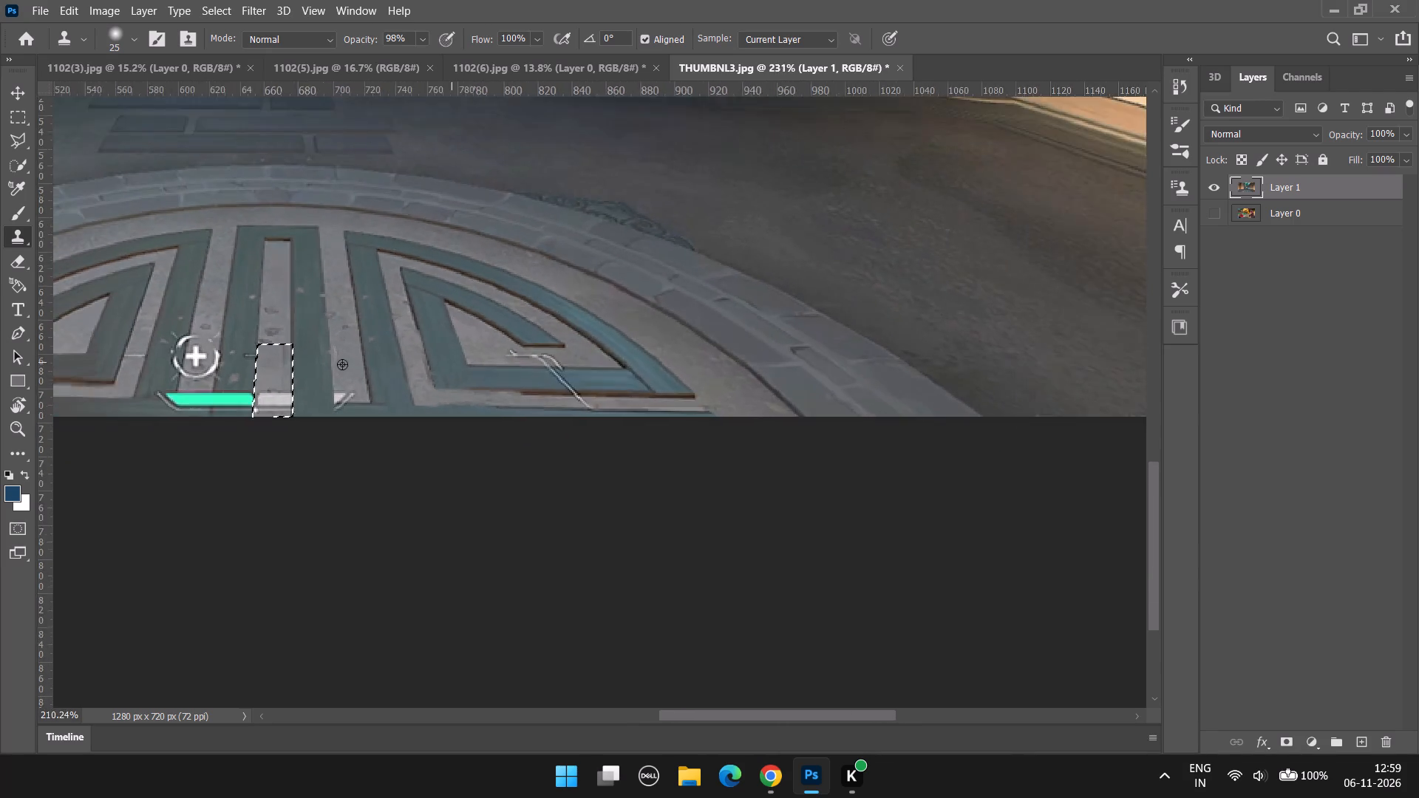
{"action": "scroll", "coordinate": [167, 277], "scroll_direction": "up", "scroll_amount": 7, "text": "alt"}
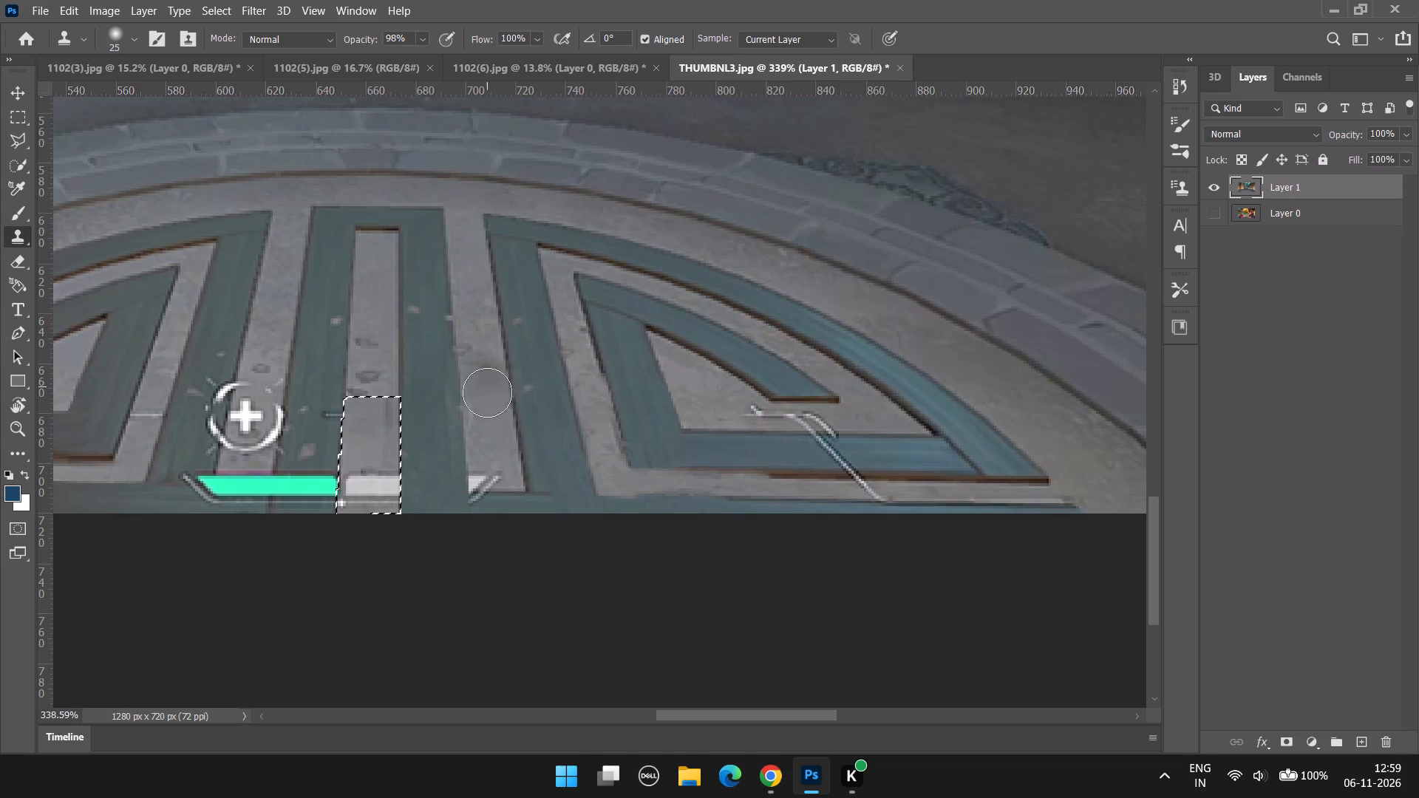
Sample grey from the neighbouring stone stripe and brush it lightly over the selected pale bar with an 80 px brush.
{"action": "key", "text": "b"}
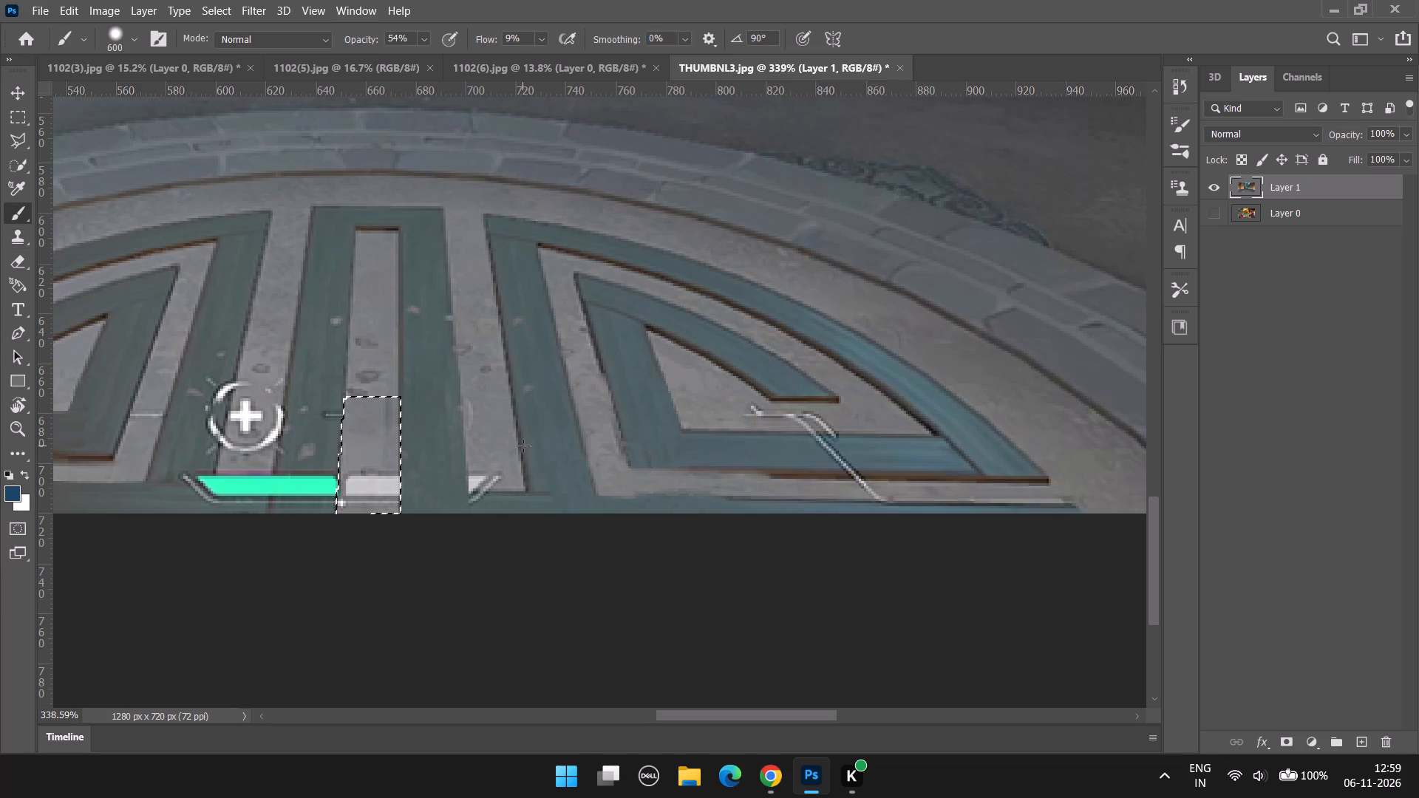
{"action": "left_click", "coordinate": [473, 286], "text": "alt"}
{"action": "type", "text": "]]]][[[[[[[["}
{"action": "key", "text": "bracketleft"}
{"action": "type", "text": "[["}
{"action": "key", "text": "bracketleft"}
{"action": "key", "text": "bracketleft"}
{"action": "key", "text": "bracketleft"}
{"action": "key", "text": "bracketleft"}
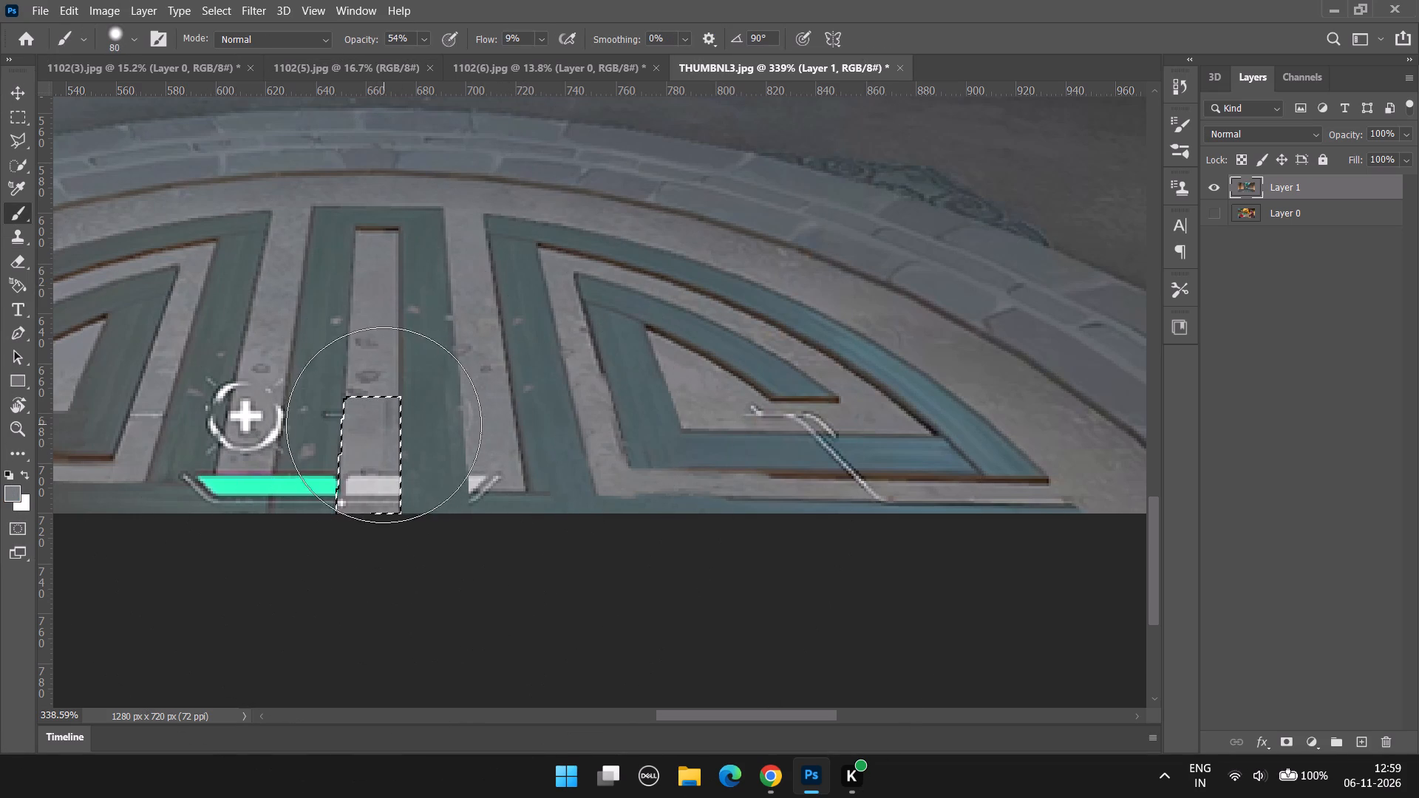
{"action": "left_click_drag", "start_coordinate": [385, 443], "coordinate": [385, 522]}
{"action": "left_click_drag", "start_coordinate": [379, 484], "coordinate": [385, 538]}
{"action": "left_click_drag", "start_coordinate": [384, 508], "coordinate": [384, 525]}
{"action": "scroll", "coordinate": [384, 515], "scroll_direction": "up", "scroll_amount": 6, "text": "alt"}
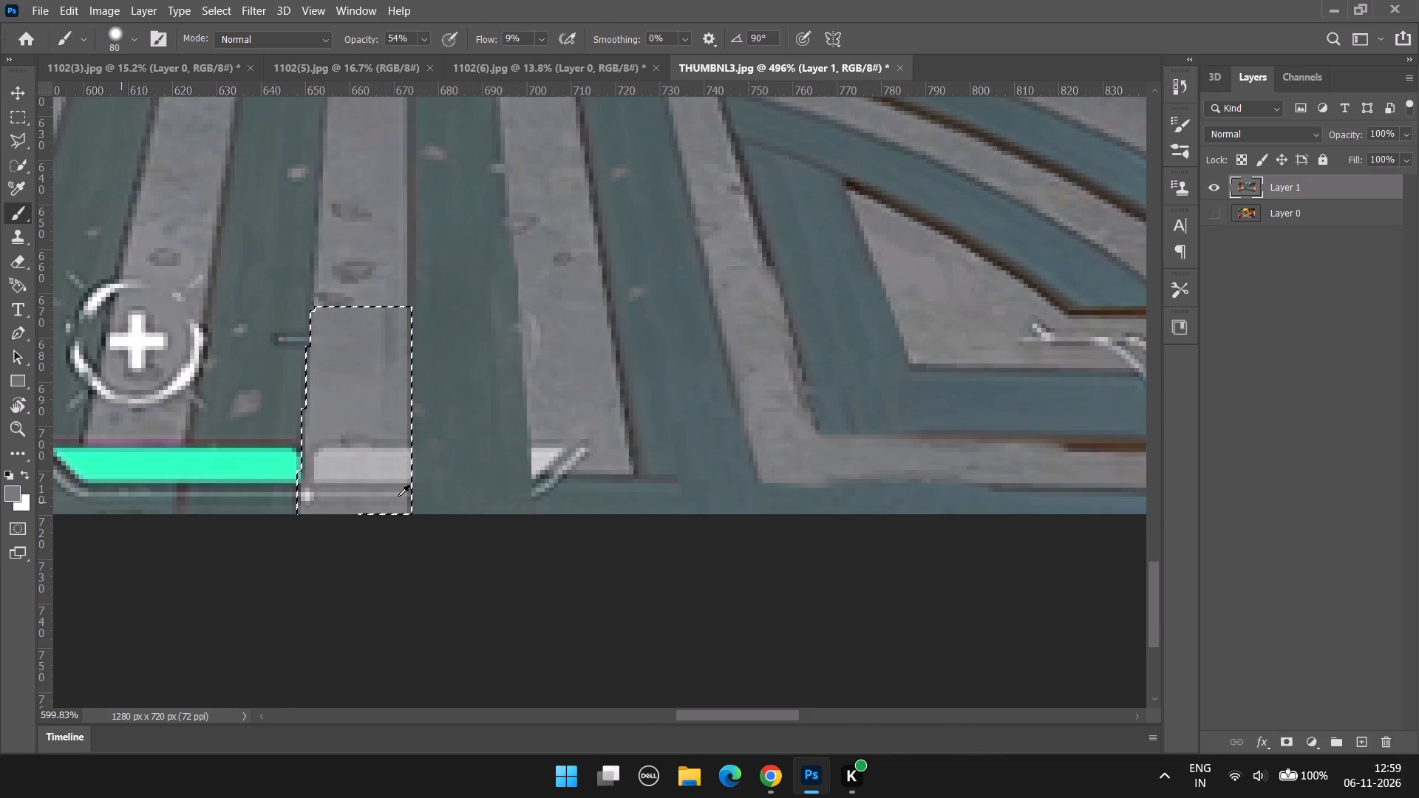
Paint the selected stripe section solid grey with brush opacity and flow raised to 100%, and clear the selection.
{"action": "left_click", "coordinate": [425, 38]}
{"action": "left_click_drag", "start_coordinate": [438, 56], "coordinate": [525, 60]}
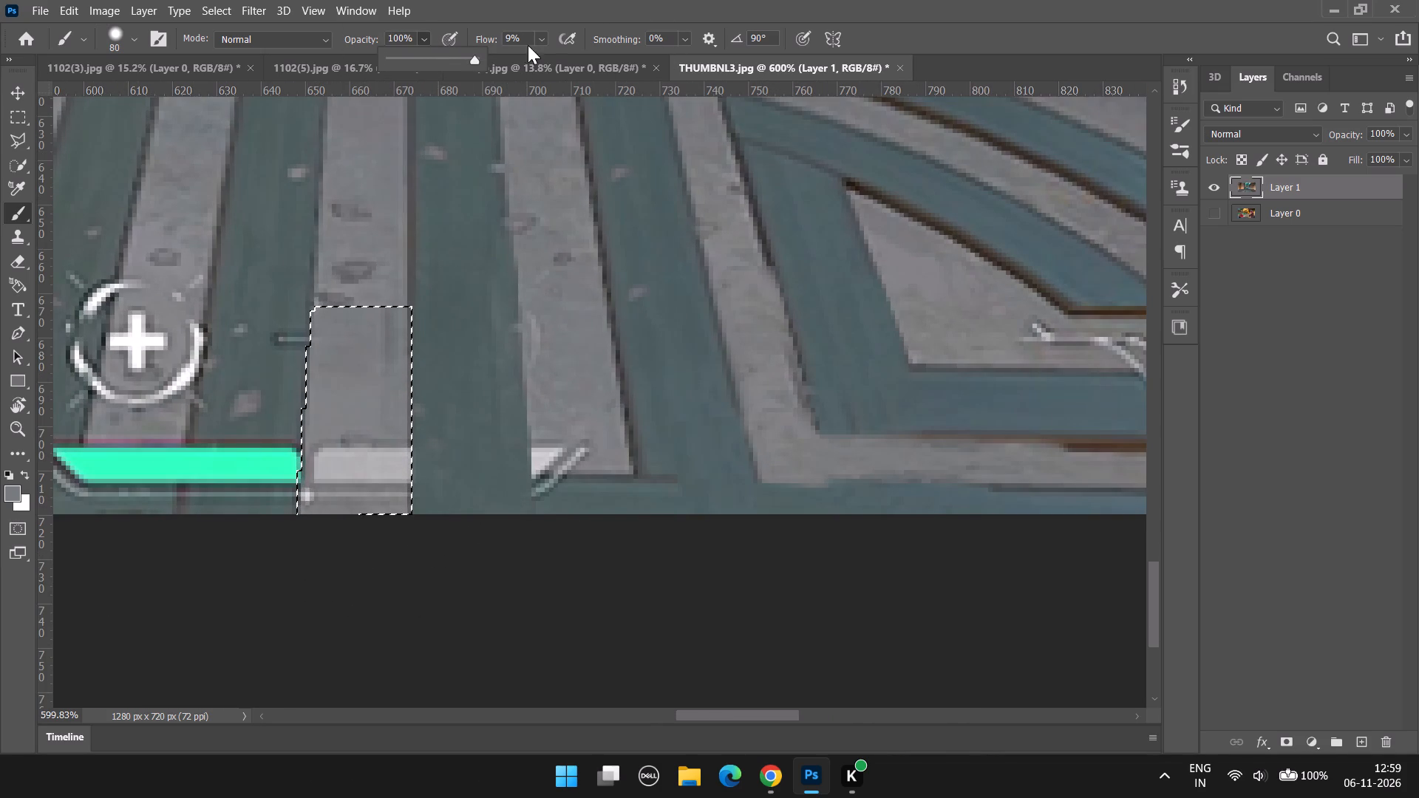
{"action": "left_click", "coordinate": [537, 39]}
{"action": "left_click_drag", "start_coordinate": [548, 56], "coordinate": [557, 58]}
{"action": "left_click_drag", "start_coordinate": [582, 59], "coordinate": [692, 77]}
{"action": "left_click", "coordinate": [353, 488]}
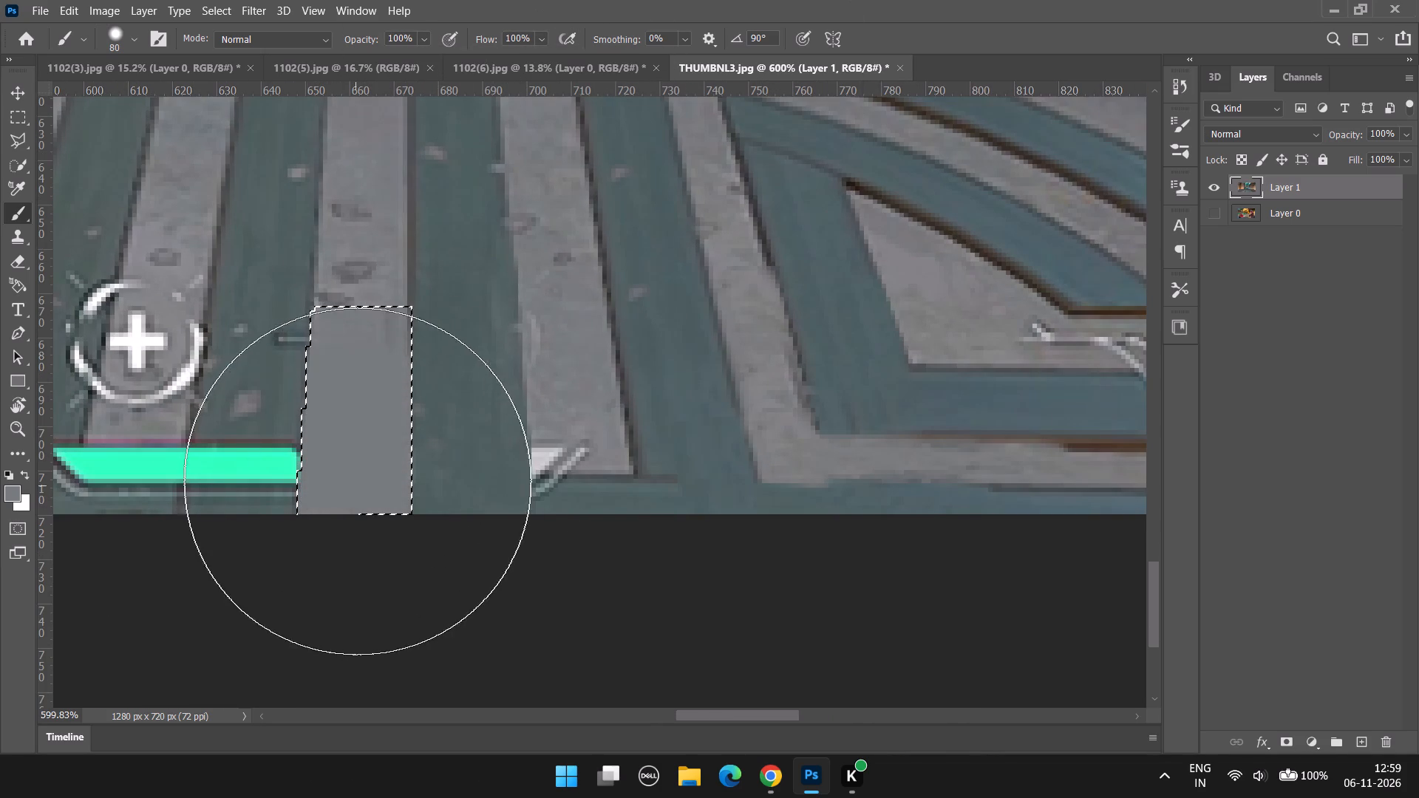
{"action": "left_click", "coordinate": [361, 471]}
{"action": "left_click_drag", "start_coordinate": [364, 454], "coordinate": [381, 560]}
{"action": "left_click_drag", "start_coordinate": [384, 329], "coordinate": [378, 514]}
{"action": "scroll", "coordinate": [426, 479], "scroll_direction": "down", "scroll_amount": 6, "text": "alt"}
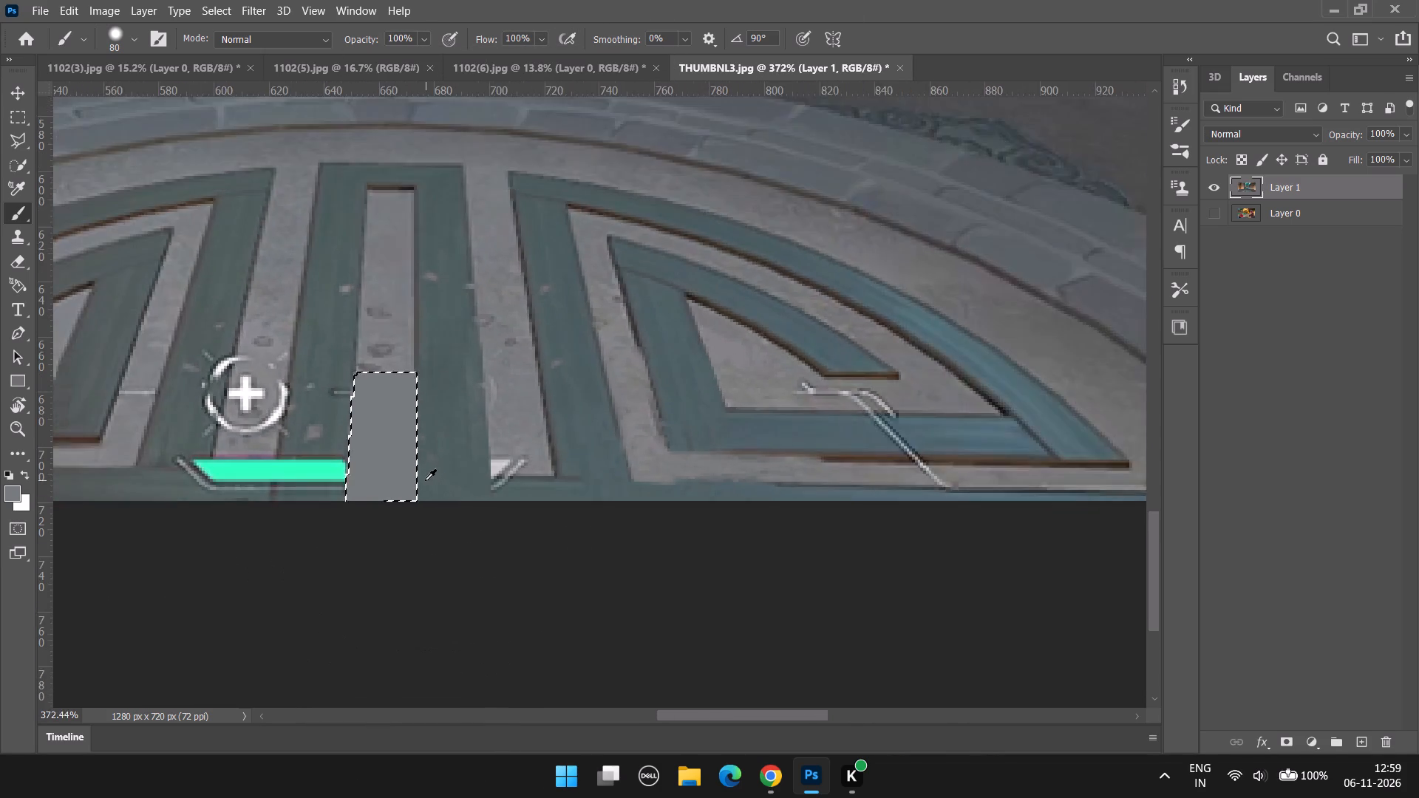
{"action": "scroll", "coordinate": [425, 480], "scroll_direction": "down", "scroll_amount": 3, "text": "alt"}
{"action": "key", "text": "ctrl+d"}
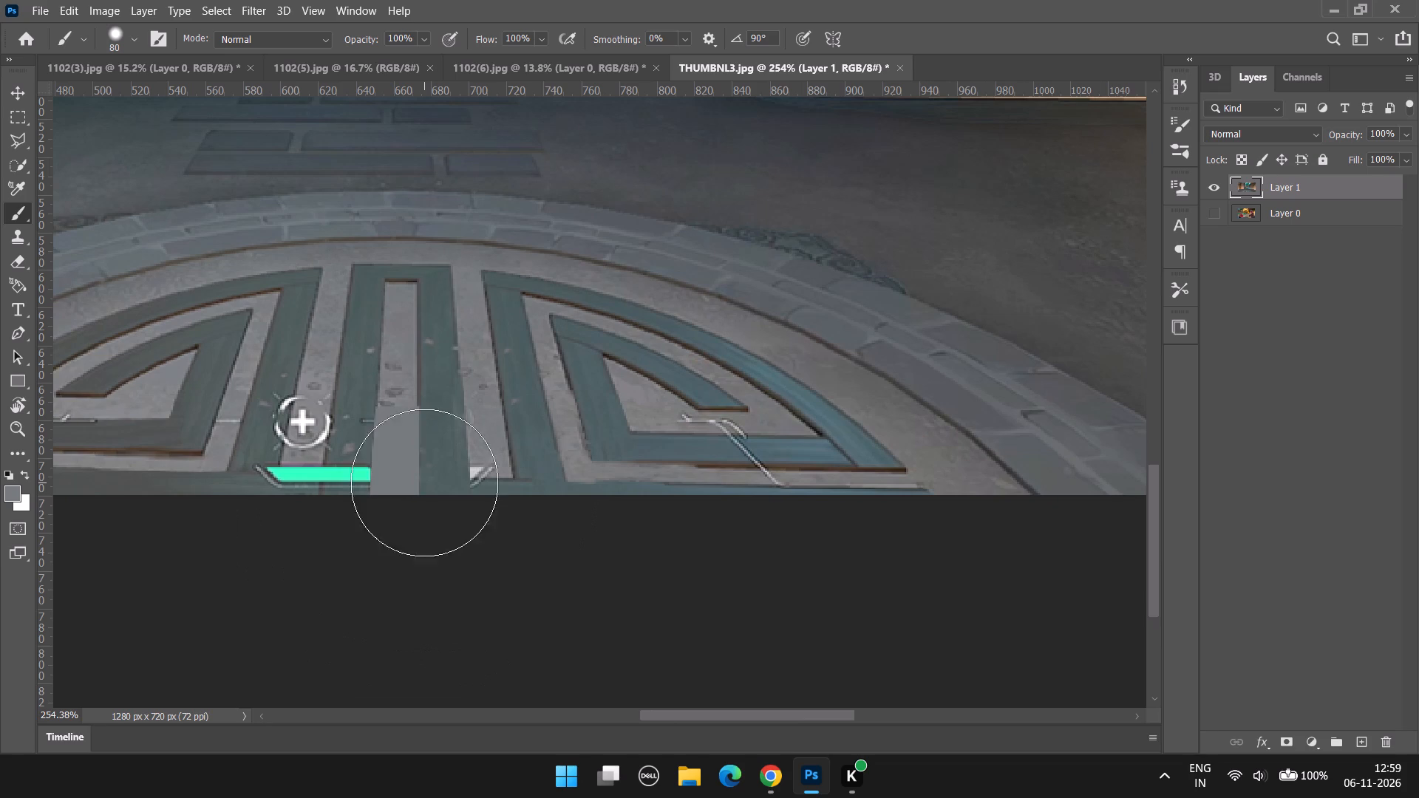
Clone pitted stone texture from just above over the flat grey section at the central stripe's lower end.
{"action": "scroll", "coordinate": [470, 609], "scroll_direction": "down", "scroll_amount": 2, "text": "alt"}
{"action": "scroll", "coordinate": [472, 610], "scroll_direction": "up", "scroll_amount": 2, "text": "alt"}
{"action": "scroll", "coordinate": [433, 484], "scroll_direction": "up", "scroll_amount": 4, "text": "alt"}
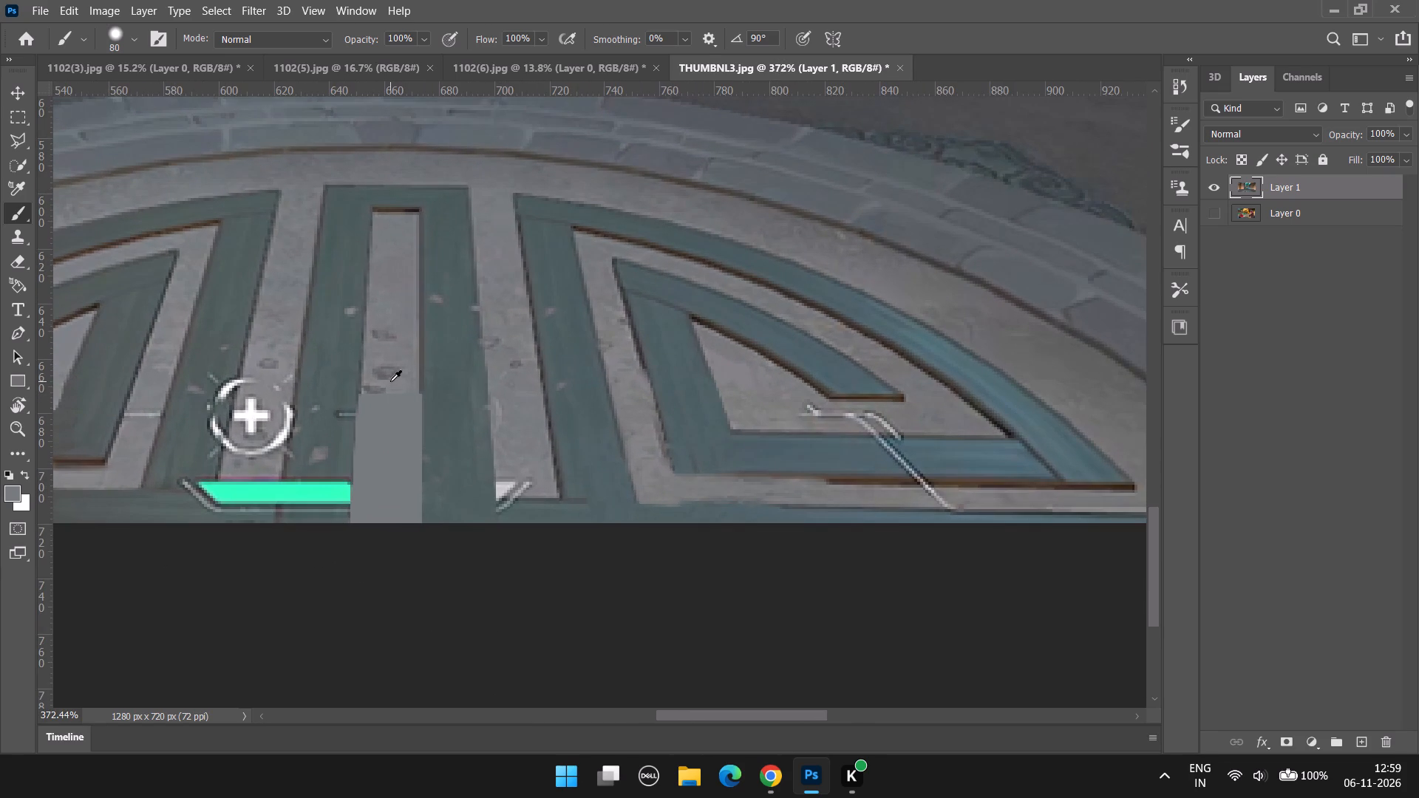
{"action": "type", "text": "[[[[[[[[[["}
{"action": "key", "text": "s"}
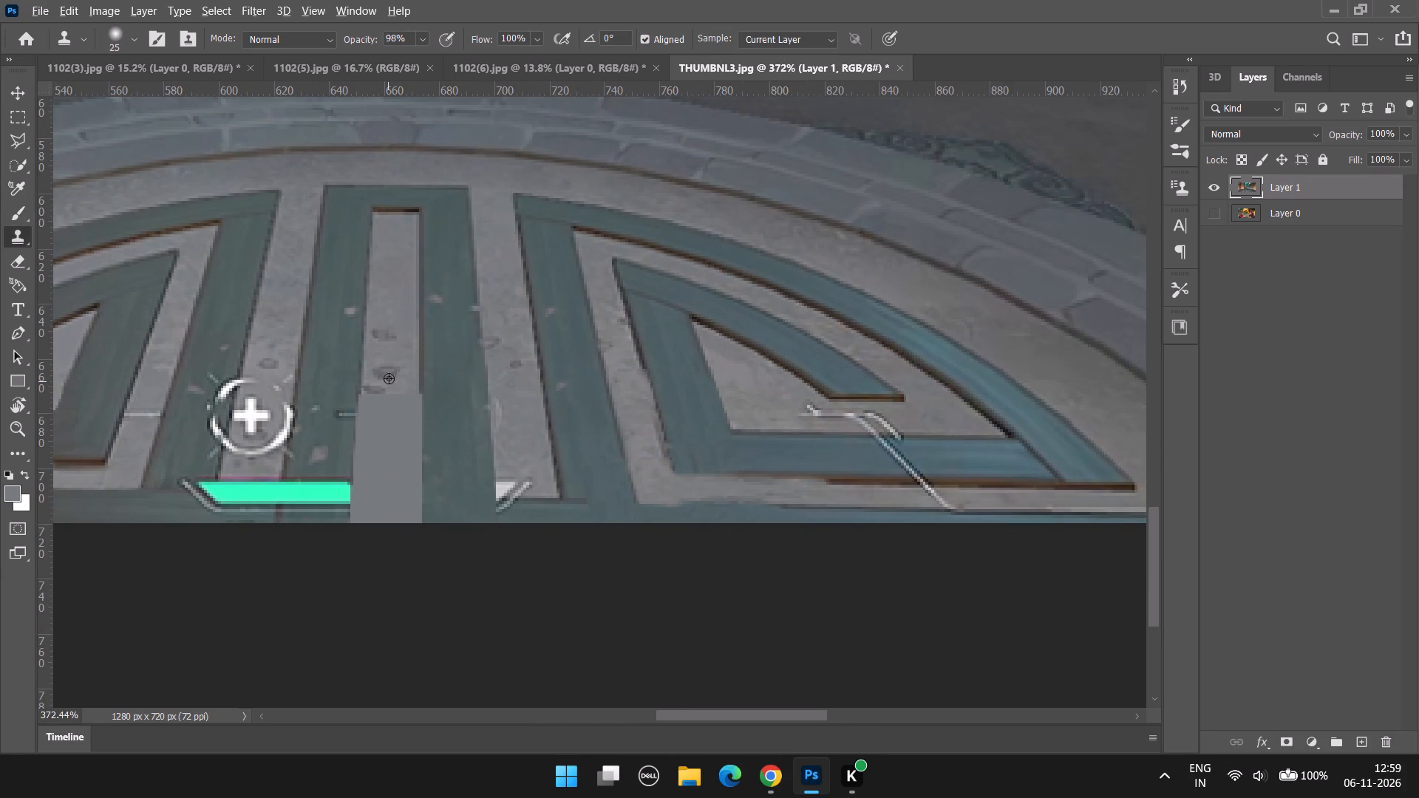
{"action": "left_click", "coordinate": [389, 373], "text": "alt"}
{"action": "left_click", "coordinate": [387, 468]}
{"action": "left_click", "coordinate": [383, 425]}
{"action": "left_click", "coordinate": [394, 468]}
{"action": "left_click", "coordinate": [390, 502]}
Select the plus icon and green health bar with a rectangular marquee and remove them with a Content-Aware fill at 100% opacity.
{"action": "scroll", "coordinate": [396, 514], "scroll_direction": "down", "scroll_amount": 8, "text": "alt"}
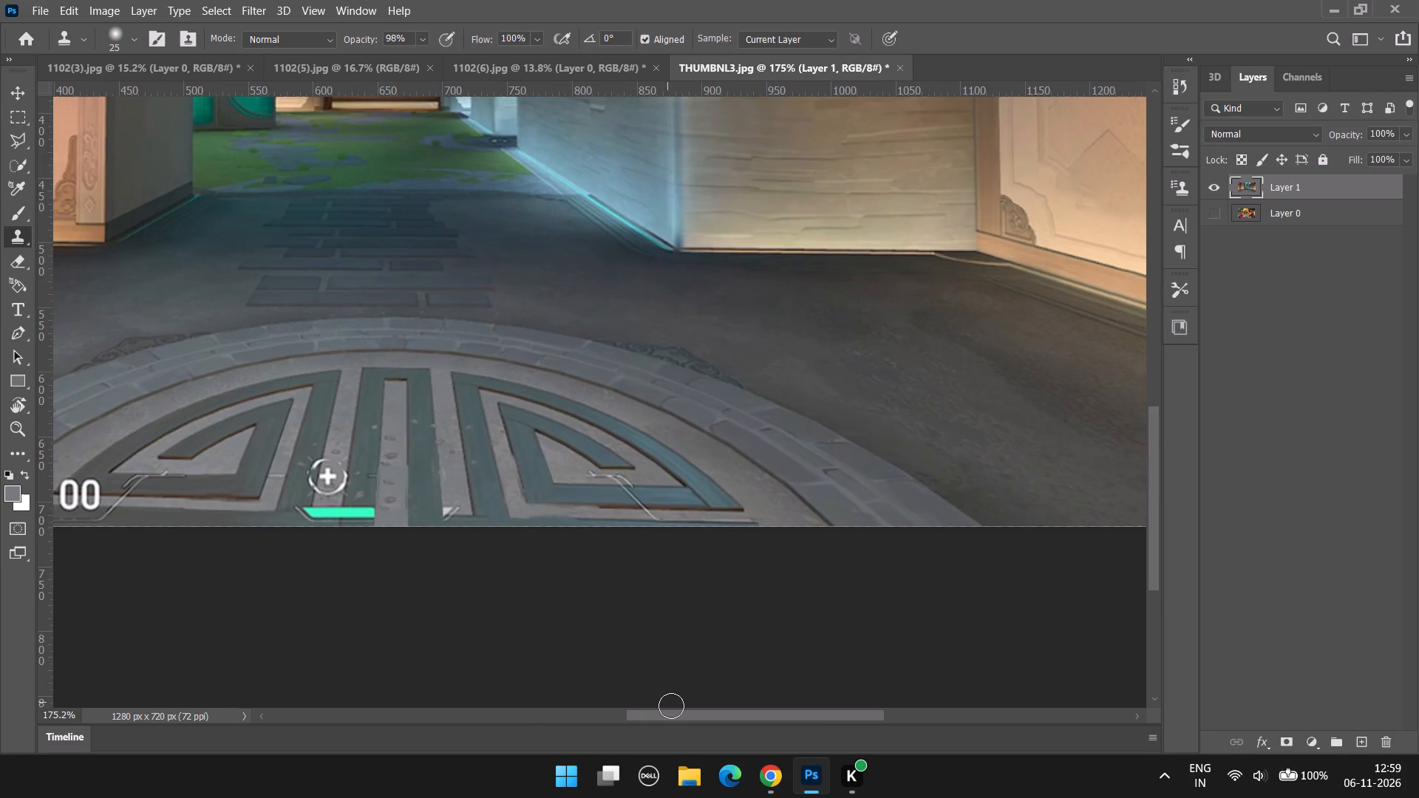
{"action": "left_click_drag", "start_coordinate": [682, 724], "coordinate": [635, 732]}
{"action": "left_click_drag", "start_coordinate": [679, 706], "coordinate": [659, 710]}
{"action": "left_click", "coordinate": [632, 709]}
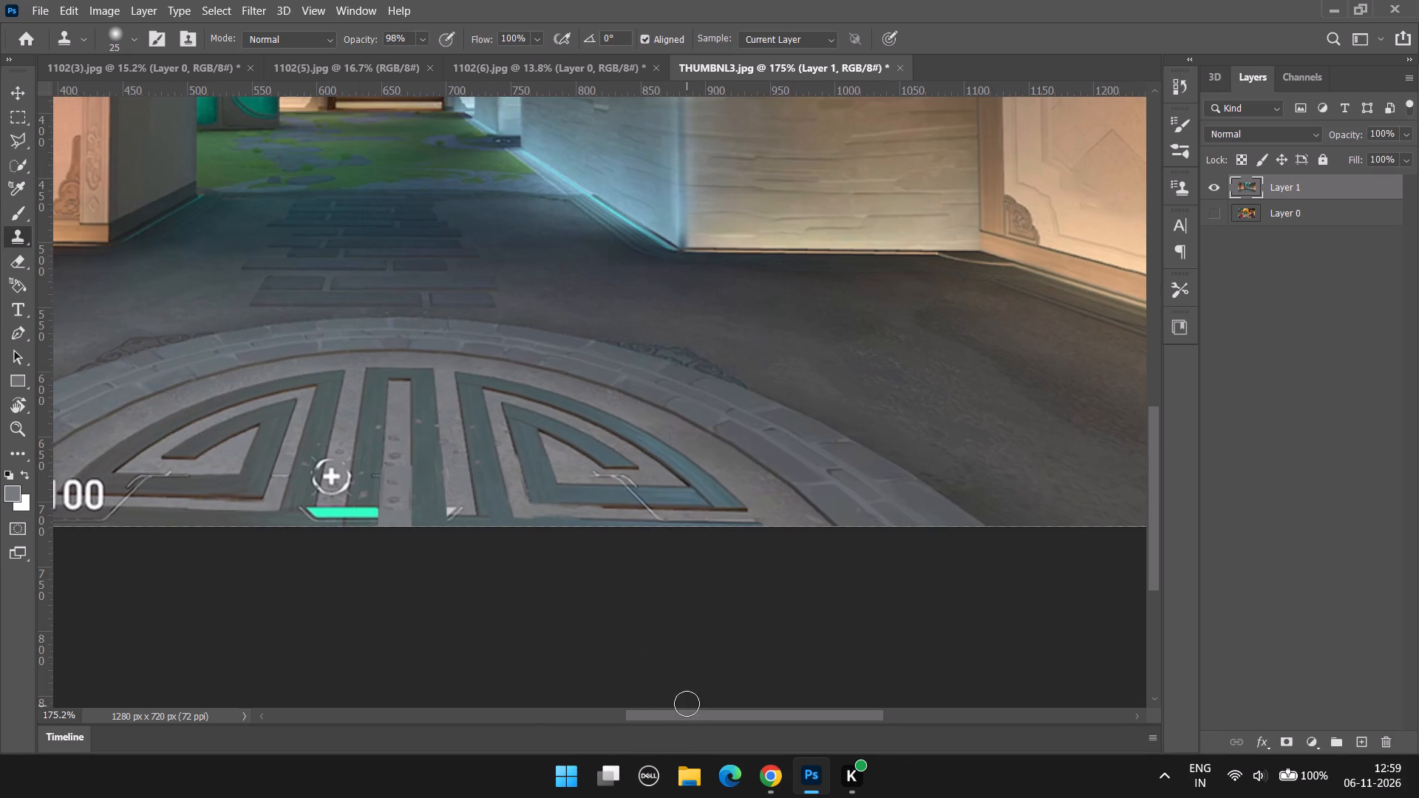
{"action": "left_click_drag", "start_coordinate": [683, 705], "coordinate": [670, 710]}
{"action": "left_click_drag", "start_coordinate": [678, 717], "coordinate": [601, 718]}
{"action": "scroll", "coordinate": [698, 573], "scroll_direction": "up", "scroll_amount": 7, "text": "alt"}
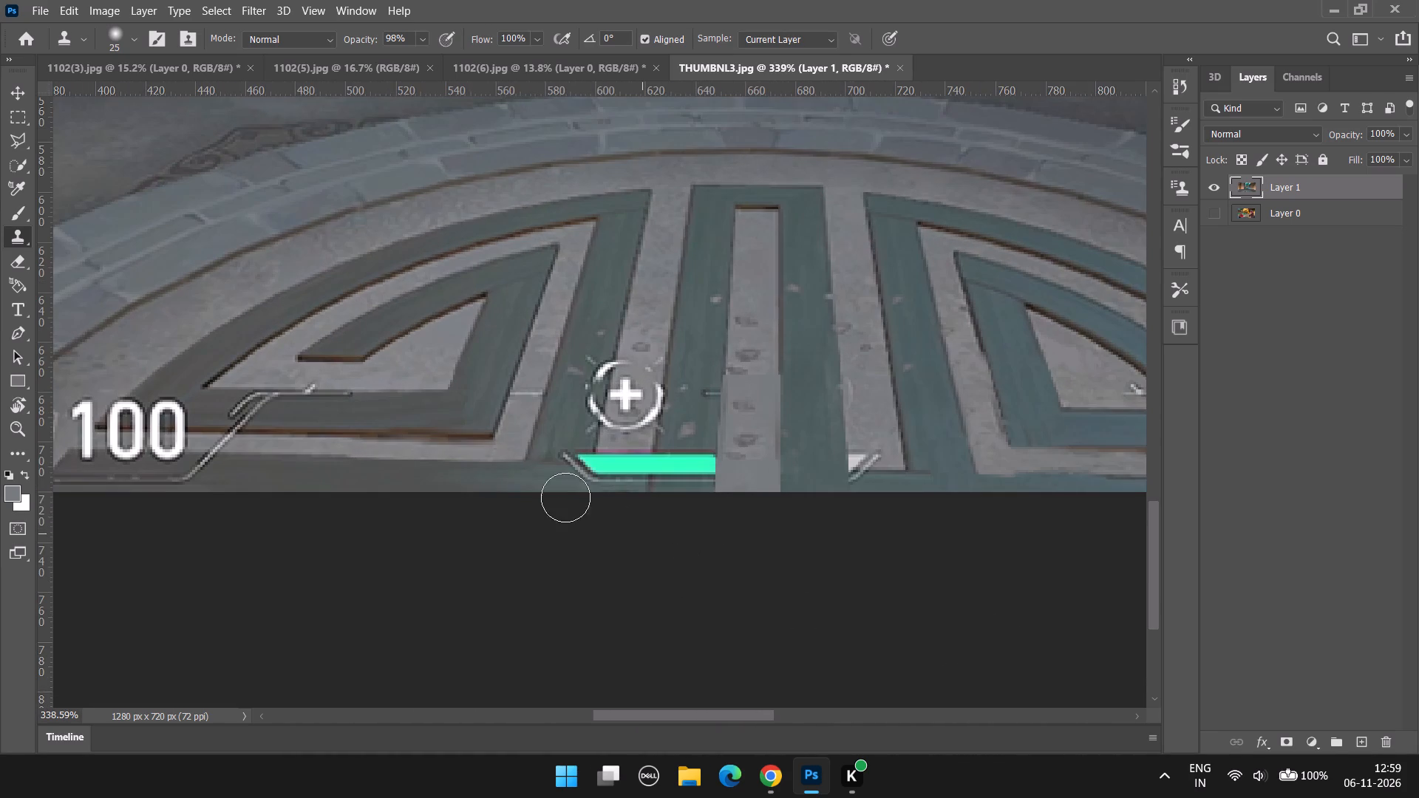
{"action": "left_click", "coordinate": [18, 115]}
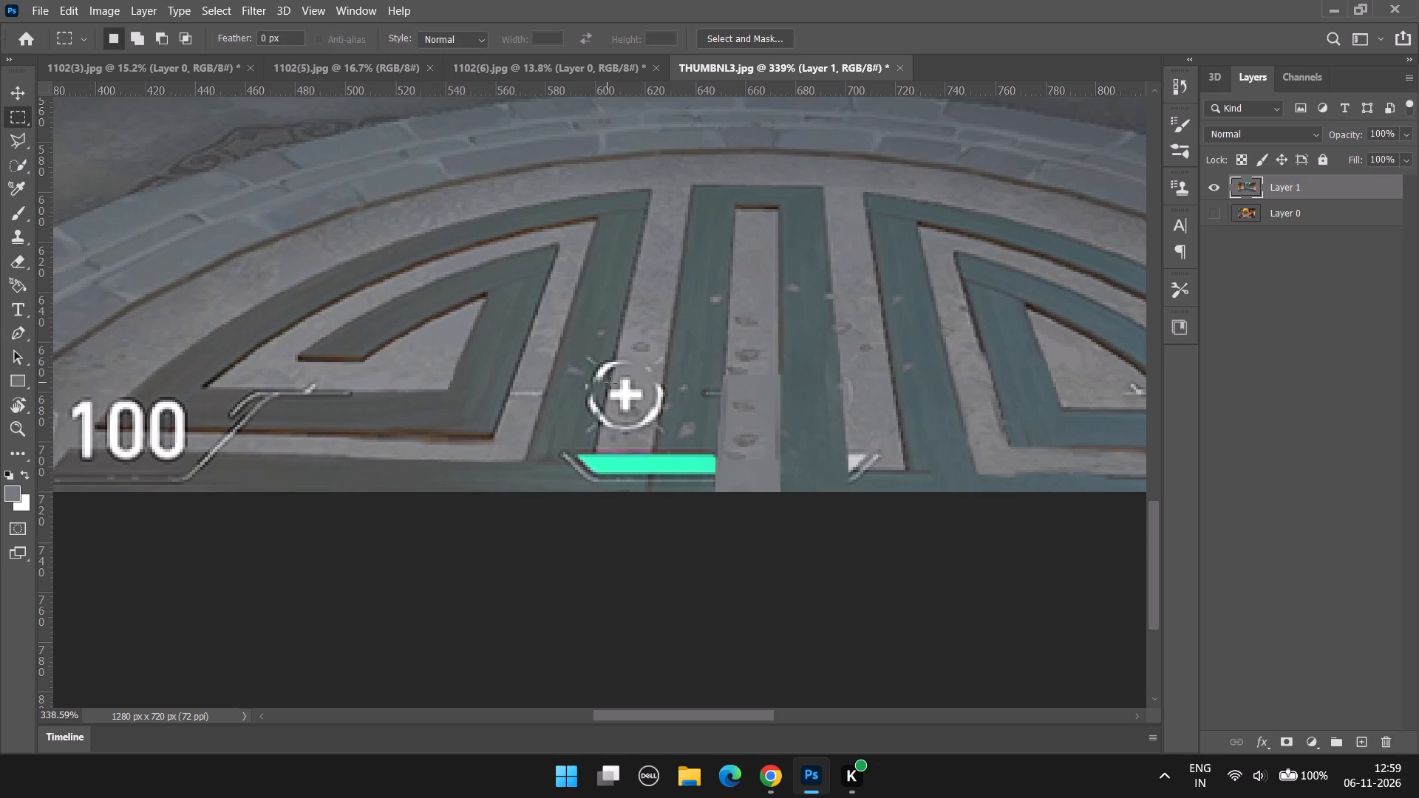
{"action": "left_click_drag", "start_coordinate": [543, 335], "coordinate": [802, 429]}
{"action": "left_click_drag", "start_coordinate": [804, 431], "coordinate": [831, 443]}
{"action": "left_click_drag", "start_coordinate": [868, 462], "coordinate": [913, 494]}
{"action": "left_click", "coordinate": [914, 494]}
{"action": "left_click_drag", "start_coordinate": [506, 344], "coordinate": [523, 344]}
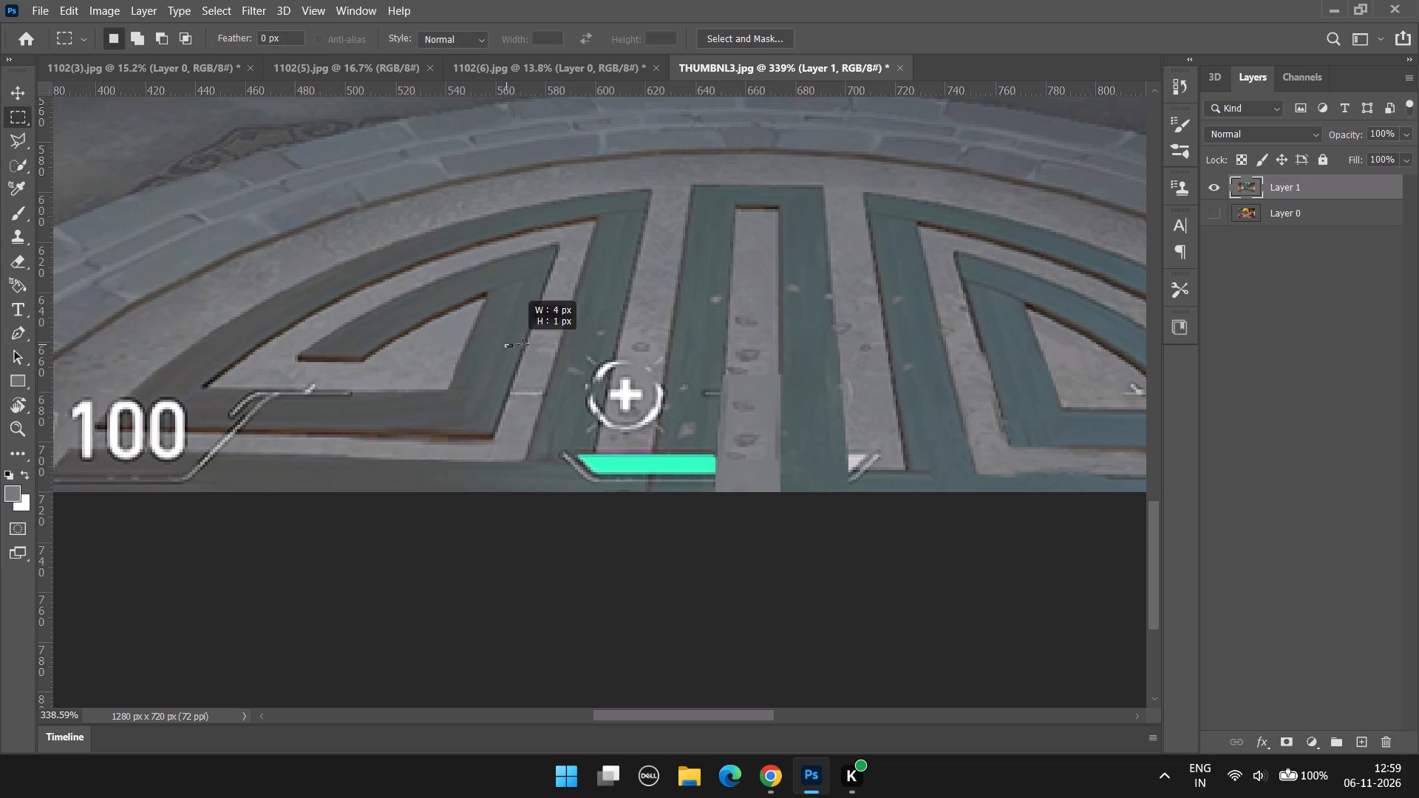
{"action": "left_click_drag", "start_coordinate": [523, 344], "coordinate": [768, 491]}
{"action": "right_click", "coordinate": [686, 449]}
{"action": "left_click", "coordinate": [735, 341]}
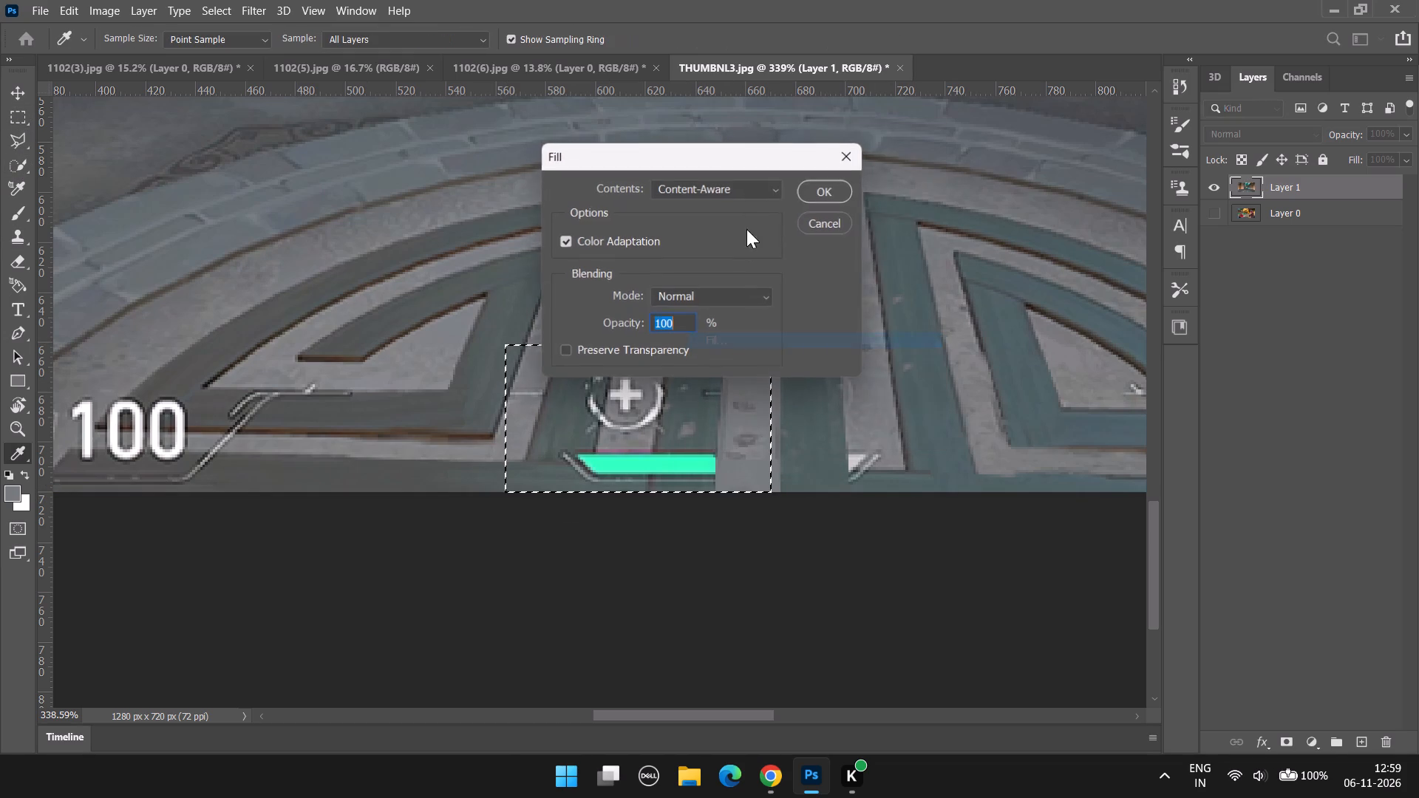
{"action": "left_click", "coordinate": [815, 185]}
{"action": "scroll", "coordinate": [829, 210], "scroll_direction": "down", "scroll_amount": 8}
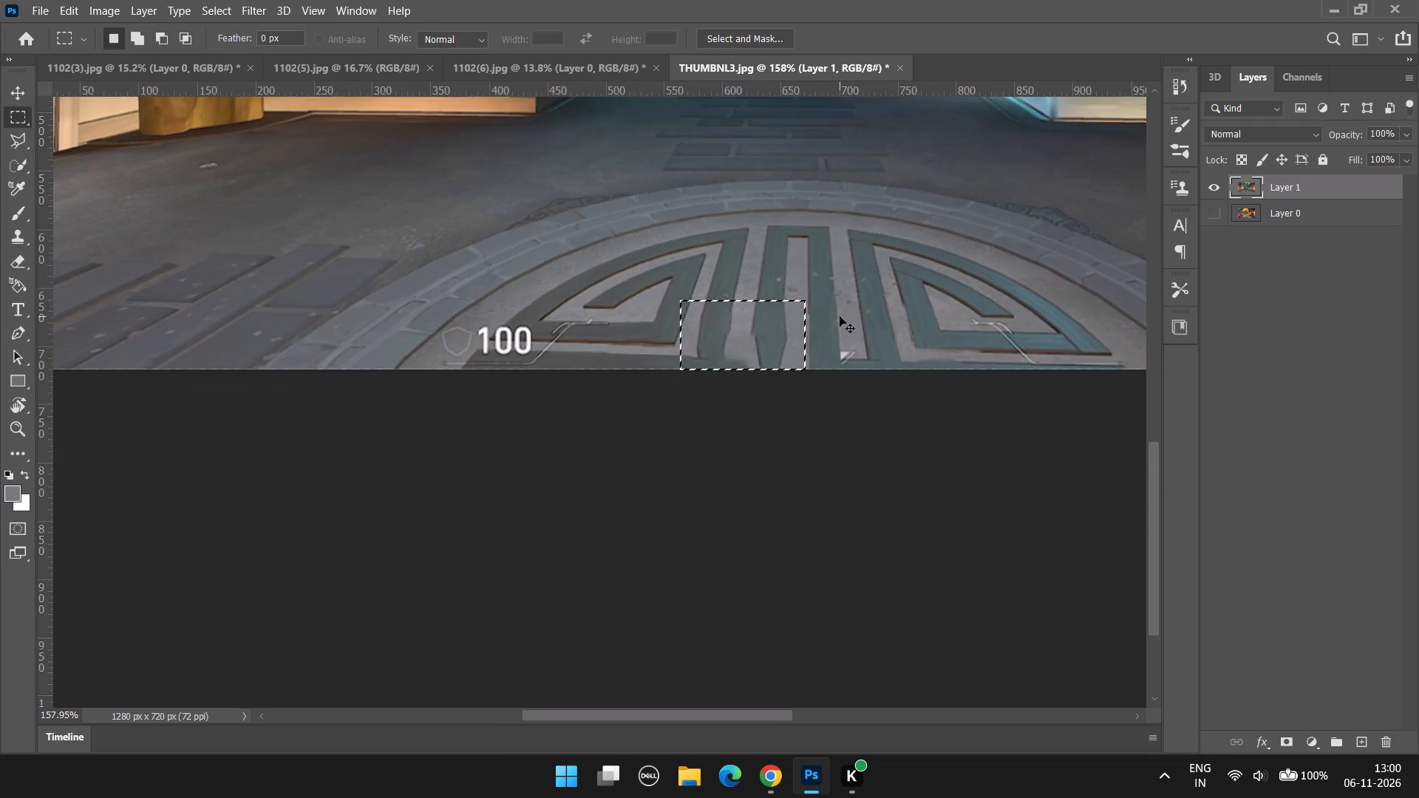
Clear the rectangular selection around the filled area of the floor emblem.
{"action": "key", "text": "ctrl+s"}
{"action": "left_click", "coordinate": [1011, 72]}
{"action": "key", "text": "ctrl+d"}
Clone nearby plain stone over the lower part of the shield outline beside the 100 health number, undoing the last strokes.
{"action": "scroll", "coordinate": [989, 278], "scroll_direction": "down", "scroll_amount": 5, "text": "alt"}
{"action": "scroll", "coordinate": [663, 634], "scroll_direction": "up", "scroll_amount": 6, "text": "alt"}
{"action": "scroll", "coordinate": [379, 645], "scroll_direction": "down", "scroll_amount": 2}
{"action": "scroll", "coordinate": [299, 661], "scroll_direction": "up", "scroll_amount": 5, "text": "alt"}
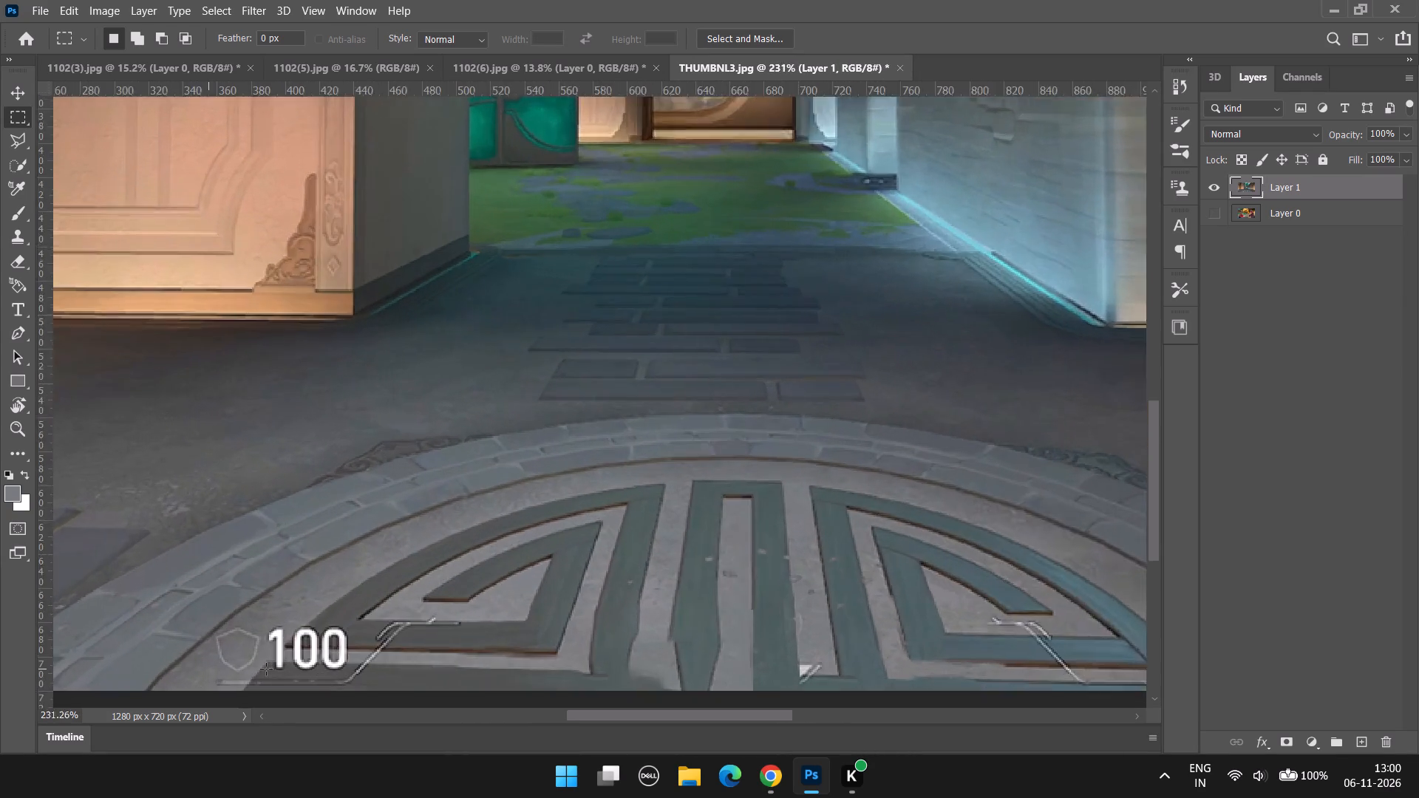
{"action": "scroll", "coordinate": [266, 669], "scroll_direction": "up", "scroll_amount": 4, "text": "alt"}
{"action": "scroll", "coordinate": [198, 610], "scroll_direction": "down", "scroll_amount": 4, "text": "alt"}
{"action": "scroll", "coordinate": [195, 634], "scroll_direction": "up", "scroll_amount": 6, "text": "alt"}
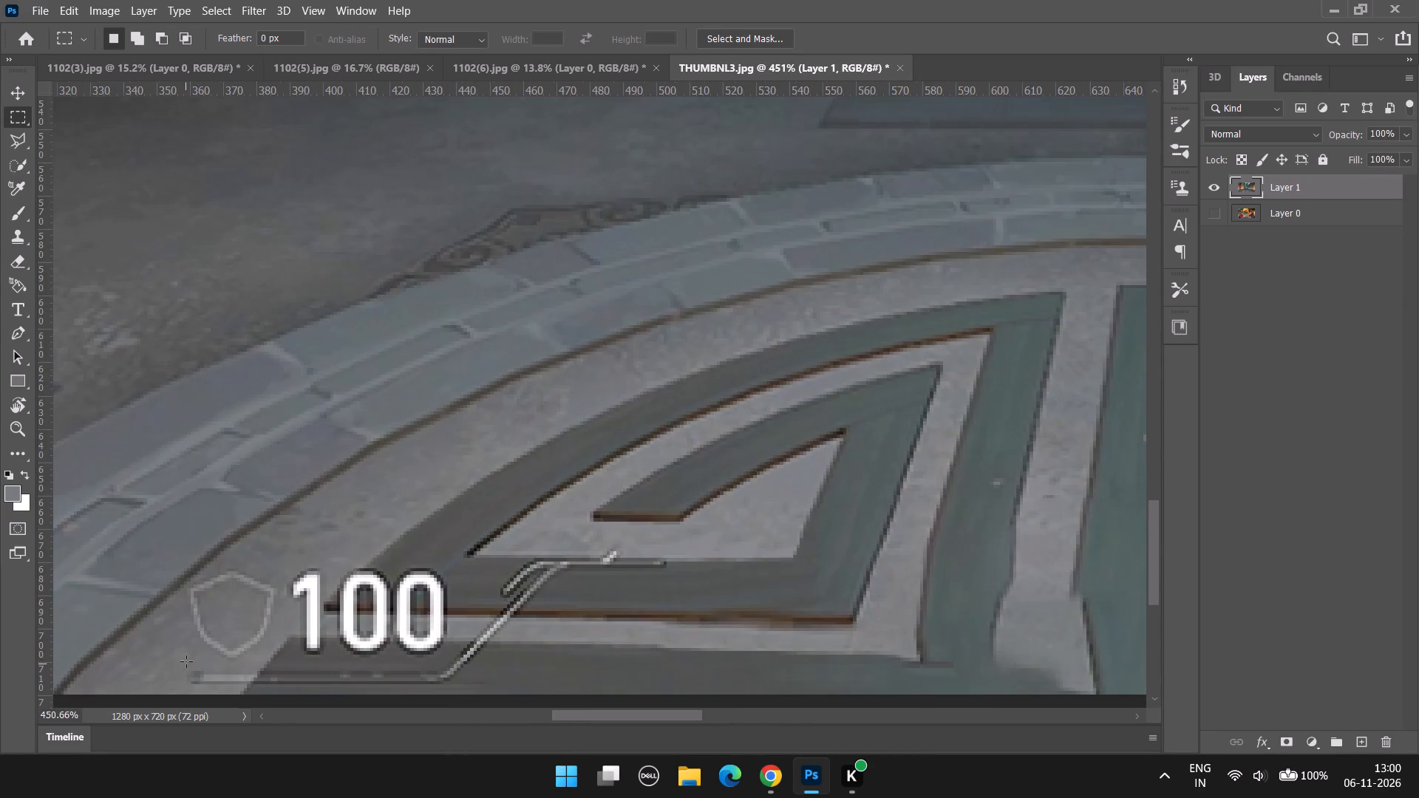
{"action": "key", "text": "s"}
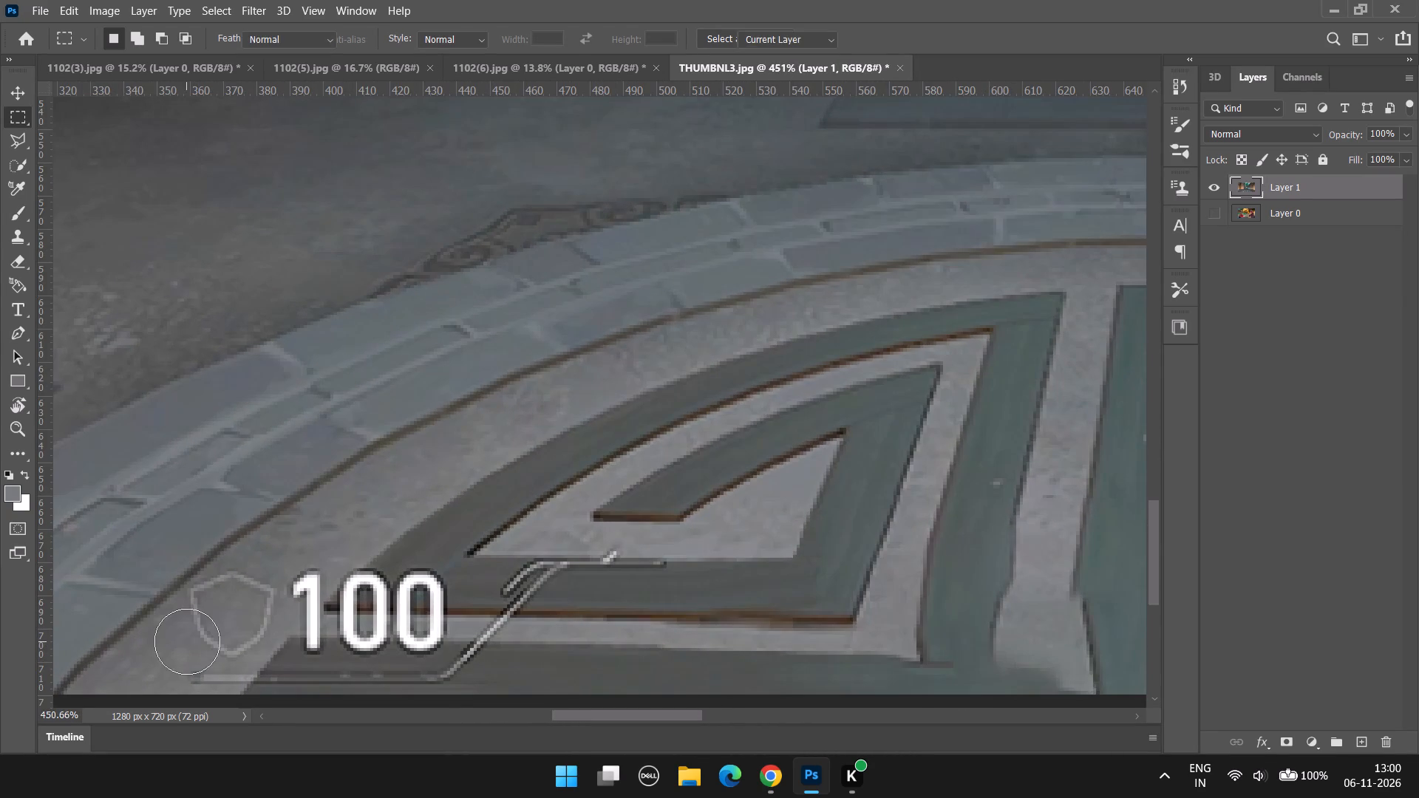
{"action": "left_click", "coordinate": [168, 644], "text": "alt"}
{"action": "left_click", "coordinate": [217, 638]}
{"action": "left_click_drag", "start_coordinate": [227, 638], "coordinate": [236, 638]}
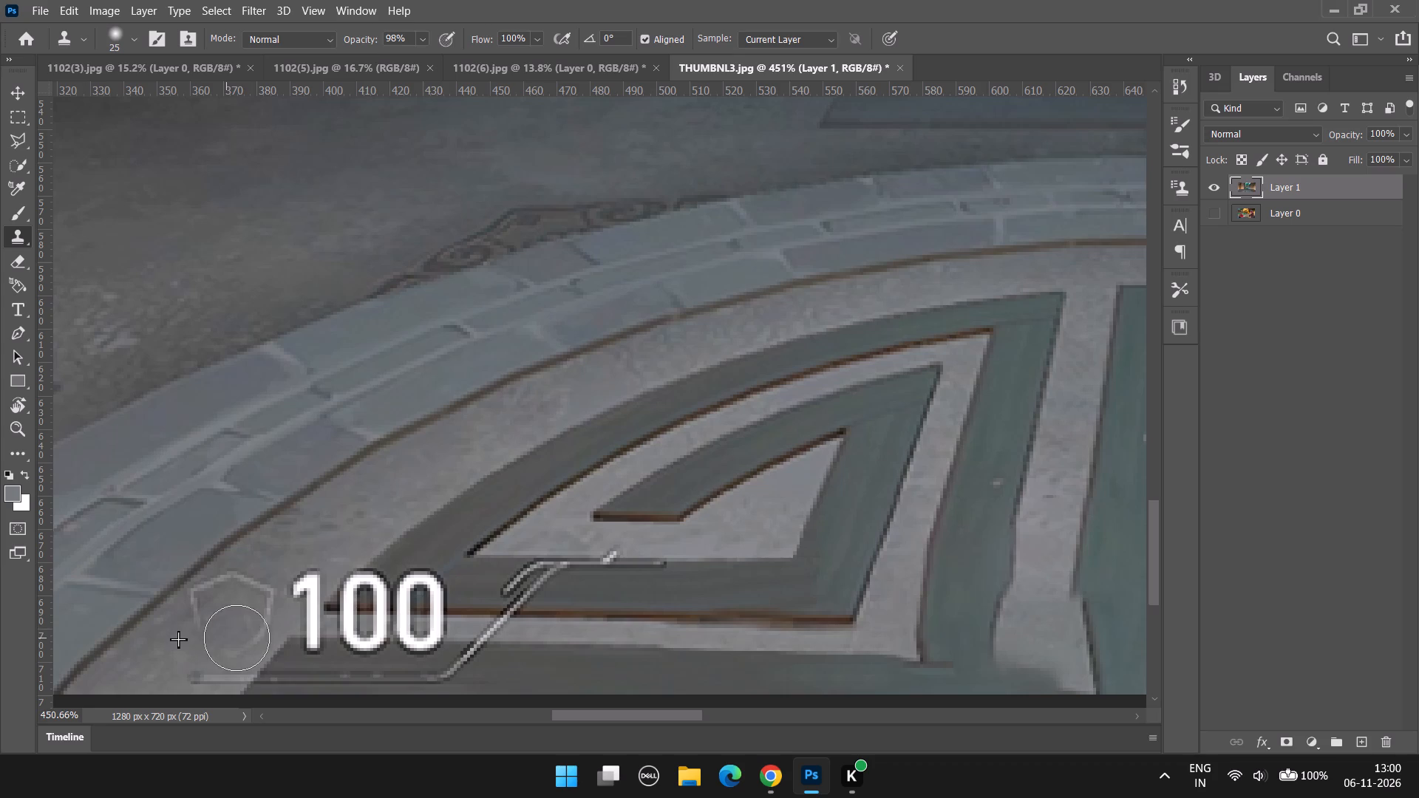
{"action": "left_click_drag", "start_coordinate": [236, 638], "coordinate": [237, 637]}
{"action": "left_click_drag", "start_coordinate": [242, 632], "coordinate": [228, 649]}
{"action": "left_click_drag", "start_coordinate": [228, 649], "coordinate": [231, 640]}
{"action": "left_click_drag", "start_coordinate": [231, 639], "coordinate": [211, 614]}
{"action": "left_click", "coordinate": [212, 614]}
{"action": "key", "text": "ctrl+z"}
{"action": "key", "text": "ctrl+z"}
{"action": "key", "text": "ctrl+z"}
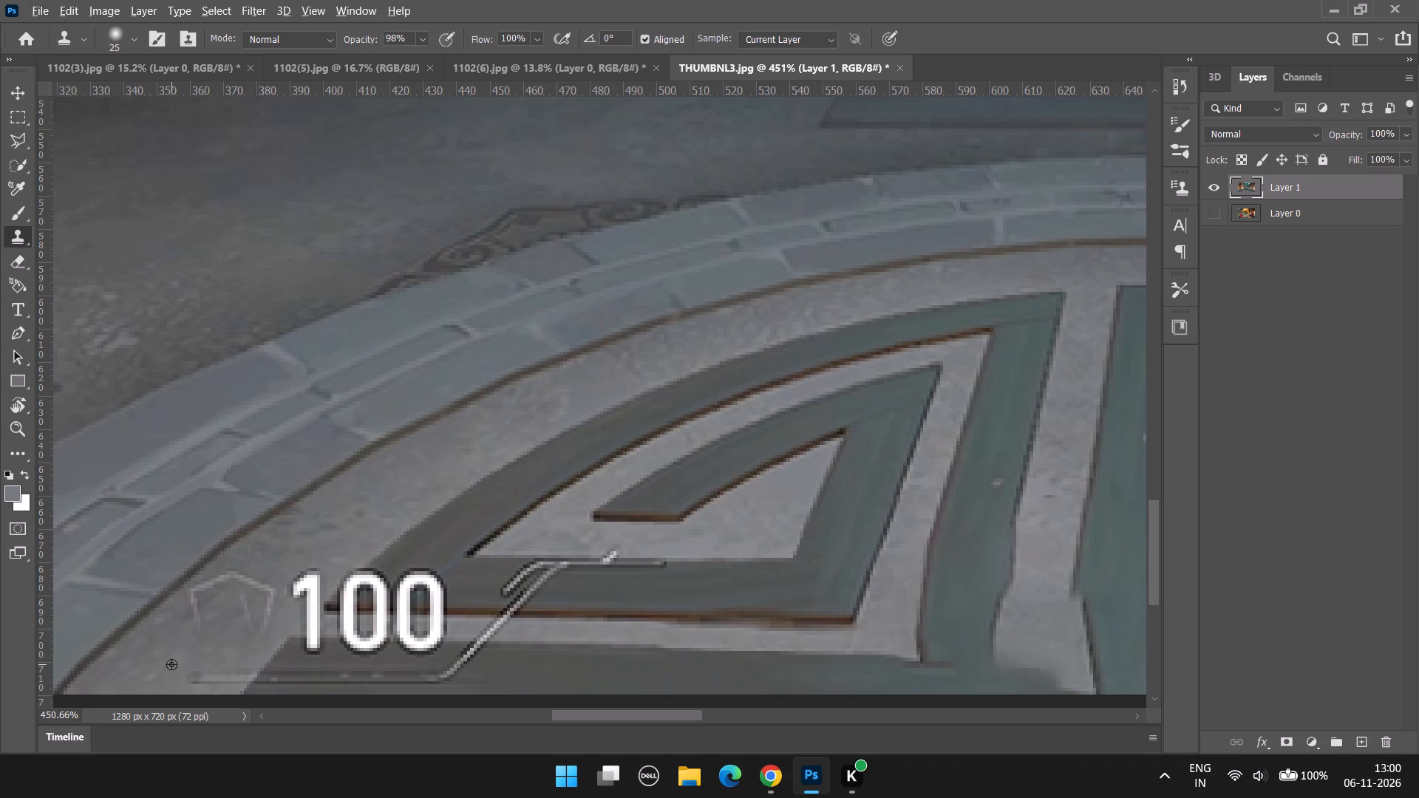
Resample the plain stone and clone it over the rest of the shield outline with the 25 px Clone Stamp.
{"action": "left_click", "coordinate": [171, 664], "text": "alt"}
{"action": "left_click", "coordinate": [200, 622]}
{"action": "left_click", "coordinate": [208, 607]}
{"action": "left_click", "coordinate": [230, 593]}
{"action": "left_click", "coordinate": [239, 586]}
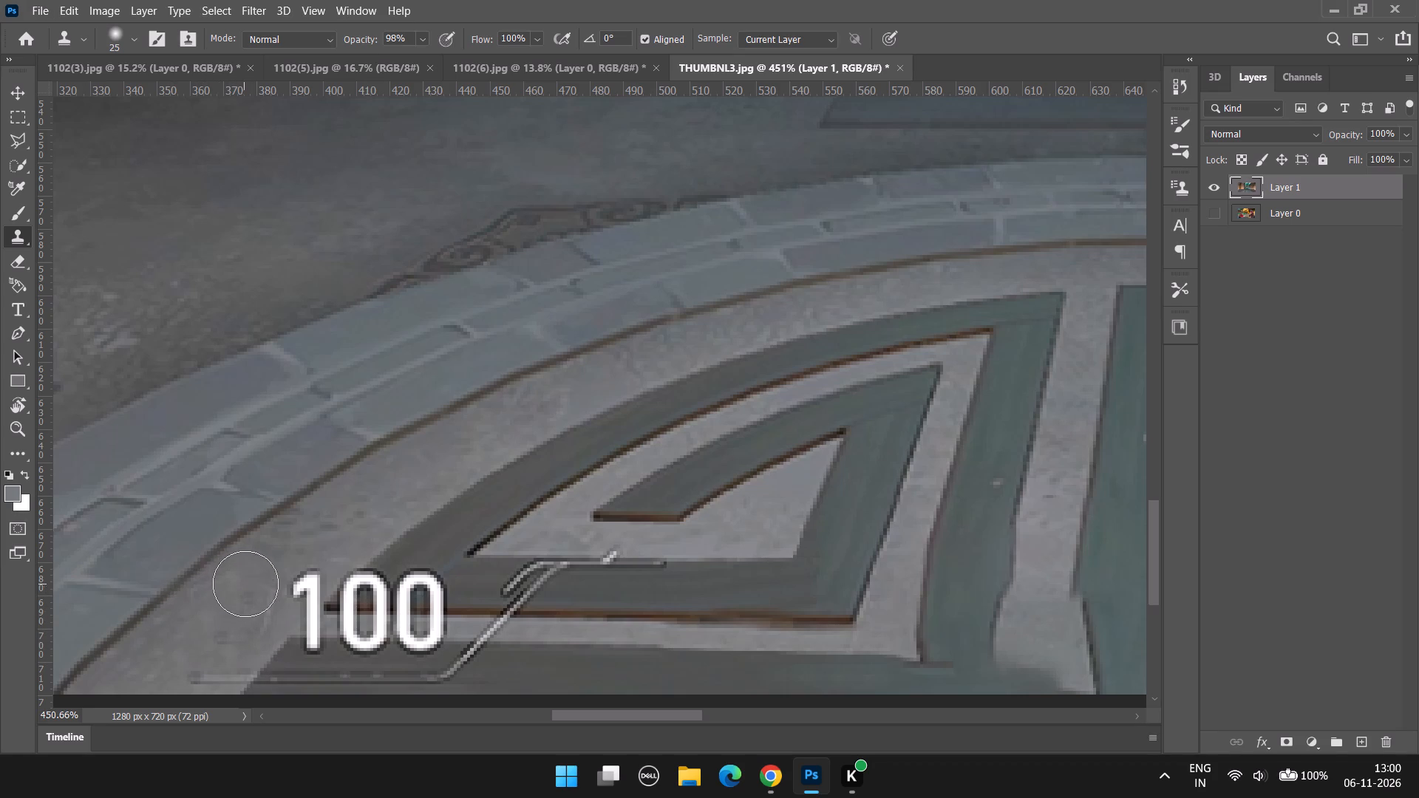
{"action": "left_click", "coordinate": [220, 593]}
{"action": "left_click", "coordinate": [257, 590]}
{"action": "left_click", "coordinate": [246, 620]}
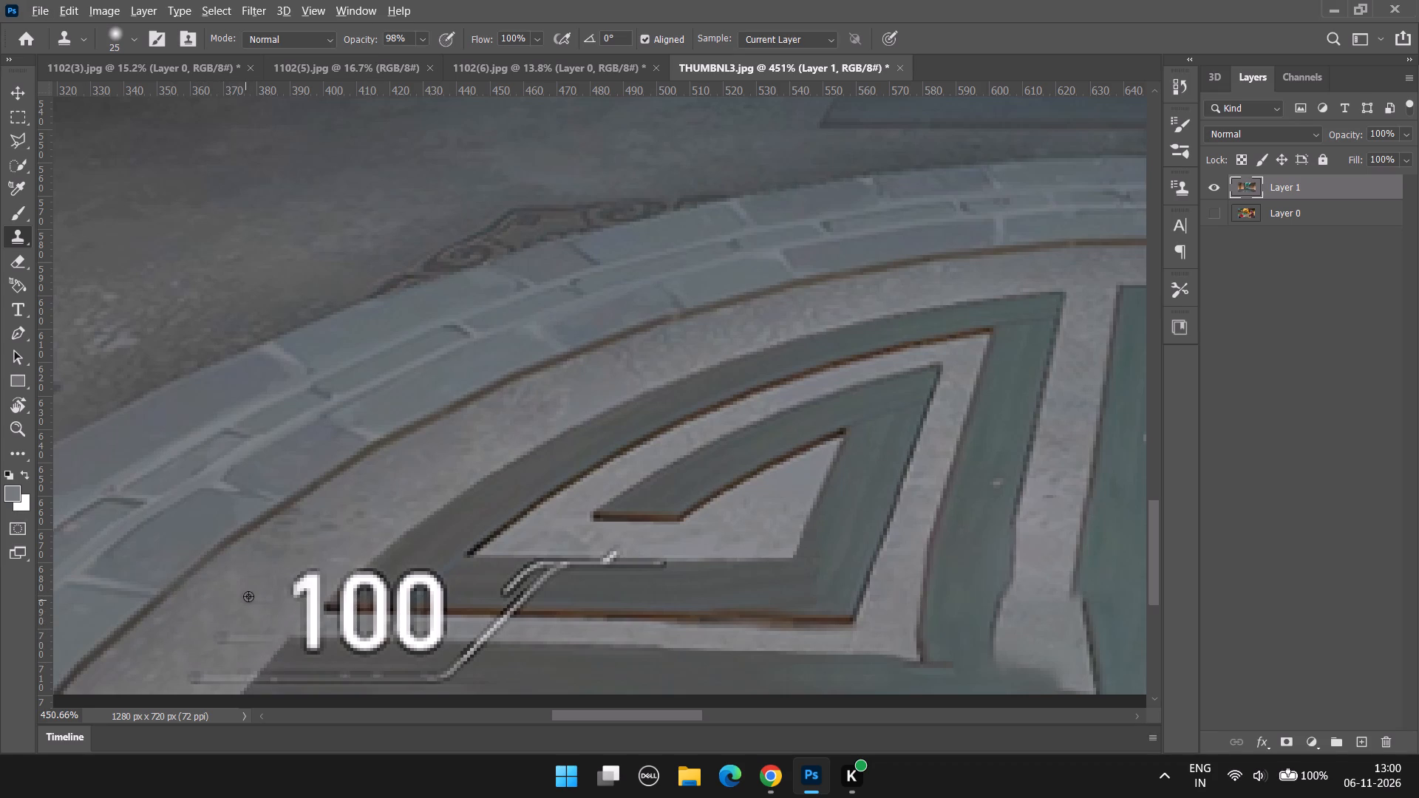
{"action": "left_click", "coordinate": [250, 597], "text": "alt"}
{"action": "left_click", "coordinate": [238, 635]}
{"action": "left_click", "coordinate": [251, 628]}
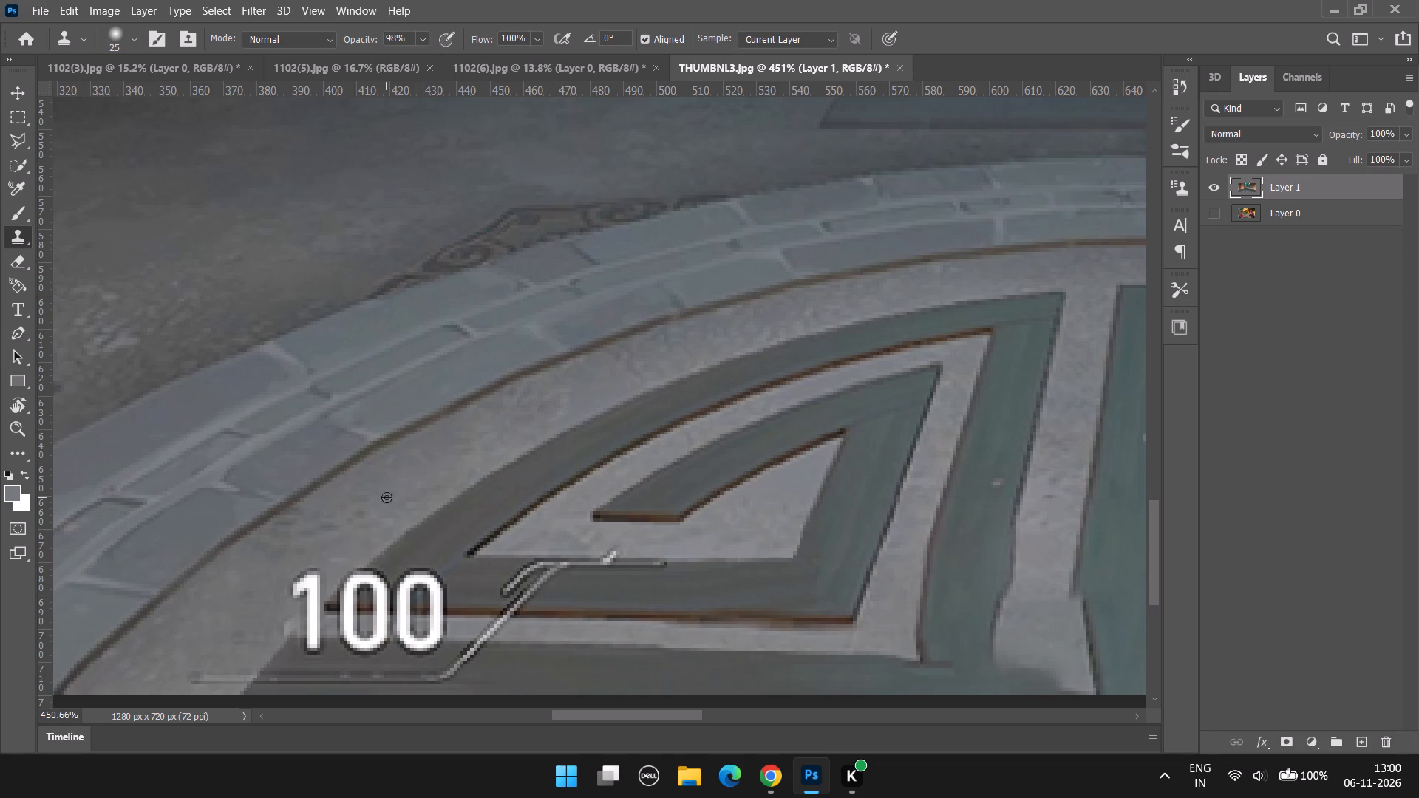
Clone pale stone from the emblem's outer ring over the outer end of the thin HUD line below the 100.
{"action": "left_click", "coordinate": [387, 497], "text": "alt"}
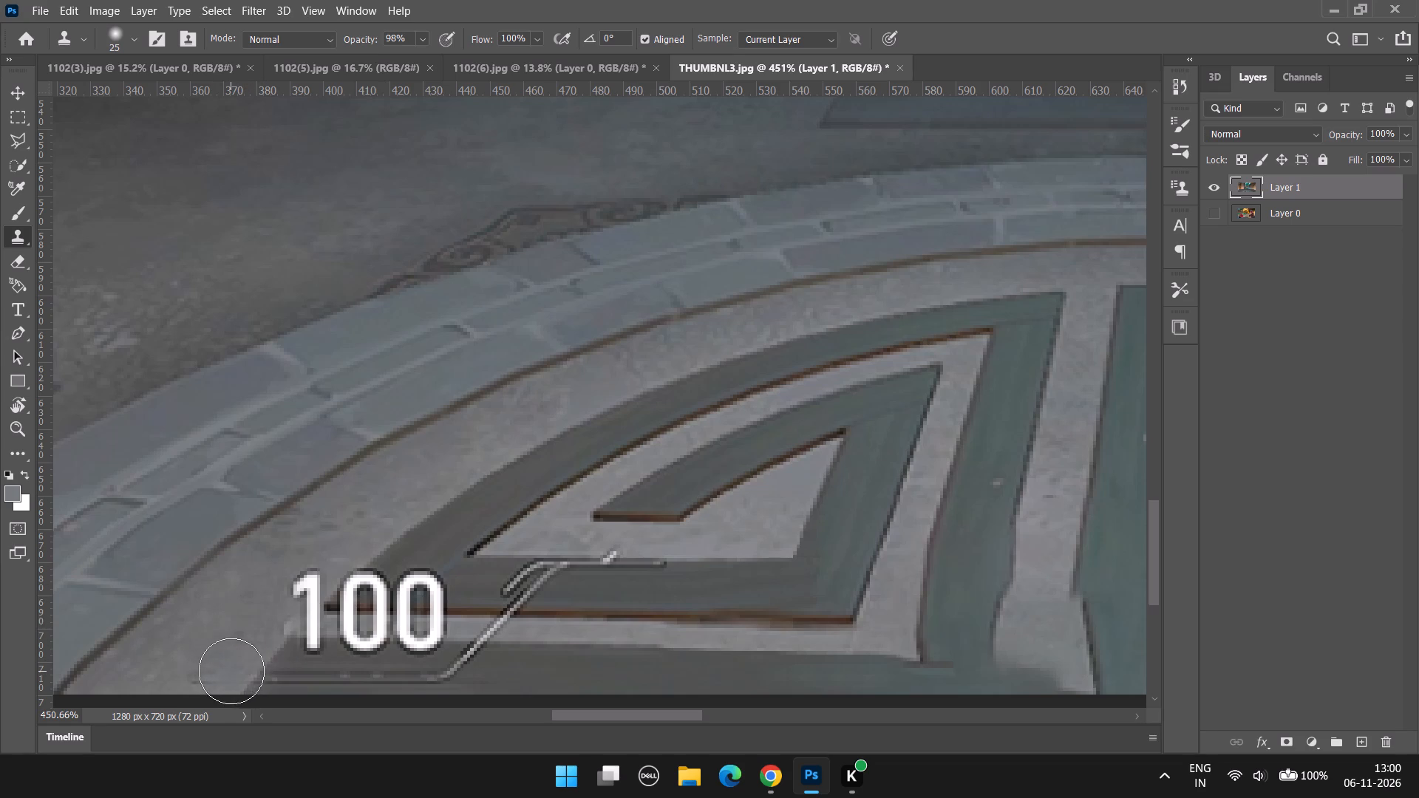
{"action": "left_click", "coordinate": [225, 671]}
{"action": "left_click", "coordinate": [214, 673]}
{"action": "double_click", "coordinate": [231, 673]}
Clone the emblem's dark bottom band over the thin HUD line beneath the 100, undoing the last stroke.
{"action": "scroll", "coordinate": [315, 570], "scroll_direction": "down", "scroll_amount": 3, "text": "alt"}
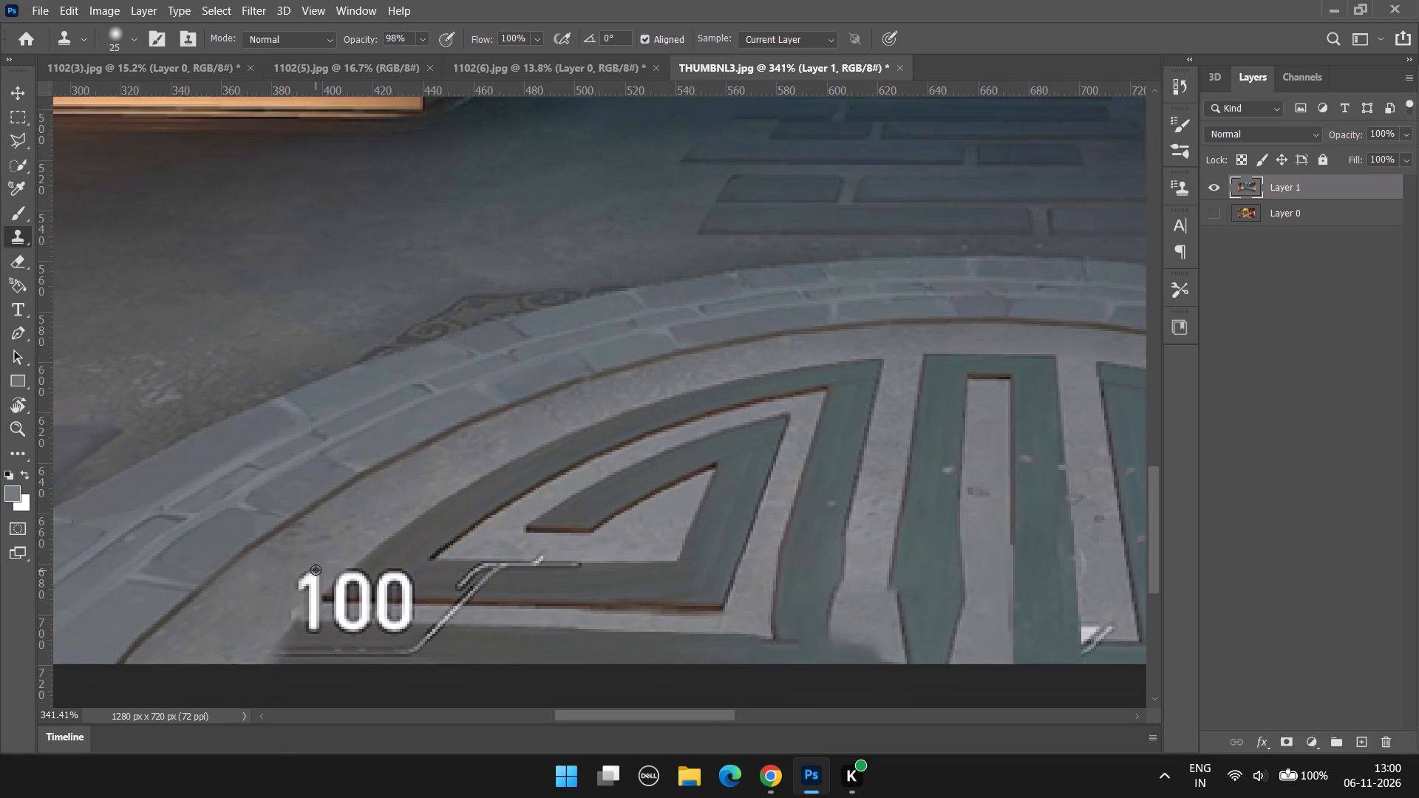
{"action": "scroll", "coordinate": [362, 606], "scroll_direction": "up", "scroll_amount": 6, "text": "alt"}
{"action": "scroll", "coordinate": [404, 665], "scroll_direction": "down", "scroll_amount": 2, "text": "alt"}
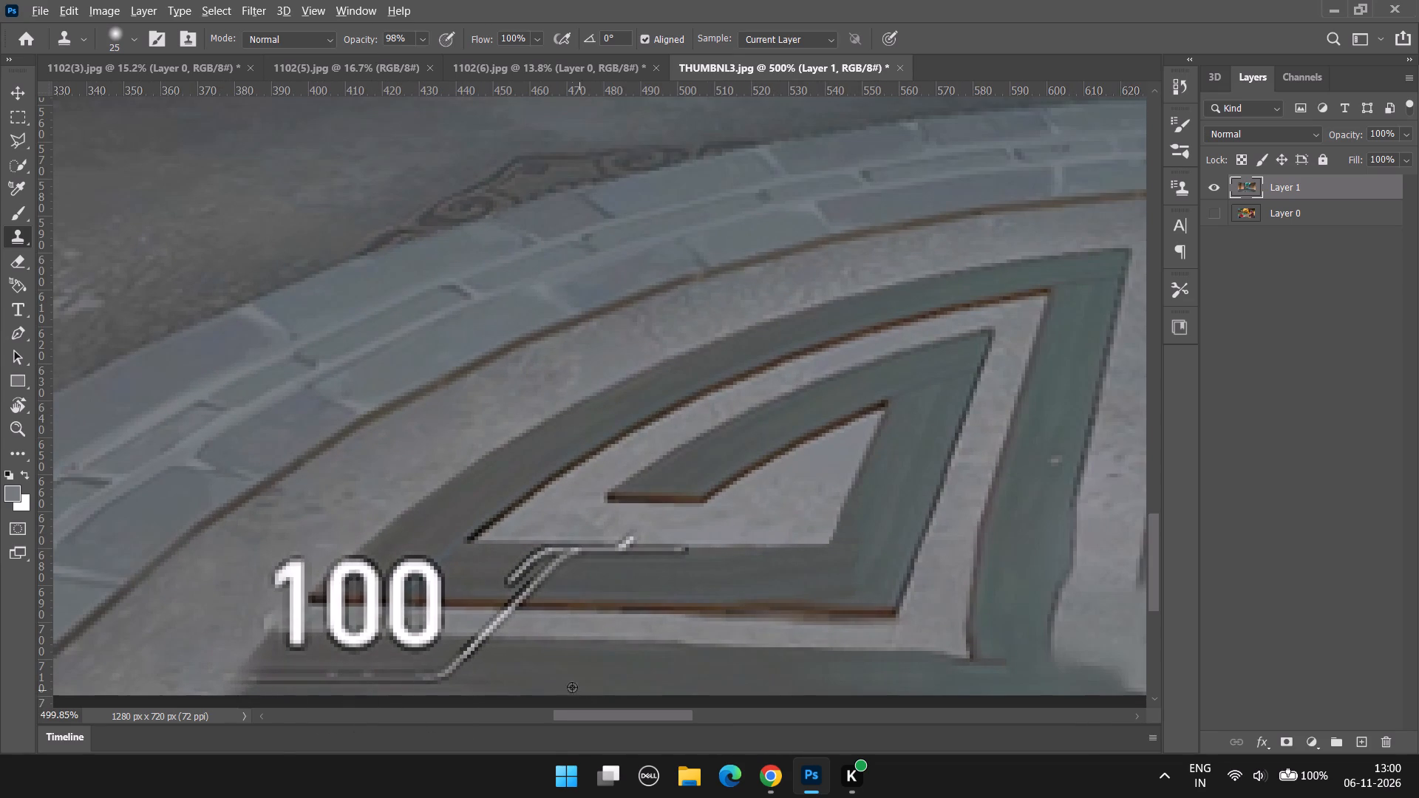
{"action": "left_click", "coordinate": [520, 673], "text": "alt"}
{"action": "left_click_drag", "start_coordinate": [469, 680], "coordinate": [330, 683]}
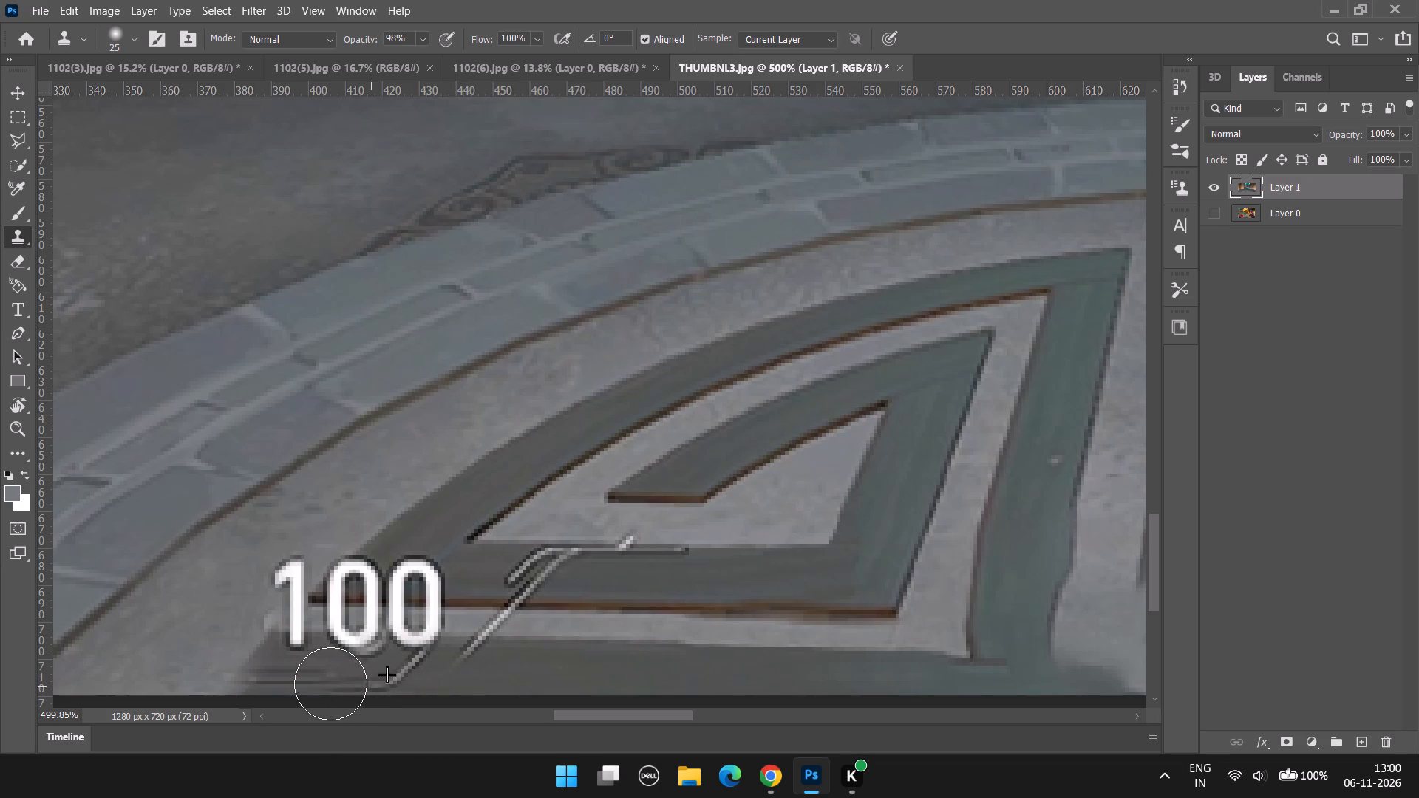
{"action": "left_click_drag", "start_coordinate": [330, 683], "coordinate": [321, 681]}
{"action": "left_click", "coordinate": [563, 692], "text": "alt"}
{"action": "left_click", "coordinate": [443, 683]}
{"action": "left_click_drag", "start_coordinate": [438, 684], "coordinate": [413, 682]}
{"action": "left_click_drag", "start_coordinate": [412, 682], "coordinate": [406, 681]}
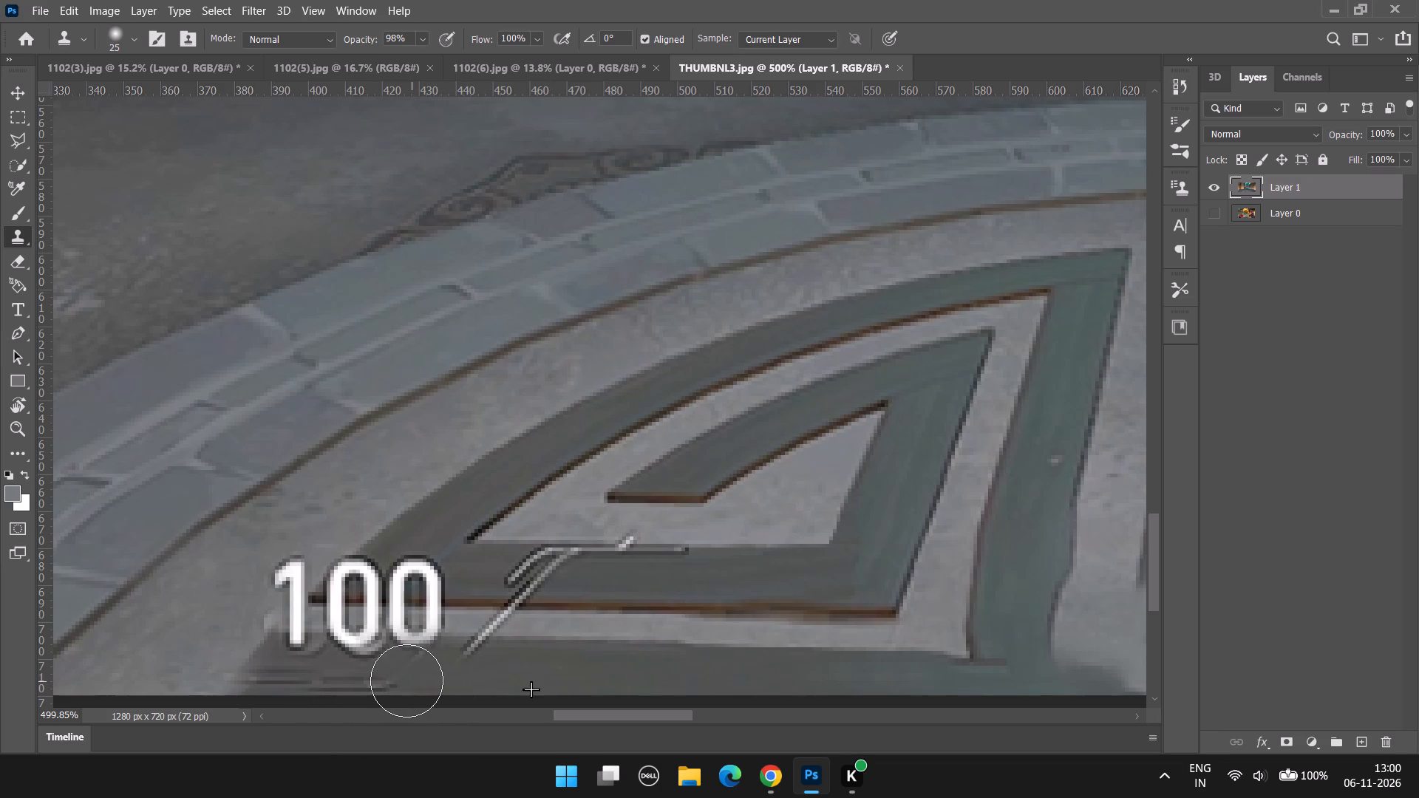
{"action": "left_click_drag", "start_coordinate": [406, 681], "coordinate": [234, 678]}
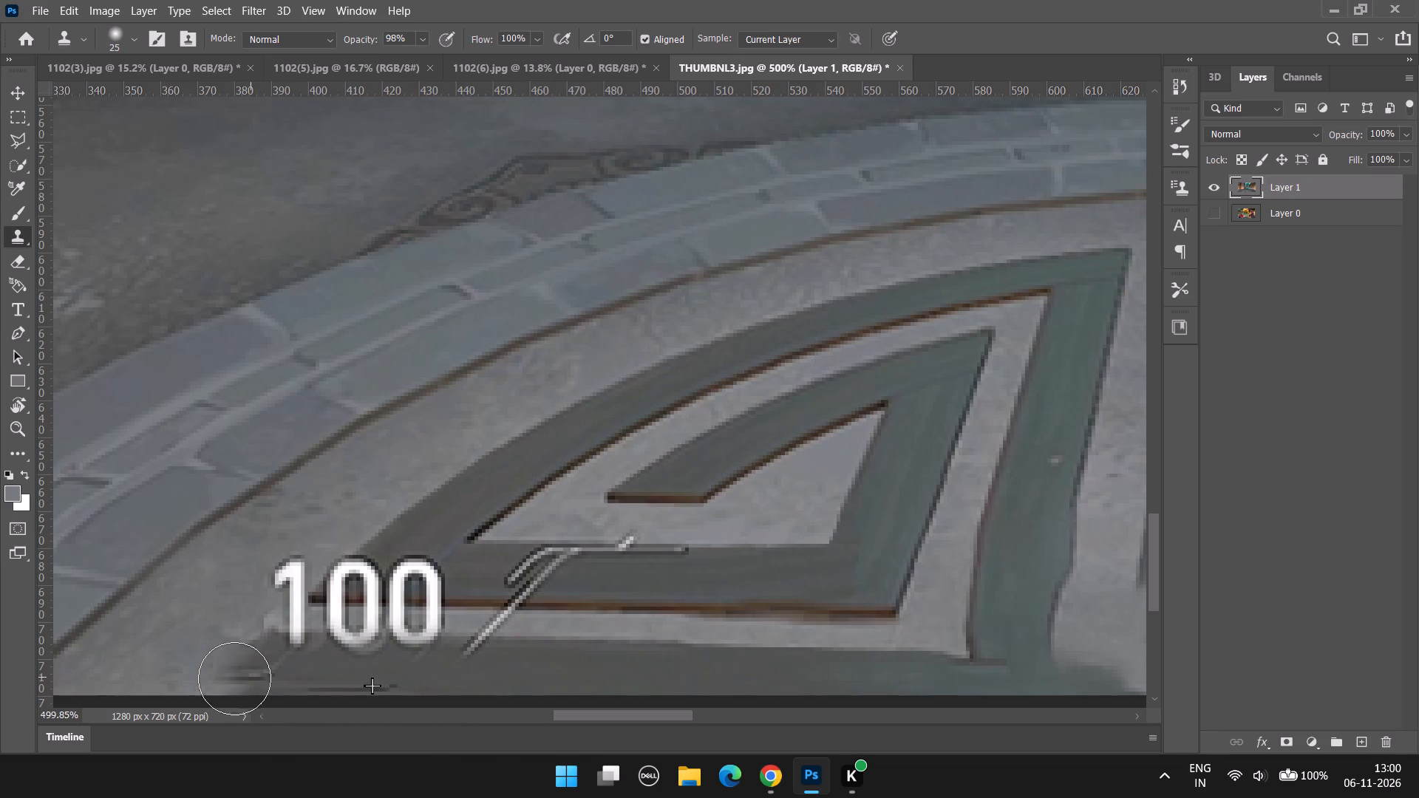
{"action": "left_click_drag", "start_coordinate": [234, 678], "coordinate": [181, 678]}
{"action": "key", "text": "ctrl+z"}
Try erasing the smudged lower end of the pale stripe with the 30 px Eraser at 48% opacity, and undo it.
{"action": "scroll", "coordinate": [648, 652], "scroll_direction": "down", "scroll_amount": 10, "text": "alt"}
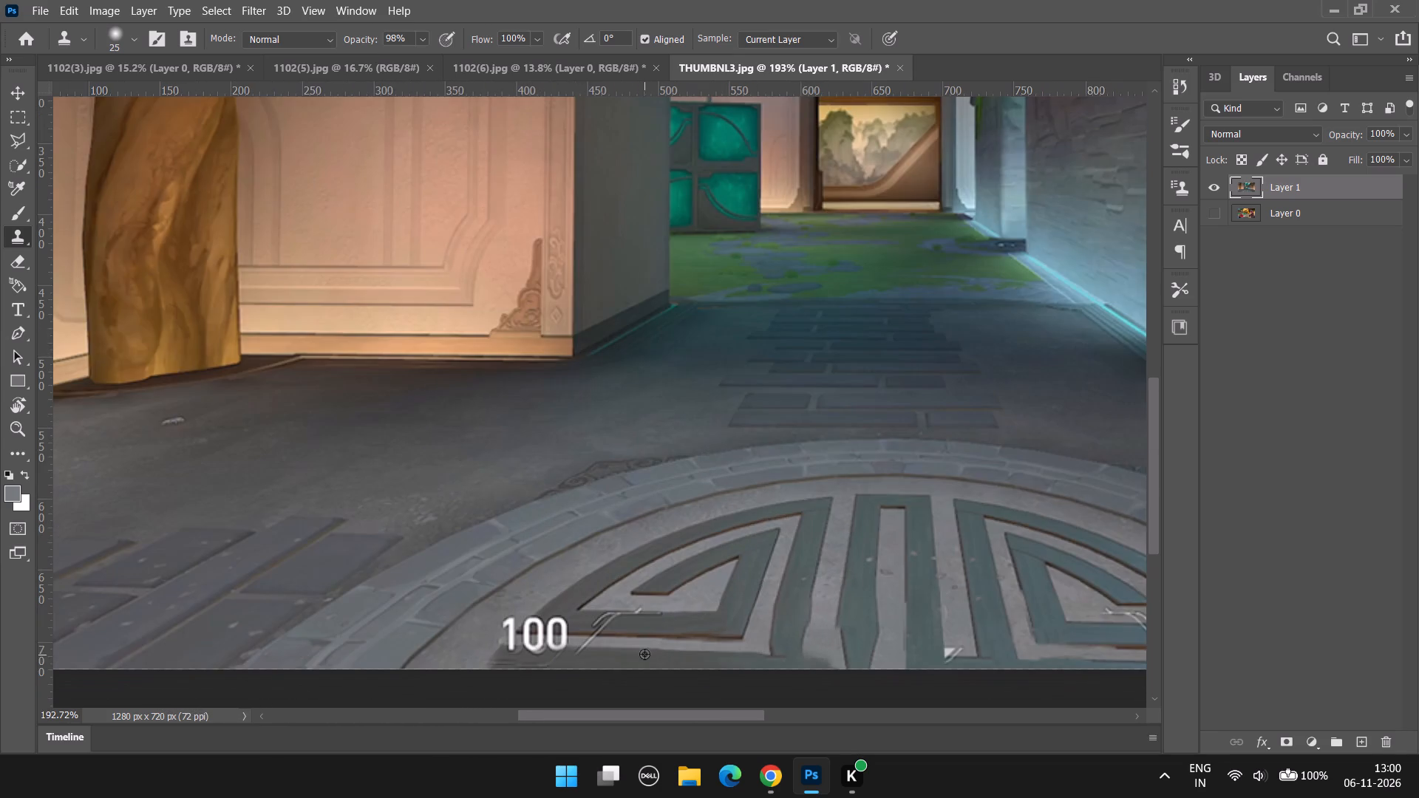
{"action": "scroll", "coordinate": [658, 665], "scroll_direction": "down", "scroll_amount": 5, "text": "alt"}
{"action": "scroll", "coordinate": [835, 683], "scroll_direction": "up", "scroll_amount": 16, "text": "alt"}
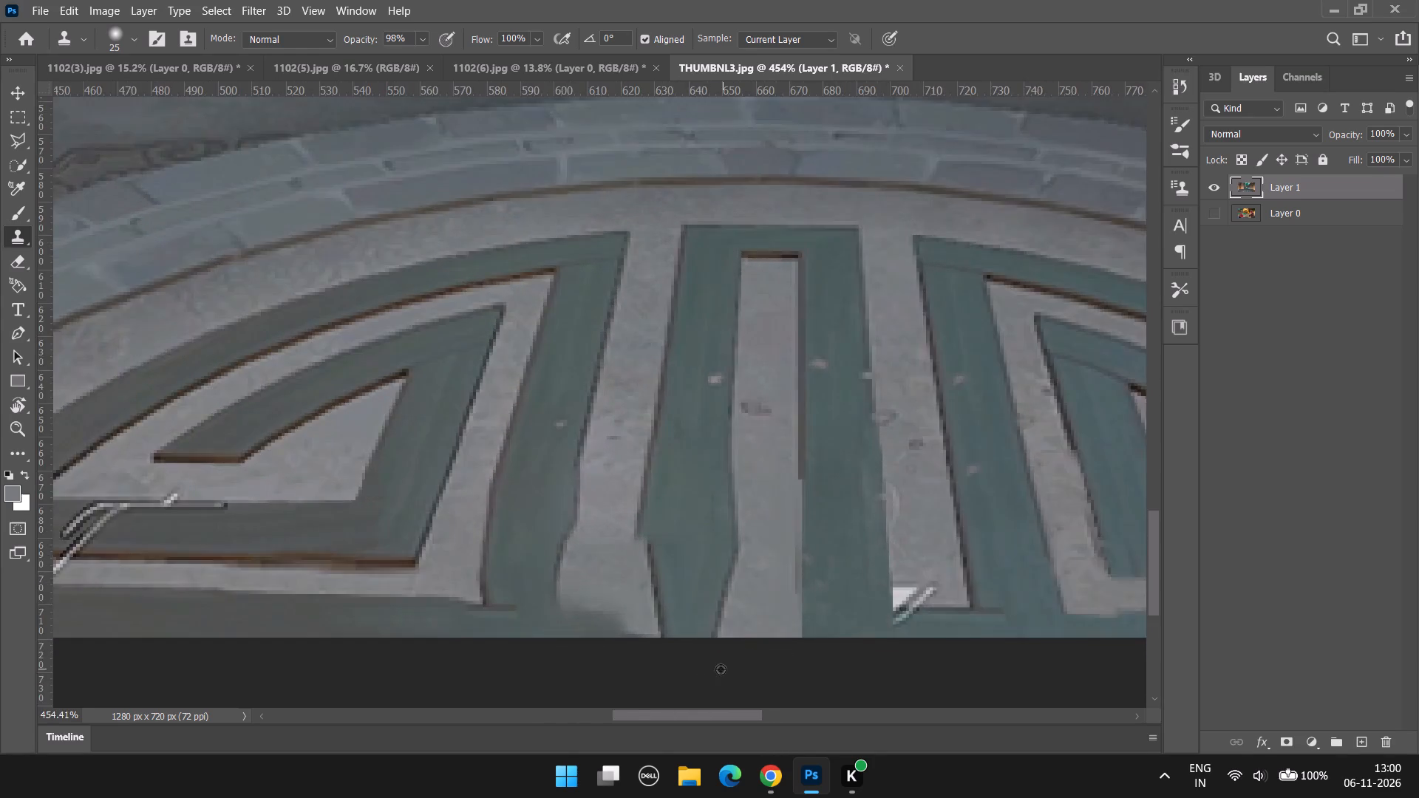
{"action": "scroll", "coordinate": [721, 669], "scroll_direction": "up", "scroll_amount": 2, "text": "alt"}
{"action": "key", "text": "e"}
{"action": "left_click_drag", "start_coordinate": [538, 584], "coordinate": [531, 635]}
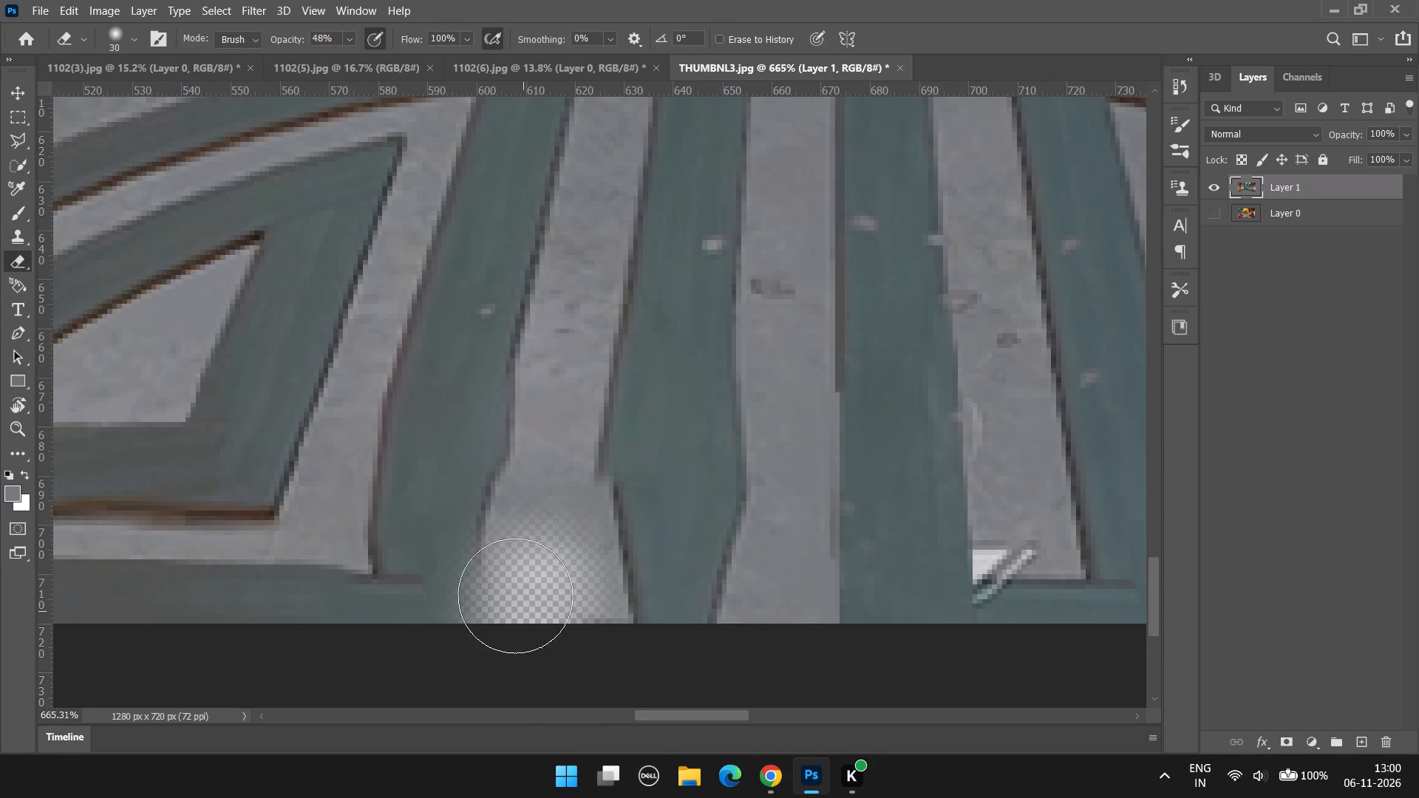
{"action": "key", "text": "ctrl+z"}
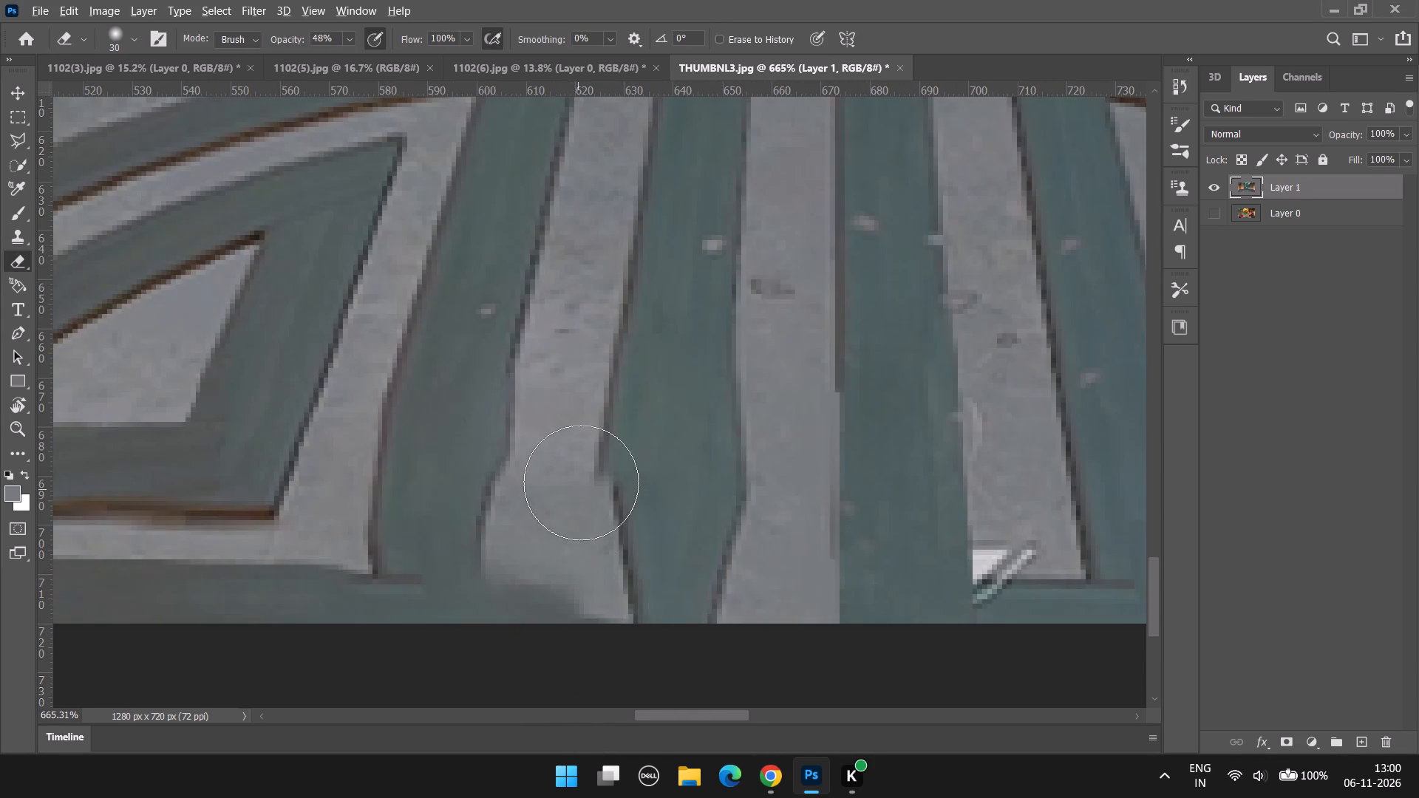
Sample the pale stripe's grey and paint over its smudged lower end down to the image edge with a 15 px brush.
{"action": "scroll", "coordinate": [585, 480], "scroll_direction": "down", "scroll_amount": 7, "text": "alt"}
{"action": "scroll", "coordinate": [582, 506], "scroll_direction": "up", "scroll_amount": 5, "text": "alt"}
{"action": "key", "text": "b"}
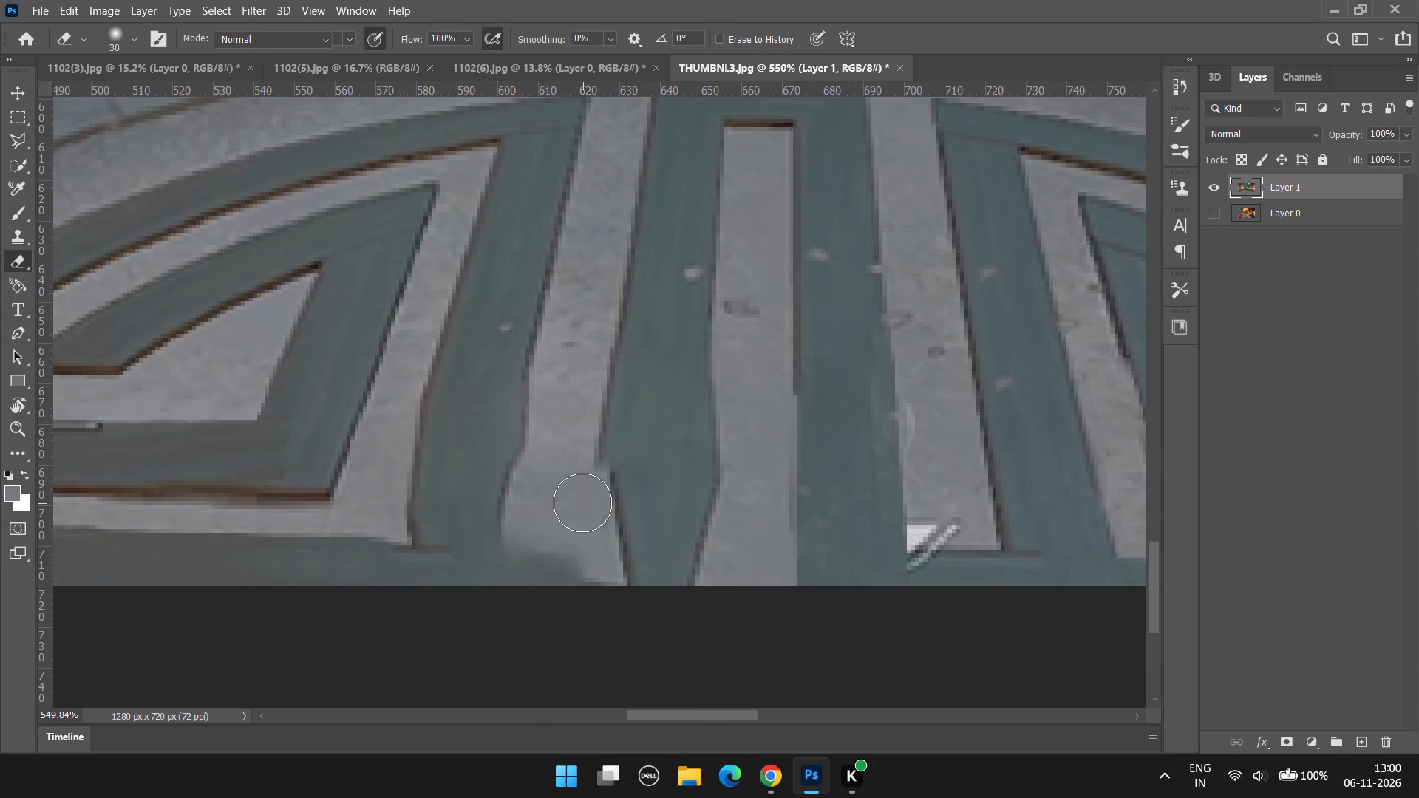
{"action": "left_click", "coordinate": [554, 508], "text": "alt"}
{"action": "left_click_drag", "start_coordinate": [534, 545], "coordinate": [535, 615]}
{"action": "left_click_drag", "start_coordinate": [516, 548], "coordinate": [523, 642]}
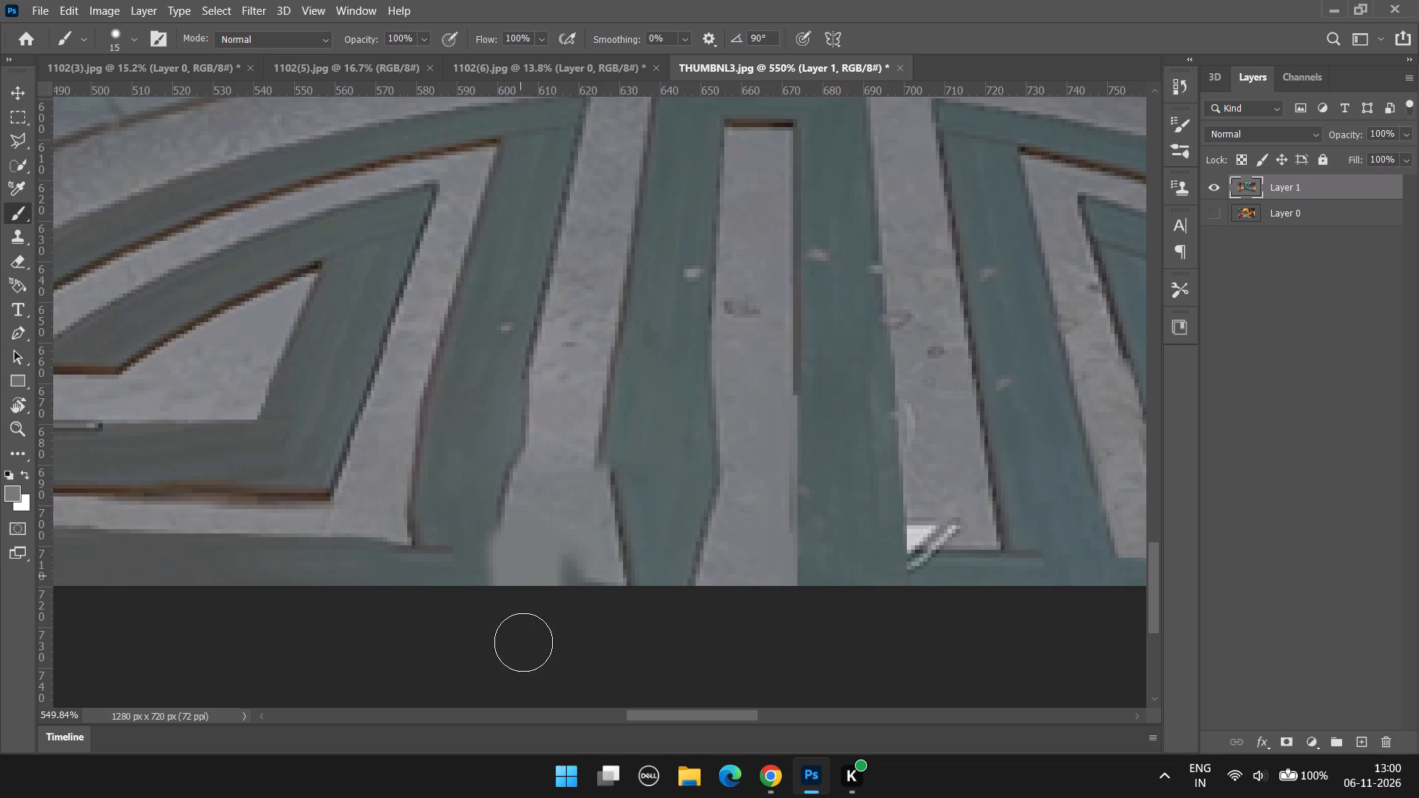
{"action": "left_click_drag", "start_coordinate": [523, 642], "coordinate": [523, 633]}
{"action": "left_click_drag", "start_coordinate": [544, 536], "coordinate": [553, 611]}
{"action": "left_click_drag", "start_coordinate": [557, 567], "coordinate": [570, 627]}
{"action": "left_click_drag", "start_coordinate": [569, 565], "coordinate": [576, 617]}
{"action": "left_click_drag", "start_coordinate": [582, 567], "coordinate": [593, 604]}
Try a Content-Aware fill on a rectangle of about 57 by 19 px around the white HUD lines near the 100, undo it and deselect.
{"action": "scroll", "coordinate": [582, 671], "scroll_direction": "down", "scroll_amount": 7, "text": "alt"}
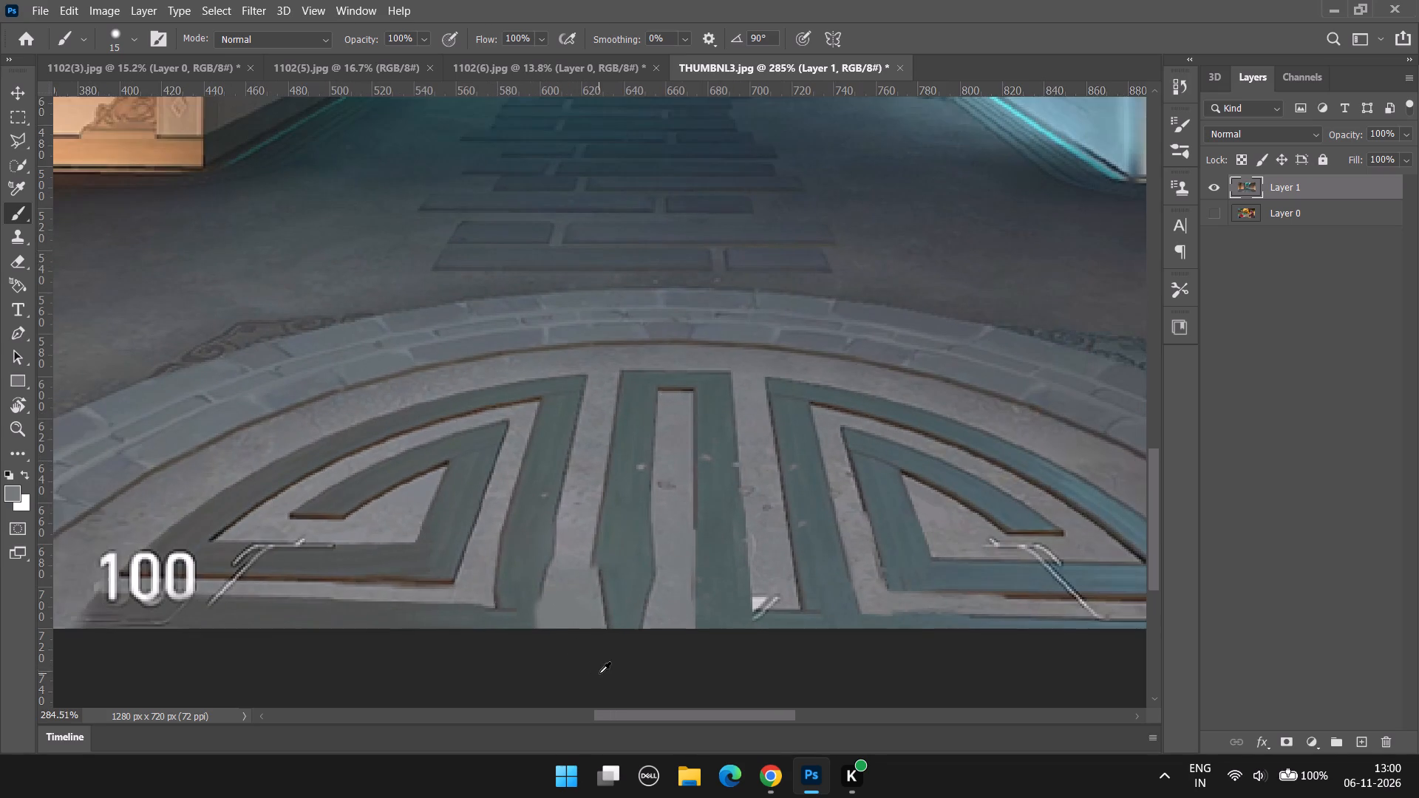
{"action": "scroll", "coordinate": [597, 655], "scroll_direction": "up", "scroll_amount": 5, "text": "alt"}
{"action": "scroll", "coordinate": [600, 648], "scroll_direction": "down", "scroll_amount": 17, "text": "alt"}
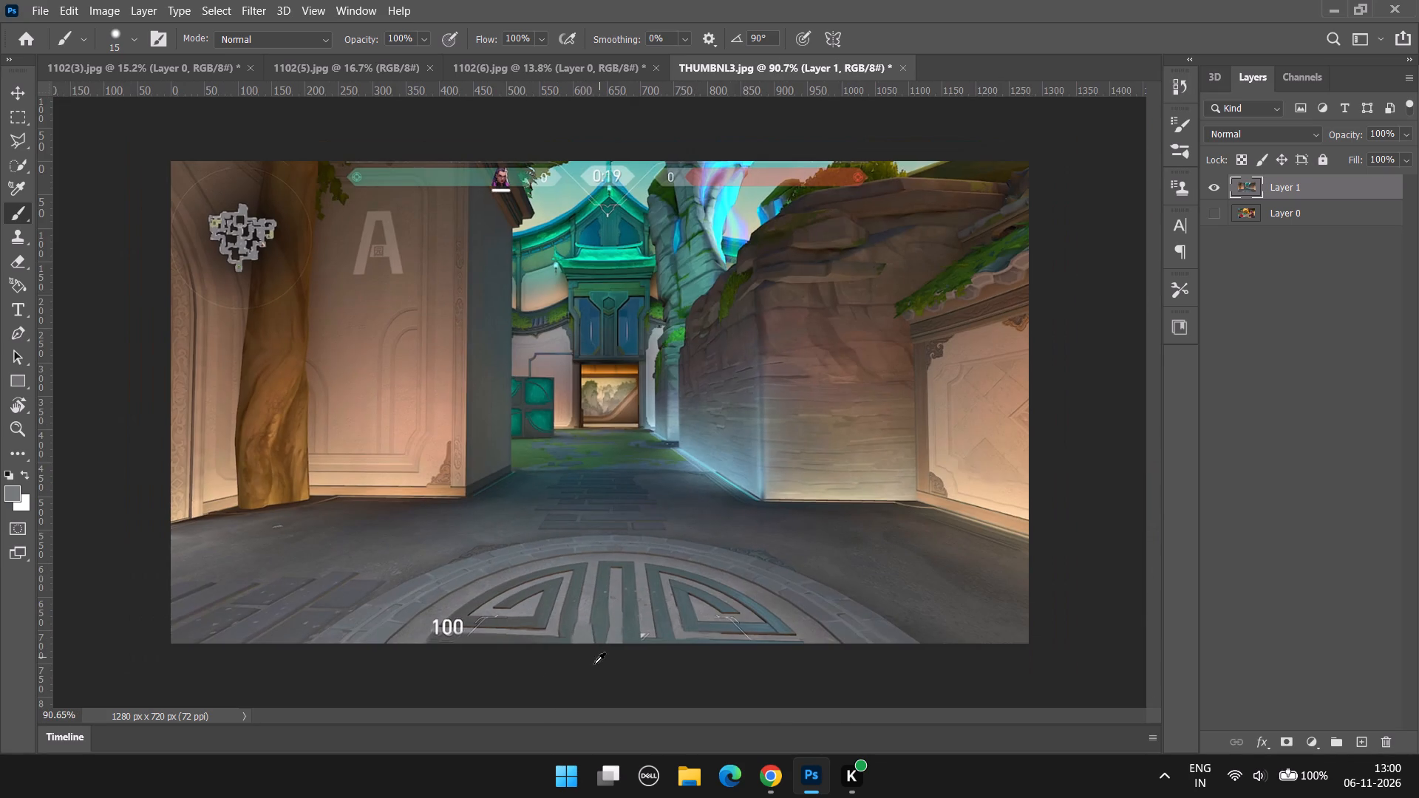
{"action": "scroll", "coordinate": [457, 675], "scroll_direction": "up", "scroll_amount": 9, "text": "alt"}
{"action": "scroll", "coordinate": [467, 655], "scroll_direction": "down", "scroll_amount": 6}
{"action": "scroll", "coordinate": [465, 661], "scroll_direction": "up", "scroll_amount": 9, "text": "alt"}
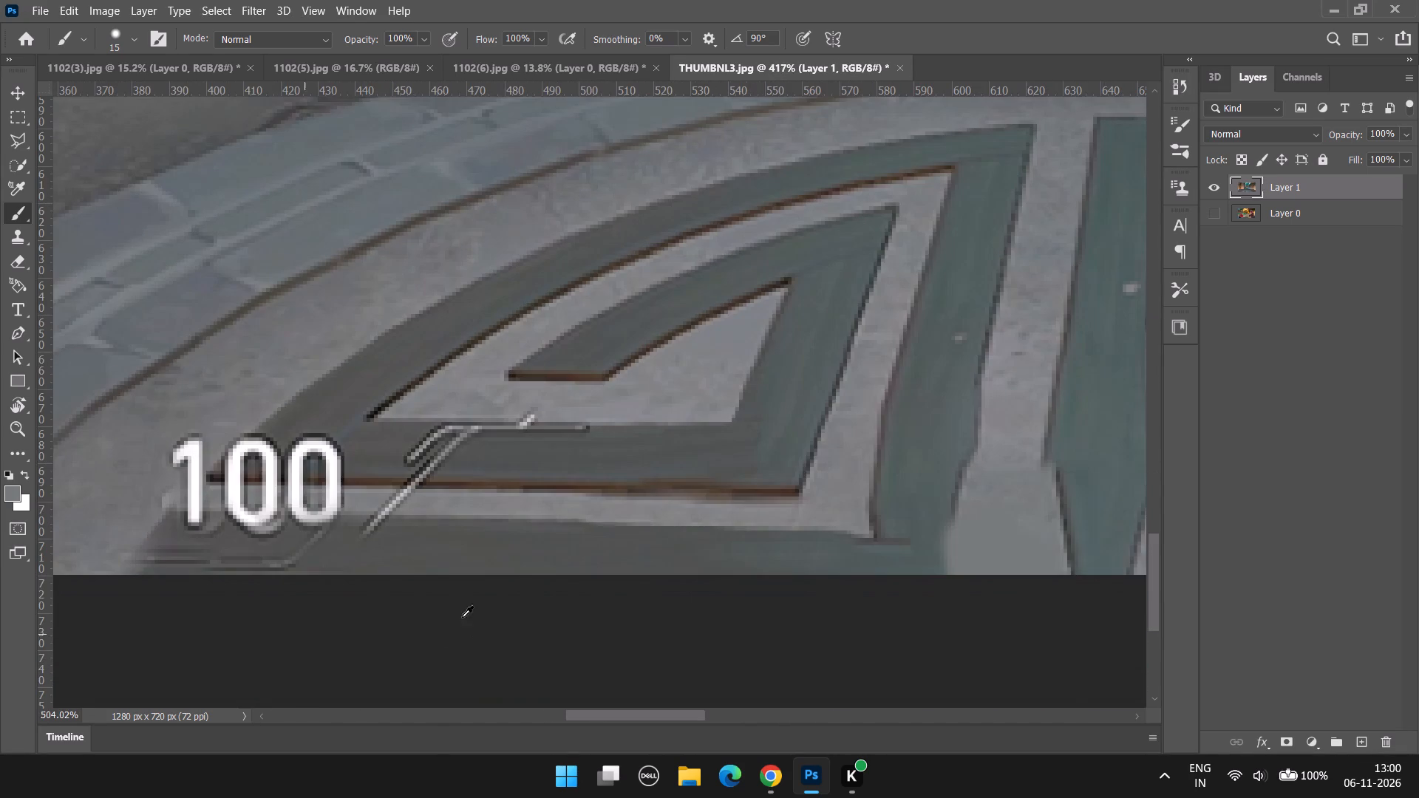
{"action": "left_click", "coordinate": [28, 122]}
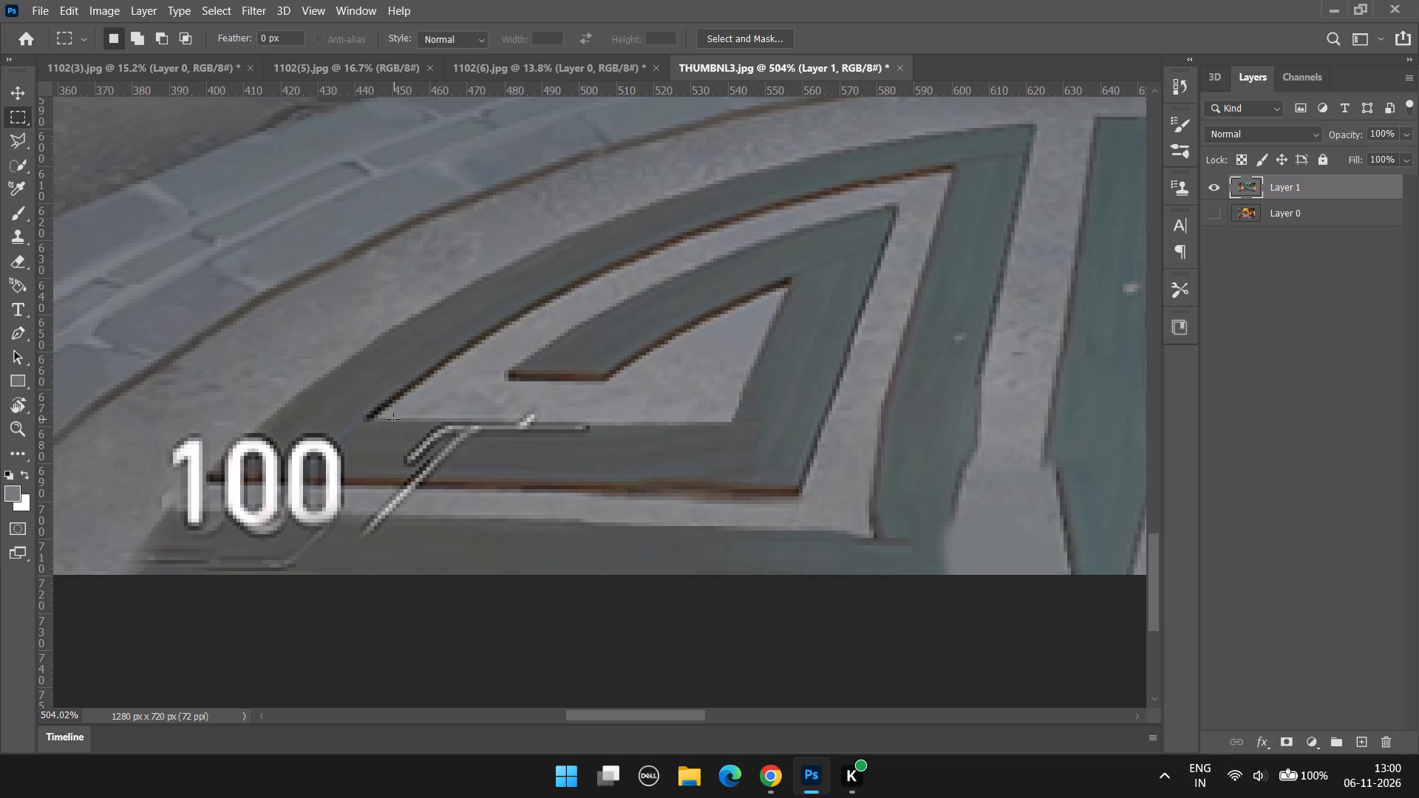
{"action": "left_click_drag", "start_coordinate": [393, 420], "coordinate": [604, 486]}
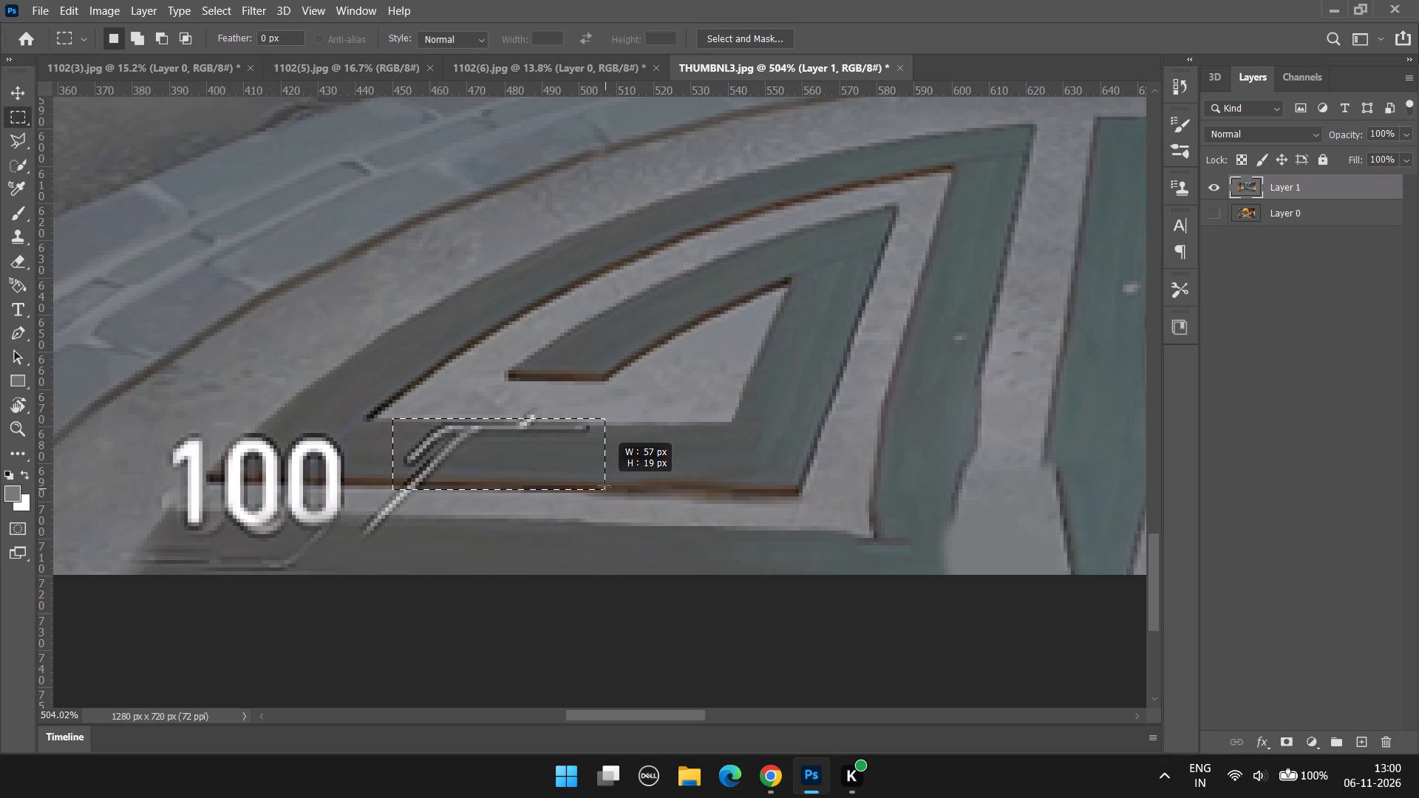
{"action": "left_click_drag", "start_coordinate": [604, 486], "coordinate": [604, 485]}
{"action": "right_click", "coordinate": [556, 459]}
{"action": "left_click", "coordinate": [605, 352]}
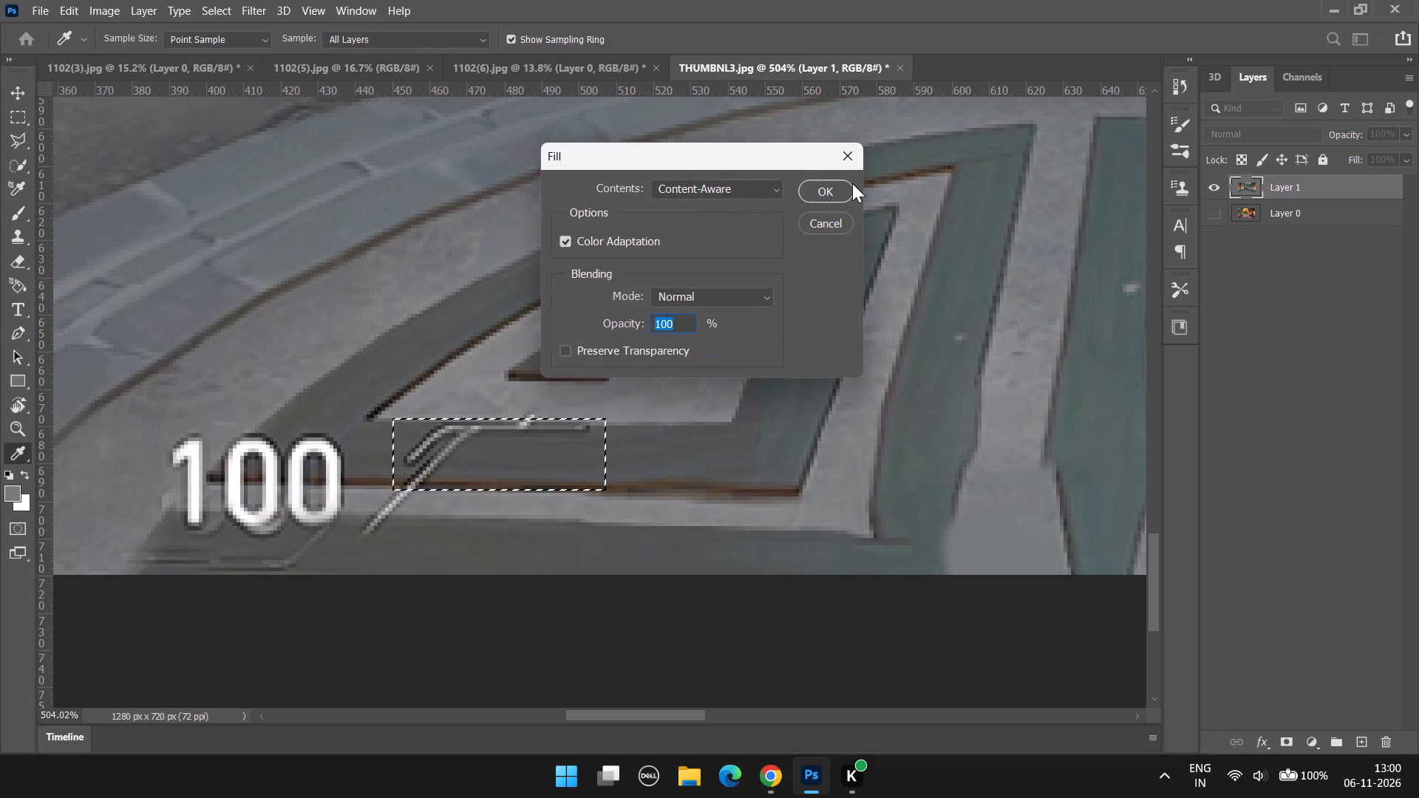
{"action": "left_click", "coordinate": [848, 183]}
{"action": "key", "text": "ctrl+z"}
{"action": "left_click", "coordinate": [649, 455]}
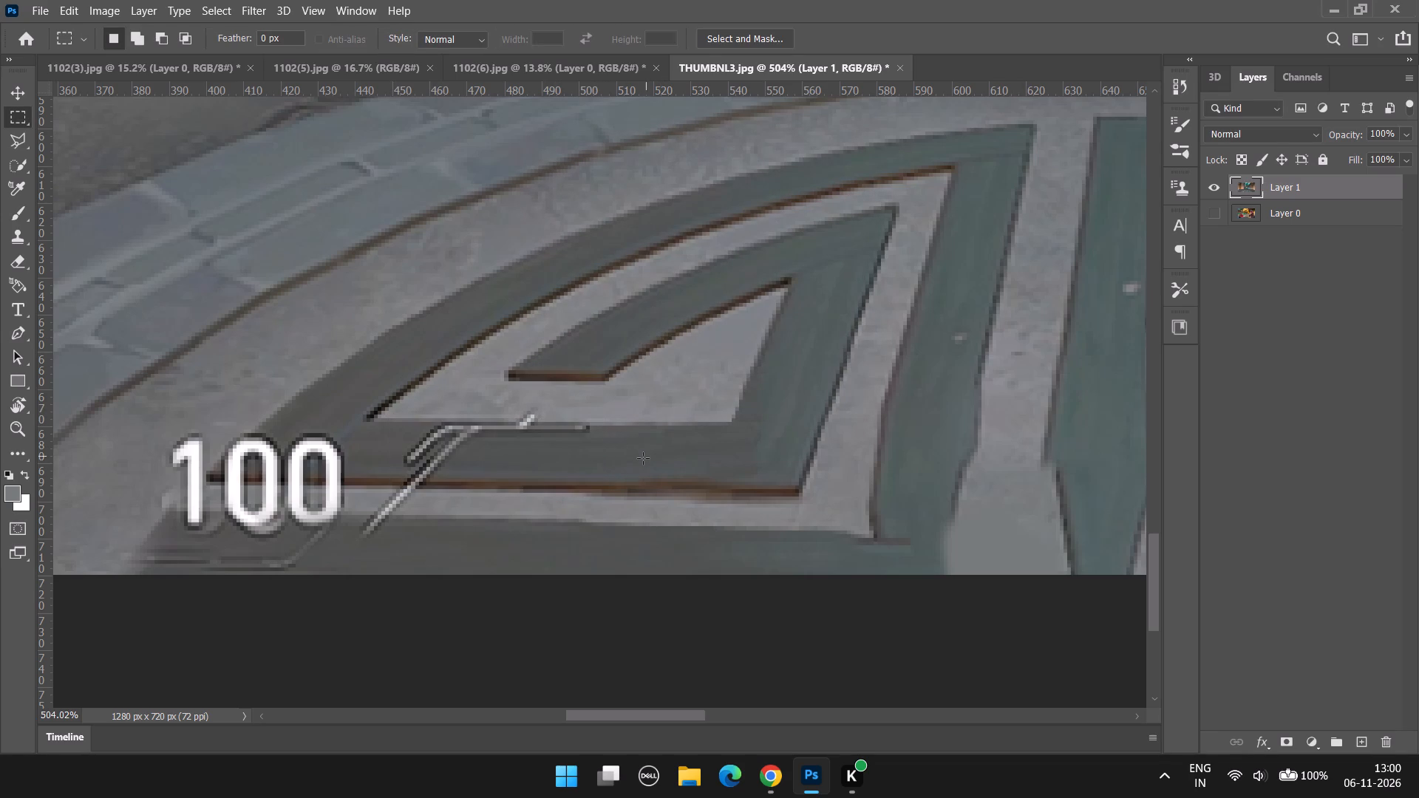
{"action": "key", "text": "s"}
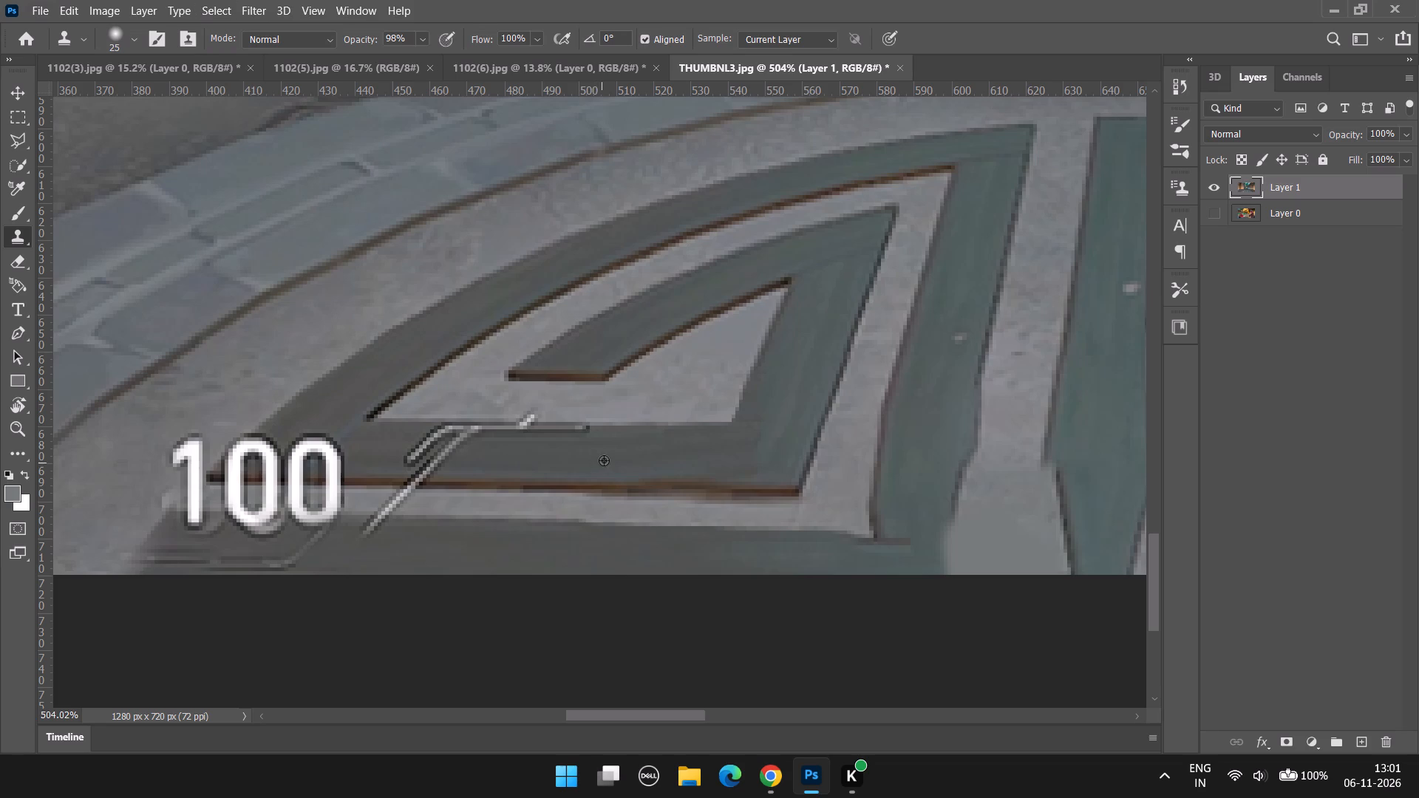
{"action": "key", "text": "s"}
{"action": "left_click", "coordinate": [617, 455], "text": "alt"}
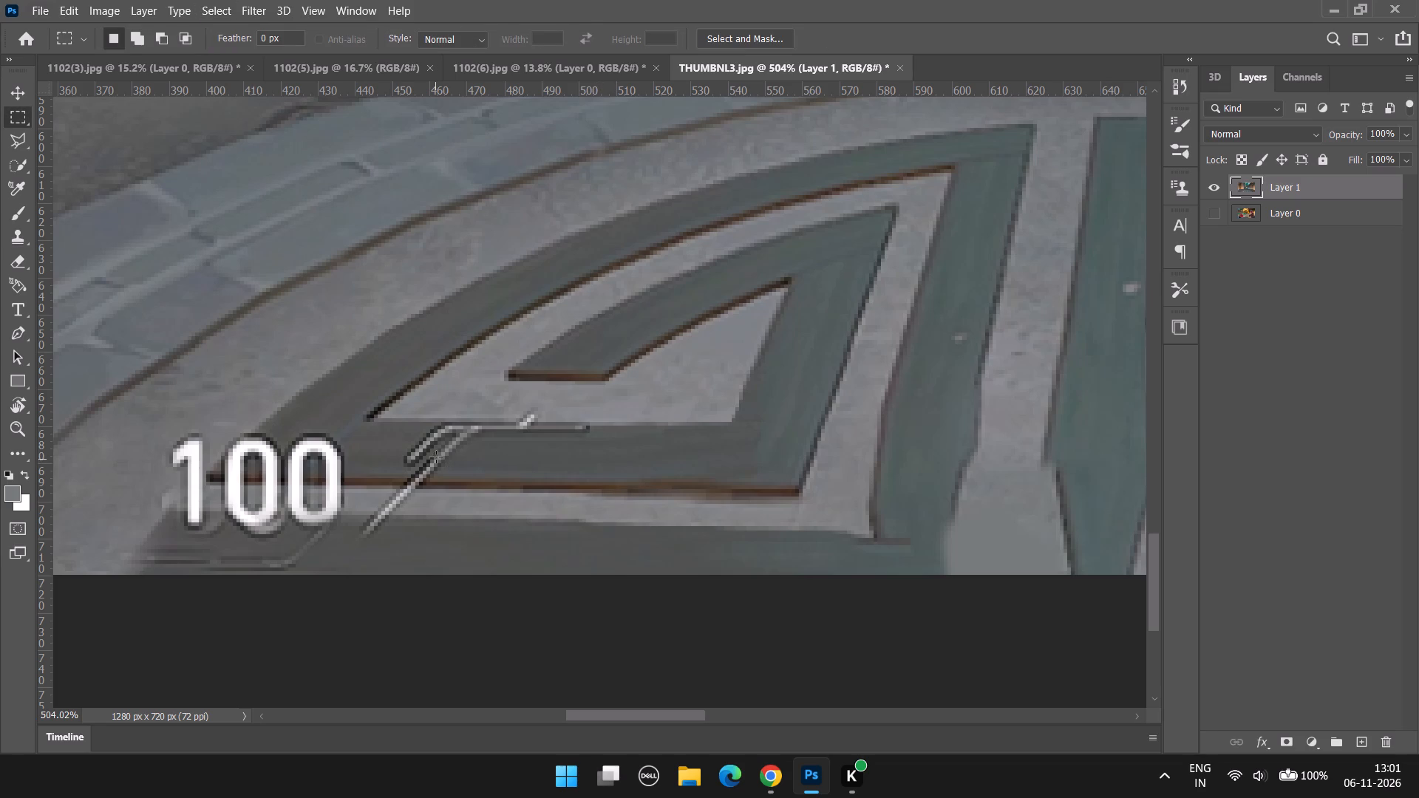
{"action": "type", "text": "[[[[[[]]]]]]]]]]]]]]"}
Clone the emblem's dark lower band over the white HUD lines crossing it beside the 100, with a 25 px Clone Stamp at 98% opacity.
{"action": "key", "text": "s"}
{"action": "left_click", "coordinate": [581, 456], "text": "alt"}
{"action": "left_click_drag", "start_coordinate": [469, 457], "coordinate": [466, 457]}
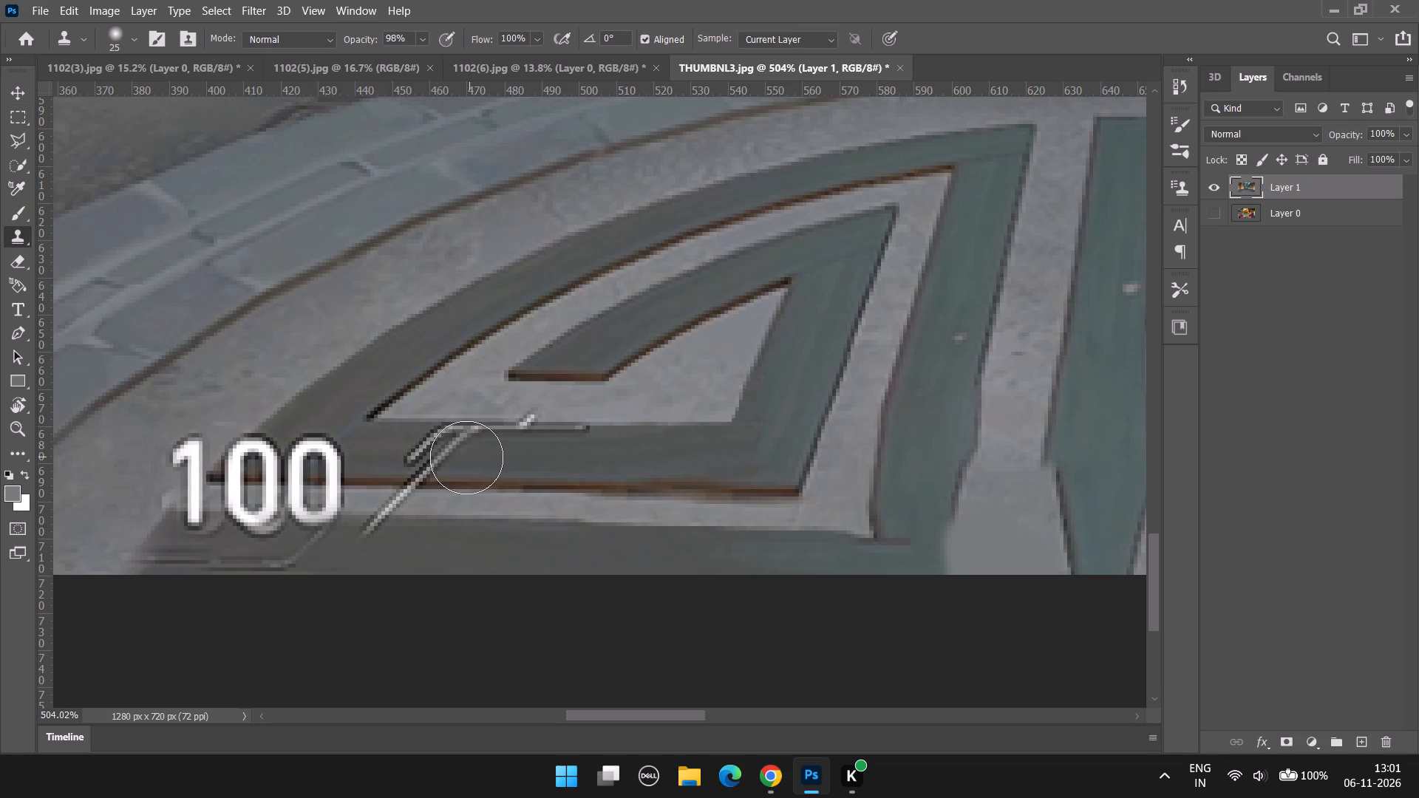
{"action": "left_click_drag", "start_coordinate": [466, 457], "coordinate": [411, 456]}
{"action": "left_click", "coordinate": [411, 456]}
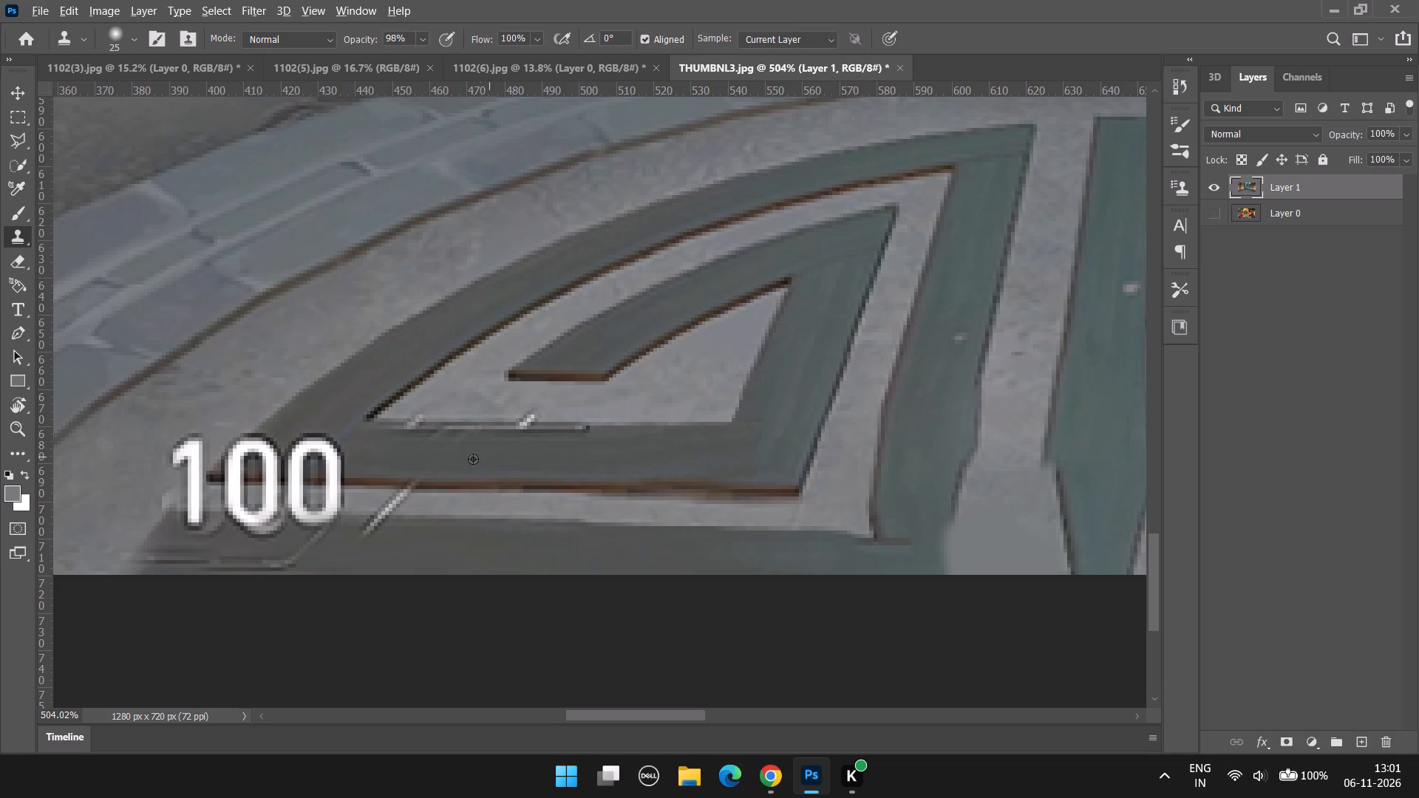
{"action": "left_click", "coordinate": [418, 465]}
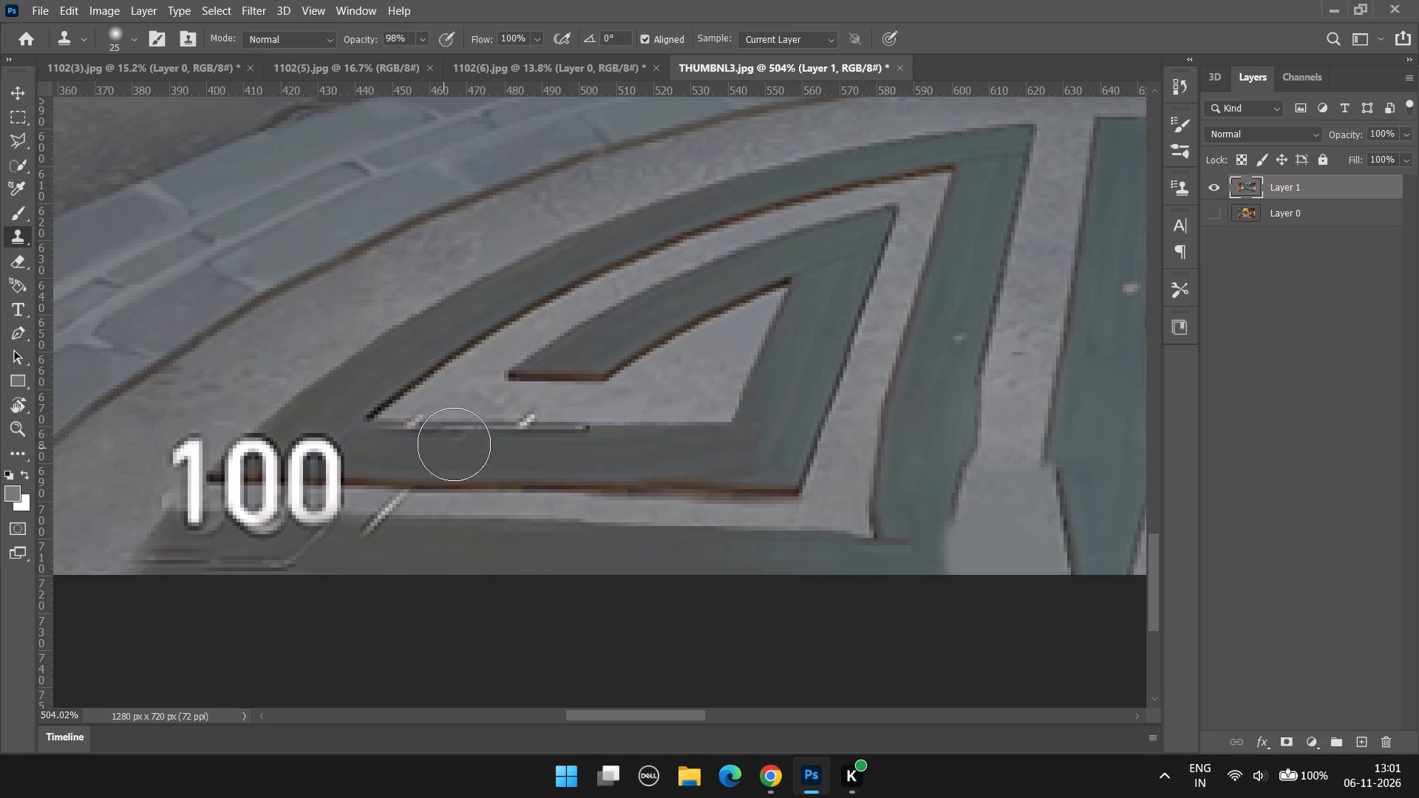
{"action": "left_click", "coordinate": [472, 441]}
{"action": "left_click", "coordinate": [502, 438]}
{"action": "left_click", "coordinate": [545, 442]}
{"action": "double_click", "coordinate": [572, 442]}
{"action": "left_click", "coordinate": [452, 443]}
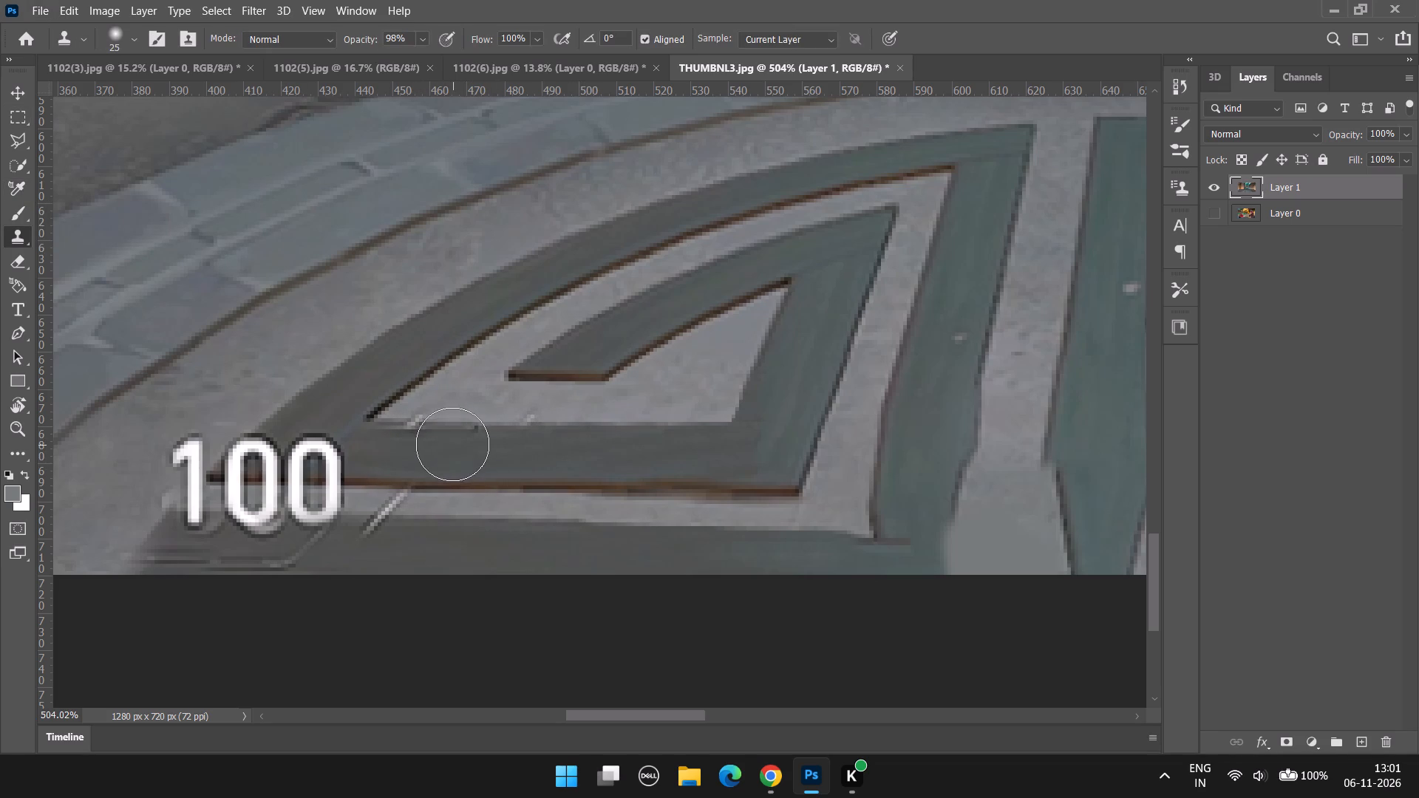
{"action": "left_click", "coordinate": [423, 446]}
Clone the brown edge and pale stripe over the remaining diagonal HUD line just beside the 100.
{"action": "left_click", "coordinate": [449, 507], "text": "alt"}
{"action": "left_click", "coordinate": [412, 497]}
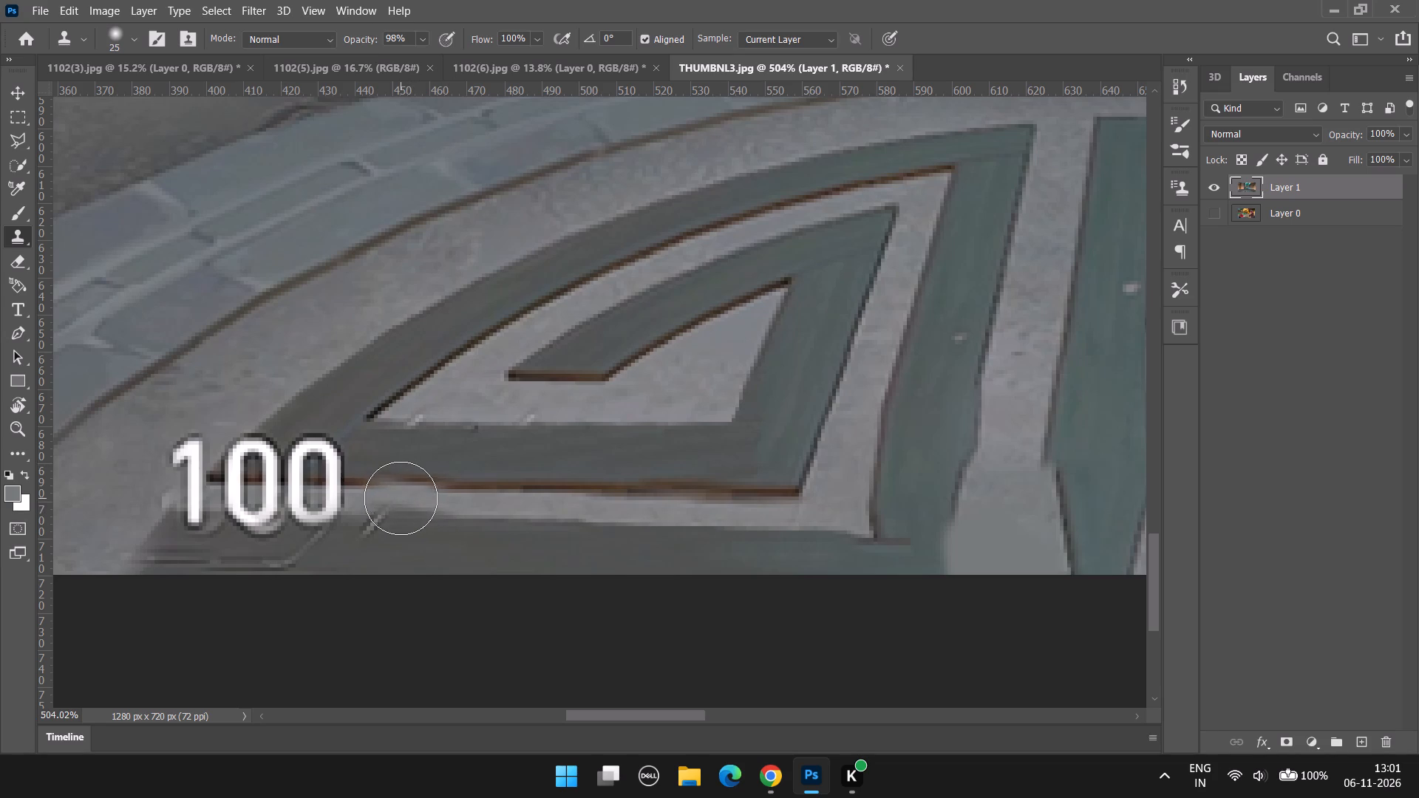
{"action": "left_click", "coordinate": [399, 499]}
{"action": "left_click", "coordinate": [384, 507]}
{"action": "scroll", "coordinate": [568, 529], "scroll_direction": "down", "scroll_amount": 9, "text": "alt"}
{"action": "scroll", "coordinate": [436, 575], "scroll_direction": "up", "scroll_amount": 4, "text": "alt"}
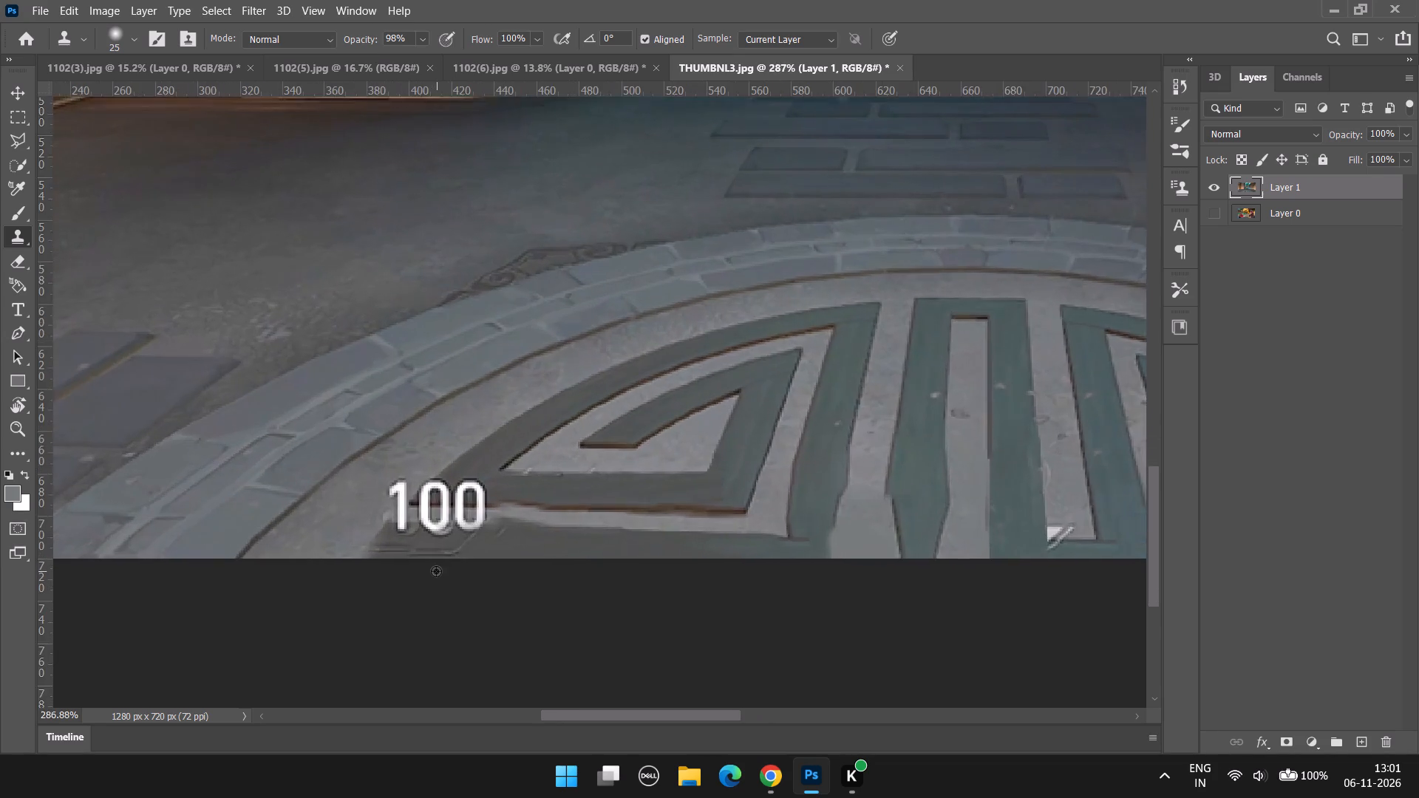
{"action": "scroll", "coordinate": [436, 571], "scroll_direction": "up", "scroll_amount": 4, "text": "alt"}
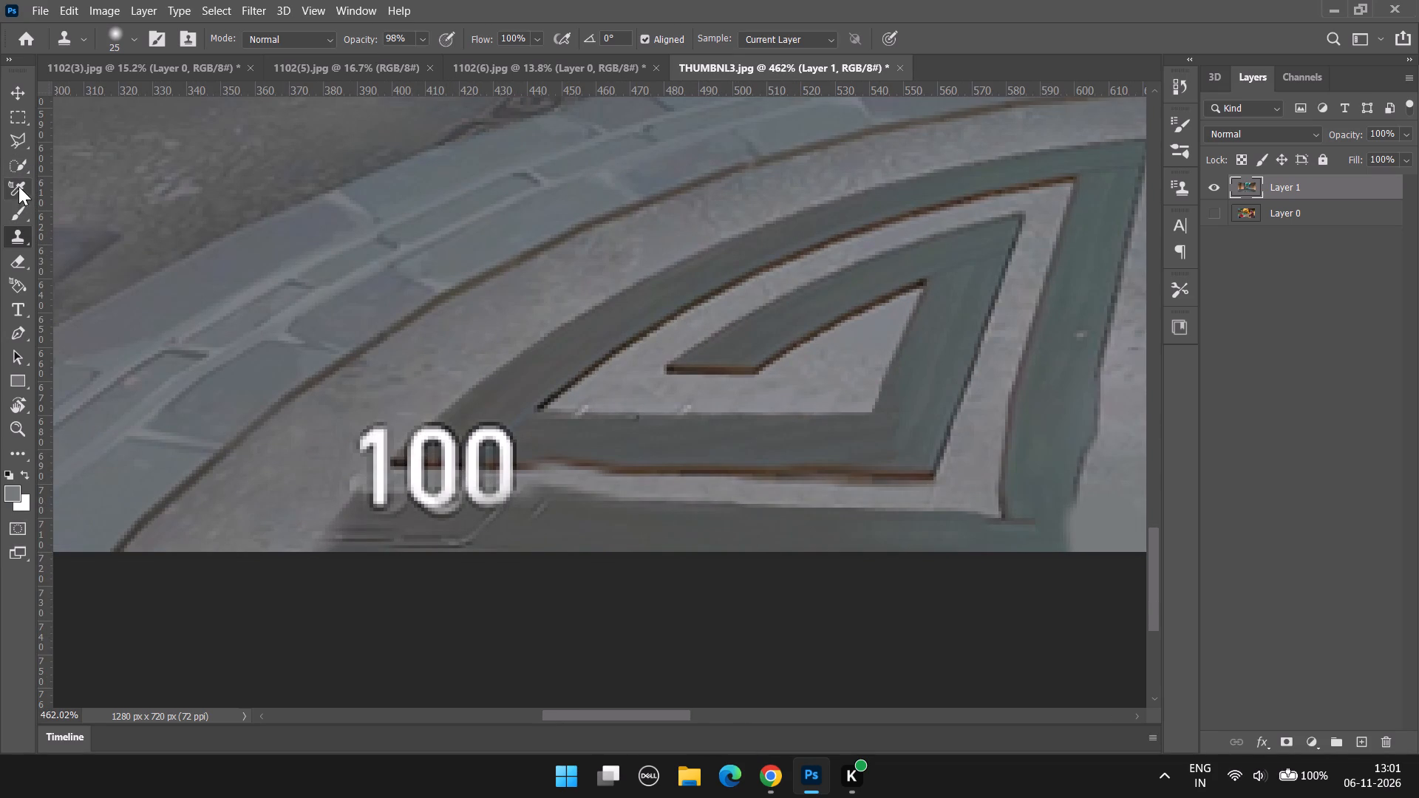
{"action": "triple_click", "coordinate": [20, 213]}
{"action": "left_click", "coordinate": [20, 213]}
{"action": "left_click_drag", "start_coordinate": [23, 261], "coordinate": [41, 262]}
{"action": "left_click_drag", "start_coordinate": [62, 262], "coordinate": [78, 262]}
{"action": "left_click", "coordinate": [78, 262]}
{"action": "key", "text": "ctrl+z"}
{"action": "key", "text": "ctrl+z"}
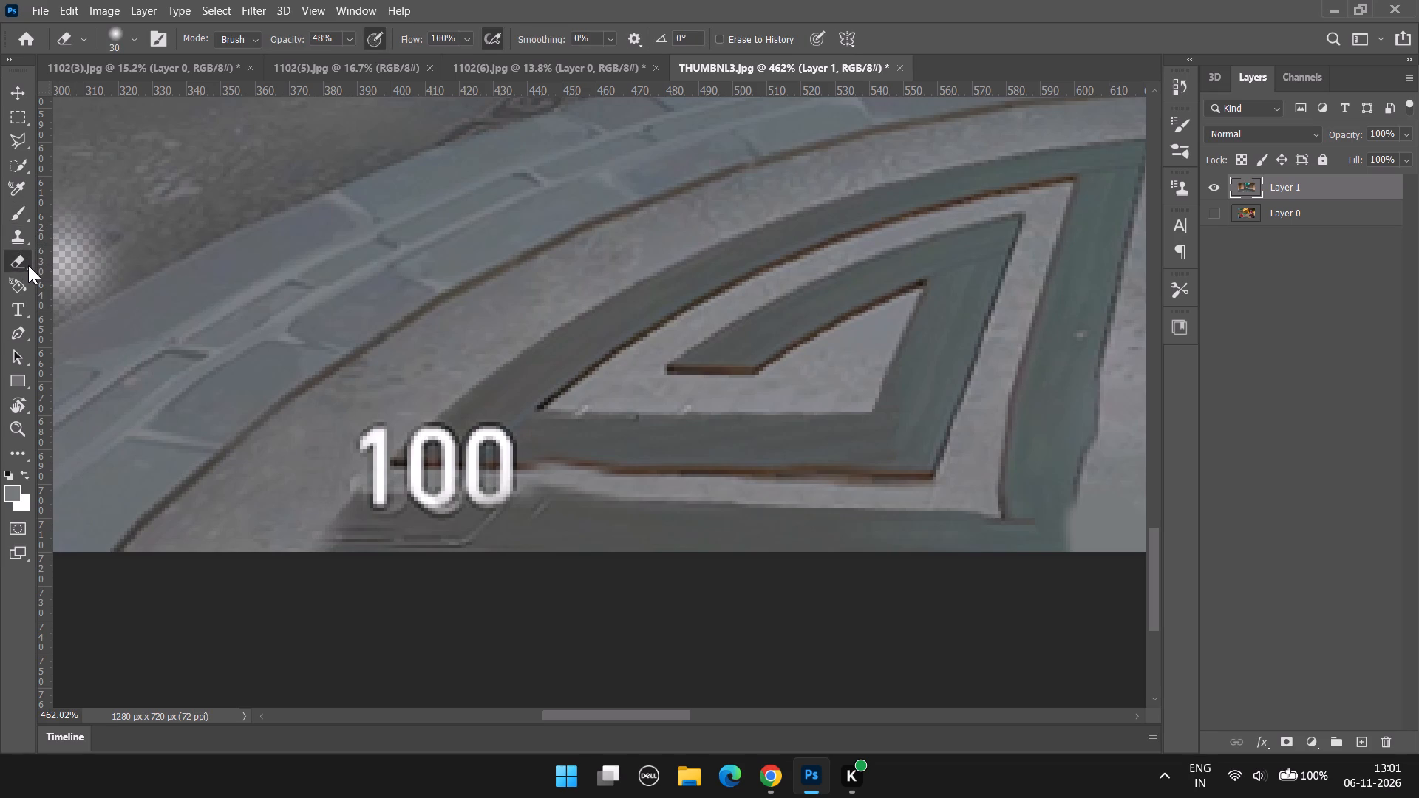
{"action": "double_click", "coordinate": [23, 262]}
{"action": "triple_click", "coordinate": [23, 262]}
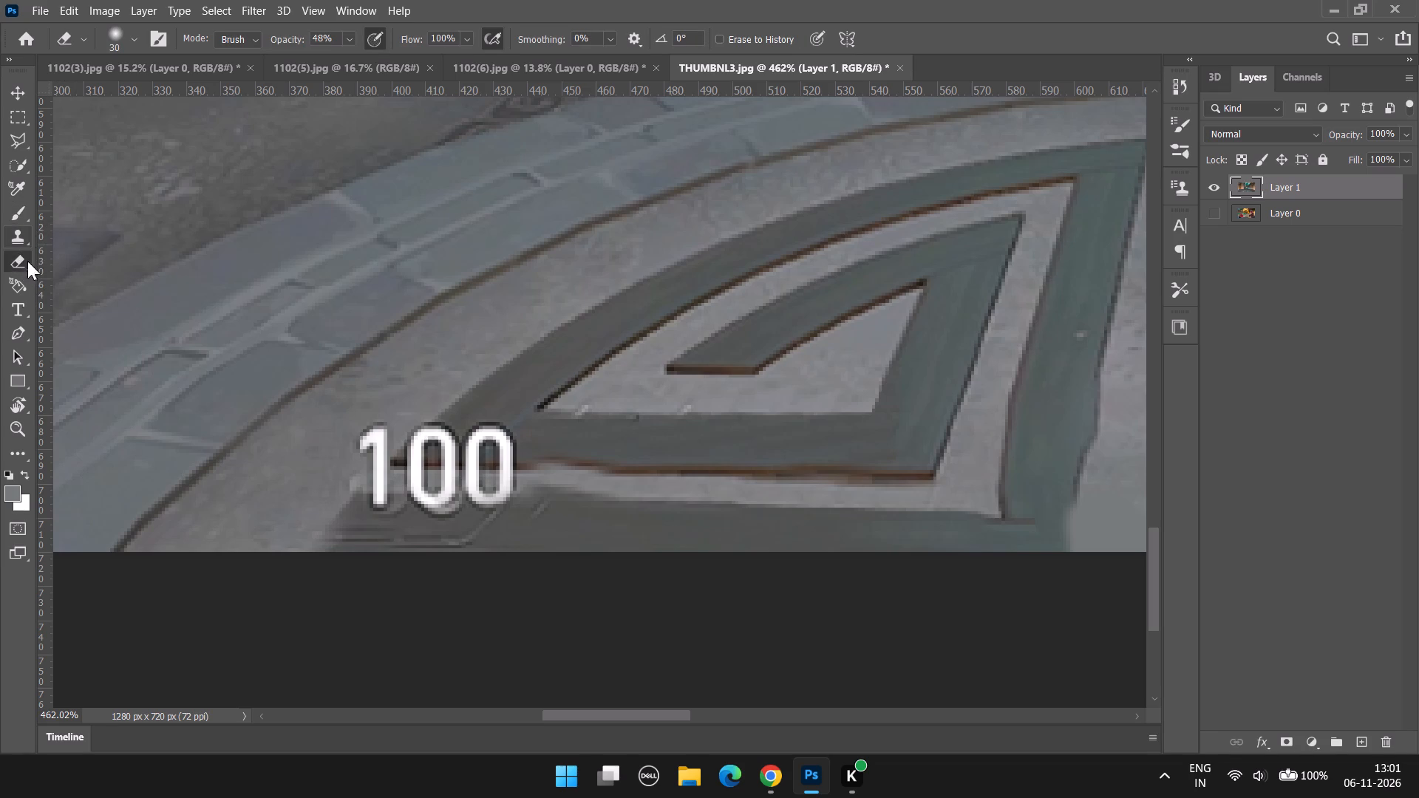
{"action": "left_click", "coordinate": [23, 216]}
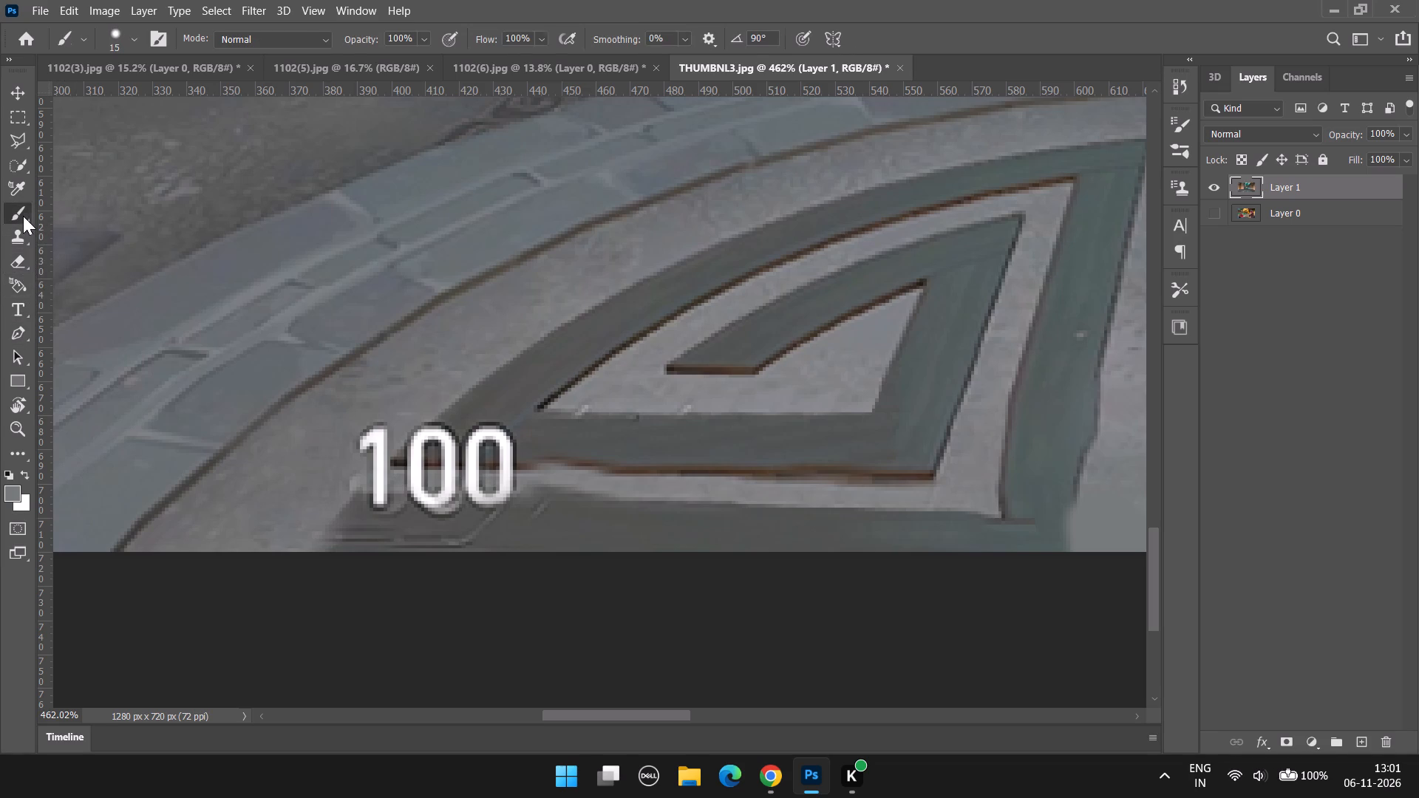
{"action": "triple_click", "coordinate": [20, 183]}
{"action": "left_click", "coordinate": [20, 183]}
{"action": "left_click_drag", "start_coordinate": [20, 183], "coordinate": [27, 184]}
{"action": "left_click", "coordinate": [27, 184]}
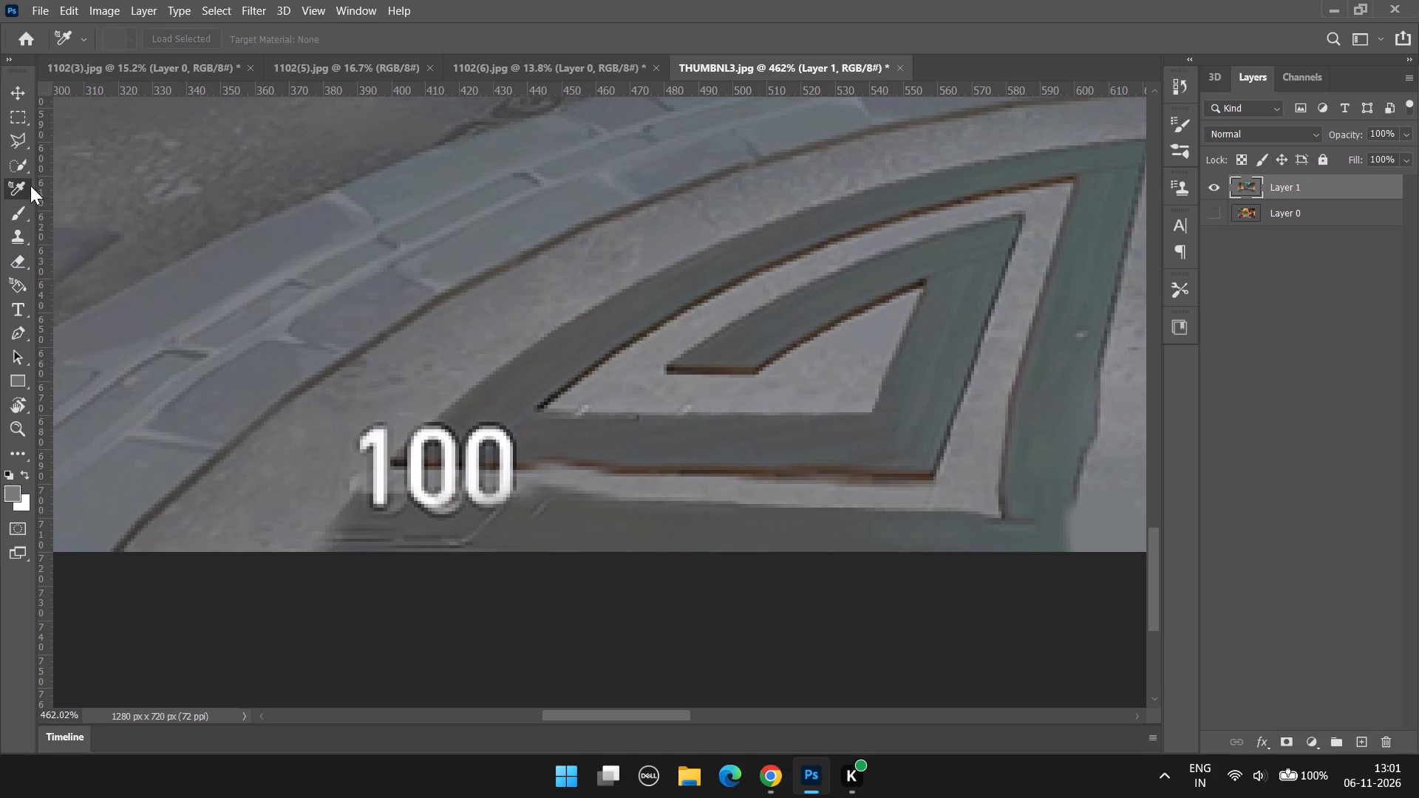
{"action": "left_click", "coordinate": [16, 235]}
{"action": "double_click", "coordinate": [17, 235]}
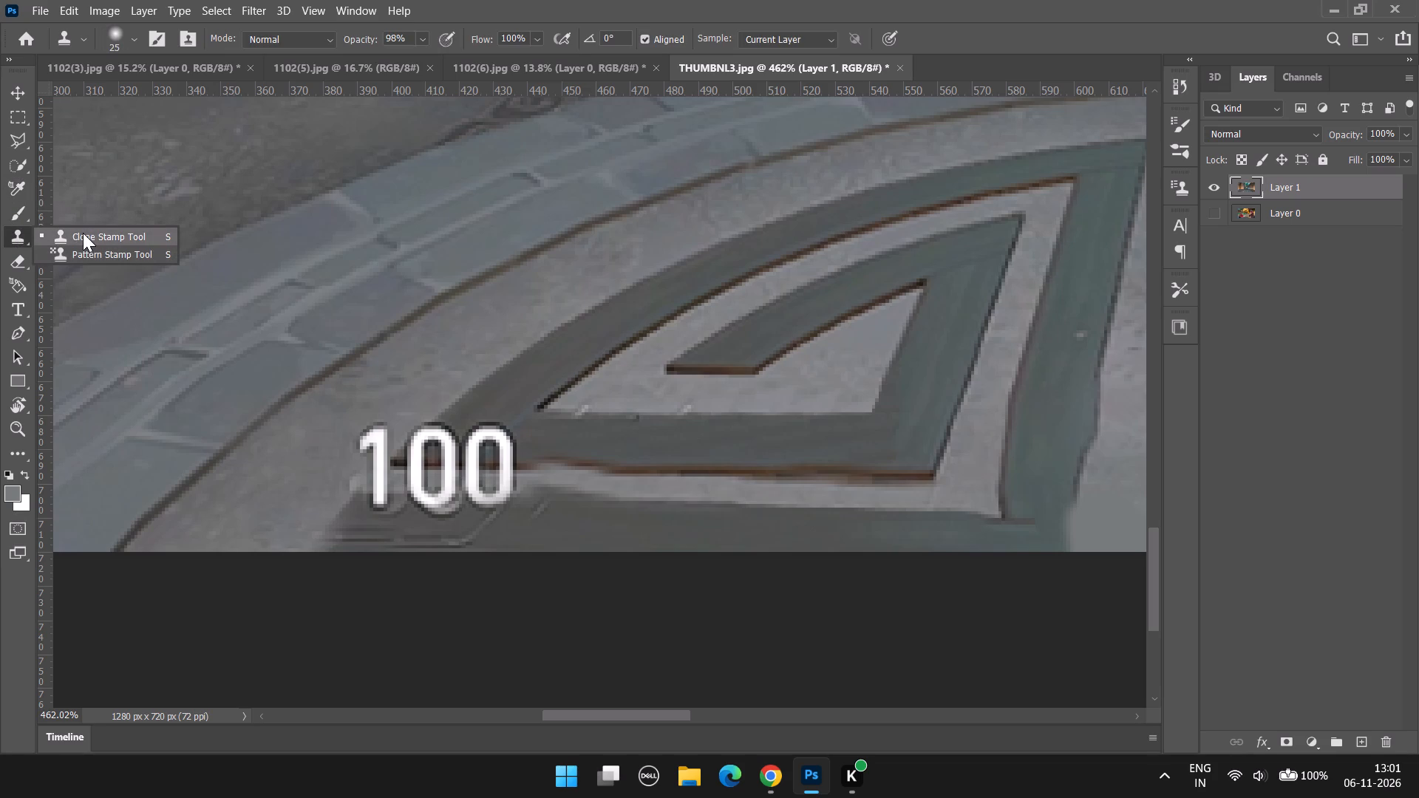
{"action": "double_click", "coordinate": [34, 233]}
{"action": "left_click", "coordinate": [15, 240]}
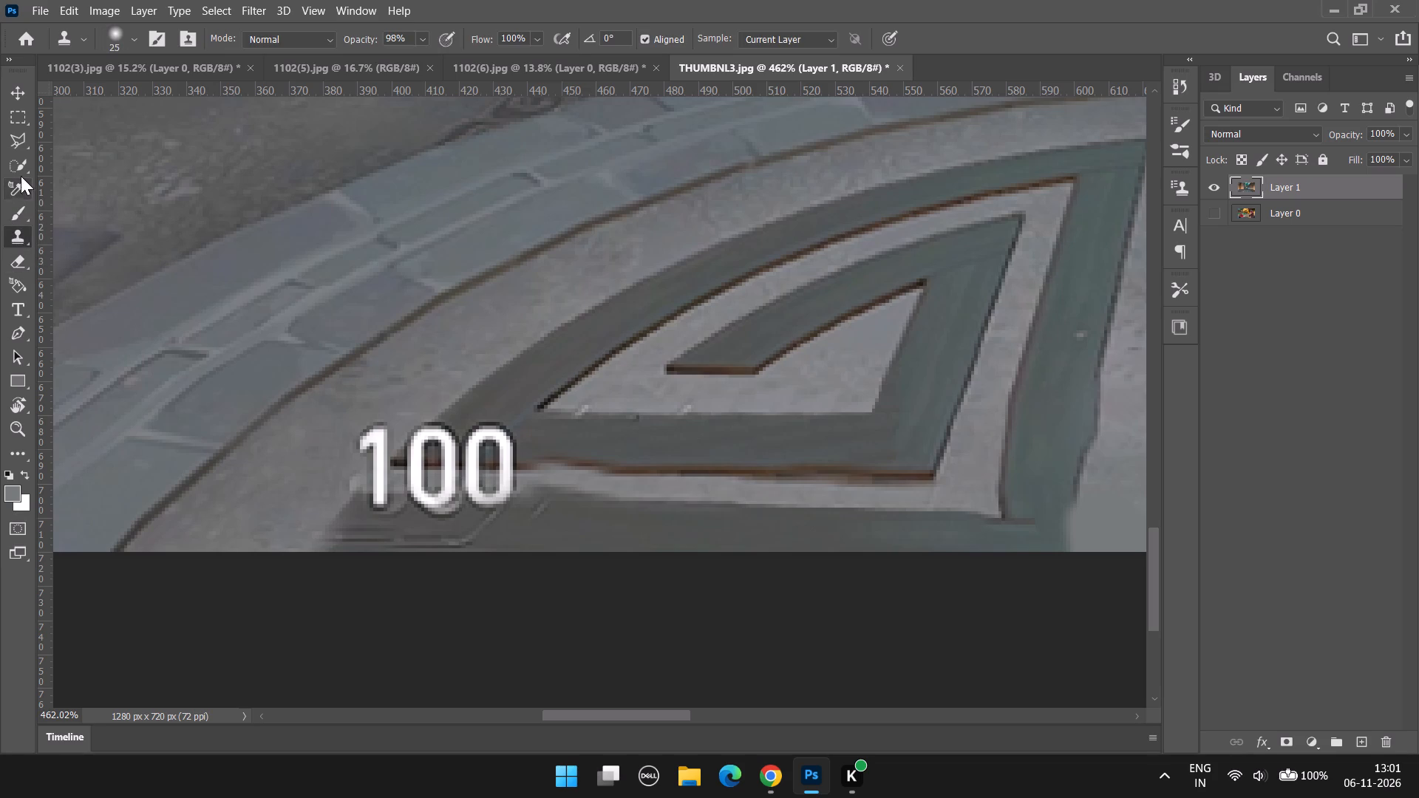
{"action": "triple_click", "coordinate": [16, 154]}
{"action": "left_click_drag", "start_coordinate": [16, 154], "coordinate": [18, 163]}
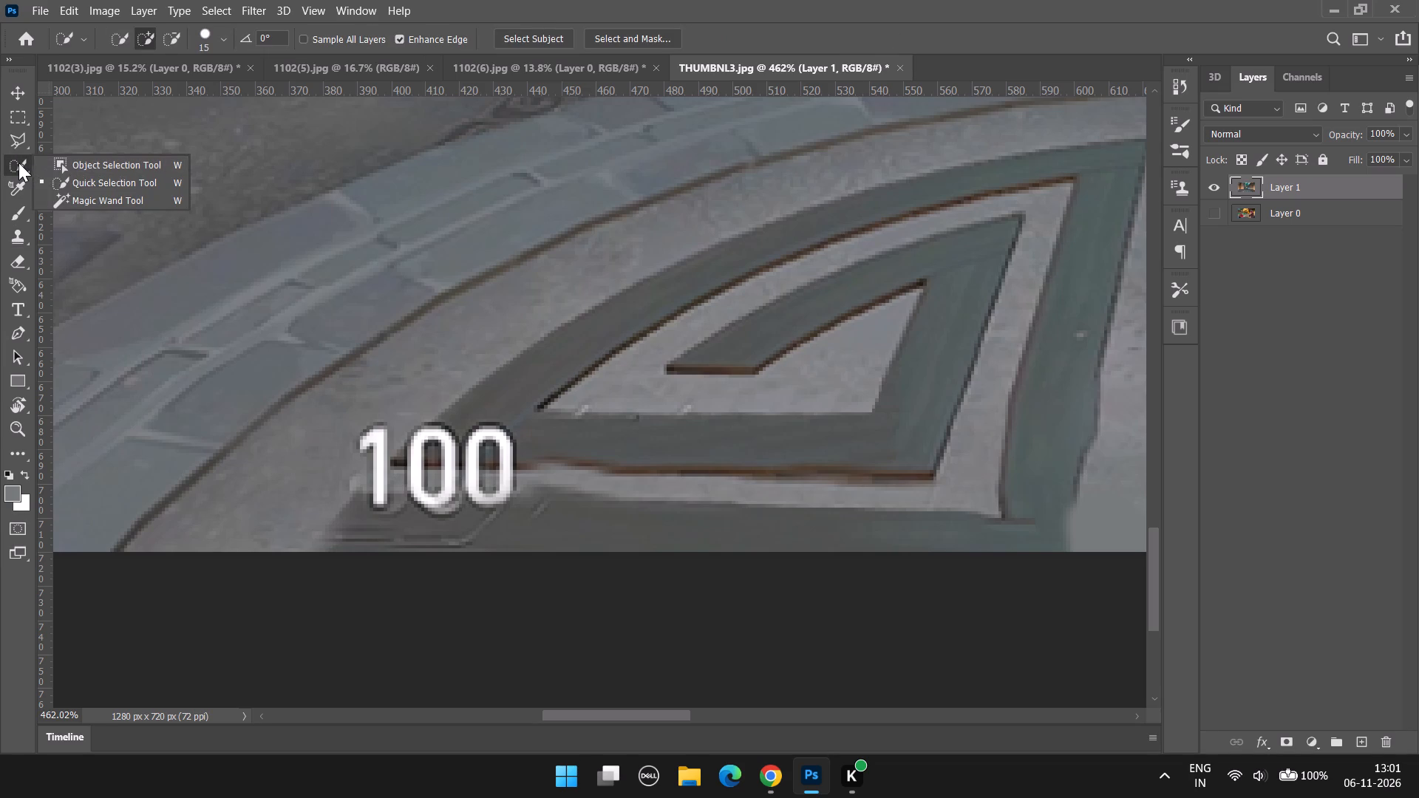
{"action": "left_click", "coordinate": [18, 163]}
Outline the 100 HUD number with the Polygonal Lasso, replace it with a Content-Aware fill at 100% opacity, and deselect.
{"action": "double_click", "coordinate": [21, 136]}
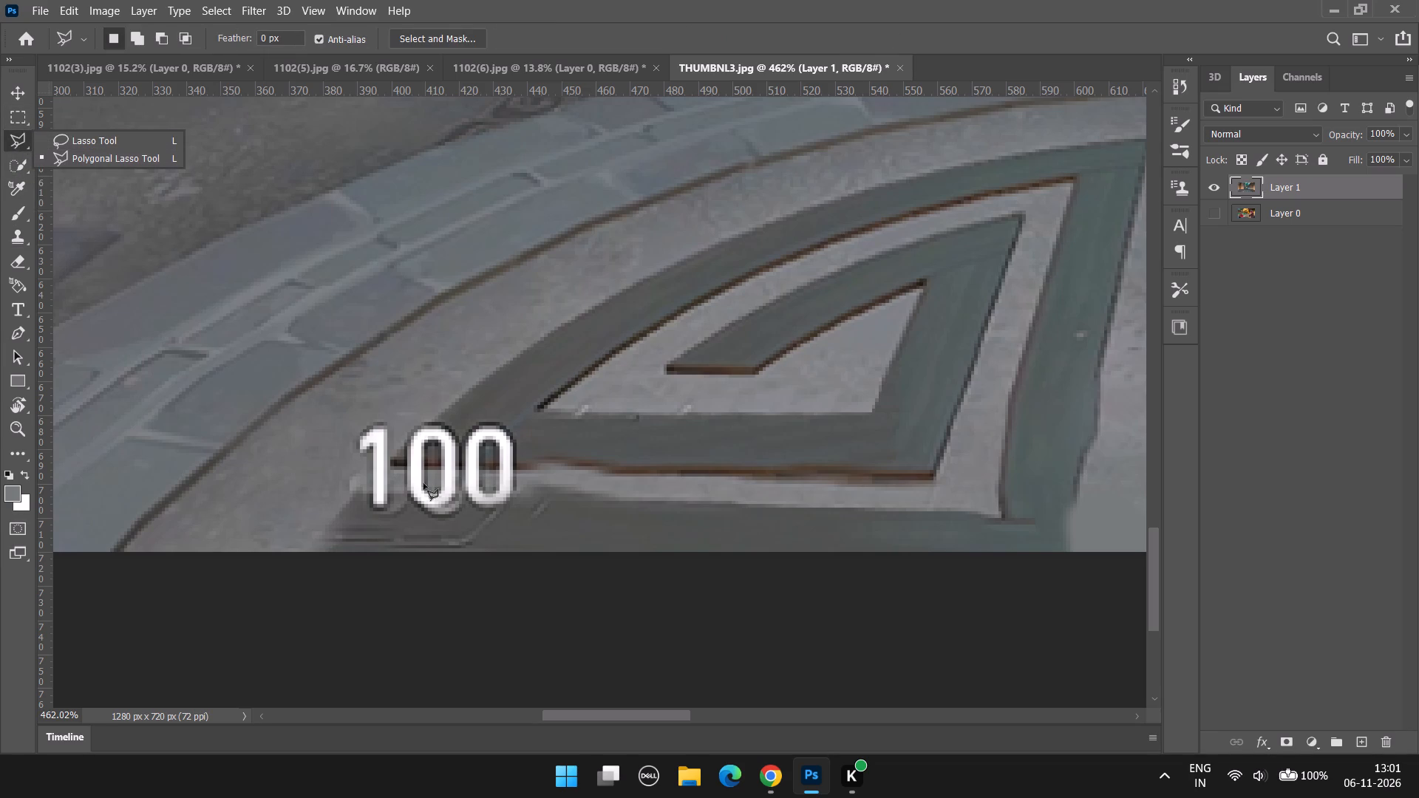
{"action": "left_click_drag", "start_coordinate": [333, 427], "coordinate": [472, 398]}
{"action": "left_click", "coordinate": [341, 400]}
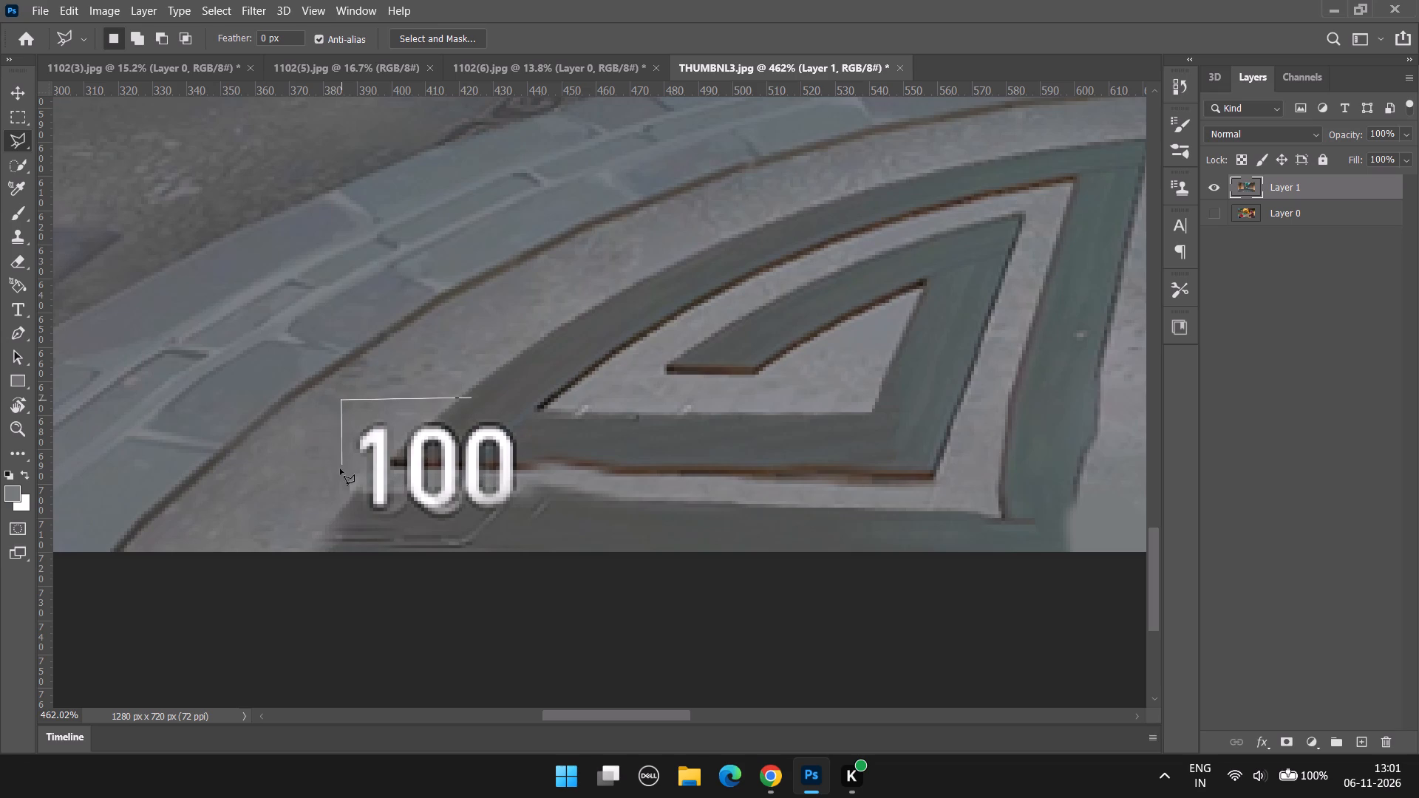
{"action": "left_click", "coordinate": [340, 469]}
{"action": "left_click", "coordinate": [353, 559]}
{"action": "left_click", "coordinate": [486, 532]}
{"action": "left_click", "coordinate": [540, 474]}
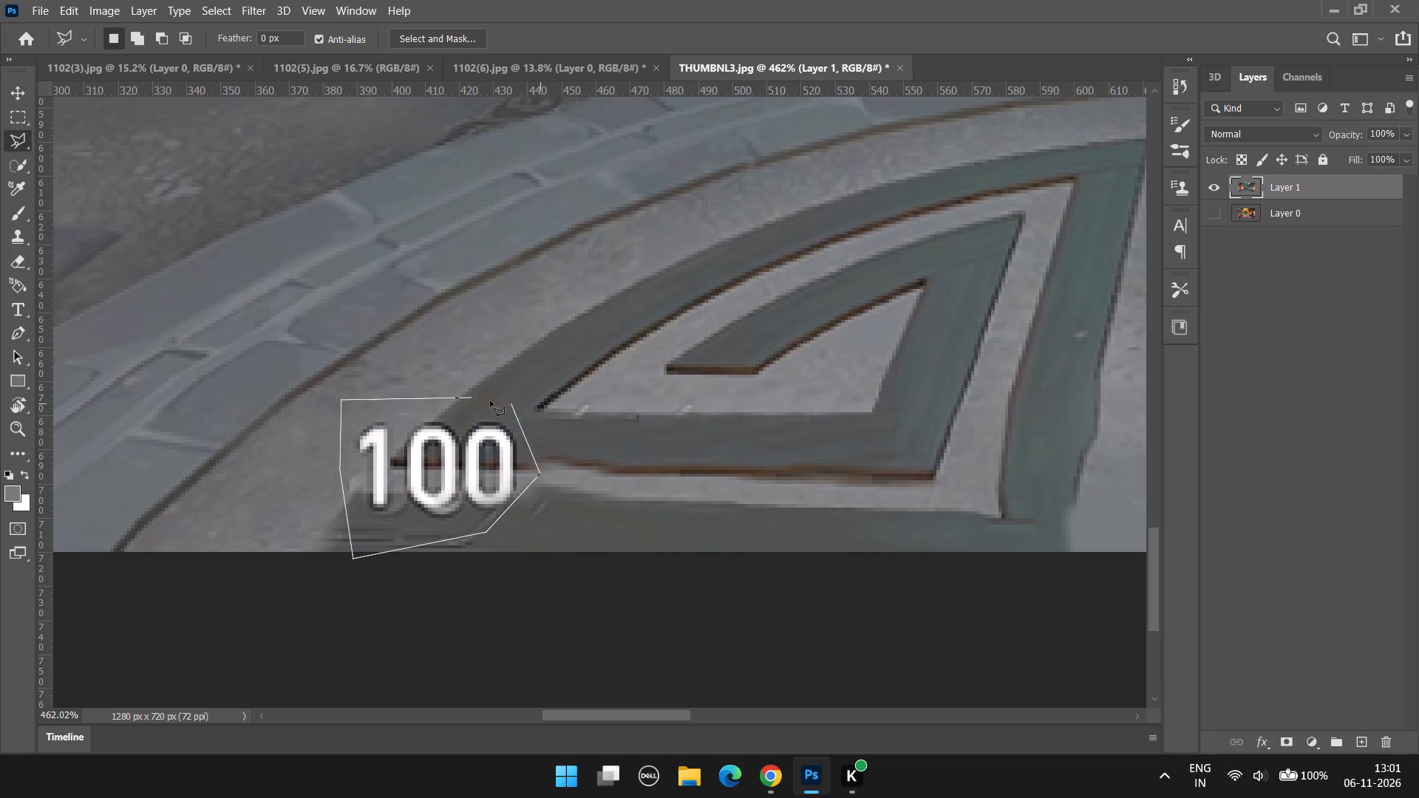
{"action": "left_click", "coordinate": [505, 392]}
{"action": "left_click", "coordinate": [472, 398]}
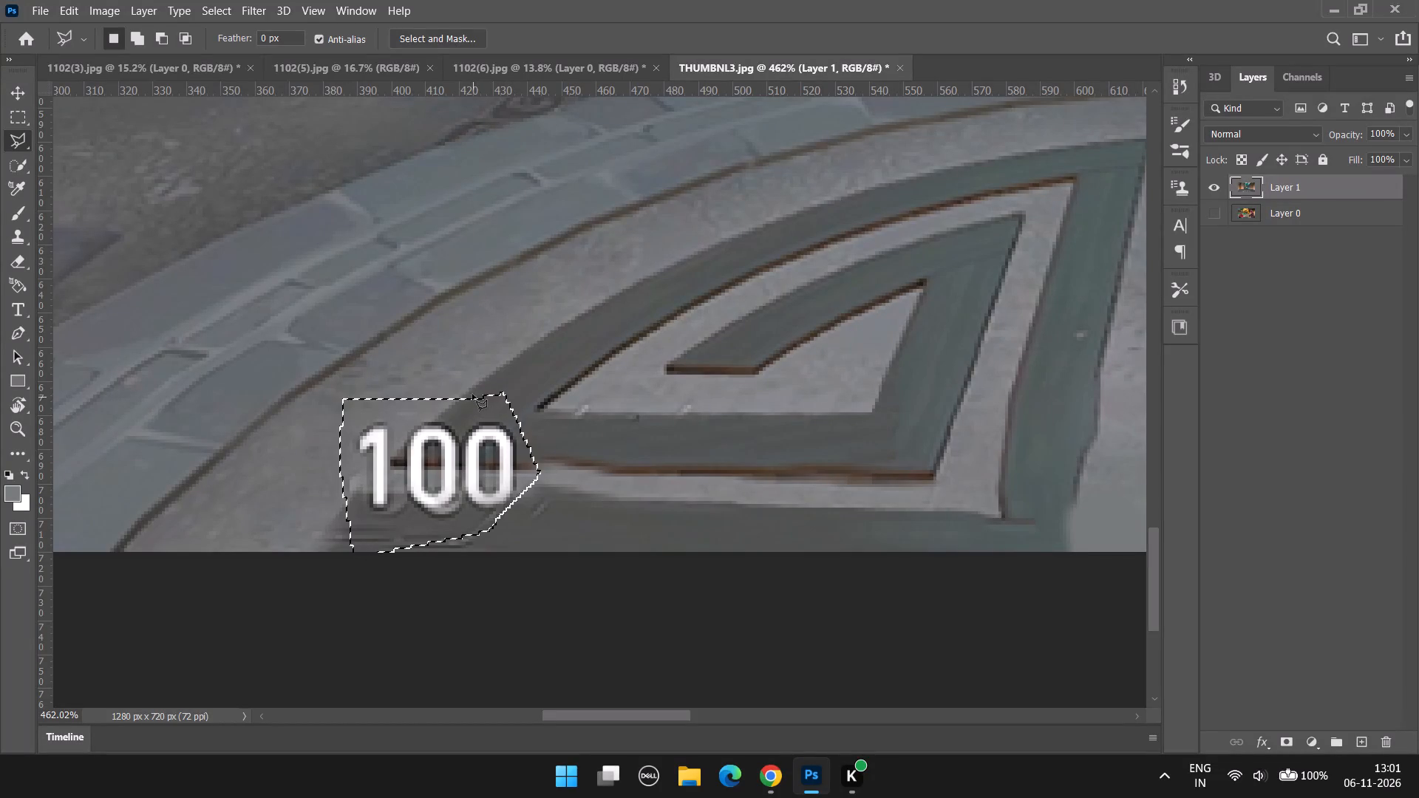
{"action": "right_click", "coordinate": [463, 449]}
{"action": "left_click", "coordinate": [527, 335]}
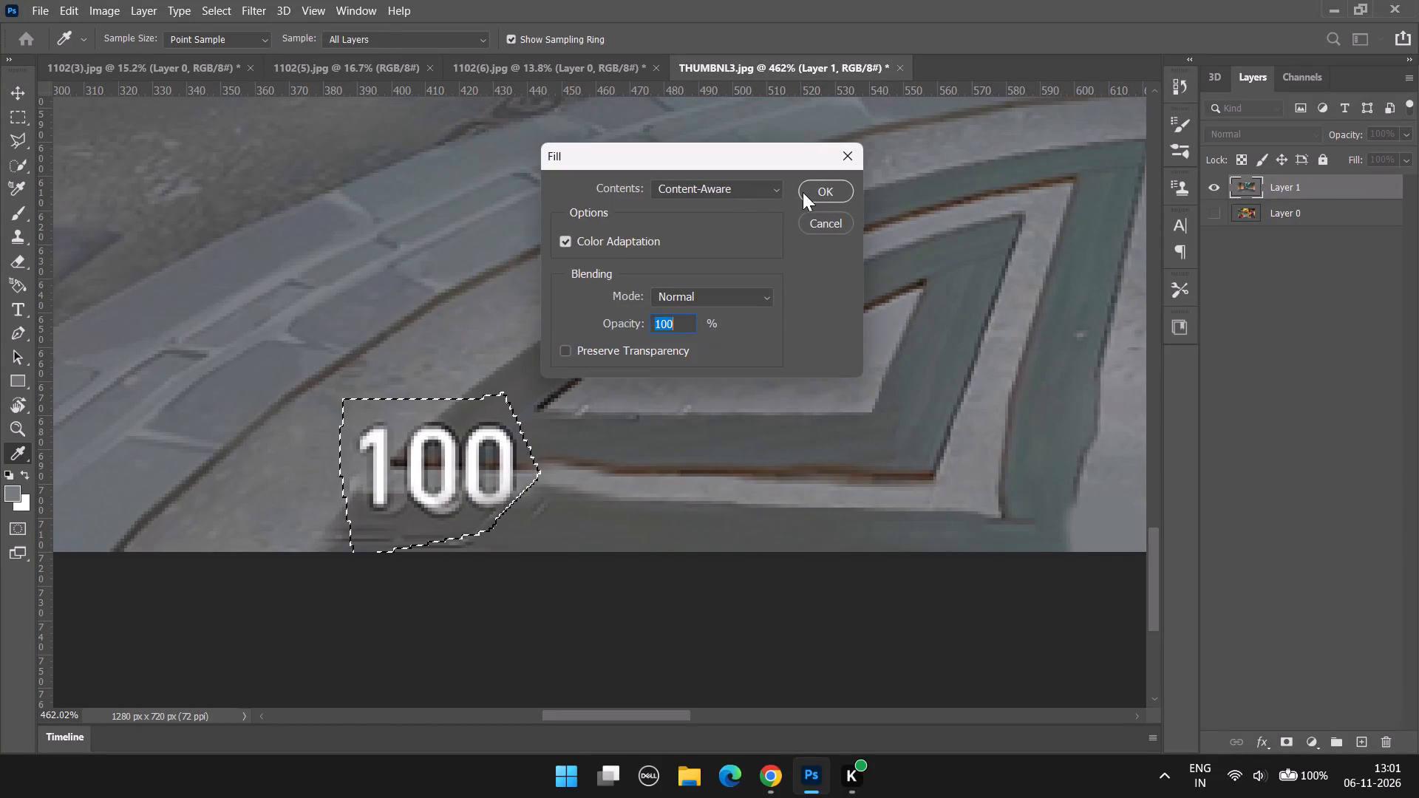
{"action": "left_click", "coordinate": [817, 191]}
{"action": "scroll", "coordinate": [726, 432], "scroll_direction": "down", "scroll_amount": 10, "text": "alt"}
{"action": "scroll", "coordinate": [721, 443], "scroll_direction": "down", "scroll_amount": 5}
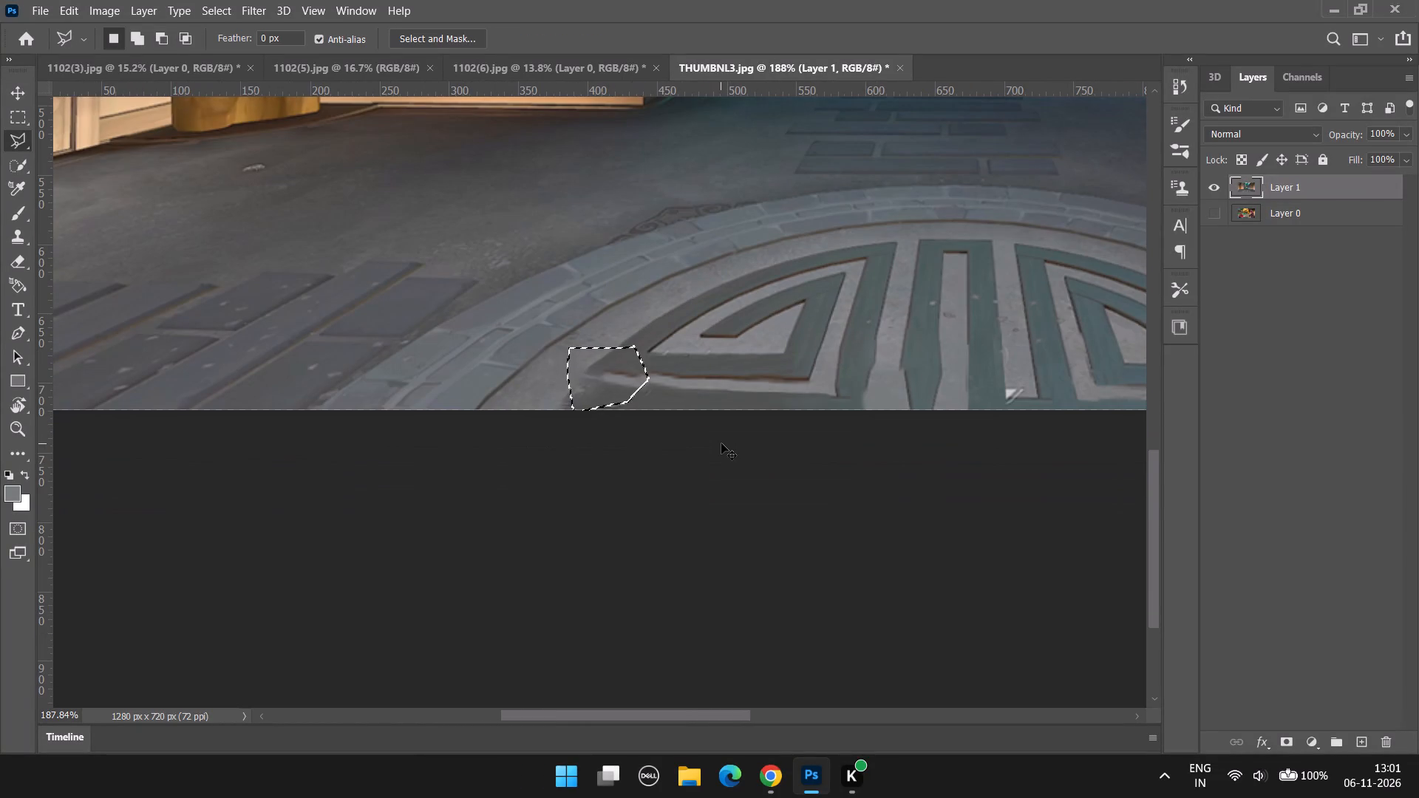
{"action": "key", "text": "ctrl+d"}
Sample the dark band's colour and paint over the smudged area where the 100 was, along the image's bottom edge, with a 15 px brush.
{"action": "scroll", "coordinate": [721, 443], "scroll_direction": "down", "scroll_amount": 6, "text": "alt"}
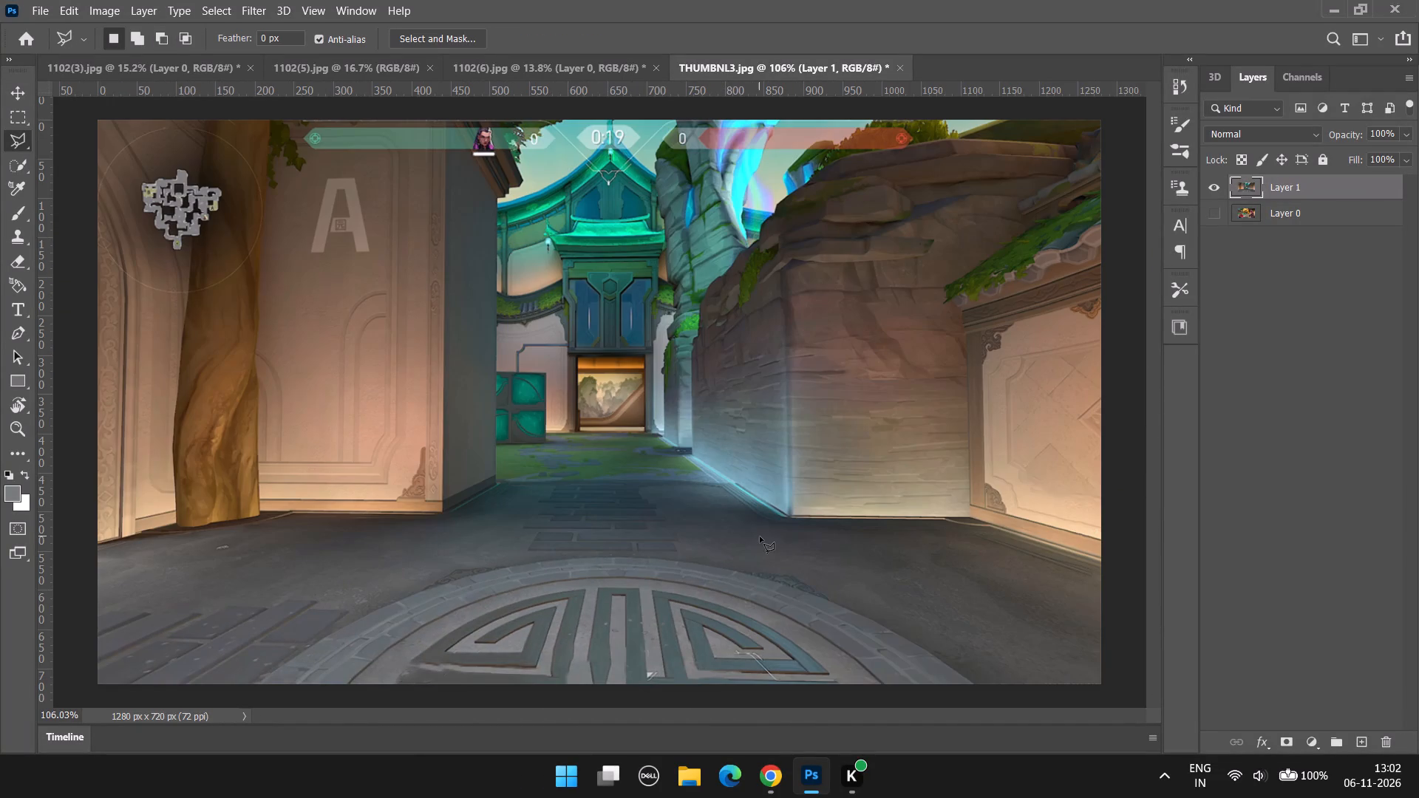
{"action": "scroll", "coordinate": [485, 613], "scroll_direction": "up", "scroll_amount": 4, "text": "alt"}
{"action": "scroll", "coordinate": [265, 638], "scroll_direction": "down", "scroll_amount": 5}
{"action": "scroll", "coordinate": [287, 628], "scroll_direction": "up", "scroll_amount": 8, "text": "alt"}
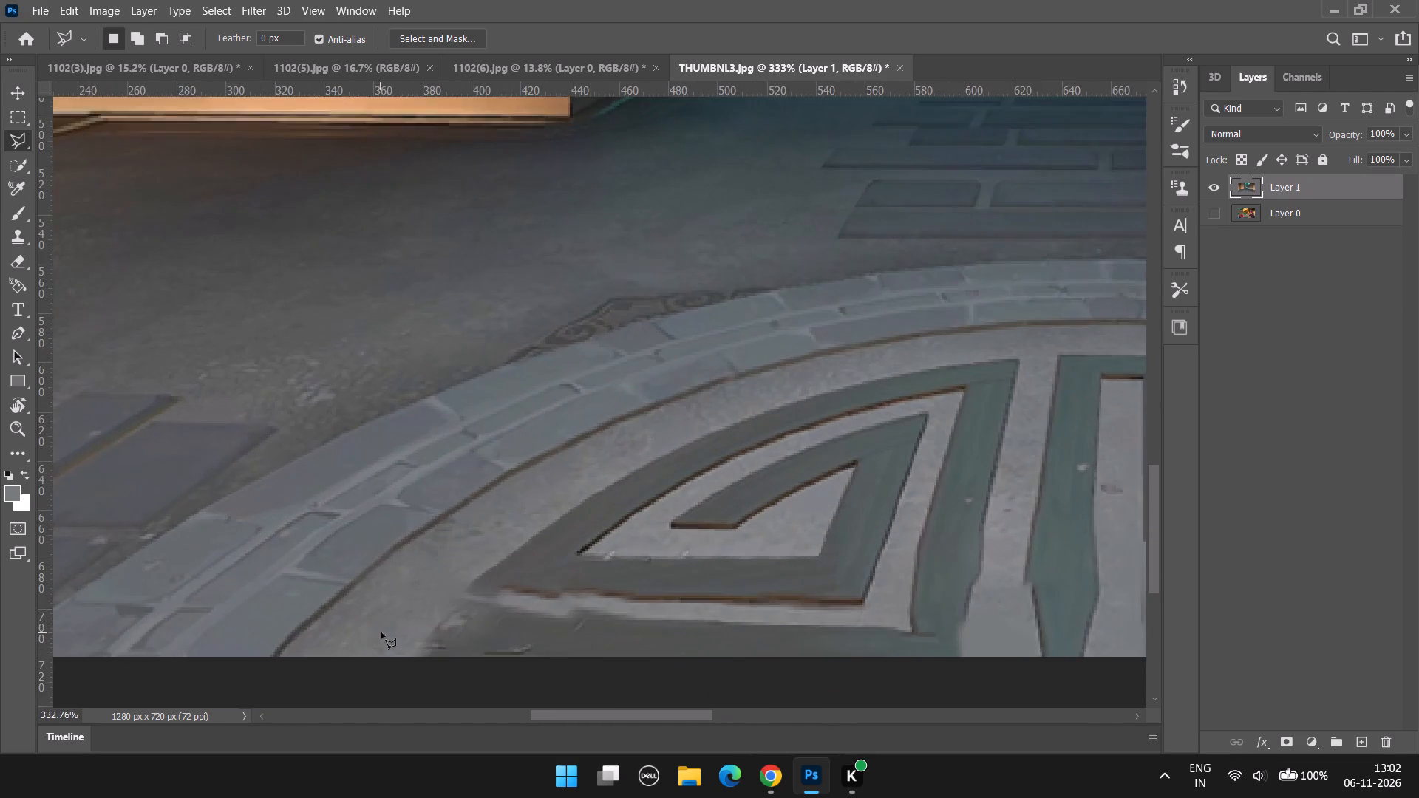
{"action": "scroll", "coordinate": [392, 630], "scroll_direction": "up", "scroll_amount": 3, "text": "alt"}
{"action": "key", "text": "b"}
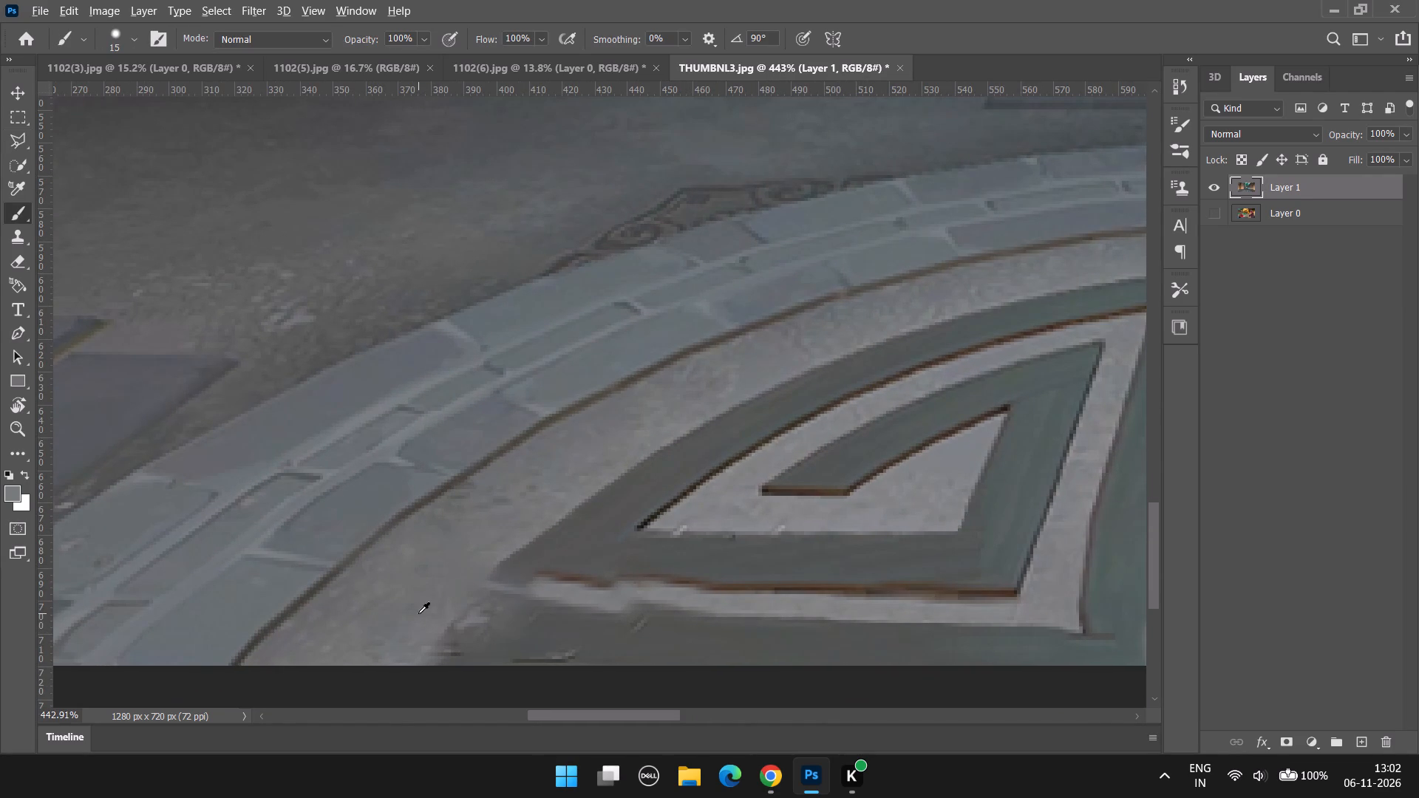
{"action": "left_click", "coordinate": [664, 647], "text": "alt"}
{"action": "left_click_drag", "start_coordinate": [490, 613], "coordinate": [460, 667]}
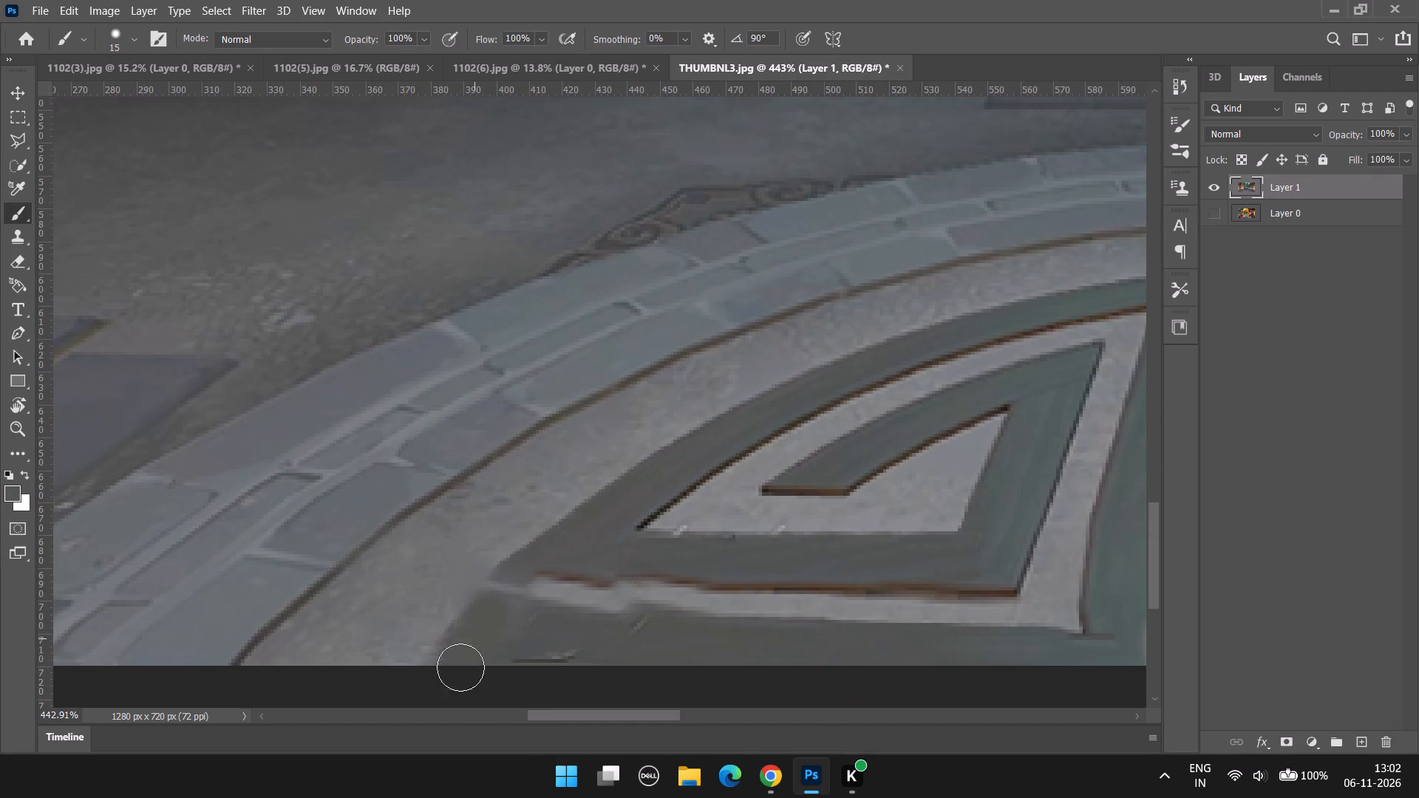
{"action": "left_click_drag", "start_coordinate": [460, 667], "coordinate": [455, 648]}
{"action": "left_click", "coordinate": [455, 644]}
{"action": "left_click", "coordinate": [455, 638]}
{"action": "left_click", "coordinate": [462, 639]}
{"action": "left_click_drag", "start_coordinate": [473, 623], "coordinate": [682, 635]}
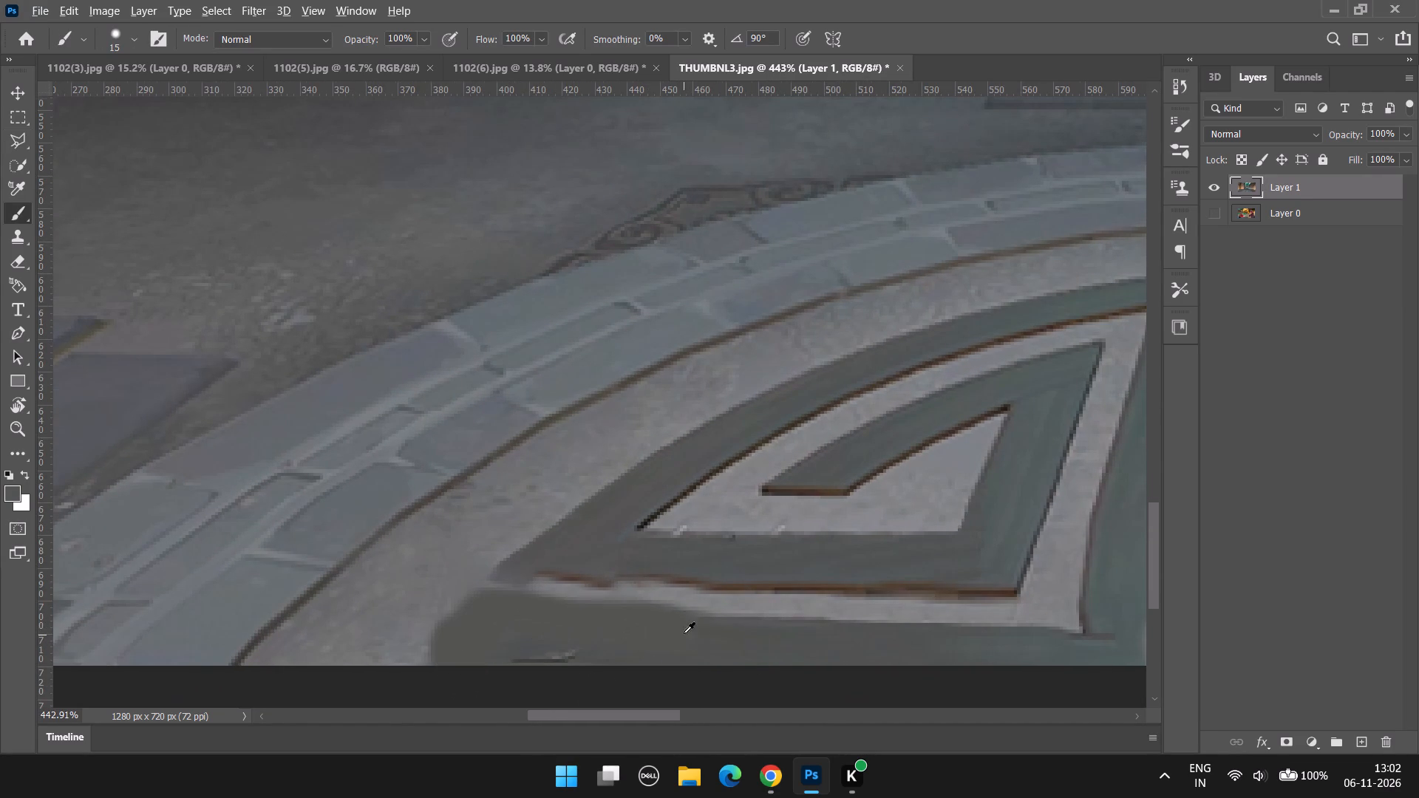
Sample the pale stripe's grey and repaint the stripe below the emblem's brown edge with a 6 px brush, undoing the first stroke.
{"action": "scroll", "coordinate": [684, 638], "scroll_direction": "down", "scroll_amount": 17, "text": "alt"}
{"action": "scroll", "coordinate": [419, 649], "scroll_direction": "up", "scroll_amount": 5, "text": "alt"}
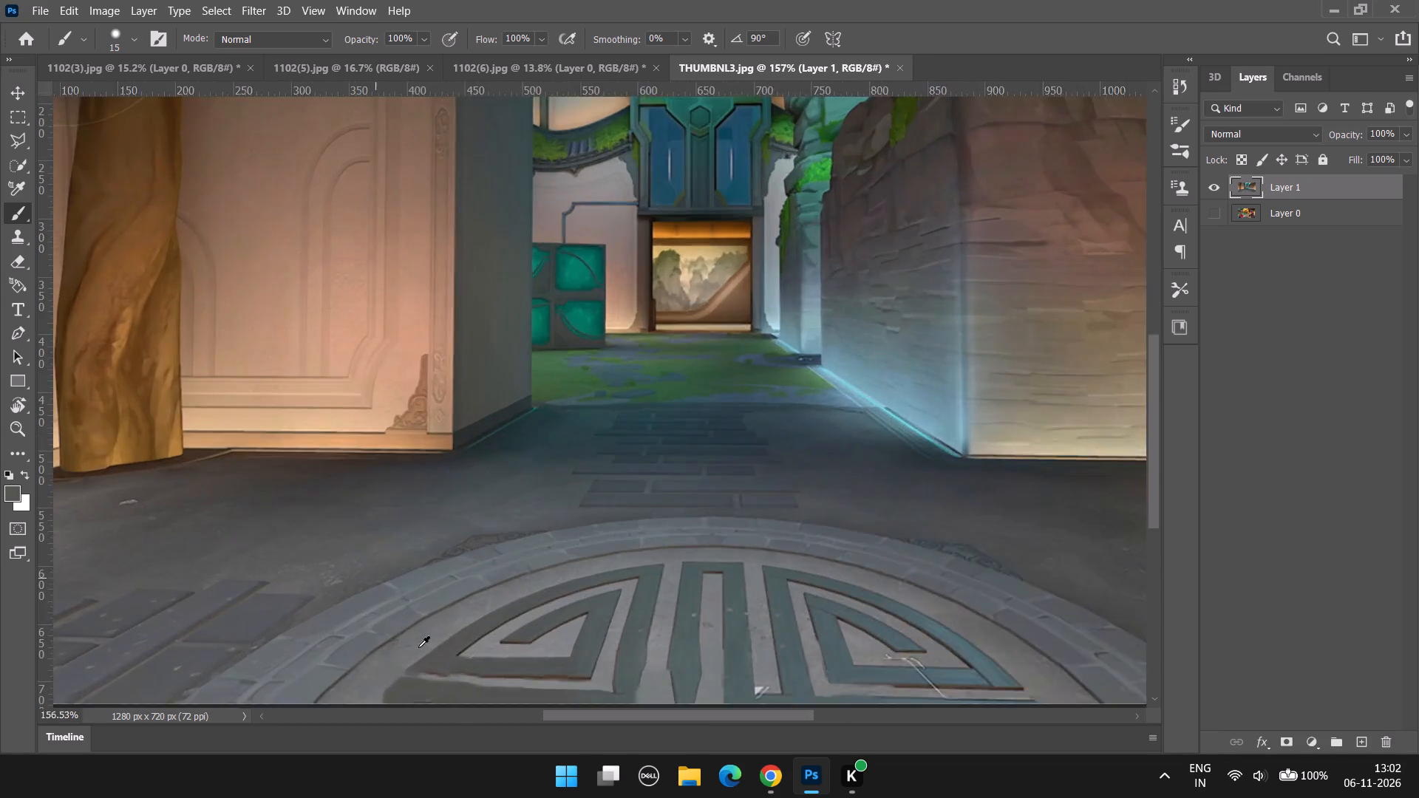
{"action": "scroll", "coordinate": [418, 647], "scroll_direction": "up", "scroll_amount": 12, "text": "alt"}
{"action": "scroll", "coordinate": [426, 652], "scroll_direction": "down", "scroll_amount": 10}
{"action": "scroll", "coordinate": [426, 652], "scroll_direction": "up", "scroll_amount": 3, "text": "alt"}
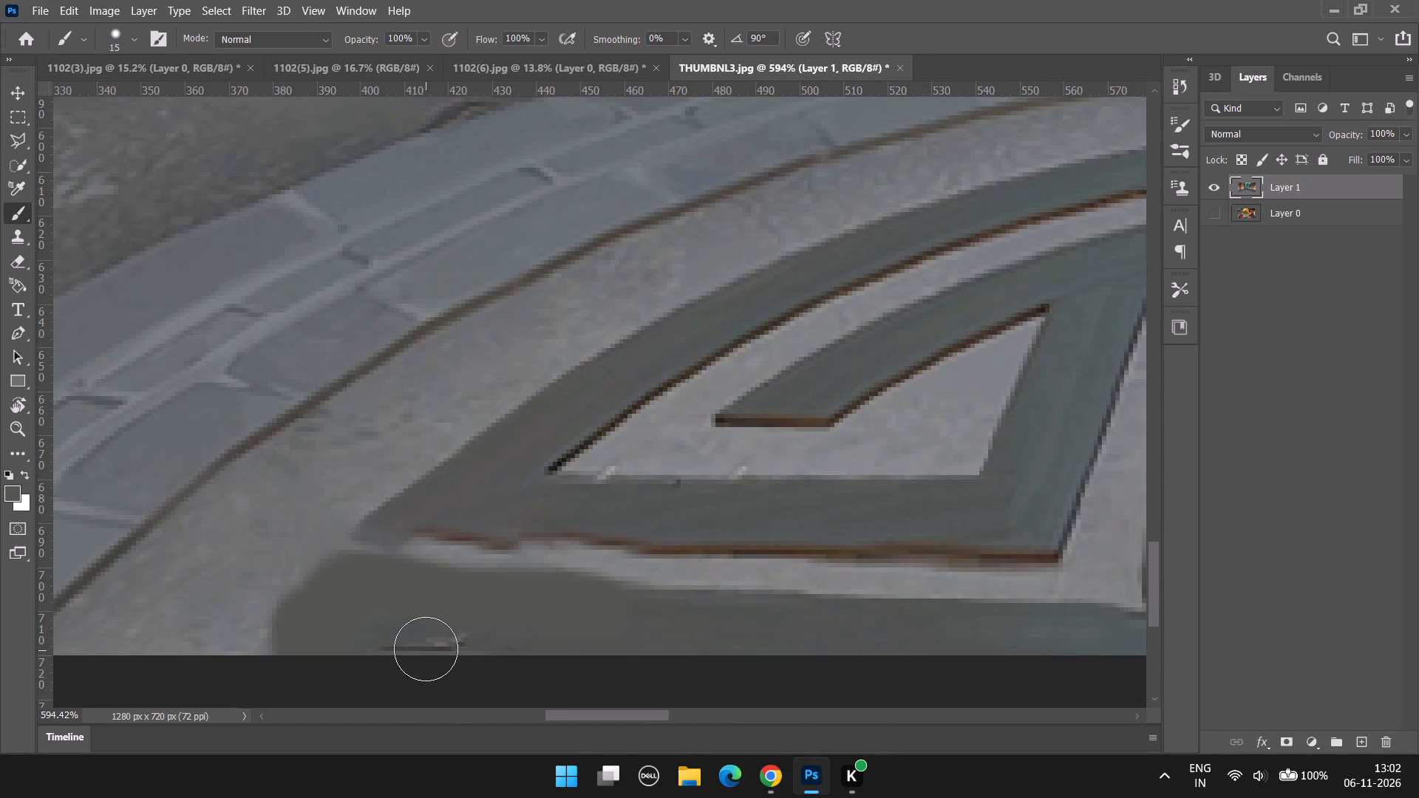
{"action": "left_click", "coordinate": [723, 567], "text": "alt"}
{"action": "type", "text": "[["}
{"action": "key", "text": "bracketleft"}
{"action": "key", "text": "bracketleft"}
{"action": "key", "text": "bracketleft"}
{"action": "left_click_drag", "start_coordinate": [673, 573], "coordinate": [662, 574]}
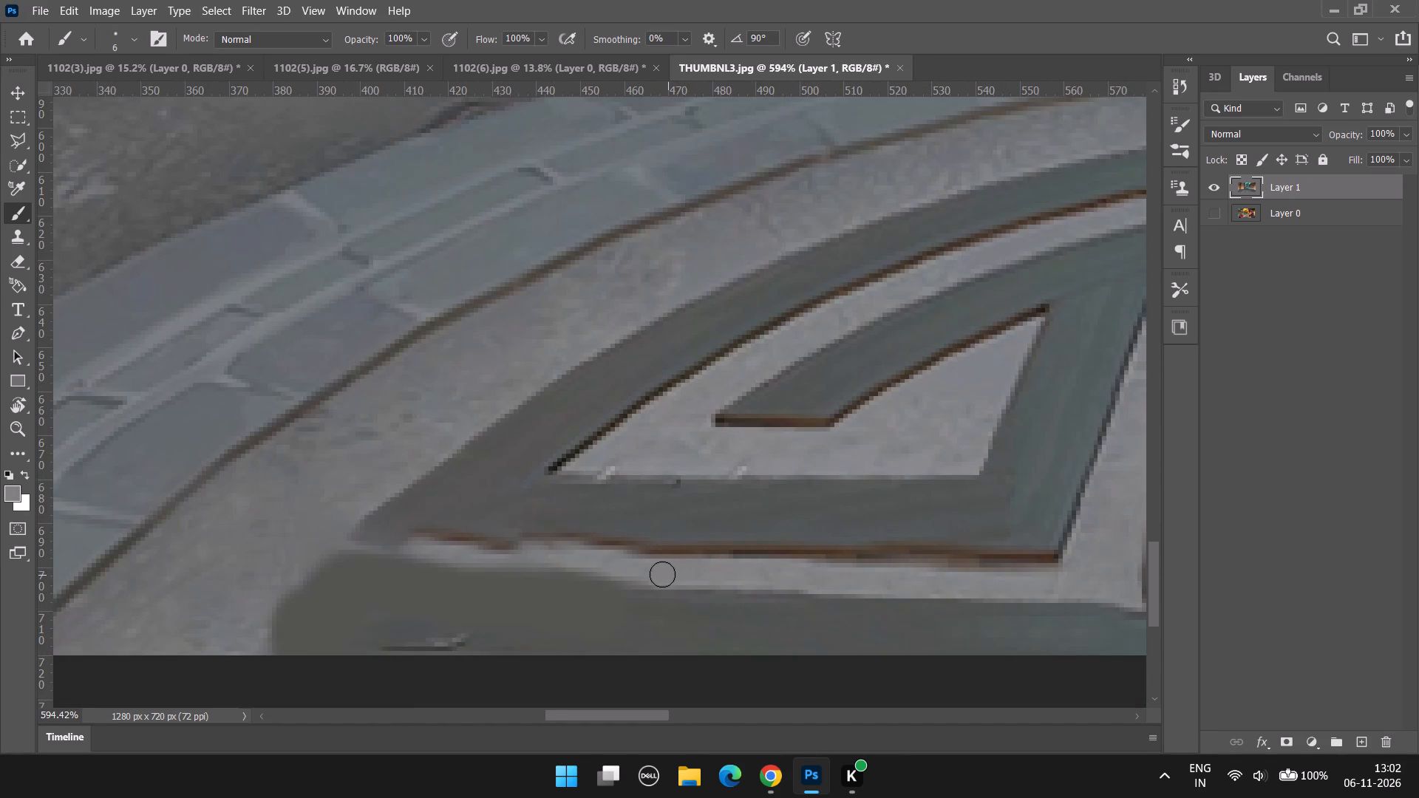
{"action": "left_click_drag", "start_coordinate": [662, 574], "coordinate": [318, 544]}
{"action": "left_click_drag", "start_coordinate": [314, 544], "coordinate": [300, 544]}
{"action": "key", "text": "ctrl+z"}
{"action": "key", "text": "ctrl+z"}
{"action": "left_click_drag", "start_coordinate": [330, 542], "coordinate": [335, 542]}
{"action": "left_click_drag", "start_coordinate": [335, 542], "coordinate": [488, 579]}
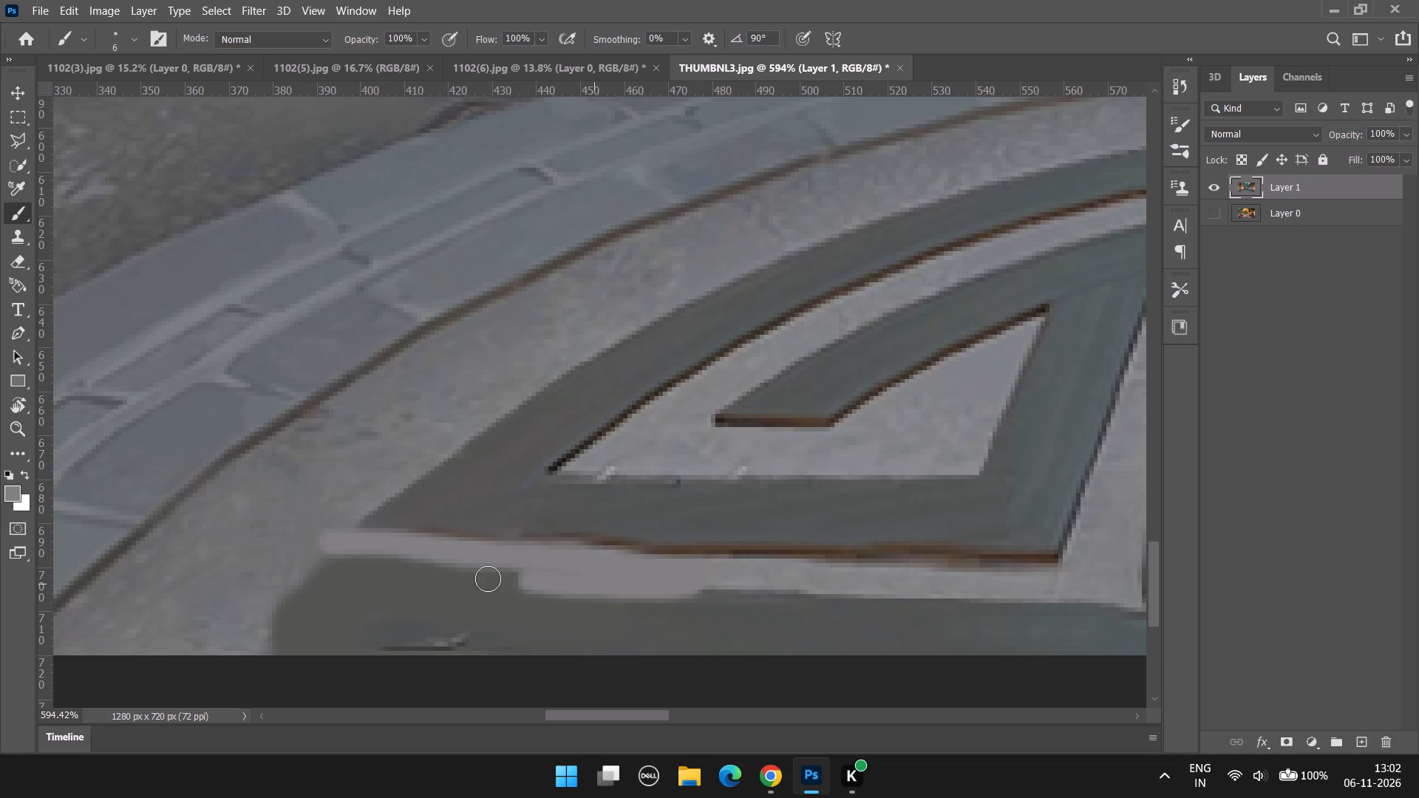
{"action": "left_click_drag", "start_coordinate": [488, 579], "coordinate": [340, 573]}
{"action": "left_click", "coordinate": [340, 573]}
{"action": "left_click_drag", "start_coordinate": [335, 571], "coordinate": [438, 556]}
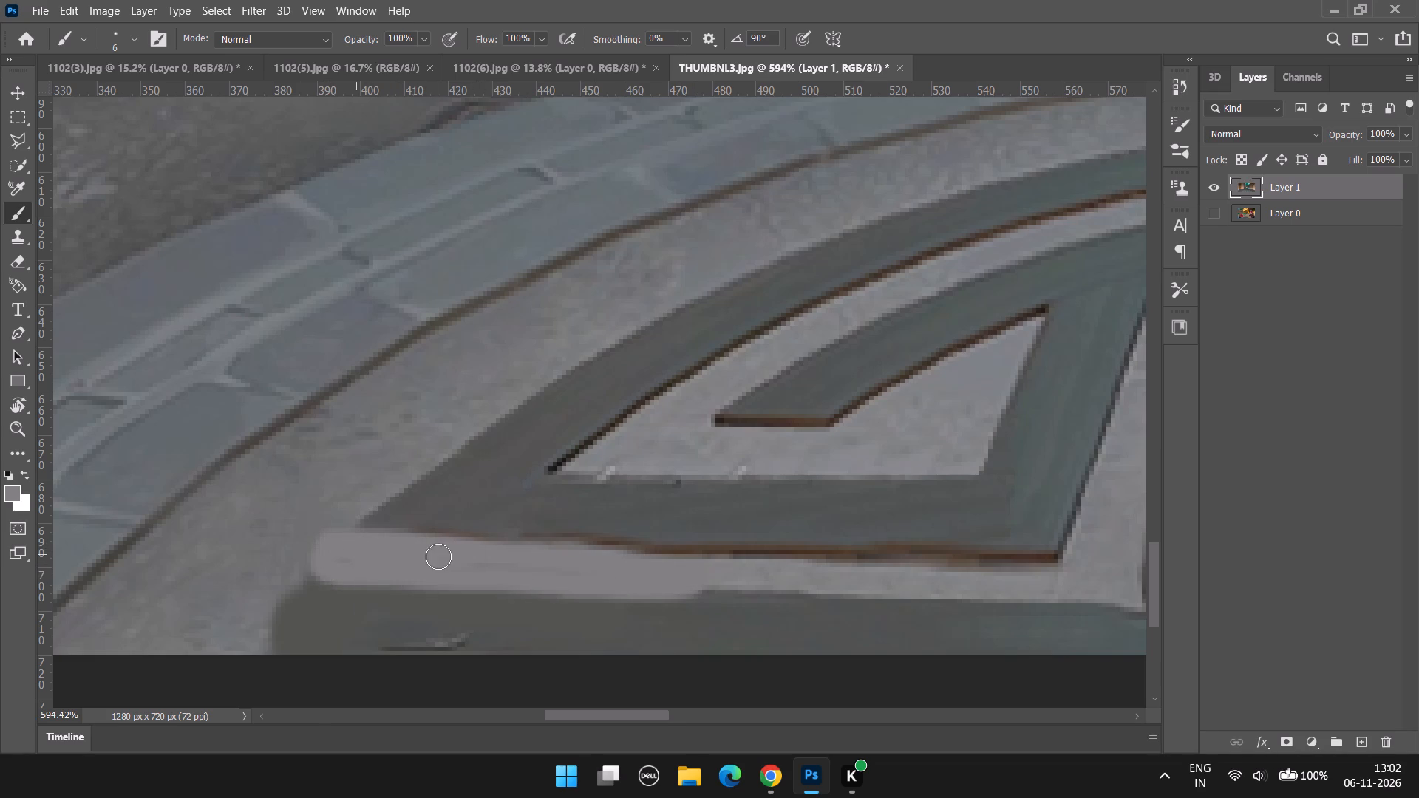
{"action": "left_click_drag", "start_coordinate": [438, 556], "coordinate": [861, 582]}
Sample the grey pavement beside the emblem and paint over the overextended ends of the pale stripe and dark band with a 6 px brush.
{"action": "scroll", "coordinate": [820, 581], "scroll_direction": "down", "scroll_amount": 9, "text": "alt"}
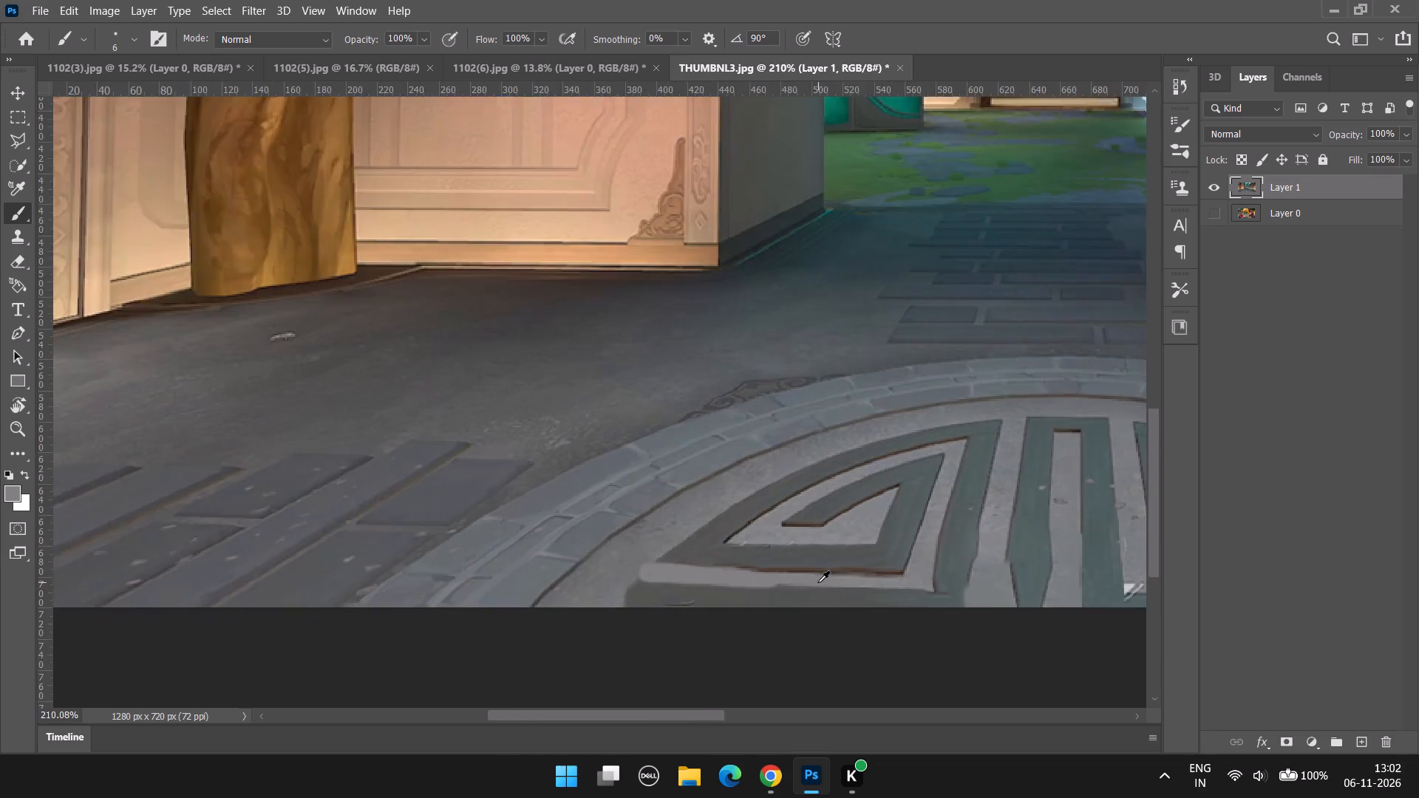
{"action": "scroll", "coordinate": [818, 582], "scroll_direction": "down", "scroll_amount": 13, "text": "alt"}
{"action": "scroll", "coordinate": [556, 601], "scroll_direction": "up", "scroll_amount": 10, "text": "alt"}
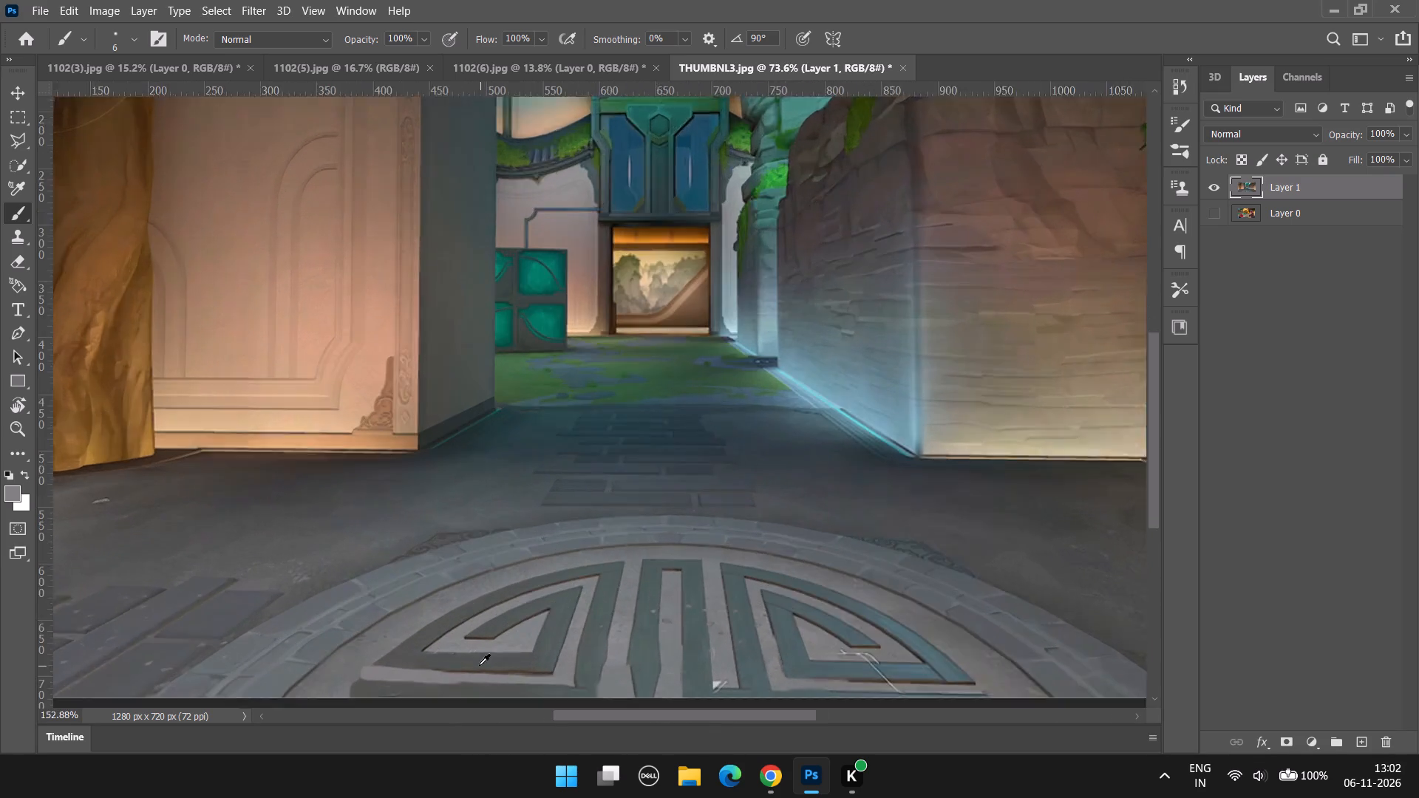
{"action": "scroll", "coordinate": [287, 638], "scroll_direction": "down", "scroll_amount": 2}
{"action": "scroll", "coordinate": [282, 644], "scroll_direction": "up", "scroll_amount": 12, "text": "alt"}
{"action": "left_click", "coordinate": [446, 589], "text": "alt"}
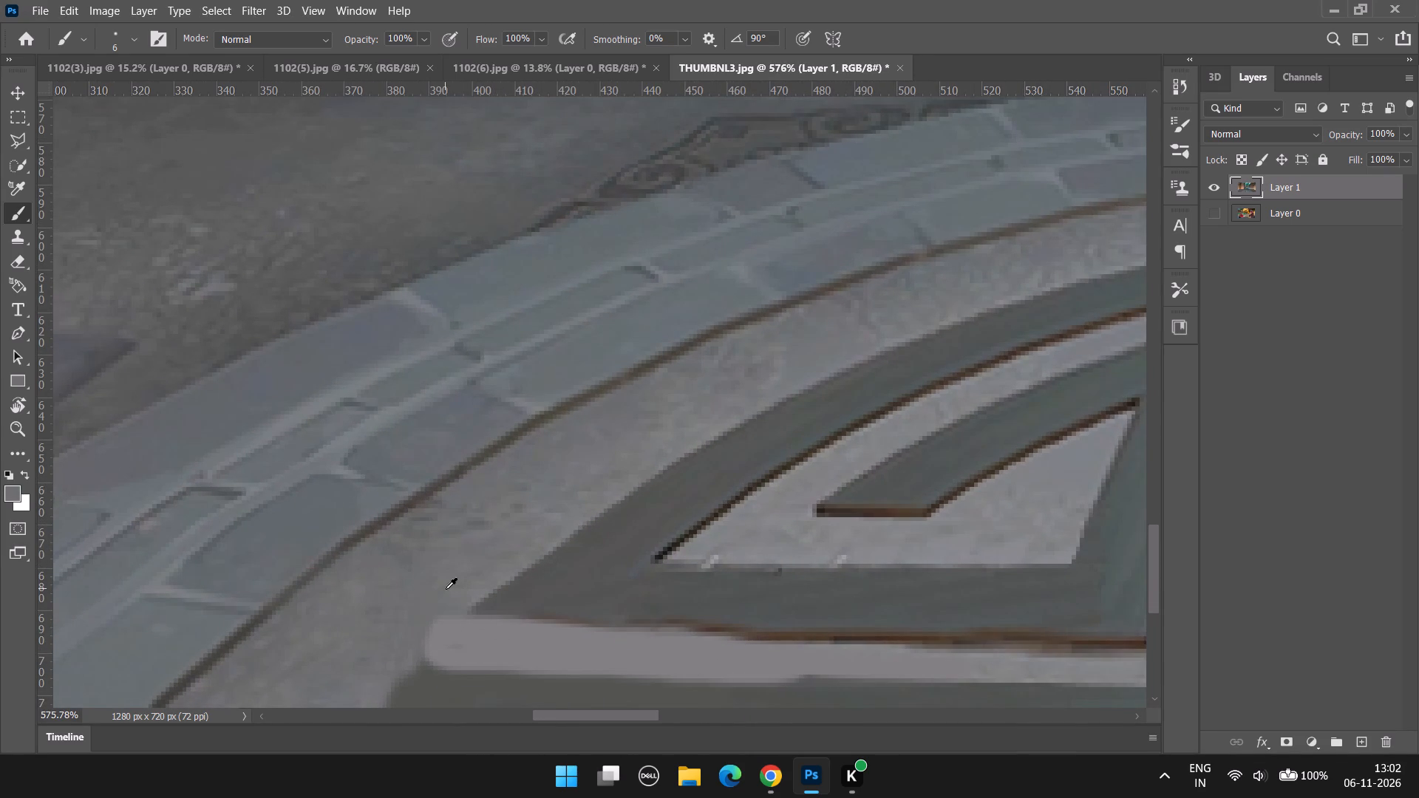
{"action": "left_click_drag", "start_coordinate": [447, 607], "coordinate": [433, 641]}
{"action": "left_click_drag", "start_coordinate": [433, 641], "coordinate": [370, 797]}
Switch to 1102(5).jpg and start a Pen path at the image's bottom edge, up to the tip of the small dark sleeve piece below the finger.
{"action": "scroll", "coordinate": [390, 735], "scroll_direction": "down", "scroll_amount": 12, "text": "alt"}
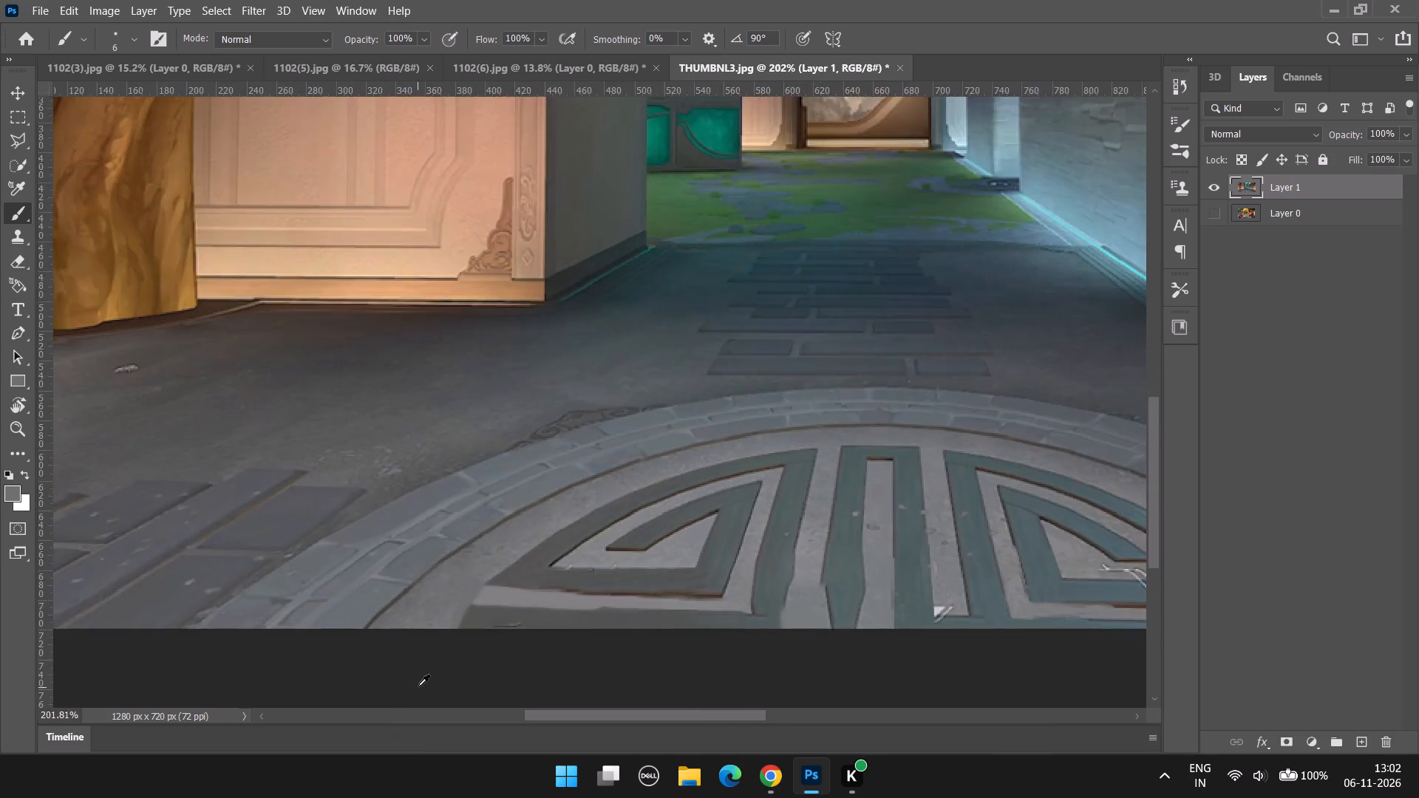
{"action": "scroll", "coordinate": [418, 686], "scroll_direction": "down", "scroll_amount": 4, "text": "alt"}
{"action": "scroll", "coordinate": [776, 576], "scroll_direction": "down", "scroll_amount": 5, "text": "alt"}
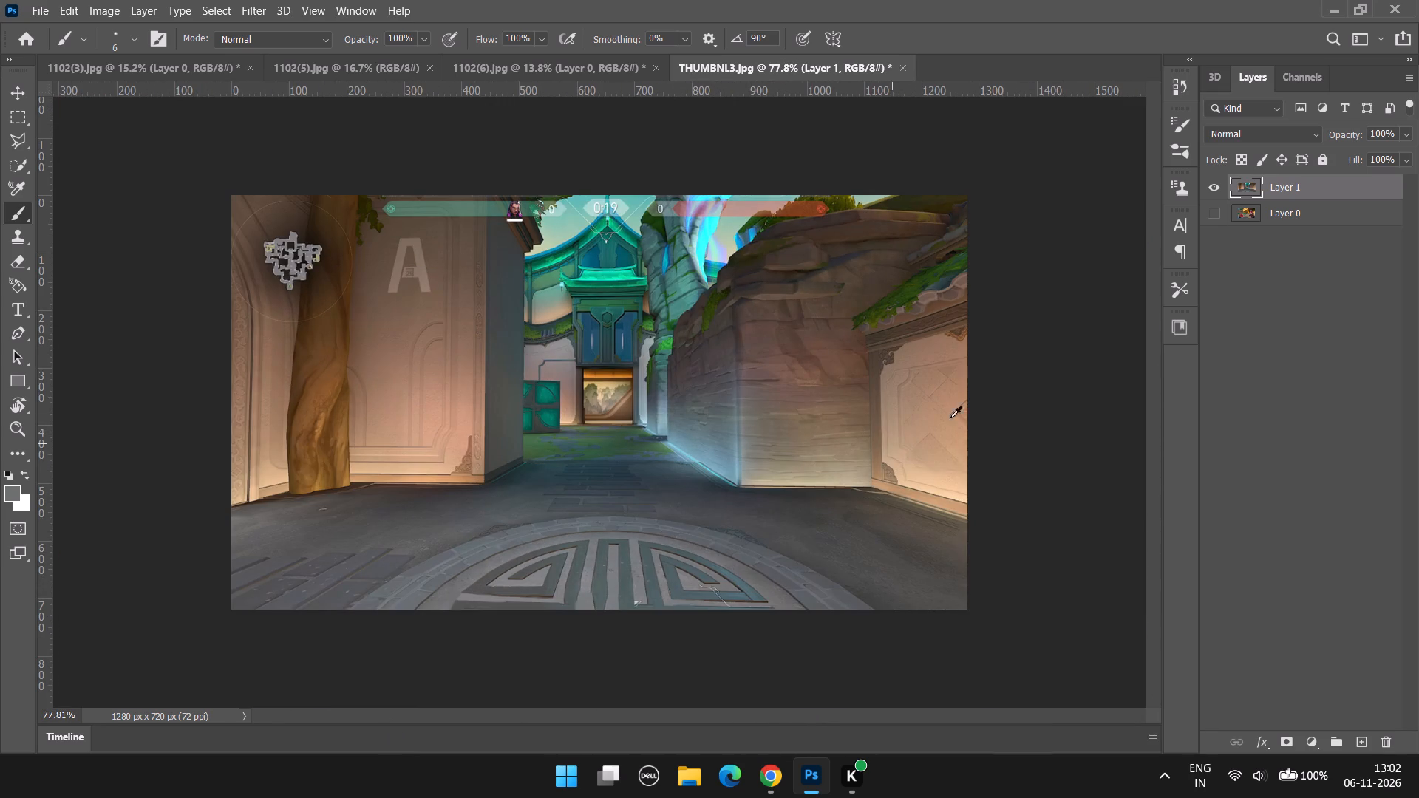
{"action": "left_click", "coordinate": [614, 92]}
{"action": "left_click", "coordinate": [603, 70]}
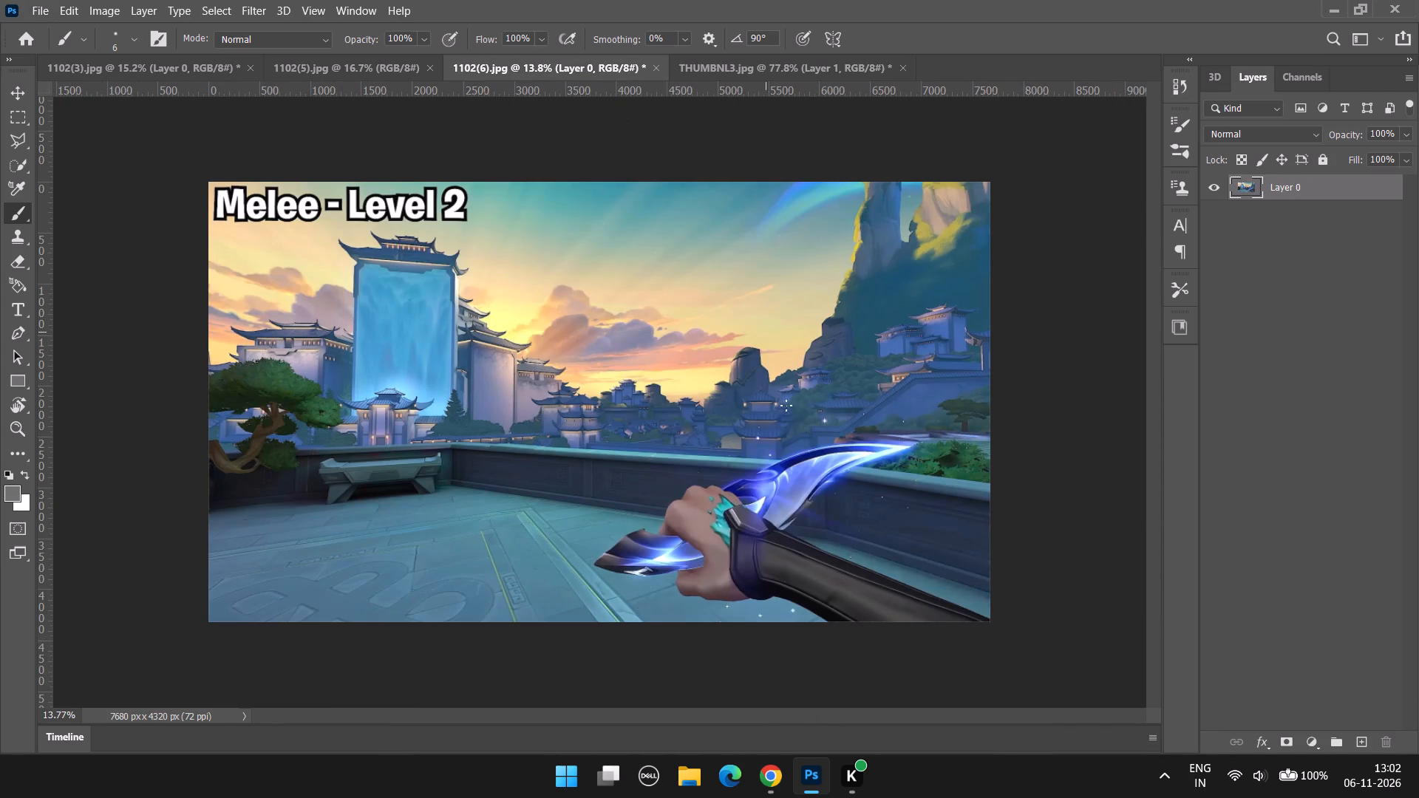
{"action": "left_click", "coordinate": [326, 58]}
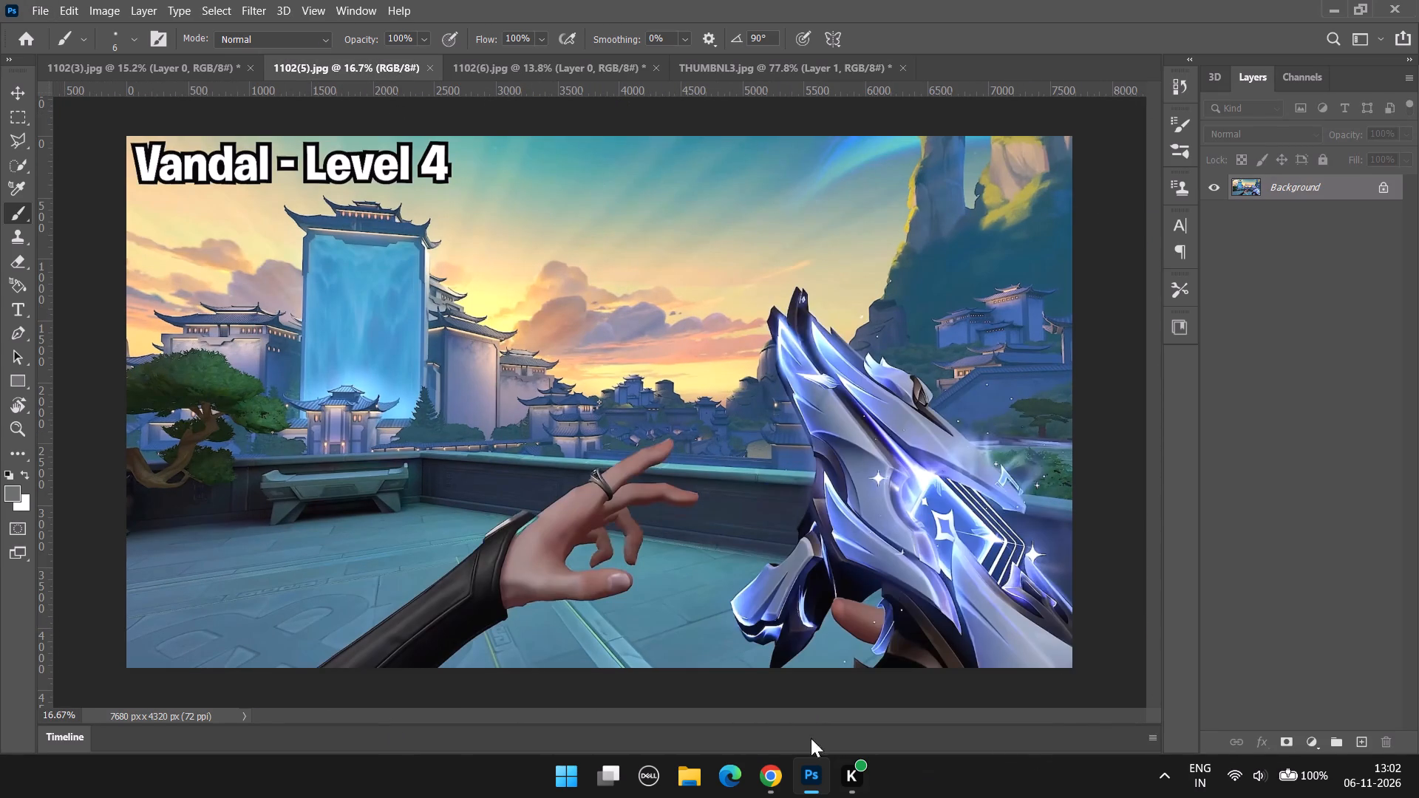
{"action": "scroll", "coordinate": [924, 660], "scroll_direction": "down", "scroll_amount": 6}
{"action": "scroll", "coordinate": [1002, 656], "scroll_direction": "up", "scroll_amount": 7, "text": "alt"}
{"action": "scroll", "coordinate": [1042, 618], "scroll_direction": "down", "scroll_amount": 6}
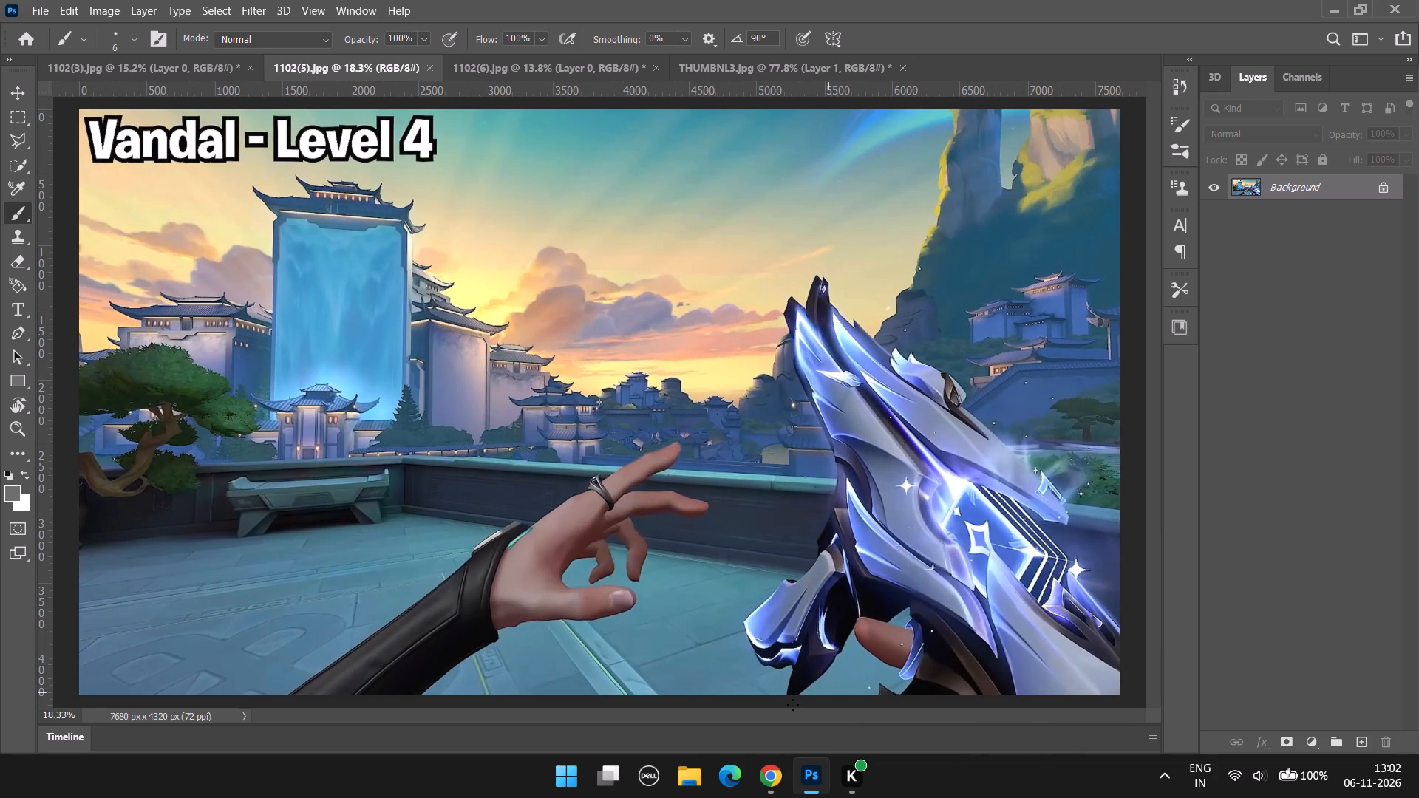
{"action": "scroll", "coordinate": [990, 567], "scroll_direction": "down", "scroll_amount": 4, "text": "alt"}
{"action": "scroll", "coordinate": [962, 609], "scroll_direction": "up", "scroll_amount": 12, "text": "alt"}
{"action": "scroll", "coordinate": [980, 634], "scroll_direction": "down", "scroll_amount": 11, "text": "alt"}
{"action": "scroll", "coordinate": [981, 634], "scroll_direction": "up", "scroll_amount": 6, "text": "alt"}
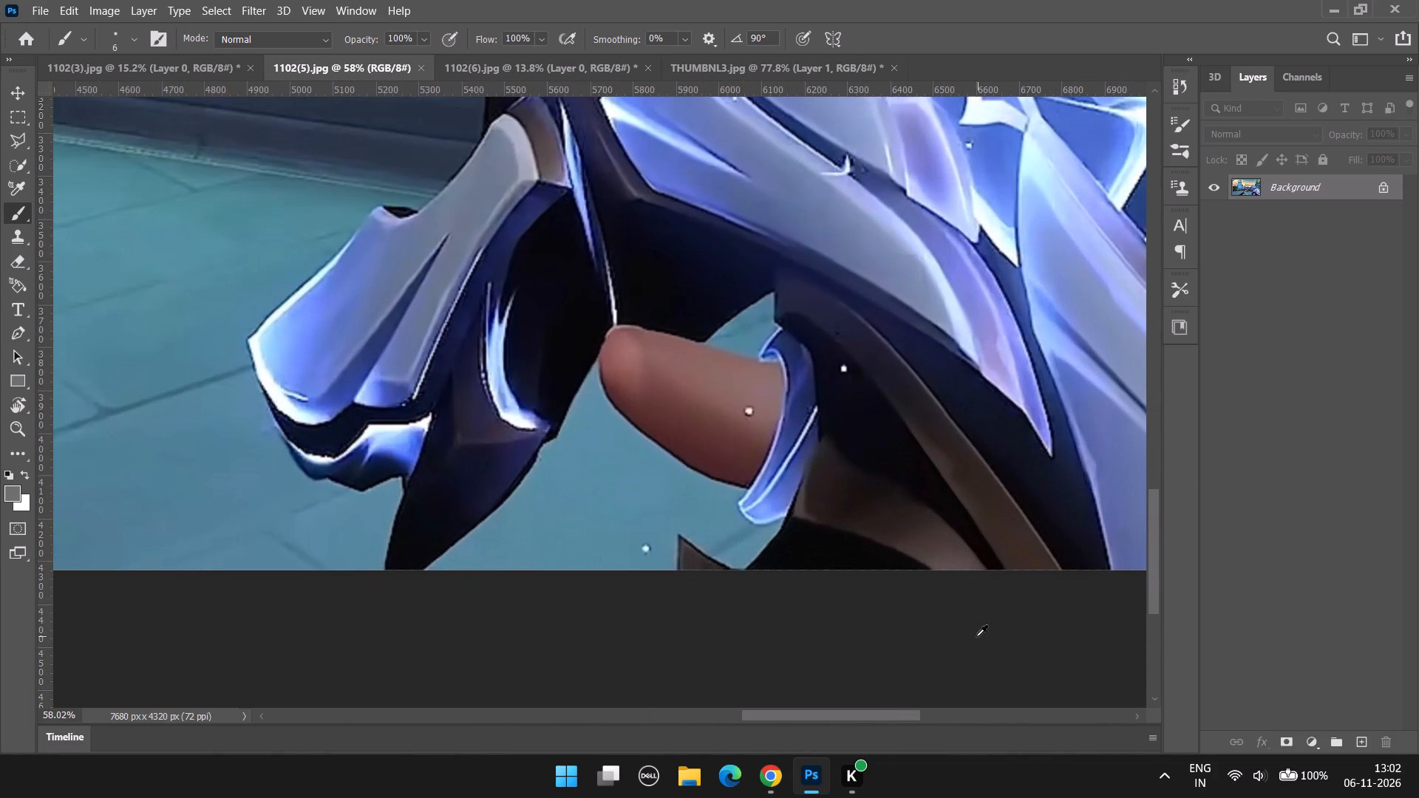
{"action": "key", "text": "p"}
{"action": "scroll", "coordinate": [699, 565], "scroll_direction": "up", "scroll_amount": 2}
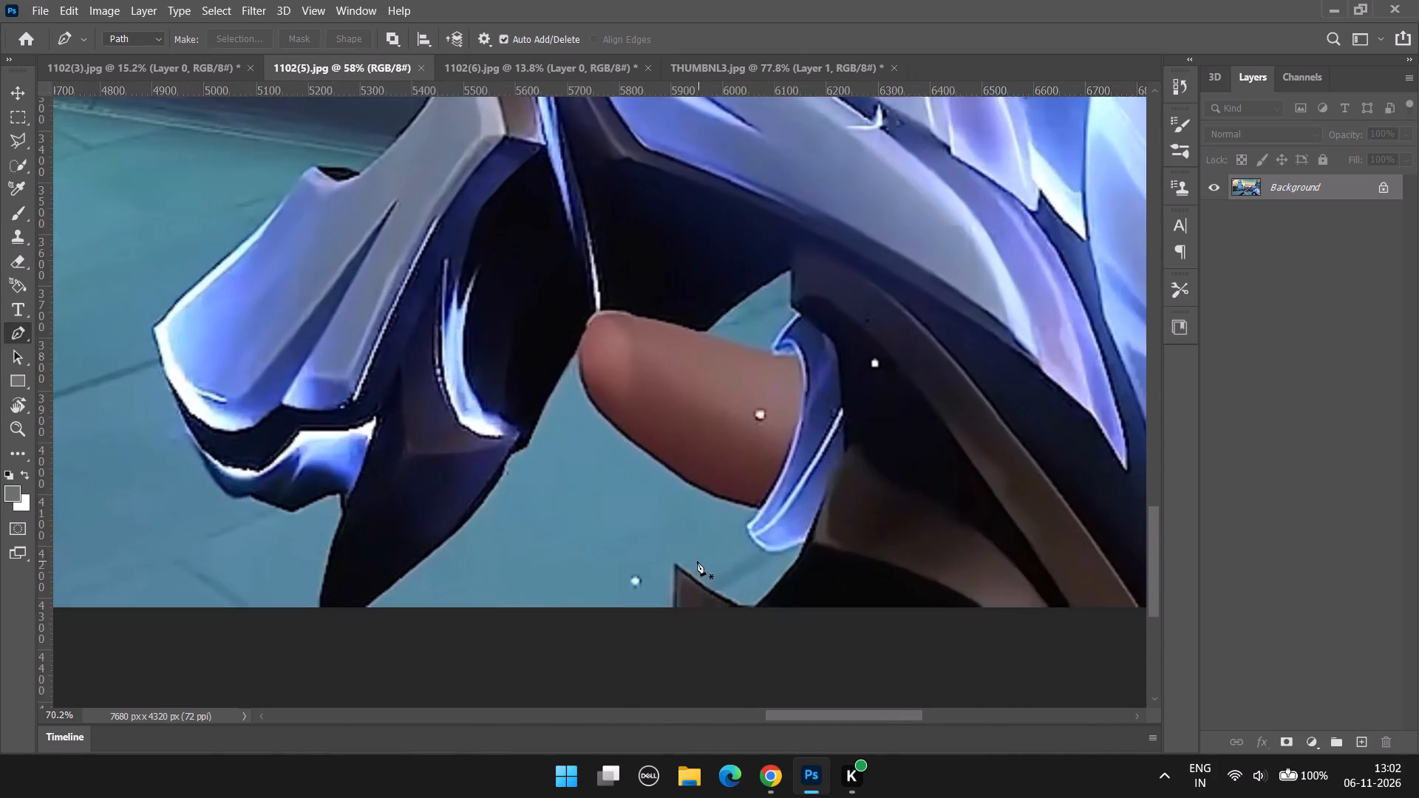
{"action": "scroll", "coordinate": [697, 561], "scroll_direction": "up", "scroll_amount": 4}
{"action": "left_click", "coordinate": [670, 615]}
{"action": "scroll", "coordinate": [674, 566], "scroll_direction": "down", "scroll_amount": 6, "text": "alt"}
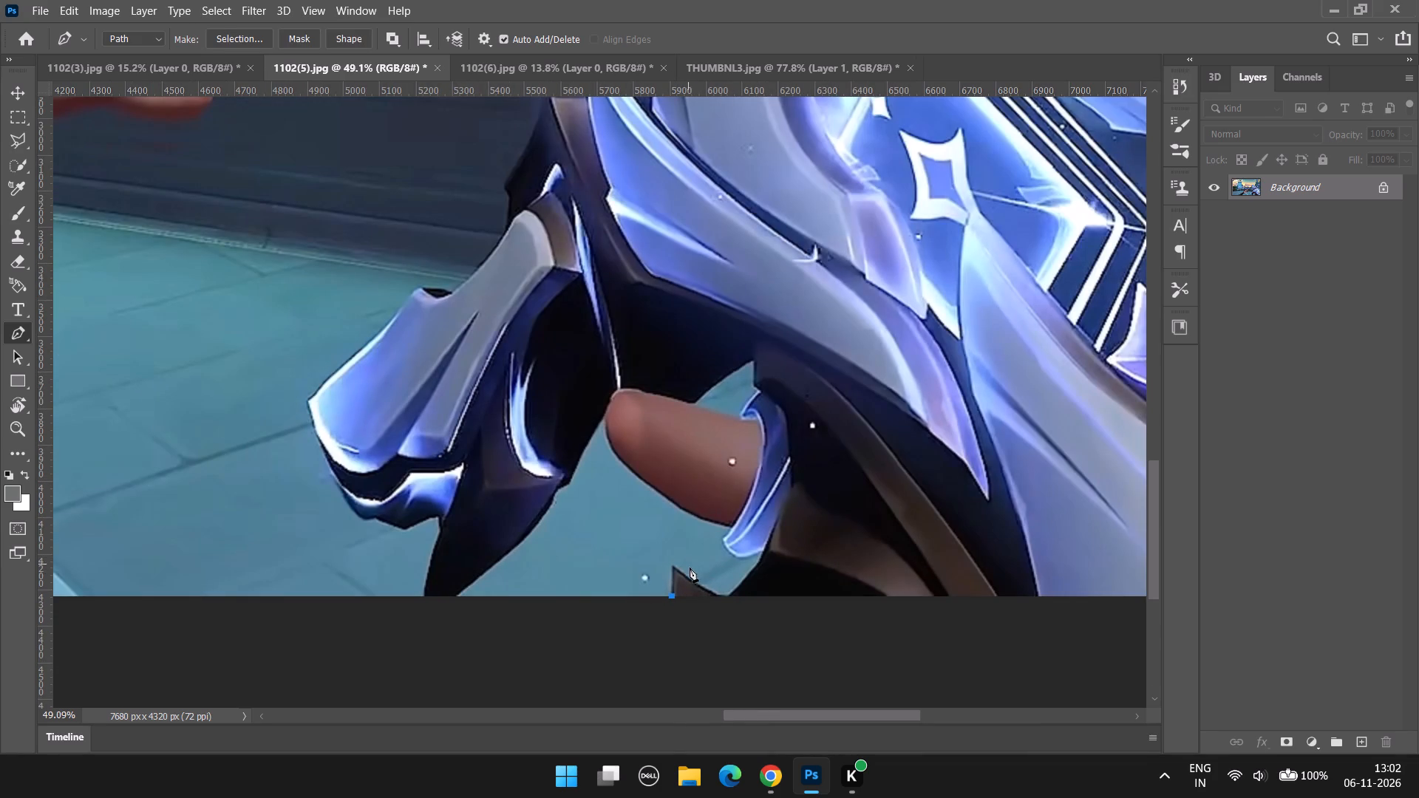
{"action": "scroll", "coordinate": [683, 573], "scroll_direction": "up", "scroll_amount": 8, "text": "alt"}
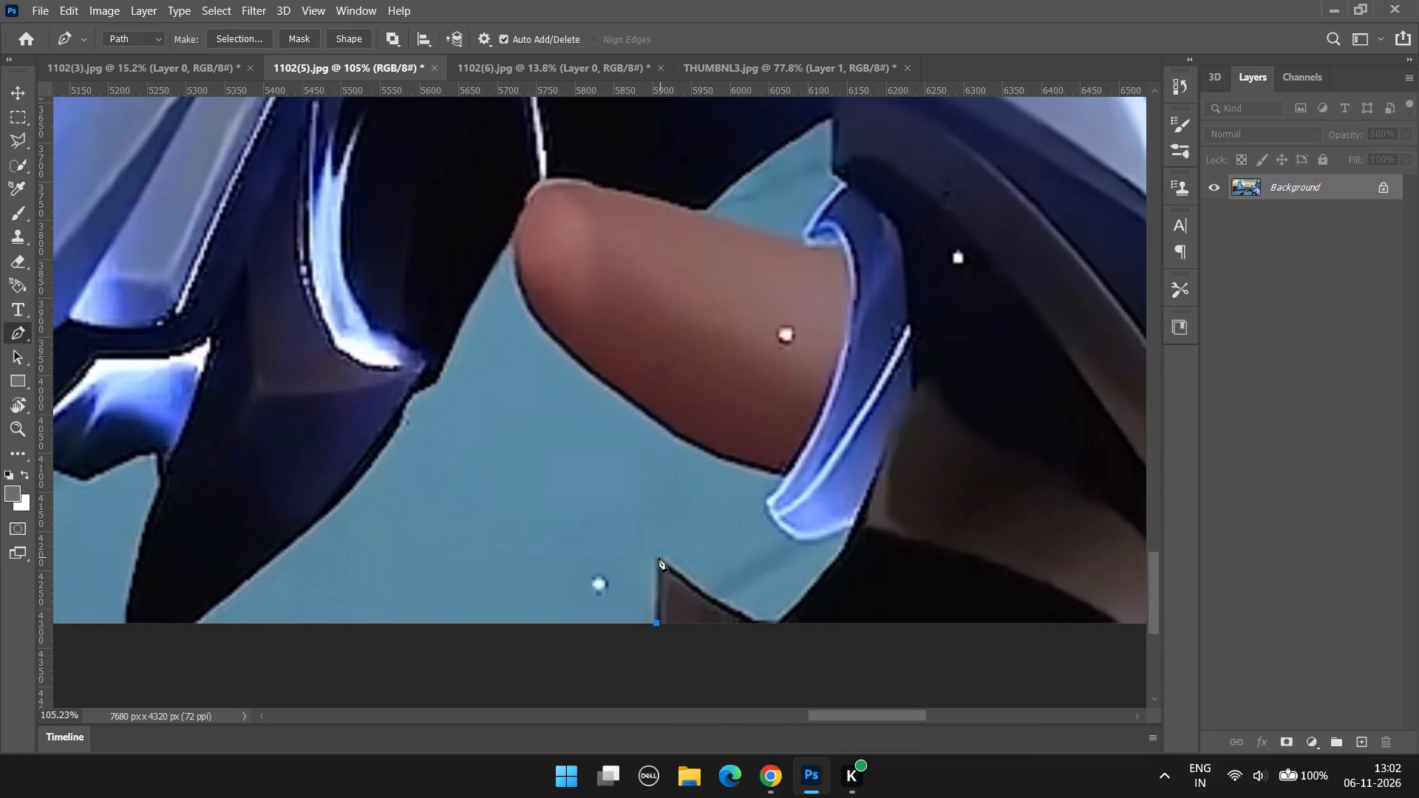
{"action": "left_click", "coordinate": [658, 555]}
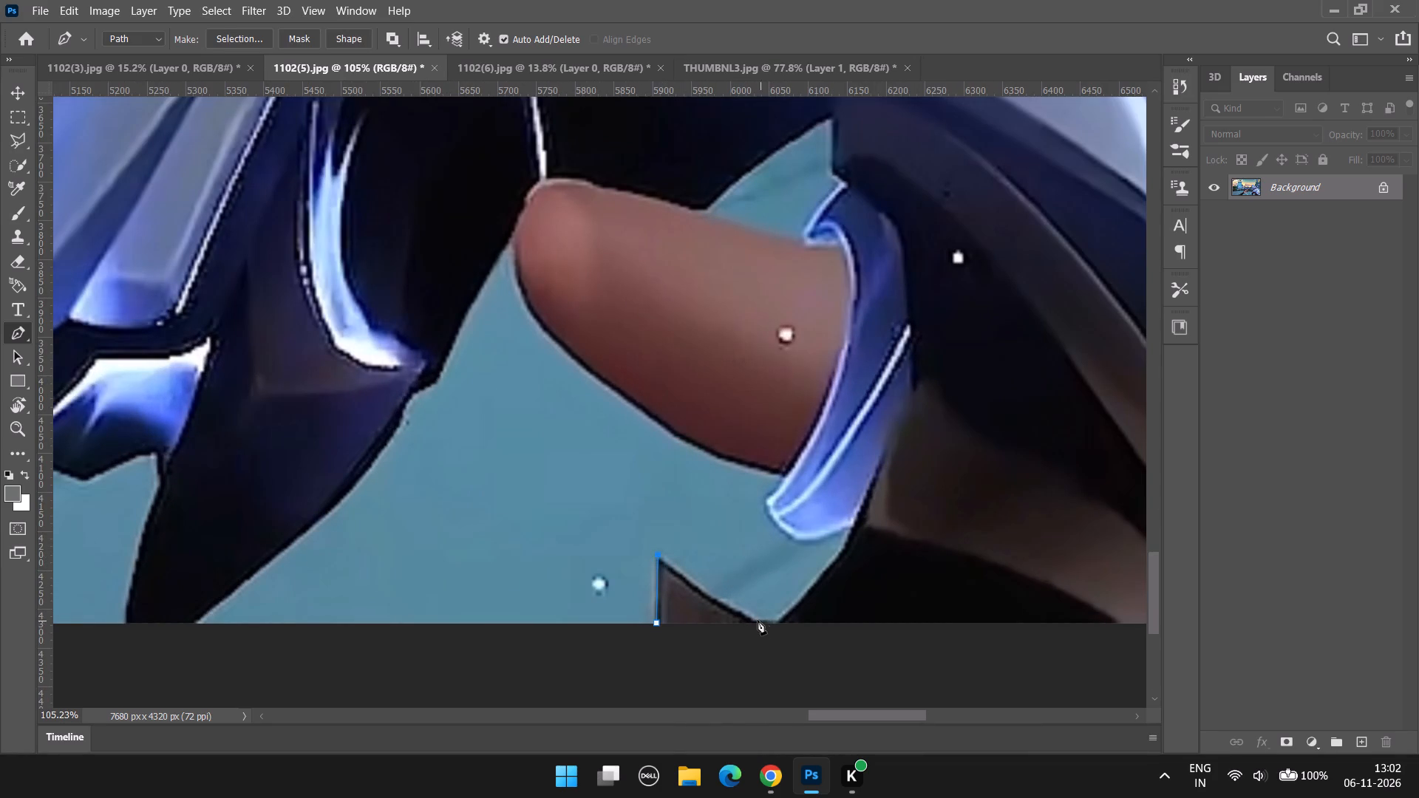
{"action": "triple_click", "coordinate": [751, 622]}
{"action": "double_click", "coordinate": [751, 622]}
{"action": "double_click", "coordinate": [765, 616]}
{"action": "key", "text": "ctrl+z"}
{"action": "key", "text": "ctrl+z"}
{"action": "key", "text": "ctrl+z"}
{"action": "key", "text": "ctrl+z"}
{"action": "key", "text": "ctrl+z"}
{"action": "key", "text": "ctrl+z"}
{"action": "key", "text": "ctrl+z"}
Trace the Pen path down the small sleeve piece's sloping edge and up the dark sleeve's edge to just below the blue band around the finger.
{"action": "scroll", "coordinate": [748, 630], "scroll_direction": "up", "scroll_amount": 8, "text": "alt"}
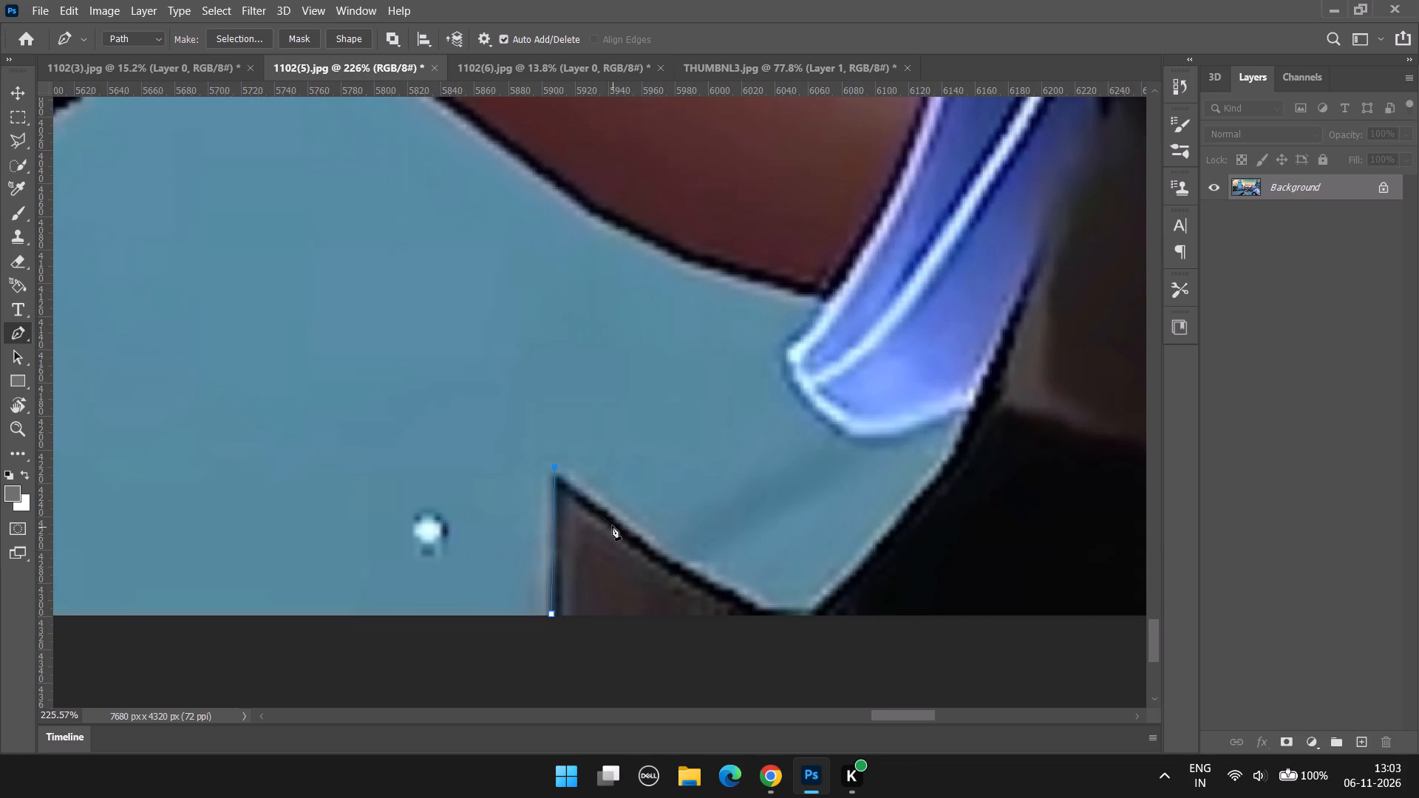
{"action": "left_click", "coordinate": [612, 525]}
{"action": "left_click", "coordinate": [650, 545]}
{"action": "left_click_drag", "start_coordinate": [687, 574], "coordinate": [702, 584]}
{"action": "left_click_drag", "start_coordinate": [725, 596], "coordinate": [732, 603]}
{"action": "left_click_drag", "start_coordinate": [756, 609], "coordinate": [771, 609]}
{"action": "left_click_drag", "start_coordinate": [795, 609], "coordinate": [805, 606]}
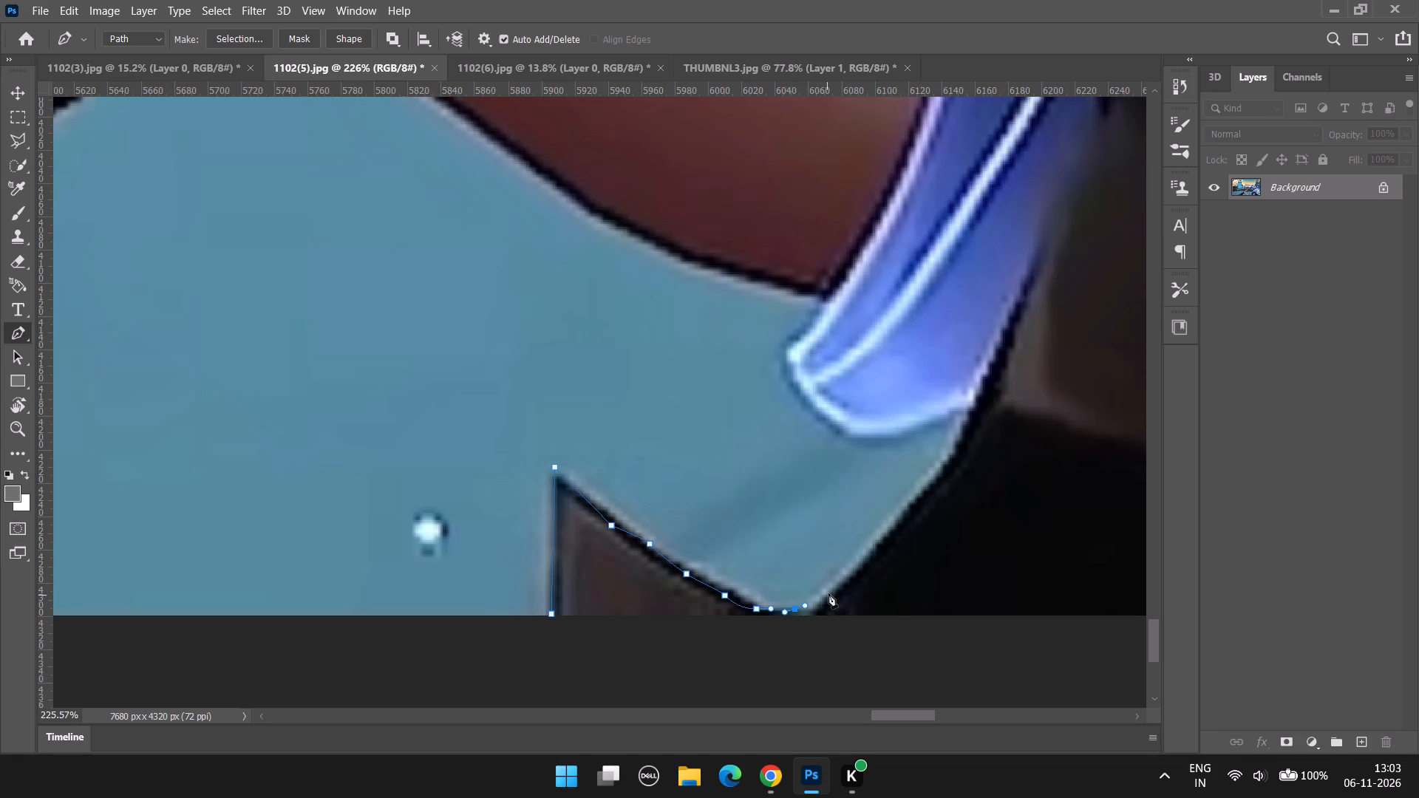
{"action": "left_click", "coordinate": [830, 591]}
{"action": "left_click", "coordinate": [862, 557]}
{"action": "left_click_drag", "start_coordinate": [882, 535], "coordinate": [885, 531]}
{"action": "left_click_drag", "start_coordinate": [885, 531], "coordinate": [890, 528]}
{"action": "left_click_drag", "start_coordinate": [908, 507], "coordinate": [916, 497]}
{"action": "left_click_drag", "start_coordinate": [932, 480], "coordinate": [942, 468]}
{"action": "left_click_drag", "start_coordinate": [956, 450], "coordinate": [963, 431]}
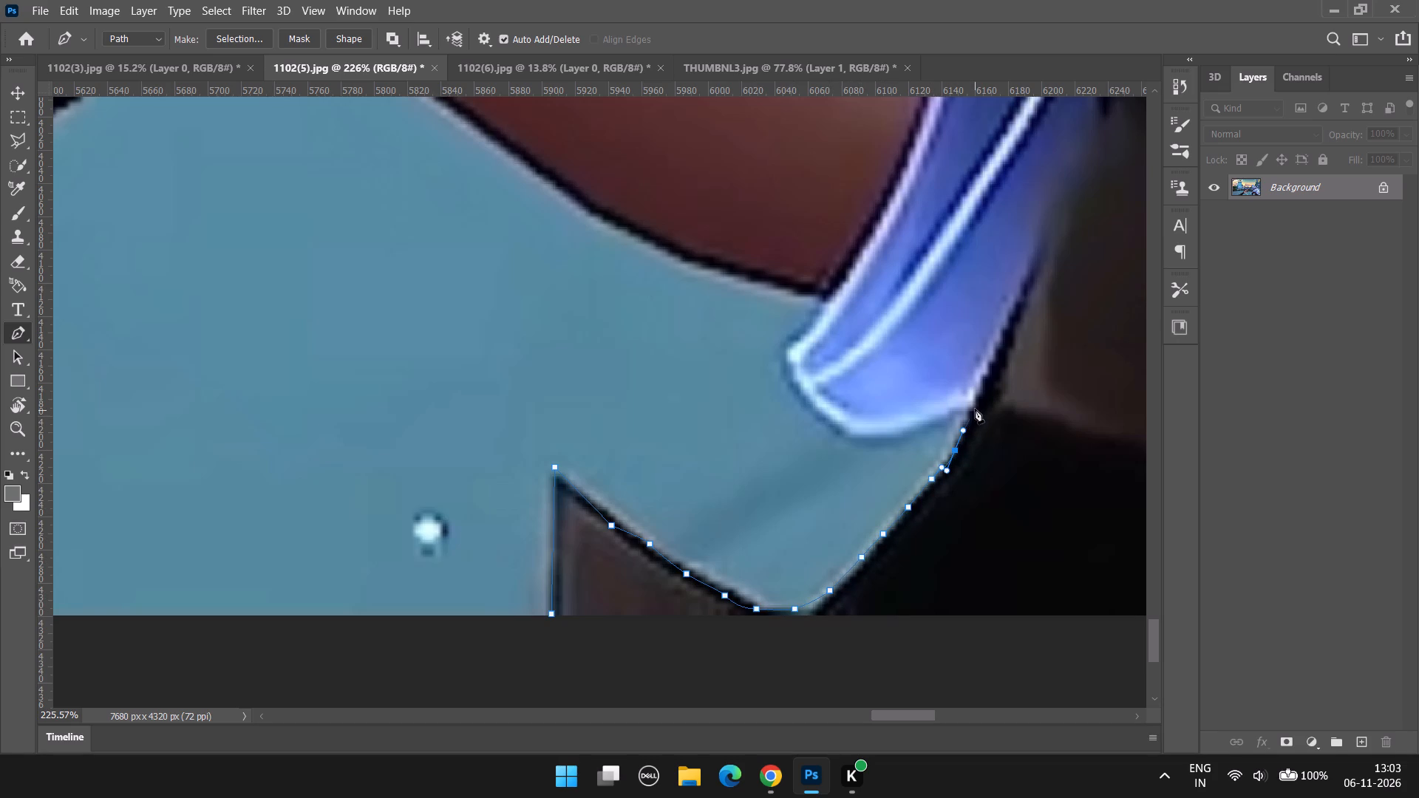
Continue the Pen path around the lower tip of the blue band to where the band meets the finger.
{"action": "left_click_drag", "start_coordinate": [975, 409], "coordinate": [964, 415]}
{"action": "left_click_drag", "start_coordinate": [944, 418], "coordinate": [924, 426]}
{"action": "left_click_drag", "start_coordinate": [902, 439], "coordinate": [891, 442]}
{"action": "left_click_drag", "start_coordinate": [855, 442], "coordinate": [848, 440]}
{"action": "left_click_drag", "start_coordinate": [834, 429], "coordinate": [825, 422]}
{"action": "left_click_drag", "start_coordinate": [806, 406], "coordinate": [792, 392]}
{"action": "left_click", "coordinate": [789, 389]}
{"action": "left_click_drag", "start_coordinate": [781, 369], "coordinate": [780, 361]}
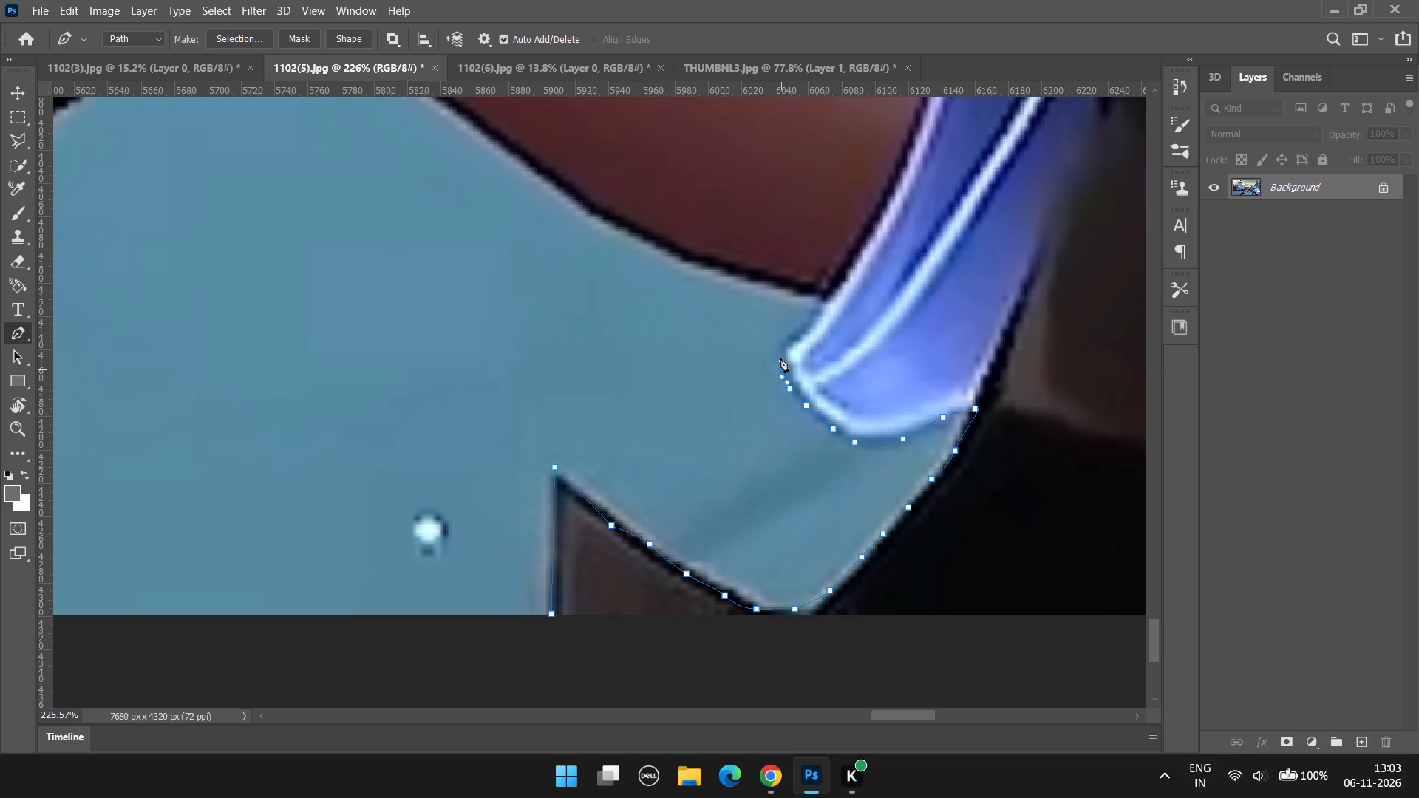
{"action": "left_click_drag", "start_coordinate": [782, 348], "coordinate": [790, 339]}
{"action": "left_click_drag", "start_coordinate": [797, 333], "coordinate": [811, 321]}
{"action": "left_click_drag", "start_coordinate": [820, 311], "coordinate": [825, 302]}
Trace the Pen path with closely spaced curved anchors along the finger's lower edge, from the blue band towards the fingertip.
{"action": "left_click_drag", "start_coordinate": [827, 290], "coordinate": [811, 289]}
{"action": "left_click_drag", "start_coordinate": [792, 287], "coordinate": [769, 279]}
{"action": "left_click_drag", "start_coordinate": [769, 279], "coordinate": [770, 280]}
{"action": "left_click_drag", "start_coordinate": [755, 276], "coordinate": [732, 269]}
{"action": "left_click_drag", "start_coordinate": [719, 262], "coordinate": [704, 259]}
{"action": "left_click_drag", "start_coordinate": [684, 248], "coordinate": [671, 242]}
{"action": "left_click_drag", "start_coordinate": [647, 231], "coordinate": [628, 220]}
{"action": "left_click_drag", "start_coordinate": [619, 215], "coordinate": [599, 204]}
{"action": "left_click_drag", "start_coordinate": [582, 195], "coordinate": [568, 184]}
{"action": "left_click_drag", "start_coordinate": [553, 173], "coordinate": [540, 161]}
{"action": "left_click_drag", "start_coordinate": [516, 147], "coordinate": [503, 140]}
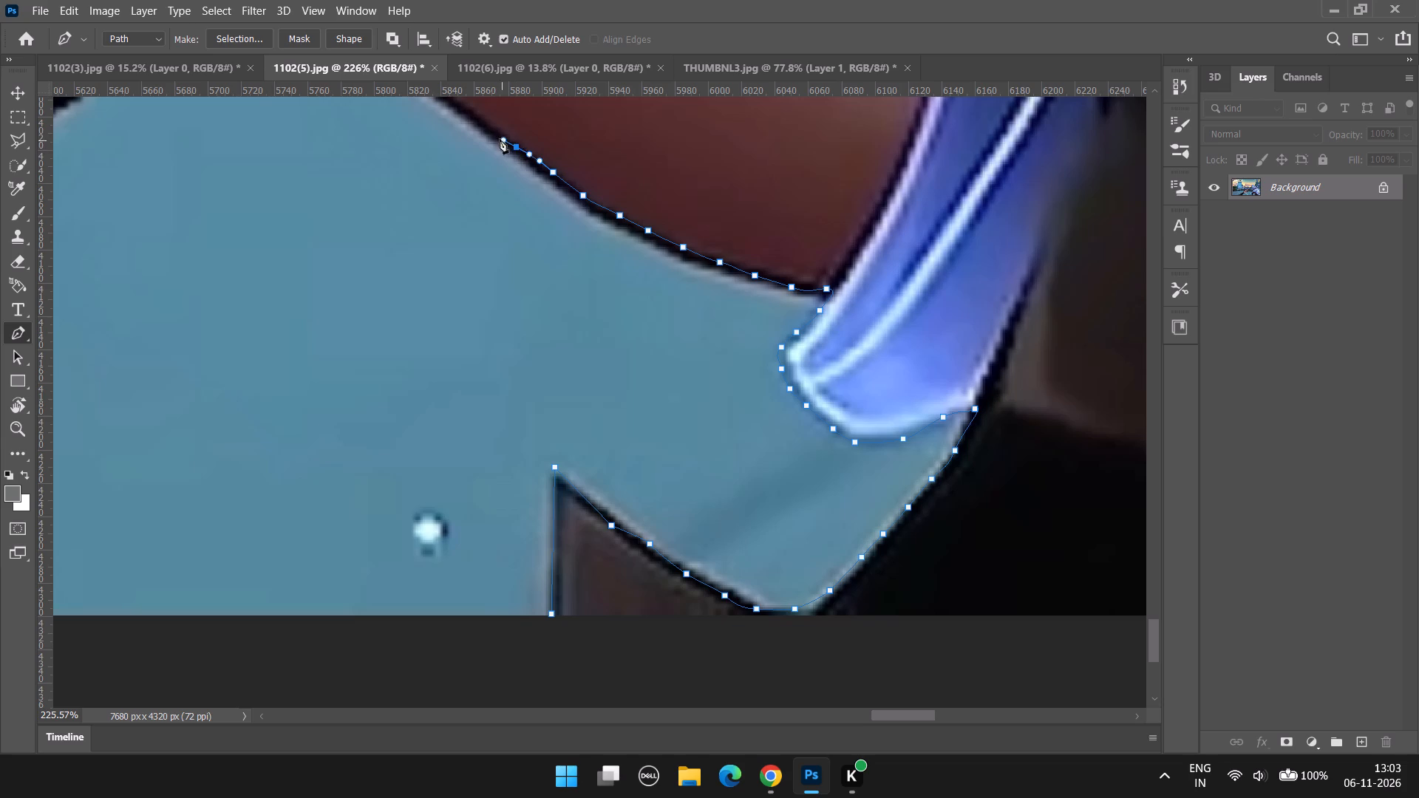
{"action": "left_click_drag", "start_coordinate": [494, 134], "coordinate": [482, 126]}
{"action": "left_click_drag", "start_coordinate": [466, 112], "coordinate": [453, 103]}
{"action": "left_click", "coordinate": [444, 96]}
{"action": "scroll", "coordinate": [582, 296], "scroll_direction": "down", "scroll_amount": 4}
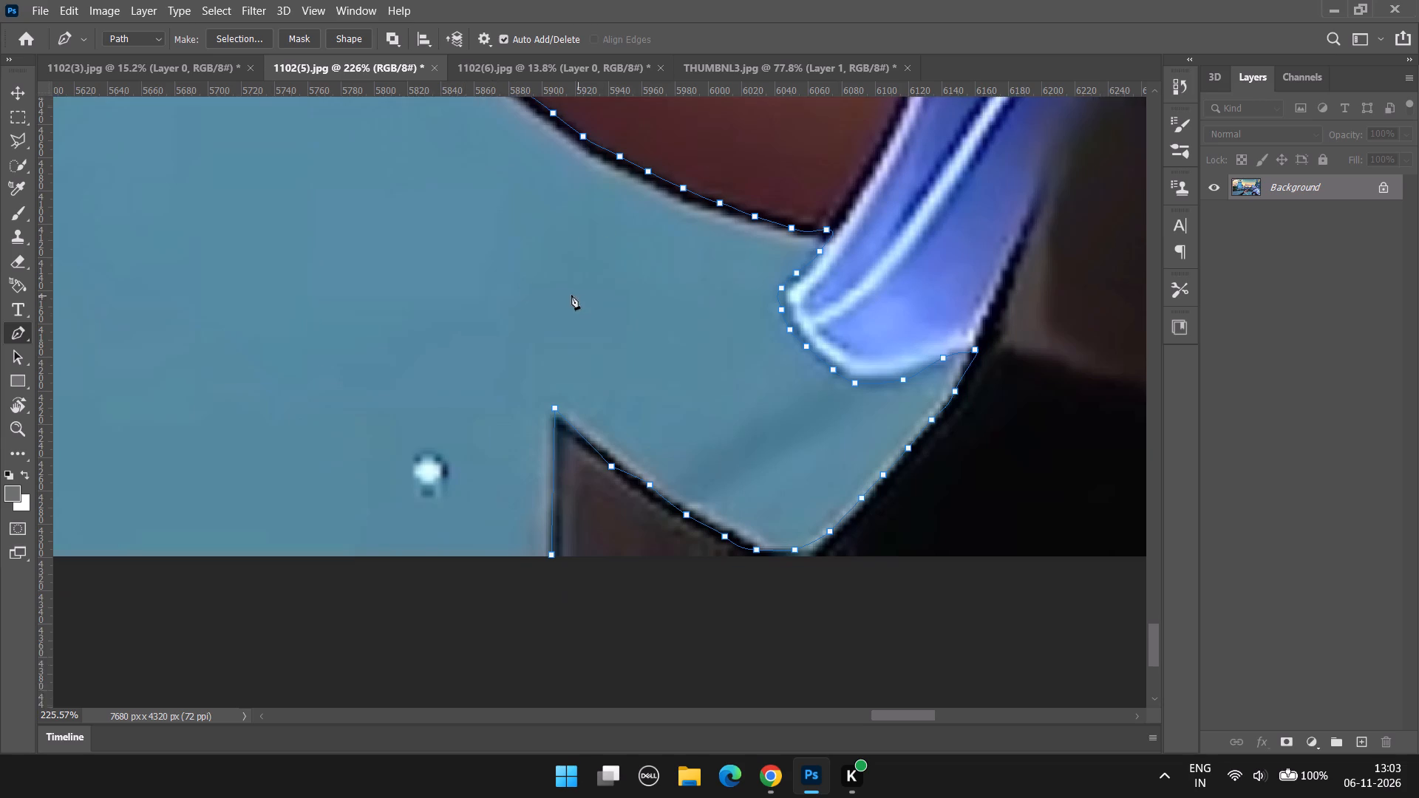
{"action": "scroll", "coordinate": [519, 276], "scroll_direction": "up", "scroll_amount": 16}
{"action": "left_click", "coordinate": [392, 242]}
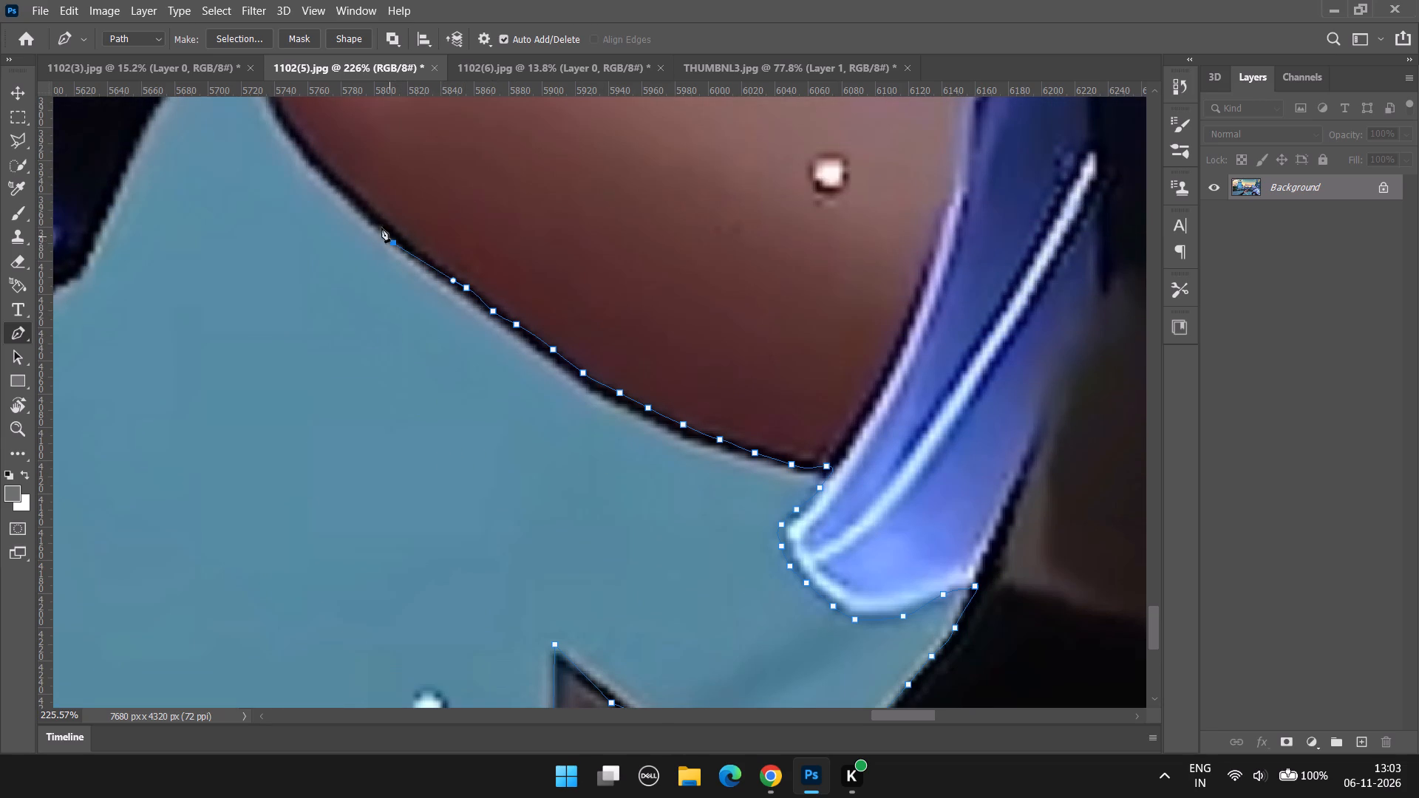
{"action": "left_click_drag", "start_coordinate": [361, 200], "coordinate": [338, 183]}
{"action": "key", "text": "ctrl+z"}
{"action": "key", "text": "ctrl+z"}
Continue the Pen path with closely spaced anchors along the finger's dark lower outline to where it curves up towards the fingertip.
{"action": "left_click_drag", "start_coordinate": [420, 257], "coordinate": [389, 237]}
{"action": "left_click_drag", "start_coordinate": [377, 222], "coordinate": [363, 208]}
{"action": "left_click_drag", "start_coordinate": [341, 187], "coordinate": [326, 170]}
{"action": "left_click", "coordinate": [310, 150]}
{"action": "scroll", "coordinate": [310, 149], "scroll_direction": "up", "scroll_amount": 3}
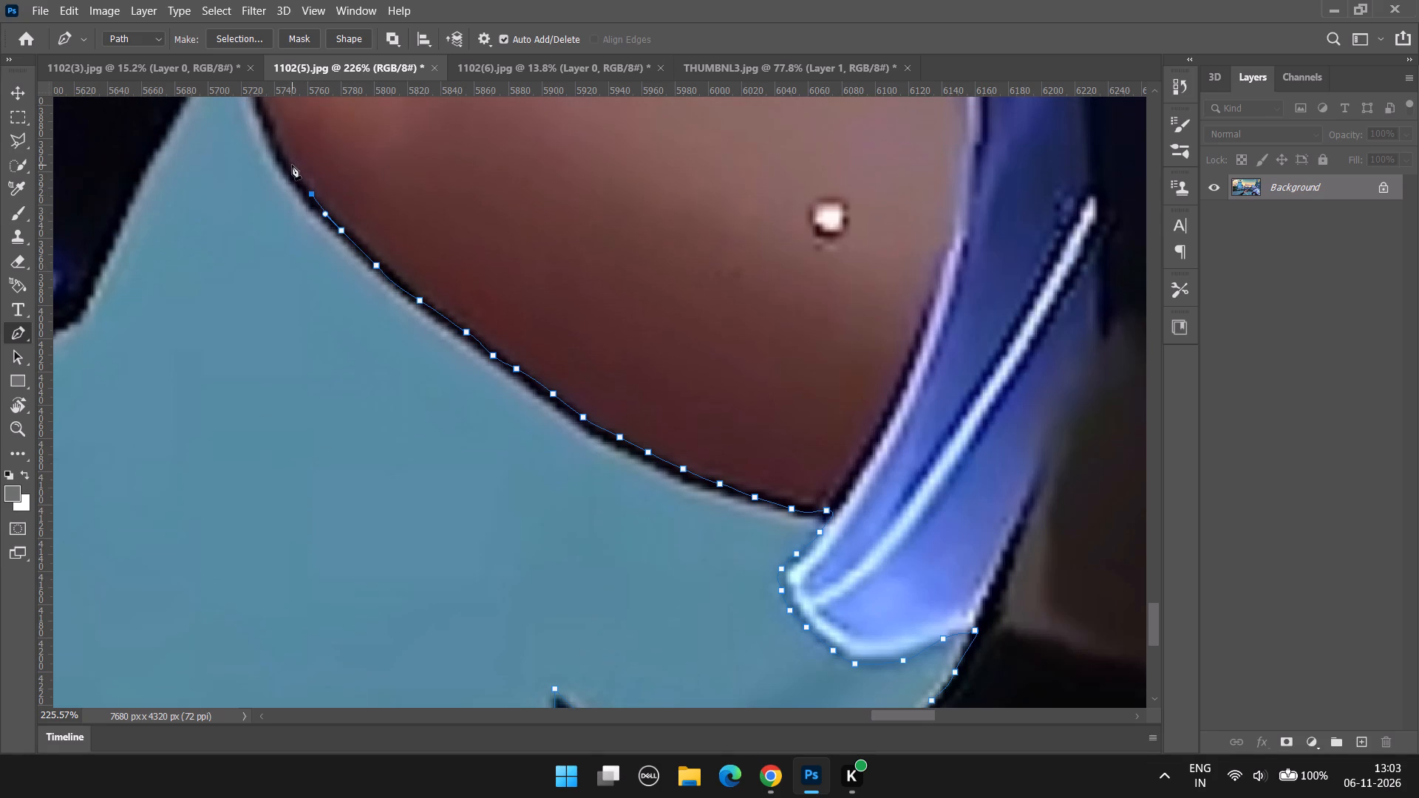
{"action": "left_click", "coordinate": [281, 154]}
{"action": "scroll", "coordinate": [281, 151], "scroll_direction": "up", "scroll_amount": 15}
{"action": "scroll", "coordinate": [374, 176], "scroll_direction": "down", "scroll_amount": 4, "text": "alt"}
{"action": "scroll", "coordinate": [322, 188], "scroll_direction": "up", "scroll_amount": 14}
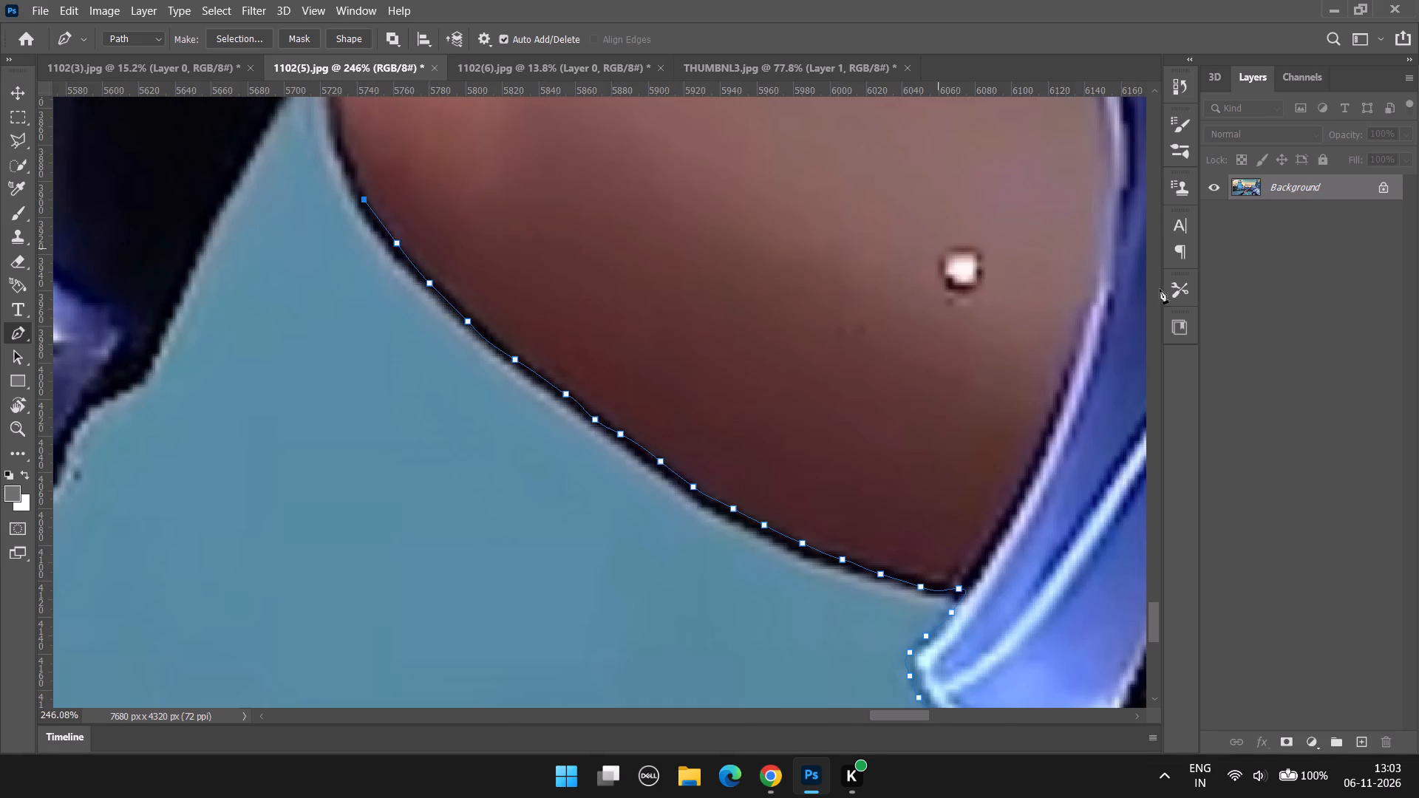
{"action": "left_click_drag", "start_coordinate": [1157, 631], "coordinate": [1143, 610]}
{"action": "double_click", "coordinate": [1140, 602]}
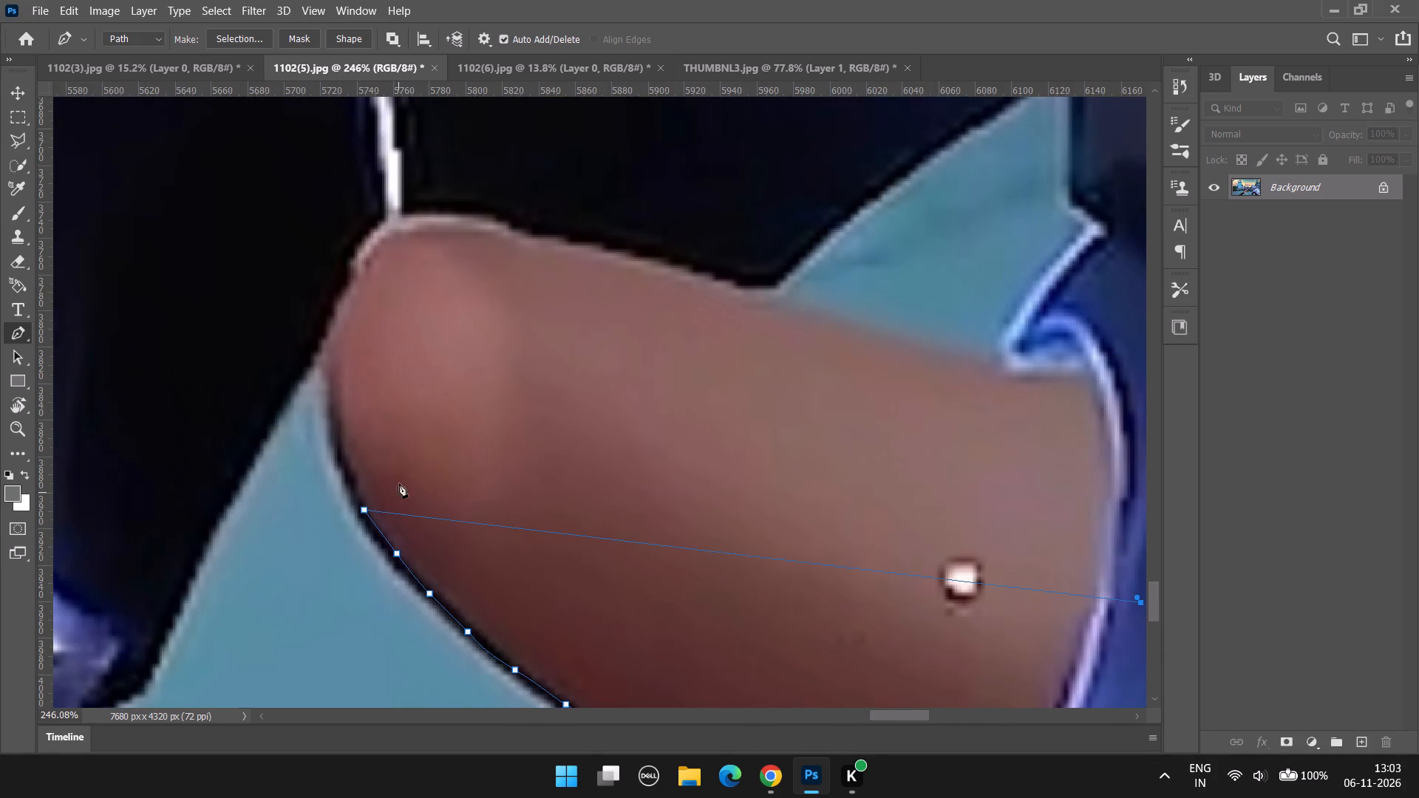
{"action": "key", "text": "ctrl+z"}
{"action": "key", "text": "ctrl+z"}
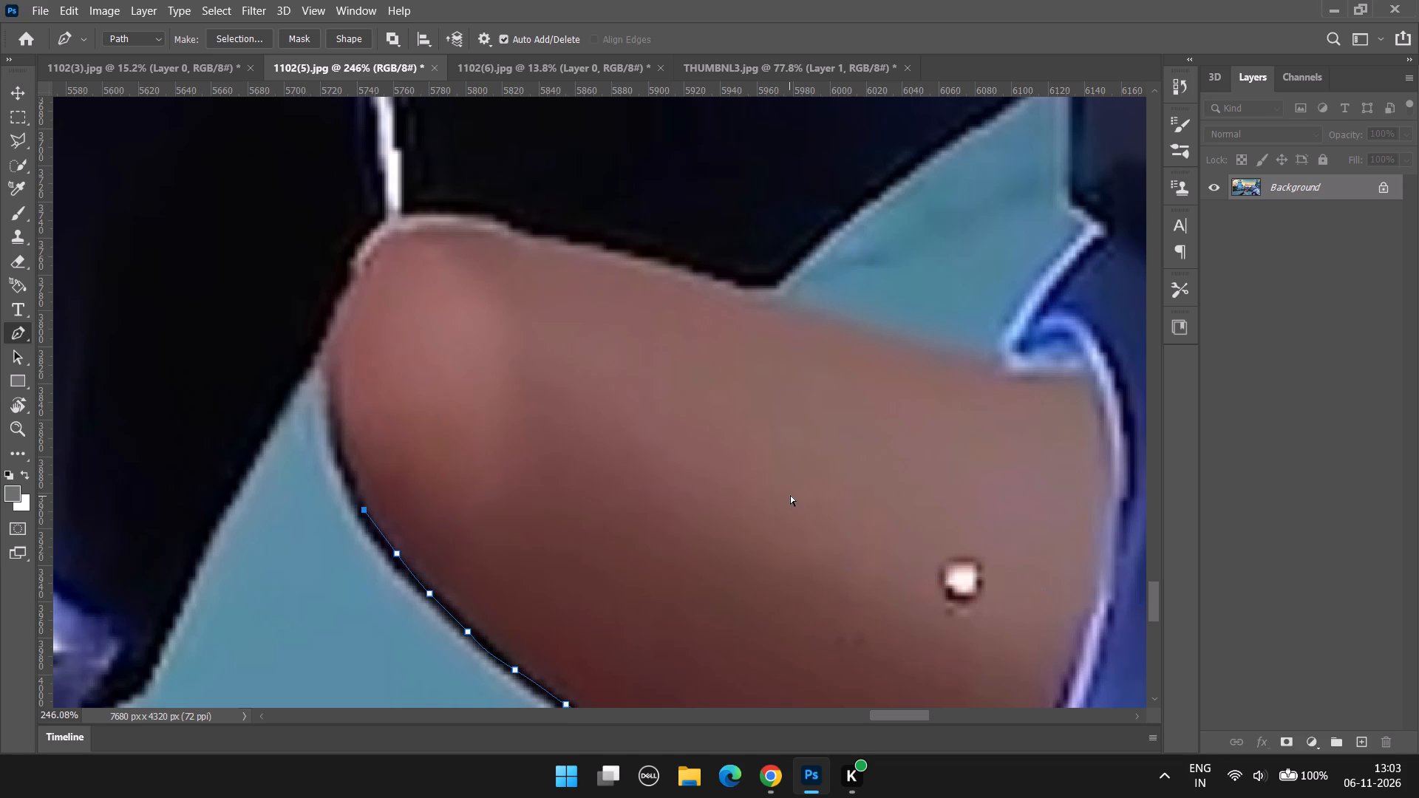
Trace the Pen path up the fingertip's curve to where the finger meets the gun's black edge.
{"action": "scroll", "coordinate": [737, 487], "scroll_direction": "down", "scroll_amount": 14, "text": "alt"}
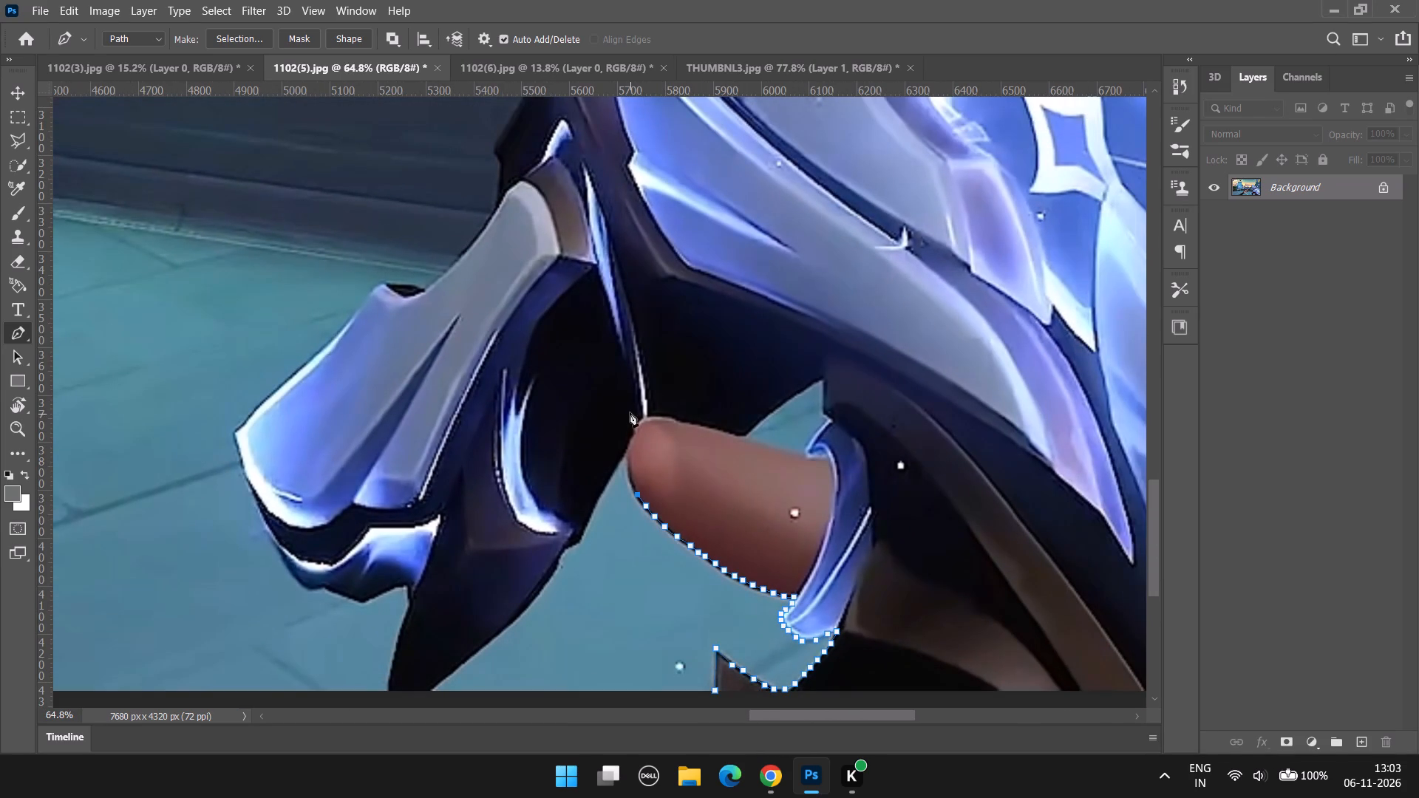
{"action": "scroll", "coordinate": [627, 452], "scroll_direction": "down", "scroll_amount": 5, "text": "alt"}
{"action": "scroll", "coordinate": [627, 454], "scroll_direction": "up", "scroll_amount": 11, "text": "alt"}
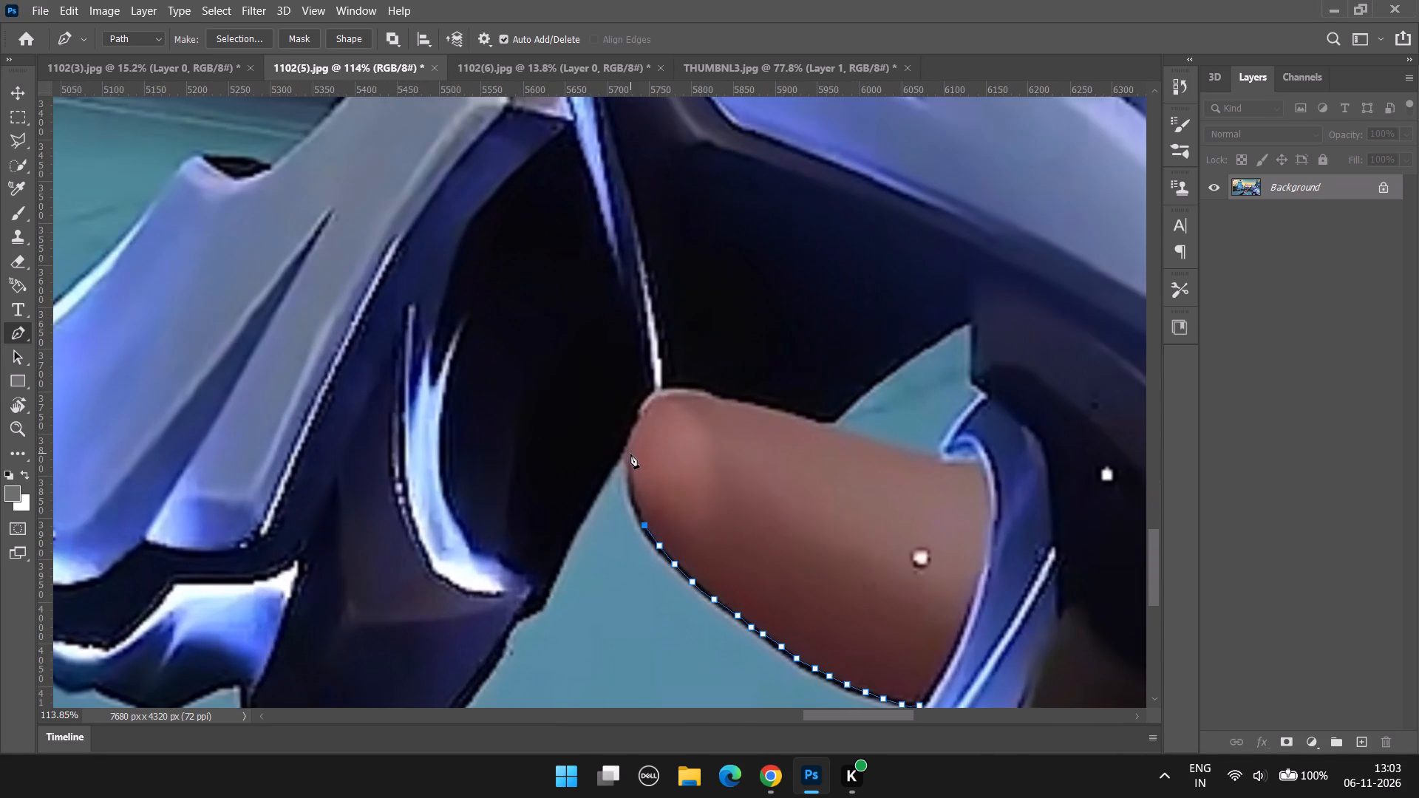
{"action": "left_click", "coordinate": [635, 511]}
{"action": "left_click", "coordinate": [633, 485]}
{"action": "left_click", "coordinate": [629, 451]}
Trace the Pen path from the fingertip down the gun's sloping black edge and around the small step below the glowing blue streak.
{"action": "left_click_drag", "start_coordinate": [608, 476], "coordinate": [608, 485]}
{"action": "left_click", "coordinate": [584, 514]}
{"action": "left_click_drag", "start_coordinate": [577, 531], "coordinate": [570, 545]}
{"action": "left_click_drag", "start_coordinate": [565, 560], "coordinate": [564, 562]}
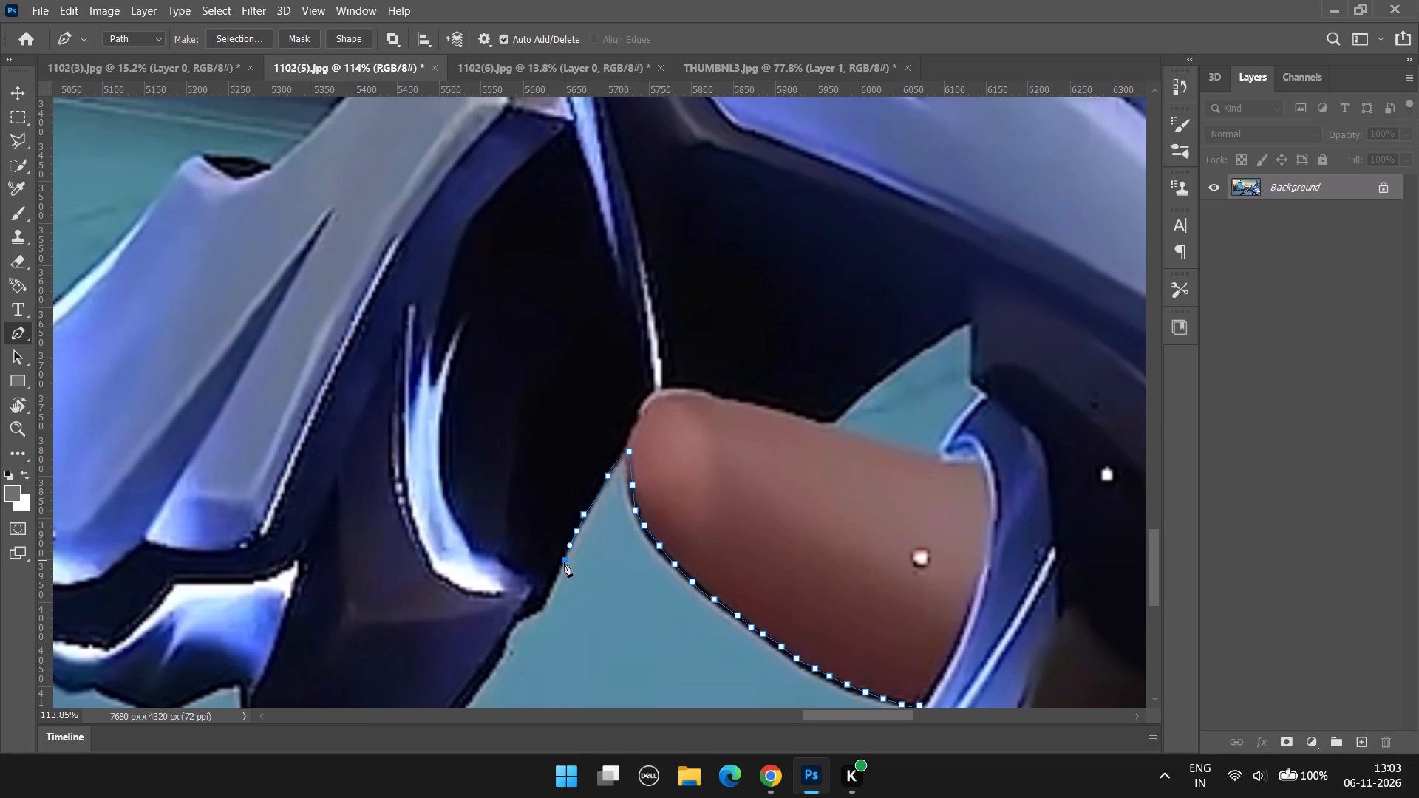
{"action": "left_click_drag", "start_coordinate": [564, 562], "coordinate": [558, 571]}
{"action": "left_click_drag", "start_coordinate": [549, 592], "coordinate": [544, 603]}
{"action": "left_click_drag", "start_coordinate": [541, 613], "coordinate": [533, 619]}
{"action": "left_click", "coordinate": [520, 622]}
{"action": "left_click_drag", "start_coordinate": [508, 635], "coordinate": [507, 646]}
{"action": "left_click", "coordinate": [505, 655]}
Continue the Pen path from the small step down the dark pointed fin's sloping edge to the image's bottom edge.
{"action": "scroll", "coordinate": [506, 656], "scroll_direction": "down", "scroll_amount": 8}
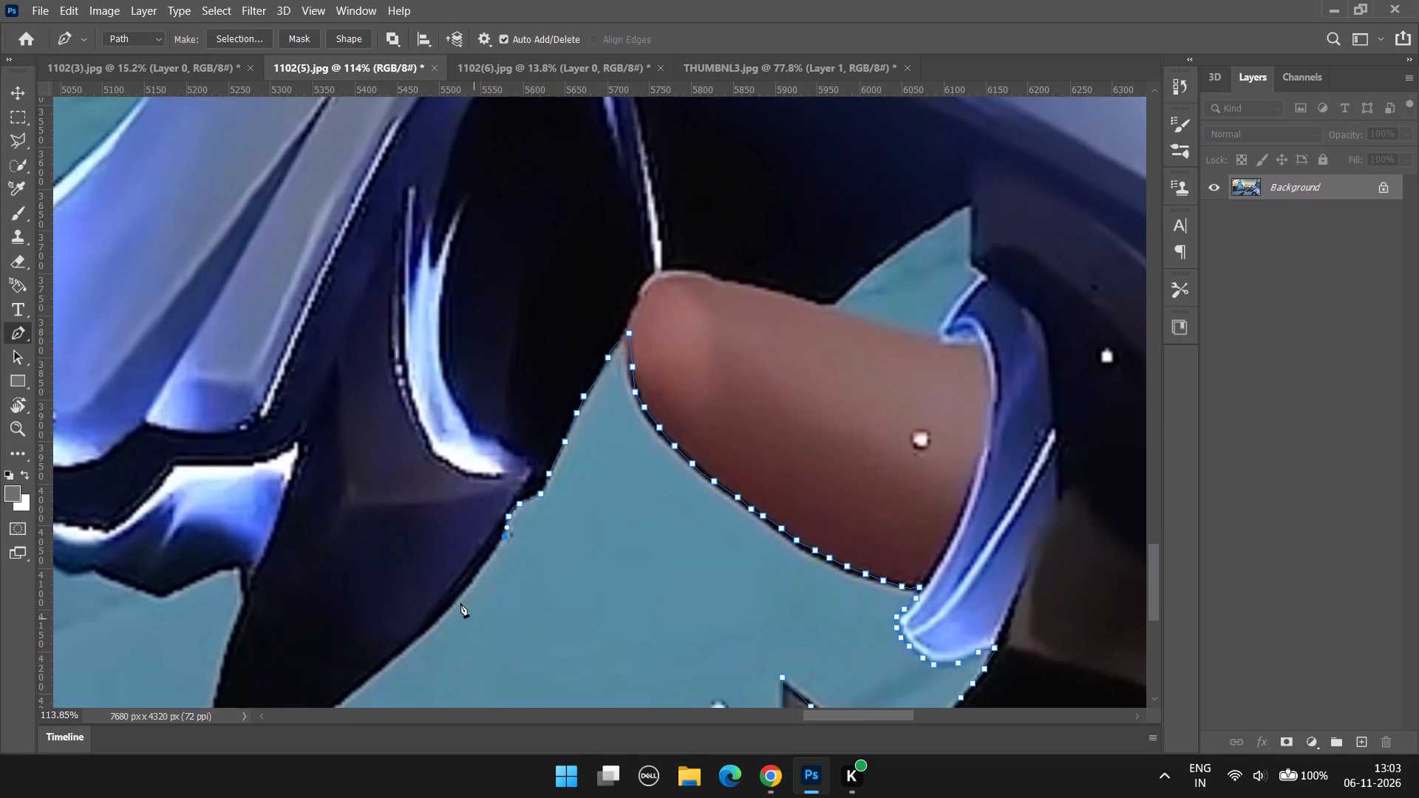
{"action": "left_click_drag", "start_coordinate": [463, 591], "coordinate": [458, 601]}
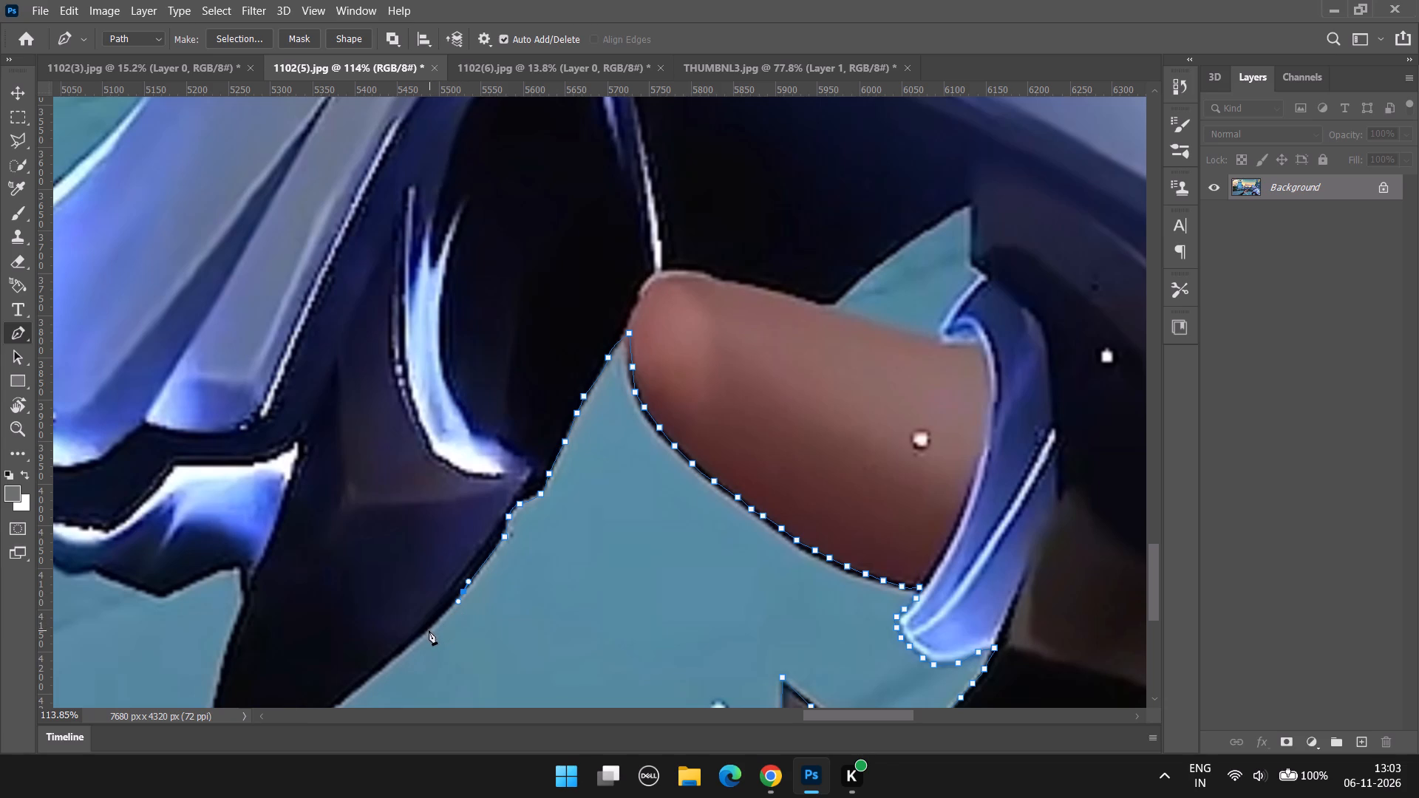
{"action": "left_click", "coordinate": [429, 630]}
{"action": "left_click", "coordinate": [392, 659]}
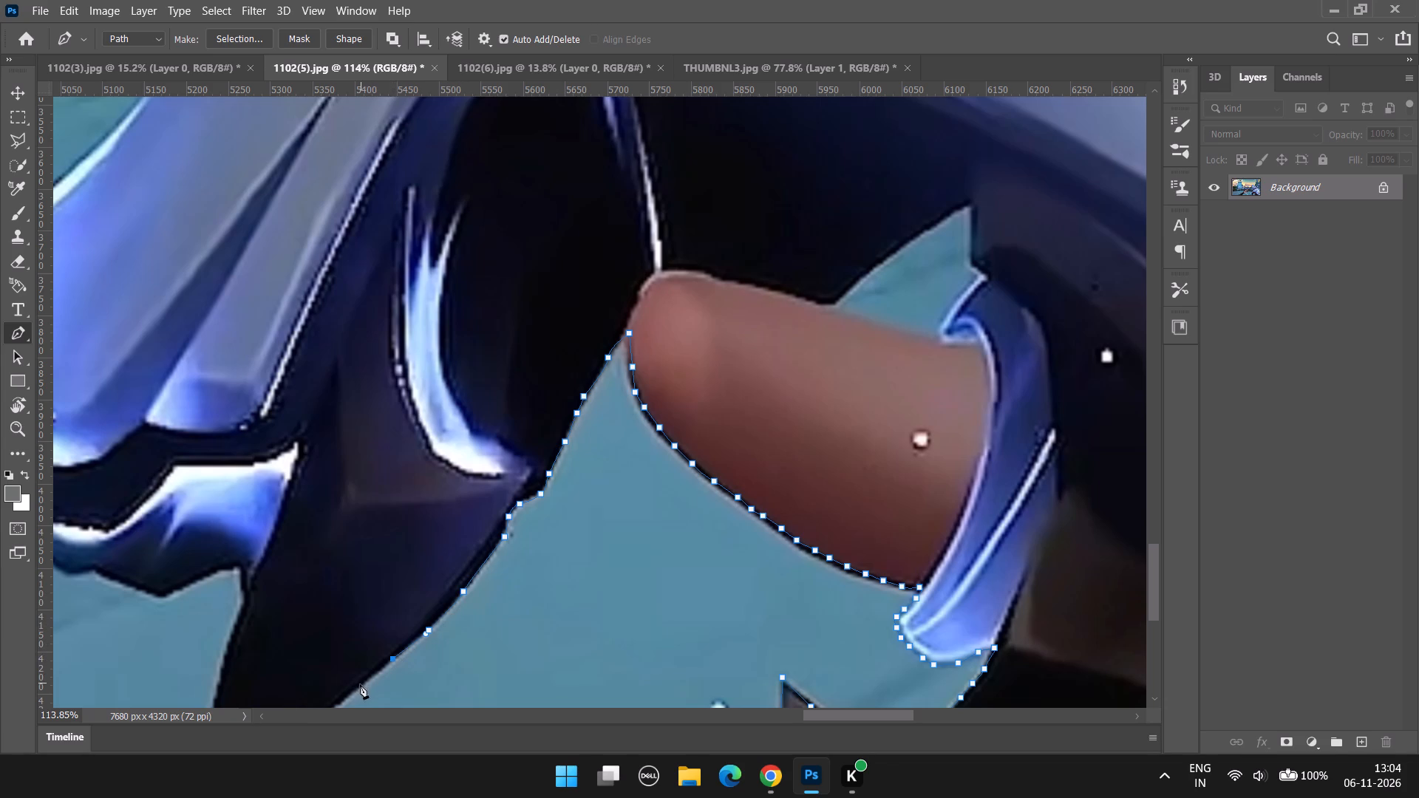
{"action": "left_click", "coordinate": [355, 693]}
{"action": "left_click", "coordinate": [809, 717]}
{"action": "left_click_drag", "start_coordinate": [797, 719], "coordinate": [766, 719]}
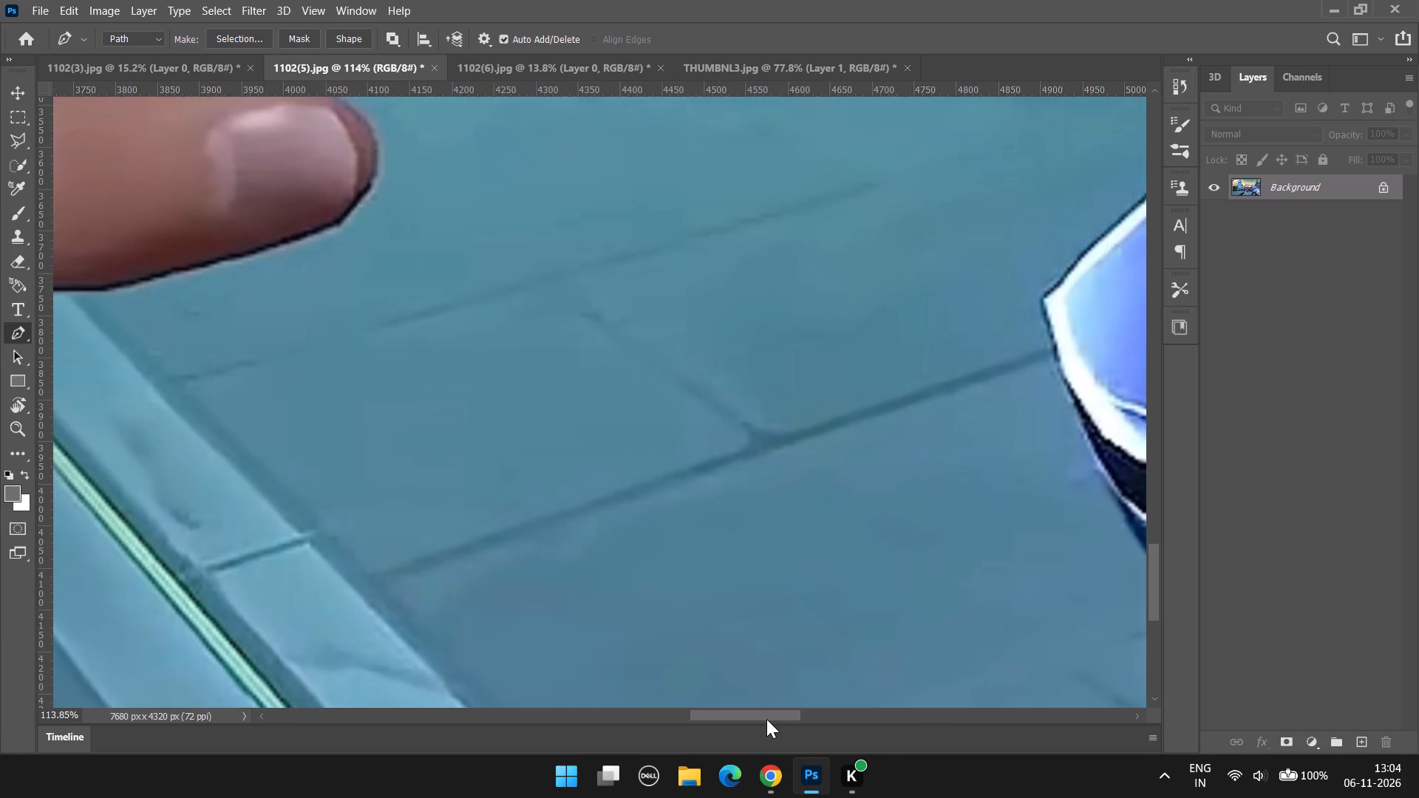
{"action": "left_click_drag", "start_coordinate": [766, 719], "coordinate": [811, 716]}
{"action": "left_click_drag", "start_coordinate": [776, 712], "coordinate": [797, 712]}
{"action": "left_click_drag", "start_coordinate": [800, 712], "coordinate": [878, 715]}
{"action": "double_click", "coordinate": [878, 715]}
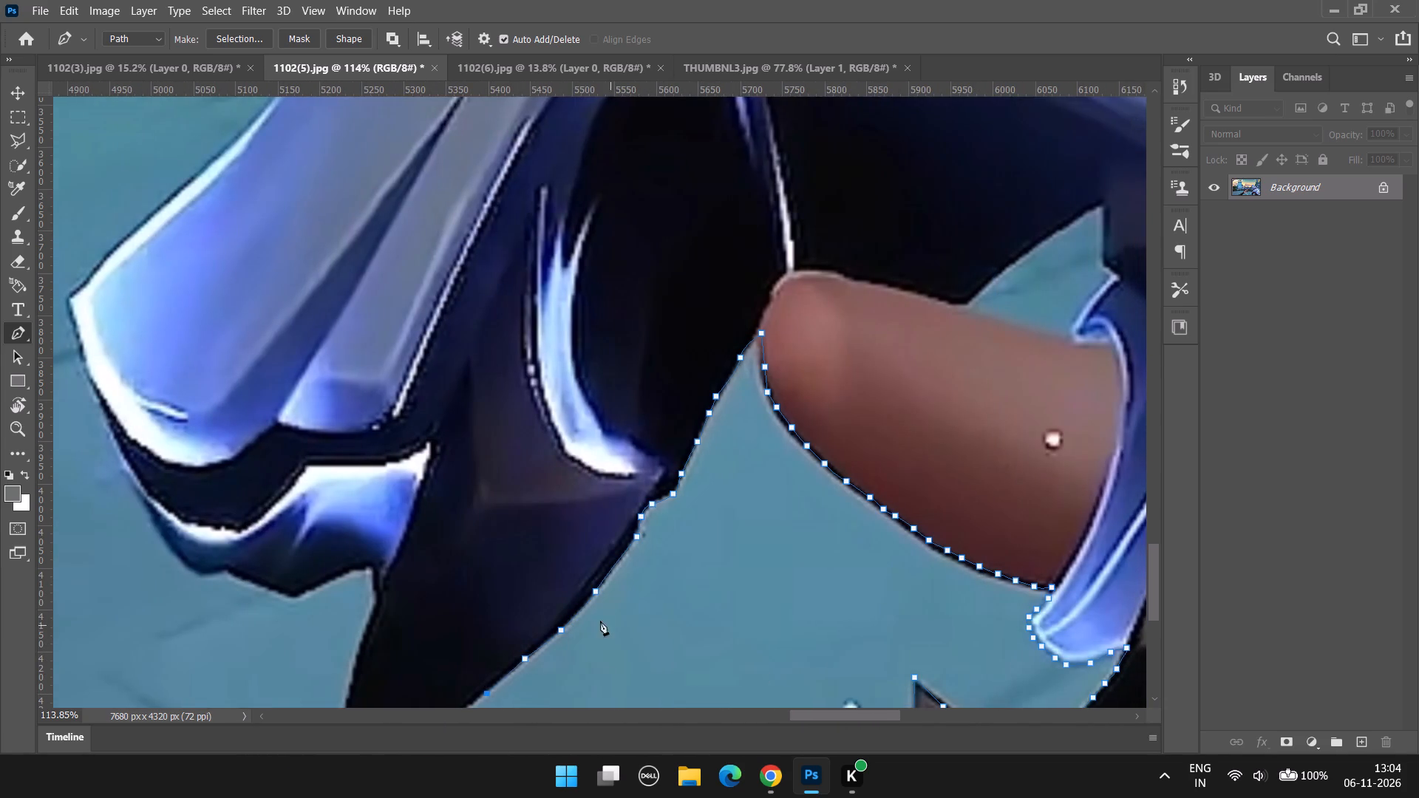
{"action": "scroll", "coordinate": [600, 621], "scroll_direction": "down", "scroll_amount": 11}
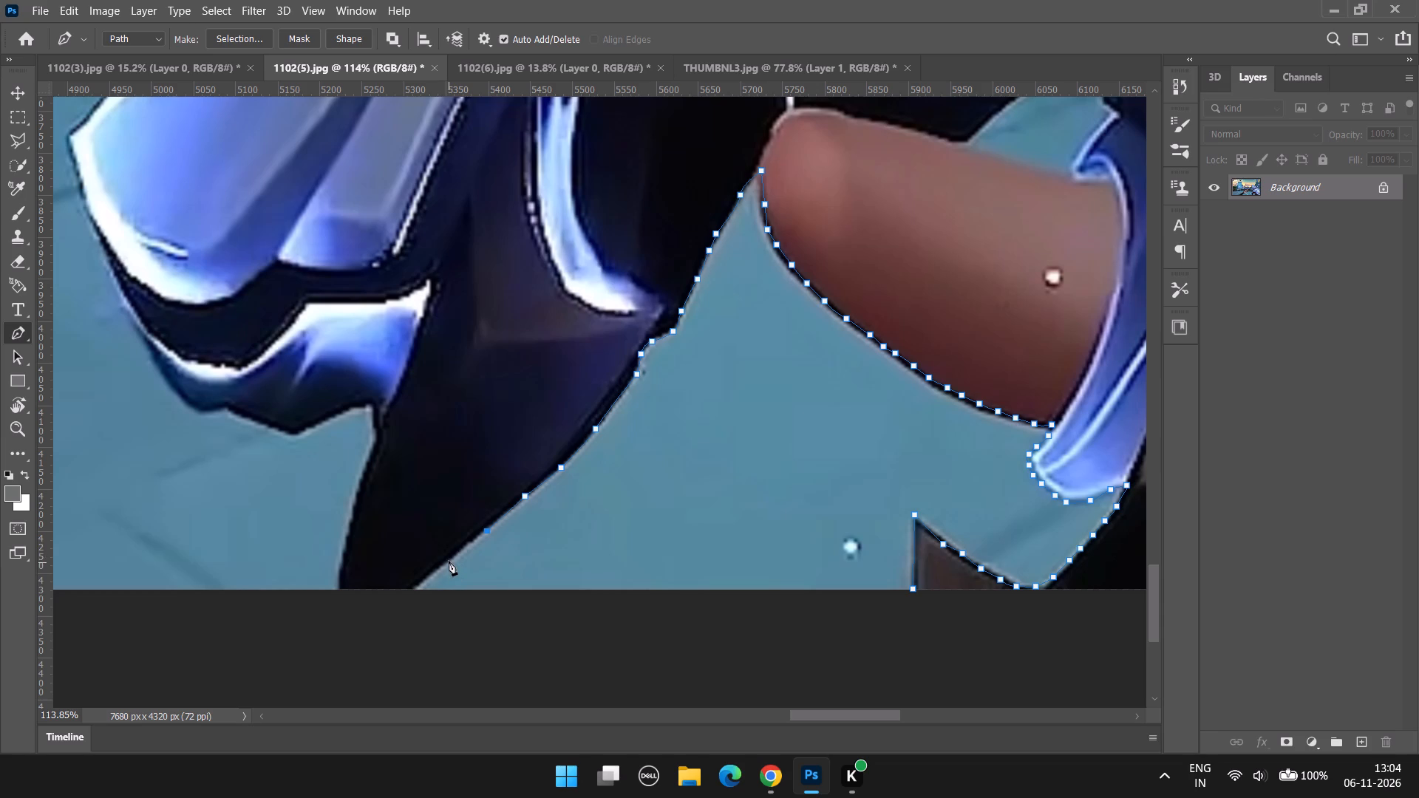
{"action": "left_click_drag", "start_coordinate": [449, 562], "coordinate": [440, 575]}
{"action": "left_click", "coordinate": [416, 587]}
Carry the Pen path across the dark fin's base and up its other edge to just below the glowing blue piece.
{"action": "left_click", "coordinate": [340, 592]}
{"action": "left_click_drag", "start_coordinate": [343, 570], "coordinate": [346, 562]}
{"action": "left_click_drag", "start_coordinate": [347, 533], "coordinate": [350, 525]}
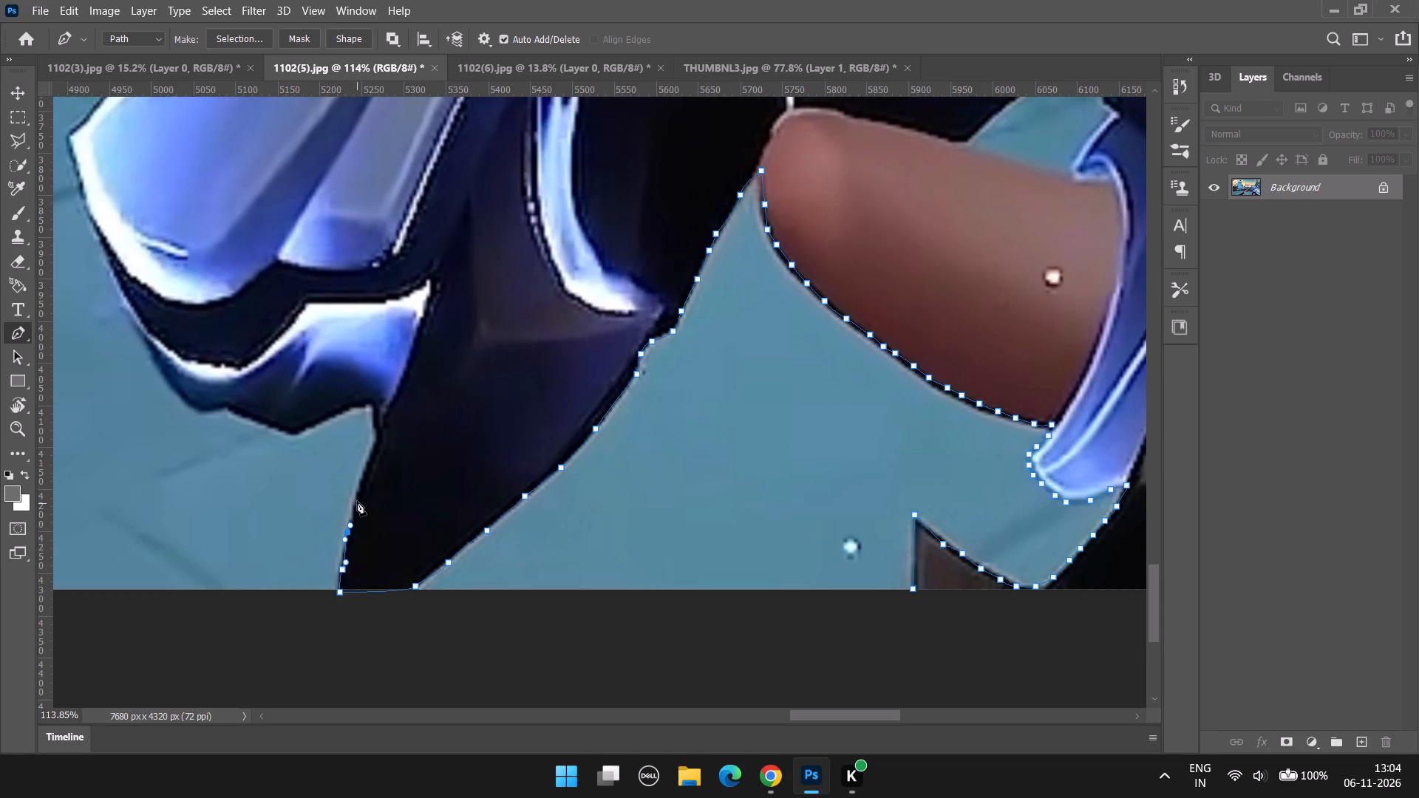
{"action": "left_click_drag", "start_coordinate": [355, 494], "coordinate": [358, 485]}
{"action": "left_click_drag", "start_coordinate": [366, 465], "coordinate": [372, 449]}
{"action": "left_click_drag", "start_coordinate": [376, 437], "coordinate": [376, 420]}
Trace the Pen path along the glowing blue piece's wavy lower edge, from the dark fin to its outer rounded corner.
{"action": "left_click_drag", "start_coordinate": [373, 400], "coordinate": [364, 408]}
{"action": "left_click_drag", "start_coordinate": [334, 415], "coordinate": [318, 423]}
{"action": "left_click", "coordinate": [303, 428]}
{"action": "left_click_drag", "start_coordinate": [298, 433], "coordinate": [276, 434]}
{"action": "left_click_drag", "start_coordinate": [275, 432], "coordinate": [259, 429]}
{"action": "left_click_drag", "start_coordinate": [242, 417], "coordinate": [229, 411]}
{"action": "left_click_drag", "start_coordinate": [227, 409], "coordinate": [217, 409]}
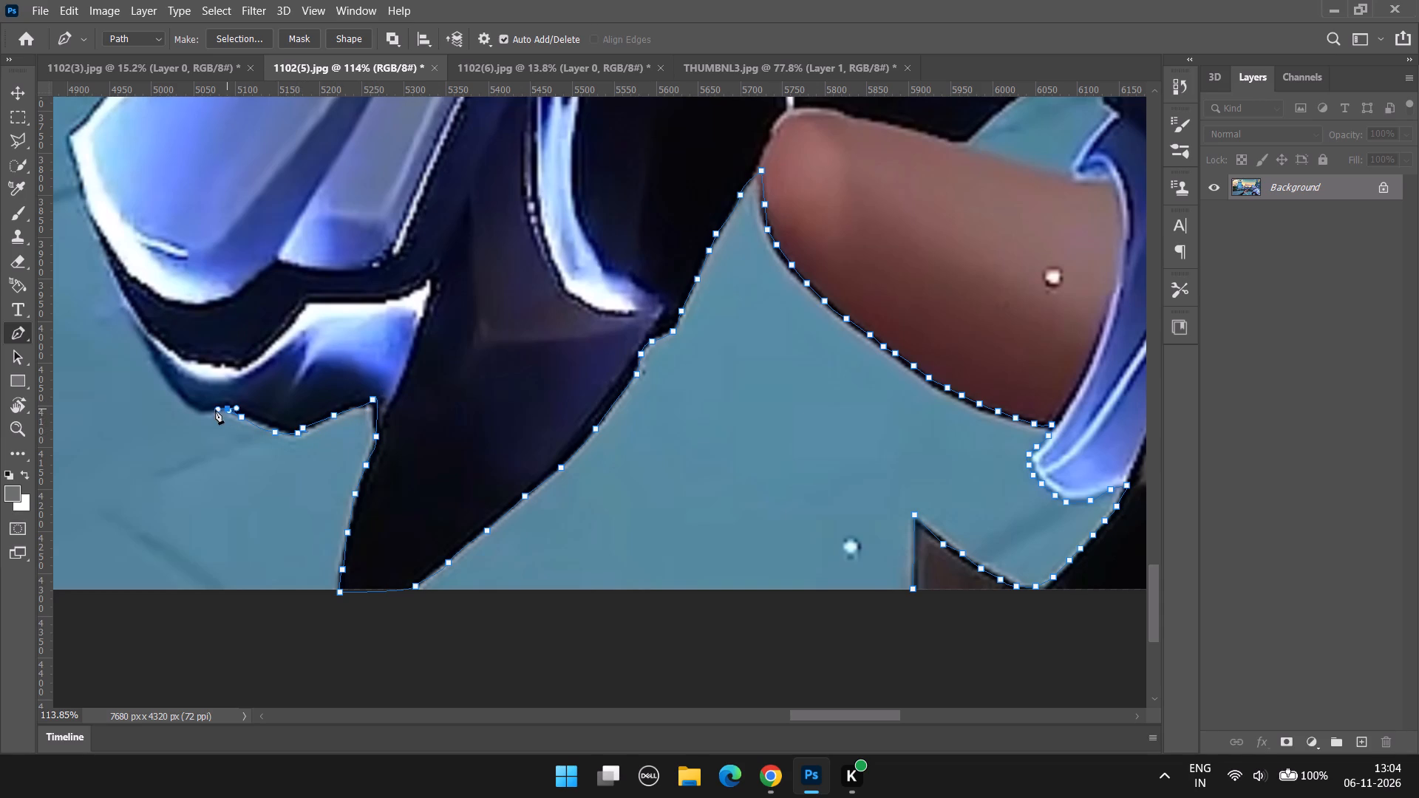
{"action": "left_click_drag", "start_coordinate": [200, 413], "coordinate": [186, 412]}
{"action": "left_click_drag", "start_coordinate": [183, 401], "coordinate": [172, 392]}
{"action": "left_click", "coordinate": [163, 380]}
Trace the Pen path up the gun piece's outer edge and along its white rim to the pointed outermost corner.
{"action": "left_click_drag", "start_coordinate": [149, 353], "coordinate": [140, 342]}
{"action": "left_click_drag", "start_coordinate": [132, 314], "coordinate": [124, 298]}
{"action": "left_click_drag", "start_coordinate": [119, 284], "coordinate": [117, 282]}
{"action": "left_click_drag", "start_coordinate": [117, 282], "coordinate": [115, 276]}
{"action": "left_click_drag", "start_coordinate": [107, 262], "coordinate": [100, 250]}
{"action": "left_click_drag", "start_coordinate": [89, 224], "coordinate": [86, 213]}
{"action": "left_click_drag", "start_coordinate": [80, 188], "coordinate": [80, 184]}
{"action": "left_click_drag", "start_coordinate": [80, 184], "coordinate": [79, 177]}
{"action": "left_click", "coordinate": [78, 151]}
{"action": "left_click", "coordinate": [72, 129]}
Trace the Pen path from the outermost corner up the white-rimmed upper edge to the peak beside the small black notch.
{"action": "scroll", "coordinate": [211, 205], "scroll_direction": "down", "scroll_amount": 6}
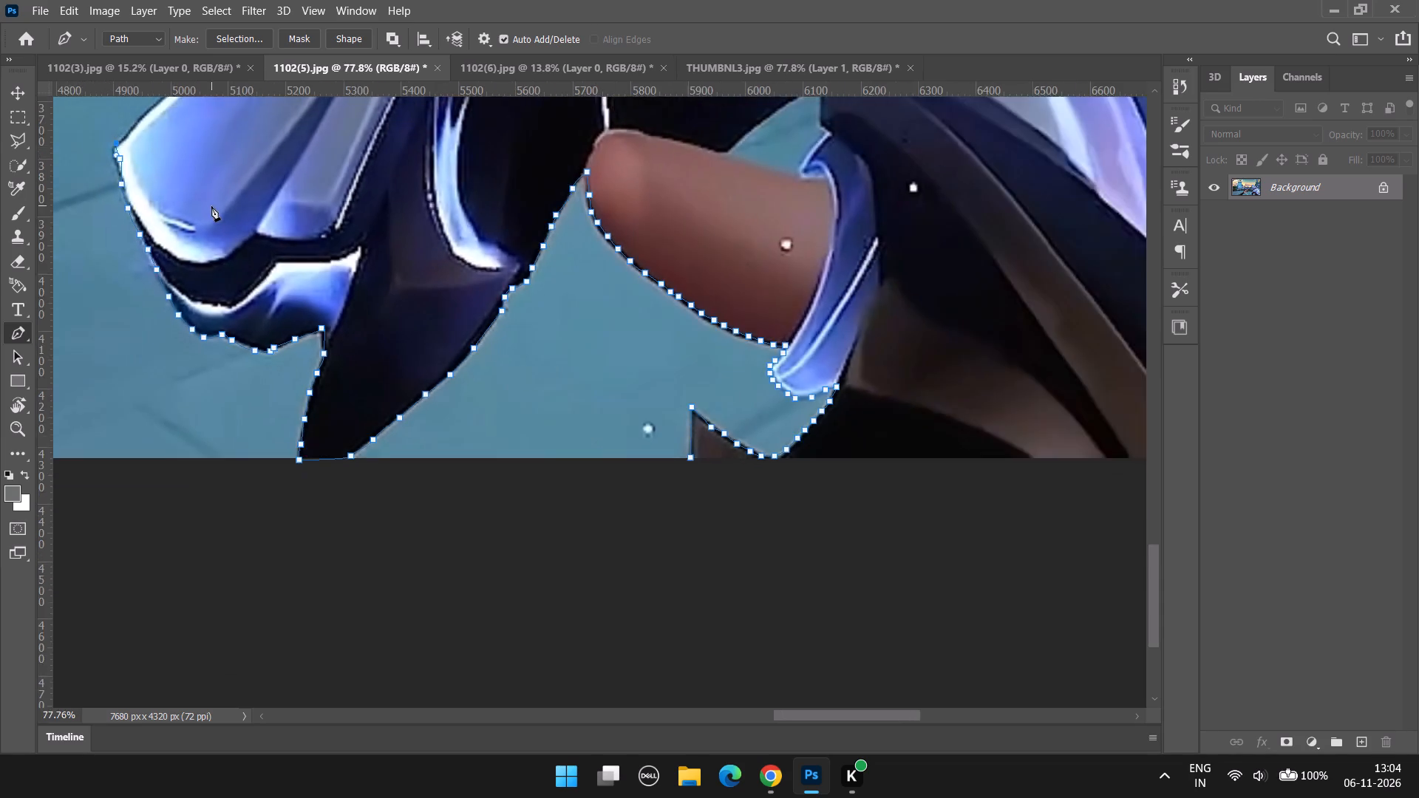
{"action": "scroll", "coordinate": [211, 206], "scroll_direction": "down", "scroll_amount": 10}
{"action": "left_click_drag", "start_coordinate": [787, 716], "coordinate": [695, 713]}
{"action": "left_click_drag", "start_coordinate": [695, 713], "coordinate": [687, 697]}
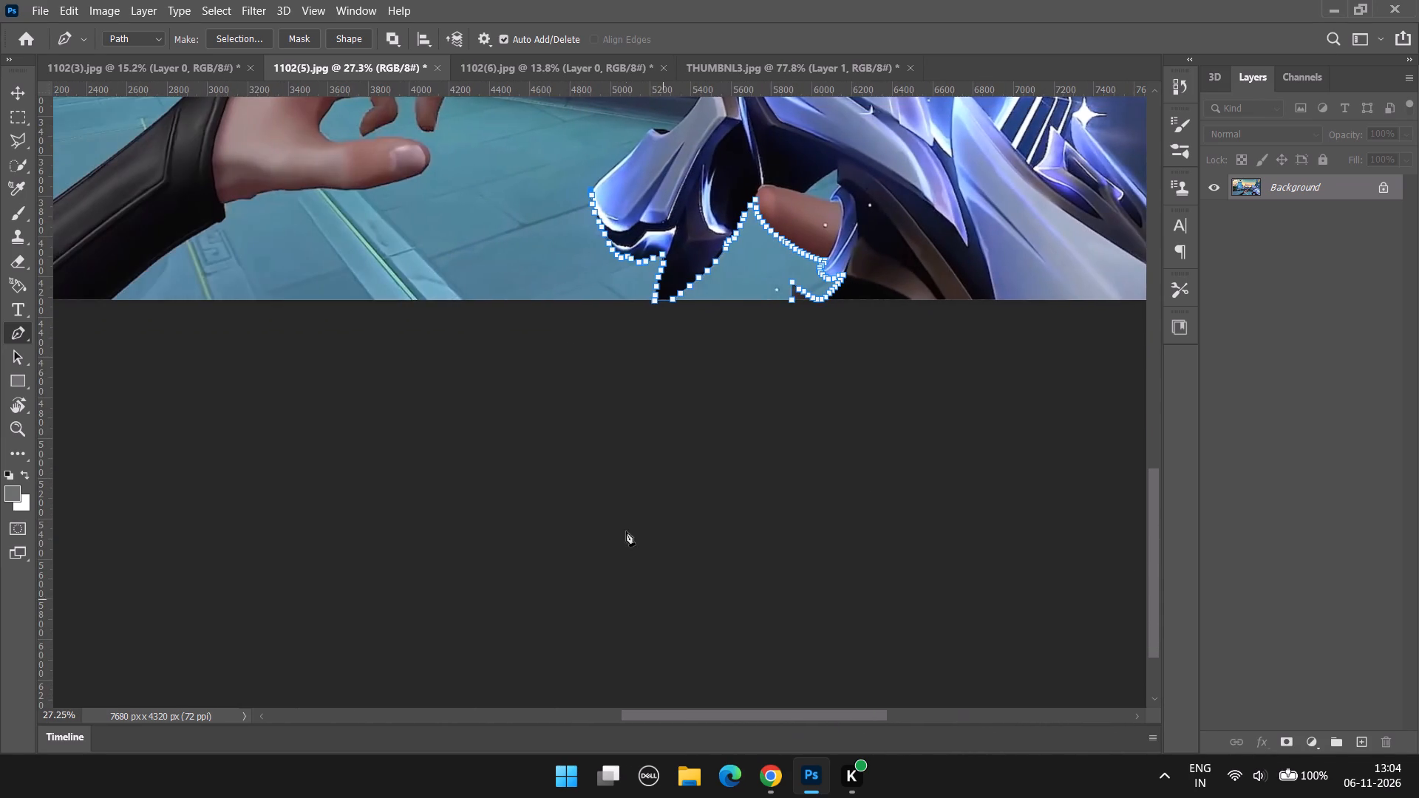
{"action": "scroll", "coordinate": [564, 325], "scroll_direction": "up", "scroll_amount": 20}
{"action": "scroll", "coordinate": [564, 325], "scroll_direction": "up", "scroll_amount": 15}
{"action": "scroll", "coordinate": [616, 619], "scroll_direction": "down", "scroll_amount": 6}
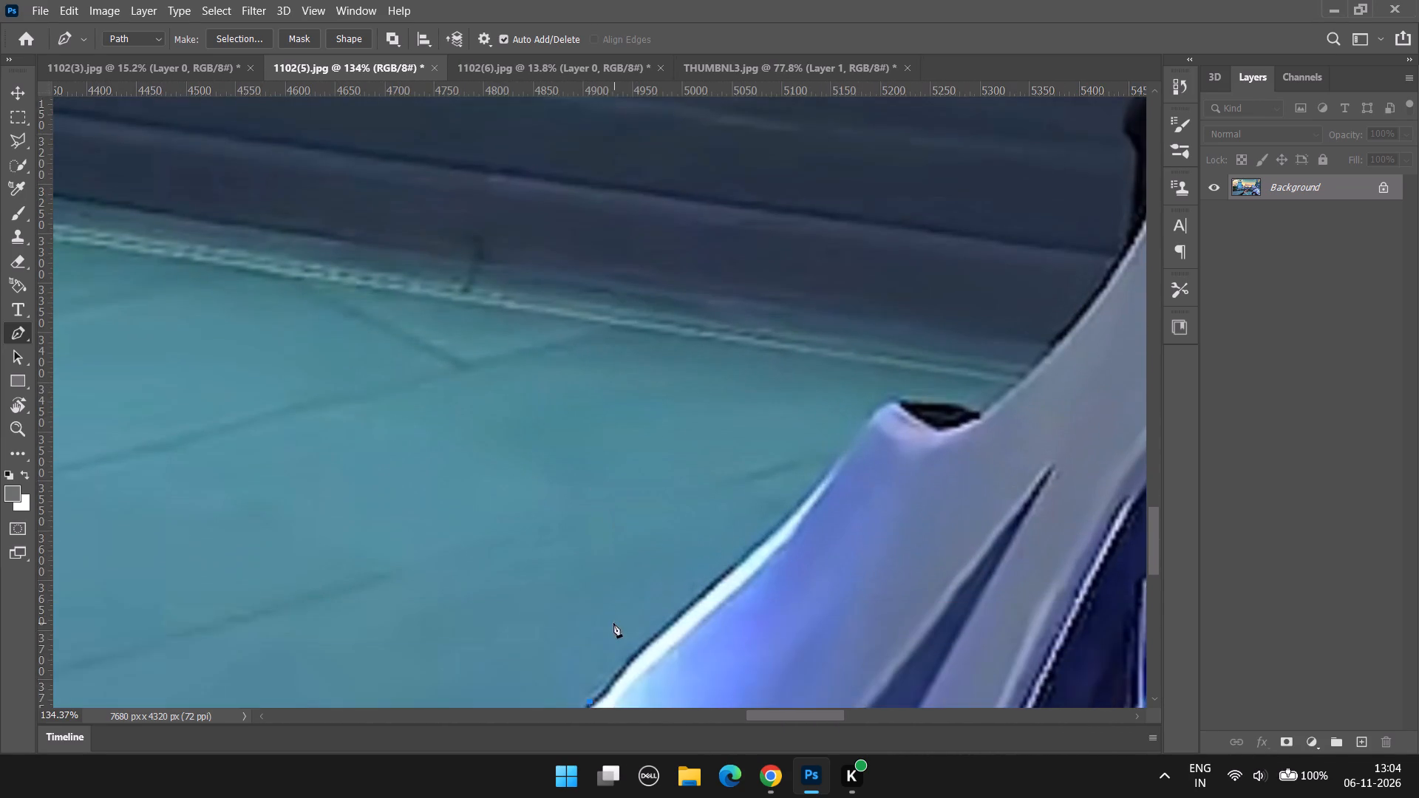
{"action": "scroll", "coordinate": [613, 623], "scroll_direction": "down", "scroll_amount": 7}
{"action": "left_click", "coordinate": [602, 600]}
{"action": "left_click", "coordinate": [628, 568]}
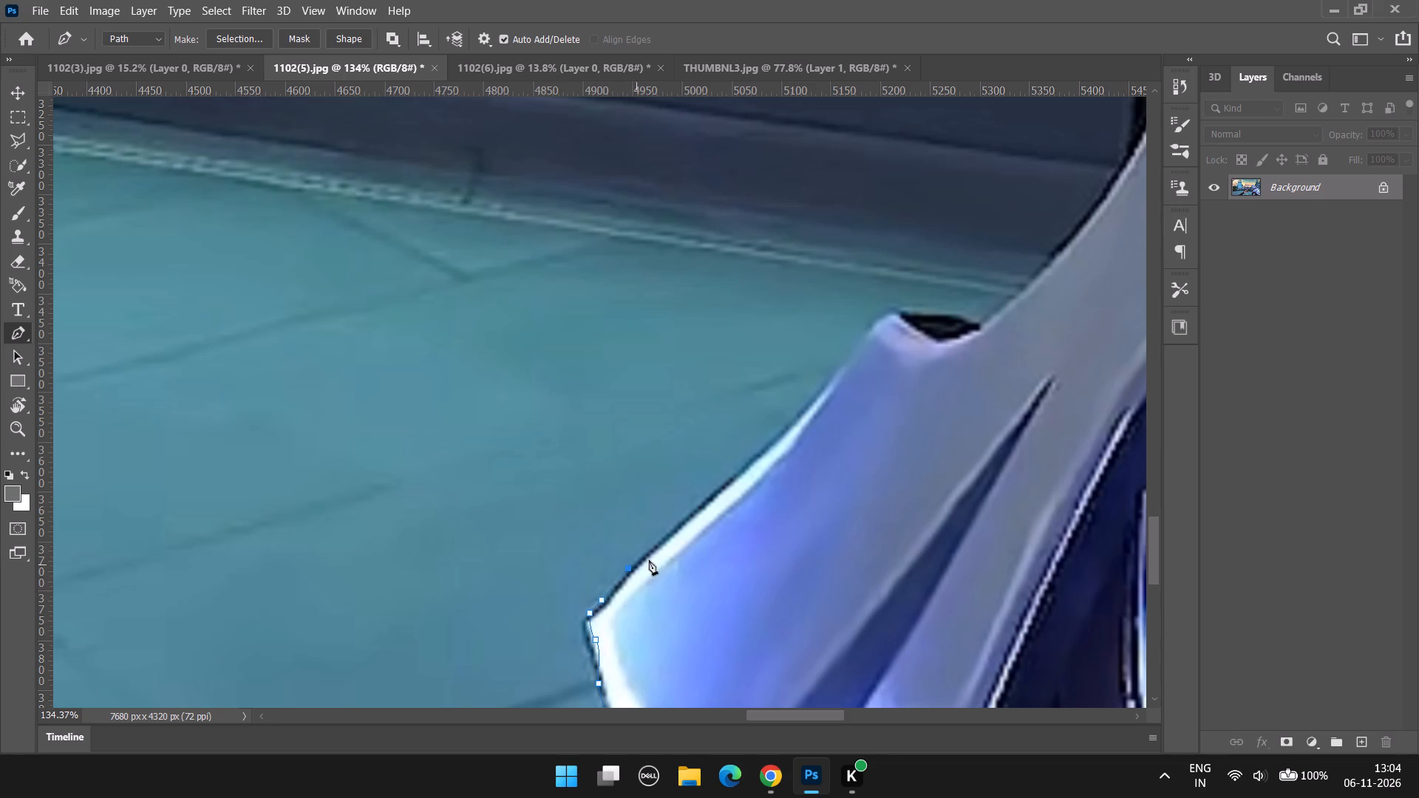
{"action": "left_click", "coordinate": [659, 550]}
{"action": "left_click", "coordinate": [703, 506]}
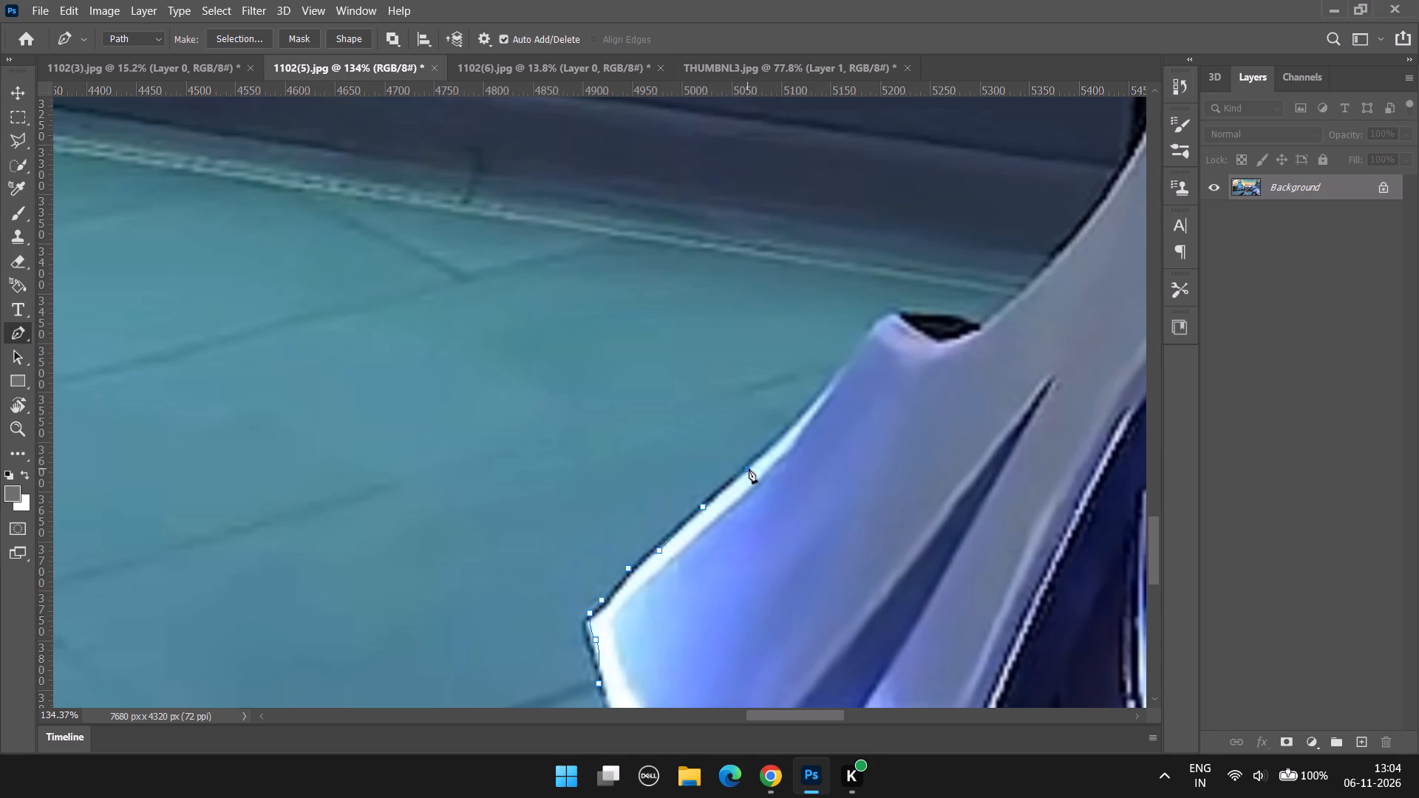
{"action": "left_click", "coordinate": [747, 468]}
{"action": "left_click", "coordinate": [771, 434]}
{"action": "left_click", "coordinate": [806, 410]}
{"action": "left_click", "coordinate": [837, 369]}
{"action": "left_click", "coordinate": [873, 324]}
Trace the Pen path over the small black notch and up the grey piece's outer edge toward the dark gun body.
{"action": "left_click", "coordinate": [896, 306]}
{"action": "left_click", "coordinate": [945, 309]}
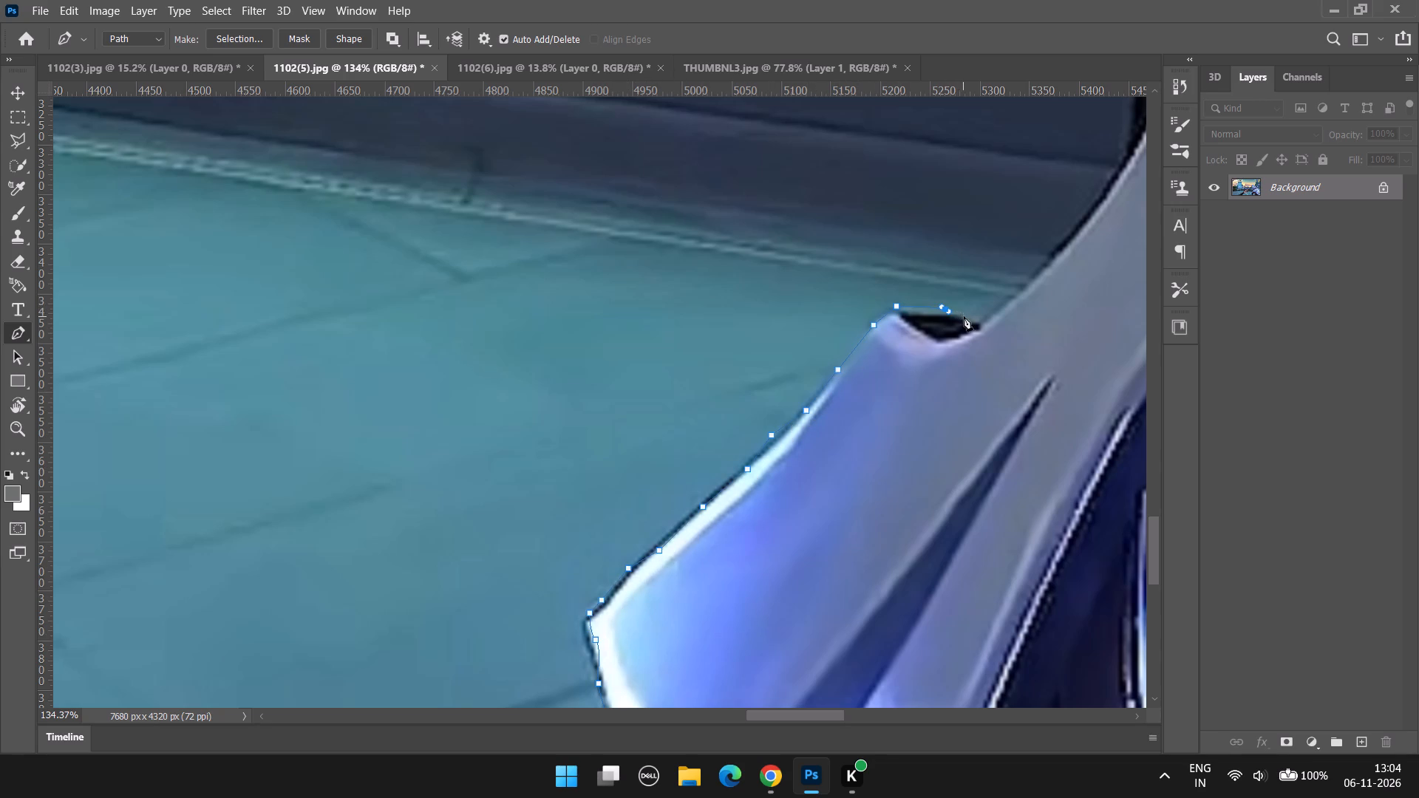
{"action": "left_click", "coordinate": [963, 316]}
{"action": "left_click", "coordinate": [980, 324]}
{"action": "left_click", "coordinate": [1018, 298]}
{"action": "scroll", "coordinate": [1018, 300], "scroll_direction": "up", "scroll_amount": 2}
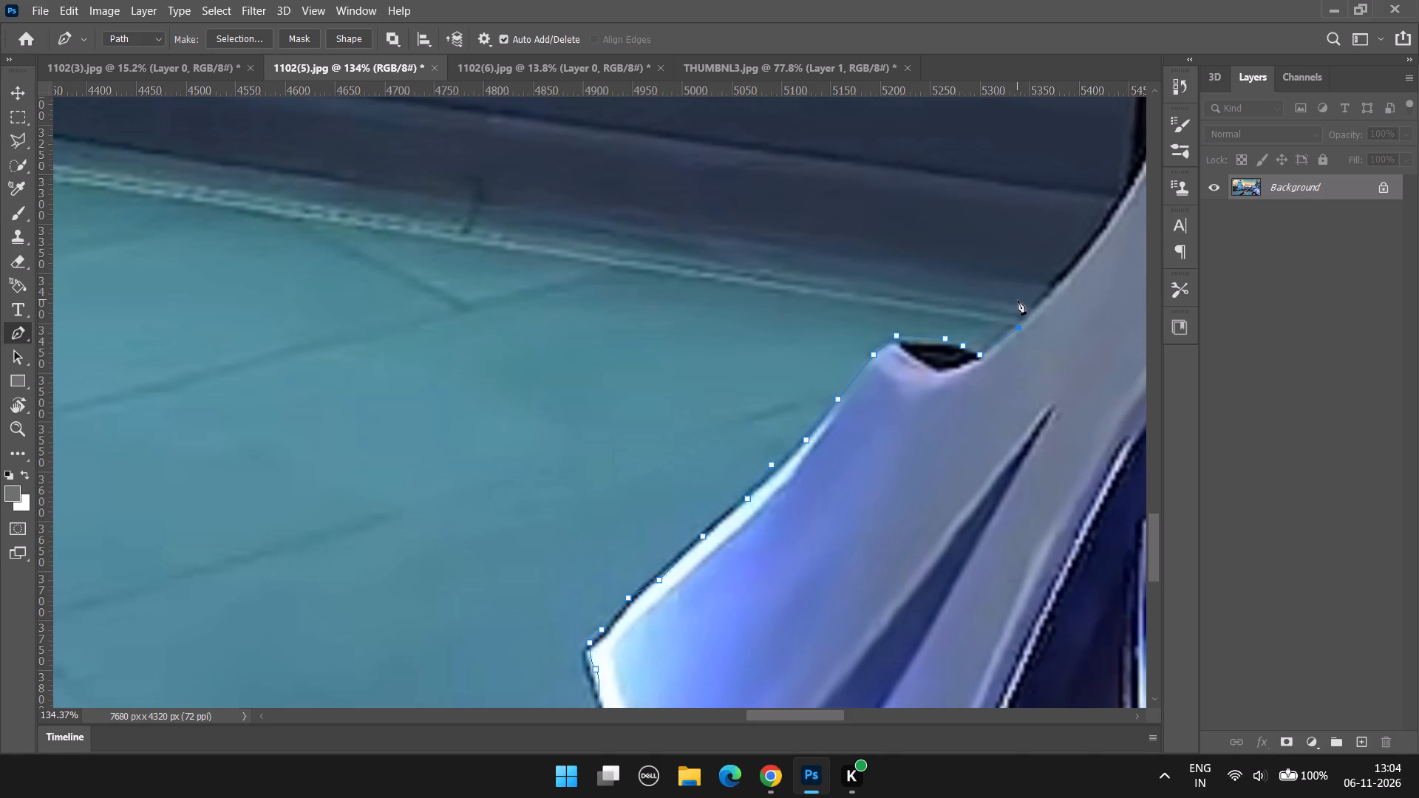
{"action": "left_click", "coordinate": [1056, 291]}
{"action": "left_click", "coordinate": [1085, 252]}
{"action": "left_click", "coordinate": [1109, 219]}
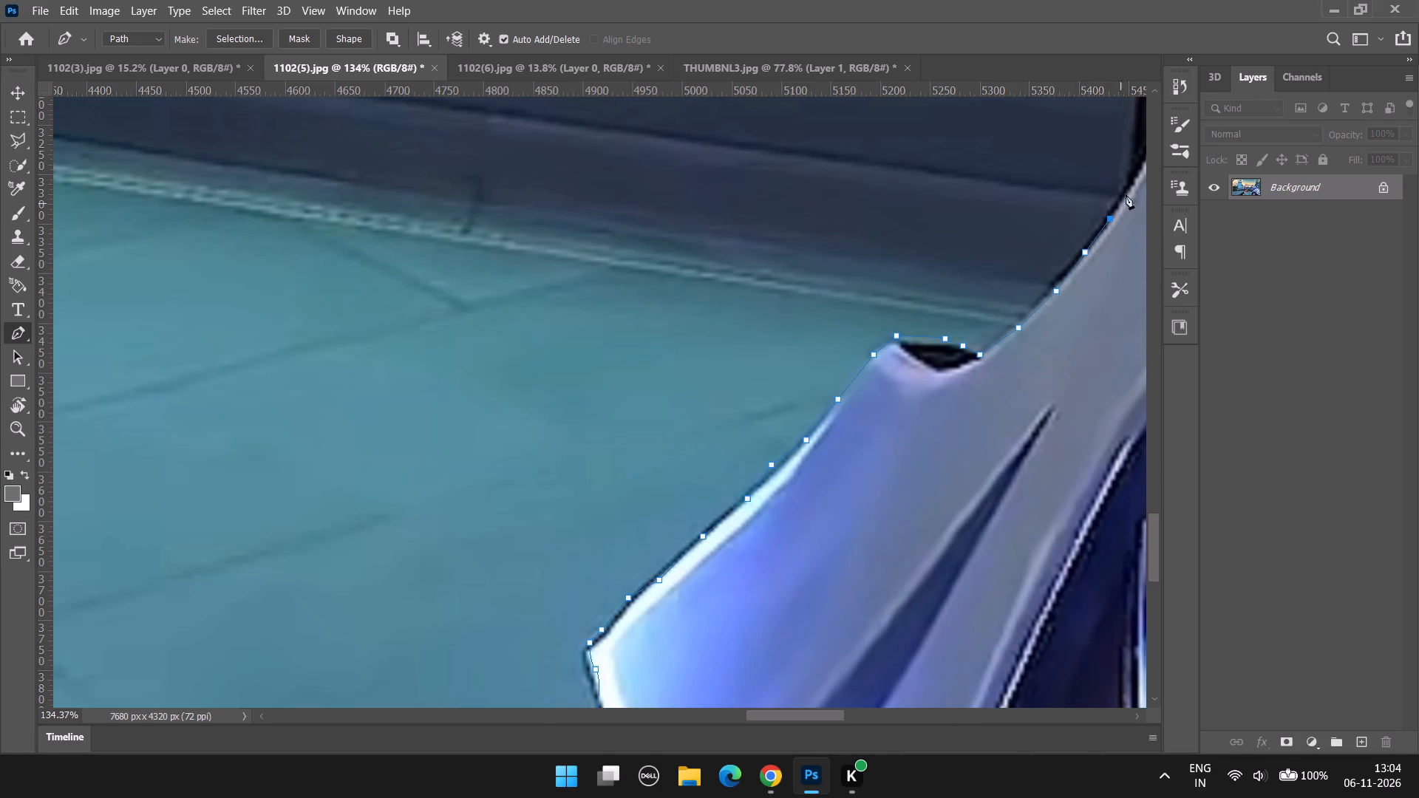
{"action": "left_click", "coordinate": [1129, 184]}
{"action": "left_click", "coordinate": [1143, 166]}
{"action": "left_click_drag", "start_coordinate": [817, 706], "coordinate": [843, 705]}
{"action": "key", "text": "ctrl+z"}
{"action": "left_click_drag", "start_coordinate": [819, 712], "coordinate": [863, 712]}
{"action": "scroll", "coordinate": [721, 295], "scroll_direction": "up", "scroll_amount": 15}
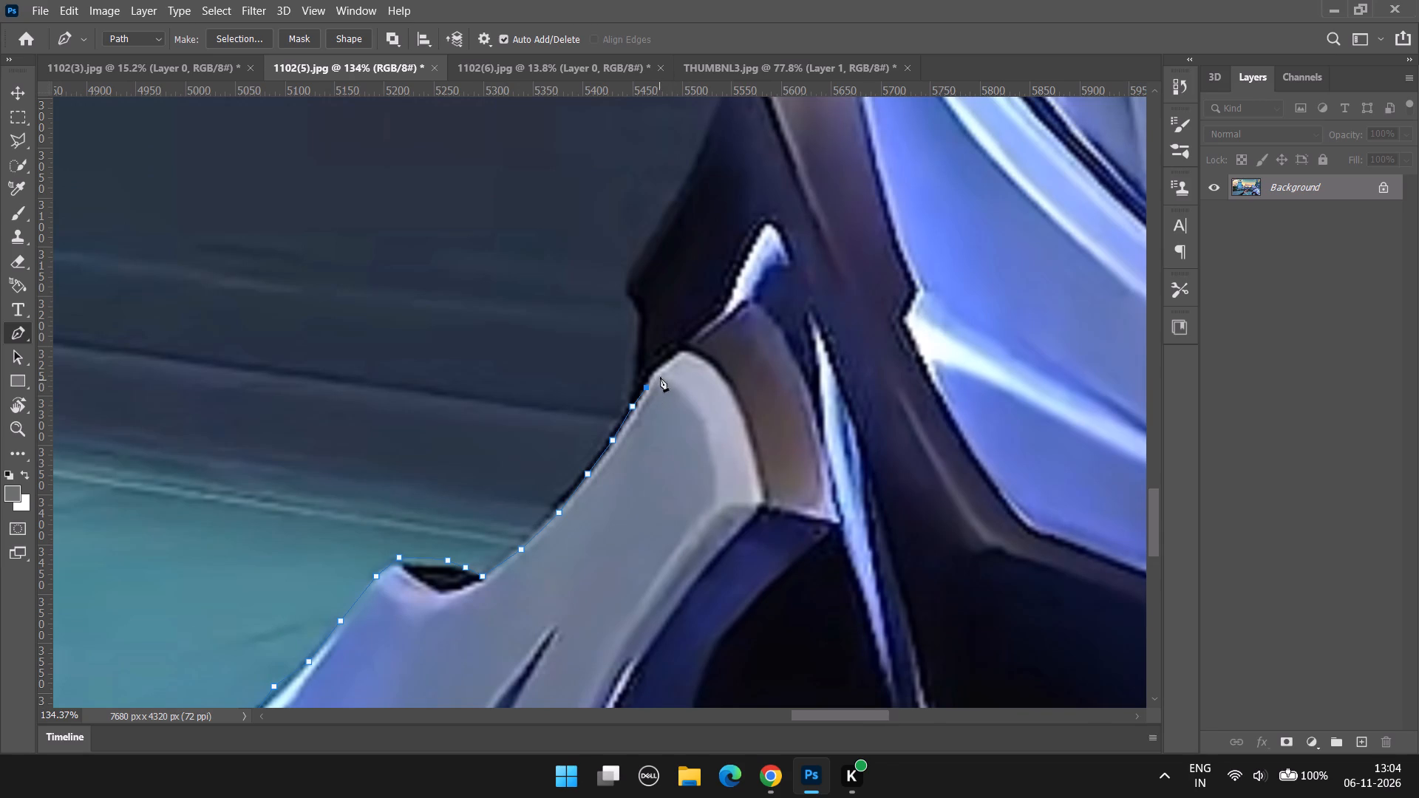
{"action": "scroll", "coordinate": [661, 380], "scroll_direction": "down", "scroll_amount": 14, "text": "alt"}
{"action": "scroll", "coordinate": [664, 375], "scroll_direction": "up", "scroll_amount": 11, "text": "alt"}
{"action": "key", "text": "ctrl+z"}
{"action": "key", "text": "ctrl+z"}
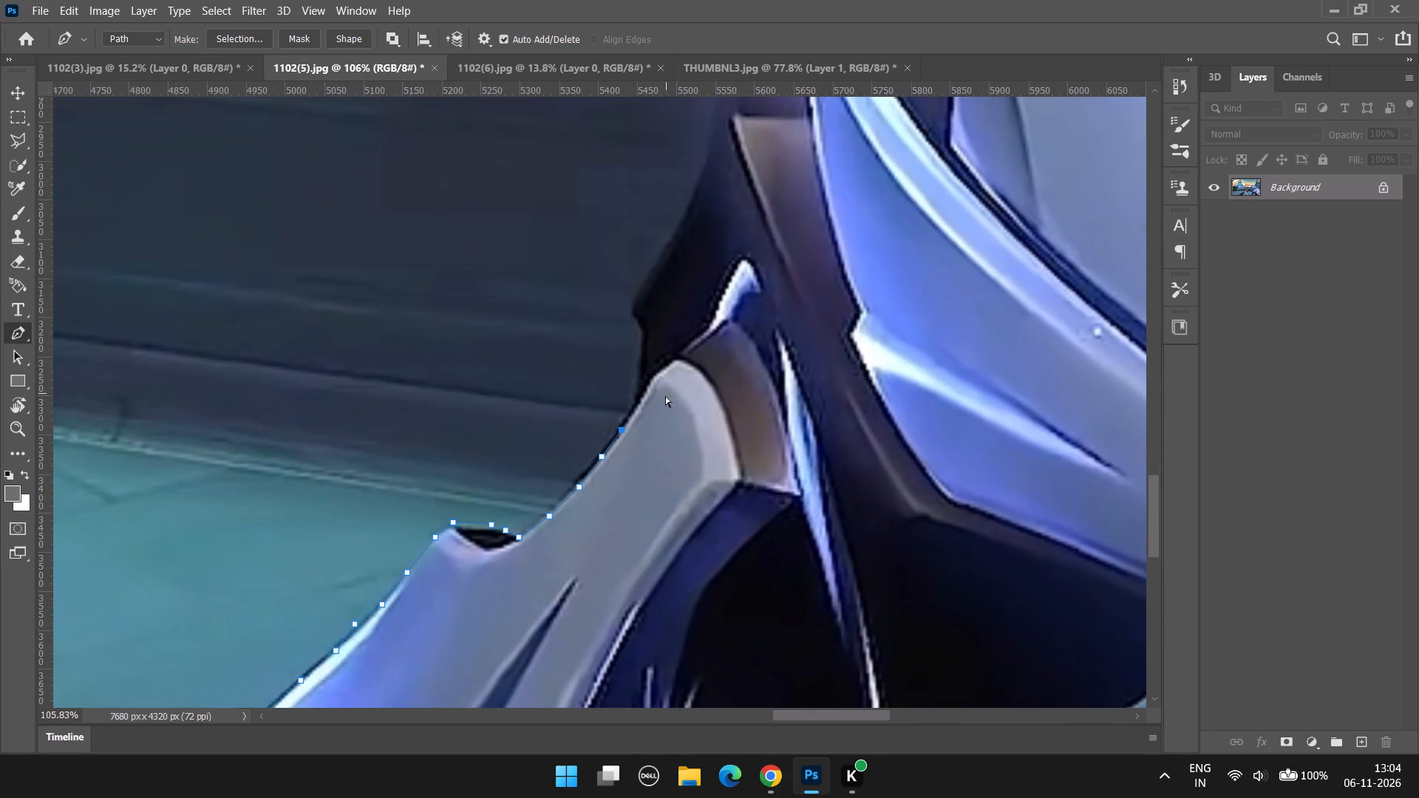
Trace the Pen path from the grey piece's upper end around the dark body's pointed corner and up its sloping edge.
{"action": "left_click_drag", "start_coordinate": [634, 407], "coordinate": [636, 394]}
{"action": "left_click_drag", "start_coordinate": [639, 369], "coordinate": [642, 355]}
{"action": "left_click_drag", "start_coordinate": [644, 347], "coordinate": [645, 336]}
{"action": "left_click_drag", "start_coordinate": [644, 332], "coordinate": [643, 331]}
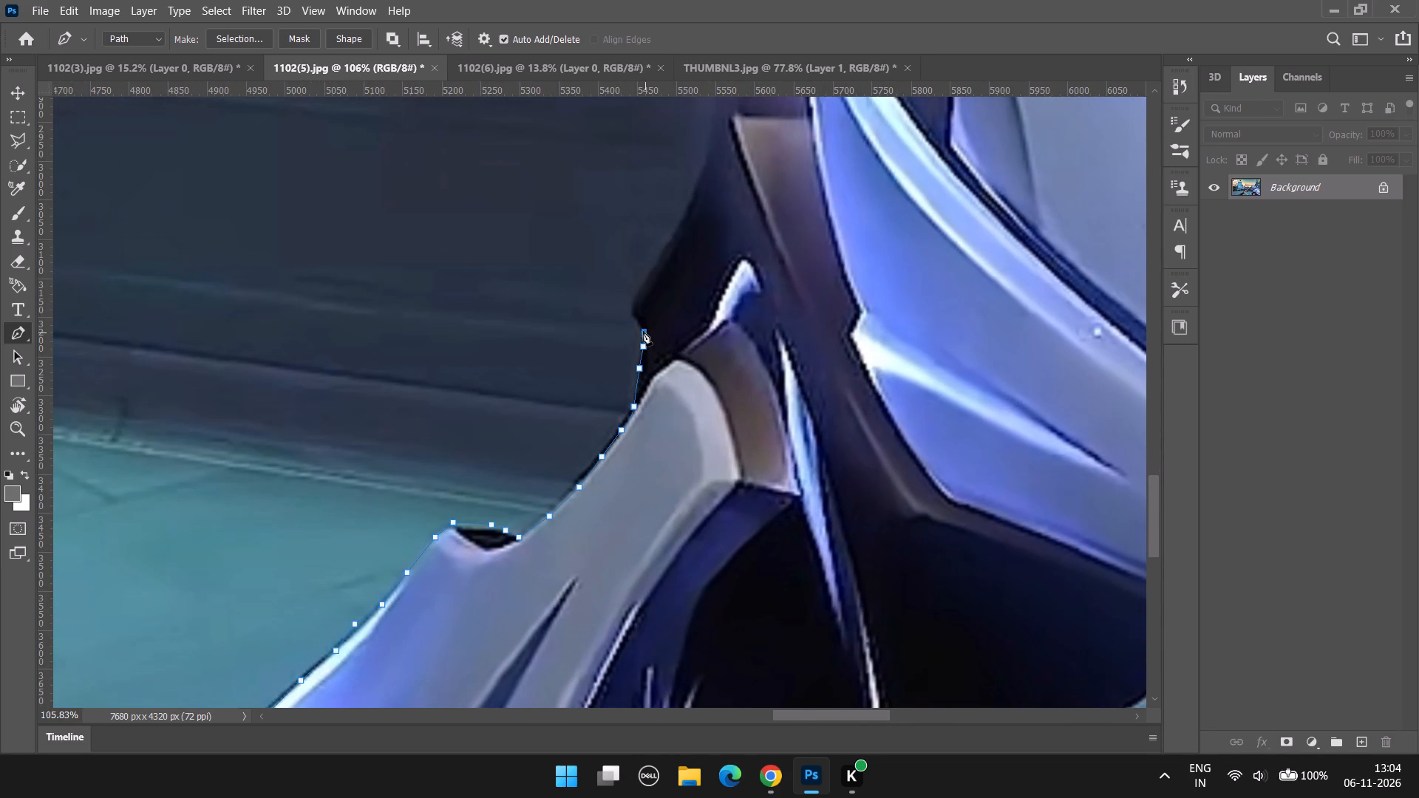
{"action": "left_click_drag", "start_coordinate": [643, 331], "coordinate": [636, 321]}
{"action": "left_click", "coordinate": [636, 318]}
{"action": "left_click", "coordinate": [639, 299]}
{"action": "left_click_drag", "start_coordinate": [657, 272], "coordinate": [661, 265]}
{"action": "left_click_drag", "start_coordinate": [661, 265], "coordinate": [664, 259]}
{"action": "left_click_drag", "start_coordinate": [679, 236], "coordinate": [684, 222]}
{"action": "left_click_drag", "start_coordinate": [701, 181], "coordinate": [706, 172]}
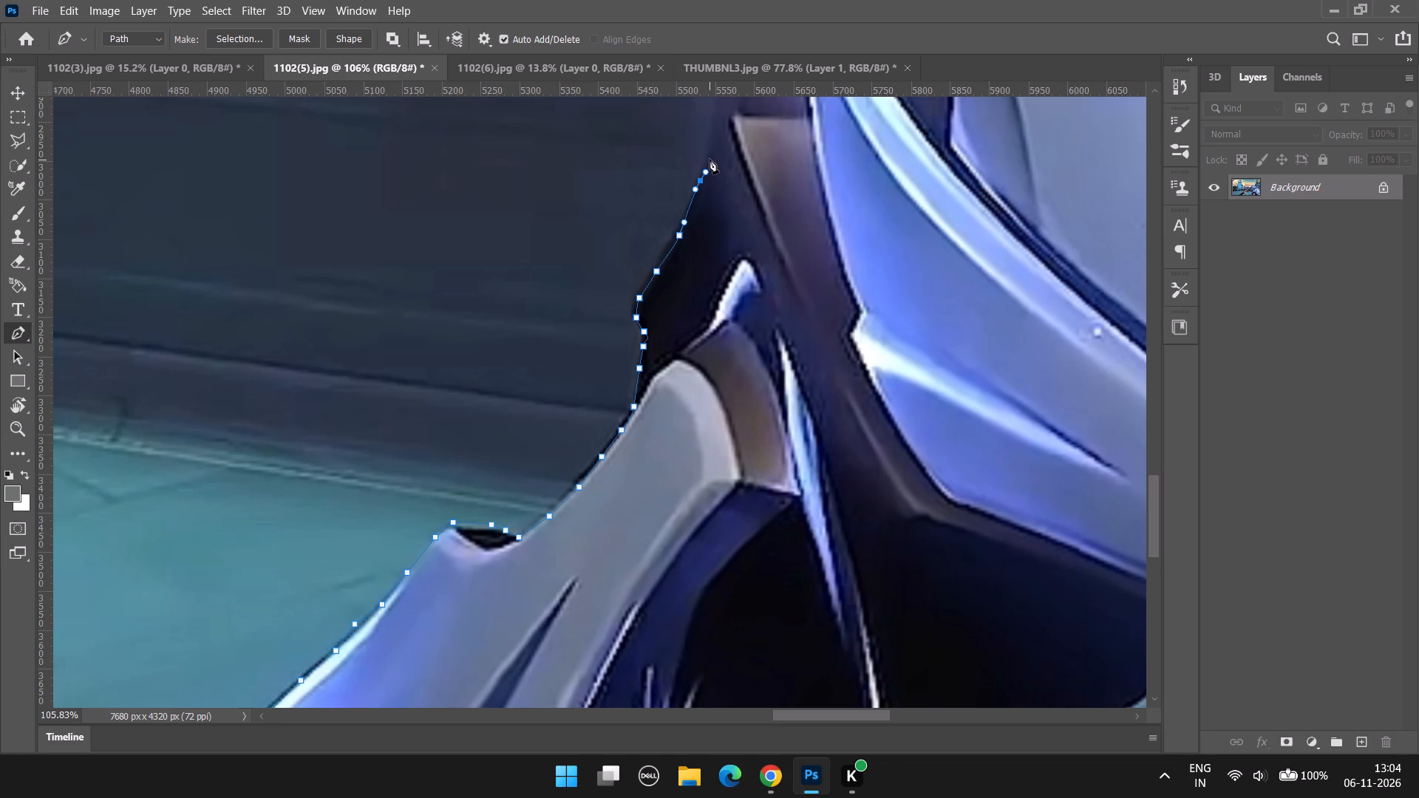
{"action": "left_click", "coordinate": [709, 159]}
Trace the Pen path up the dark body's edge, past the teal railing, and around the small black step above it.
{"action": "scroll", "coordinate": [710, 158], "scroll_direction": "up", "scroll_amount": 9}
{"action": "left_click_drag", "start_coordinate": [1155, 490], "coordinate": [1157, 474]}
{"action": "left_click_drag", "start_coordinate": [1157, 473], "coordinate": [1160, 449]}
{"action": "left_click_drag", "start_coordinate": [718, 403], "coordinate": [721, 398]}
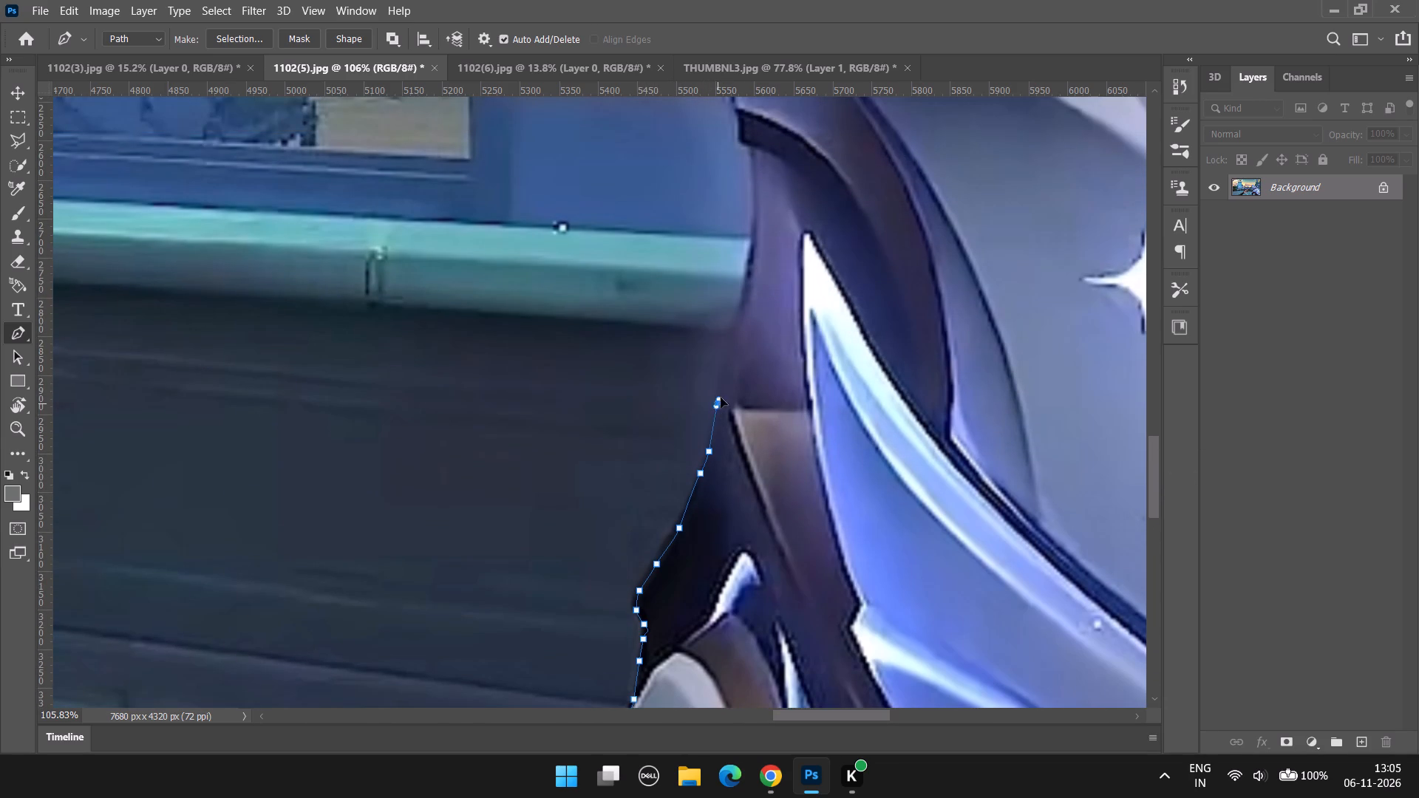
{"action": "left_click_drag", "start_coordinate": [721, 398], "coordinate": [726, 381]}
{"action": "left_click_drag", "start_coordinate": [732, 362], "coordinate": [736, 346]}
{"action": "left_click_drag", "start_coordinate": [747, 295], "coordinate": [752, 280]}
{"action": "left_click_drag", "start_coordinate": [758, 237], "coordinate": [760, 222]}
{"action": "left_click_drag", "start_coordinate": [755, 166], "coordinate": [752, 154]}
{"action": "left_click", "coordinate": [750, 140]}
{"action": "scroll", "coordinate": [750, 140], "scroll_direction": "up", "scroll_amount": 5}
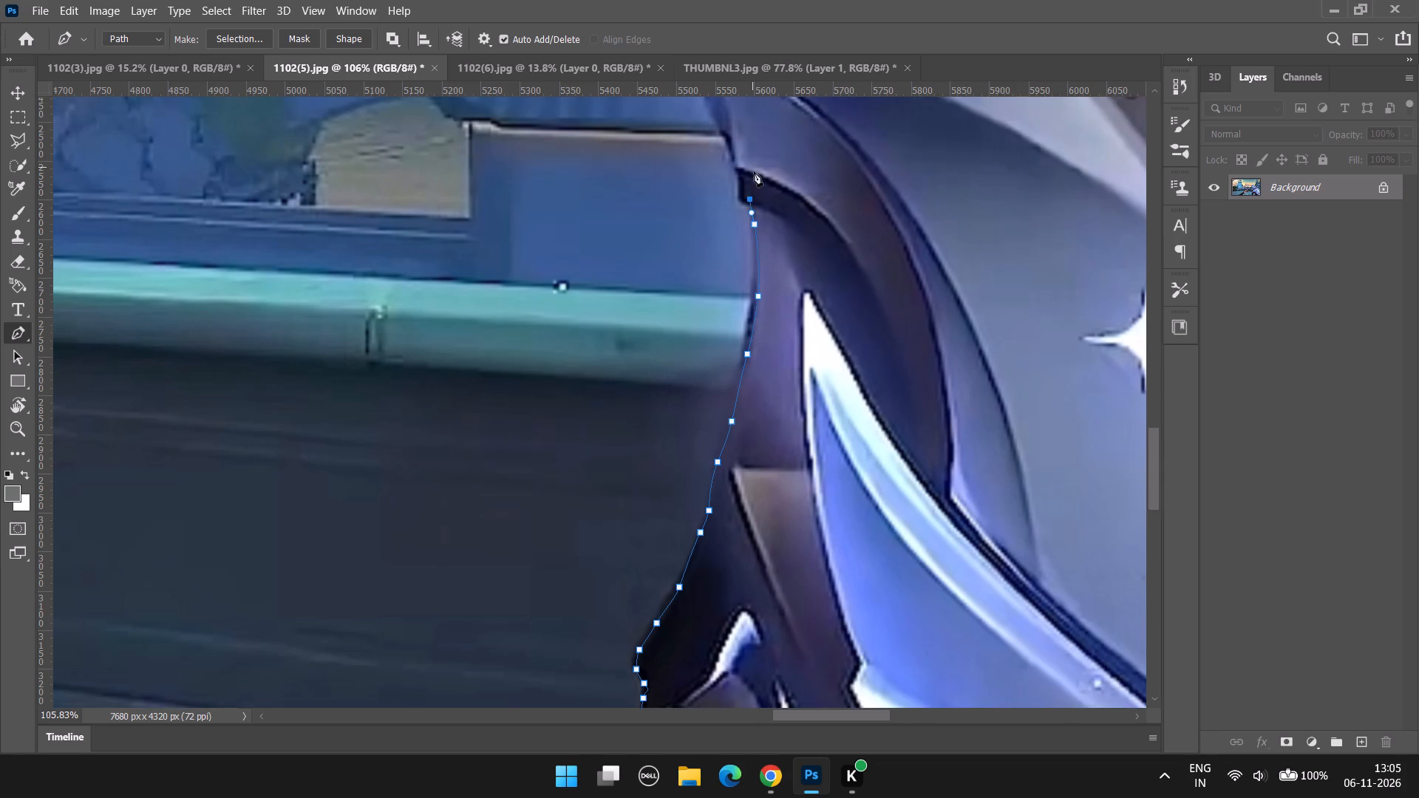
{"action": "left_click", "coordinate": [737, 216]}
{"action": "left_click", "coordinate": [738, 189]}
Trace the Pen path from the black step up the blue panel's long dark outer edge to the bend against the rock pillar.
{"action": "scroll", "coordinate": [741, 187], "scroll_direction": "up", "scroll_amount": 8}
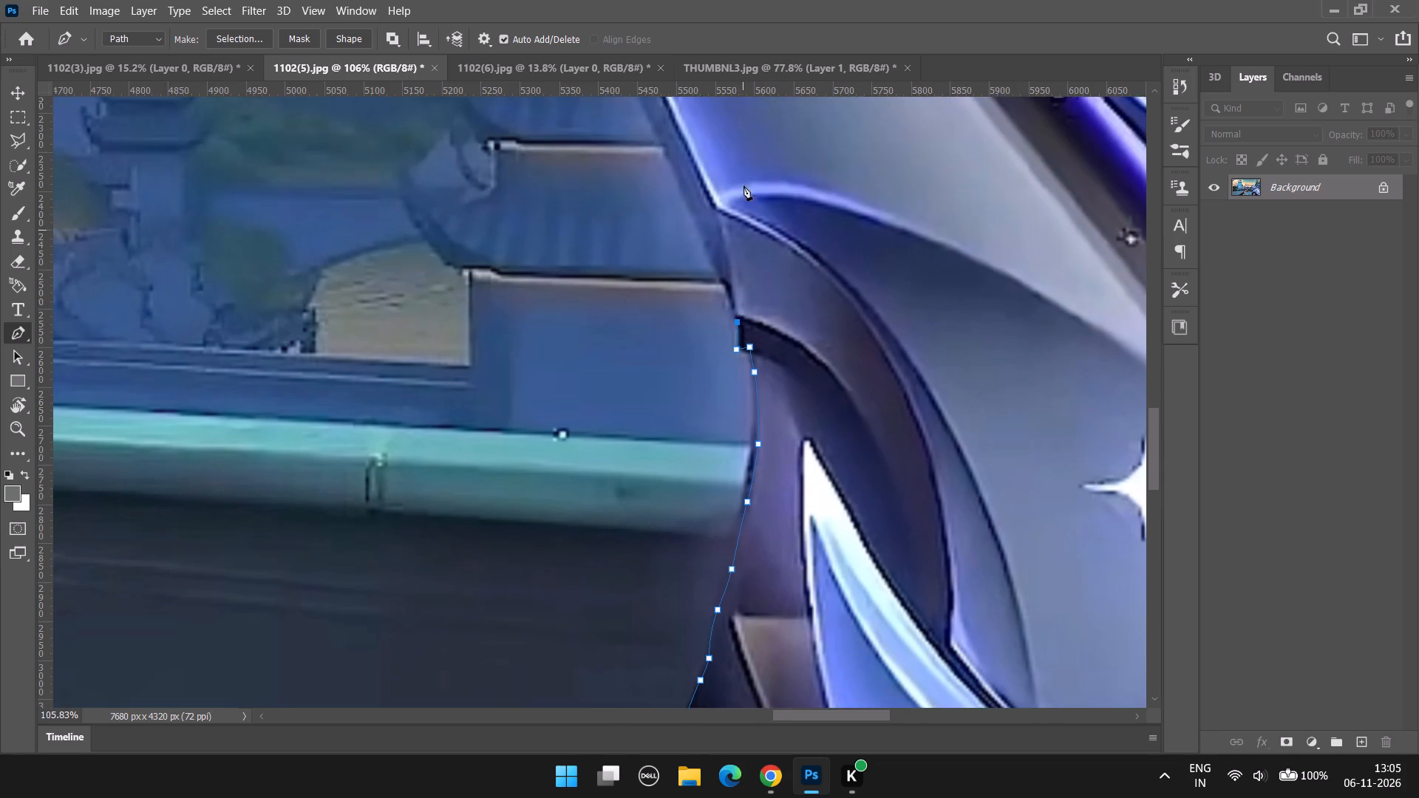
{"action": "scroll", "coordinate": [743, 185], "scroll_direction": "up", "scroll_amount": 7}
{"action": "left_click", "coordinate": [726, 385]}
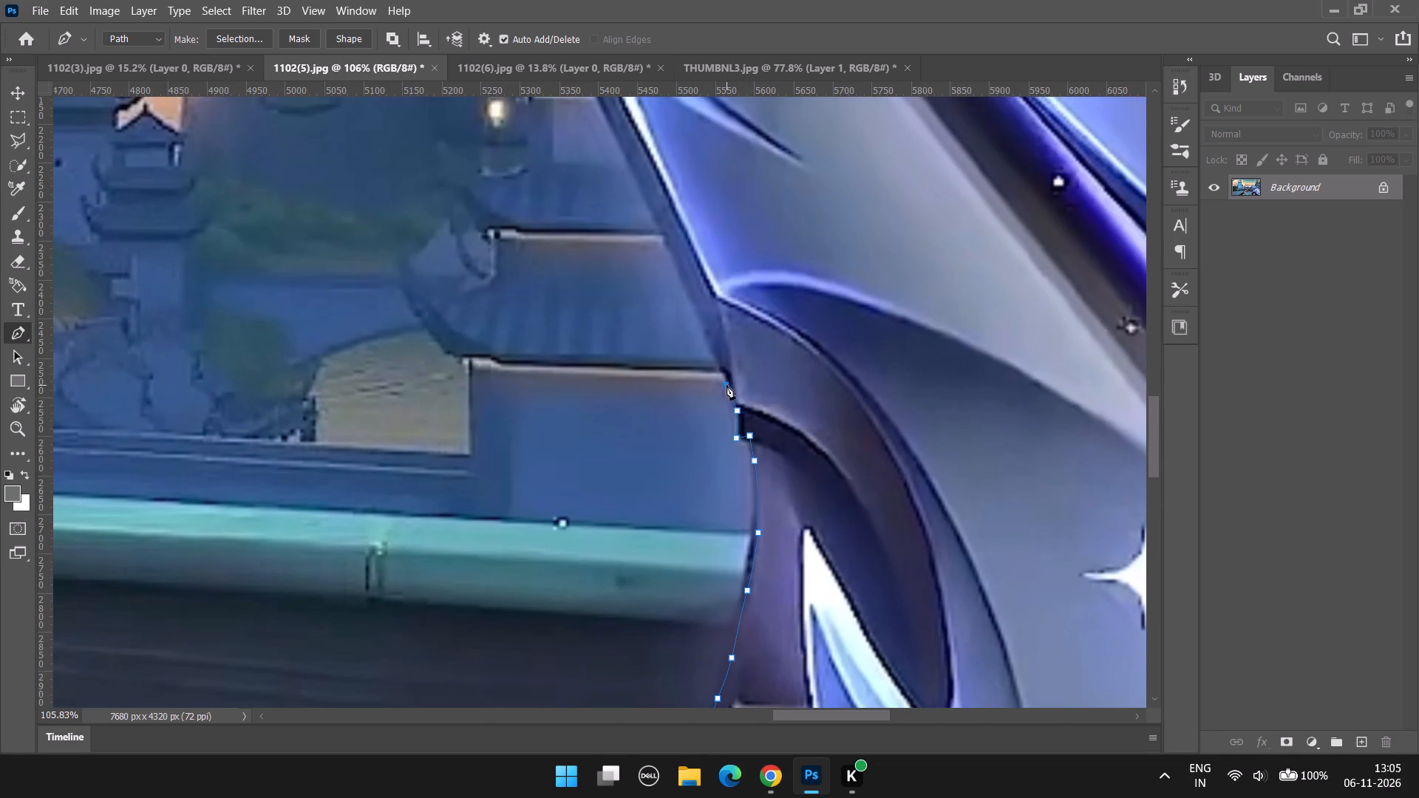
{"action": "left_click", "coordinate": [703, 335]}
{"action": "left_click", "coordinate": [684, 283]}
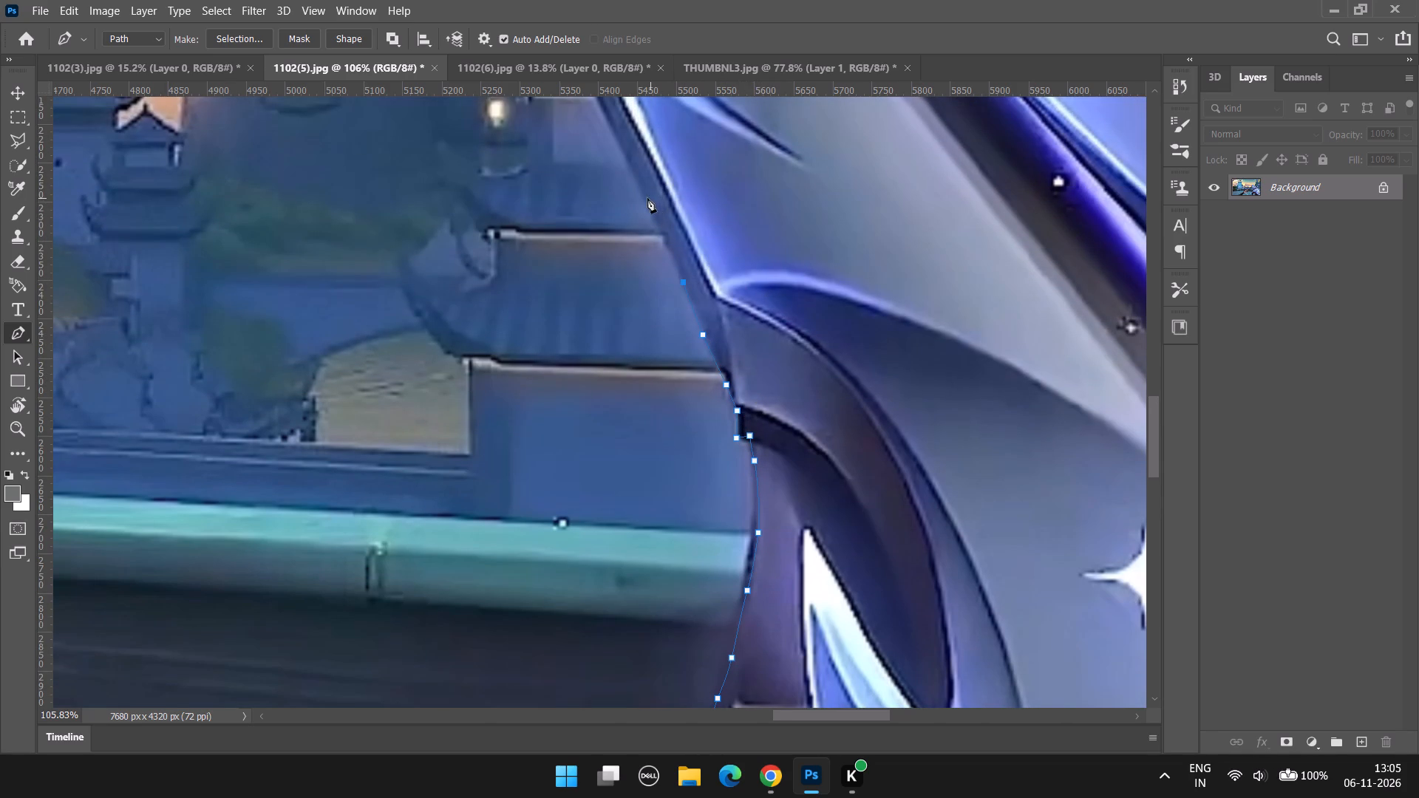
{"action": "left_click", "coordinate": [644, 197]}
{"action": "scroll", "coordinate": [633, 185], "scroll_direction": "up", "scroll_amount": 9}
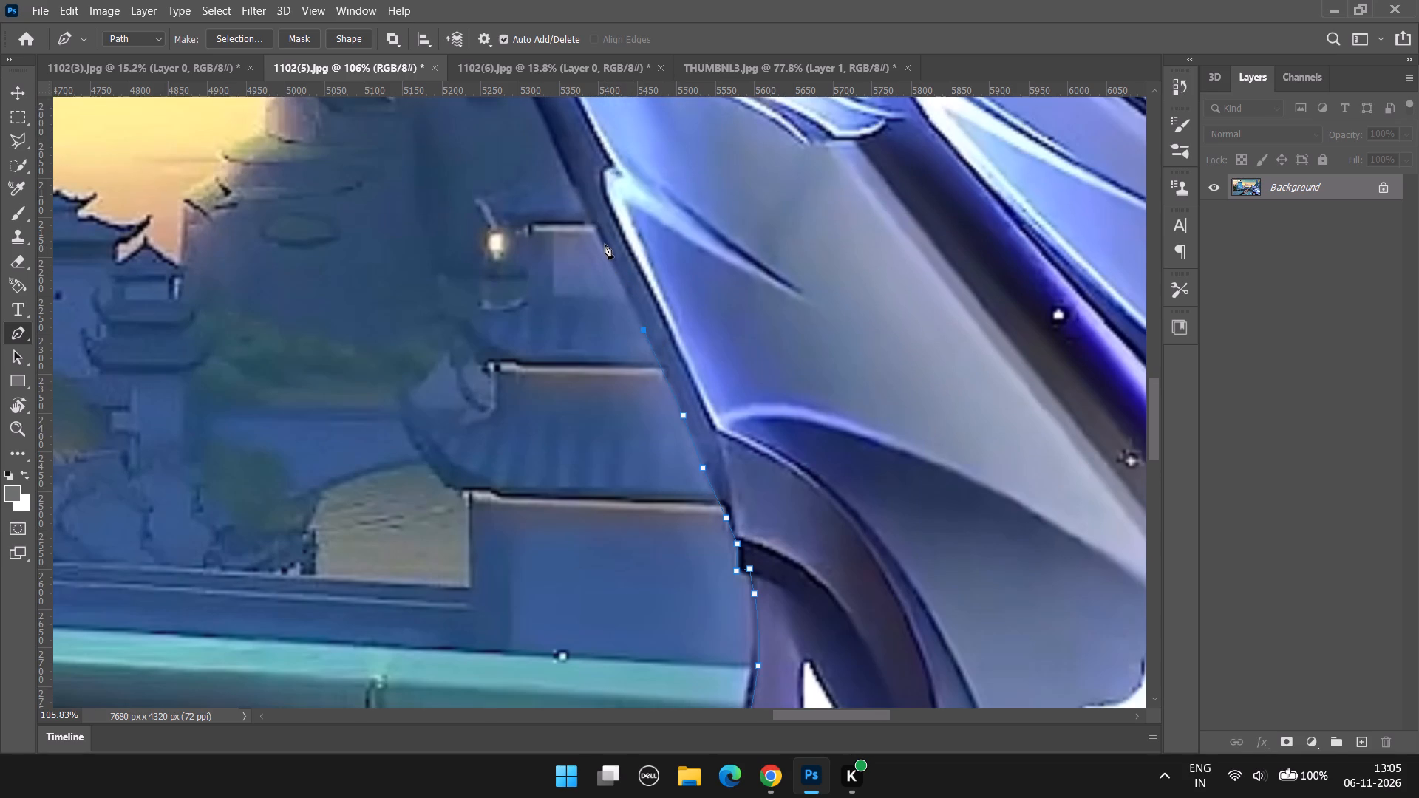
{"action": "left_click", "coordinate": [605, 244]}
{"action": "scroll", "coordinate": [601, 241], "scroll_direction": "up", "scroll_amount": 3}
{"action": "left_click", "coordinate": [564, 207]}
{"action": "scroll", "coordinate": [564, 206], "scroll_direction": "up", "scroll_amount": 4}
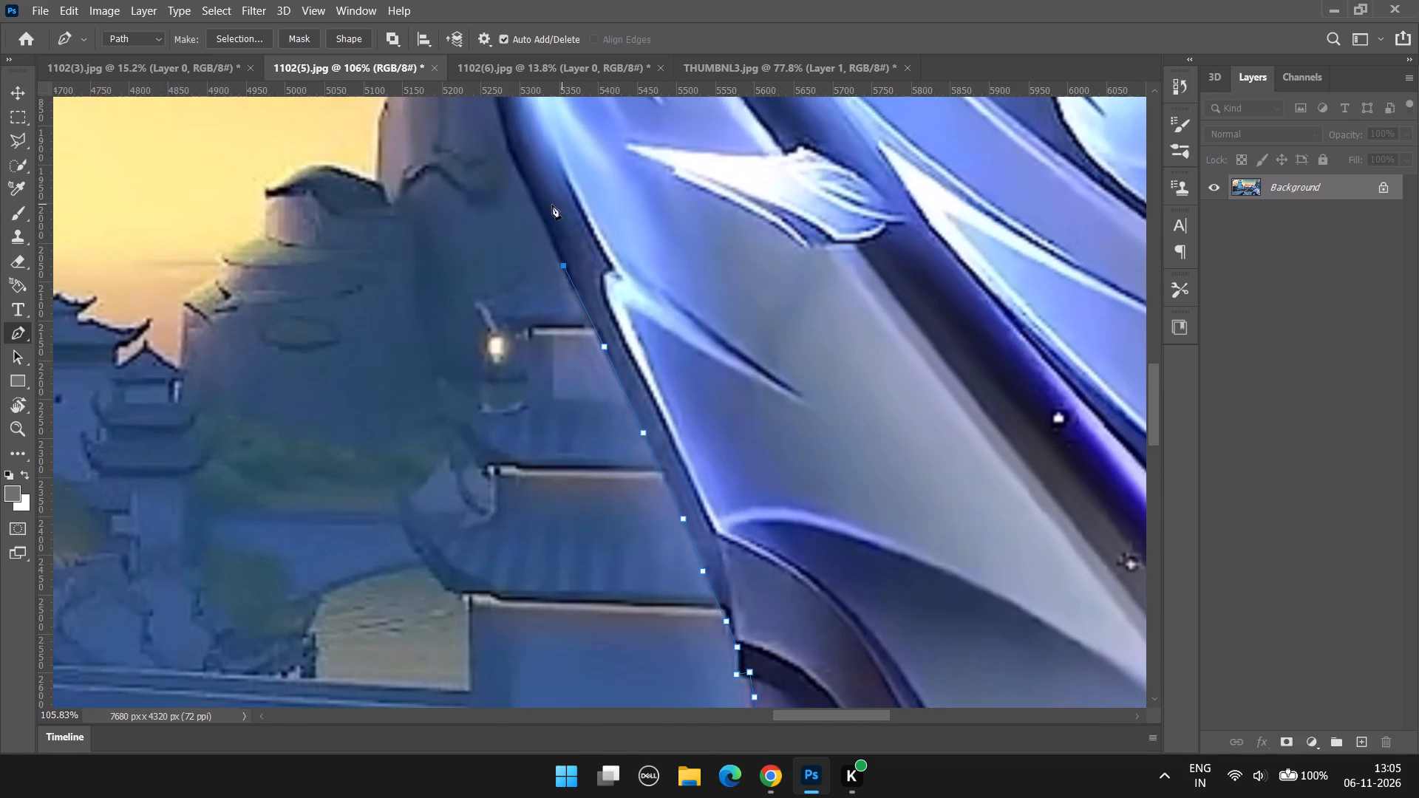
{"action": "left_click", "coordinate": [527, 188]}
{"action": "scroll", "coordinate": [527, 188], "scroll_direction": "up", "scroll_amount": 4}
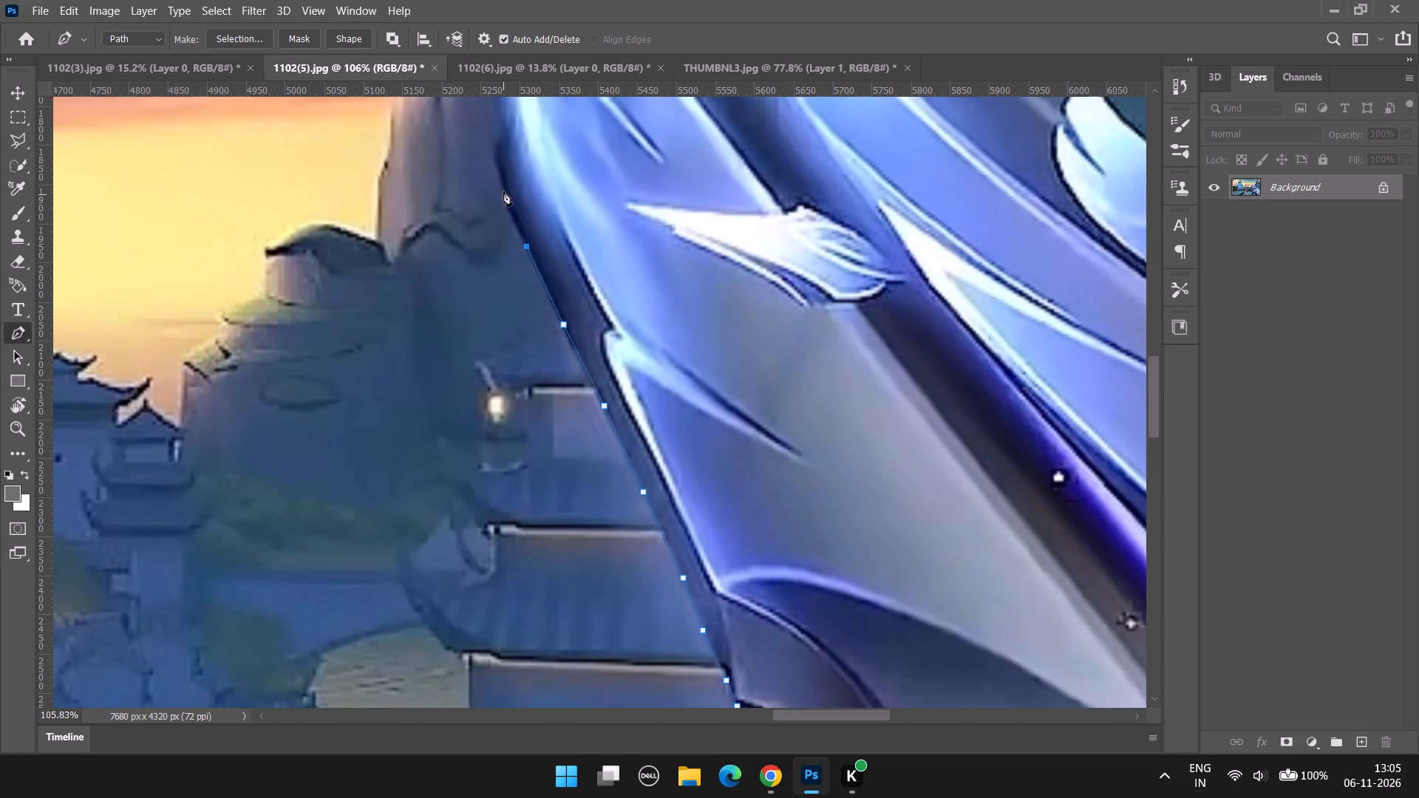
{"action": "left_click", "coordinate": [503, 189]}
{"action": "left_click", "coordinate": [496, 147]}
Trace the Pen path up the glowing blade's outer edge and around the first dark tip to just below its peak.
{"action": "scroll", "coordinate": [496, 147], "scroll_direction": "up", "scroll_amount": 14}
{"action": "left_click_drag", "start_coordinate": [1149, 368], "coordinate": [1140, 325]}
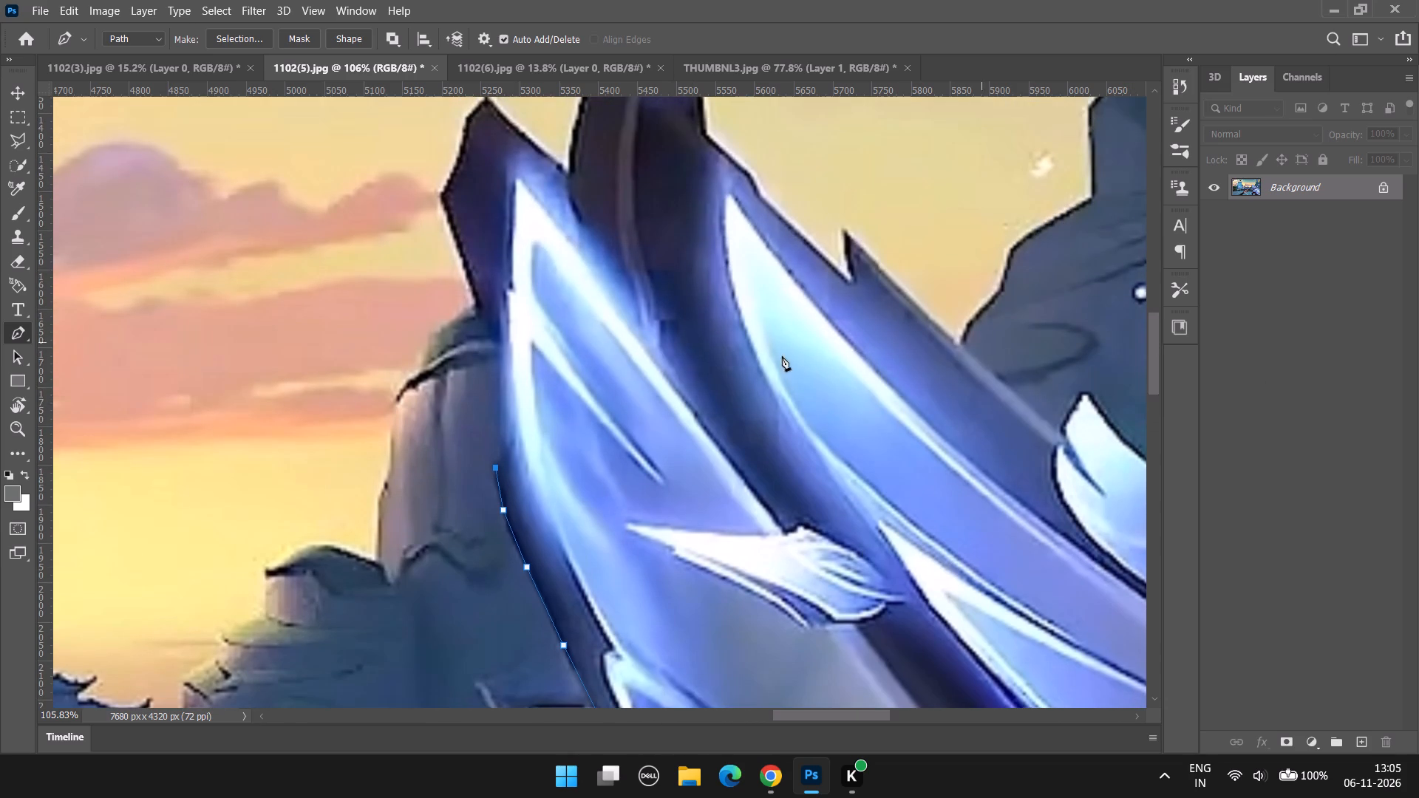
{"action": "left_click_drag", "start_coordinate": [510, 439], "coordinate": [510, 417]}
{"action": "left_click_drag", "start_coordinate": [503, 358], "coordinate": [497, 344]}
{"action": "left_click_drag", "start_coordinate": [483, 306], "coordinate": [477, 295]}
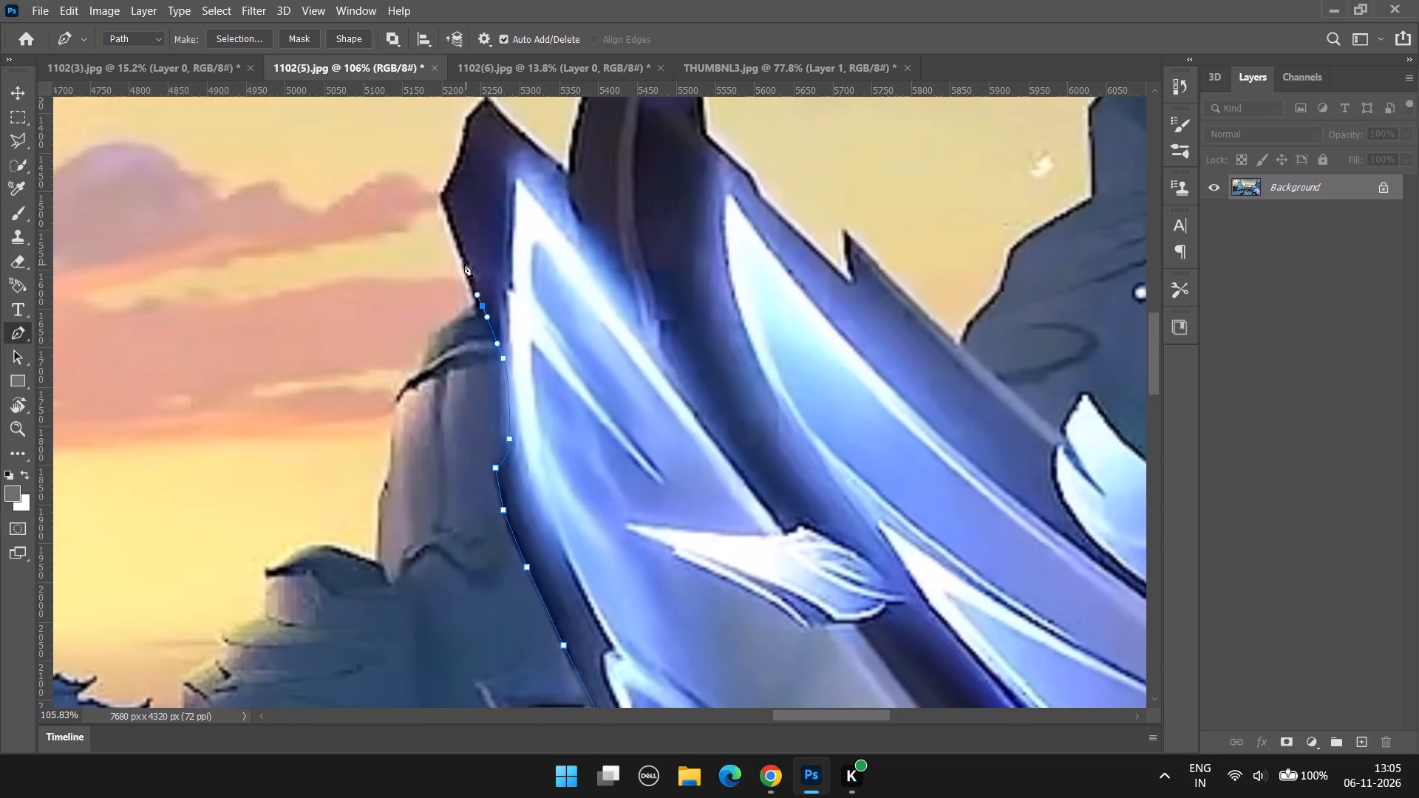
{"action": "left_click_drag", "start_coordinate": [464, 263], "coordinate": [462, 254]}
{"action": "left_click_drag", "start_coordinate": [444, 205], "coordinate": [444, 198]}
{"action": "left_click_drag", "start_coordinate": [442, 188], "coordinate": [447, 180]}
{"action": "left_click_drag", "start_coordinate": [457, 169], "coordinate": [460, 163]}
{"action": "left_click_drag", "start_coordinate": [466, 139], "coordinate": [466, 132]}
{"action": "left_click", "coordinate": [469, 119]}
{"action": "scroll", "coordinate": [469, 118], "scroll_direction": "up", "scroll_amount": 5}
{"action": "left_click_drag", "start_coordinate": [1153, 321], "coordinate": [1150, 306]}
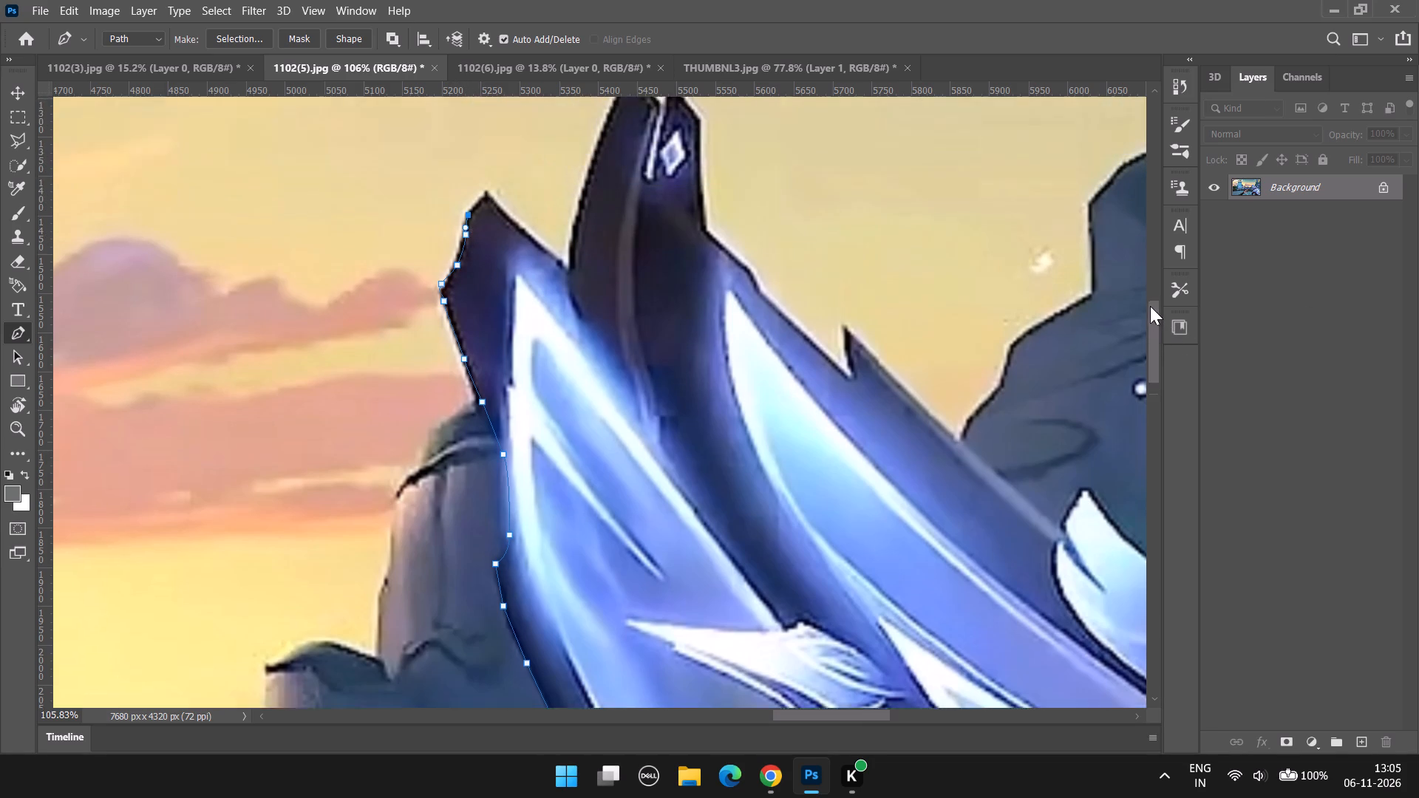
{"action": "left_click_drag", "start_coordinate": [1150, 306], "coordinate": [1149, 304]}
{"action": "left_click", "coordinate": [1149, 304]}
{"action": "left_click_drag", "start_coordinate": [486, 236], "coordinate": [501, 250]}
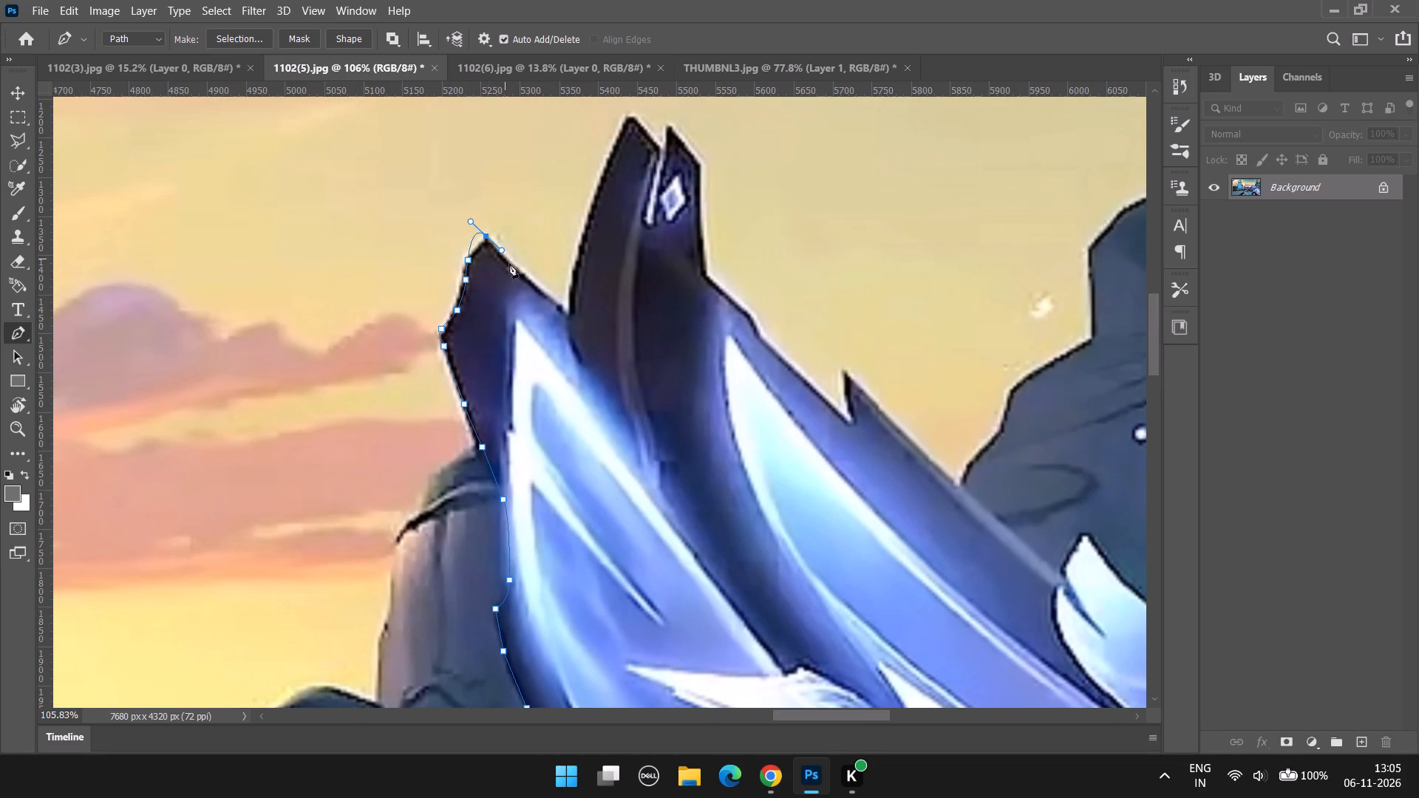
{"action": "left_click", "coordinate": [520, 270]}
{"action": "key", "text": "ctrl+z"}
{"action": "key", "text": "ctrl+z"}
Trace the Pen path over the first dark tip, down to the valley, and up the taller dark spike to its peak.
{"action": "left_click", "coordinate": [489, 239]}
{"action": "left_click", "coordinate": [546, 293]}
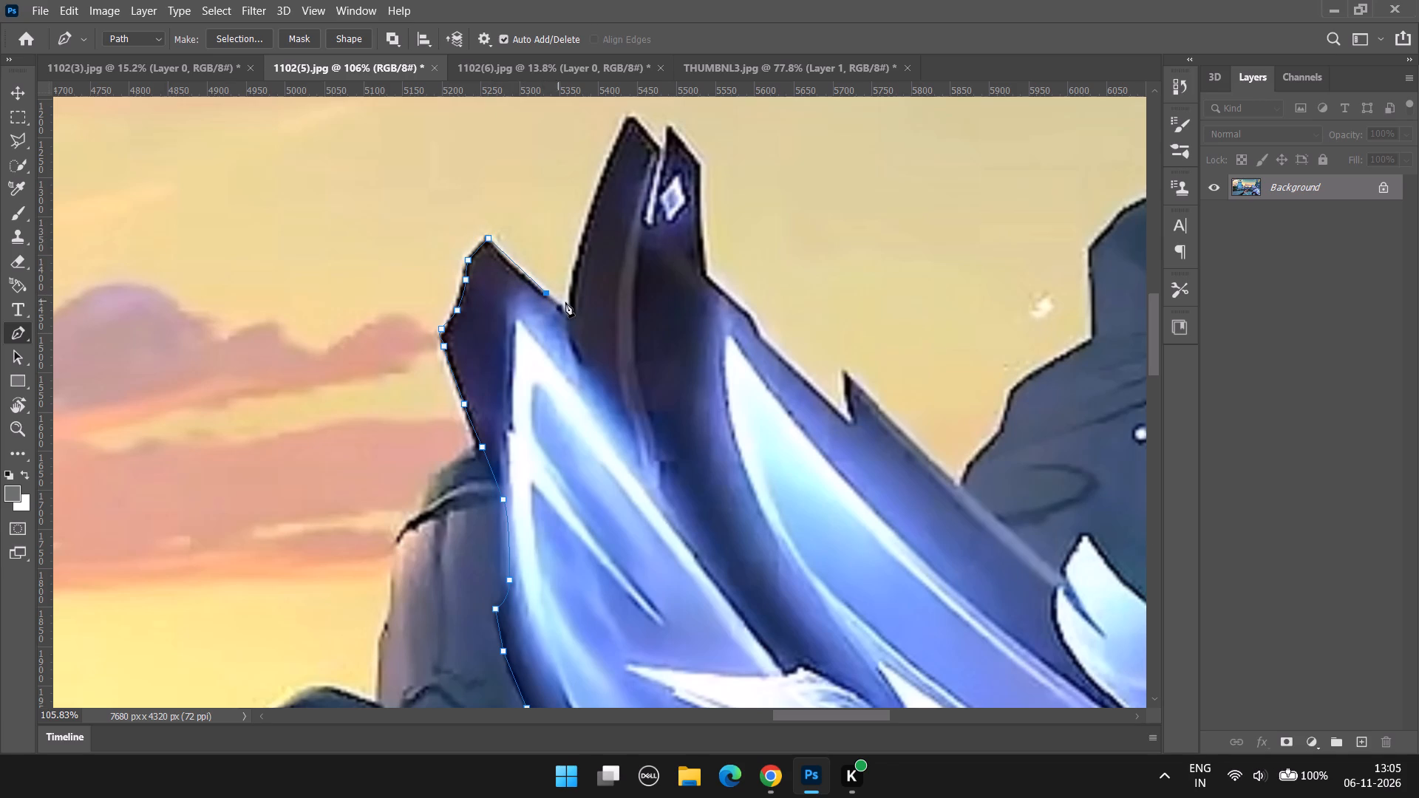
{"action": "left_click", "coordinate": [568, 309]}
{"action": "left_click", "coordinate": [574, 276]}
{"action": "left_click_drag", "start_coordinate": [584, 233], "coordinate": [587, 225]}
{"action": "left_click", "coordinate": [597, 198]}
{"action": "left_click_drag", "start_coordinate": [613, 159], "coordinate": [619, 143]}
{"action": "left_click", "coordinate": [627, 130]}
{"action": "left_click_drag", "start_coordinate": [630, 121], "coordinate": [644, 135]}
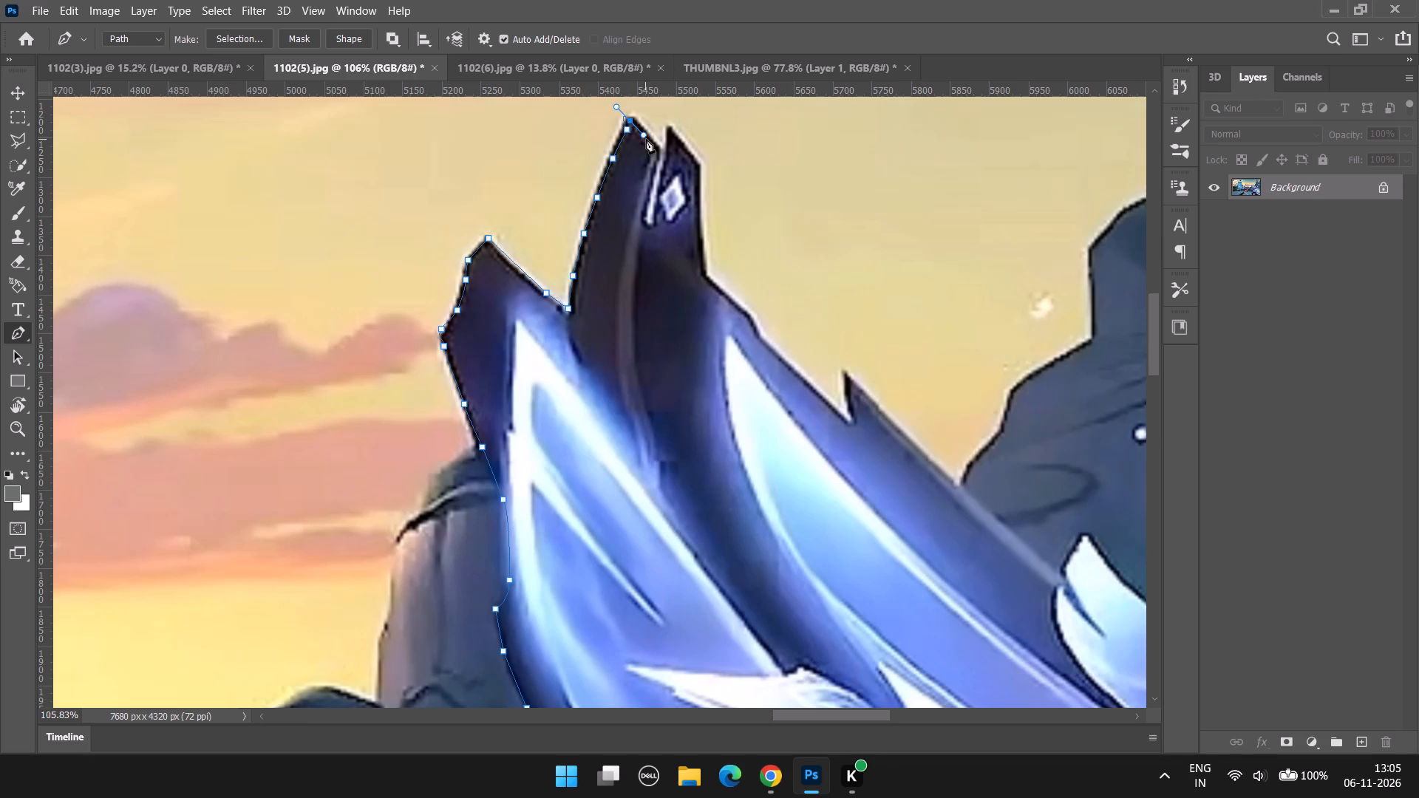
Trace the Pen path down into the narrow gap beside the tall spike and up to the peak of the diamond-marked spike.
{"action": "left_click_drag", "start_coordinate": [647, 140], "coordinate": [661, 153]}
{"action": "left_click_drag", "start_coordinate": [653, 162], "coordinate": [651, 182]}
{"action": "left_click_drag", "start_coordinate": [645, 197], "coordinate": [644, 215]}
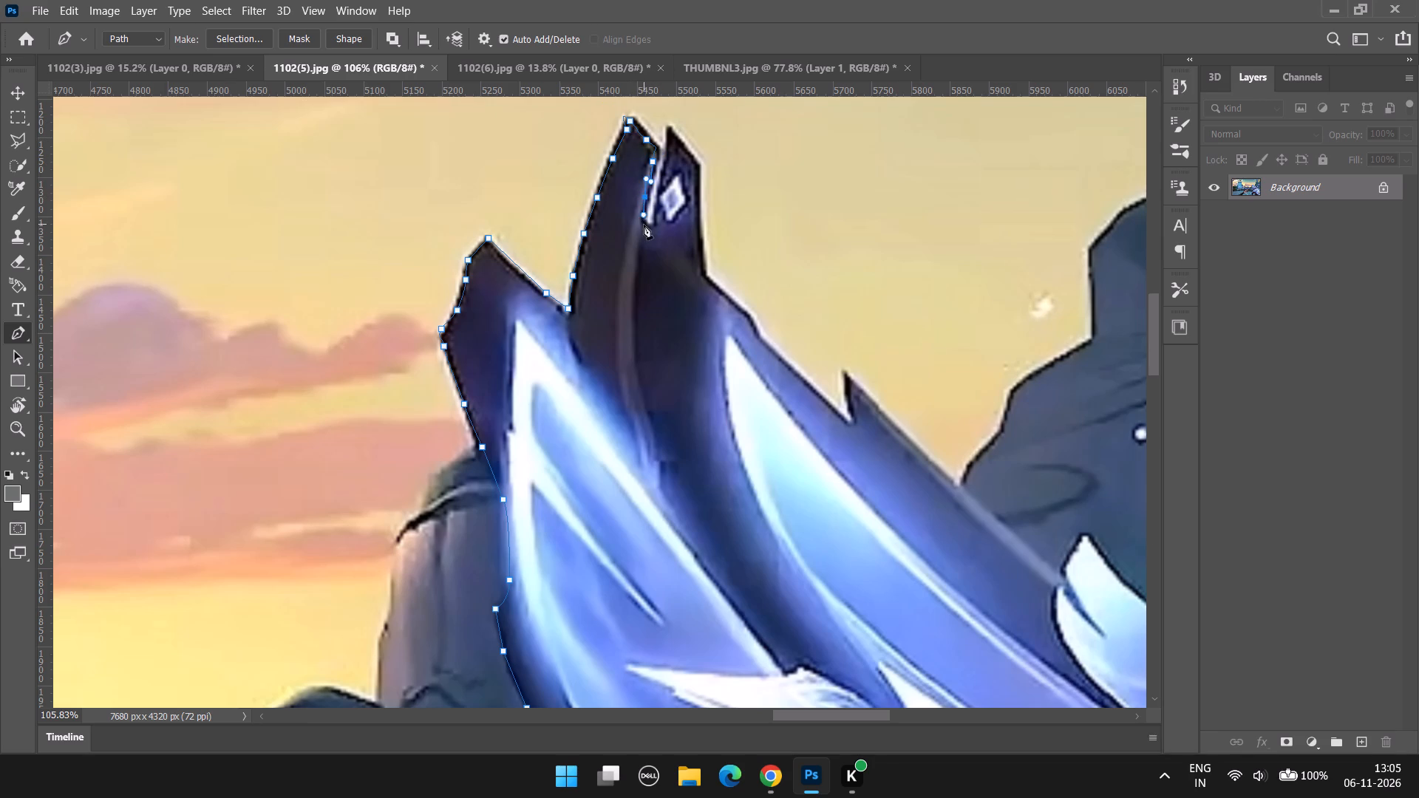
{"action": "left_click_drag", "start_coordinate": [644, 225], "coordinate": [657, 225]}
{"action": "left_click", "coordinate": [657, 225]}
{"action": "left_click", "coordinate": [664, 174]}
{"action": "left_click", "coordinate": [666, 154]}
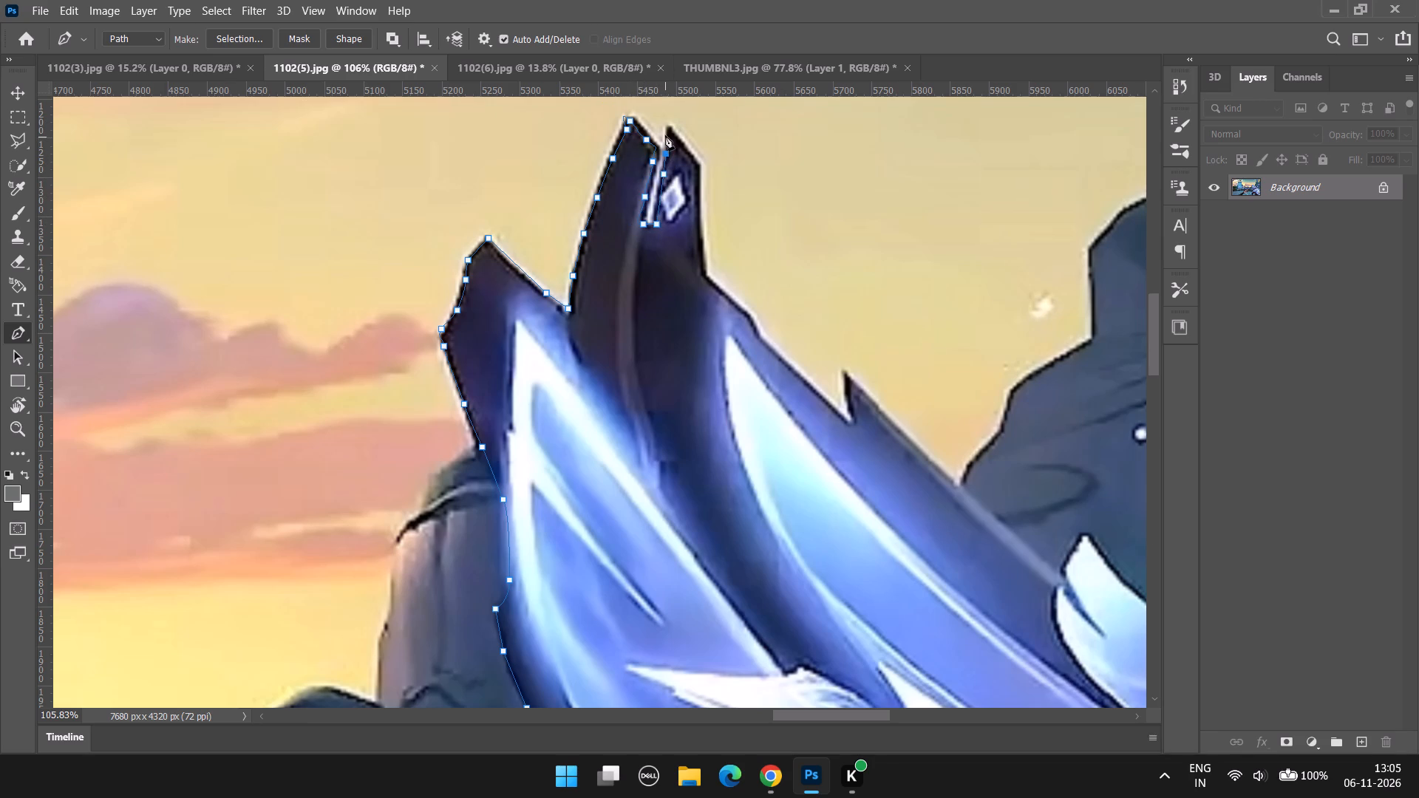
{"action": "double_click", "coordinate": [665, 133]}
{"action": "left_click", "coordinate": [665, 120]}
Trace the Pen path from the diamond-marked spike's peak down its outer edge to the bend at its base.
{"action": "left_click", "coordinate": [691, 149]}
{"action": "left_click", "coordinate": [701, 168]}
{"action": "left_click", "coordinate": [700, 201]}
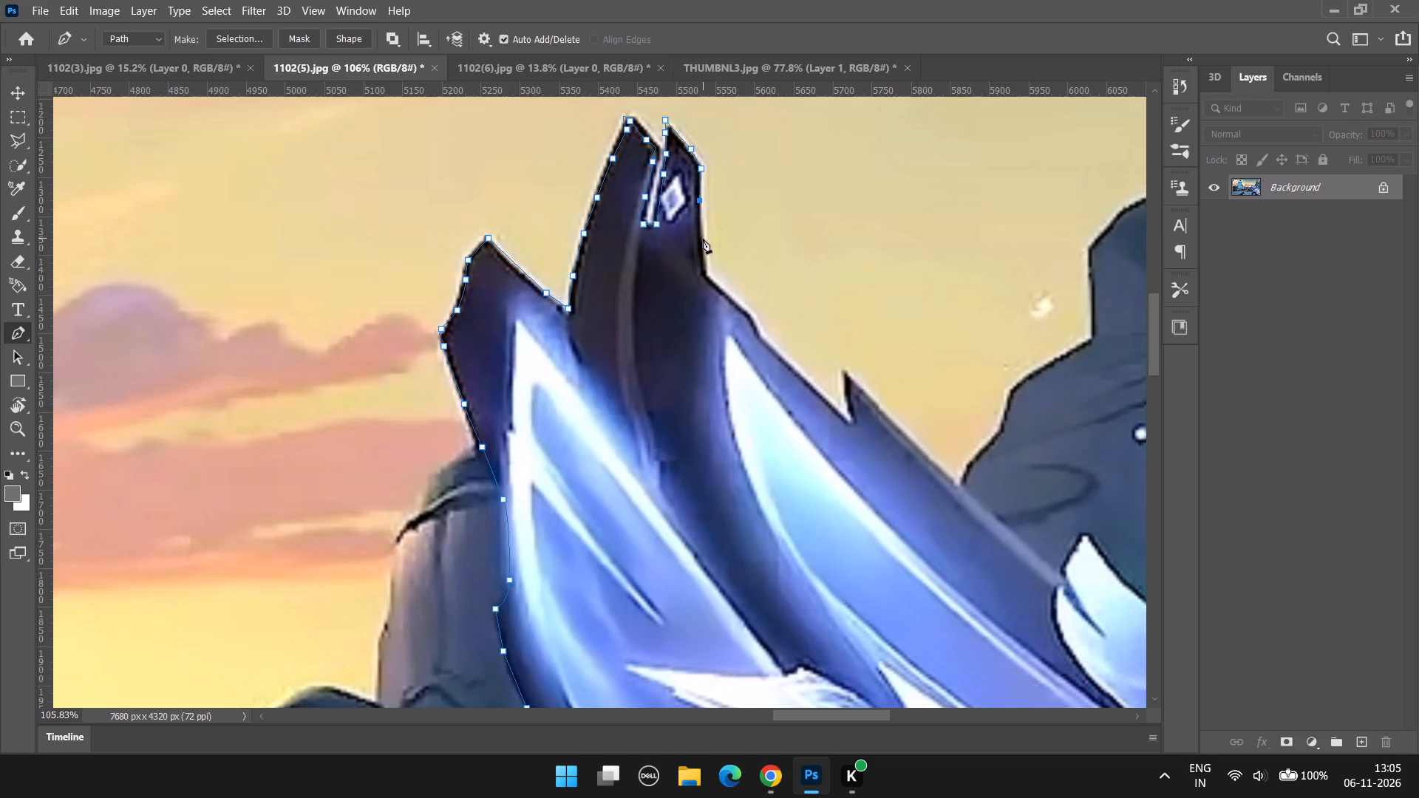
{"action": "left_click", "coordinate": [703, 242]}
{"action": "left_click", "coordinate": [703, 273]}
Trace the Pen path along the dark sloping edge from the spike's base down to the notch before the small pointed barb.
{"action": "left_click", "coordinate": [724, 293]}
{"action": "left_click_drag", "start_coordinate": [743, 305], "coordinate": [749, 312]}
{"action": "left_click_drag", "start_coordinate": [756, 324], "coordinate": [758, 331]}
{"action": "left_click_drag", "start_coordinate": [761, 338], "coordinate": [767, 344]}
{"action": "left_click_drag", "start_coordinate": [784, 358], "coordinate": [788, 364]}
{"action": "left_click", "coordinate": [810, 380]}
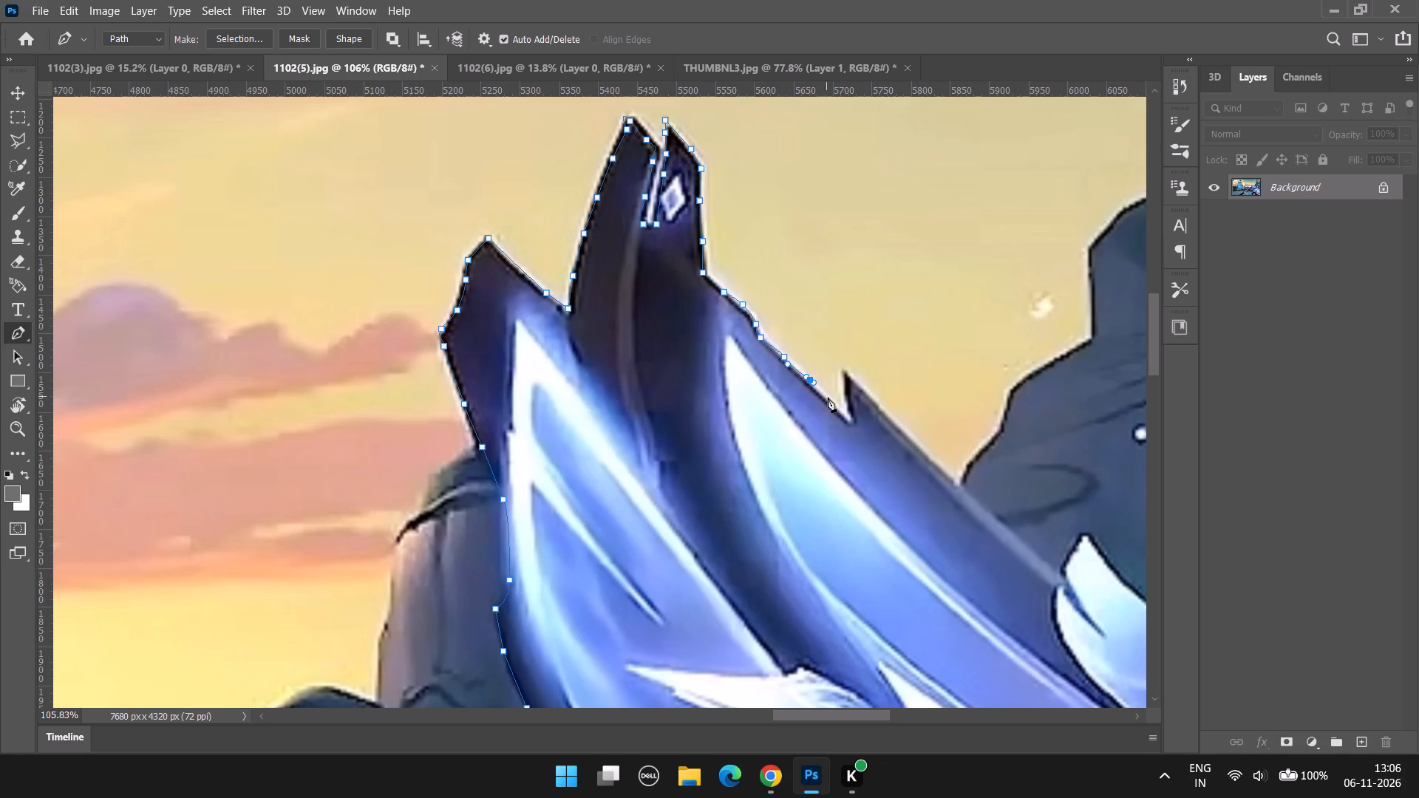
{"action": "left_click", "coordinate": [831, 406]}
{"action": "left_click", "coordinate": [846, 420]}
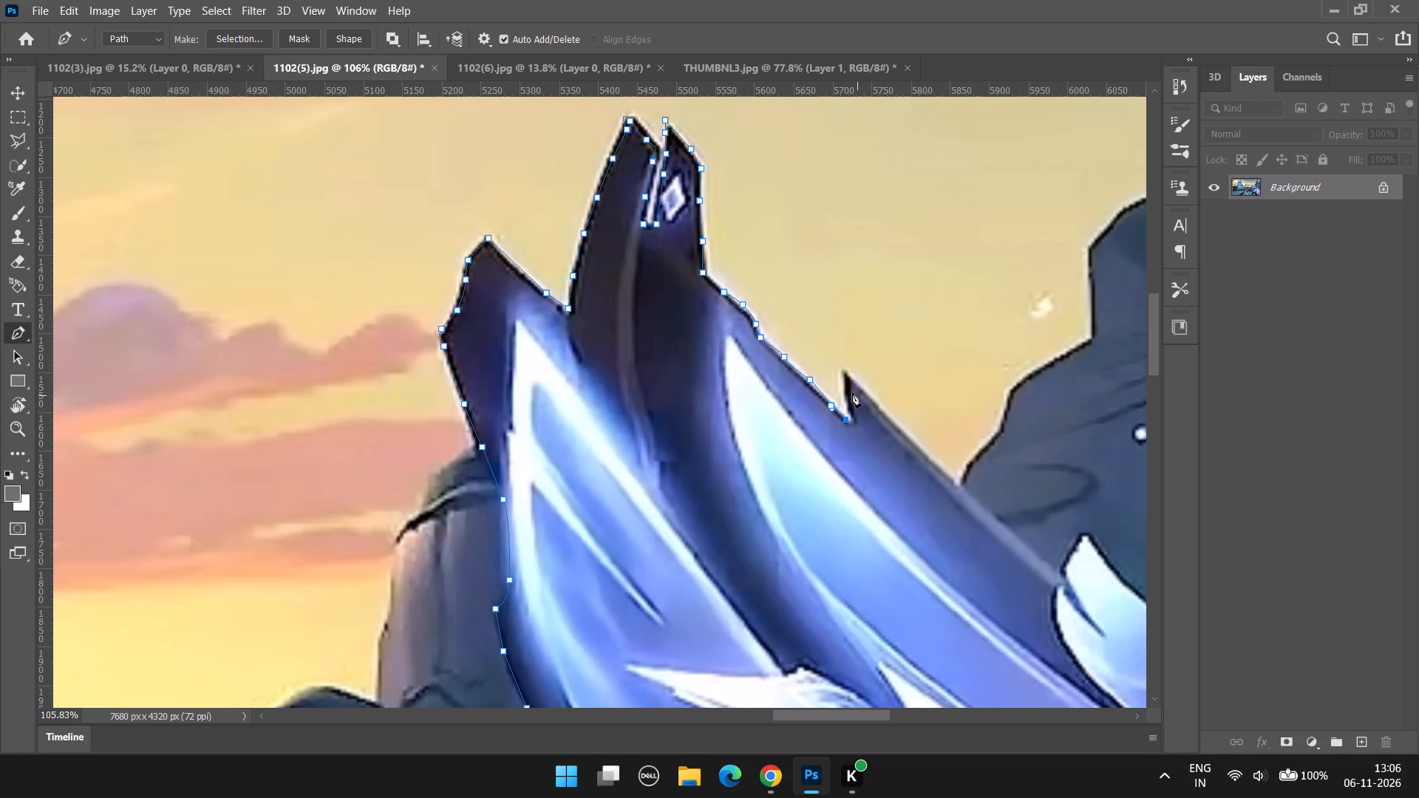
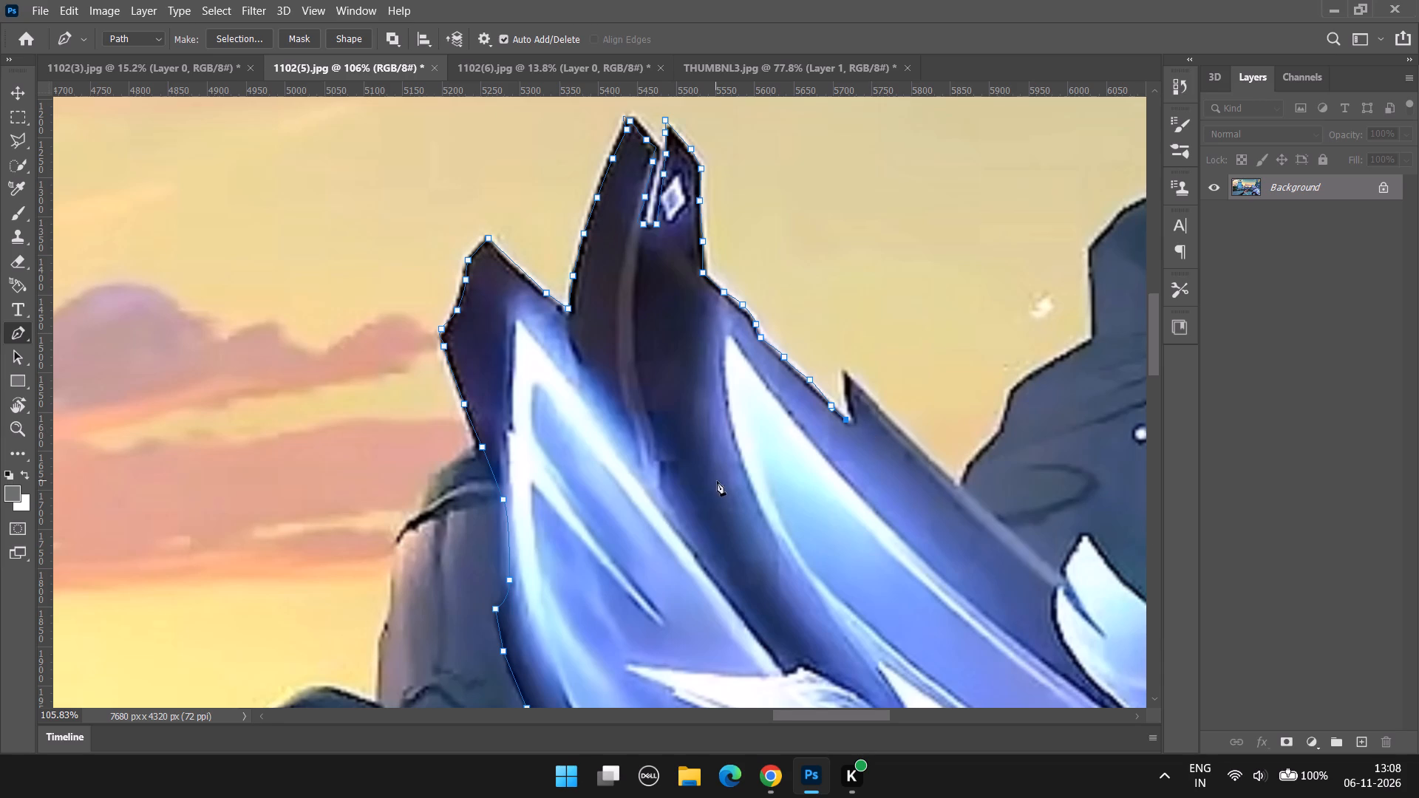
Trace the Pen path across the notch and up the inner edge of the small pointed barb to its tip.
{"action": "scroll", "coordinate": [729, 466], "scroll_direction": "up", "scroll_amount": 5, "text": "alt"}
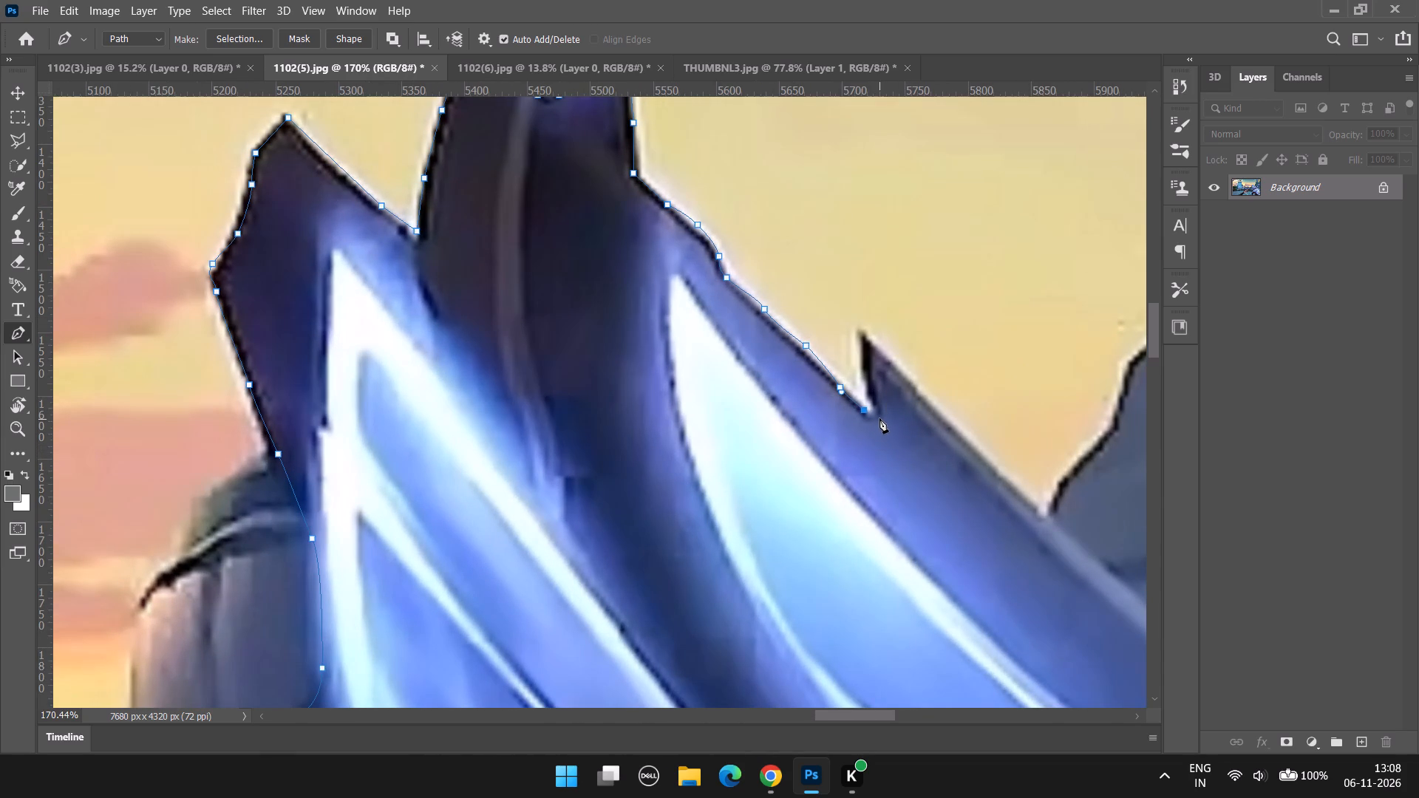
{"action": "left_click", "coordinate": [878, 416]}
{"action": "left_click", "coordinate": [865, 359]}
{"action": "left_click", "coordinate": [863, 329]}
{"action": "left_click_drag", "start_coordinate": [950, 423], "coordinate": [972, 437]}
{"action": "key", "text": "ctrl+z"}
Trace the Pen path from the barb's tip down the long sloping edge and up to the peak of the first white feather.
{"action": "scroll", "coordinate": [985, 461], "scroll_direction": "down", "scroll_amount": 7, "text": "alt"}
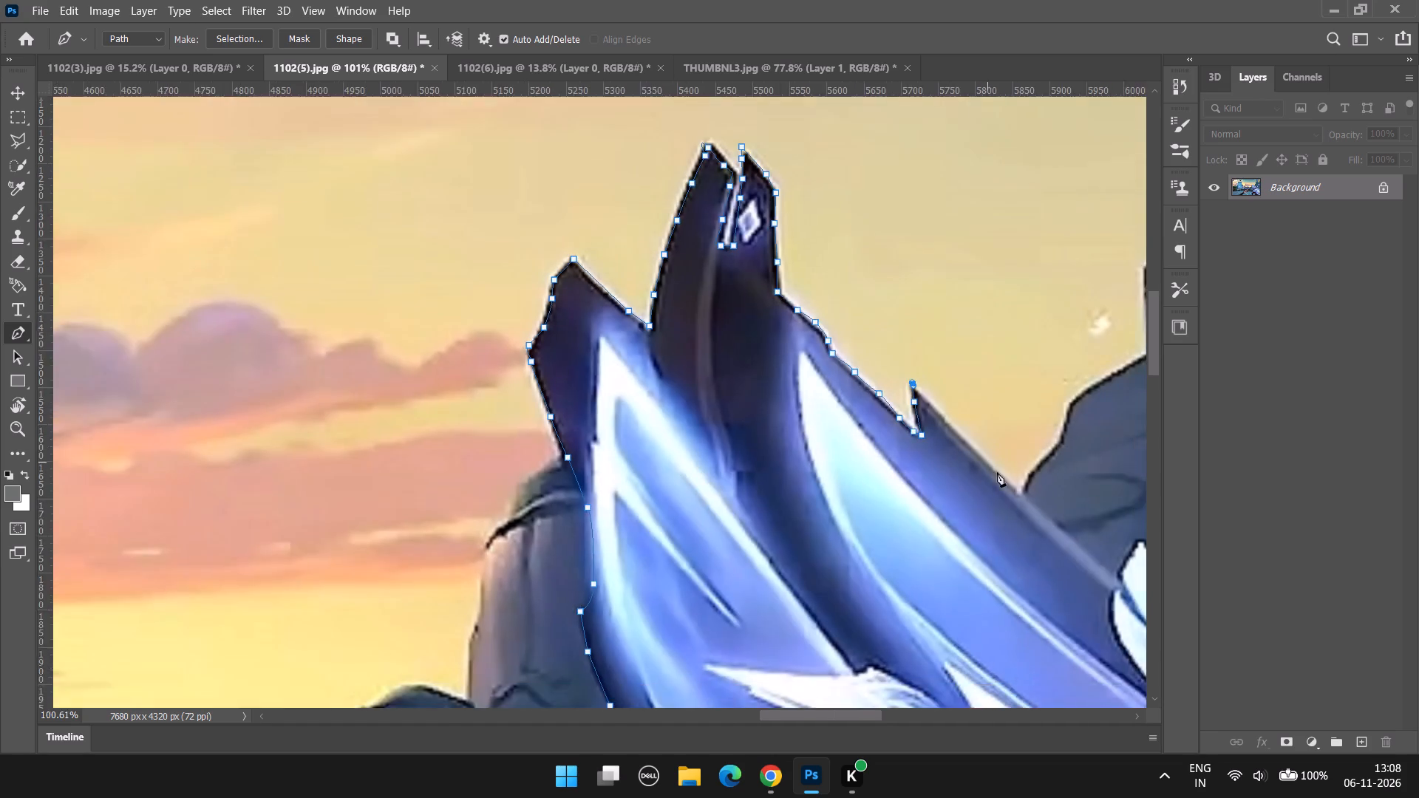
{"action": "scroll", "coordinate": [997, 472], "scroll_direction": "down", "scroll_amount": 2, "text": "alt"}
{"action": "left_click_drag", "start_coordinate": [769, 714], "coordinate": [819, 718]}
{"action": "scroll", "coordinate": [684, 546], "scroll_direction": "up", "scroll_amount": 5, "text": "alt"}
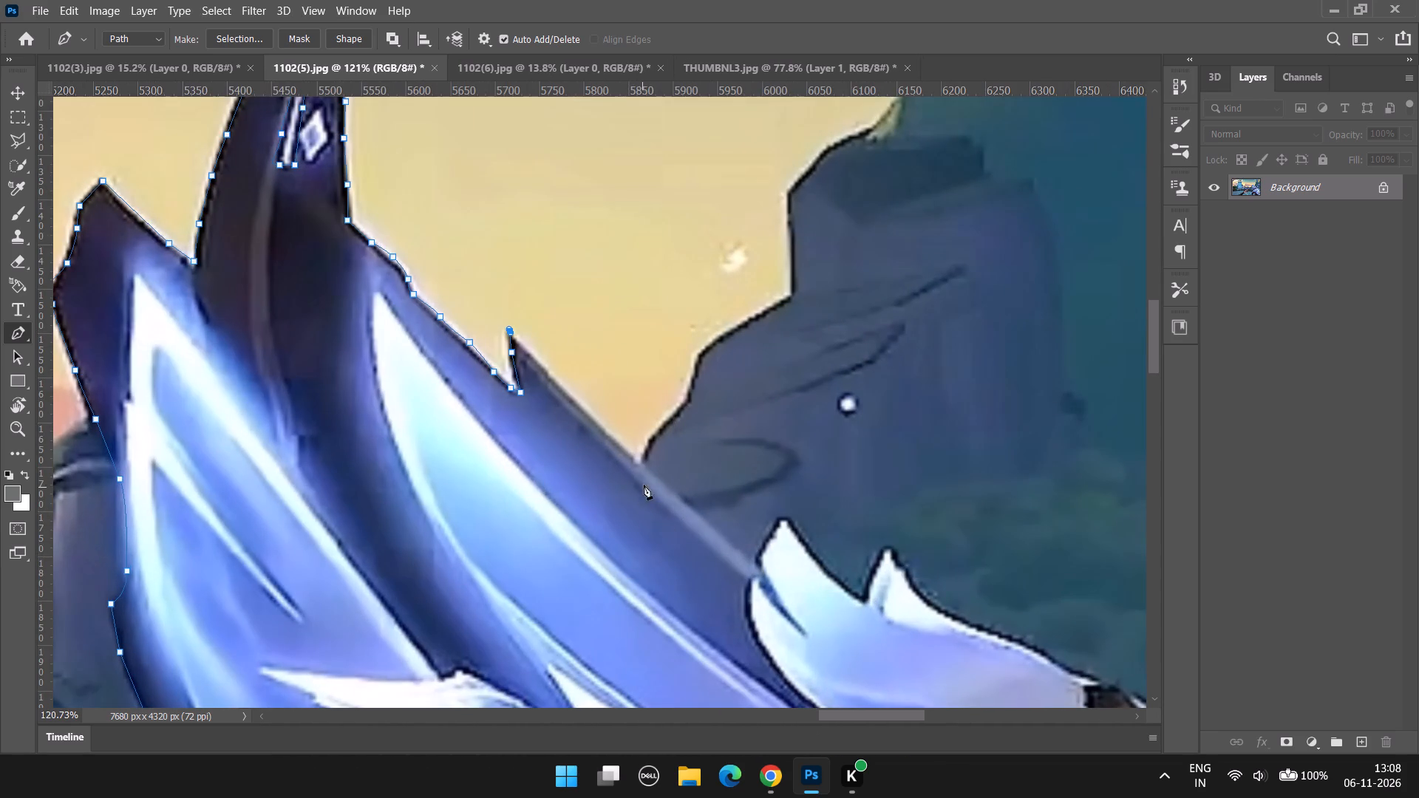
{"action": "left_click", "coordinate": [662, 481]}
{"action": "left_click", "coordinate": [709, 528]}
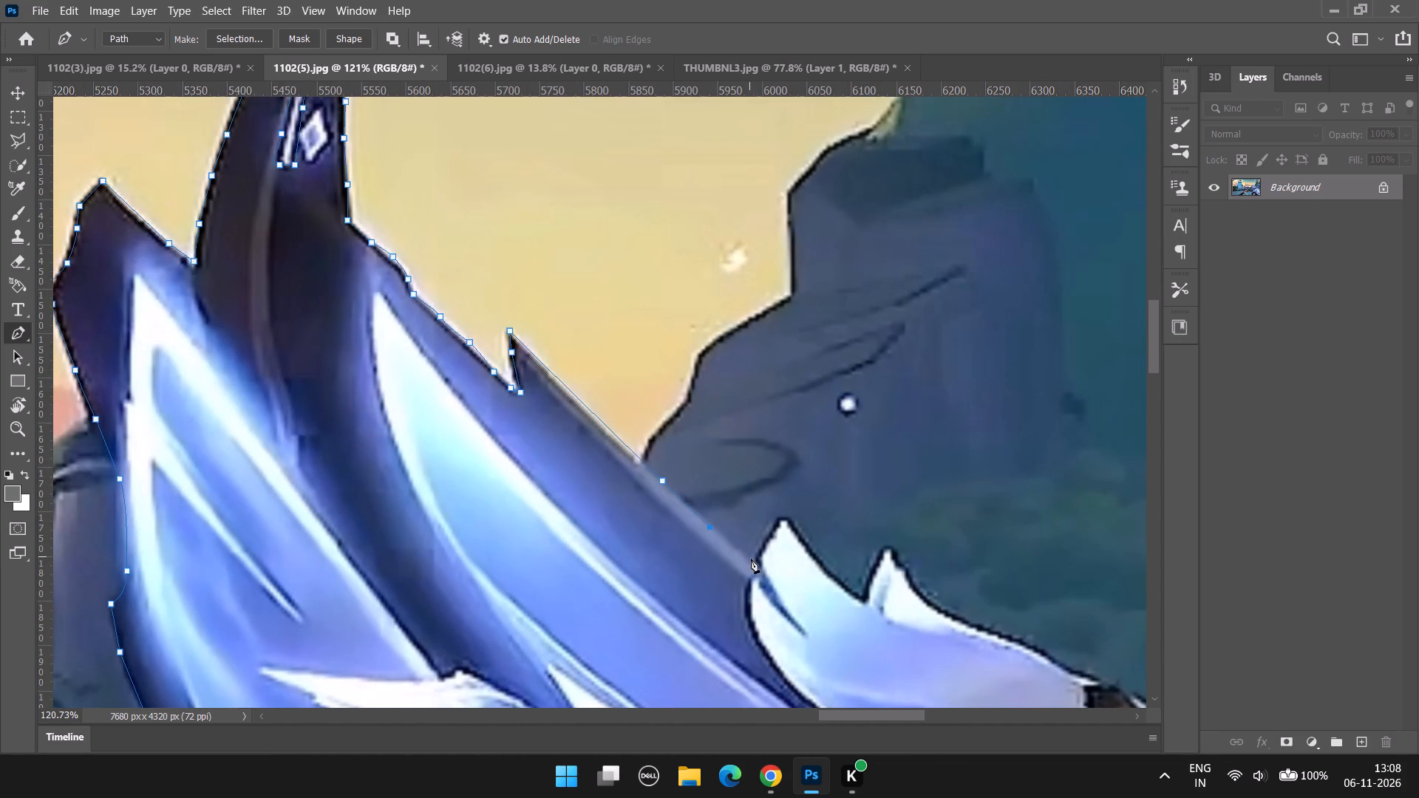
{"action": "left_click", "coordinate": [752, 559]}
{"action": "left_click", "coordinate": [771, 531]}
{"action": "left_click", "coordinate": [779, 519]}
{"action": "left_click", "coordinate": [789, 518]}
Trace the Pen path from the first white feather's peak down into the valley and up to the second feather's peak.
{"action": "left_click", "coordinate": [809, 551]}
{"action": "left_click", "coordinate": [841, 579]}
{"action": "key", "text": "ctrl+z"}
{"action": "scroll", "coordinate": [852, 594], "scroll_direction": "up", "scroll_amount": 7, "text": "alt"}
{"action": "left_click", "coordinate": [782, 529]}
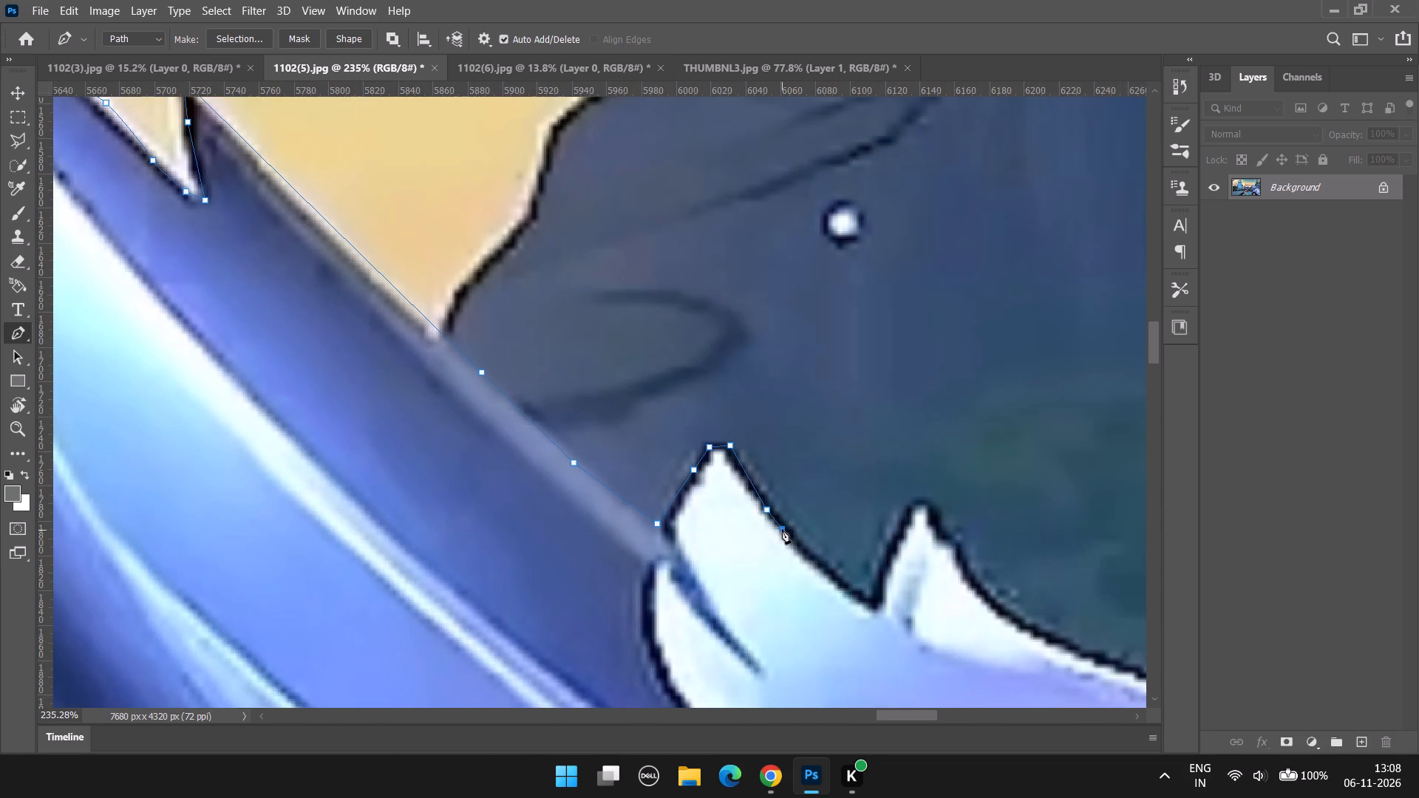
{"action": "left_click", "coordinate": [819, 567]}
{"action": "left_click", "coordinate": [860, 596]}
{"action": "left_click", "coordinate": [876, 606]}
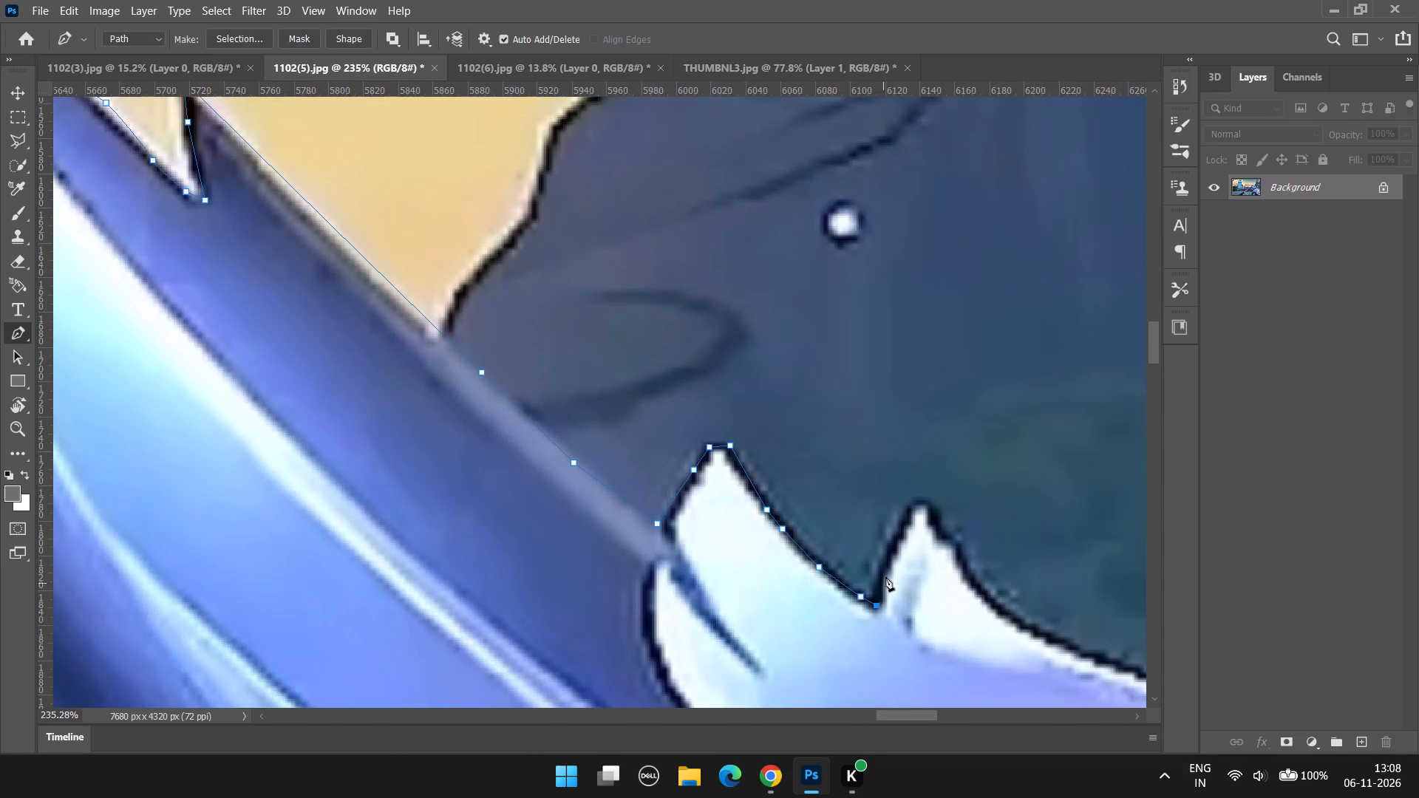
{"action": "left_click", "coordinate": [886, 562]}
{"action": "left_click", "coordinate": [902, 533]}
{"action": "left_click", "coordinate": [920, 503]}
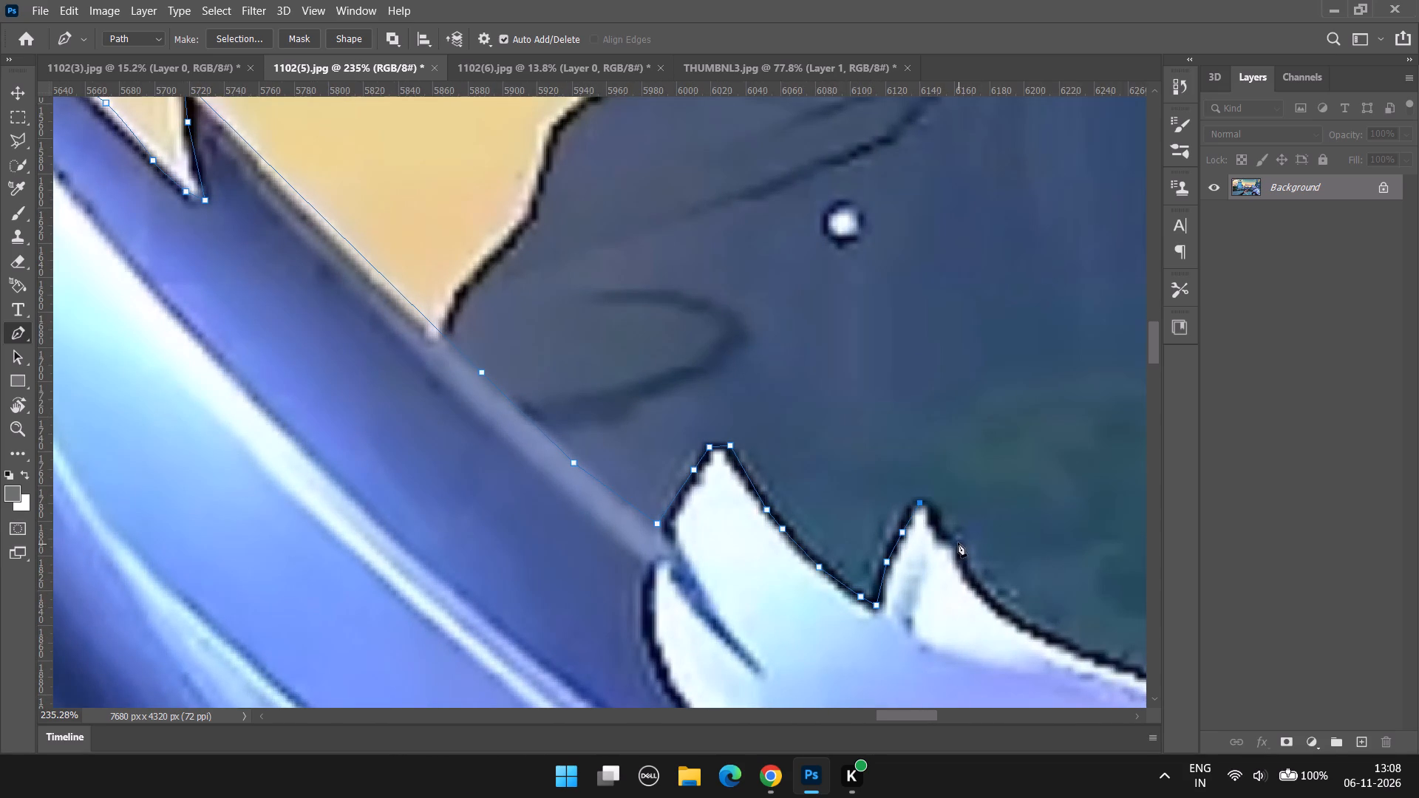
Trace the Pen path from the second feather's peak down its curved outer edge onto the gentle slope beyond it.
{"action": "left_click", "coordinate": [939, 542]}
{"action": "left_click", "coordinate": [952, 539]}
{"action": "left_click", "coordinate": [983, 600]}
{"action": "key", "text": "ctrl+z"}
{"action": "left_click", "coordinate": [962, 548]}
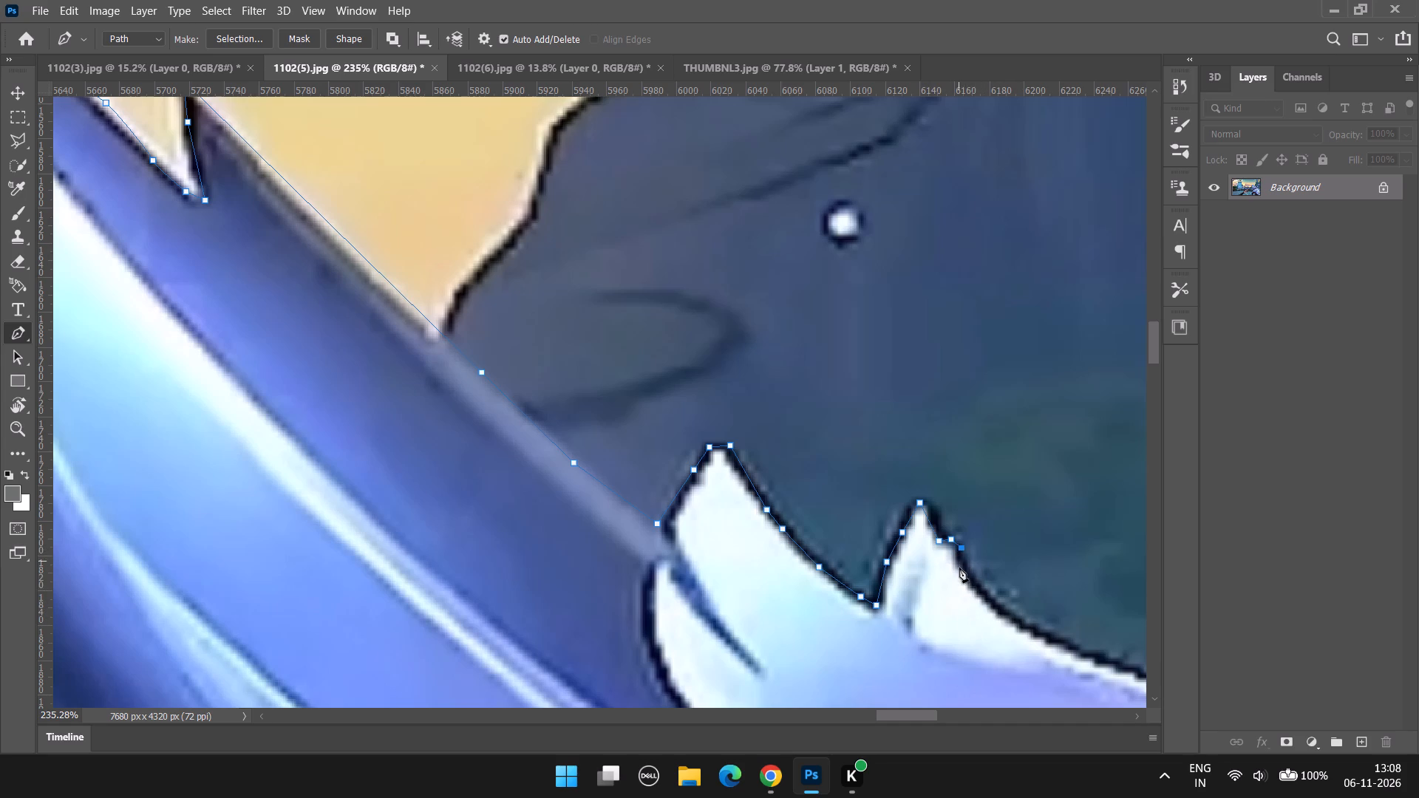
{"action": "left_click", "coordinate": [962, 571]}
{"action": "left_click", "coordinate": [990, 592]}
{"action": "key", "text": "ctrl+z"}
{"action": "left_click", "coordinate": [970, 587]}
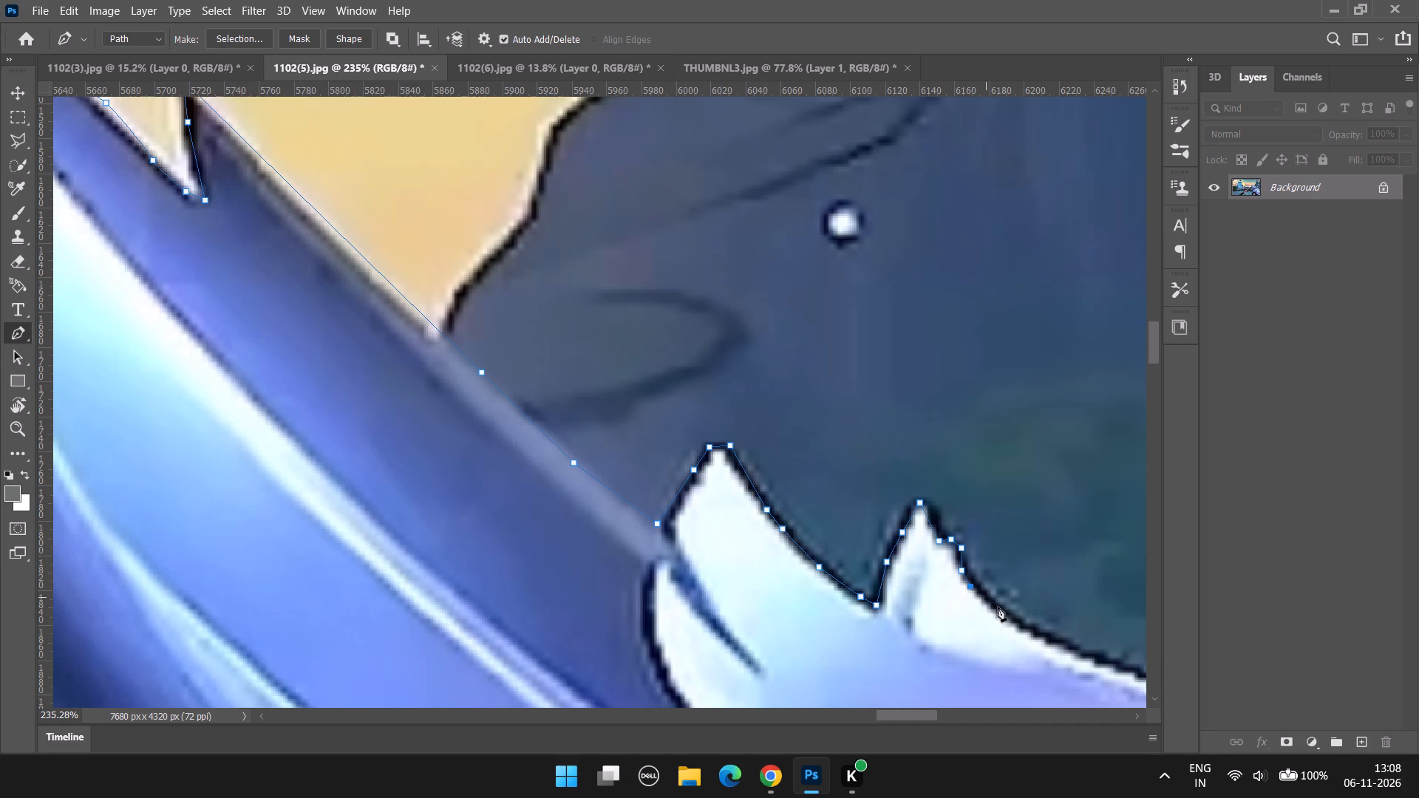
{"action": "left_click", "coordinate": [1005, 612]}
{"action": "left_click", "coordinate": [1027, 630]}
{"action": "left_click", "coordinate": [1078, 652]}
Trace the Pen path along the upper outline of the white wing to the top of the dark brown inlay.
{"action": "left_click_drag", "start_coordinate": [926, 717], "coordinate": [968, 716]}
{"action": "scroll", "coordinate": [823, 608], "scroll_direction": "down", "scroll_amount": 11}
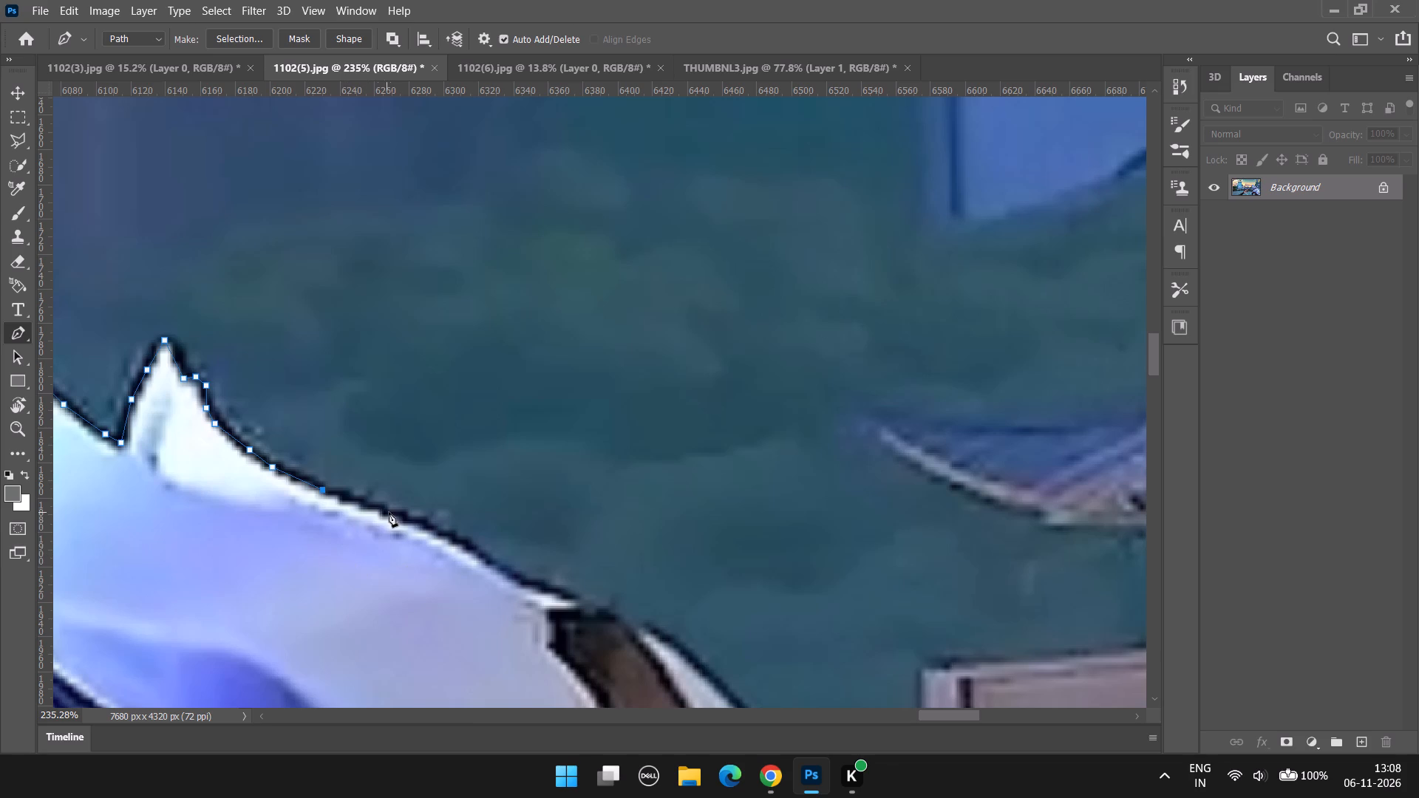
{"action": "left_click", "coordinate": [395, 513]}
{"action": "left_click", "coordinate": [457, 537]}
{"action": "left_click", "coordinate": [513, 576]}
{"action": "left_click", "coordinate": [592, 604]}
Trace the Pen path past the brown inlay and down the outer edge of the white panel to its rounded corner.
{"action": "scroll", "coordinate": [602, 601], "scroll_direction": "down", "scroll_amount": 3, "text": "alt"}
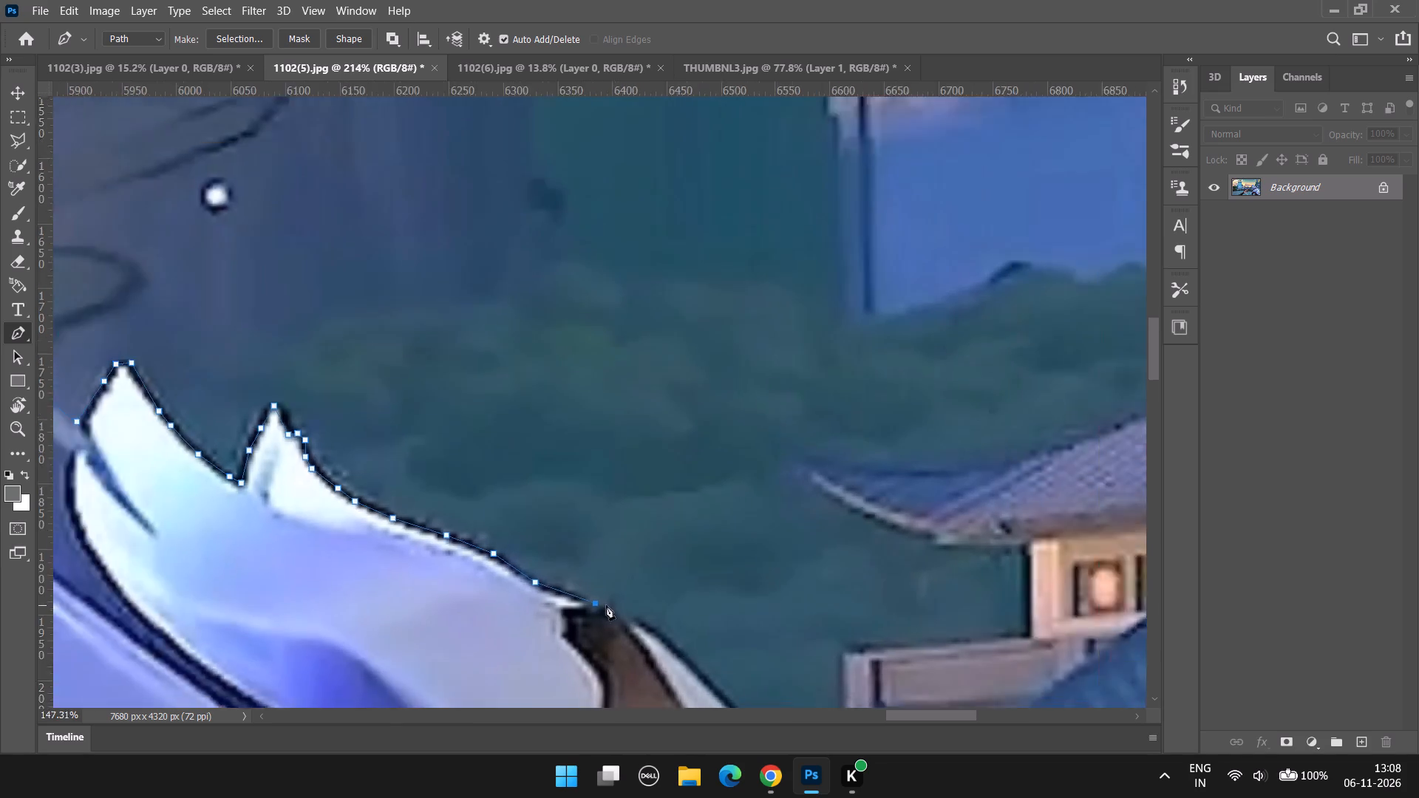
{"action": "scroll", "coordinate": [606, 605], "scroll_direction": "down", "scroll_amount": 16, "text": "alt"}
{"action": "scroll", "coordinate": [684, 559], "scroll_direction": "up", "scroll_amount": 6, "text": "alt"}
{"action": "left_click", "coordinate": [591, 449]}
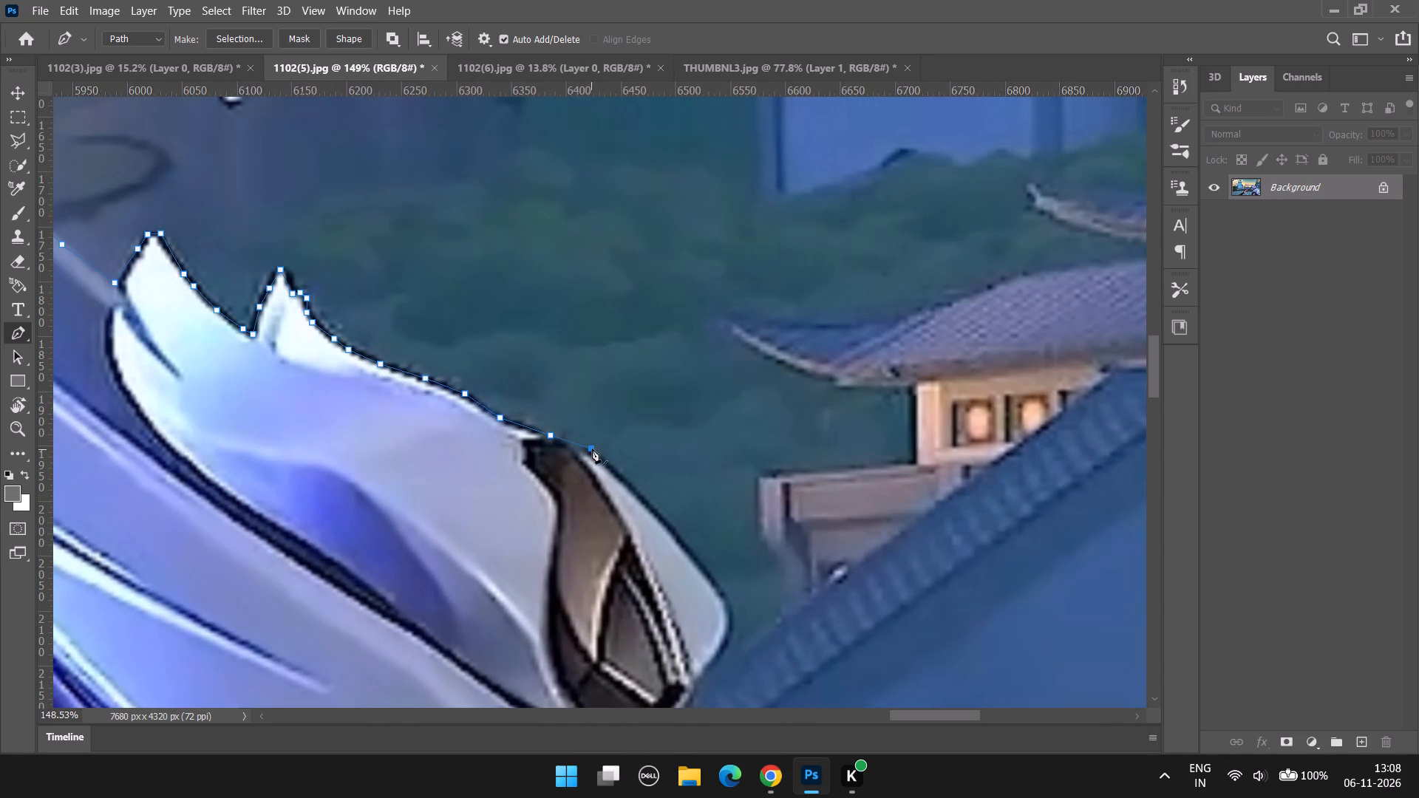
{"action": "key", "text": "ctrl+z"}
{"action": "left_click", "coordinate": [593, 457]}
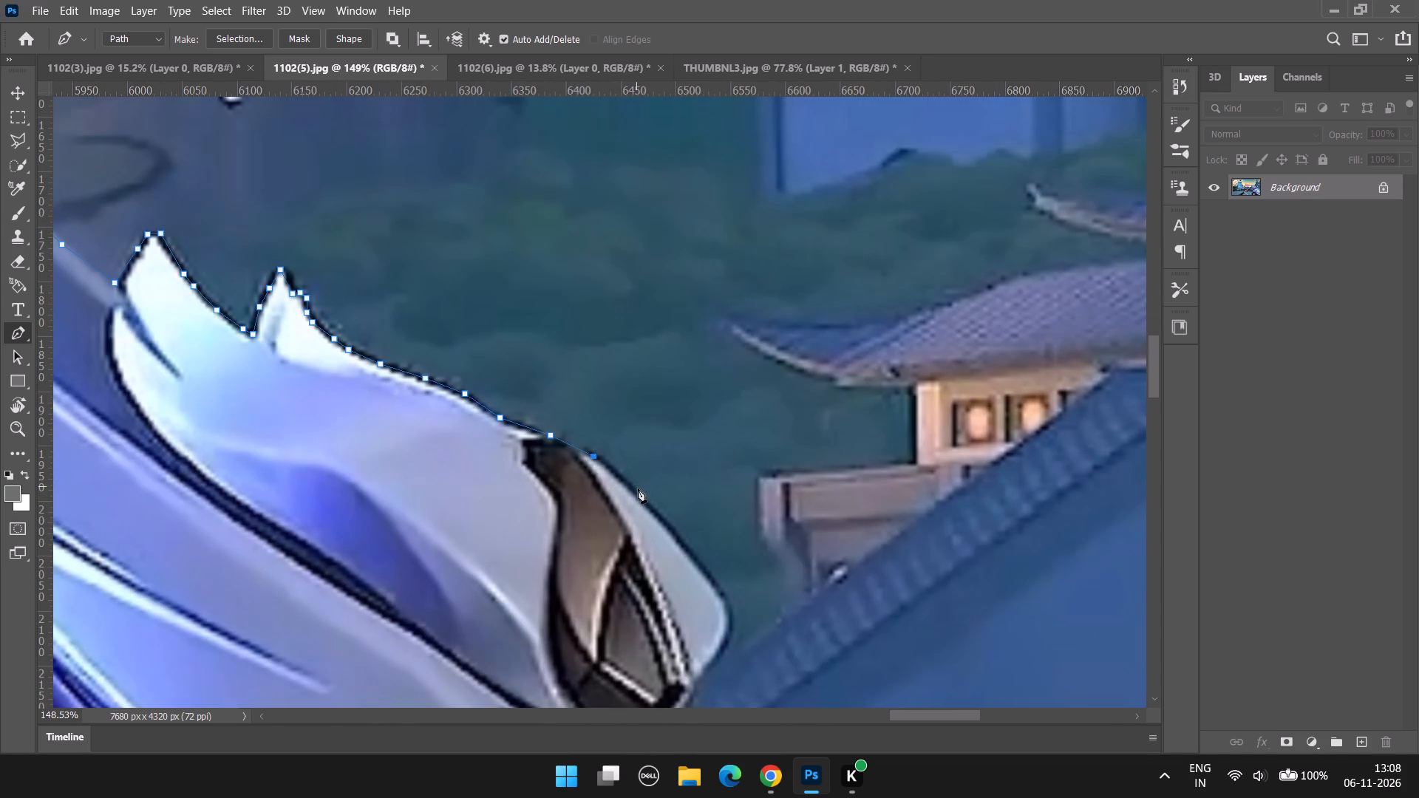
{"action": "left_click", "coordinate": [640, 496]}
{"action": "left_click", "coordinate": [676, 540]}
{"action": "left_click", "coordinate": [716, 586]}
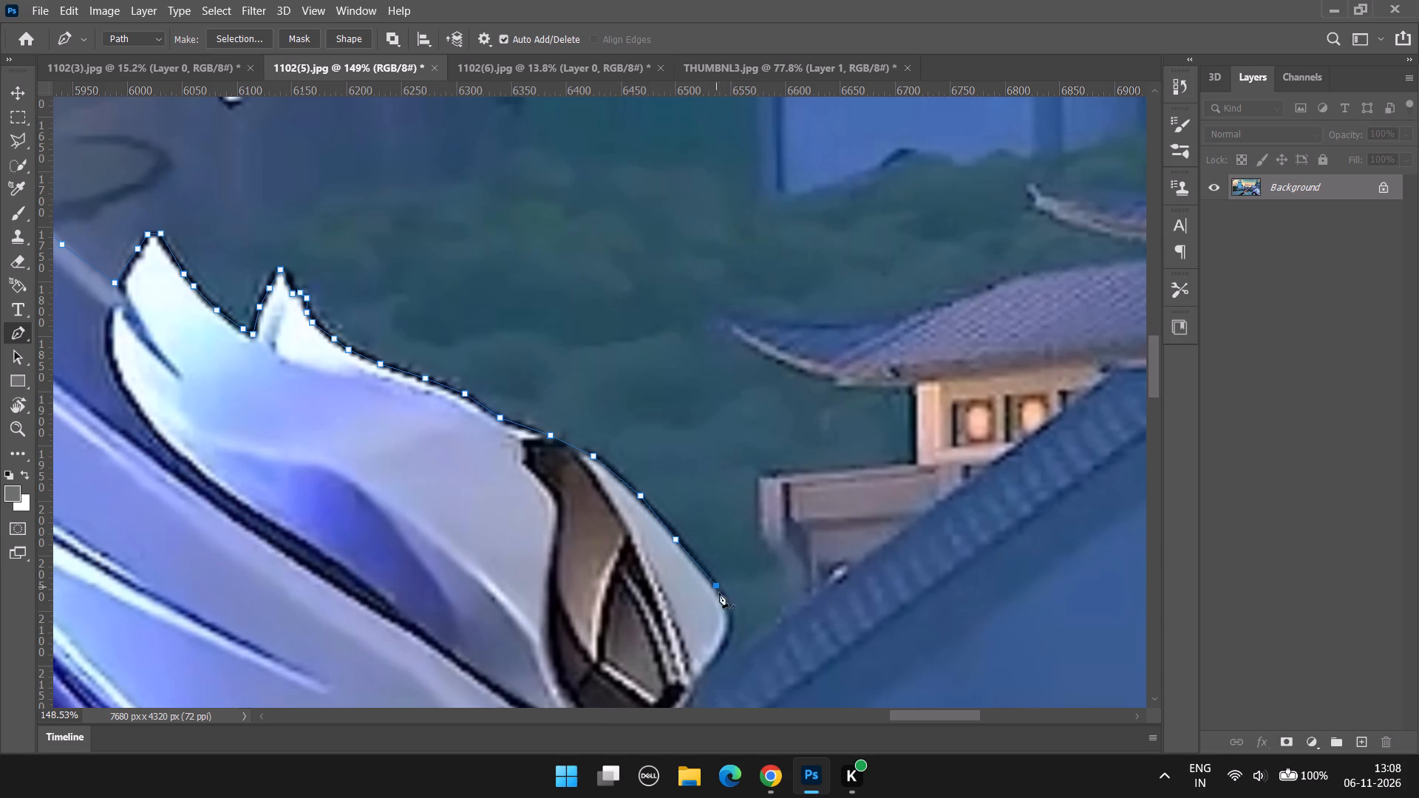
Trace the Pen path around the white panel's rounded corner and inward to its junction with the gun body.
{"action": "scroll", "coordinate": [735, 630], "scroll_direction": "down", "scroll_amount": 4}
{"action": "left_click", "coordinate": [731, 544]}
{"action": "left_click", "coordinate": [729, 579]}
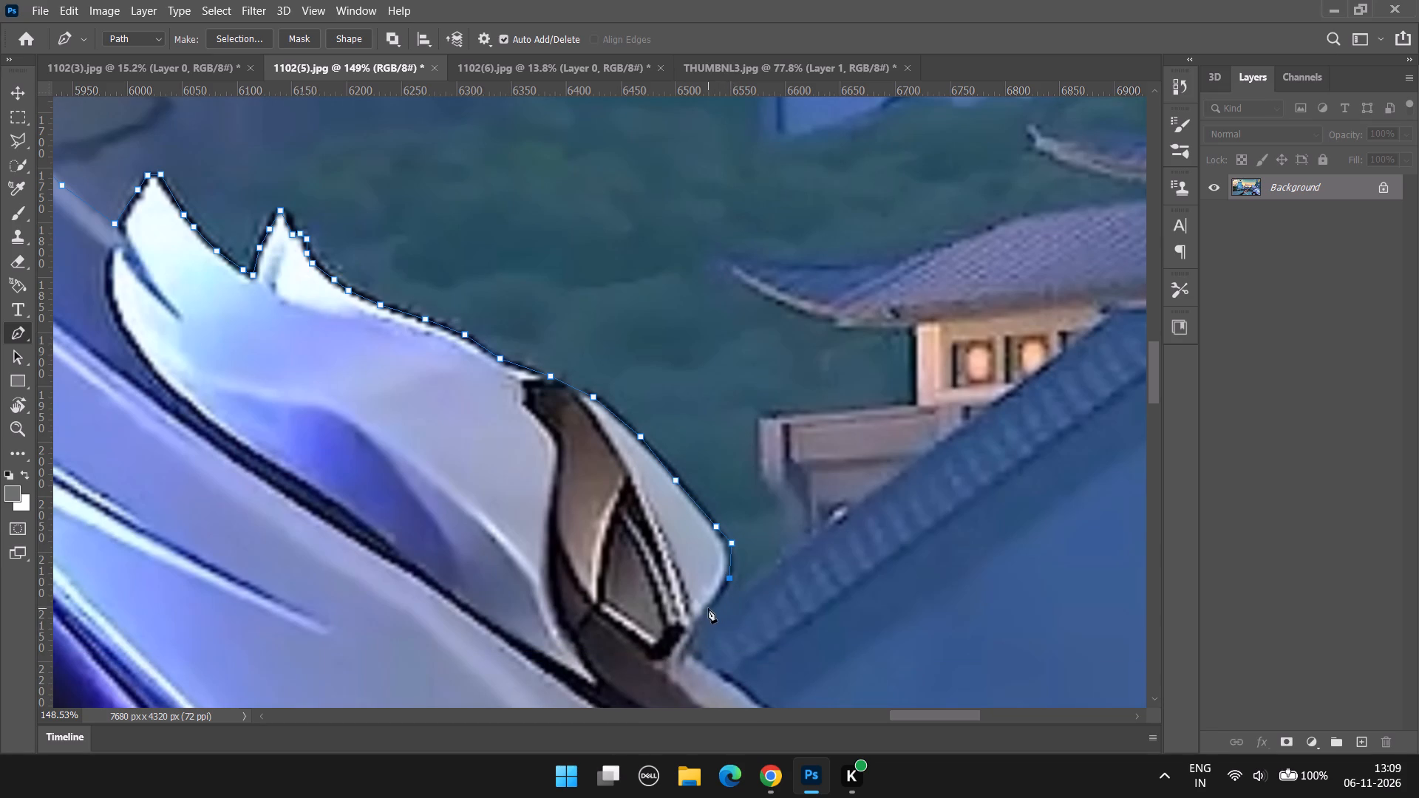
{"action": "left_click", "coordinate": [709, 608]}
{"action": "left_click", "coordinate": [695, 637]}
{"action": "left_click", "coordinate": [688, 655]}
Trace the Pen path from the panel junction down the gun body's pale sloping edge to where the hazy glow begins.
{"action": "scroll", "coordinate": [699, 647], "scroll_direction": "down", "scroll_amount": 13}
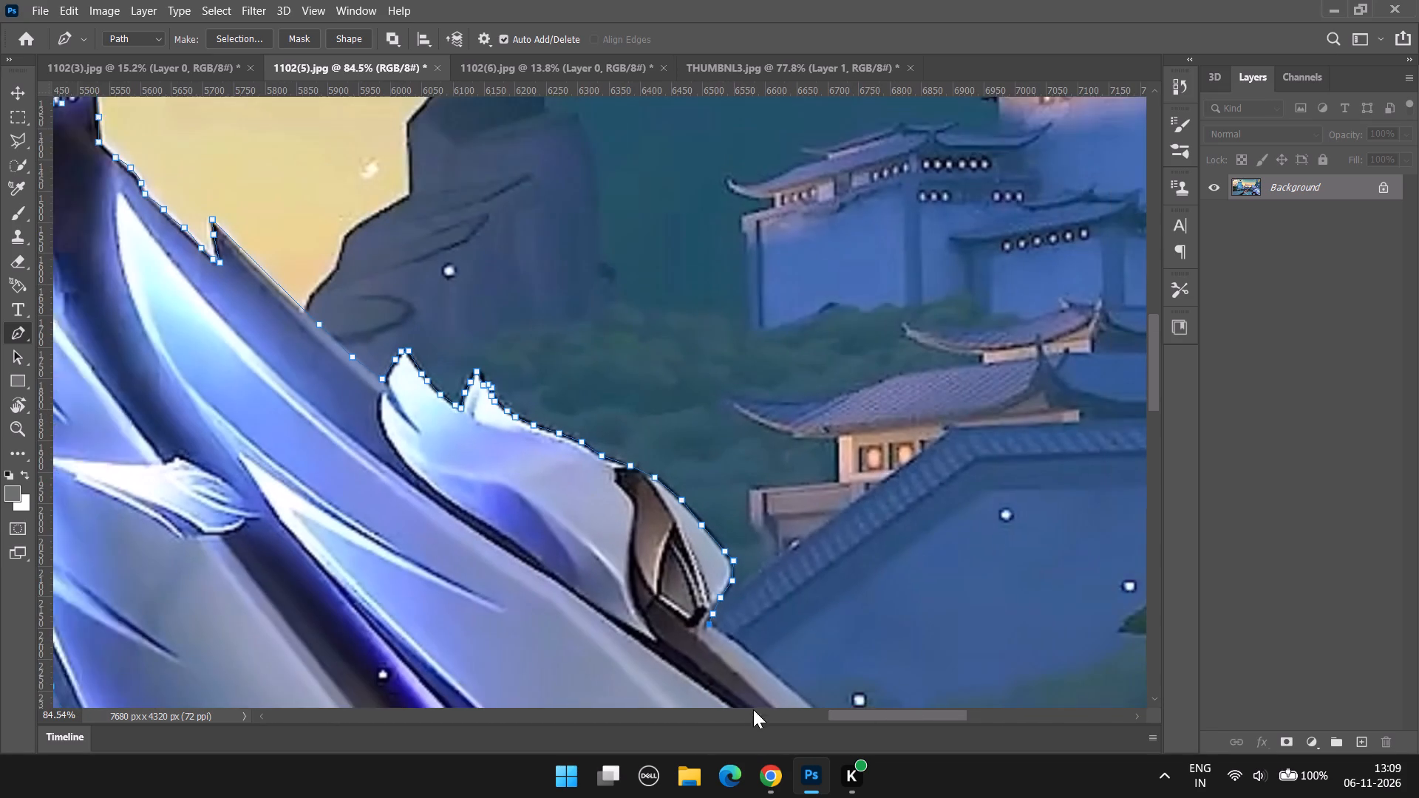
{"action": "scroll", "coordinate": [753, 709], "scroll_direction": "down", "scroll_amount": 9}
{"action": "scroll", "coordinate": [782, 637], "scroll_direction": "down", "scroll_amount": 13, "text": "alt"}
{"action": "left_click_drag", "start_coordinate": [820, 723], "coordinate": [839, 725]}
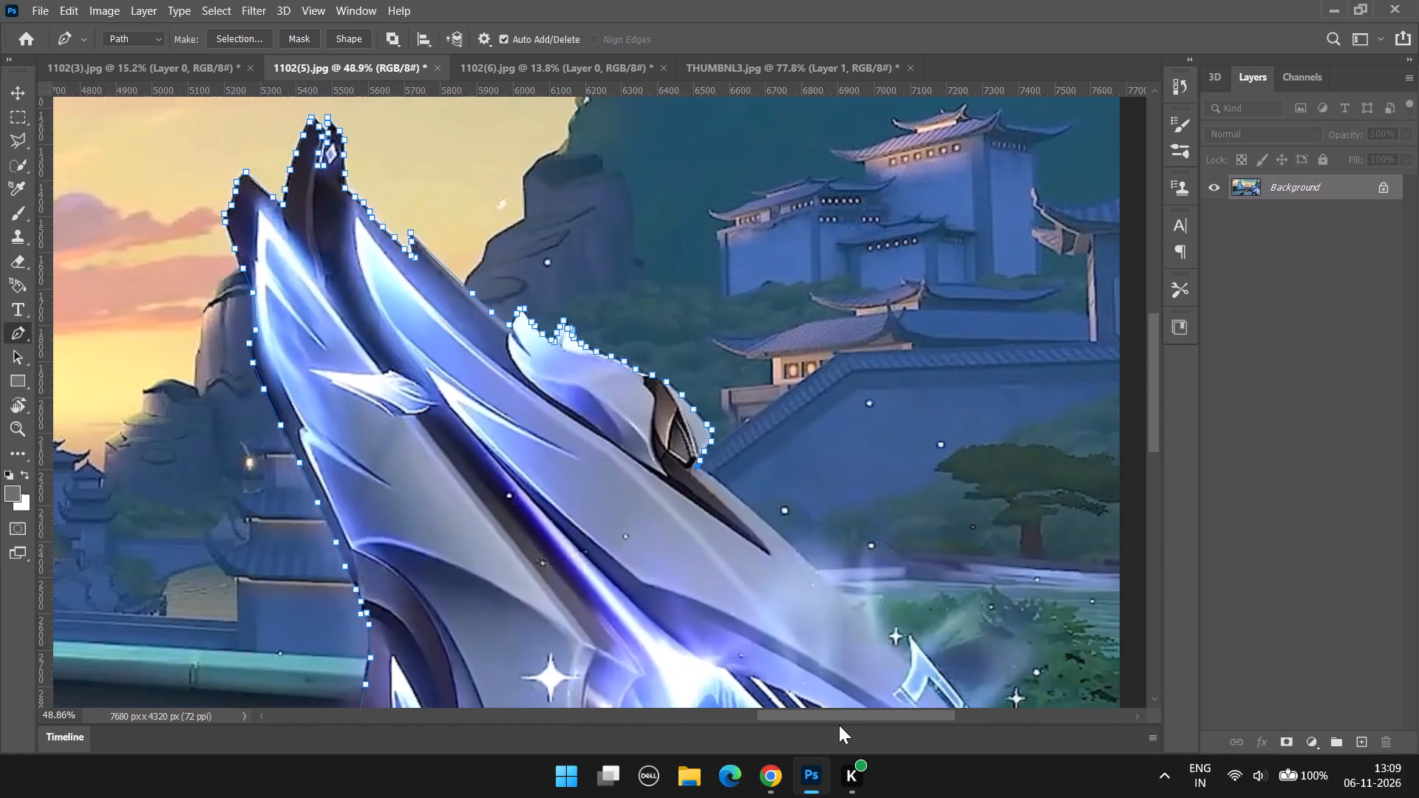
{"action": "left_click_drag", "start_coordinate": [839, 725], "coordinate": [845, 725]}
{"action": "left_click_drag", "start_coordinate": [849, 717], "coordinate": [900, 726]}
{"action": "scroll", "coordinate": [542, 546], "scroll_direction": "down", "scroll_amount": 4}
{"action": "scroll", "coordinate": [544, 543], "scroll_direction": "up", "scroll_amount": 11, "text": "alt"}
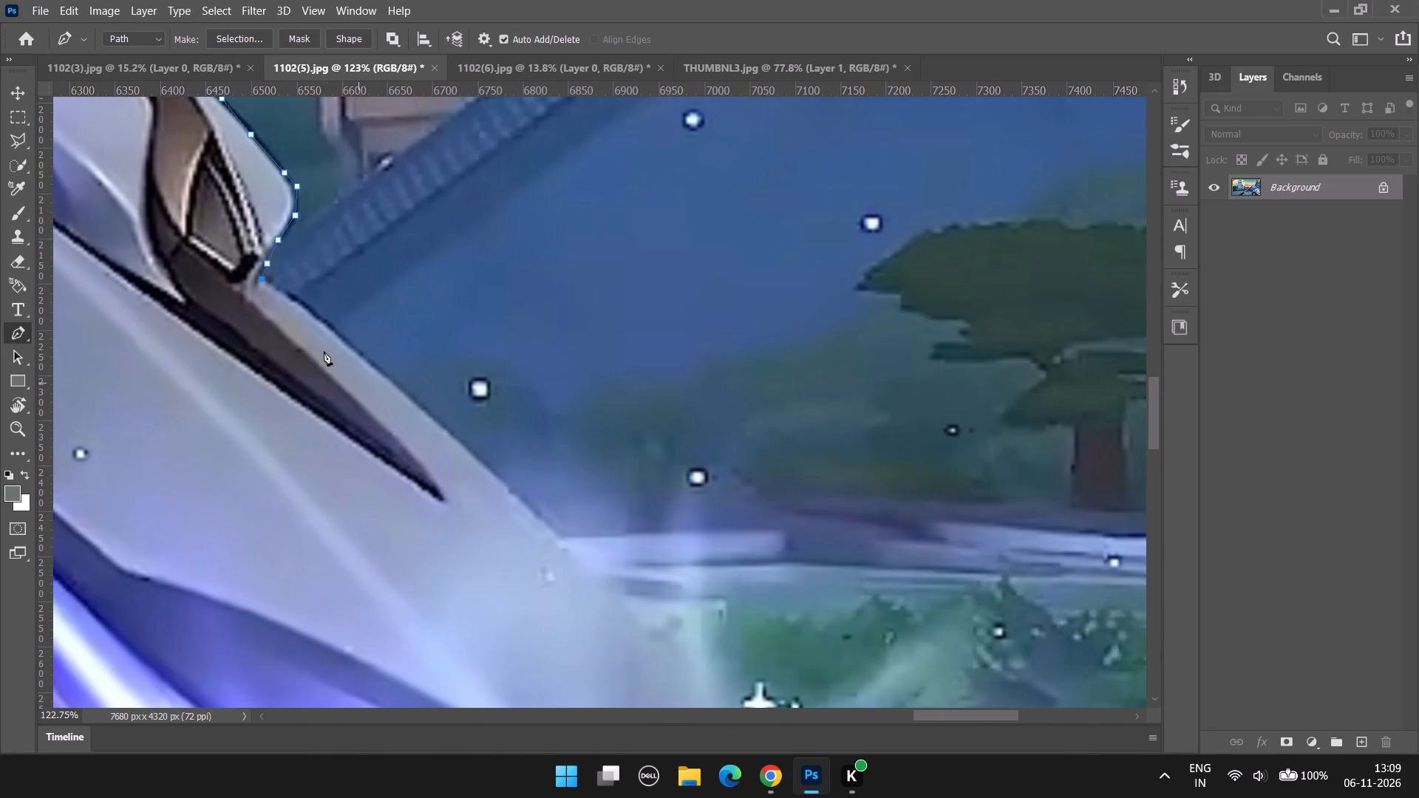
{"action": "left_click", "coordinate": [319, 317]}
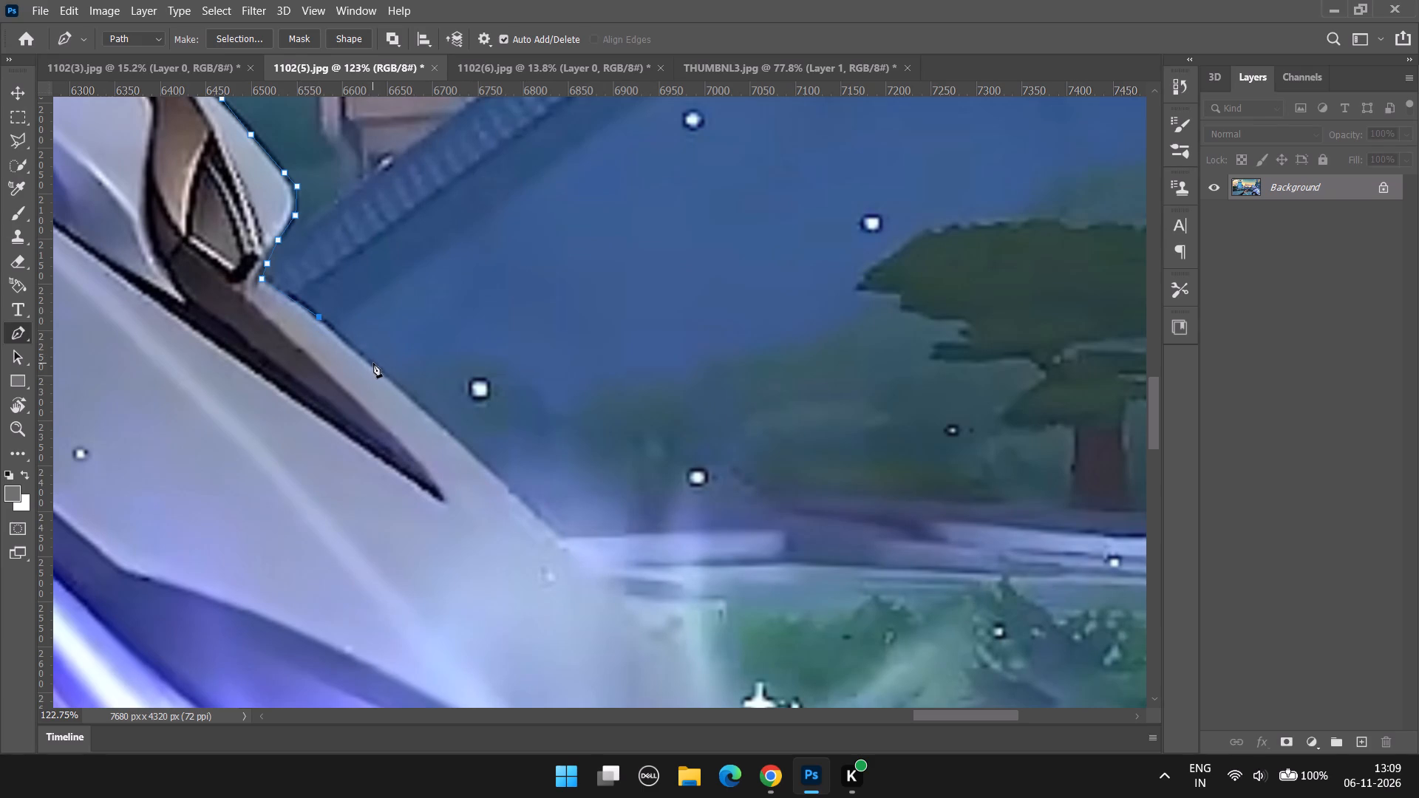
{"action": "left_click", "coordinate": [373, 364]}
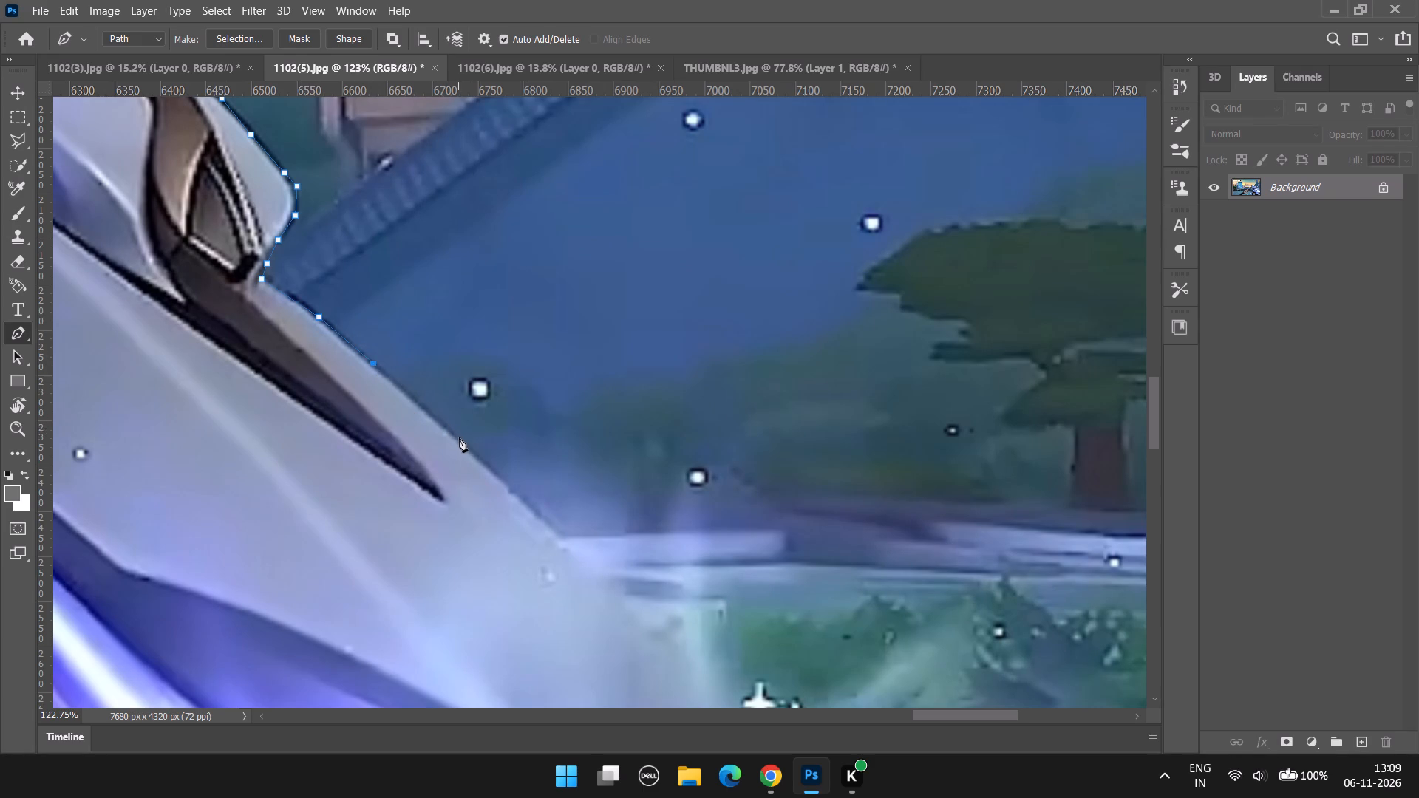
{"action": "left_click", "coordinate": [461, 441]}
{"action": "left_click", "coordinate": [520, 494]}
{"action": "scroll", "coordinate": [544, 529], "scroll_direction": "down", "scroll_amount": 4}
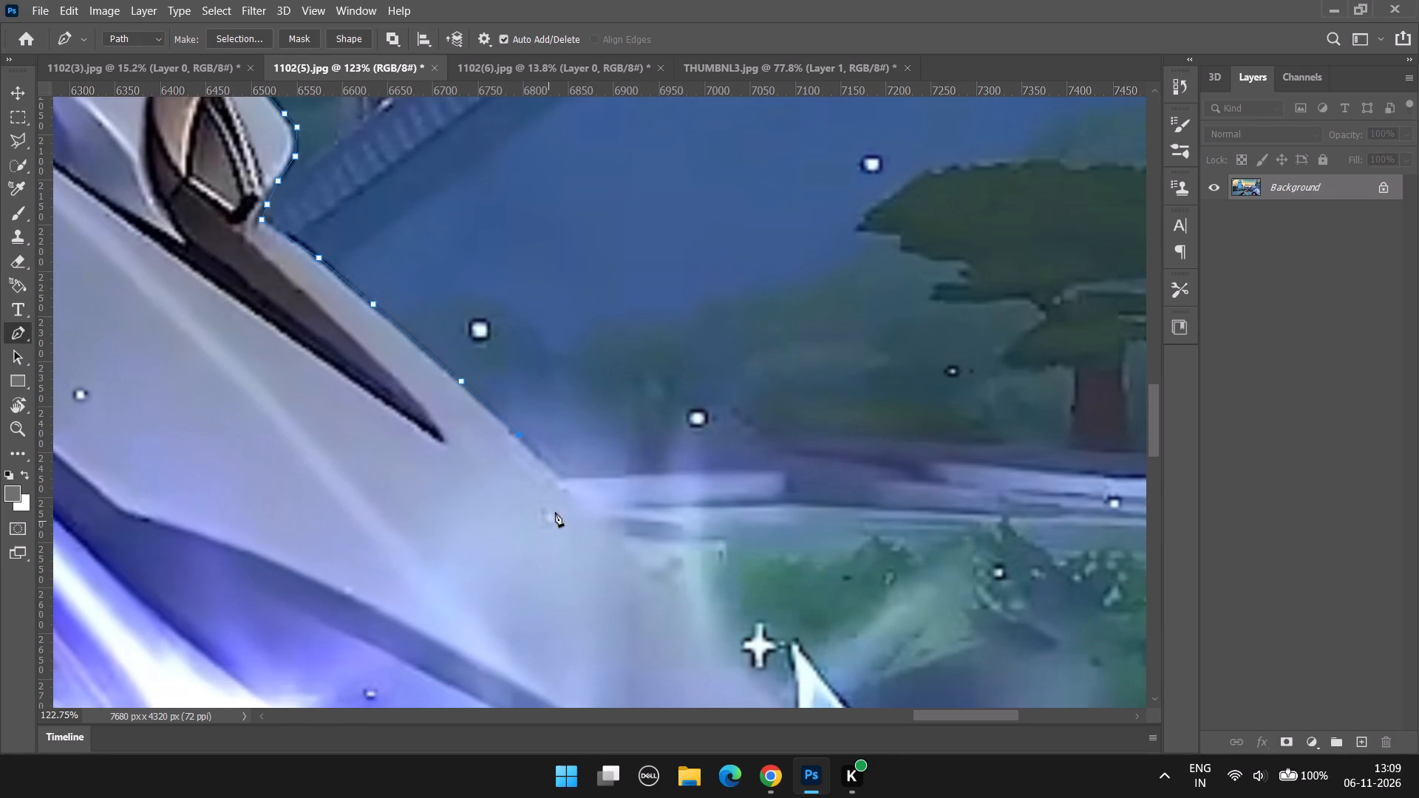
{"action": "left_click", "coordinate": [570, 491]}
Continue the Pen path straight through the hazy glow to the glowing blue fin and up its inner edge to the tip.
{"action": "scroll", "coordinate": [726, 635], "scroll_direction": "down", "scroll_amount": 12}
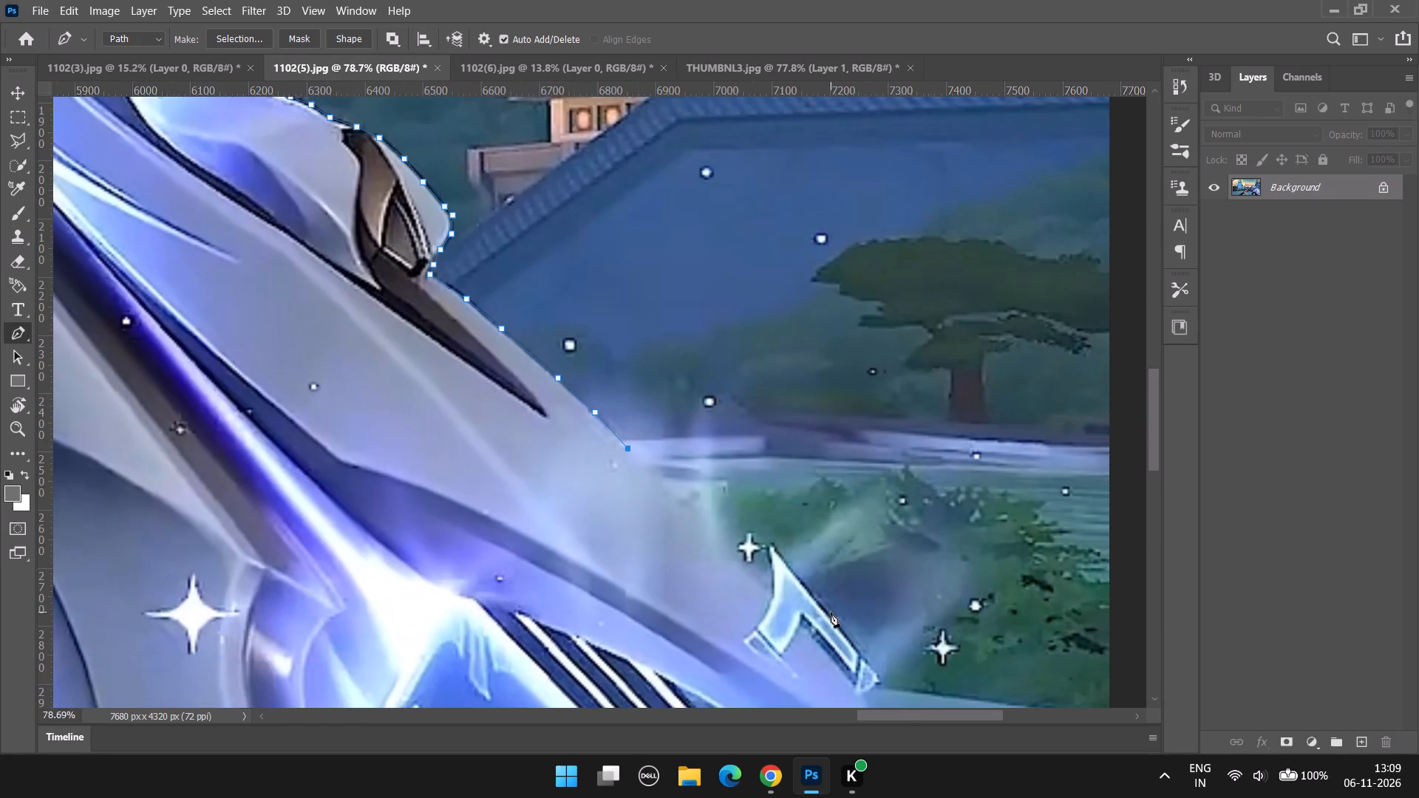
{"action": "scroll", "coordinate": [831, 613], "scroll_direction": "up", "scroll_amount": 4, "text": "alt"}
{"action": "left_click", "coordinate": [656, 498]}
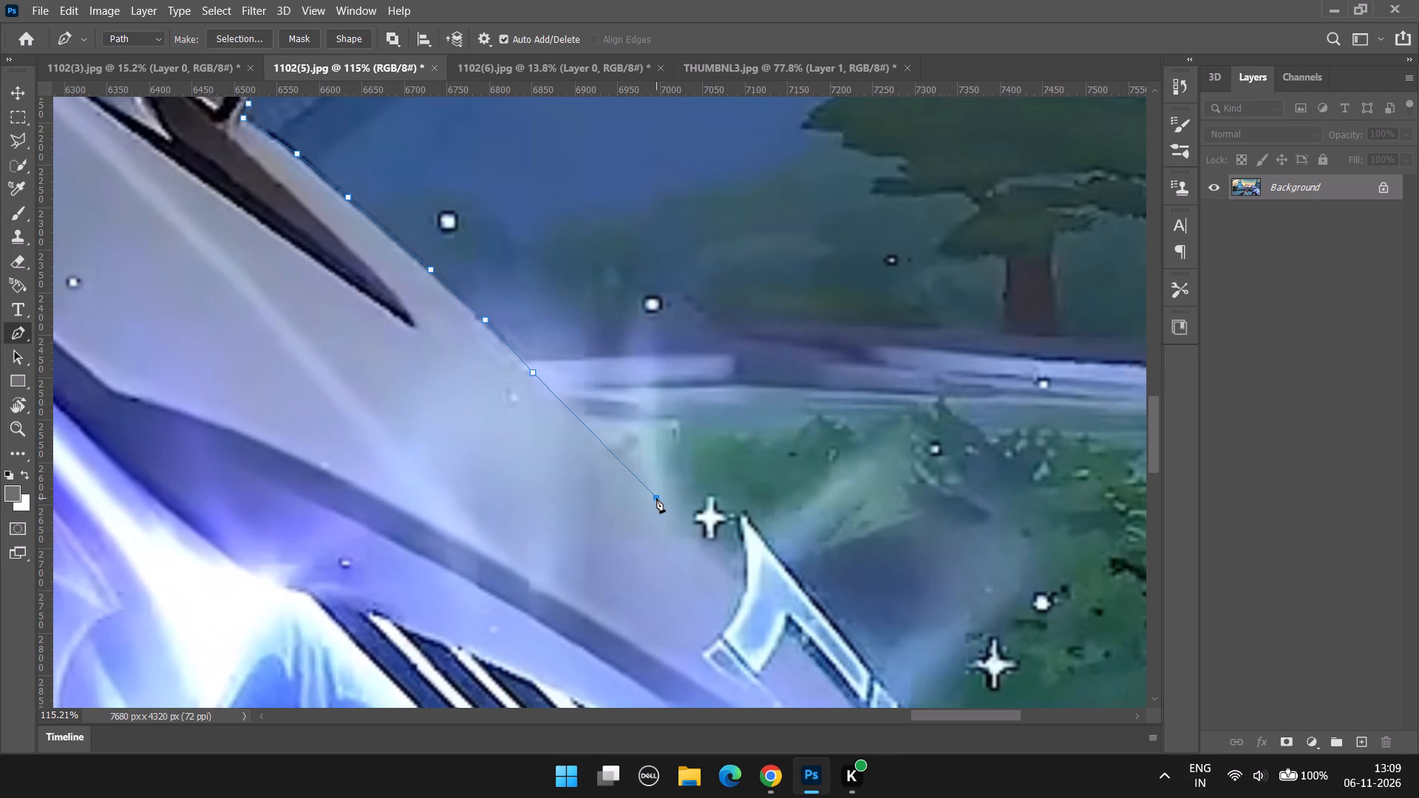
{"action": "scroll", "coordinate": [738, 585], "scroll_direction": "down", "scroll_amount": 17, "text": "alt"}
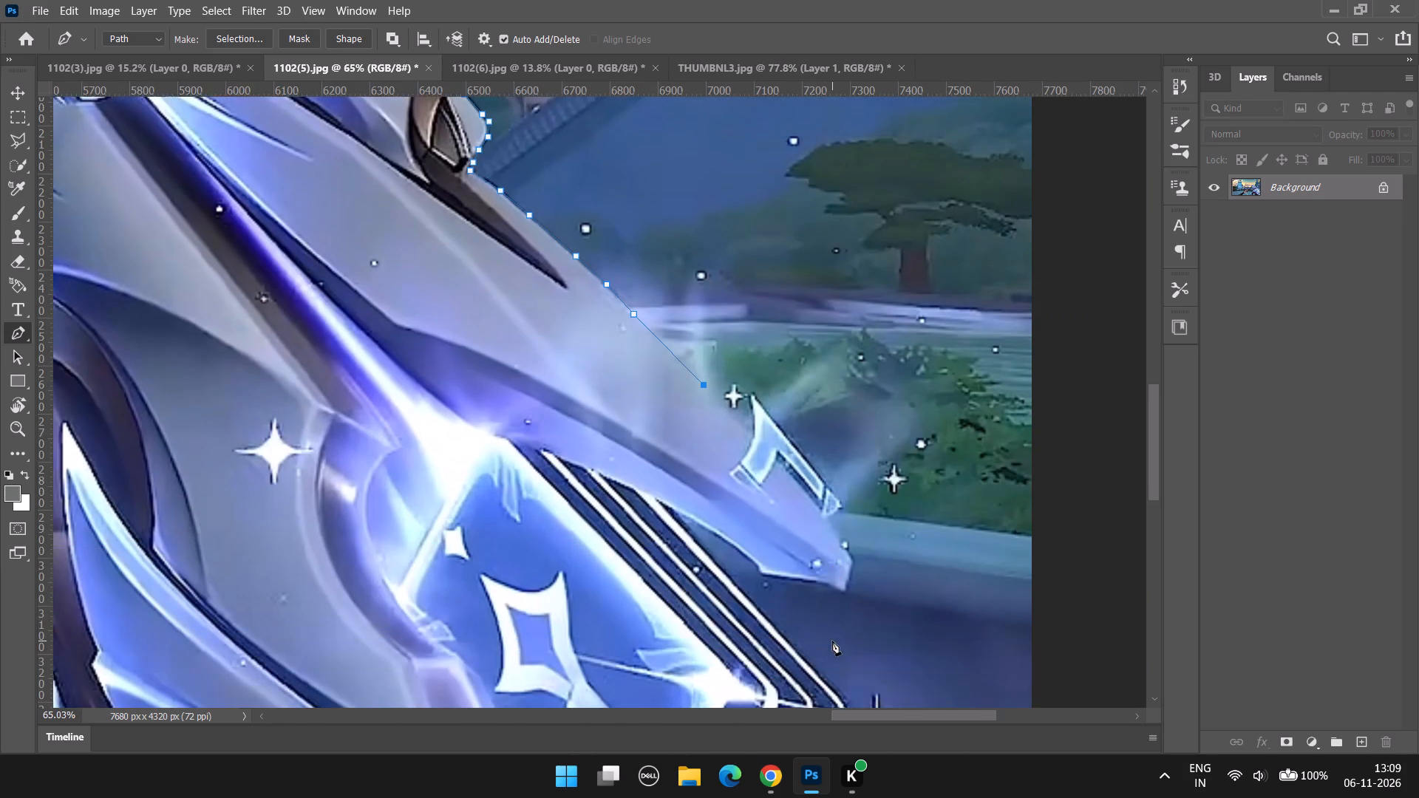
{"action": "scroll", "coordinate": [832, 641], "scroll_direction": "down", "scroll_amount": 6, "text": "alt"}
{"action": "scroll", "coordinate": [810, 482], "scroll_direction": "up", "scroll_amount": 7, "text": "alt"}
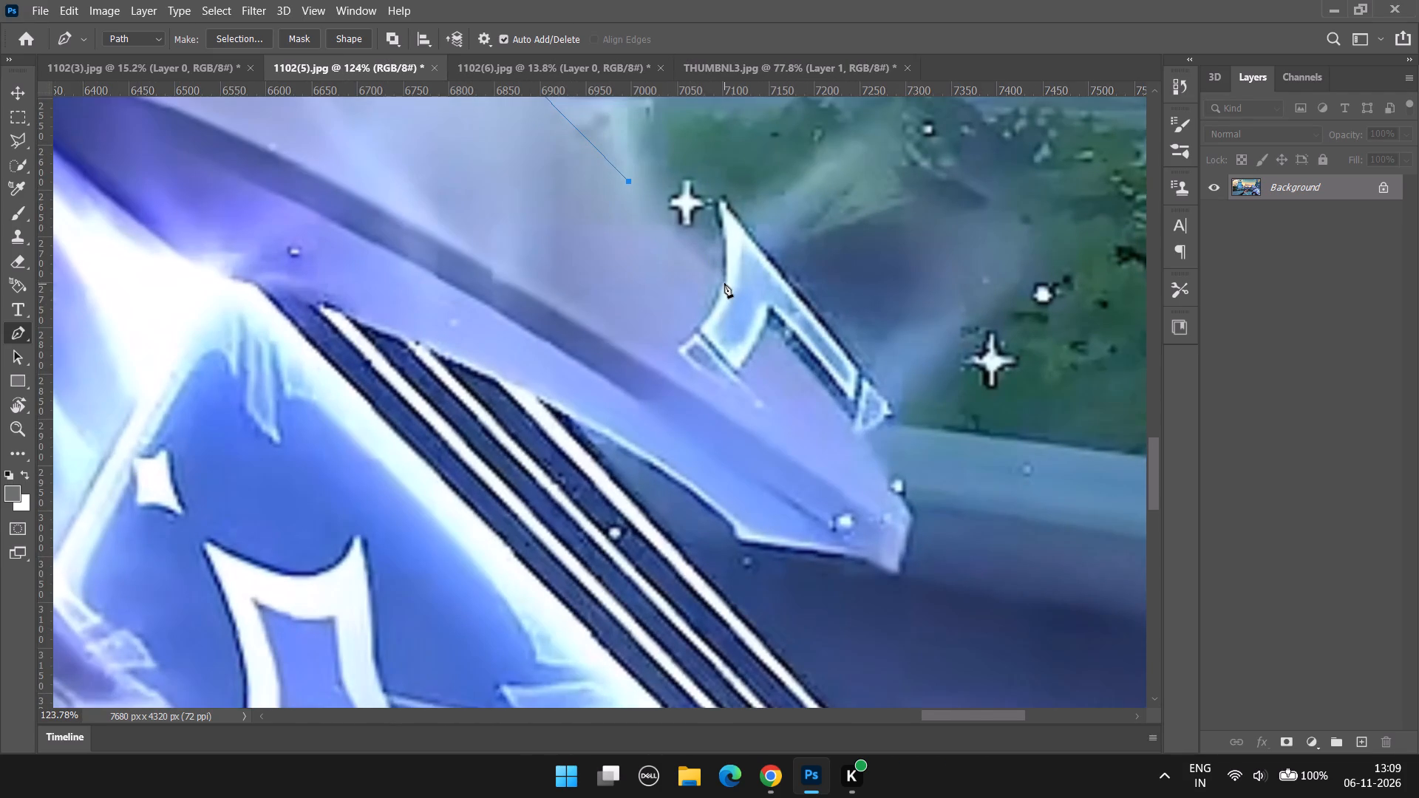
{"action": "left_click", "coordinate": [724, 279]}
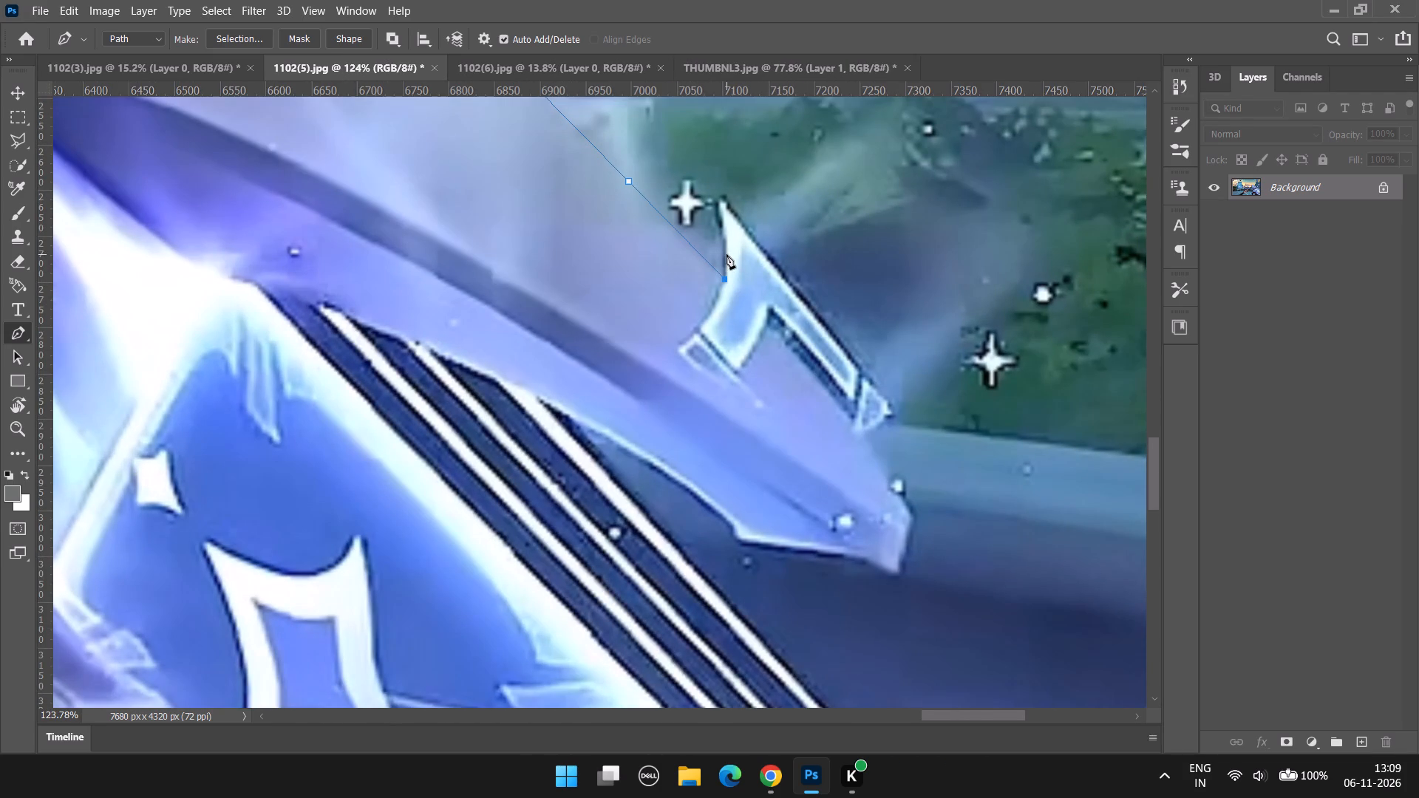
{"action": "left_click", "coordinate": [726, 254]}
{"action": "left_click", "coordinate": [721, 222]}
{"action": "left_click", "coordinate": [715, 196]}
{"action": "left_click", "coordinate": [726, 192]}
Trace the Pen path from the glowing fin's tip down its outer edge to its lower corner.
{"action": "left_click", "coordinate": [752, 231]}
{"action": "left_click", "coordinate": [788, 279]}
{"action": "left_click", "coordinate": [841, 339]}
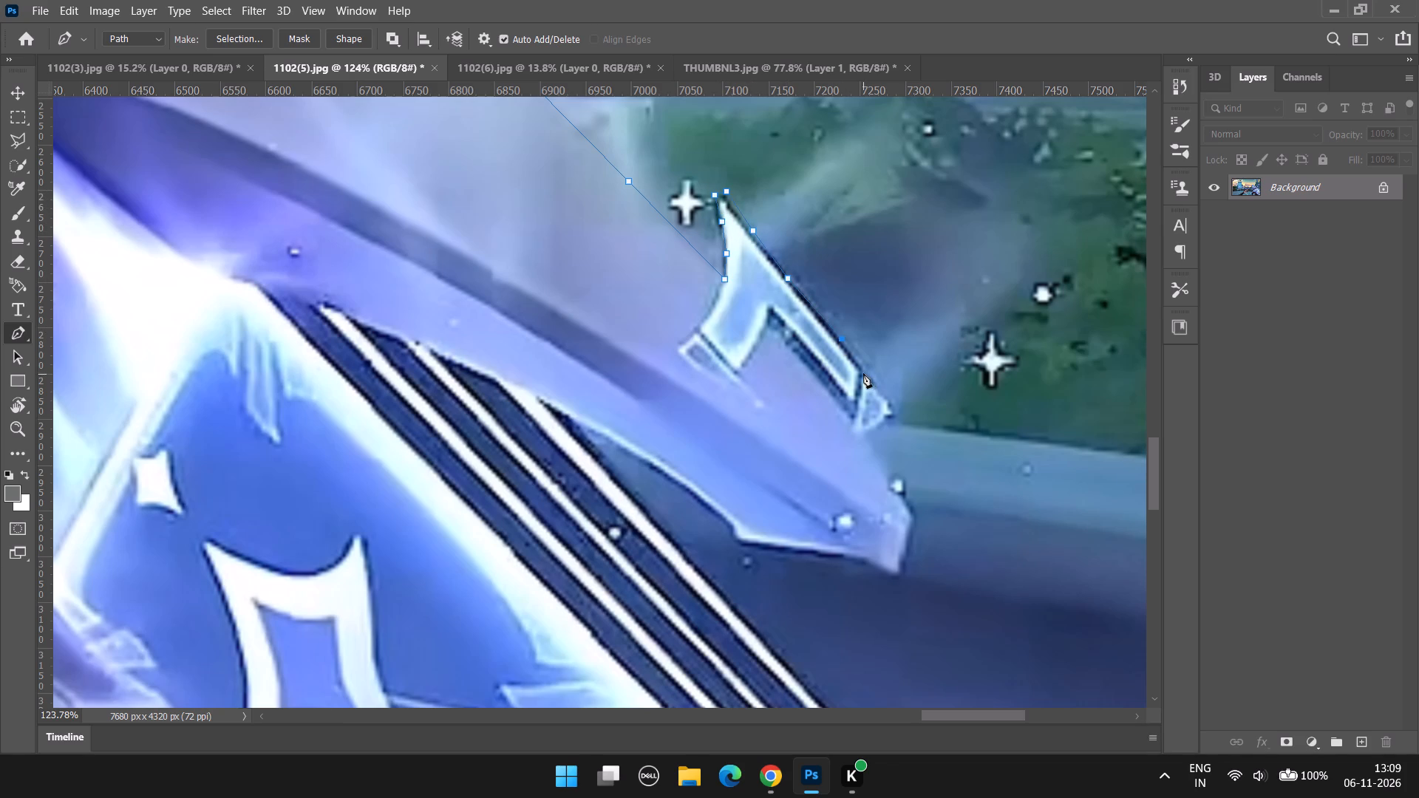
{"action": "left_click", "coordinate": [863, 373]}
{"action": "left_click", "coordinate": [894, 407]}
{"action": "scroll", "coordinate": [912, 451], "scroll_direction": "down", "scroll_amount": 5}
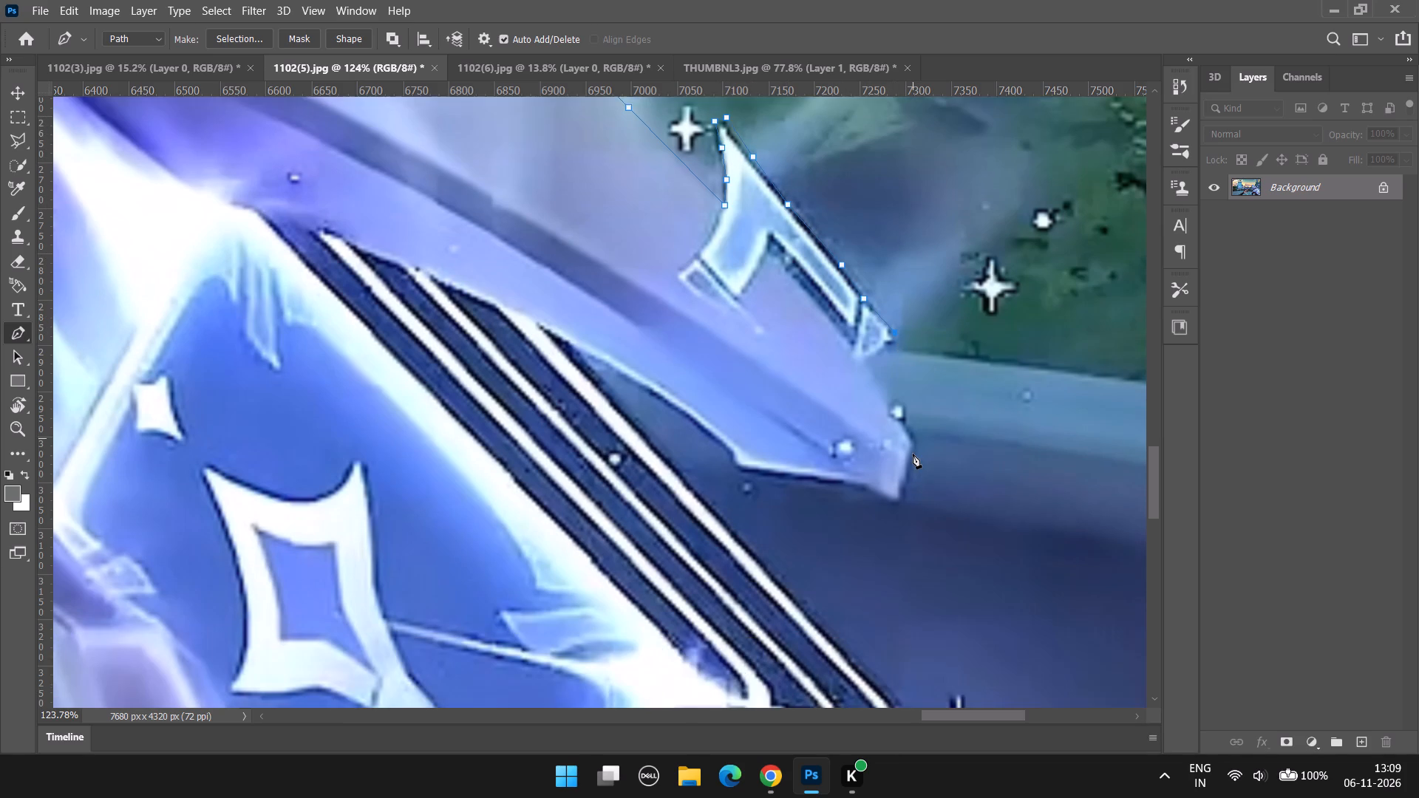
Continue the Pen path from the glowing fin's lower corner down the pale blade's outer edge to its pointed lower end.
{"action": "scroll", "coordinate": [913, 454], "scroll_direction": "down", "scroll_amount": 5}
{"action": "left_click", "coordinate": [876, 279]}
{"action": "left_click", "coordinate": [865, 289]}
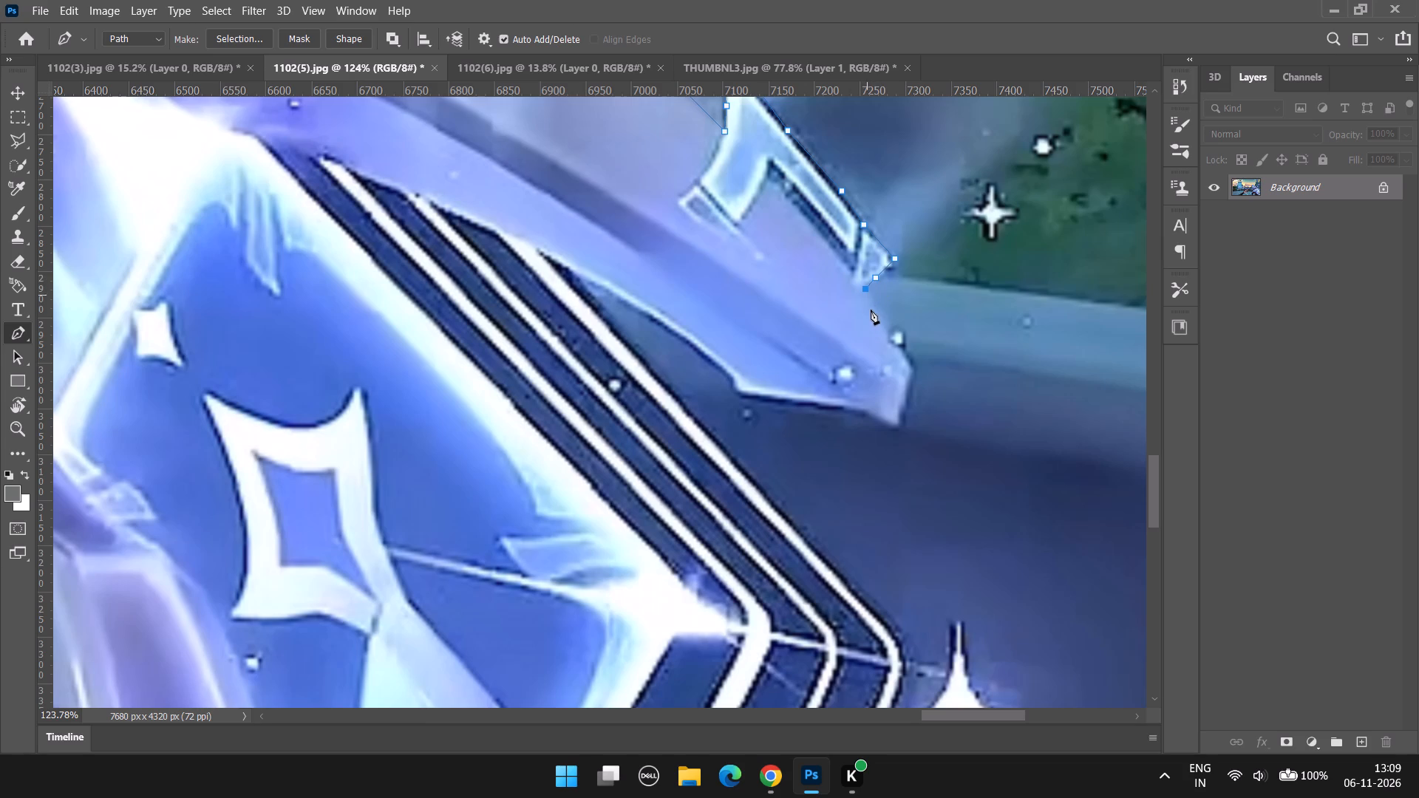
{"action": "left_click", "coordinate": [890, 326]}
{"action": "left_click", "coordinate": [915, 363]}
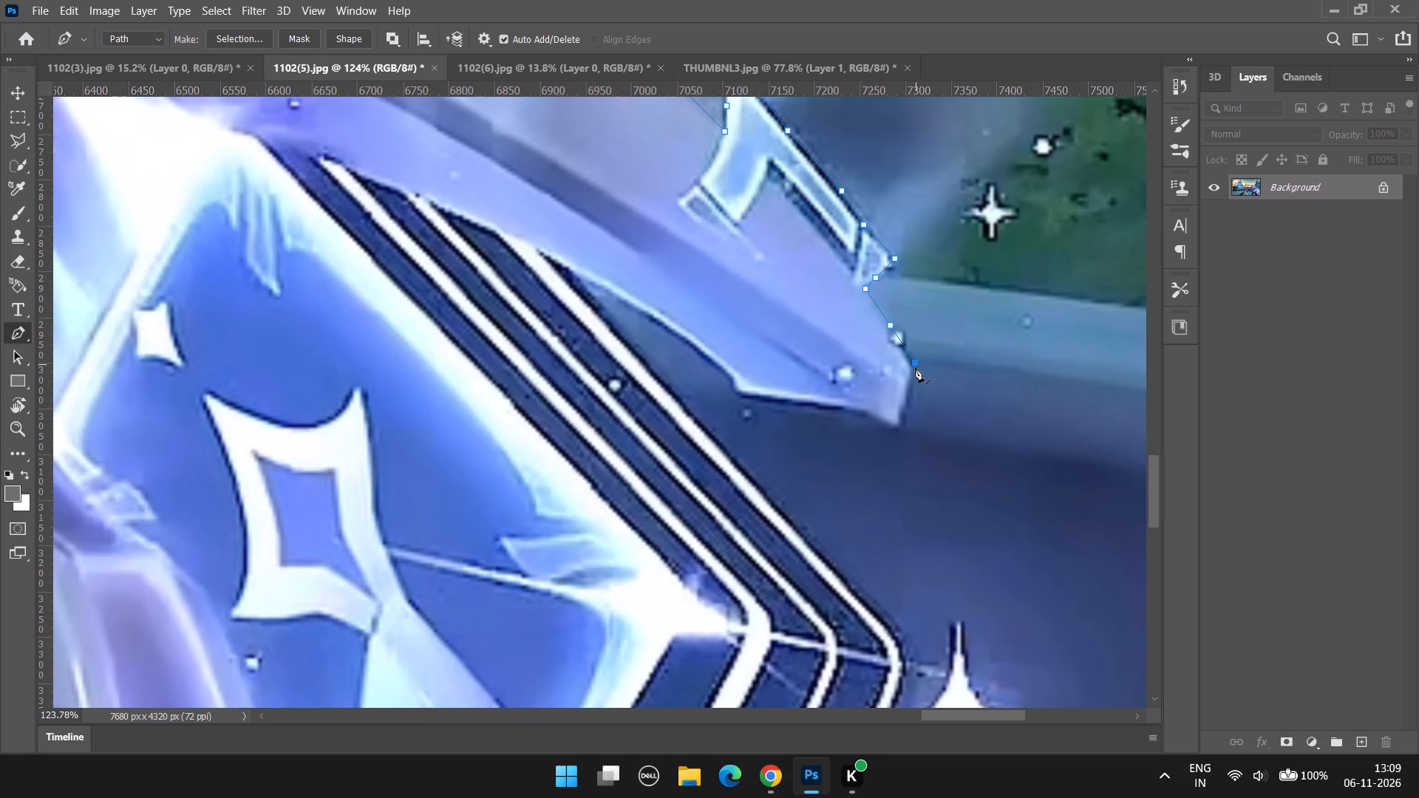
{"action": "left_click", "coordinate": [911, 383]}
{"action": "left_click", "coordinate": [902, 418]}
{"action": "left_click", "coordinate": [899, 427]}
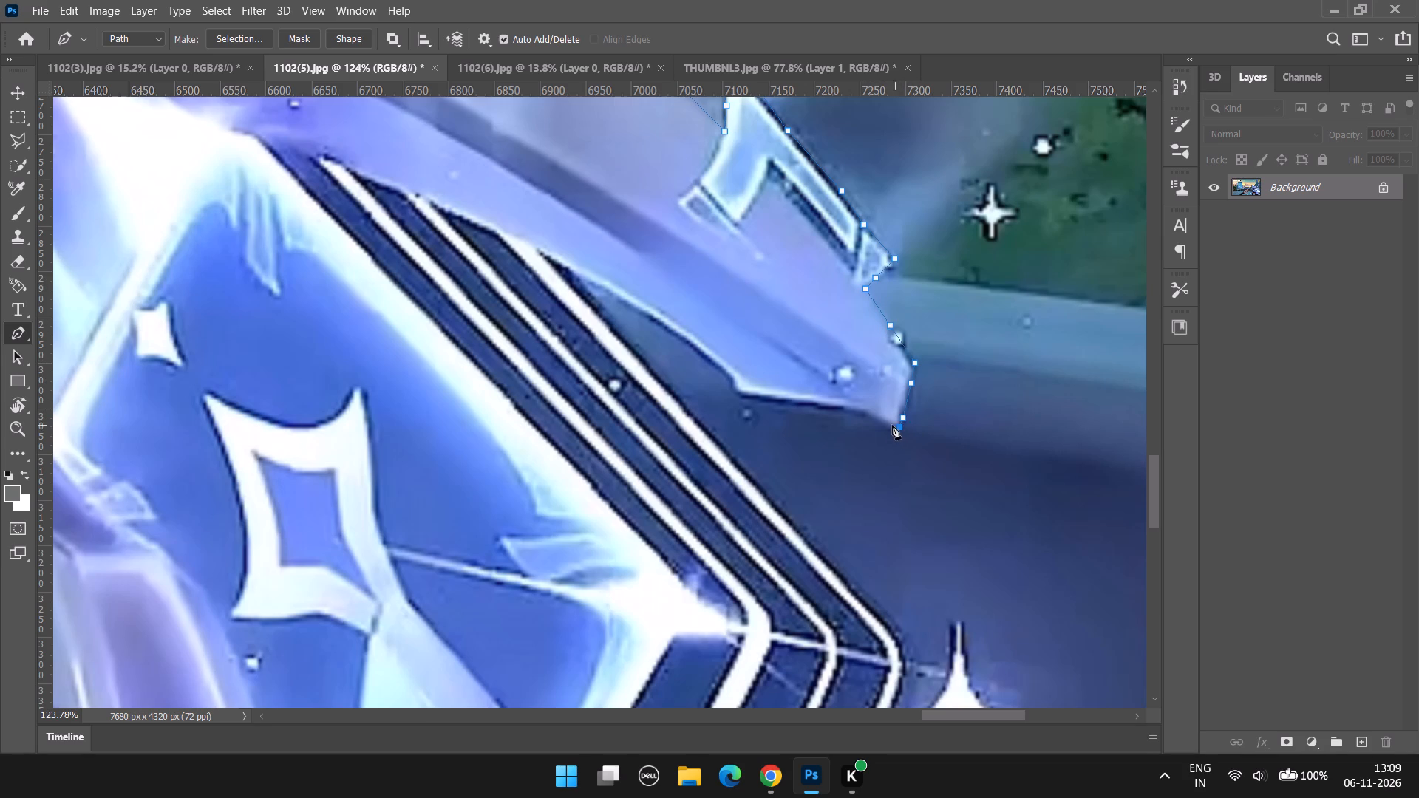
Trace the Pen path back along the pale blade's underside to where it meets the outermost white stripe.
{"action": "left_click", "coordinate": [882, 417]}
{"action": "left_click", "coordinate": [851, 409]}
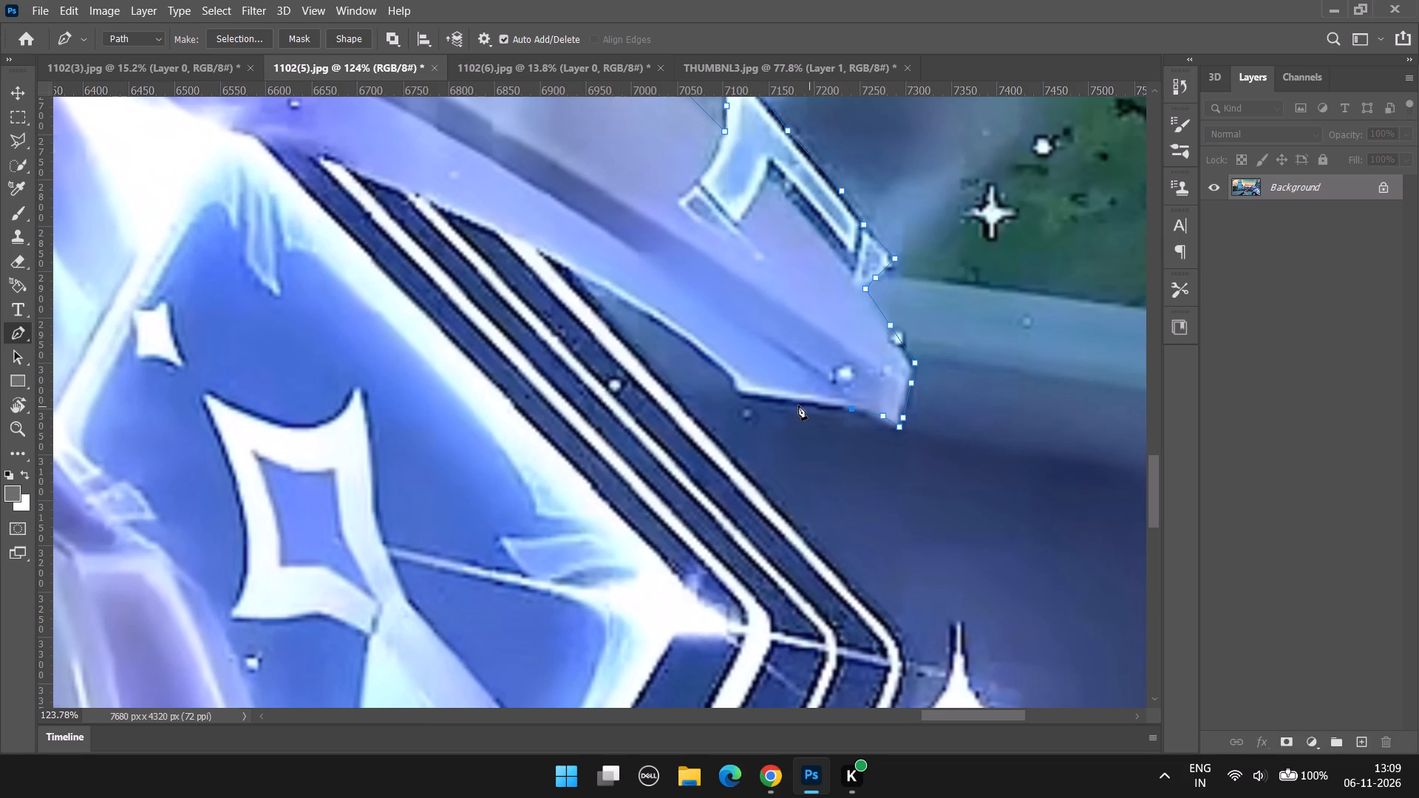
{"action": "left_click", "coordinate": [796, 405]}
{"action": "left_click", "coordinate": [741, 394]}
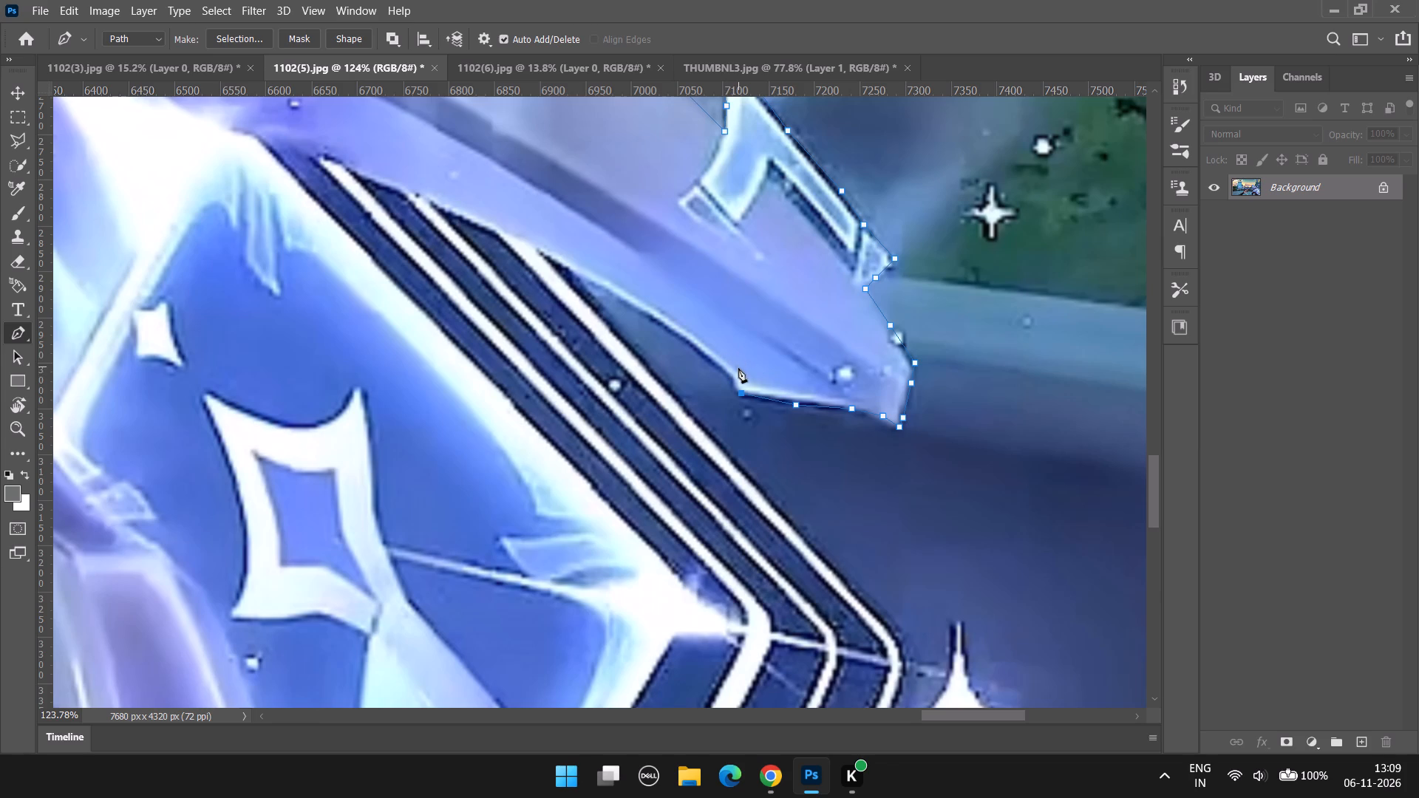
{"action": "left_click", "coordinate": [735, 375]}
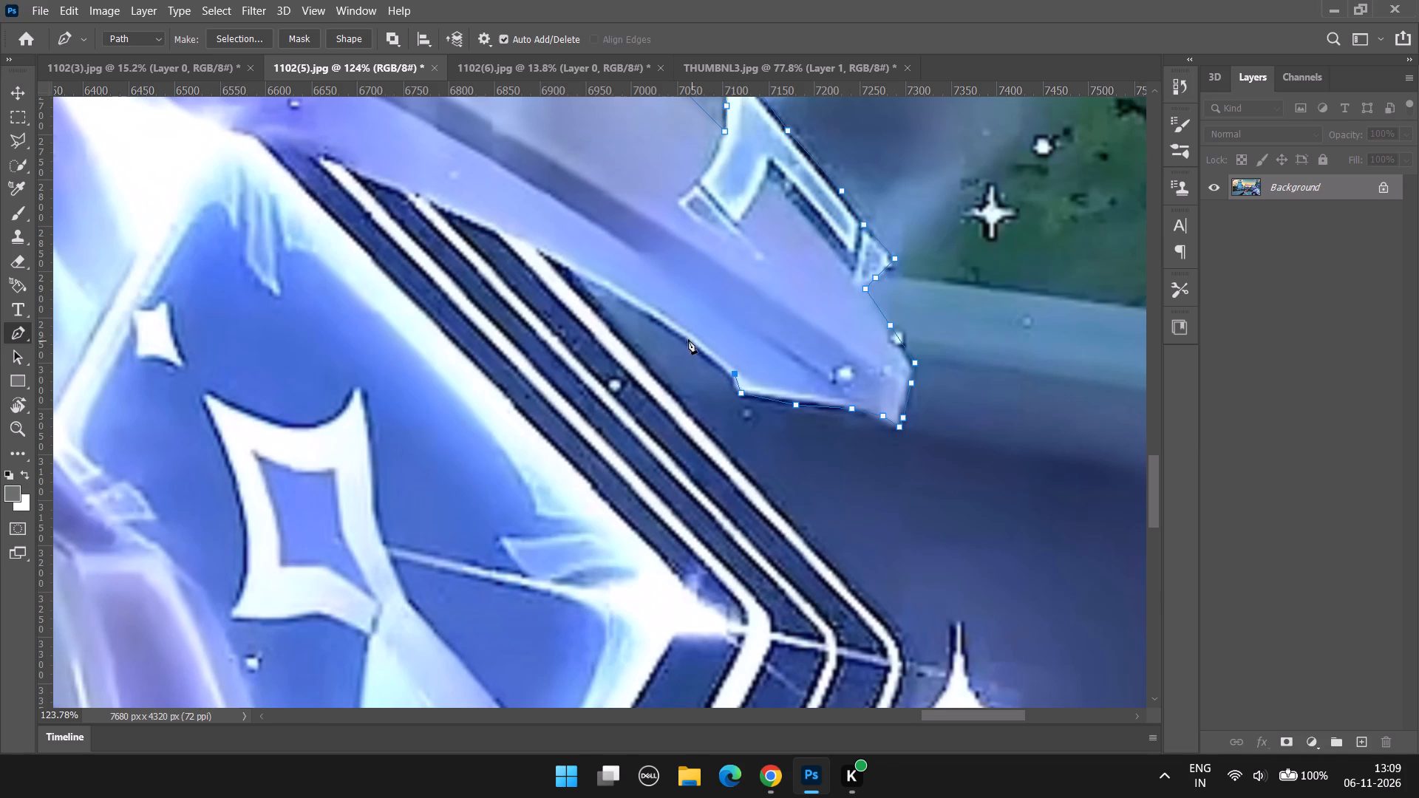
{"action": "left_click", "coordinate": [682, 333]}
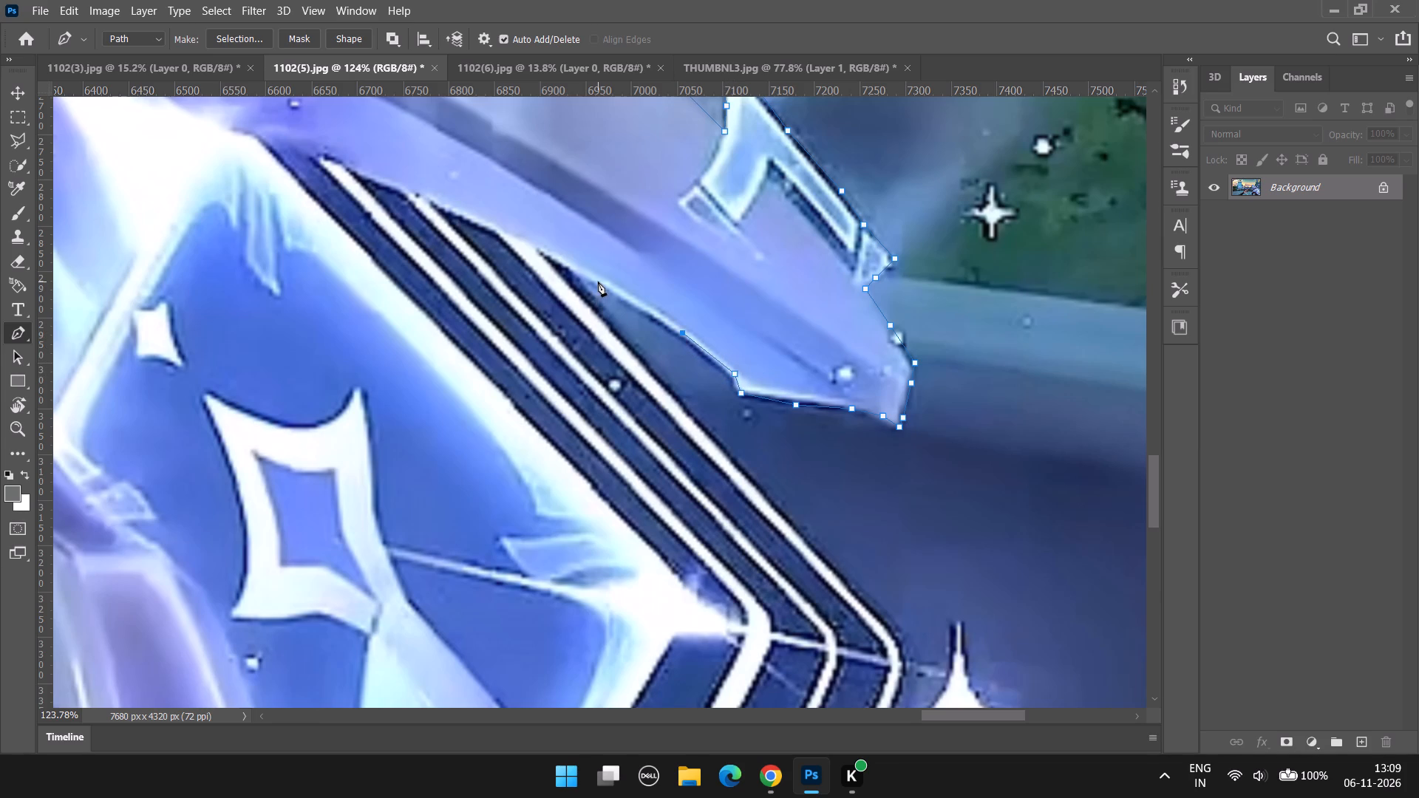
{"action": "left_click", "coordinate": [598, 282]}
{"action": "left_click_drag", "start_coordinate": [563, 265], "coordinate": [588, 285]}
{"action": "key", "text": "ctrl+z"}
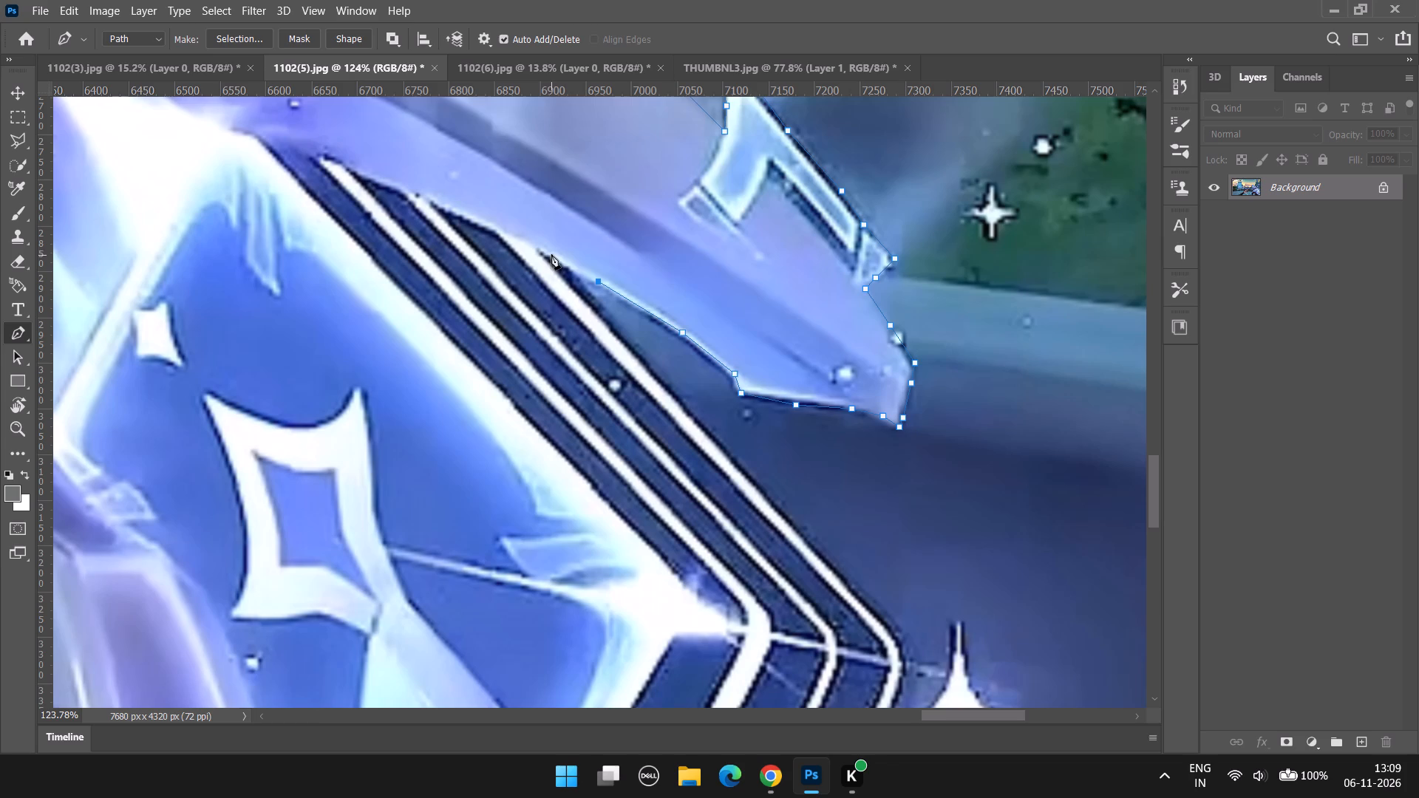
{"action": "left_click", "coordinate": [542, 250]}
Trace the Pen path down the outer side of the outermost white stripe and around its bend beside the star.
{"action": "left_click_drag", "start_coordinate": [623, 335], "coordinate": [644, 347]}
{"action": "key", "text": "ctrl+z"}
{"action": "left_click", "coordinate": [632, 349]}
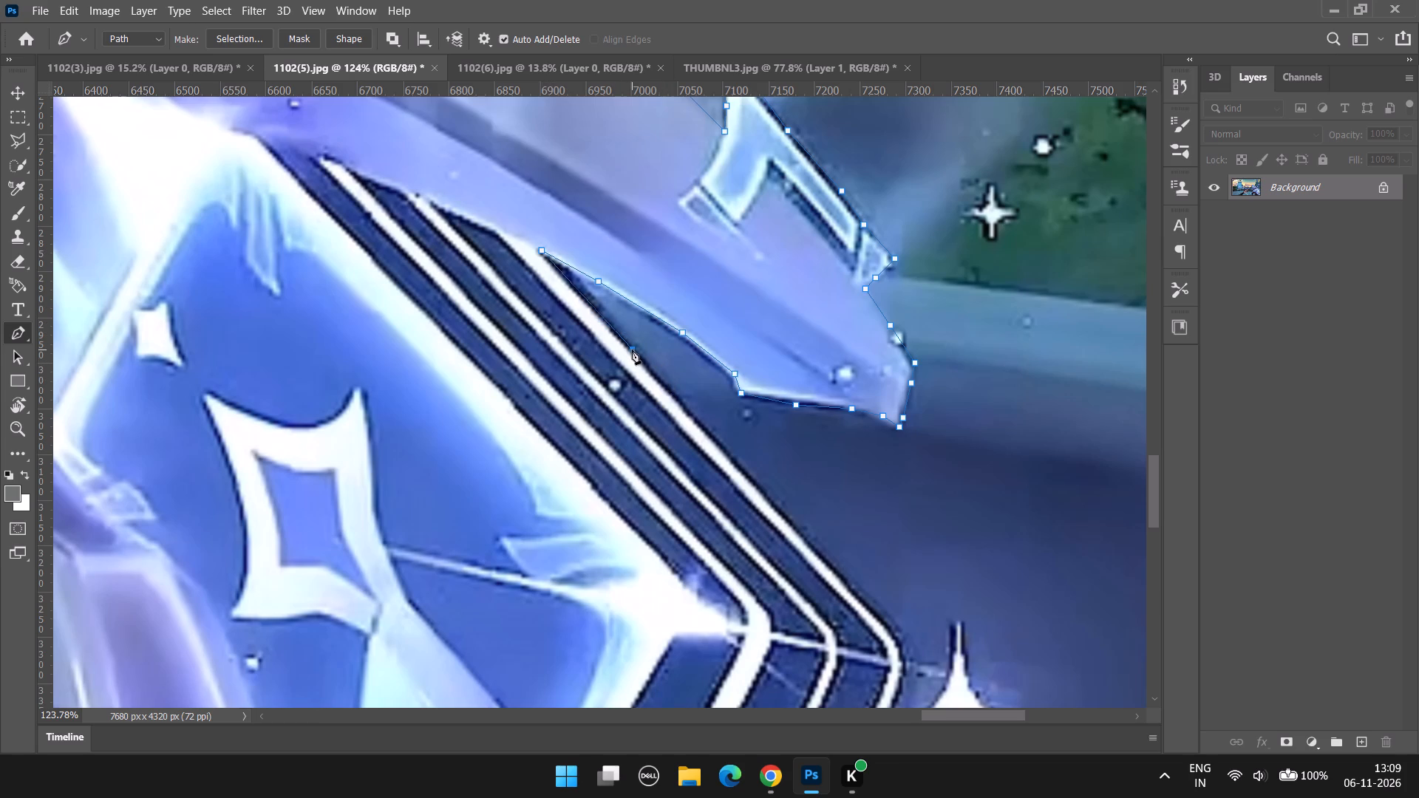
{"action": "left_click", "coordinate": [730, 451]}
{"action": "left_click", "coordinate": [860, 588]}
{"action": "left_click", "coordinate": [900, 638]}
{"action": "scroll", "coordinate": [900, 638], "scroll_direction": "down", "scroll_amount": 5}
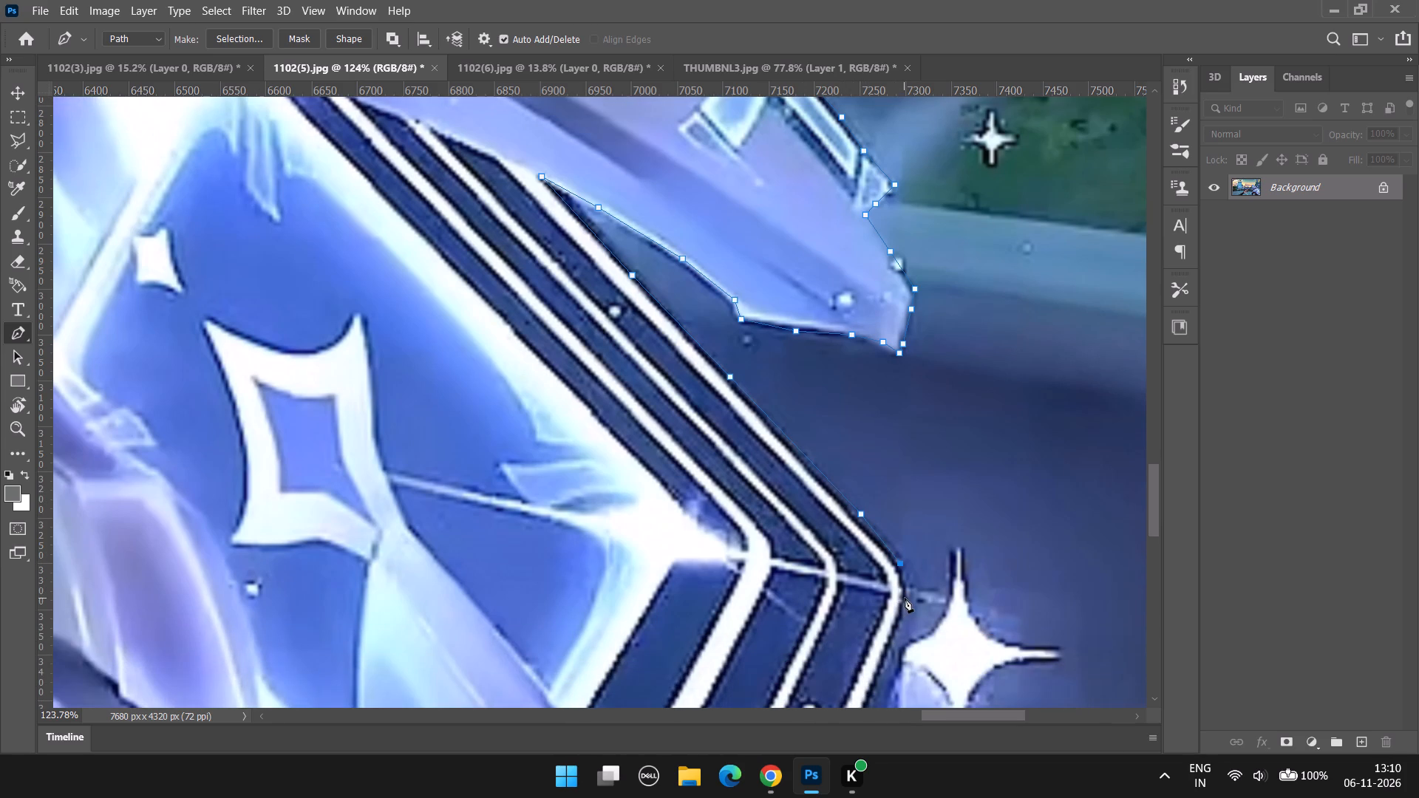
{"action": "left_click", "coordinate": [904, 595]}
Continue the Pen path down the stripe's lower section to the small purple fin and along its edge to the blue blade's base.
{"action": "scroll", "coordinate": [896, 618], "scroll_direction": "down", "scroll_amount": 5}
{"action": "scroll", "coordinate": [956, 573], "scroll_direction": "down", "scroll_amount": 5}
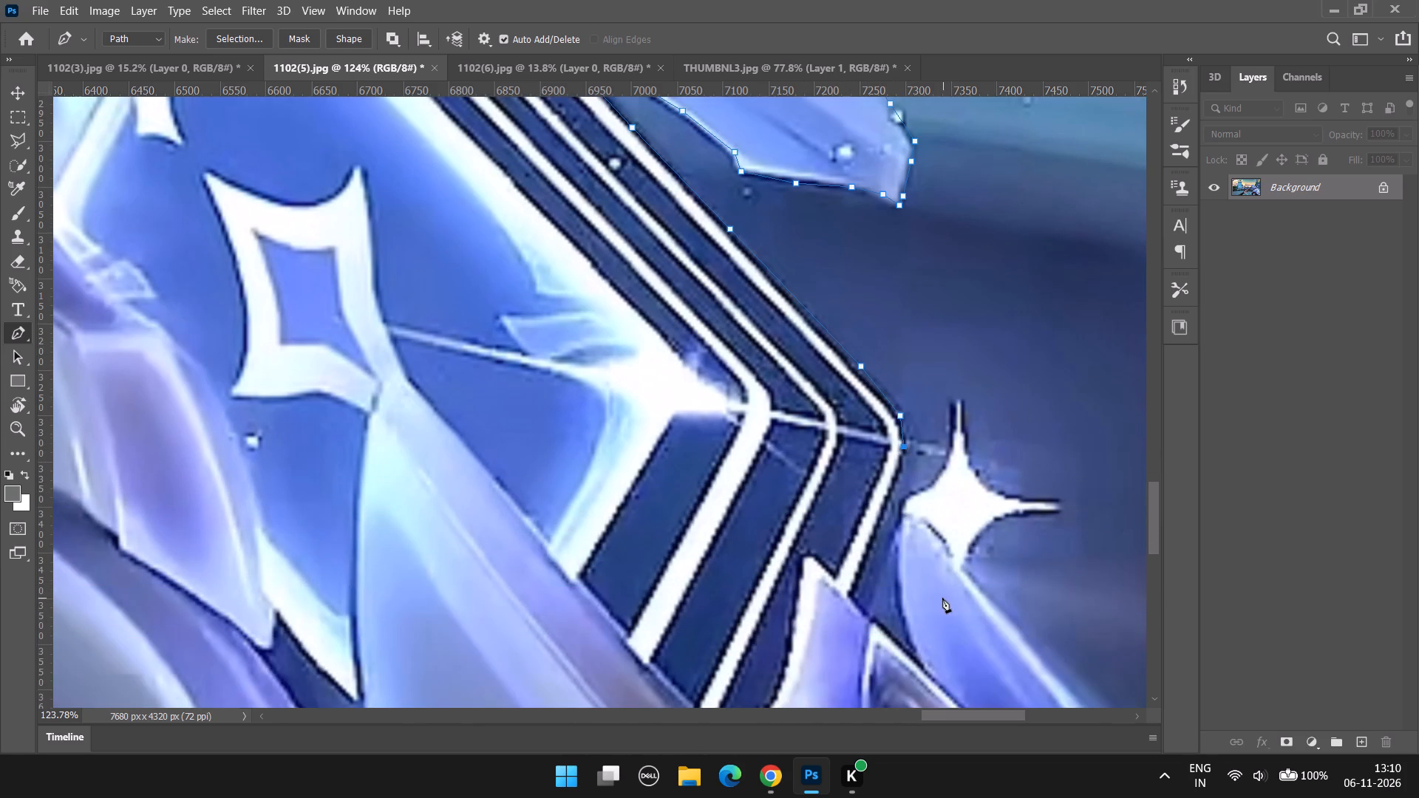
{"action": "scroll", "coordinate": [942, 576], "scroll_direction": "down", "scroll_amount": 6, "text": "alt"}
{"action": "scroll", "coordinate": [941, 576], "scroll_direction": "up", "scroll_amount": 6, "text": "alt"}
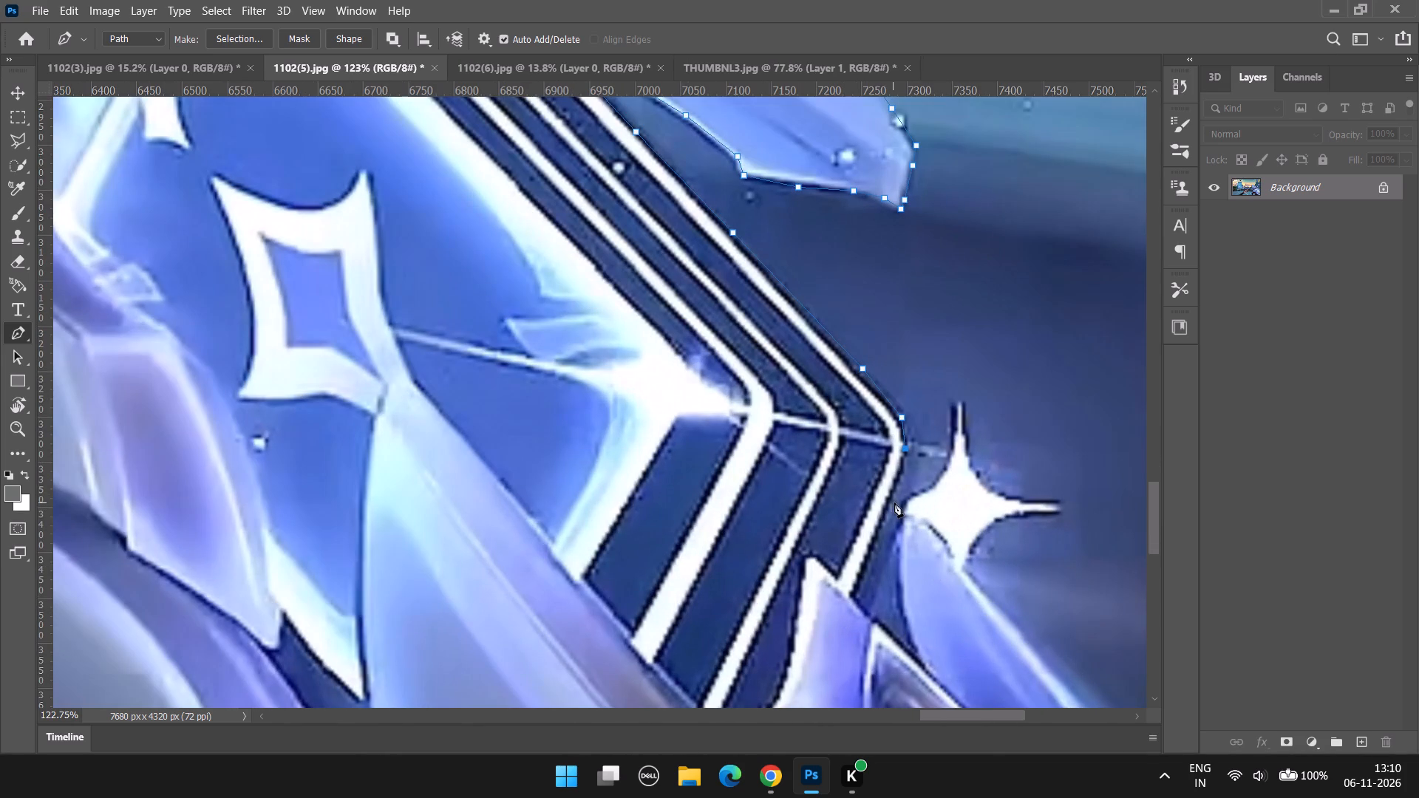
{"action": "left_click", "coordinate": [889, 508]}
{"action": "left_click", "coordinate": [862, 572]}
{"action": "left_click", "coordinate": [848, 601]}
{"action": "left_click", "coordinate": [921, 667]}
Trace the Pen path up the blue blade's curved inner edge to its tip, then along its outer edge to the image's right border.
{"action": "left_click_drag", "start_coordinate": [906, 510], "coordinate": [921, 416]}
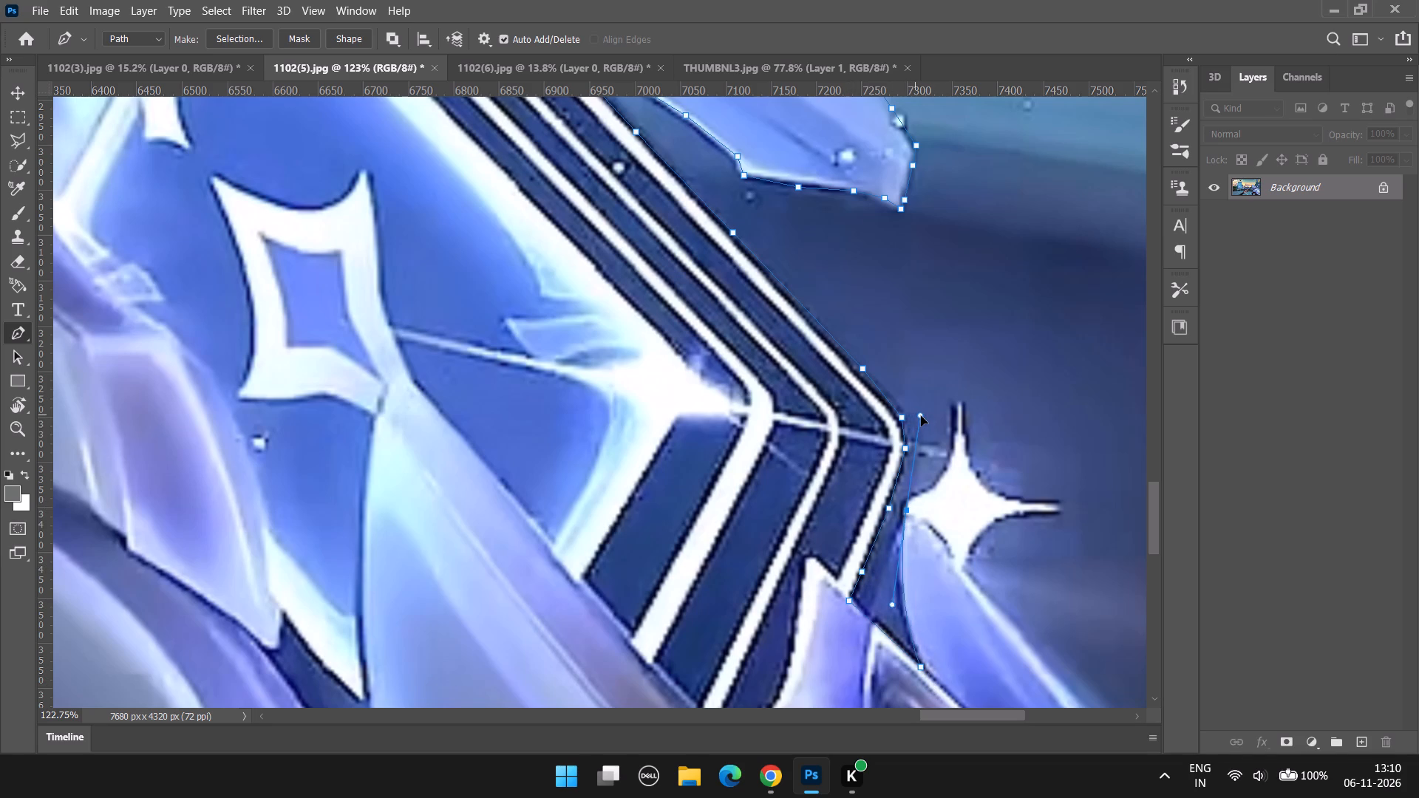
{"action": "left_click_drag", "start_coordinate": [921, 416], "coordinate": [924, 416]}
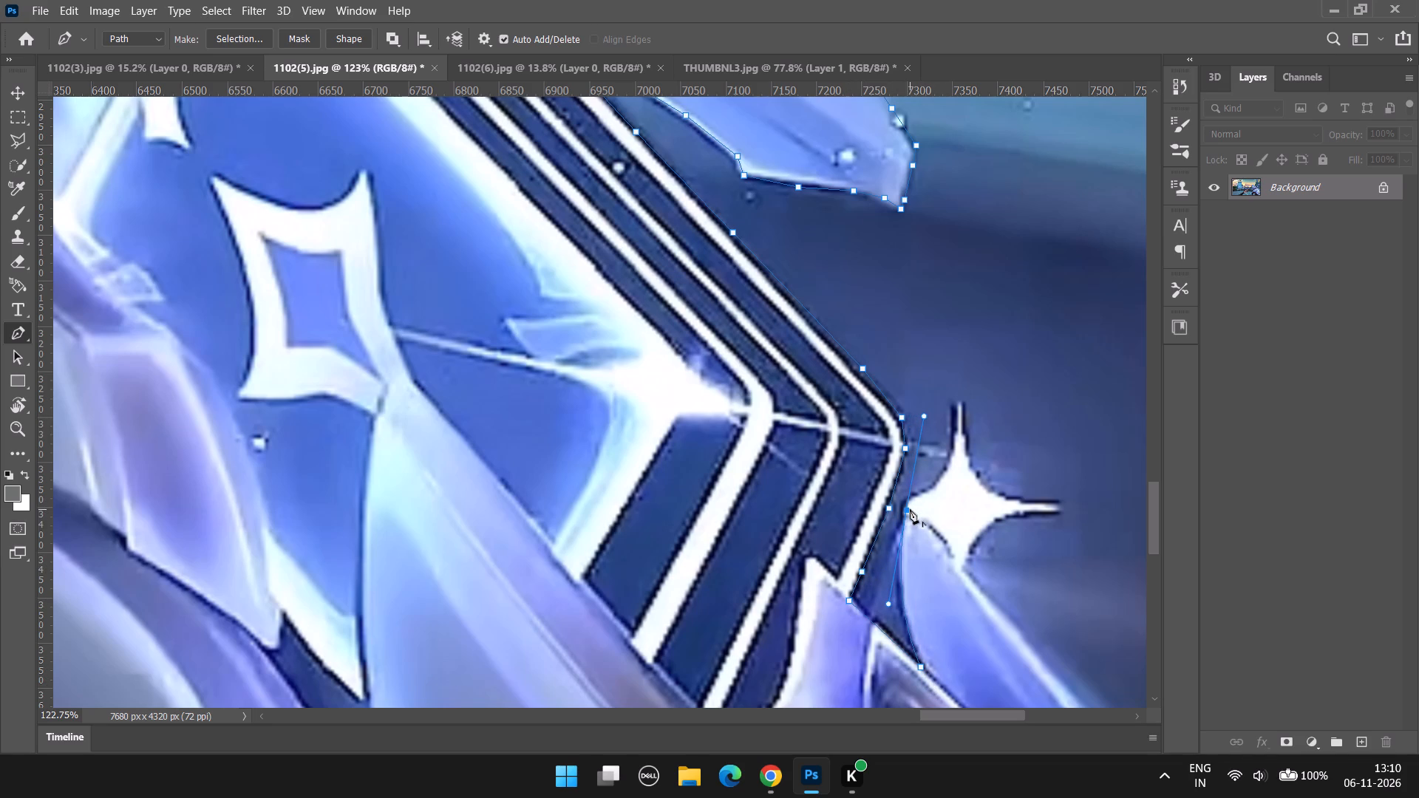
{"action": "left_click", "coordinate": [910, 509], "text": "alt"}
{"action": "left_click", "coordinate": [985, 586]}
{"action": "scroll", "coordinate": [1001, 599], "scroll_direction": "down", "scroll_amount": 6}
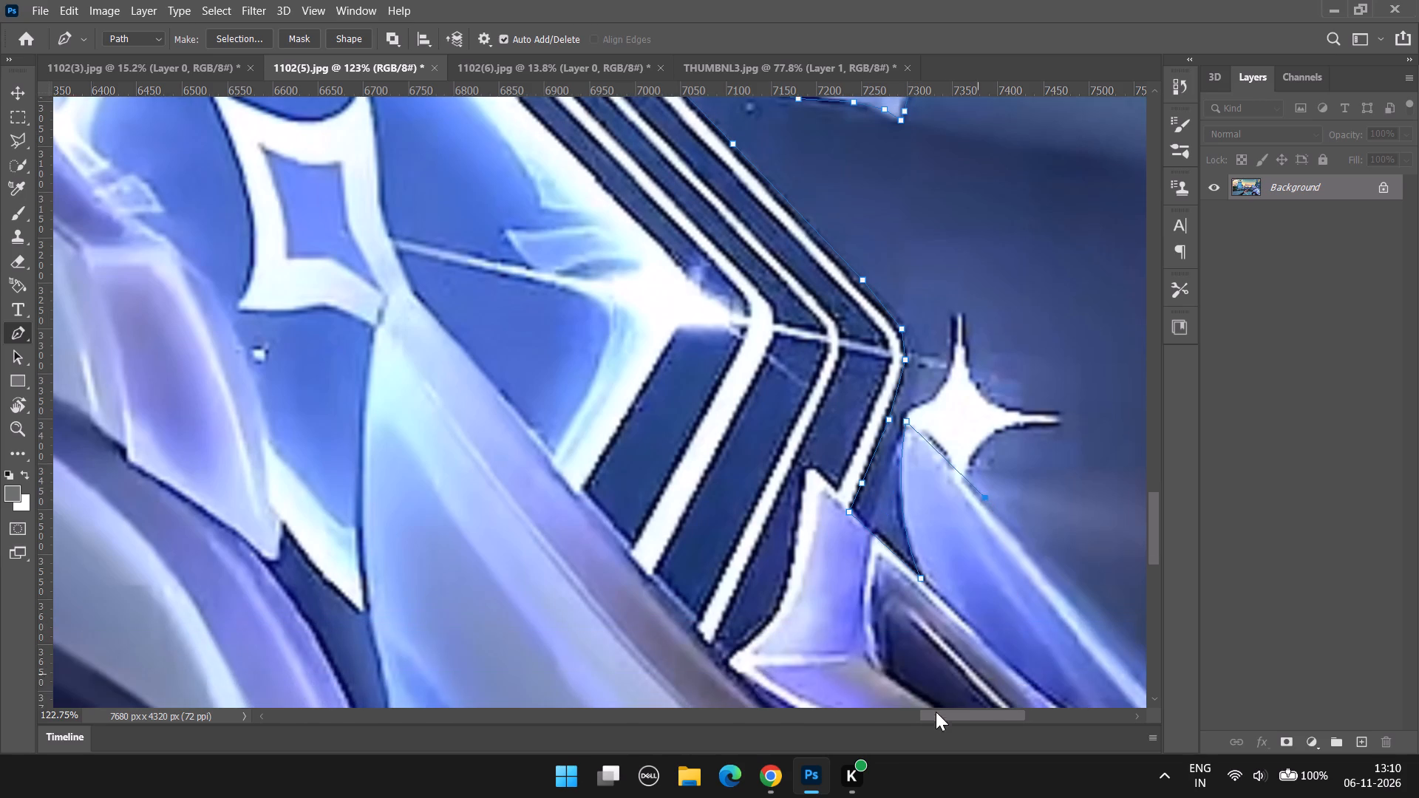
{"action": "left_click_drag", "start_coordinate": [979, 709], "coordinate": [1002, 712]}
{"action": "scroll", "coordinate": [969, 669], "scroll_direction": "down", "scroll_amount": 19}
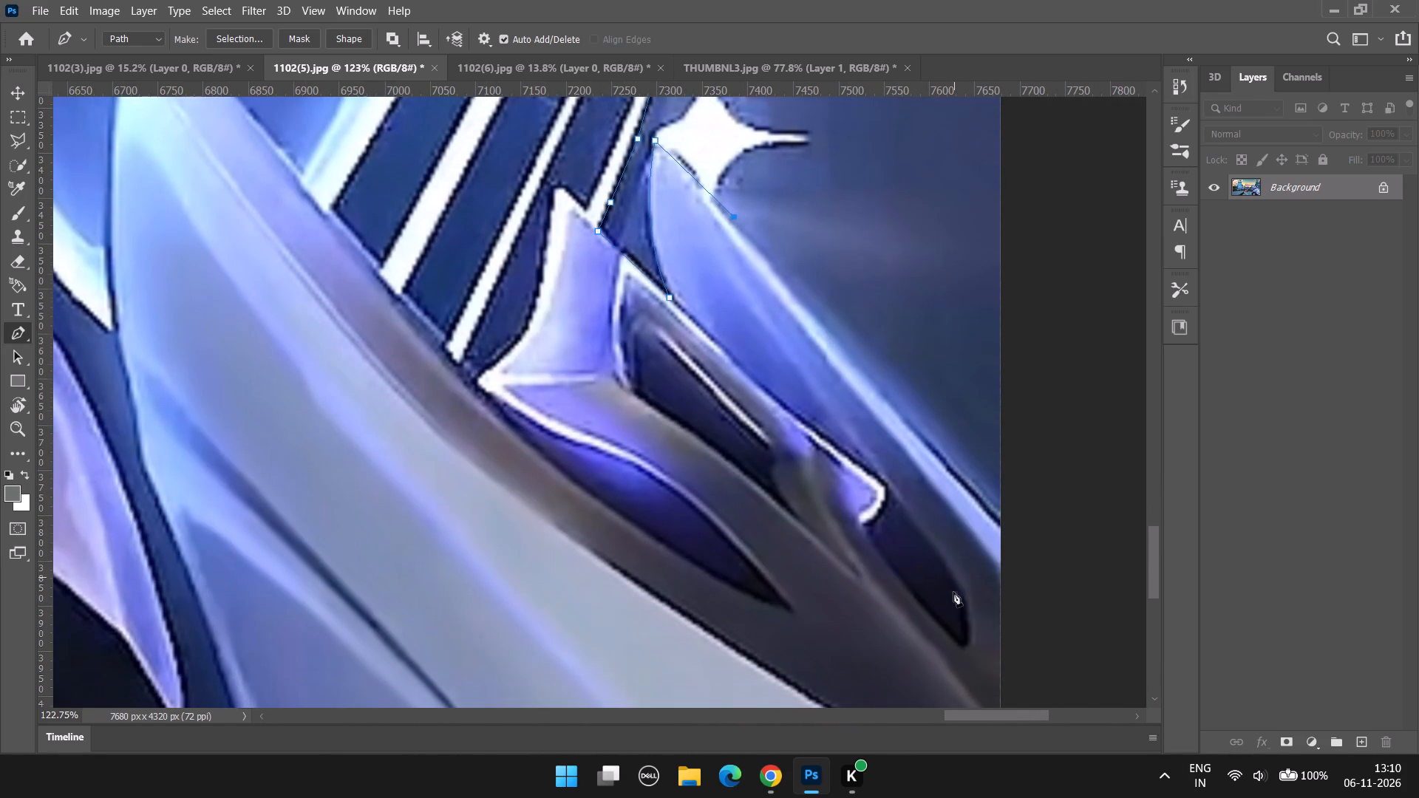
{"action": "left_click", "coordinate": [959, 481]}
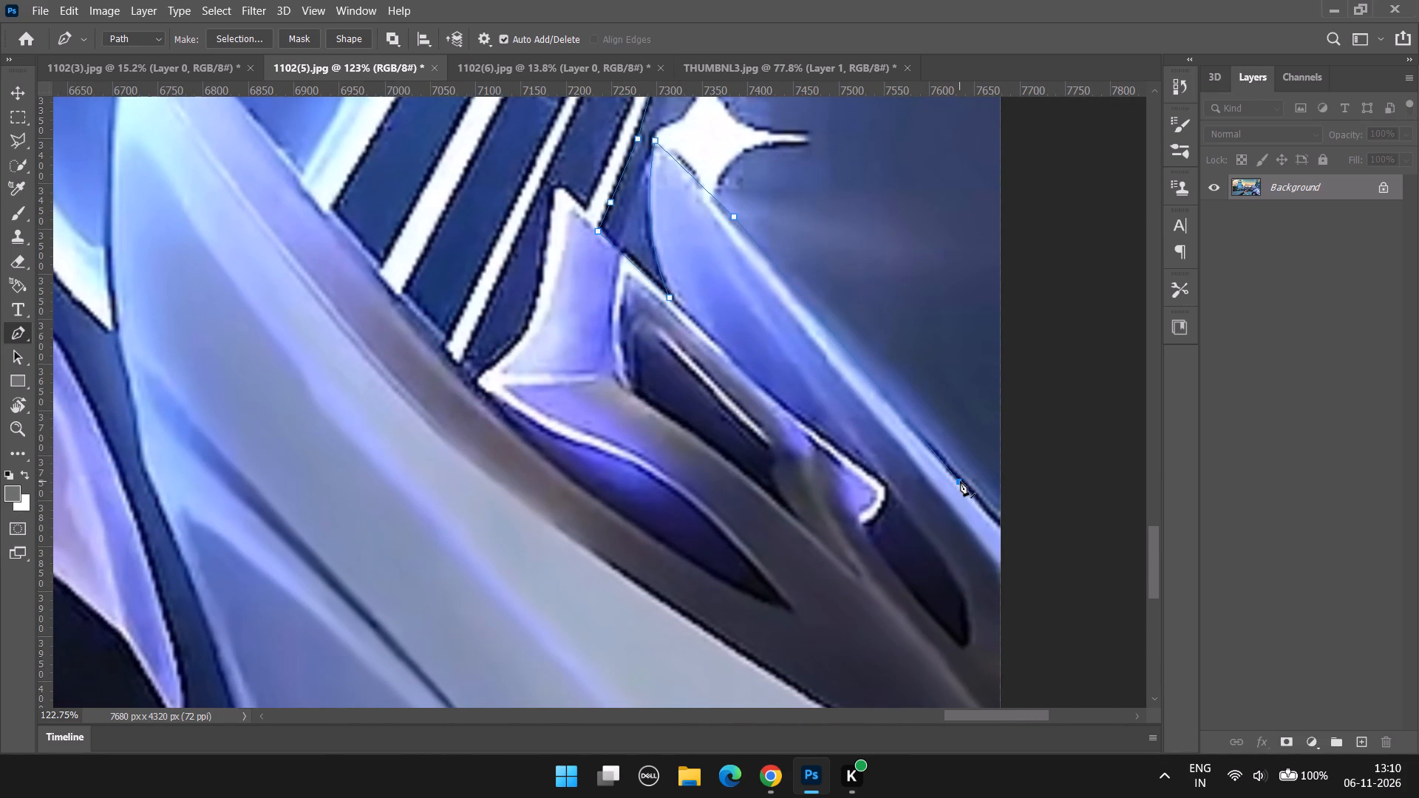
{"action": "left_click", "coordinate": [1001, 522]}
Run the Pen path down the image's right border and along its bottom border, closing it at the starting anchor point.
{"action": "scroll", "coordinate": [1002, 523], "scroll_direction": "down", "scroll_amount": 6}
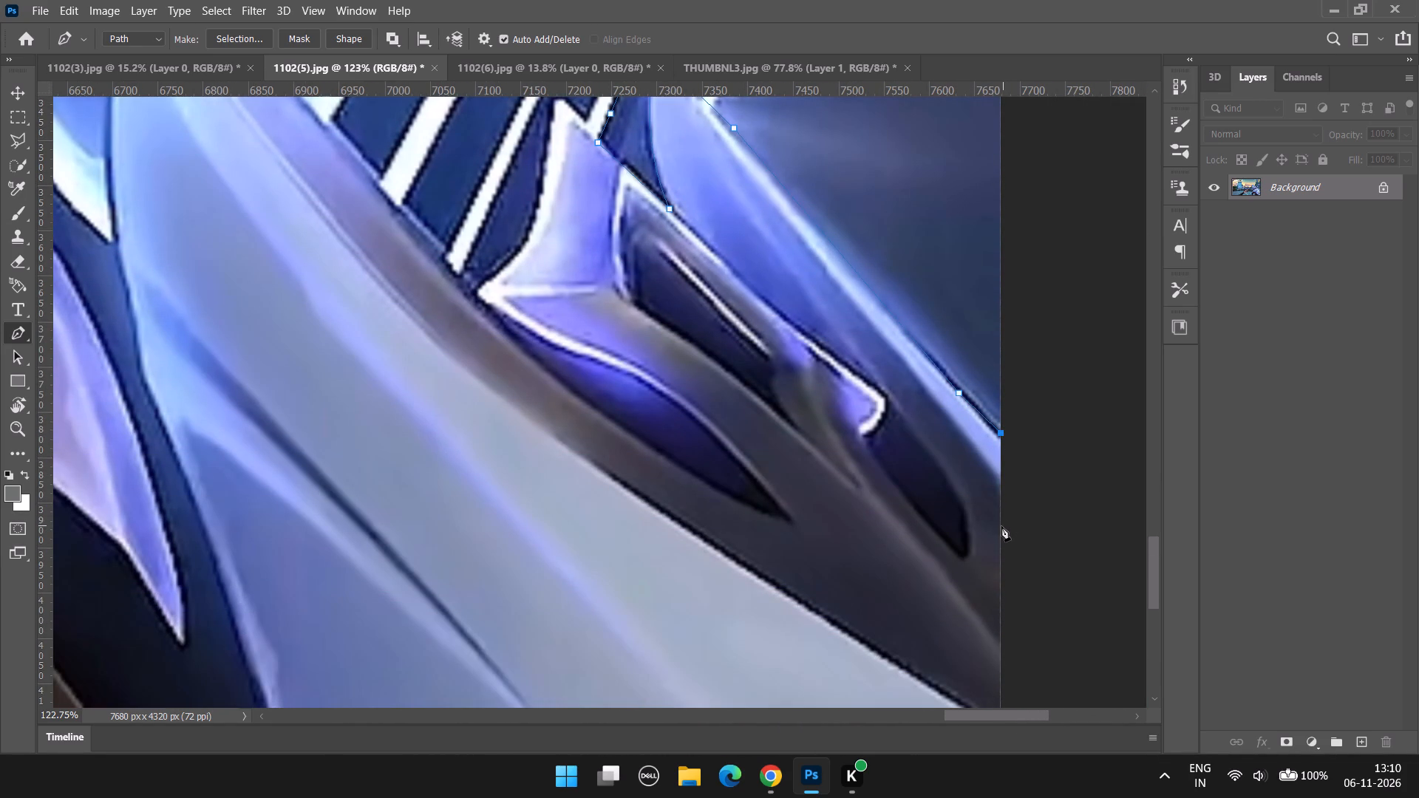
{"action": "left_click", "coordinate": [1001, 527]}
{"action": "scroll", "coordinate": [1001, 529], "scroll_direction": "down", "scroll_amount": 6}
{"action": "left_click", "coordinate": [1001, 559]}
{"action": "scroll", "coordinate": [1001, 563], "scroll_direction": "down", "scroll_amount": 10}
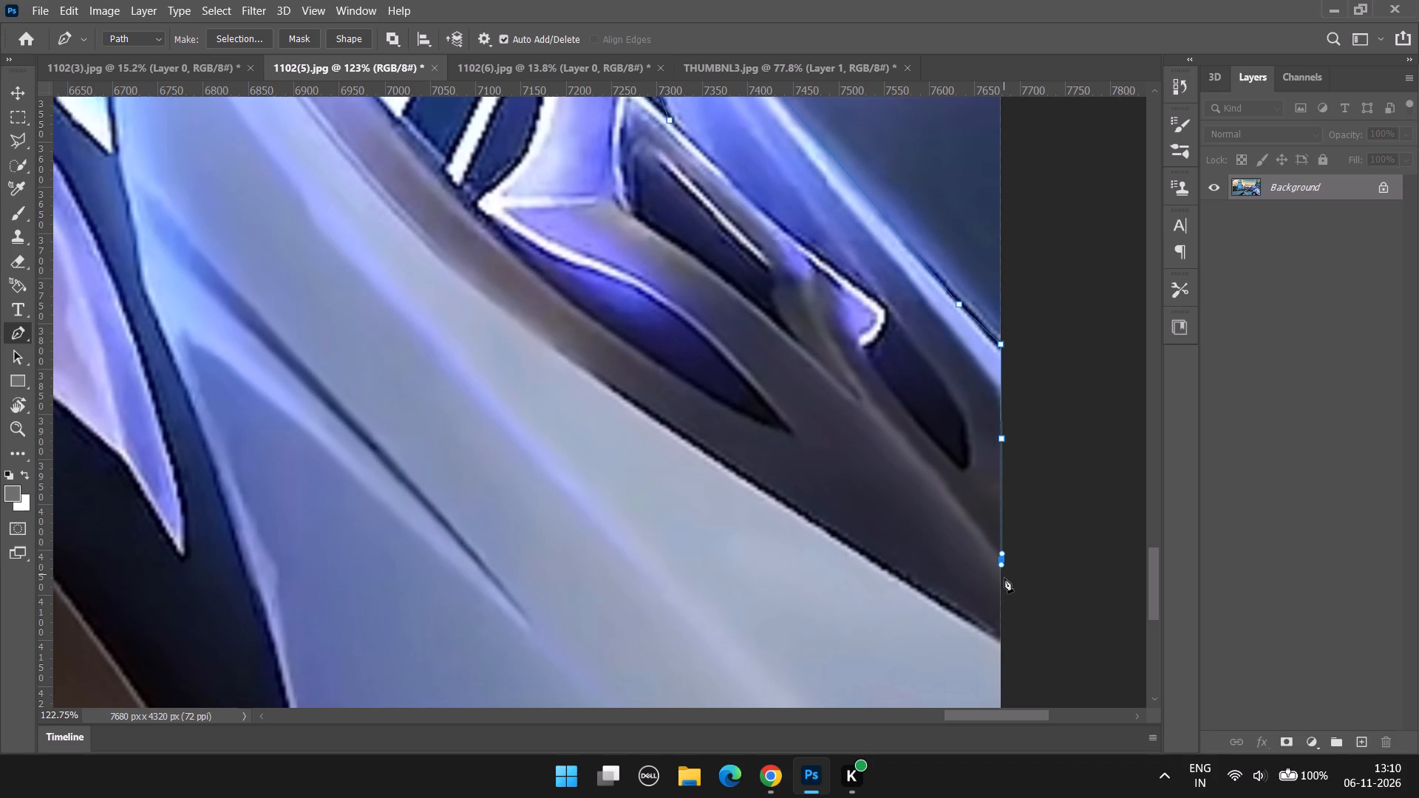
{"action": "key", "text": "ctrl+z"}
{"action": "left_click", "coordinate": [1002, 574]}
{"action": "scroll", "coordinate": [1004, 576], "scroll_direction": "down", "scroll_amount": 12}
{"action": "left_click", "coordinate": [1001, 618]}
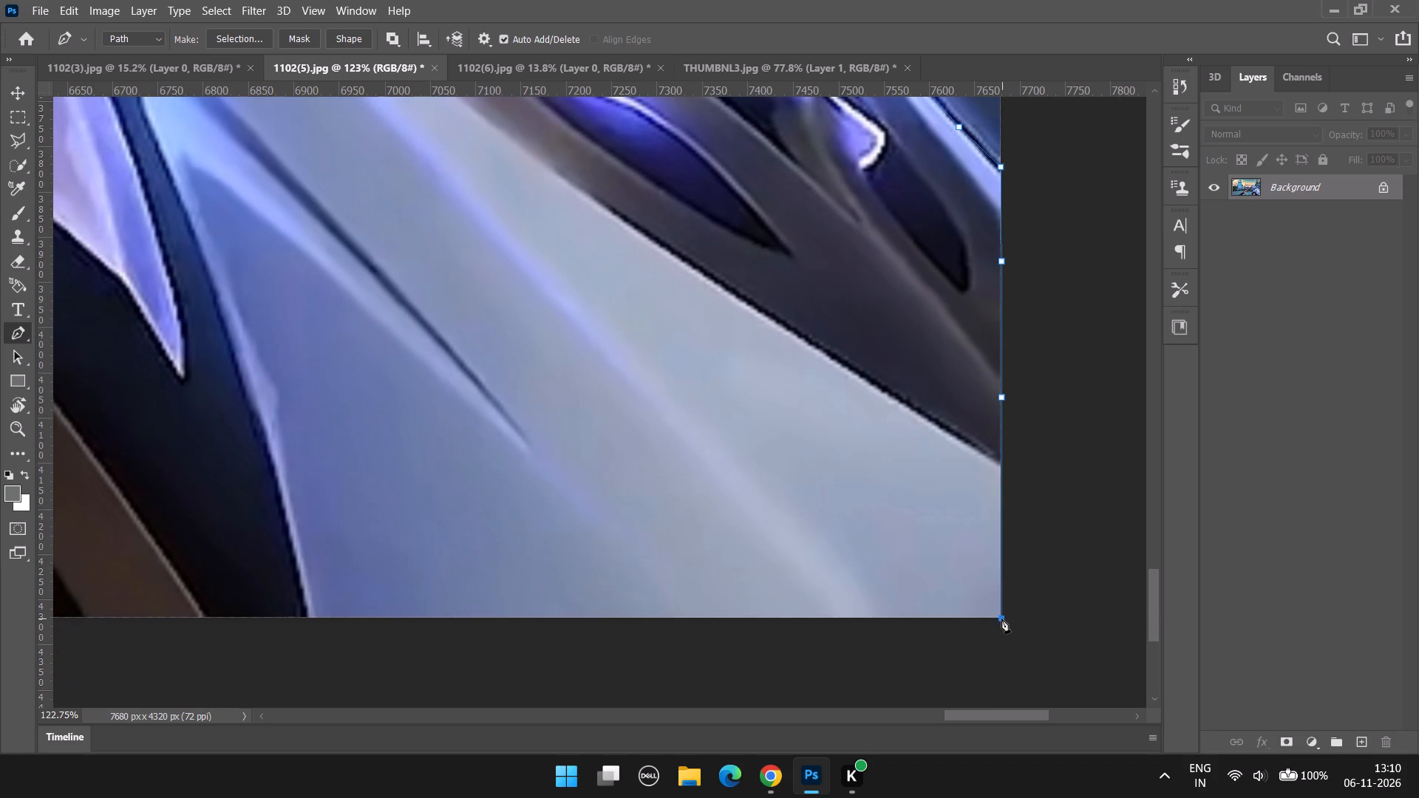
{"action": "left_click", "coordinate": [200, 620]}
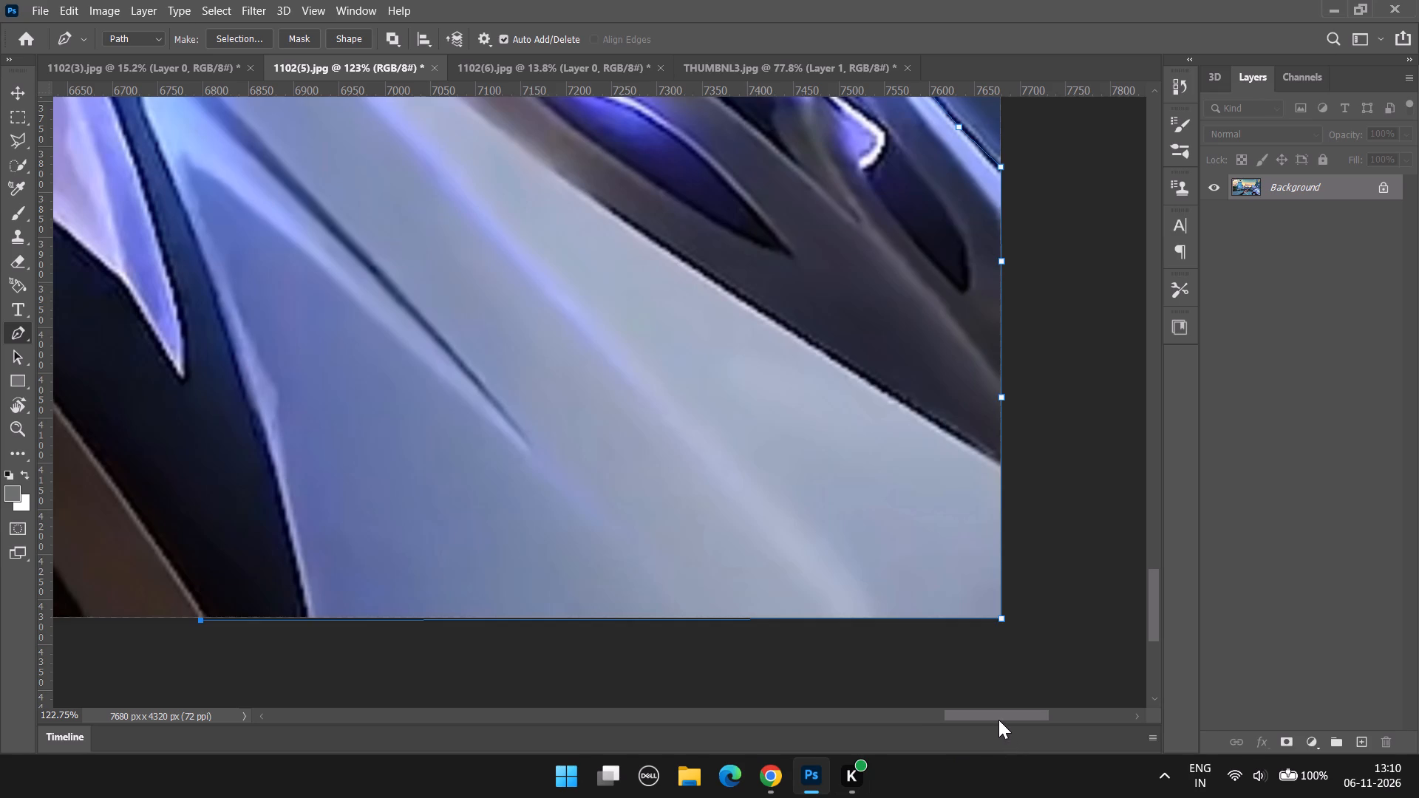
{"action": "left_click", "coordinate": [998, 720]}
{"action": "left_click_drag", "start_coordinate": [996, 720], "coordinate": [905, 723]}
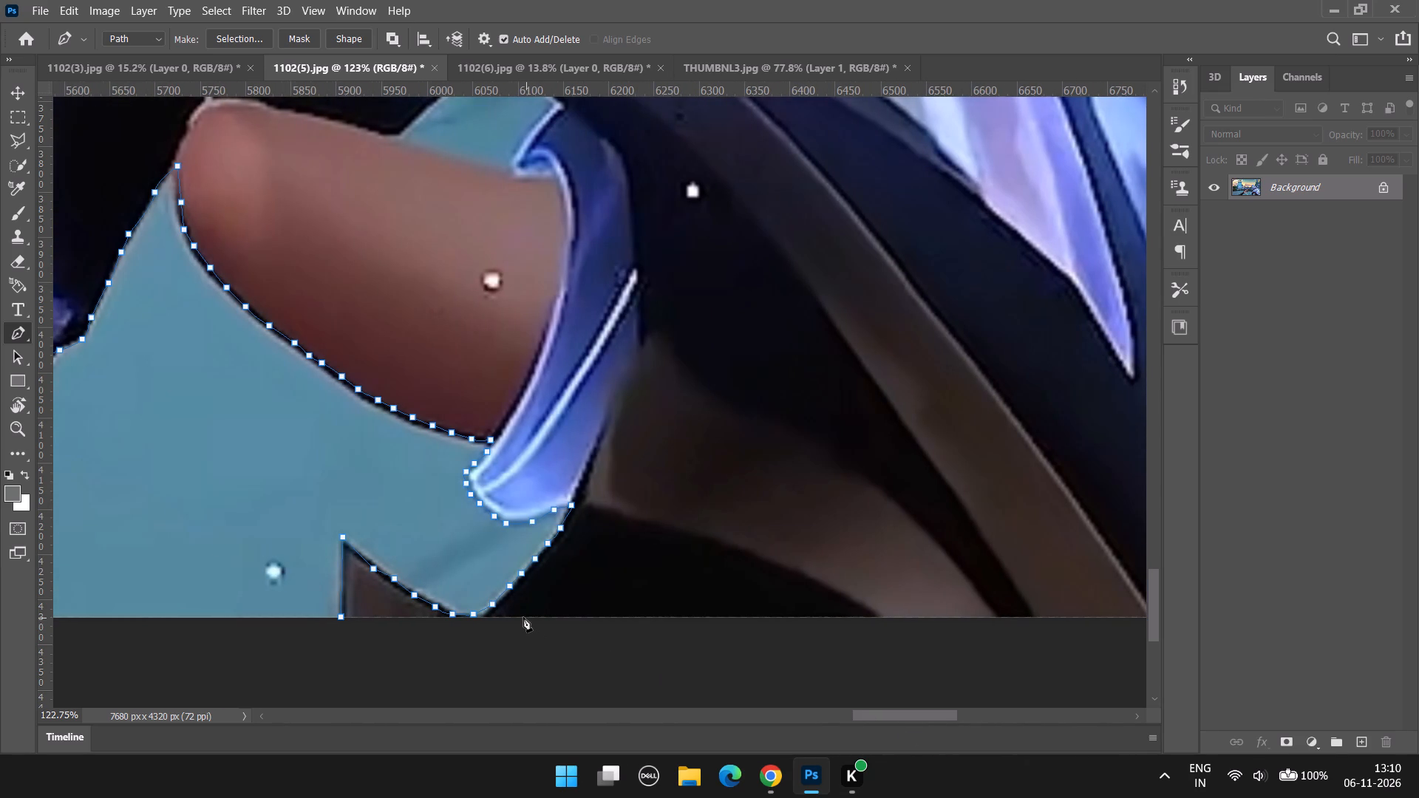
{"action": "left_click", "coordinate": [523, 616]}
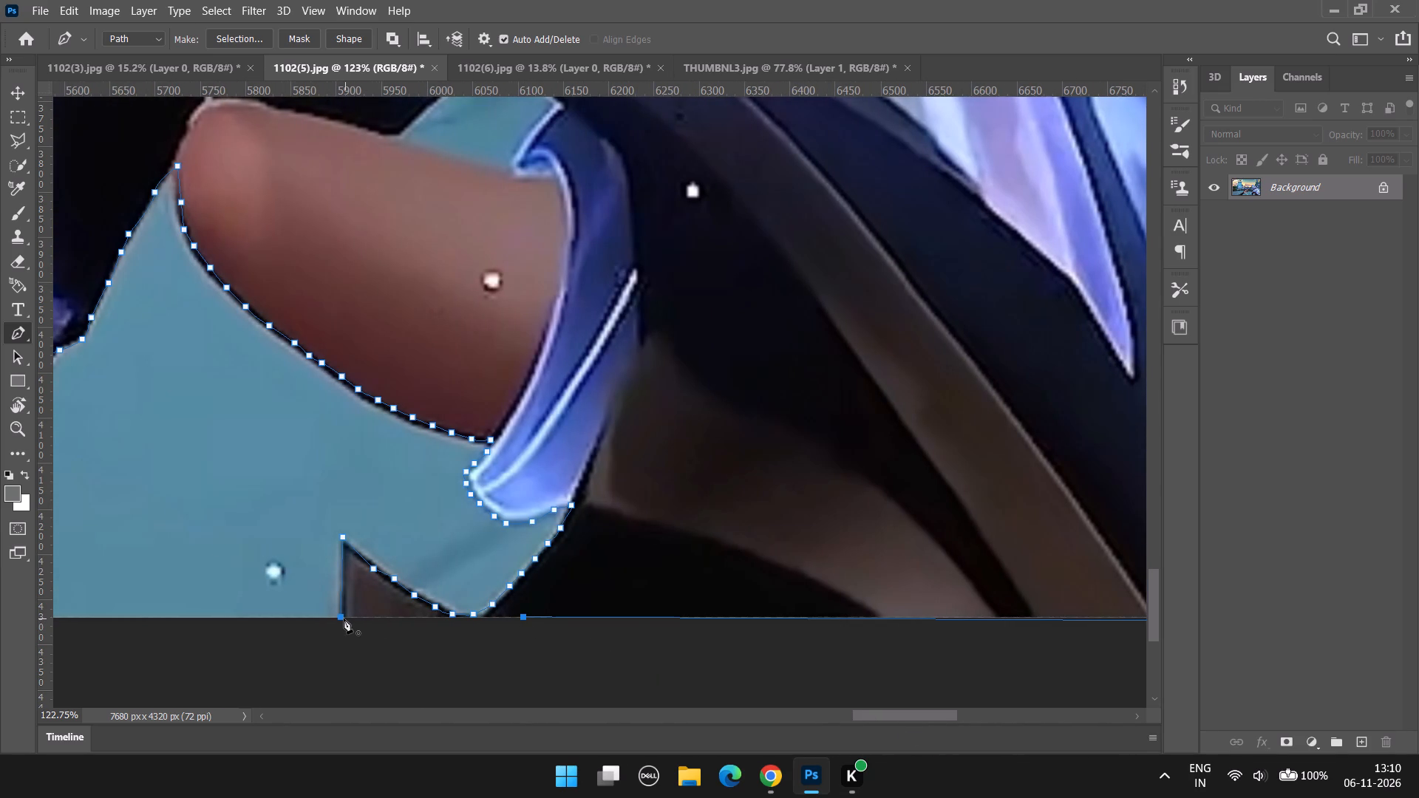
{"action": "left_click", "coordinate": [344, 618]}
Convert the closed path around the gun and hand into a selection and copy it to a new layer.
{"action": "scroll", "coordinate": [656, 518], "scroll_direction": "down", "scroll_amount": 7}
{"action": "scroll", "coordinate": [657, 516], "scroll_direction": "down", "scroll_amount": 11, "text": "alt"}
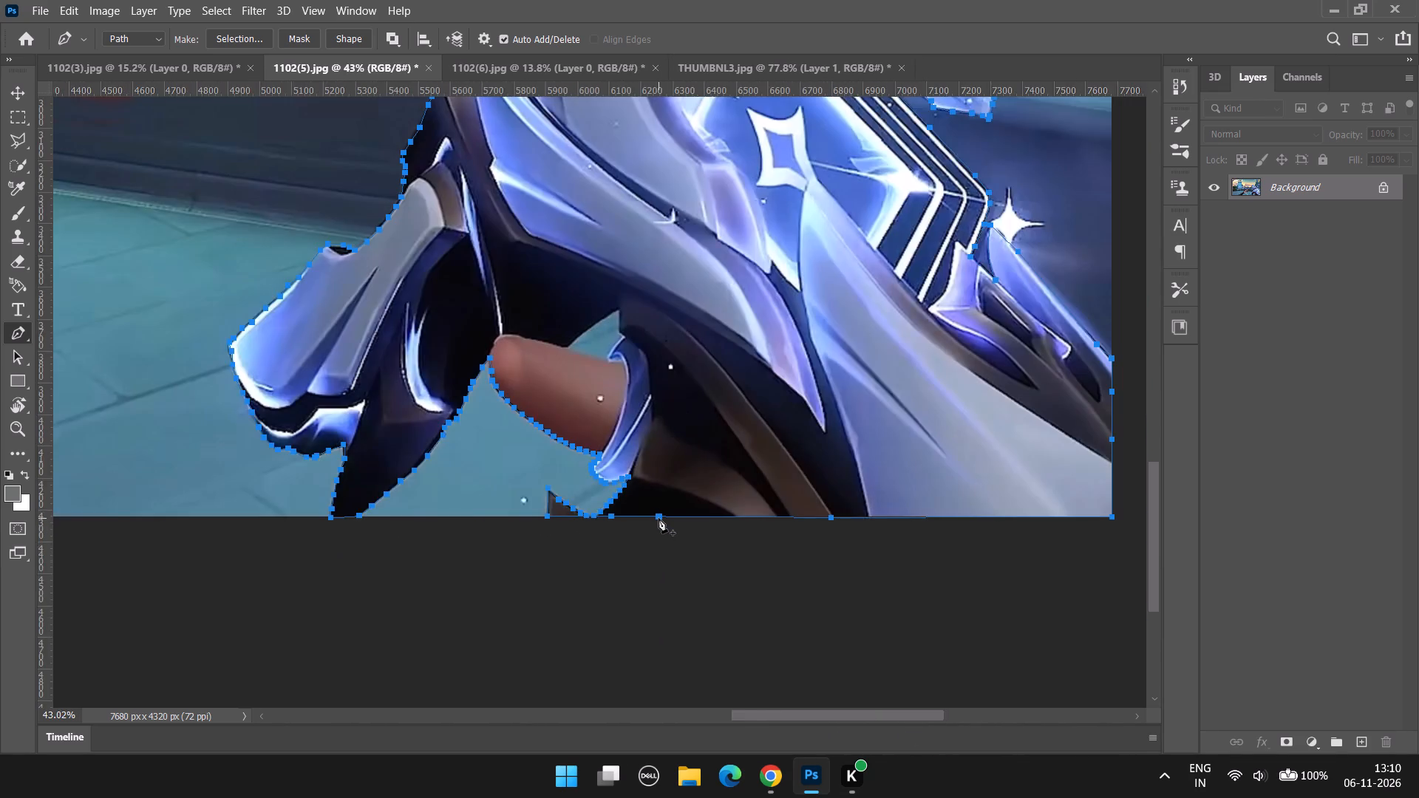
{"action": "scroll", "coordinate": [659, 518], "scroll_direction": "down", "scroll_amount": 10, "text": "alt"}
{"action": "scroll", "coordinate": [919, 518], "scroll_direction": "up", "scroll_amount": 5, "text": "alt"}
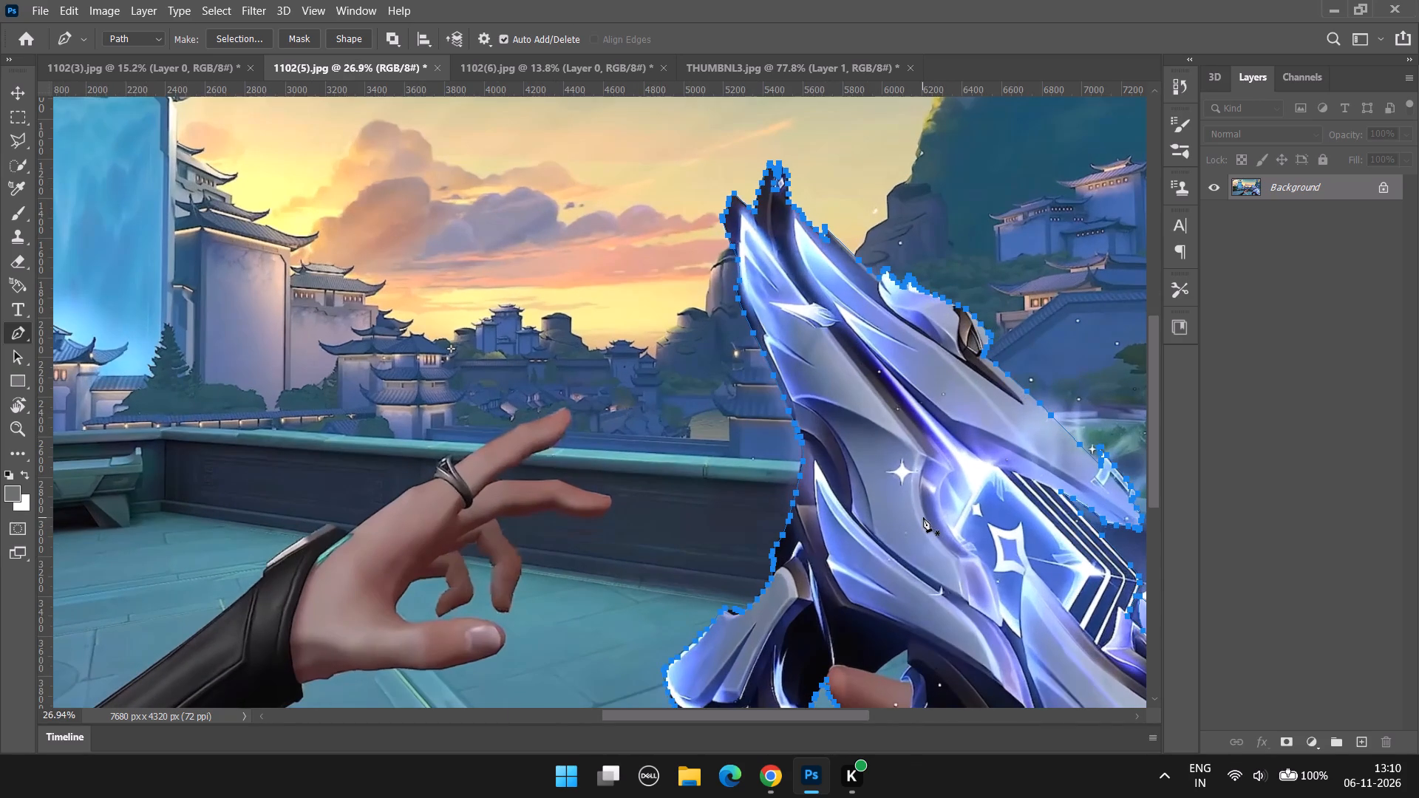
{"action": "right_click", "coordinate": [922, 517]}
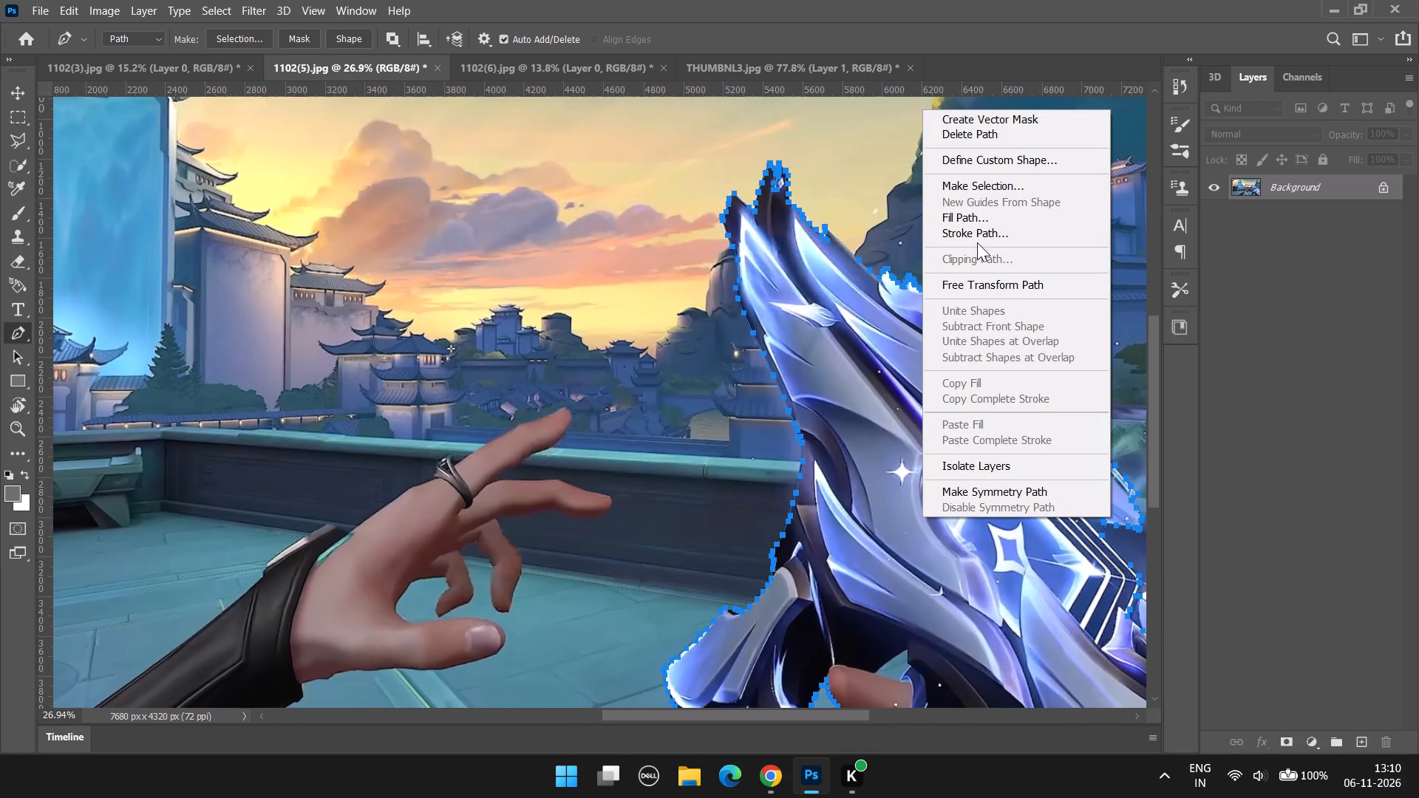
{"action": "left_click", "coordinate": [985, 187]}
{"action": "left_click", "coordinate": [820, 194]}
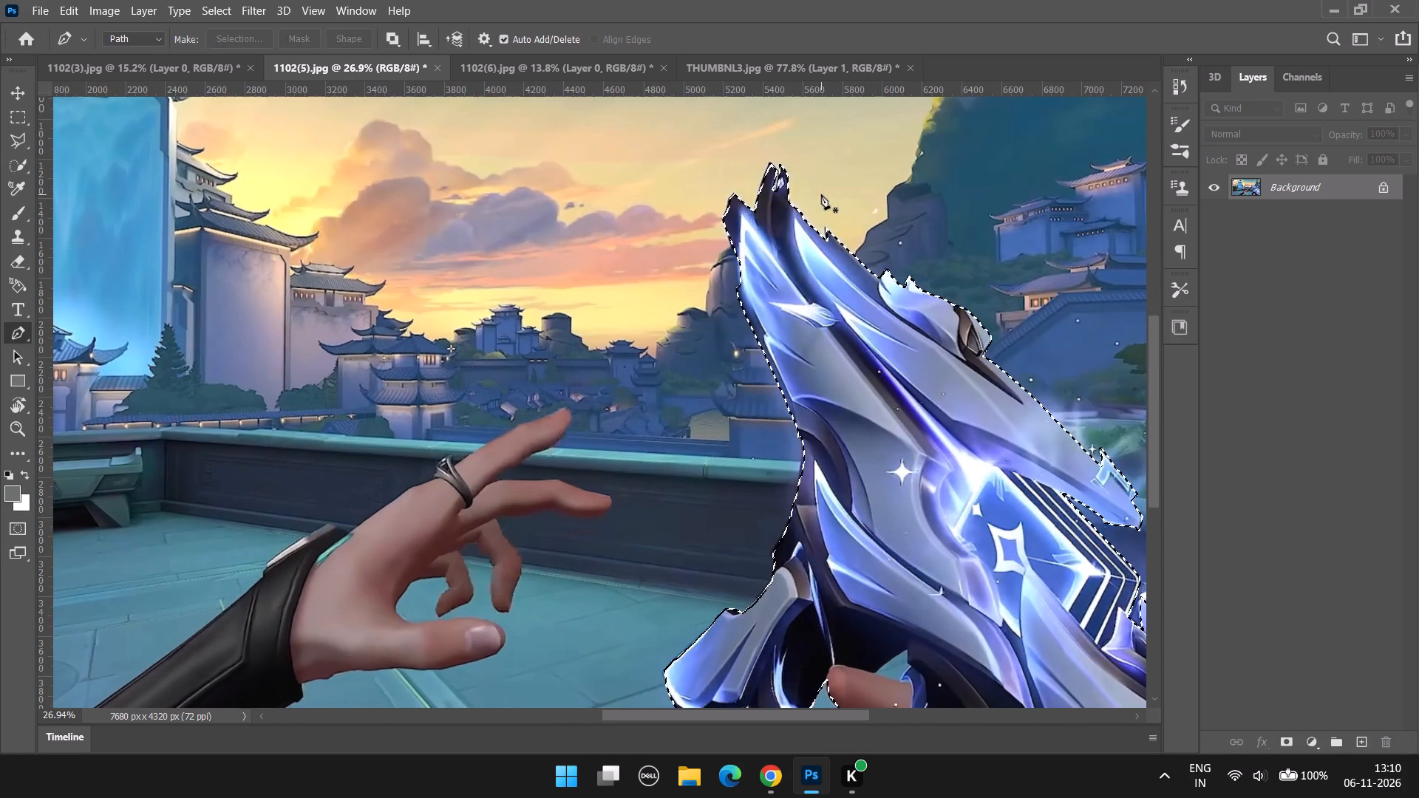
{"action": "key", "text": "ctrl+j"}
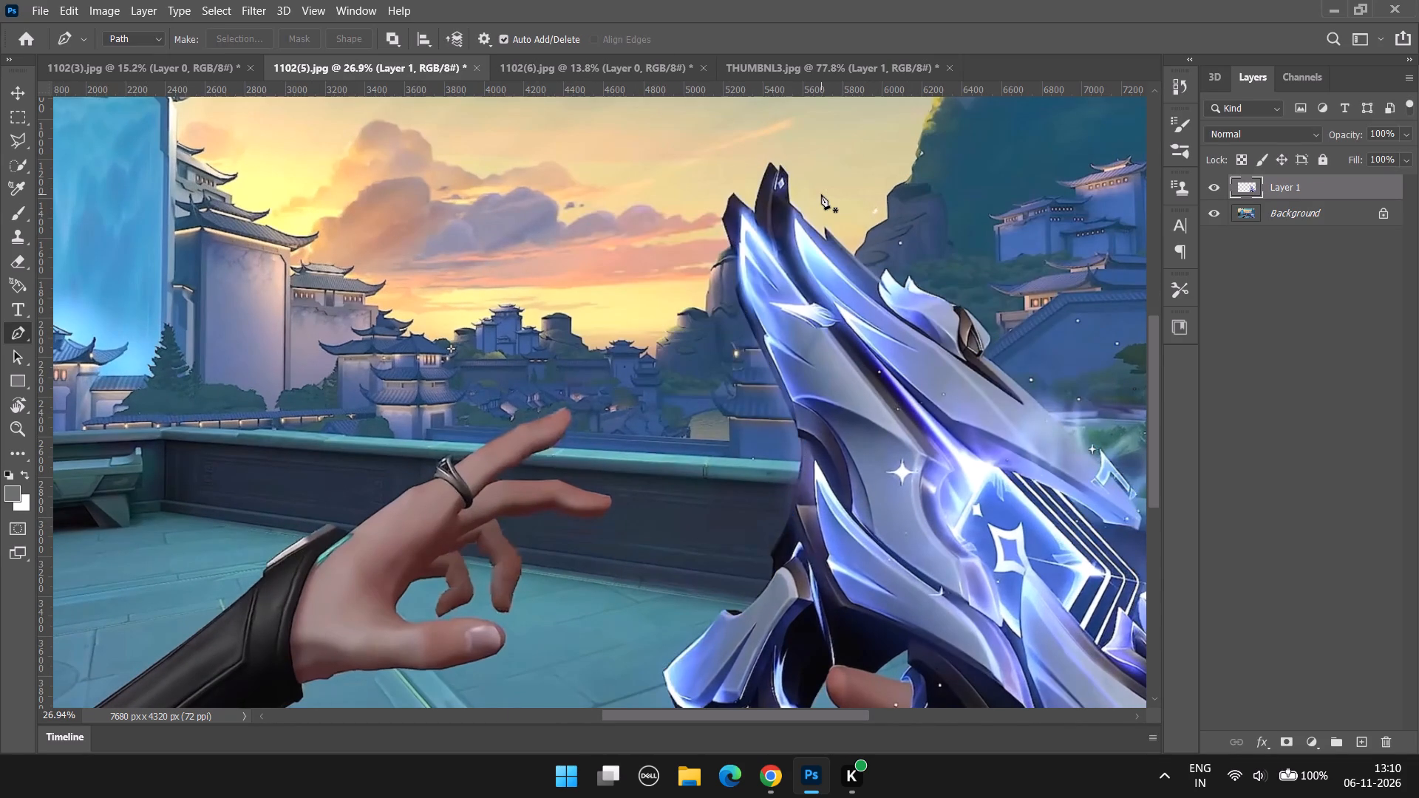
Move the cut-out gun and hand layer from 1102(5).jpg into the THUMBNL3.jpg document.
{"action": "left_click", "coordinate": [10, 96]}
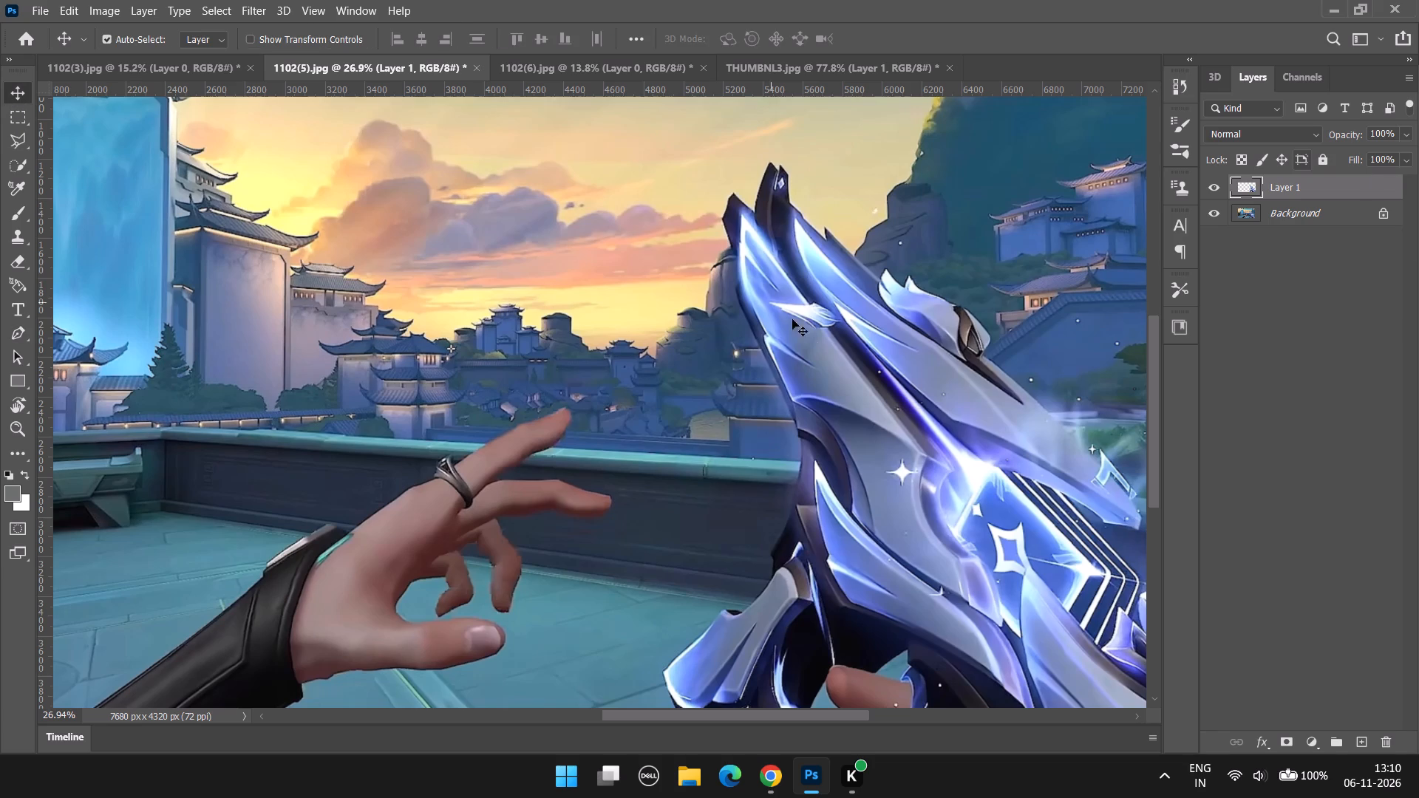
{"action": "left_click_drag", "start_coordinate": [807, 335], "coordinate": [779, 73]}
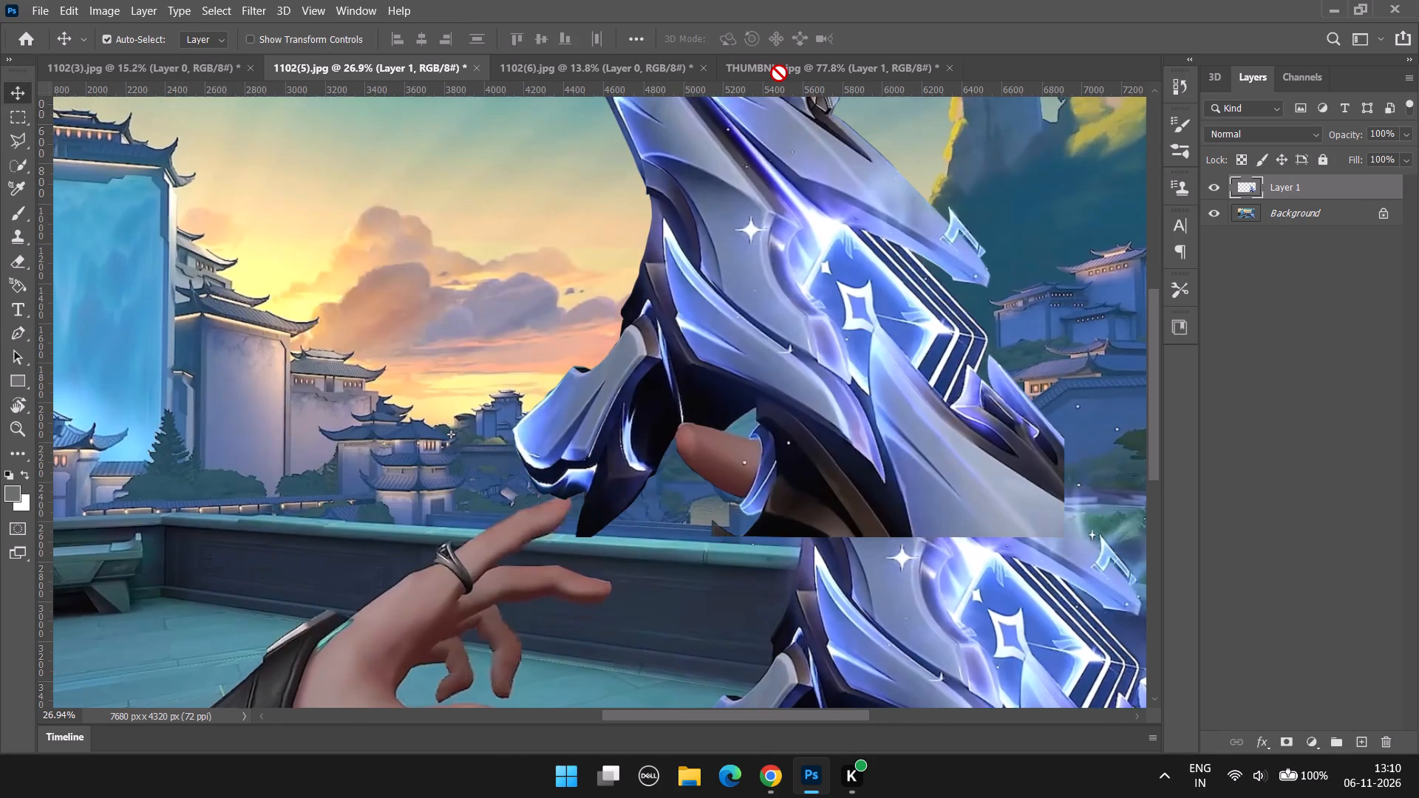
{"action": "left_click_drag", "start_coordinate": [779, 73], "coordinate": [789, 479]}
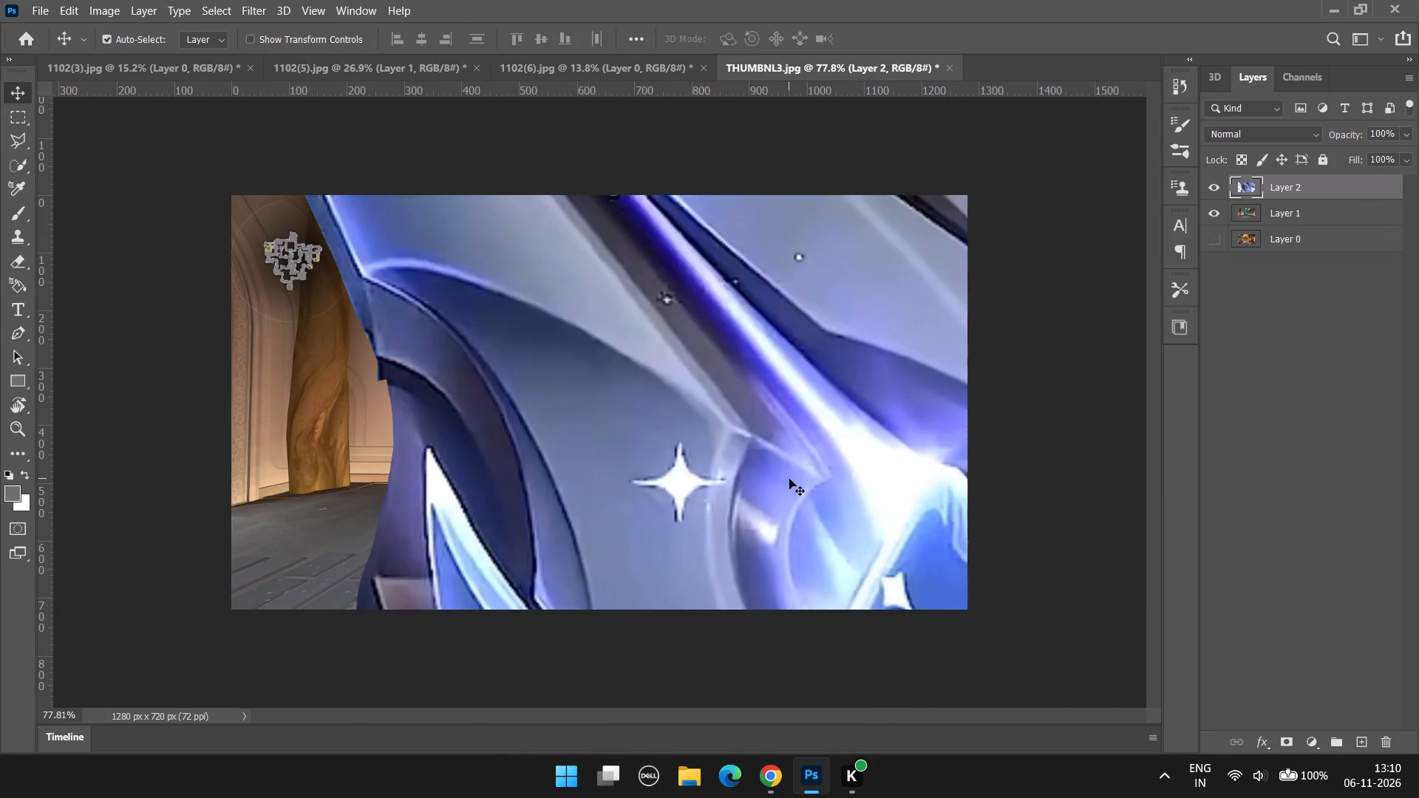
Free-transform the gun cutout to about 24.5% scale and position it against the thumbnail's lower-right corner.
{"action": "scroll", "coordinate": [793, 479], "scroll_direction": "down", "scroll_amount": 5, "text": "alt"}
{"action": "key", "text": "ctrl+t"}
{"action": "scroll", "coordinate": [793, 479], "scroll_direction": "down", "scroll_amount": 13, "text": "alt"}
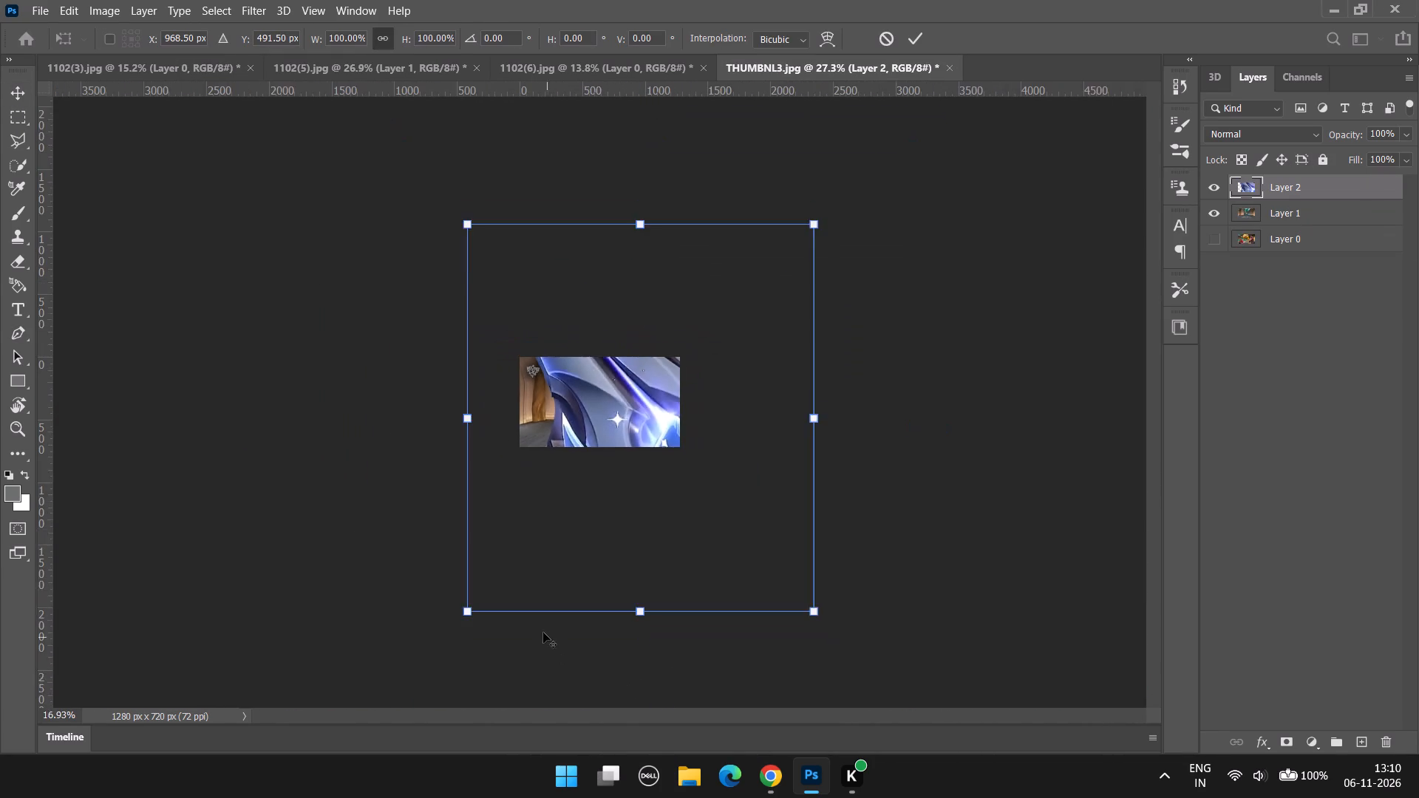
{"action": "scroll", "coordinate": [543, 632], "scroll_direction": "down", "scroll_amount": 2, "text": "alt"}
{"action": "left_click", "coordinate": [509, 541]}
{"action": "left_click_drag", "start_coordinate": [502, 544], "coordinate": [678, 402]}
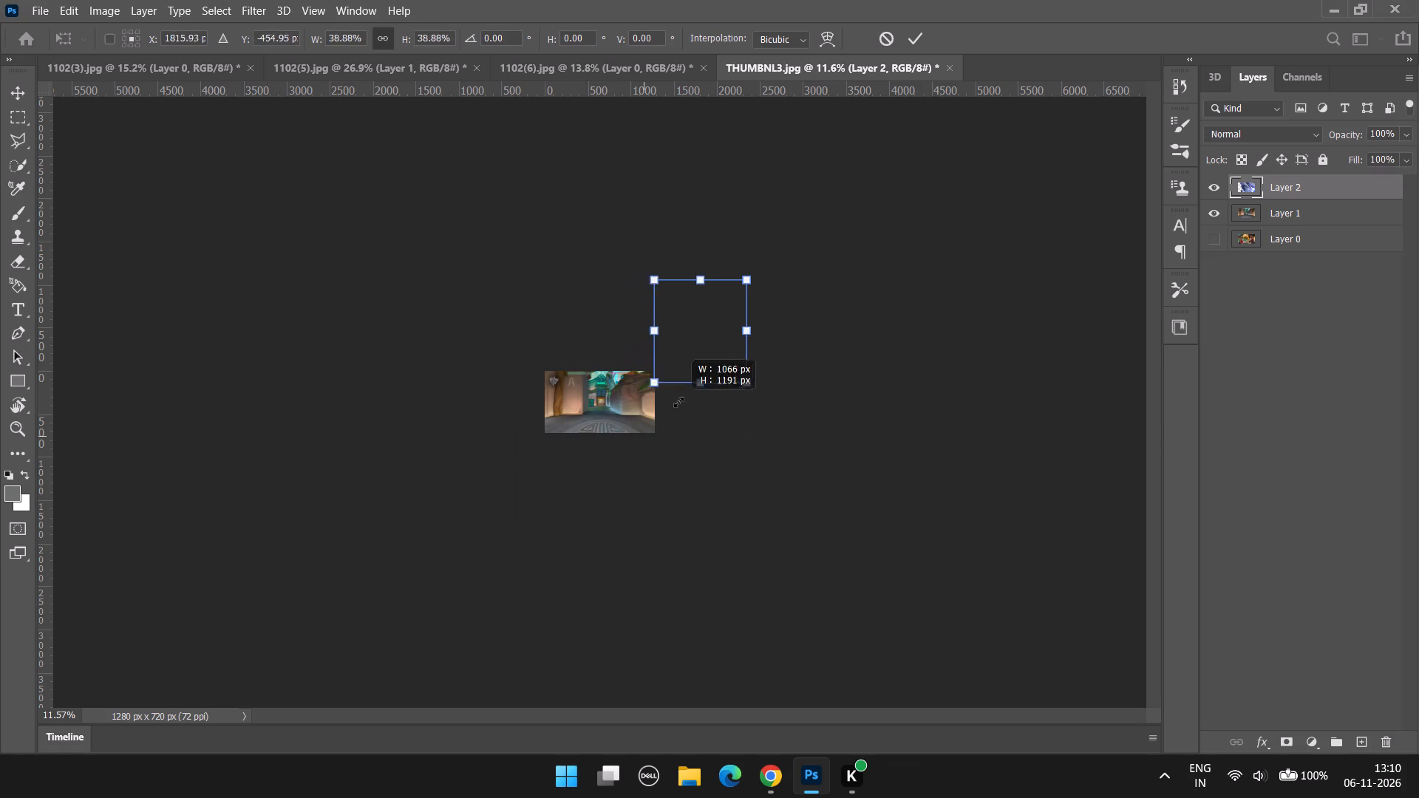
{"action": "left_click_drag", "start_coordinate": [678, 402], "coordinate": [705, 363]}
{"action": "left_click_drag", "start_coordinate": [714, 315], "coordinate": [623, 415]}
{"action": "scroll", "coordinate": [829, 344], "scroll_direction": "up", "scroll_amount": 7, "text": "alt"}
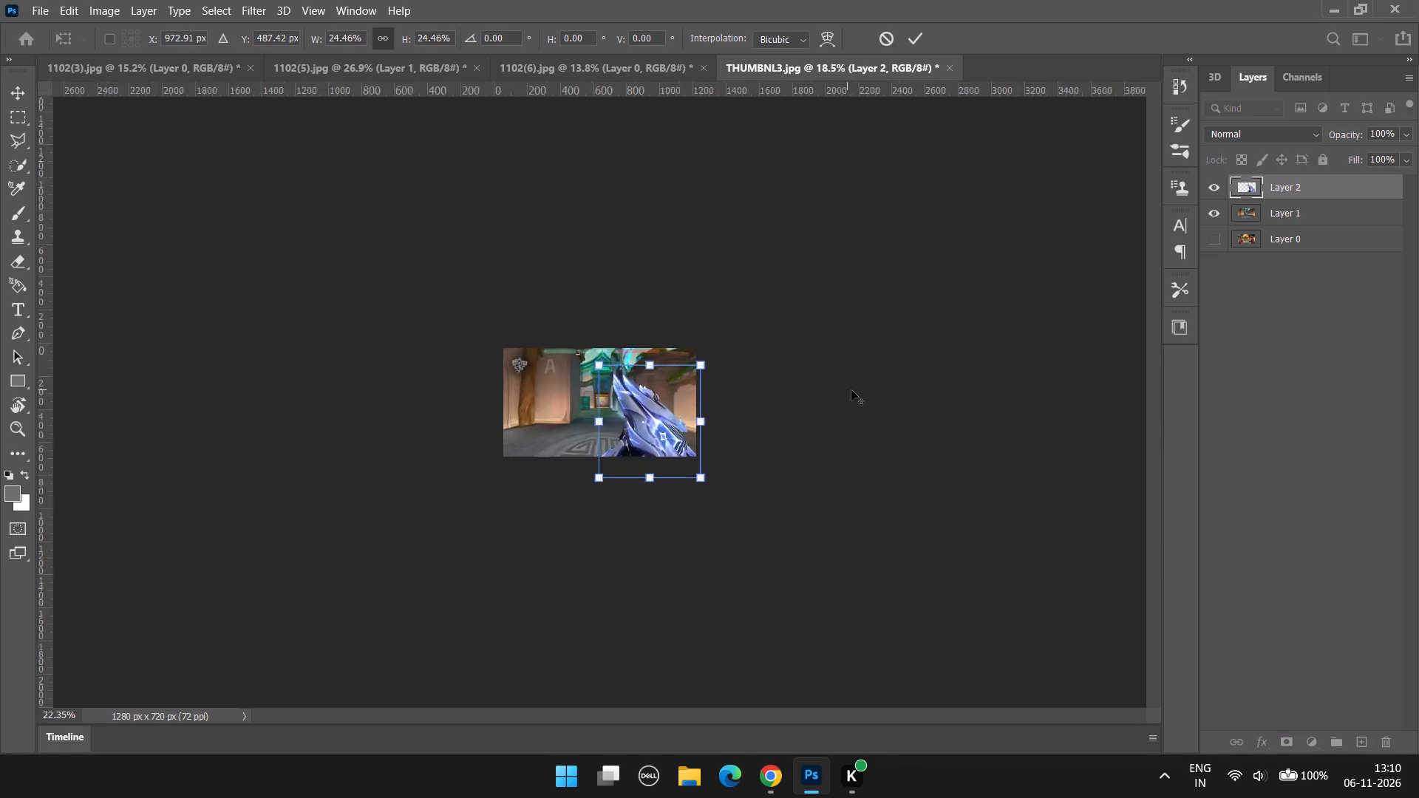
{"action": "scroll", "coordinate": [851, 390], "scroll_direction": "up", "scroll_amount": 12, "text": "alt"}
{"action": "left_click_drag", "start_coordinate": [734, 451], "coordinate": [760, 407]}
{"action": "left_click_drag", "start_coordinate": [787, 443], "coordinate": [773, 362]}
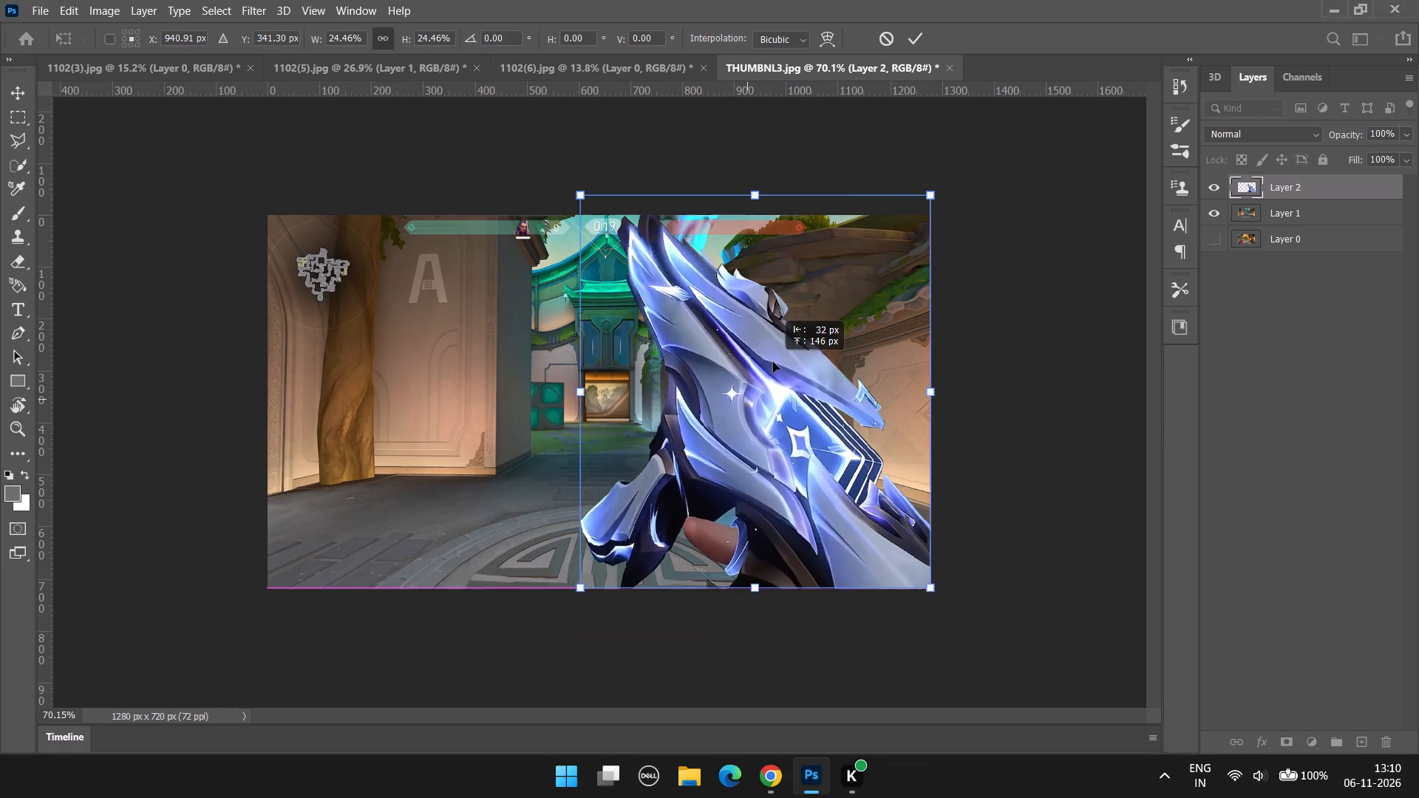
{"action": "left_click_drag", "start_coordinate": [773, 362], "coordinate": [771, 372]}
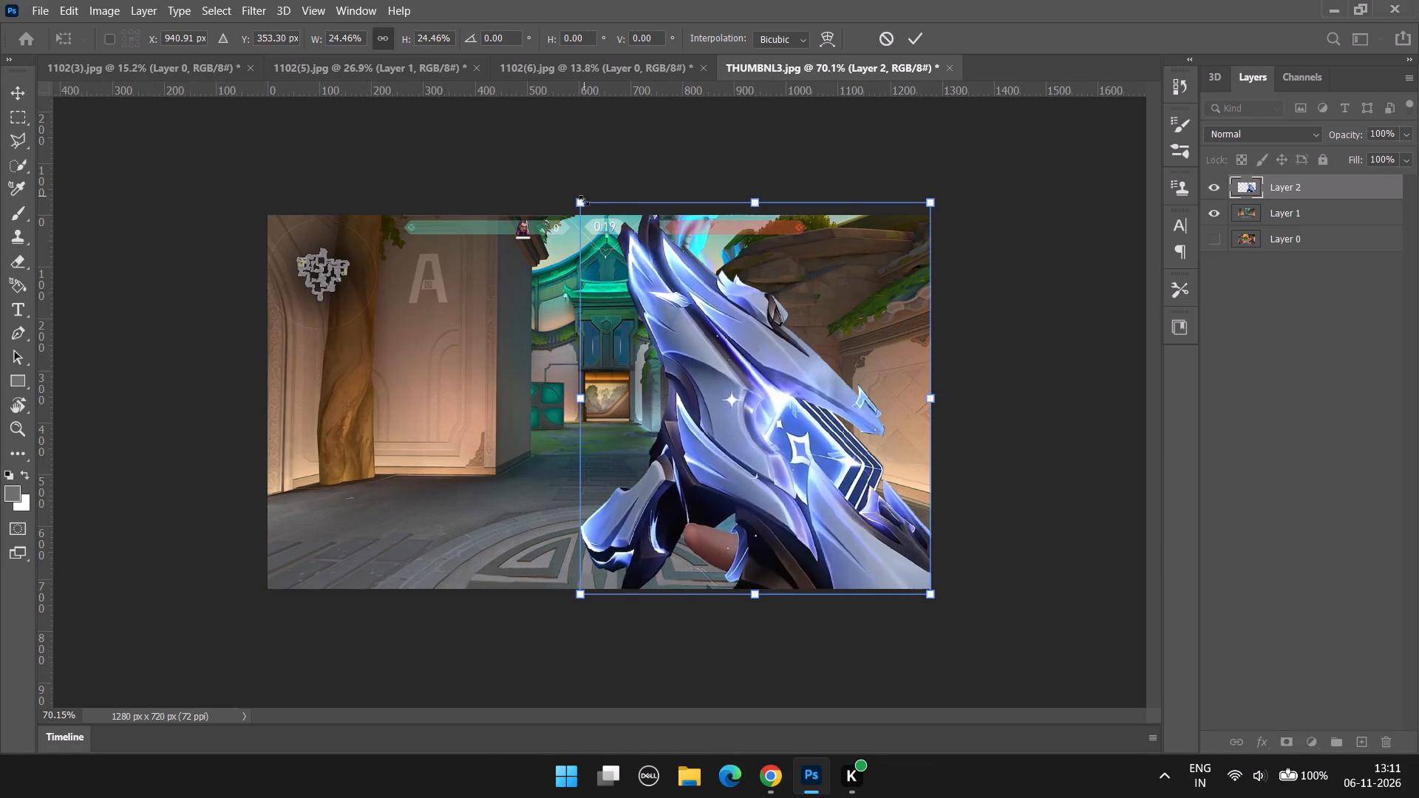
Shrink the gun further to about 18.8% scale, keeping its lower-right corner in place, and apply the transform.
{"action": "left_click_drag", "start_coordinate": [583, 205], "coordinate": [673, 299]}
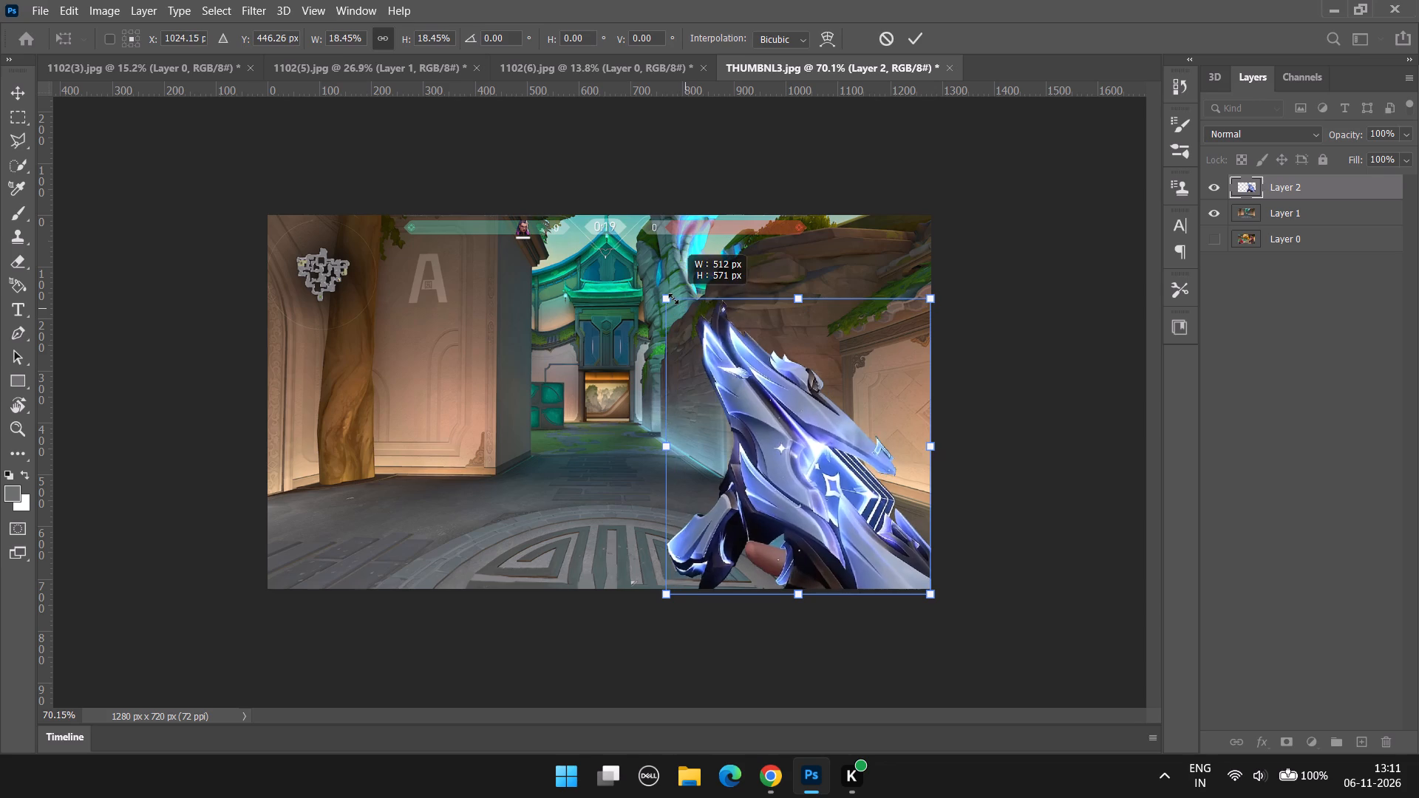
{"action": "left_click_drag", "start_coordinate": [673, 299], "coordinate": [668, 292]}
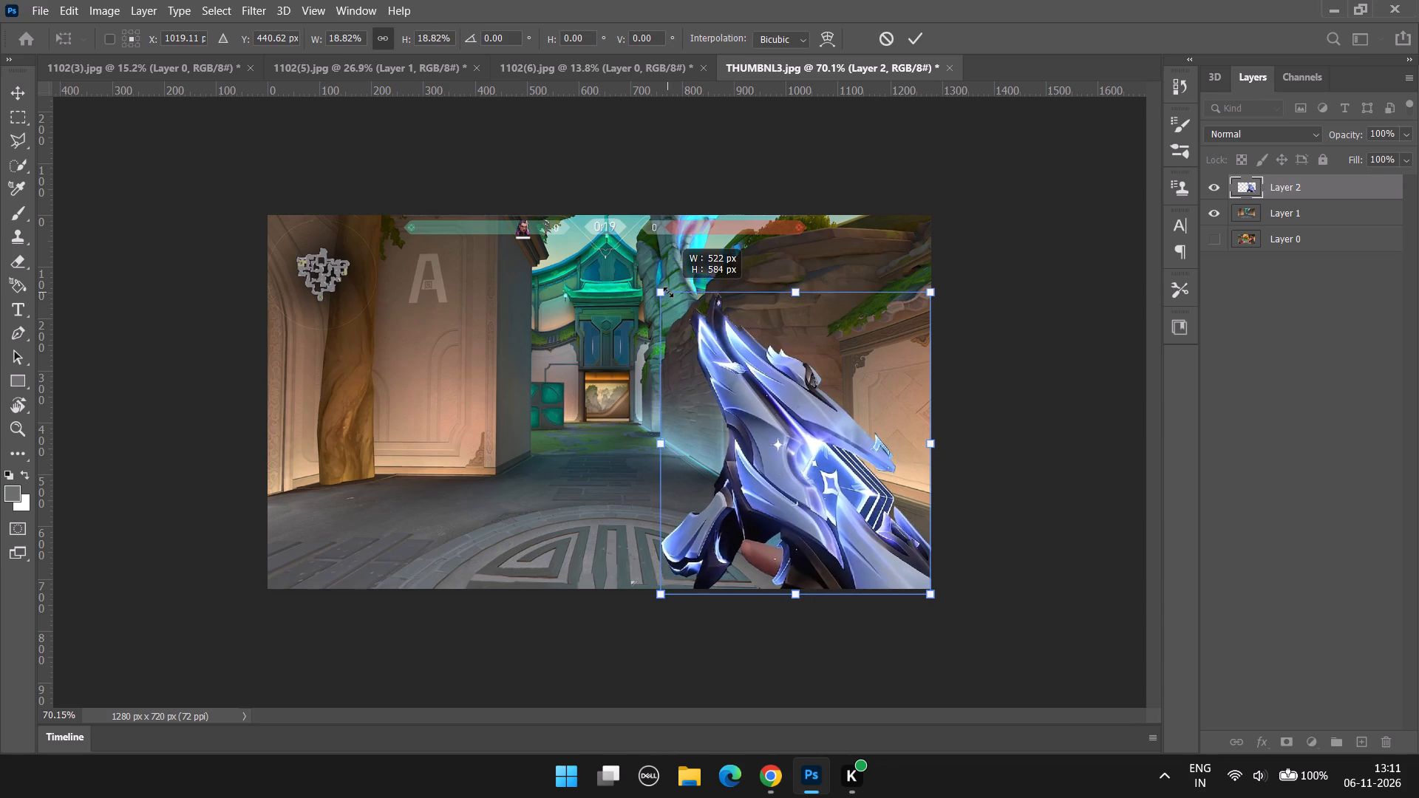
{"action": "left_click_drag", "start_coordinate": [668, 292], "coordinate": [668, 290]}
{"action": "left_click", "coordinate": [917, 31]}
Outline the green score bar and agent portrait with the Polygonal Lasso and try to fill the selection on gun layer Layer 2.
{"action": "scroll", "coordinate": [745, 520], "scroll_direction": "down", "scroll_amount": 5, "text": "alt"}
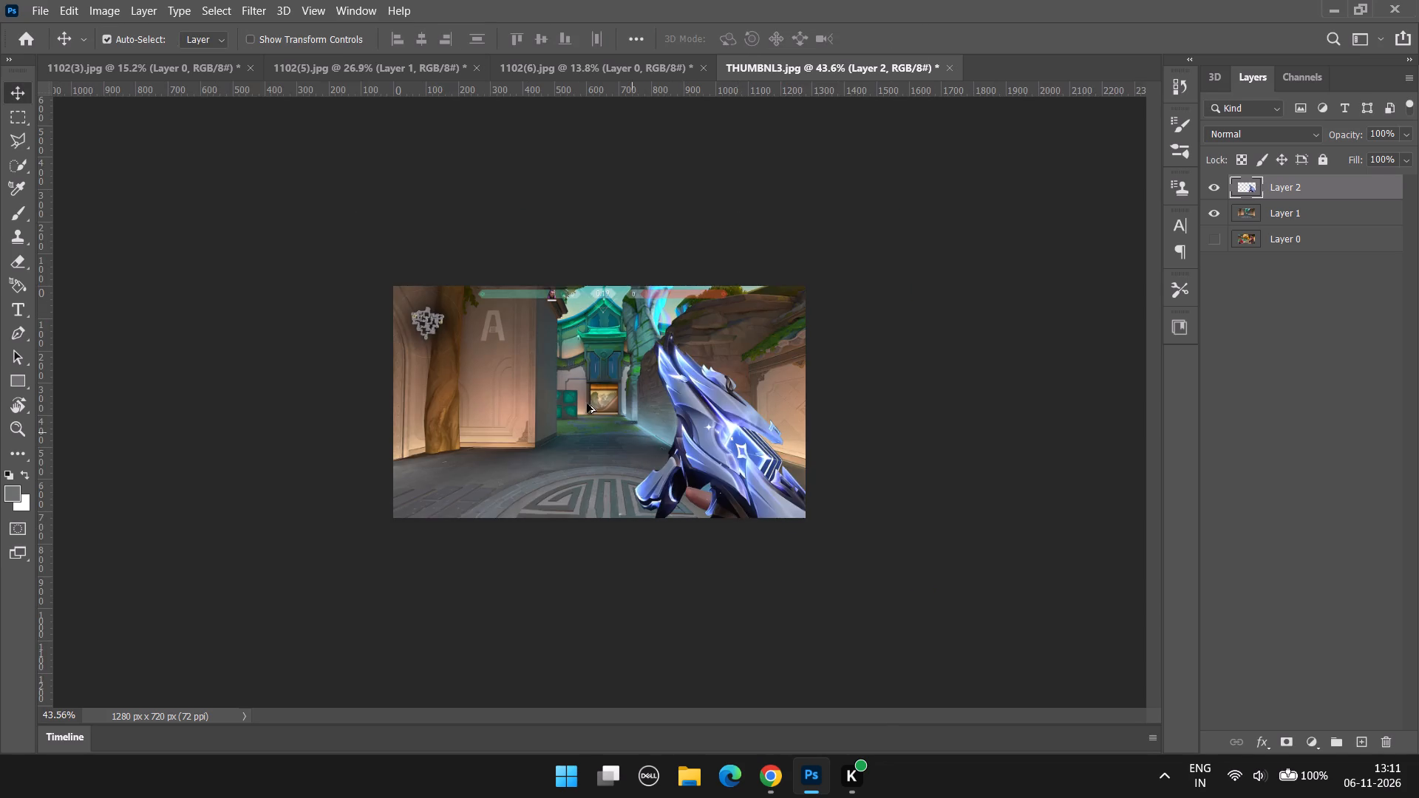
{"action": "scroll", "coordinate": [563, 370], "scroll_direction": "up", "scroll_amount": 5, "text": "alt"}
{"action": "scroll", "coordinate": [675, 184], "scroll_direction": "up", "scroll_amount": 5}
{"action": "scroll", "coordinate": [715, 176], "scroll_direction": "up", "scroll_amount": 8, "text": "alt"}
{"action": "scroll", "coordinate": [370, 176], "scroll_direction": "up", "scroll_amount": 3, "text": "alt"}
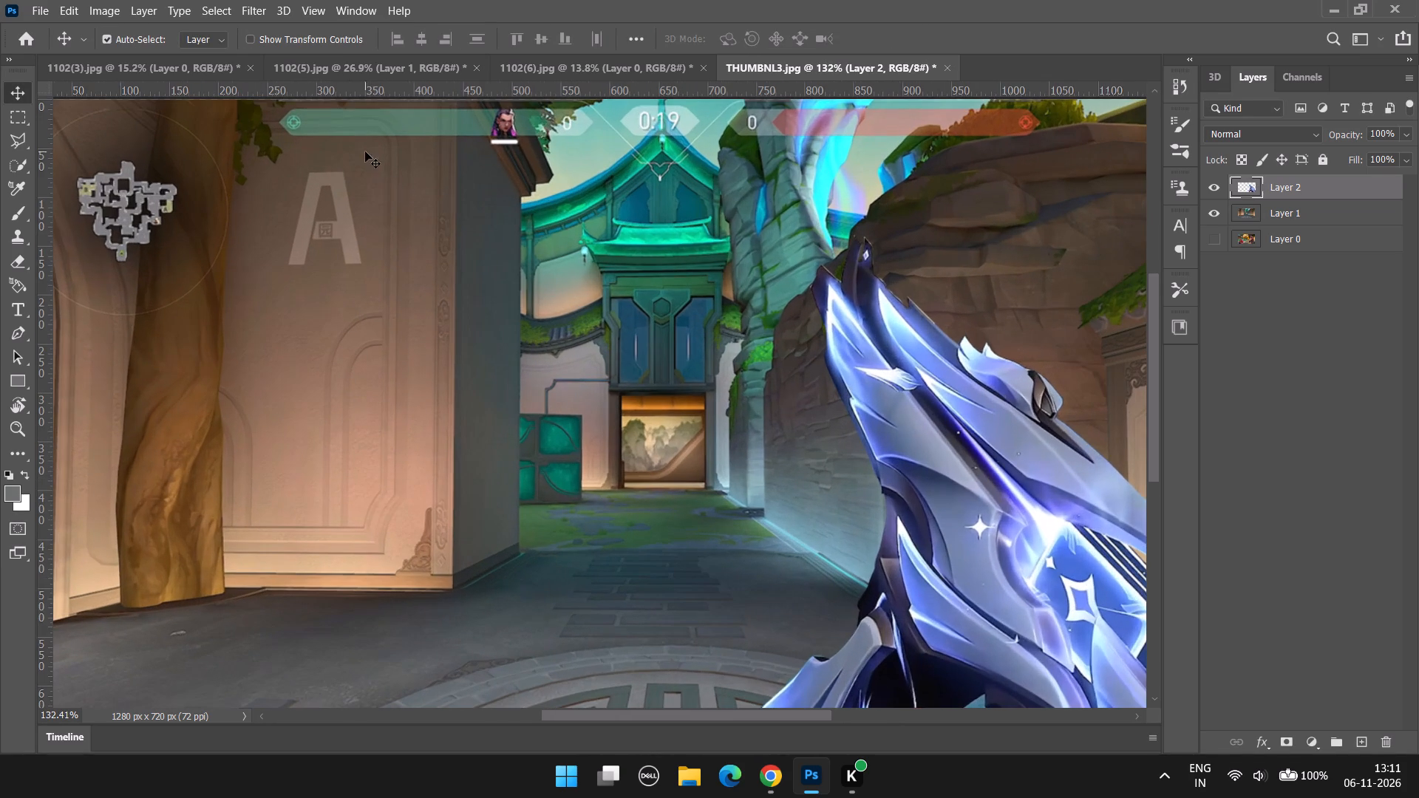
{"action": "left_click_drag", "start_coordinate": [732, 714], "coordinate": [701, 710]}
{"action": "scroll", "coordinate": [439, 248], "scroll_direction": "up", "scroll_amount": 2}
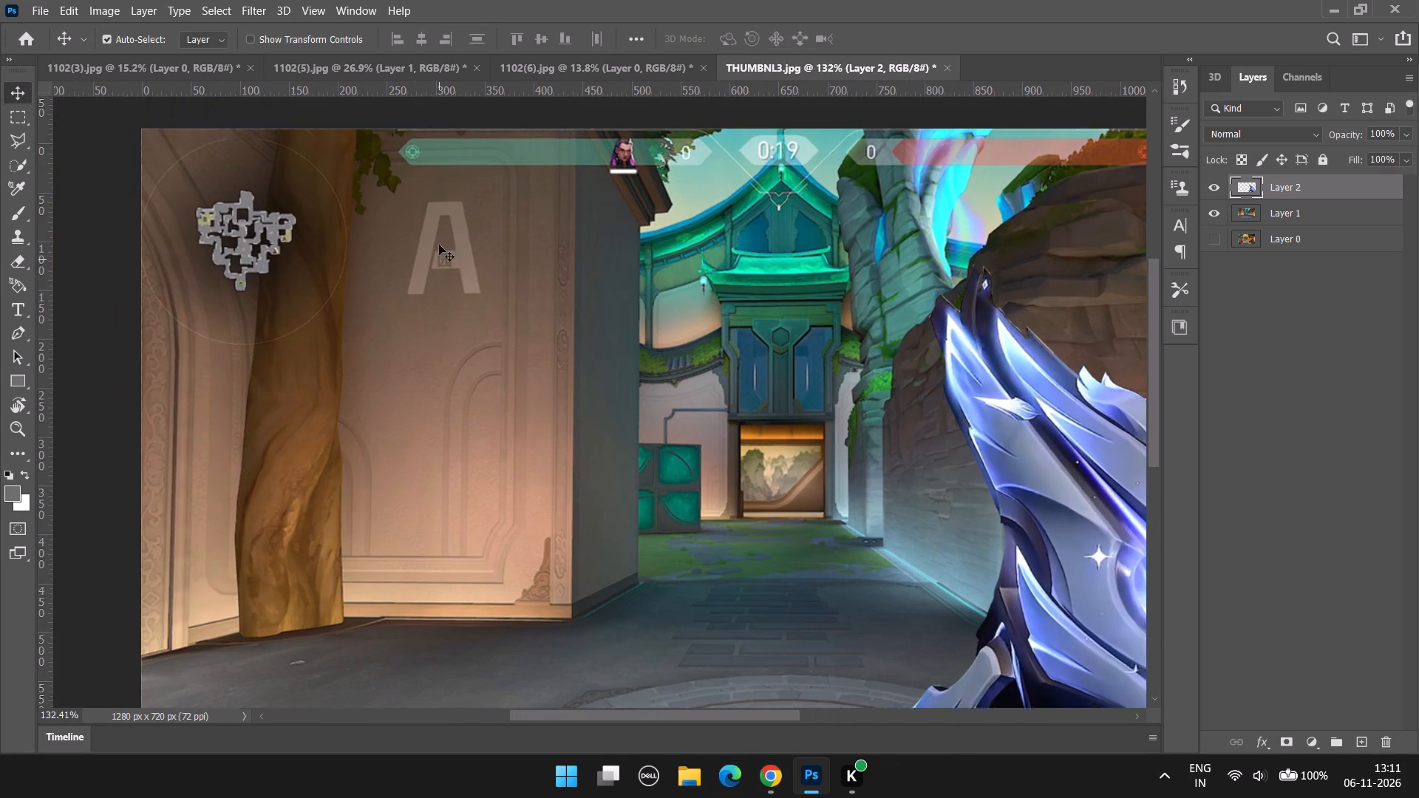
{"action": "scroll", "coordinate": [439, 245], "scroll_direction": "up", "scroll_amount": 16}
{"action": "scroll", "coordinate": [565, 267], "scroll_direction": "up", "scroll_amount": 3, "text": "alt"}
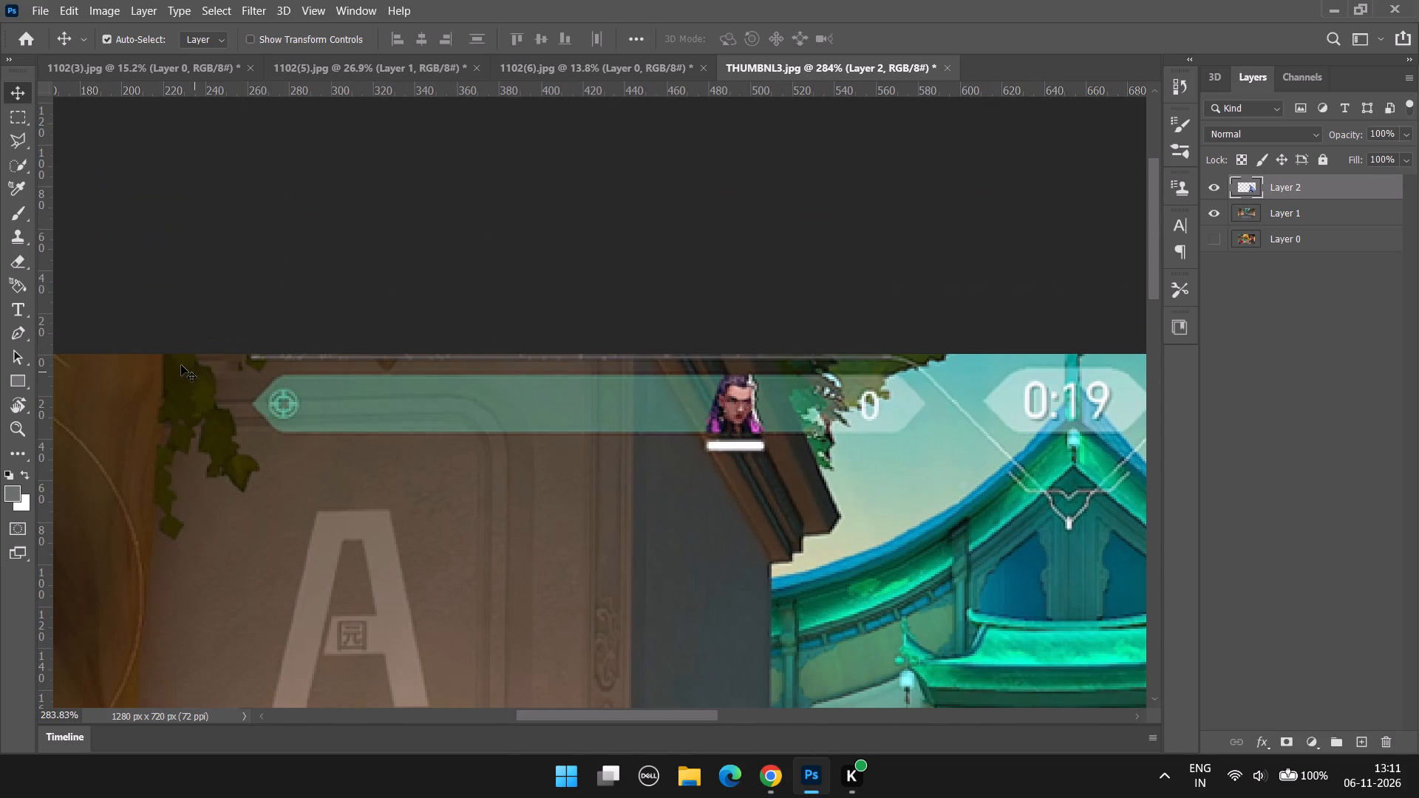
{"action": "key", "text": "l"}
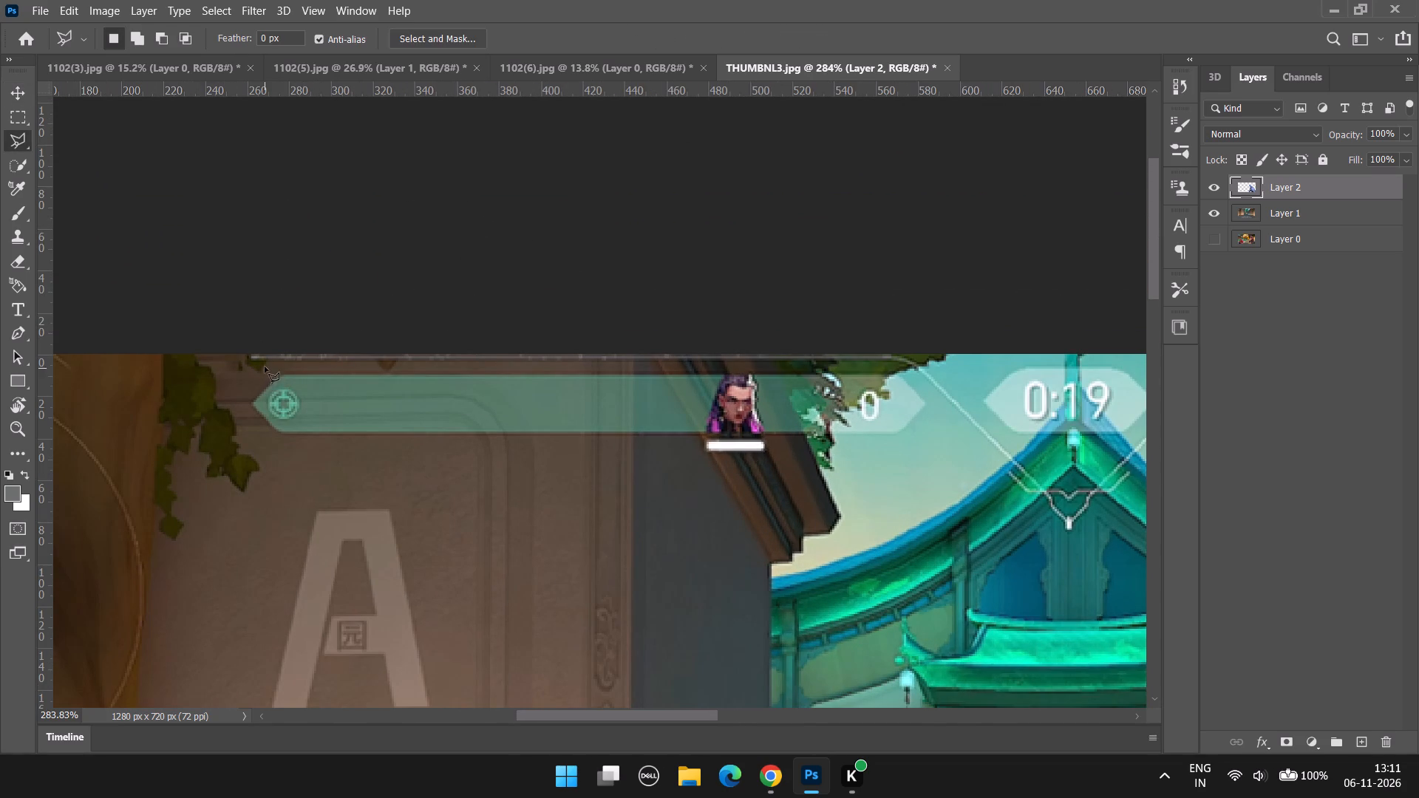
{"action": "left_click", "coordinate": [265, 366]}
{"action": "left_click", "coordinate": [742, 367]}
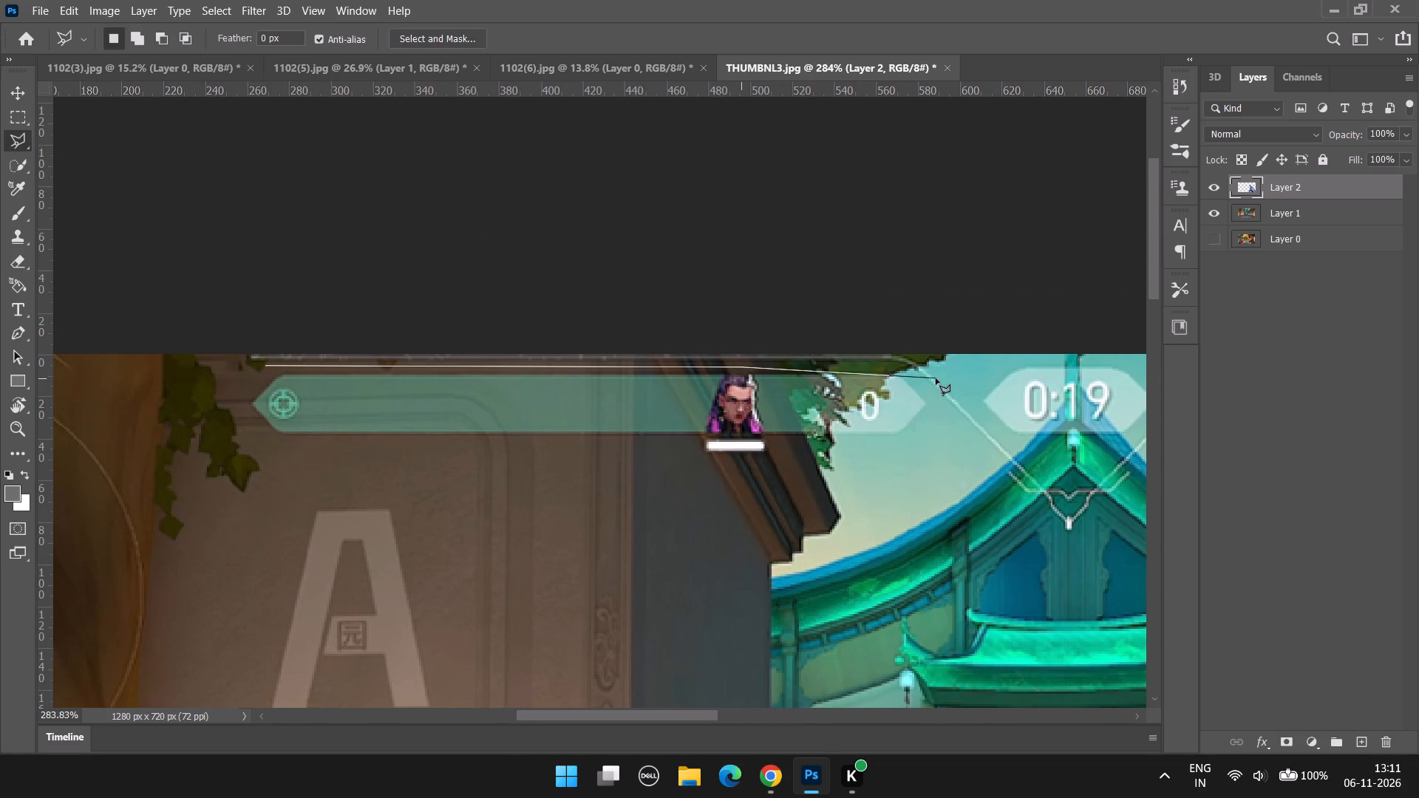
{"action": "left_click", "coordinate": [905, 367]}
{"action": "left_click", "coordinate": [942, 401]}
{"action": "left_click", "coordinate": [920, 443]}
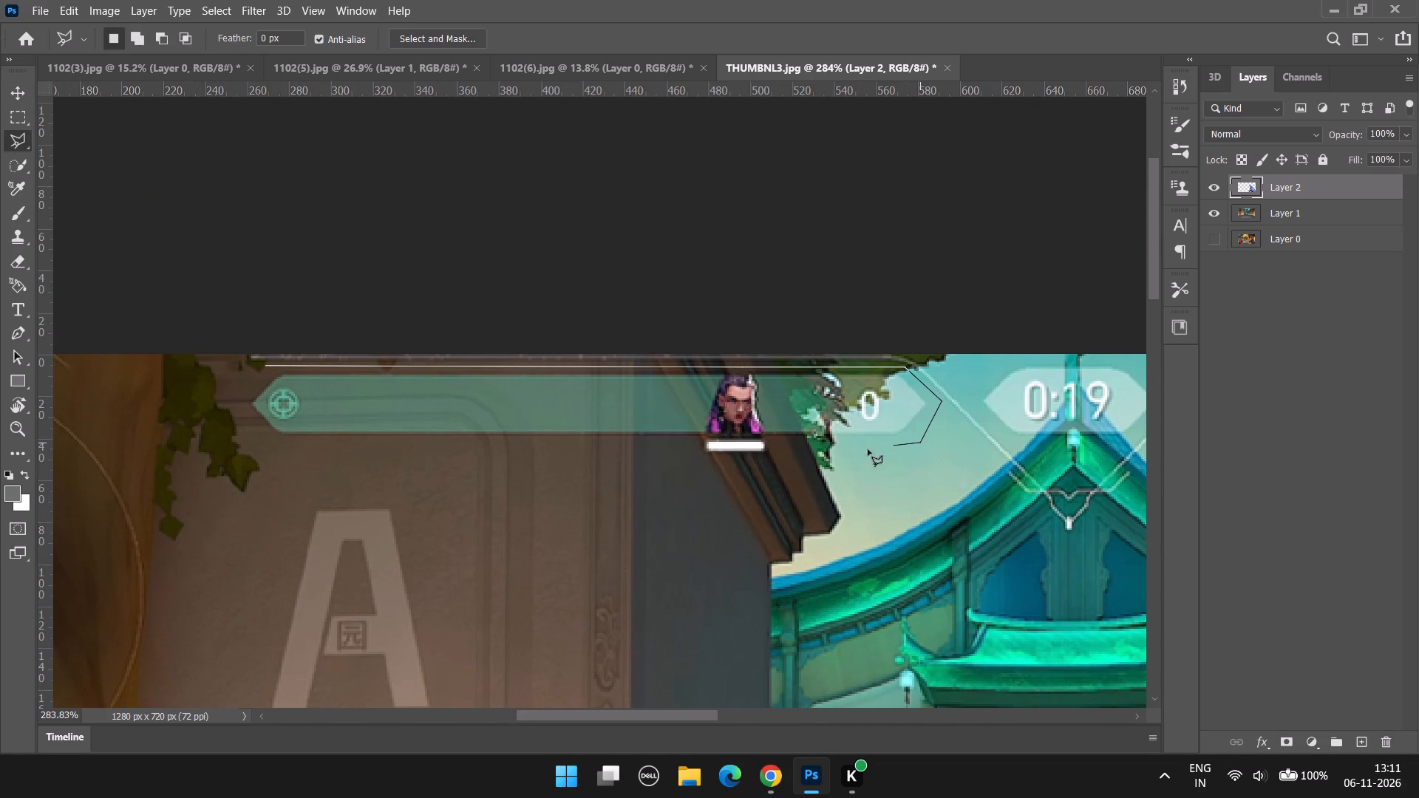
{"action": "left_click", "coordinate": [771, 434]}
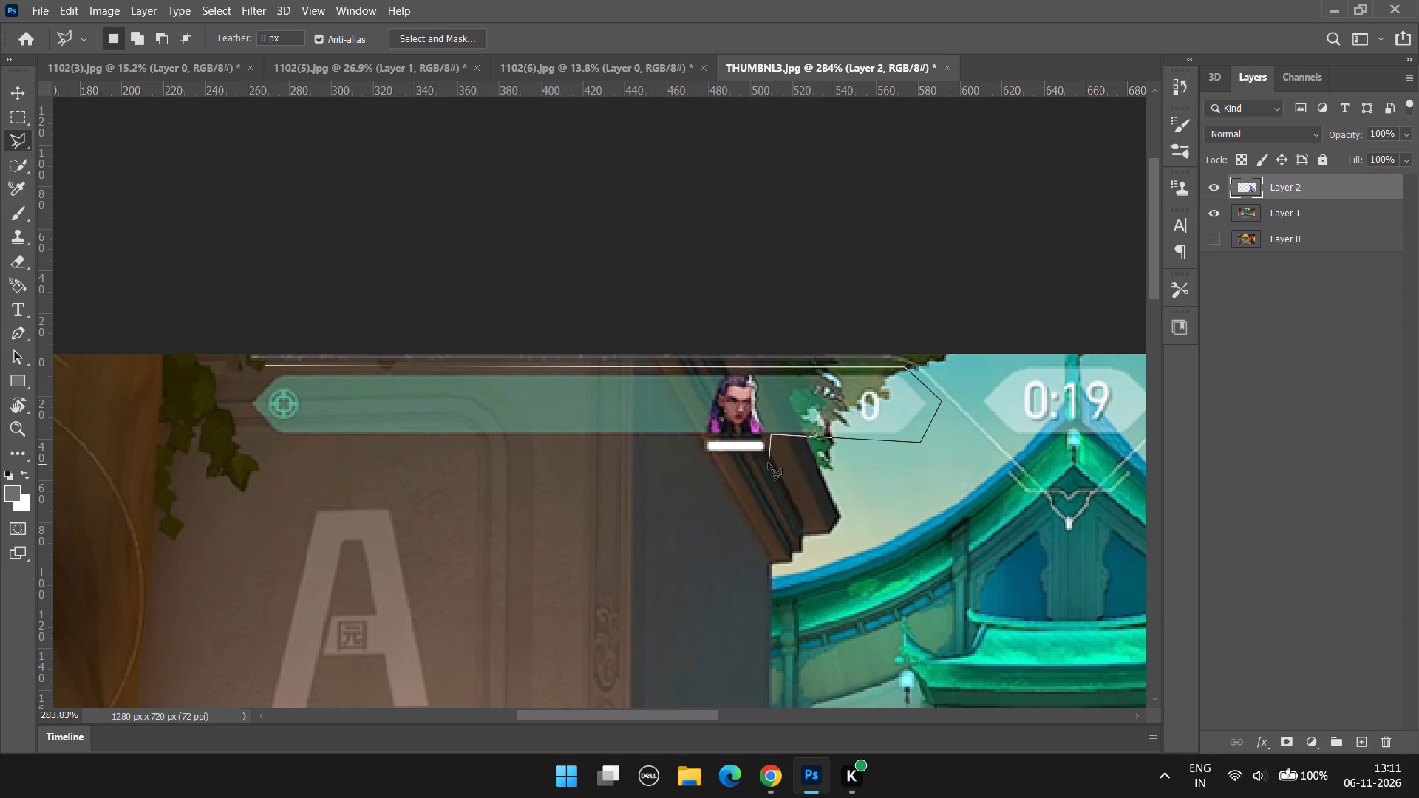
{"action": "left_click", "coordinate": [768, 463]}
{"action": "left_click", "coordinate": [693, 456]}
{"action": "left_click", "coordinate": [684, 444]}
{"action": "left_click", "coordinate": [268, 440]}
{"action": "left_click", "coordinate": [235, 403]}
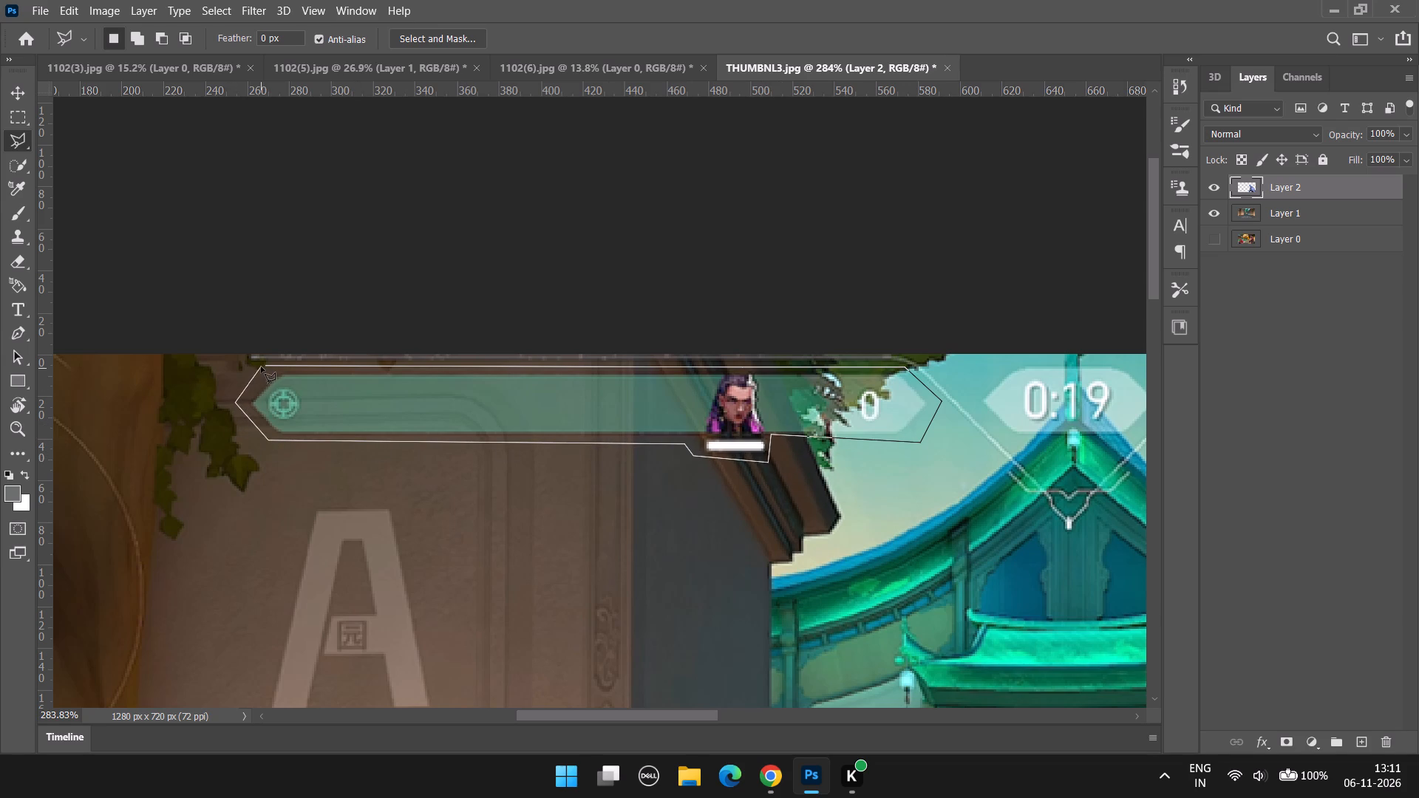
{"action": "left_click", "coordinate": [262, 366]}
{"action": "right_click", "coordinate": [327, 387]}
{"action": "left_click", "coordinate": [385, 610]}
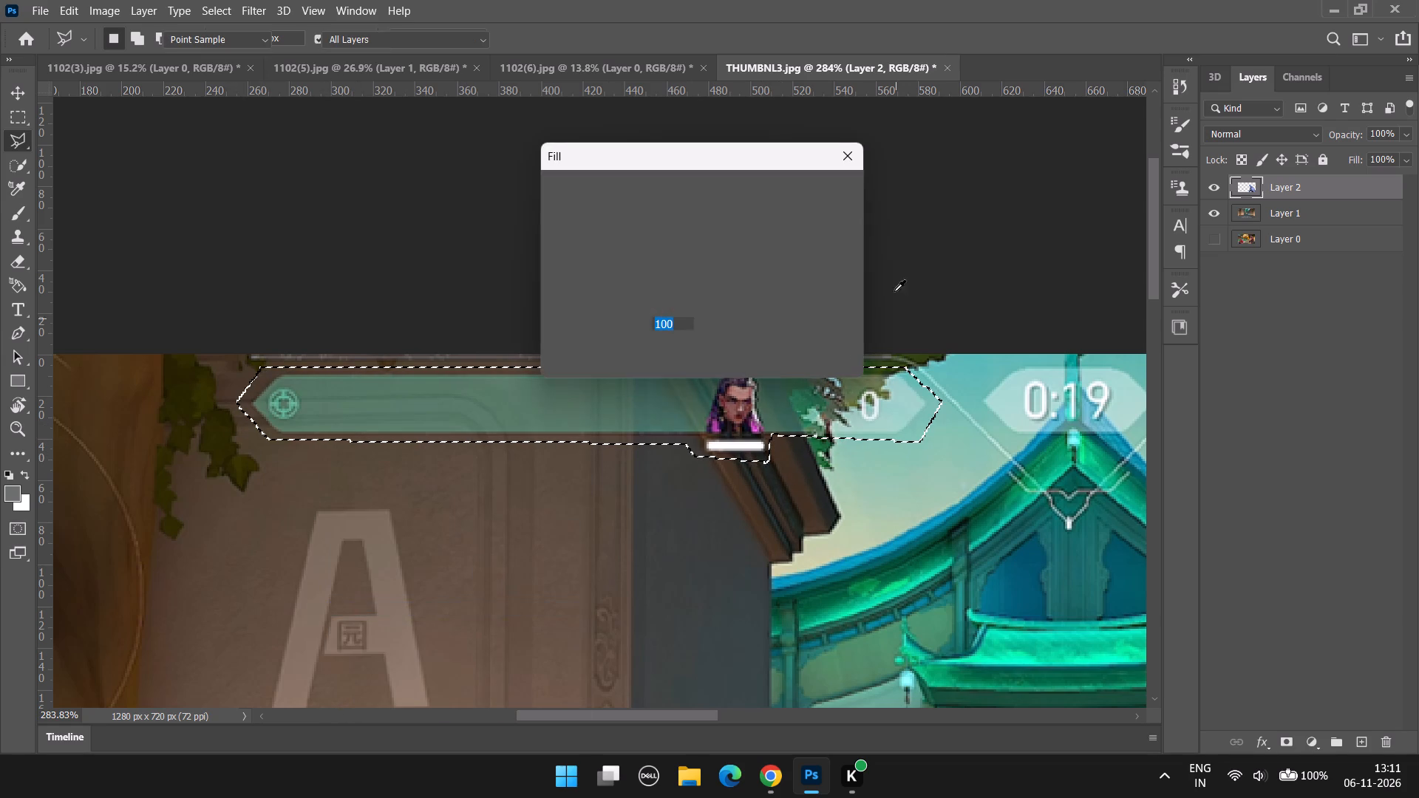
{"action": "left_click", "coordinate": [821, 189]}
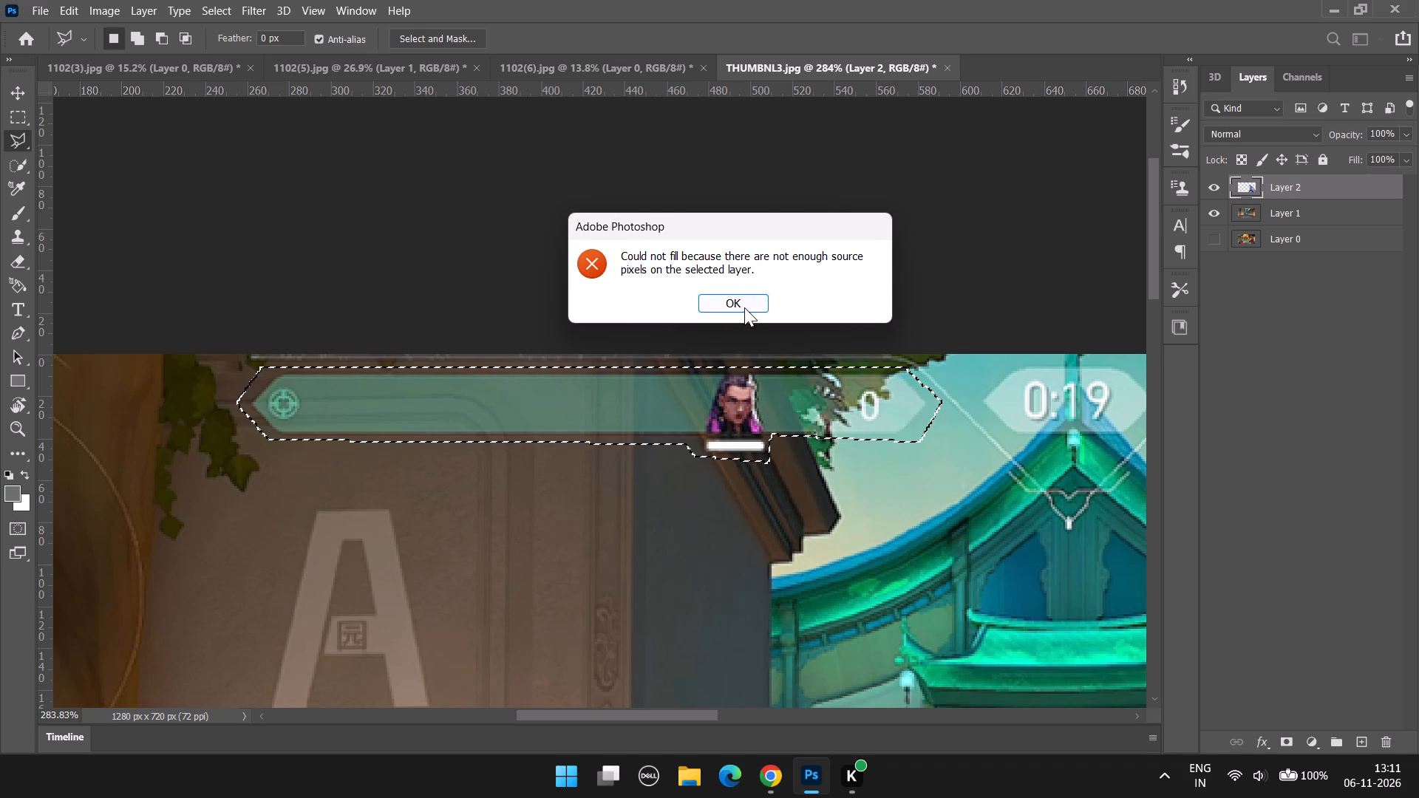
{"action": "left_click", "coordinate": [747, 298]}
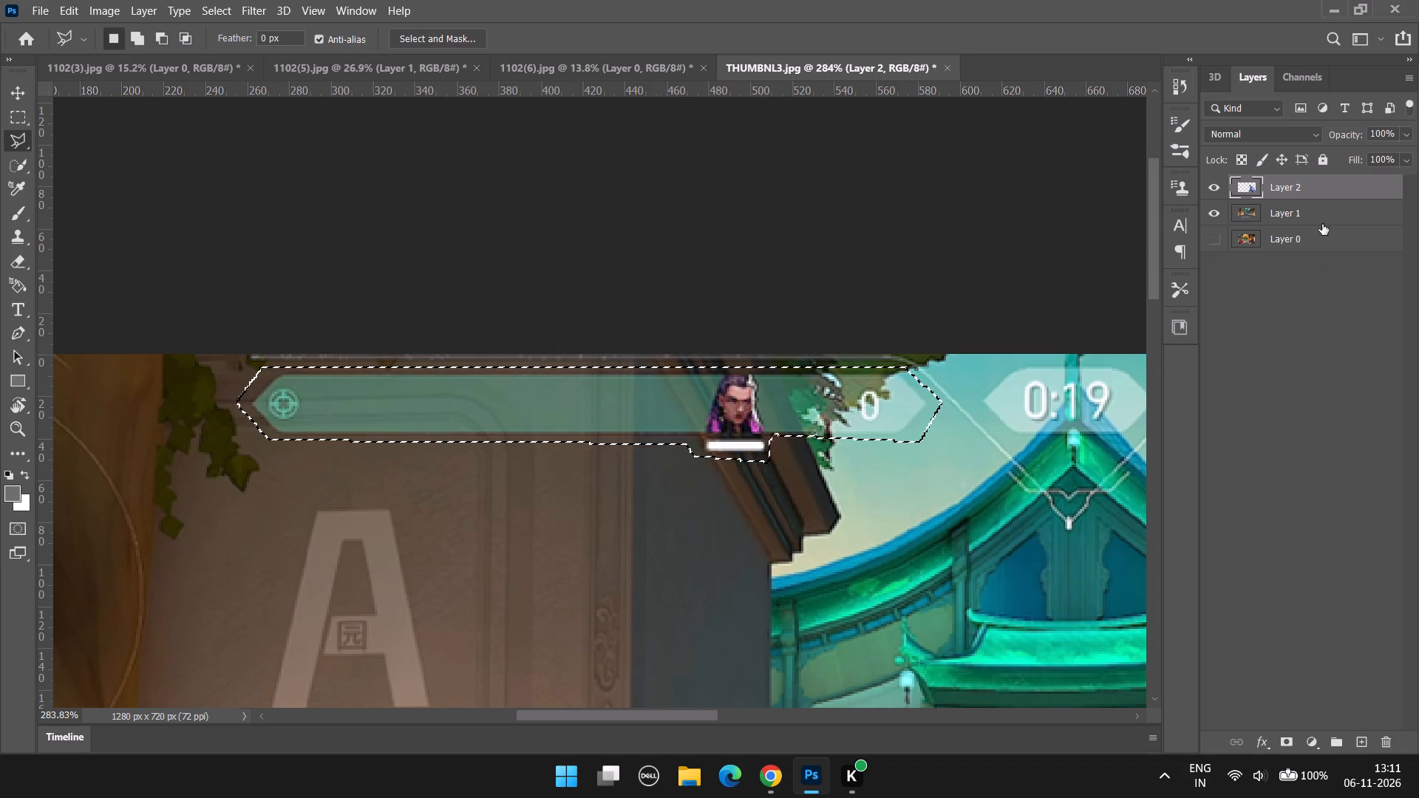
Make the map background layer, Layer 1, active and clear the score bar selection.
{"action": "left_click", "coordinate": [1290, 210]}
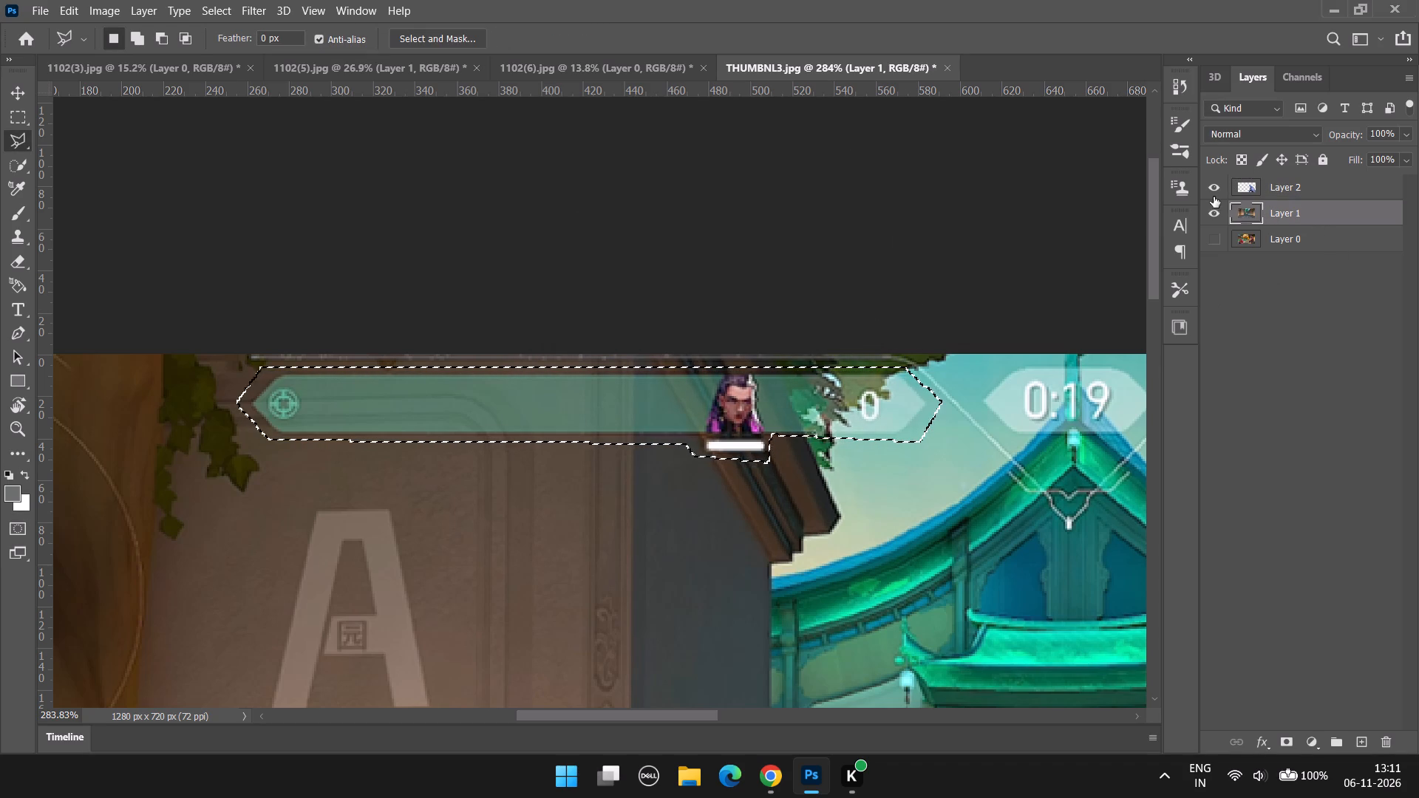
{"action": "double_click", "coordinate": [1216, 194]}
{"action": "key", "text": "ctrl+d"}
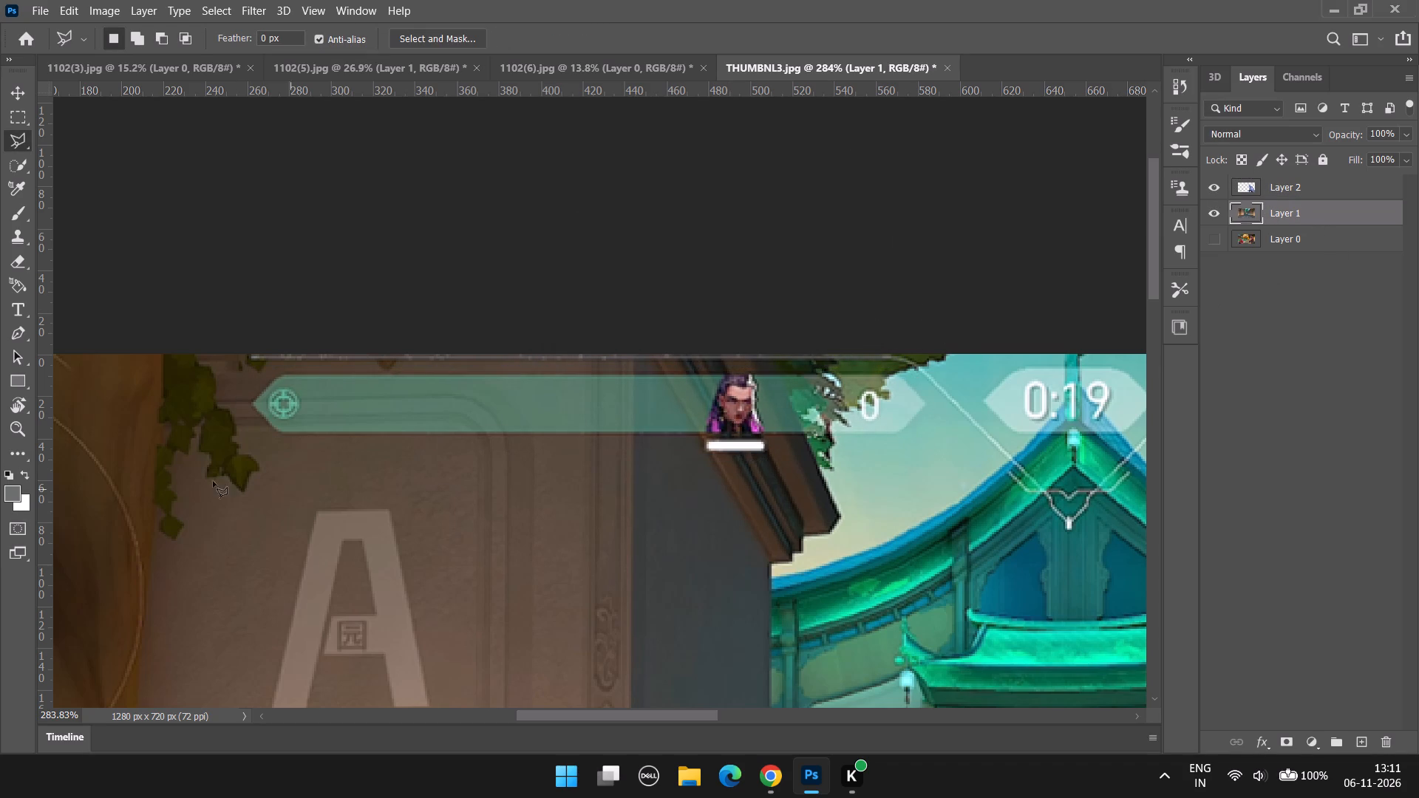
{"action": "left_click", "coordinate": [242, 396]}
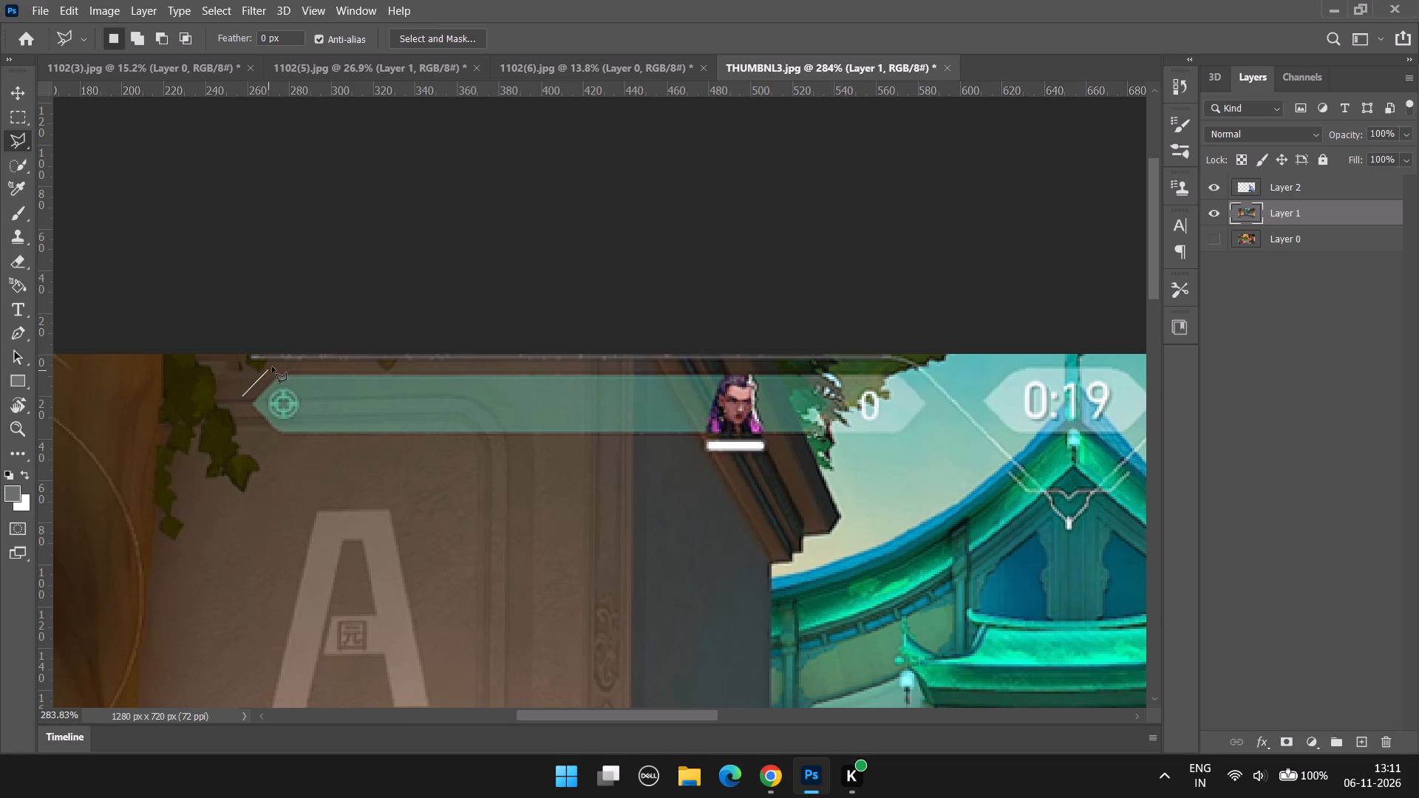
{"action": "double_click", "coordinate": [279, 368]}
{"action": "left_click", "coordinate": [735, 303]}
Outline the green score bar, portrait and 0 score with the Polygonal Lasso on Layer 1 and fill the selection to remove them.
{"action": "left_click", "coordinate": [242, 395]}
{"action": "left_click", "coordinate": [283, 364]}
{"action": "left_click", "coordinate": [907, 371]}
{"action": "left_click", "coordinate": [944, 406]}
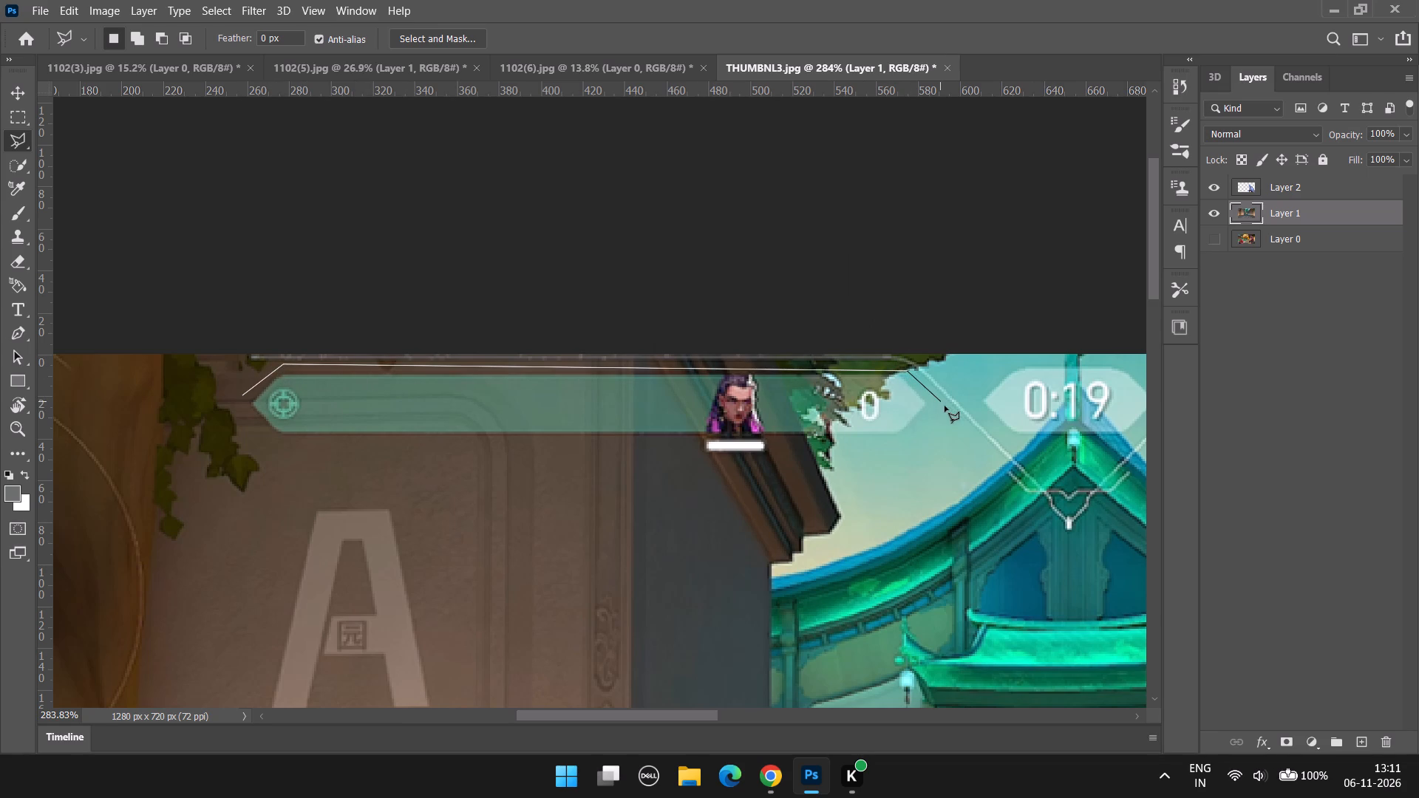
{"action": "left_click", "coordinate": [922, 440]}
{"action": "left_click", "coordinate": [778, 440]}
{"action": "left_click", "coordinate": [778, 460]}
{"action": "left_click_drag", "start_coordinate": [679, 460], "coordinate": [678, 453]}
{"action": "left_click", "coordinate": [676, 440]}
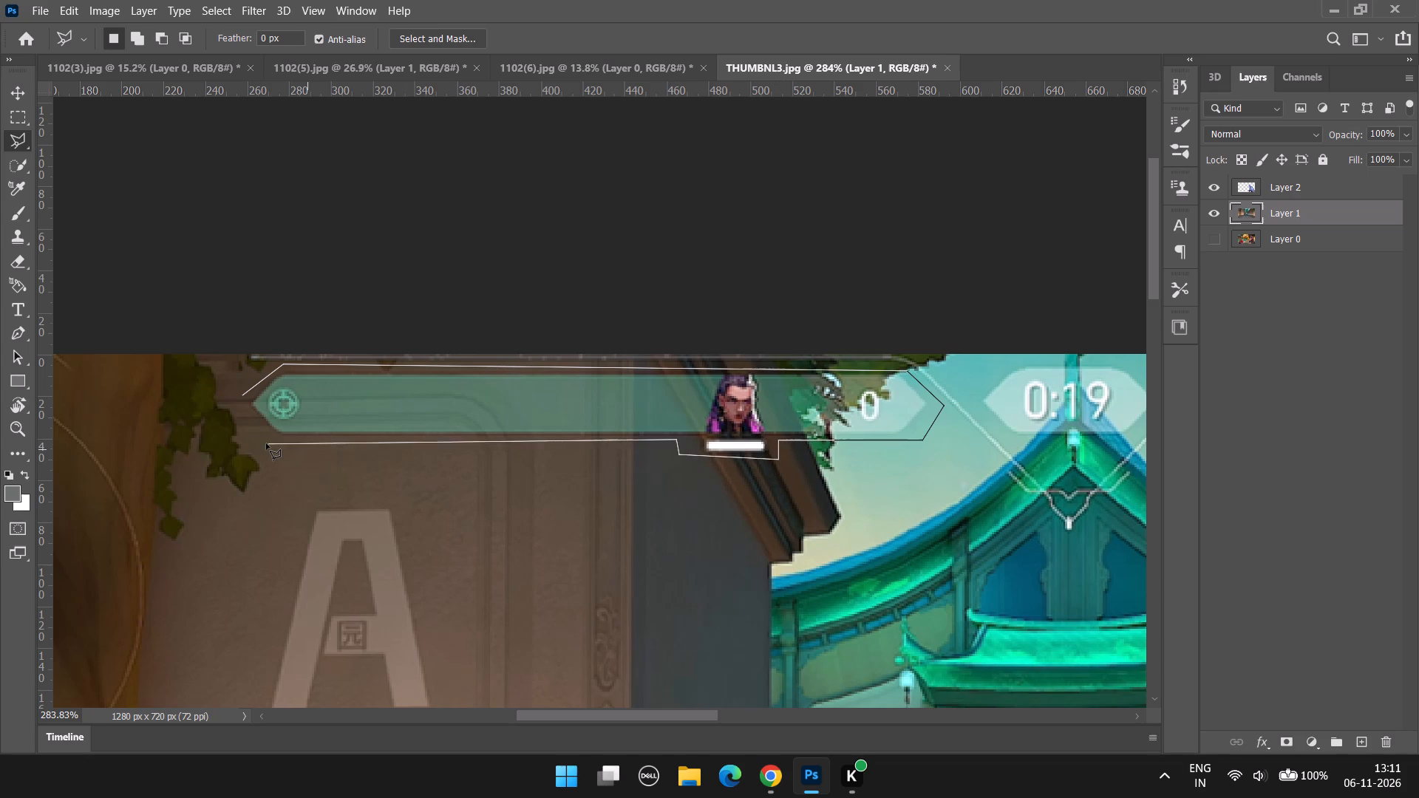
{"action": "left_click", "coordinate": [266, 443]}
{"action": "left_click", "coordinate": [243, 398]}
{"action": "right_click", "coordinate": [359, 405]}
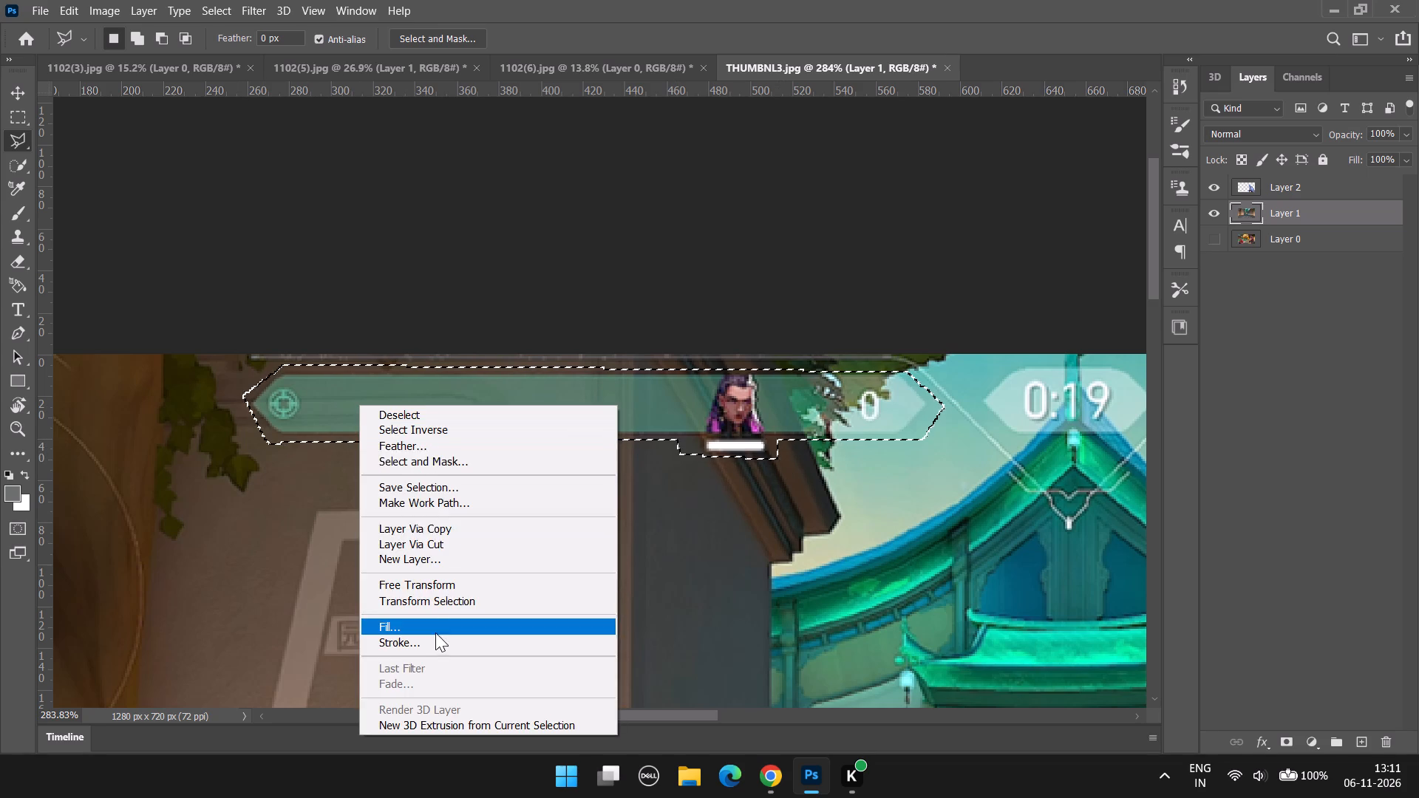
{"action": "left_click", "coordinate": [432, 623]}
{"action": "left_click", "coordinate": [836, 184]}
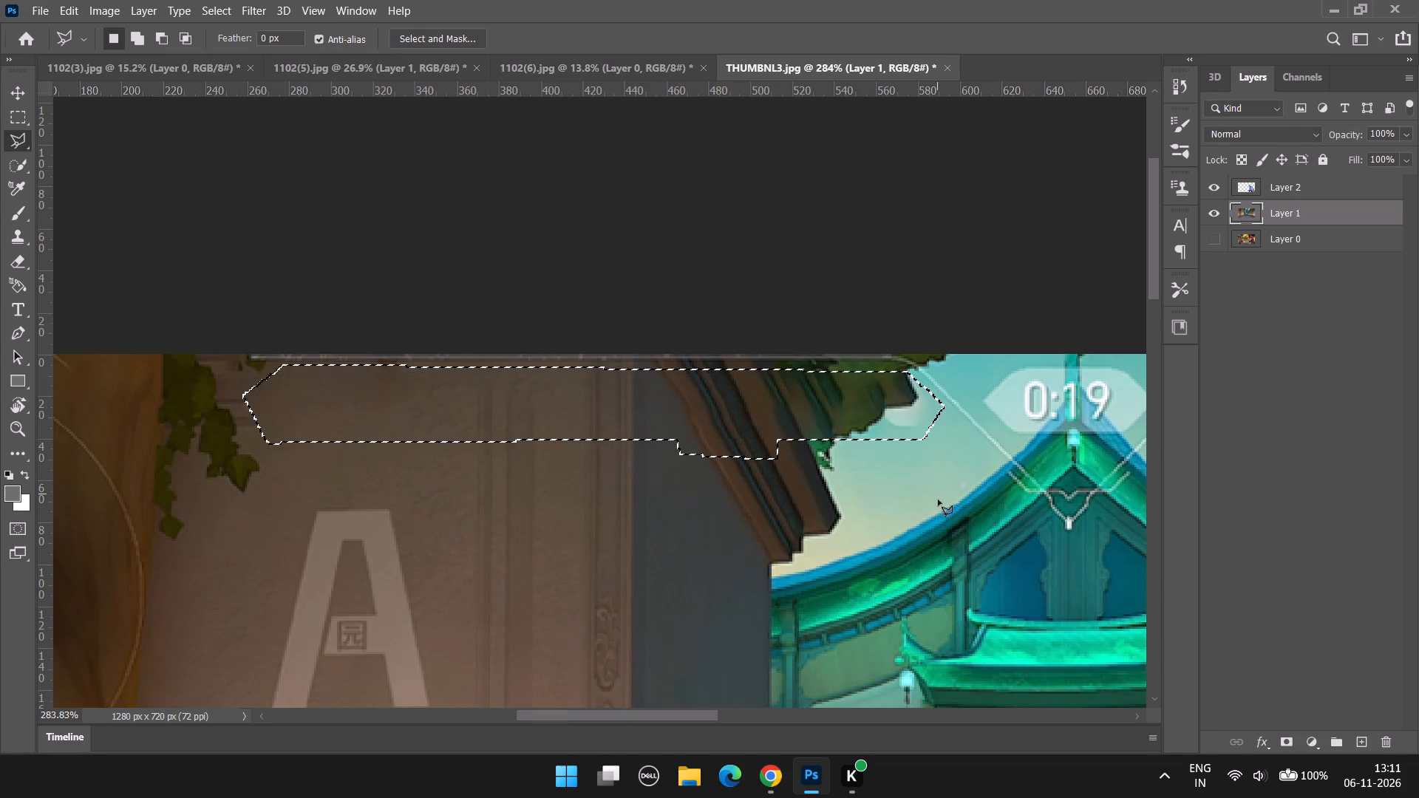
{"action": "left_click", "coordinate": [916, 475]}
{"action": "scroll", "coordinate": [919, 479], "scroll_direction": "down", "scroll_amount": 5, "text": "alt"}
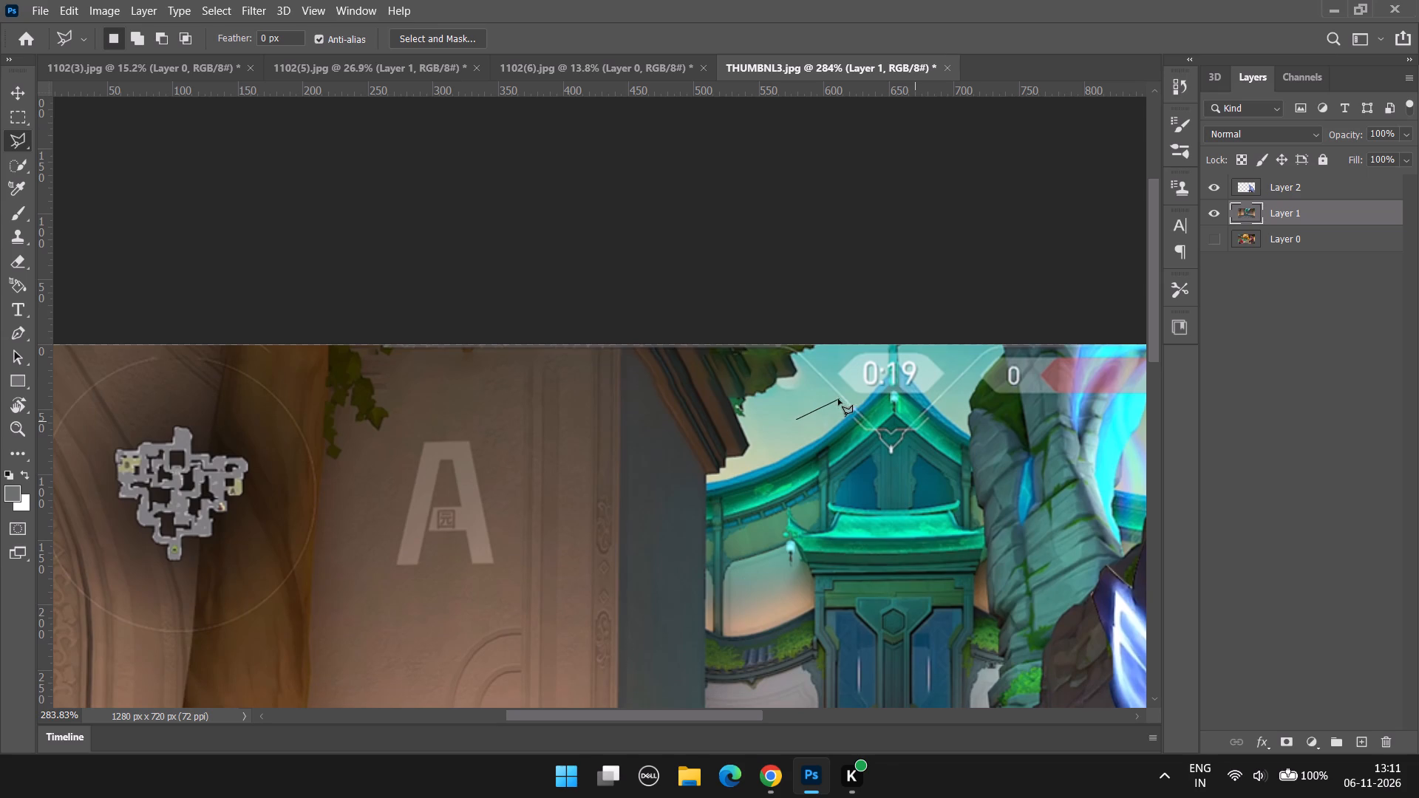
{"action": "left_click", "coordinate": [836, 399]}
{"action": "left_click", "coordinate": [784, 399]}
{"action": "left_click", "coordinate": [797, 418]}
Outline the red score bar, its 0 score and icon with the Polygonal Lasso on Layer 1 and remove them with a Content-Aware fill.
{"action": "left_click_drag", "start_coordinate": [710, 720], "coordinate": [779, 715]}
{"action": "key", "text": "ctrl+d"}
{"action": "scroll", "coordinate": [772, 369], "scroll_direction": "up", "scroll_amount": 4}
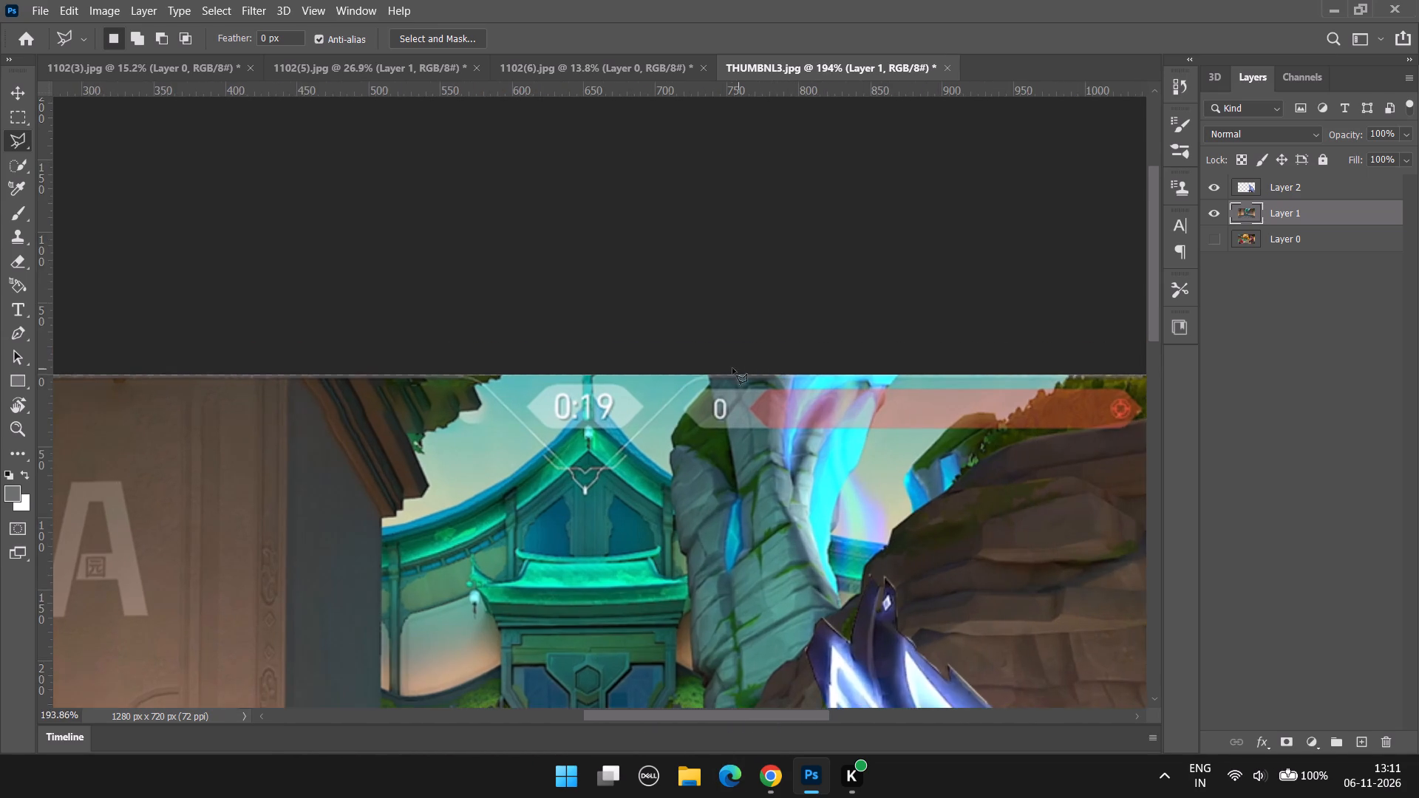
{"action": "scroll", "coordinate": [732, 368], "scroll_direction": "up", "scroll_amount": 2}
{"action": "left_click", "coordinate": [661, 417]}
{"action": "left_click", "coordinate": [690, 388]}
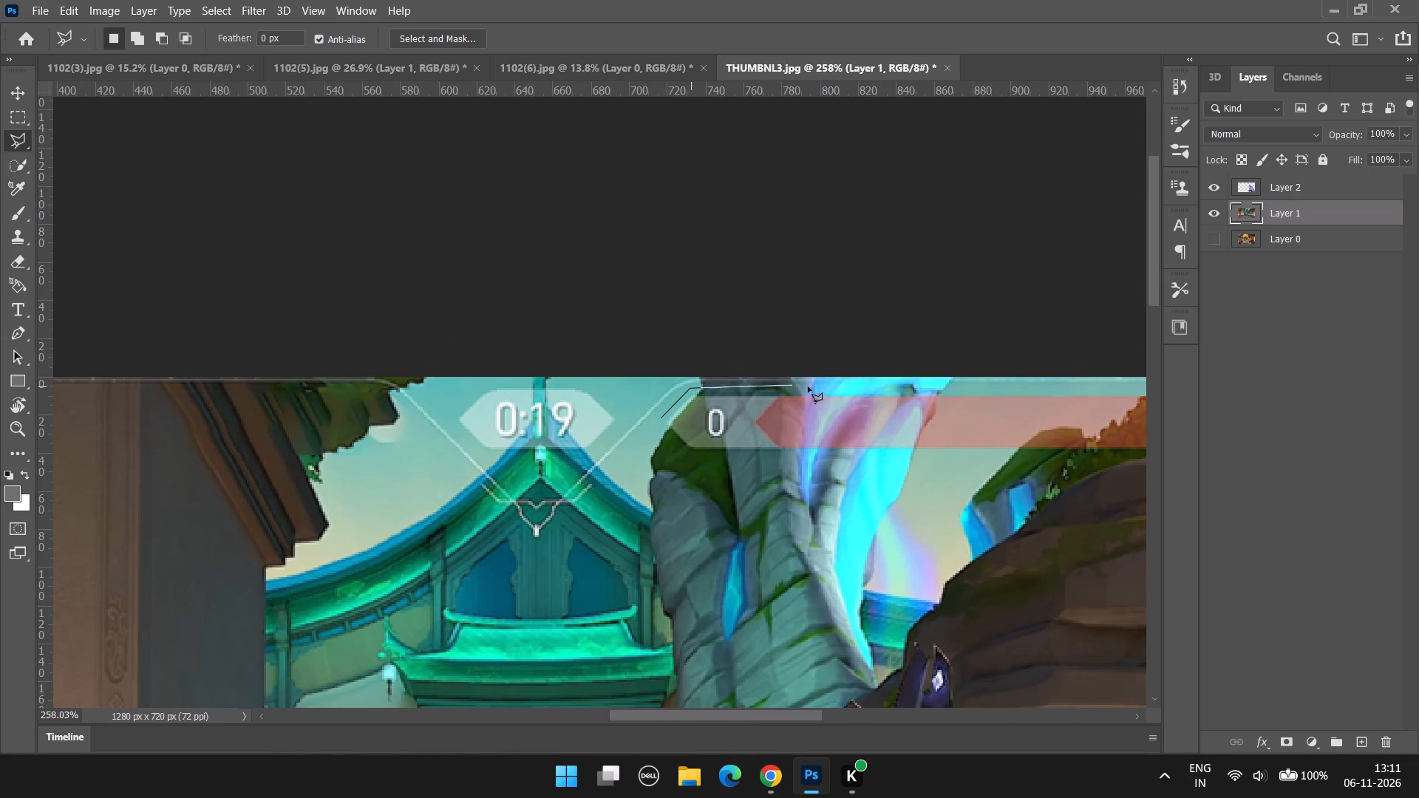
{"action": "left_click", "coordinate": [1126, 389]}
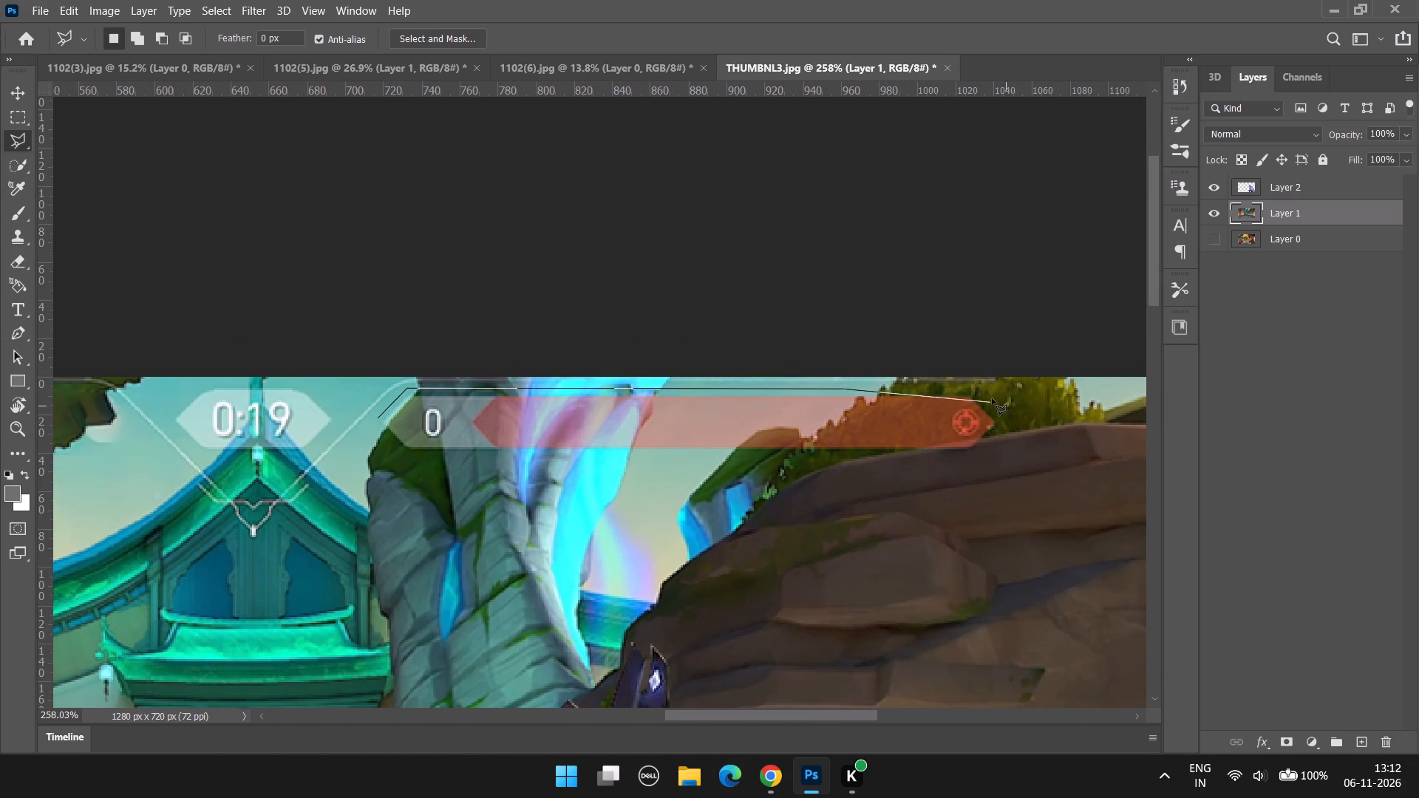
{"action": "left_click", "coordinate": [1000, 386]}
{"action": "left_click", "coordinate": [1021, 419]}
{"action": "left_click", "coordinate": [993, 453]}
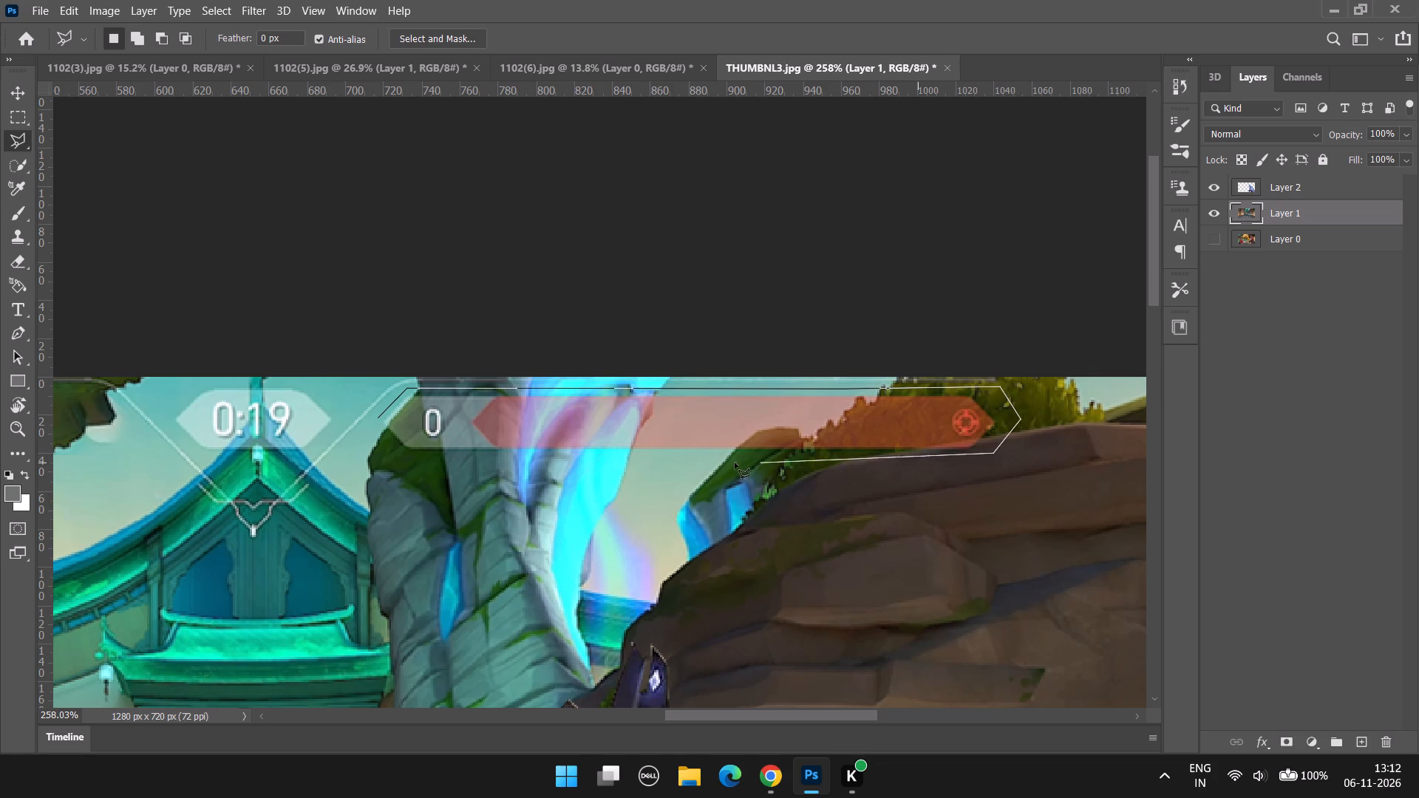
{"action": "left_click", "coordinate": [393, 454]}
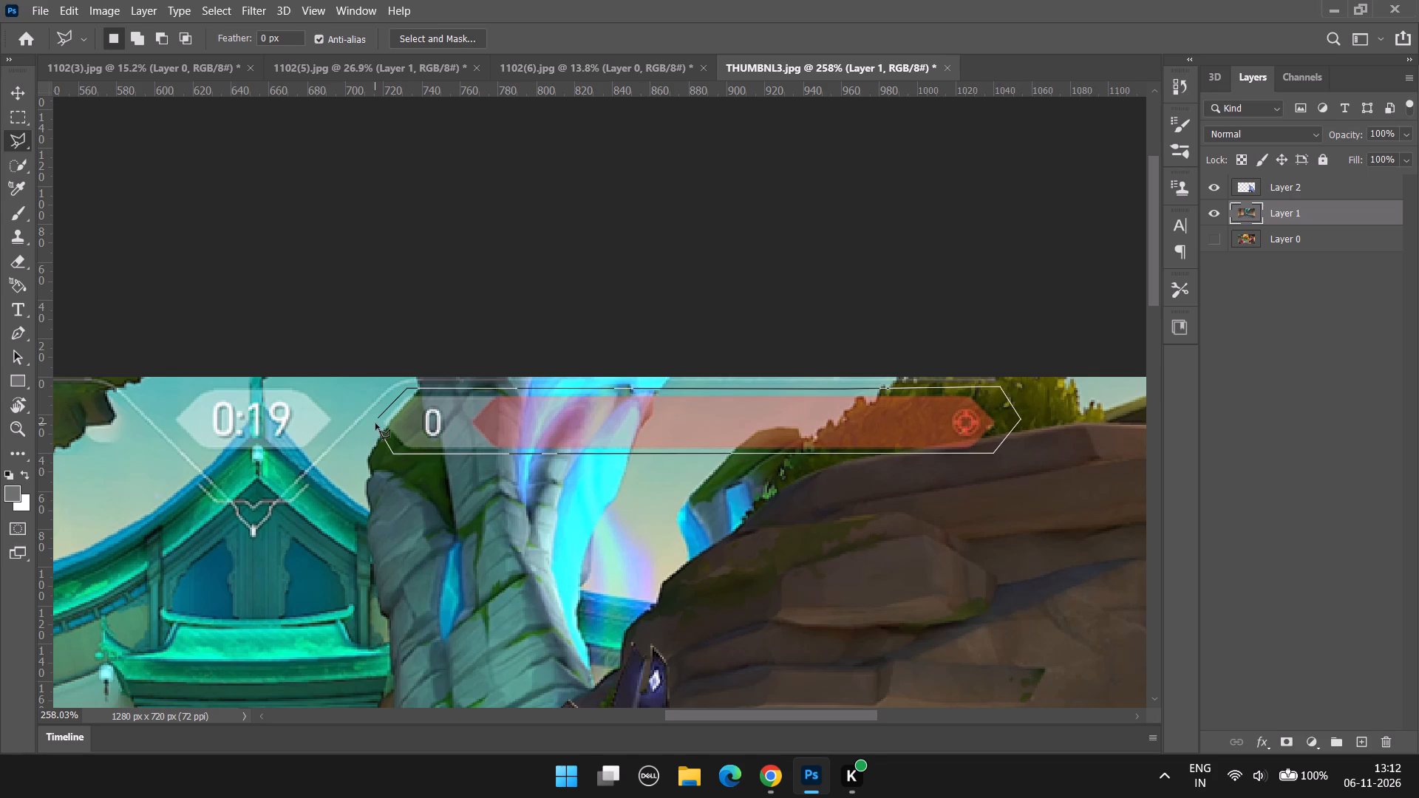
{"action": "left_click", "coordinate": [378, 417]}
{"action": "right_click", "coordinate": [469, 417]}
{"action": "left_click", "coordinate": [494, 632]}
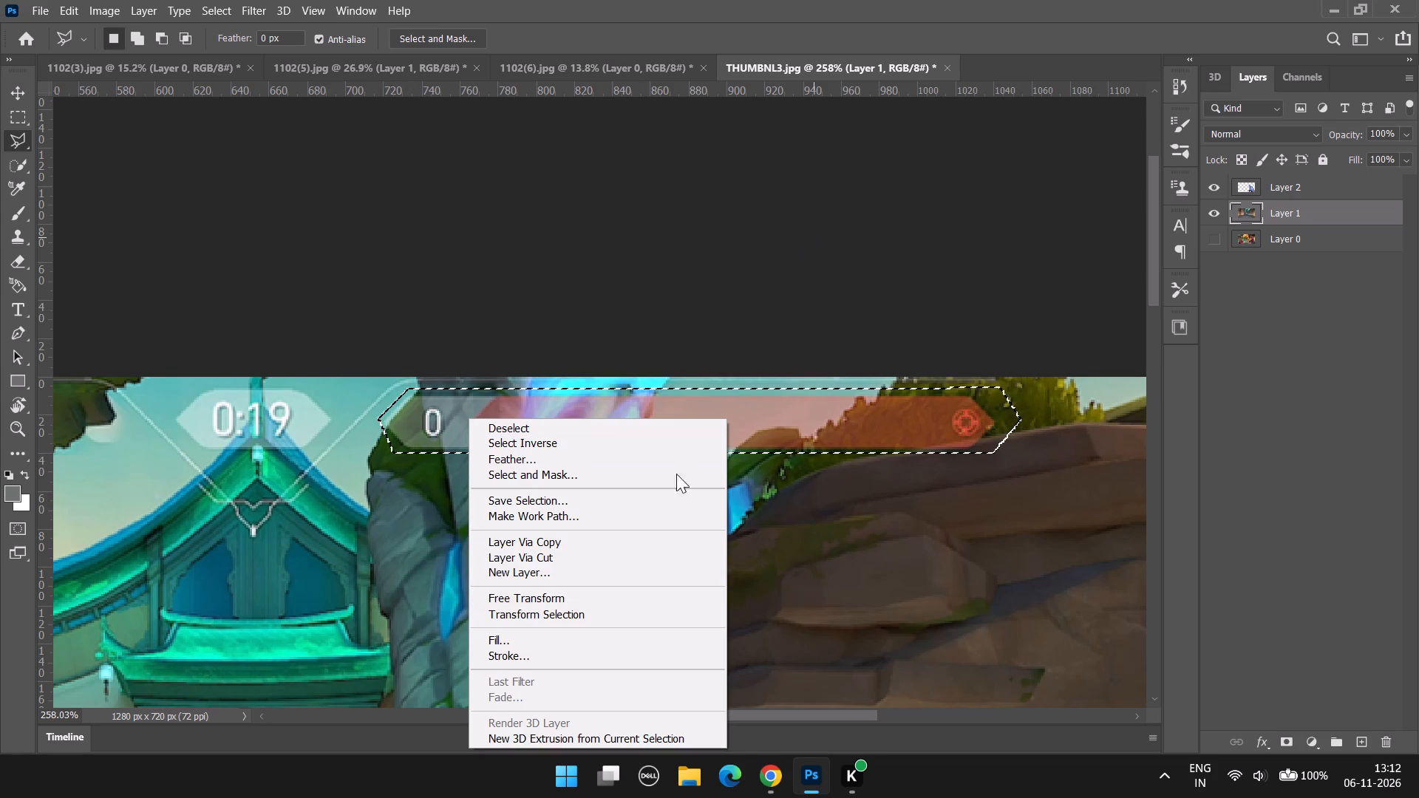
{"action": "left_click", "coordinate": [535, 632]}
{"action": "left_click", "coordinate": [531, 638]}
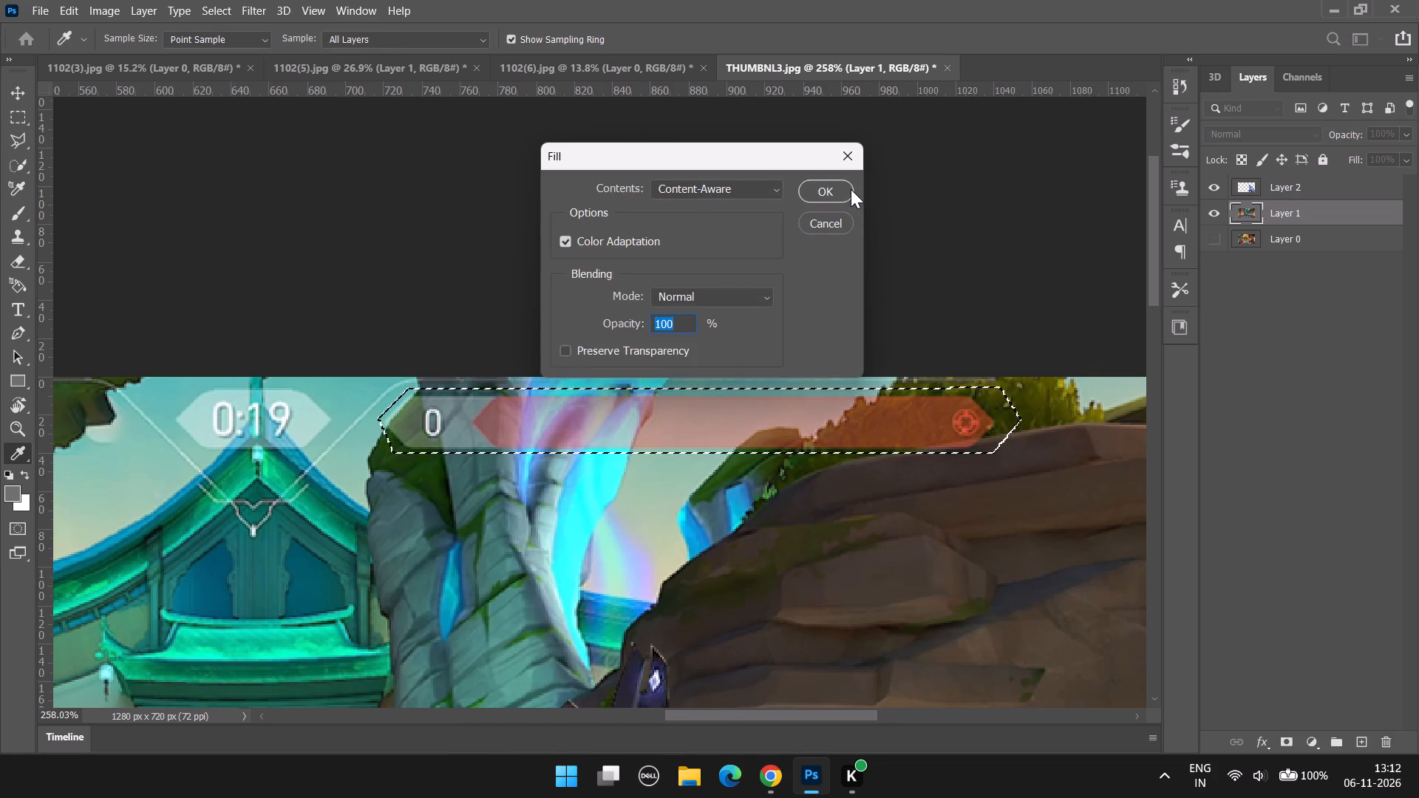
{"action": "left_click", "coordinate": [851, 189]}
Clear the selection around the filled red score bar area.
{"action": "left_click", "coordinate": [791, 238]}
{"action": "scroll", "coordinate": [785, 422], "scroll_direction": "down", "scroll_amount": 5, "text": "alt"}
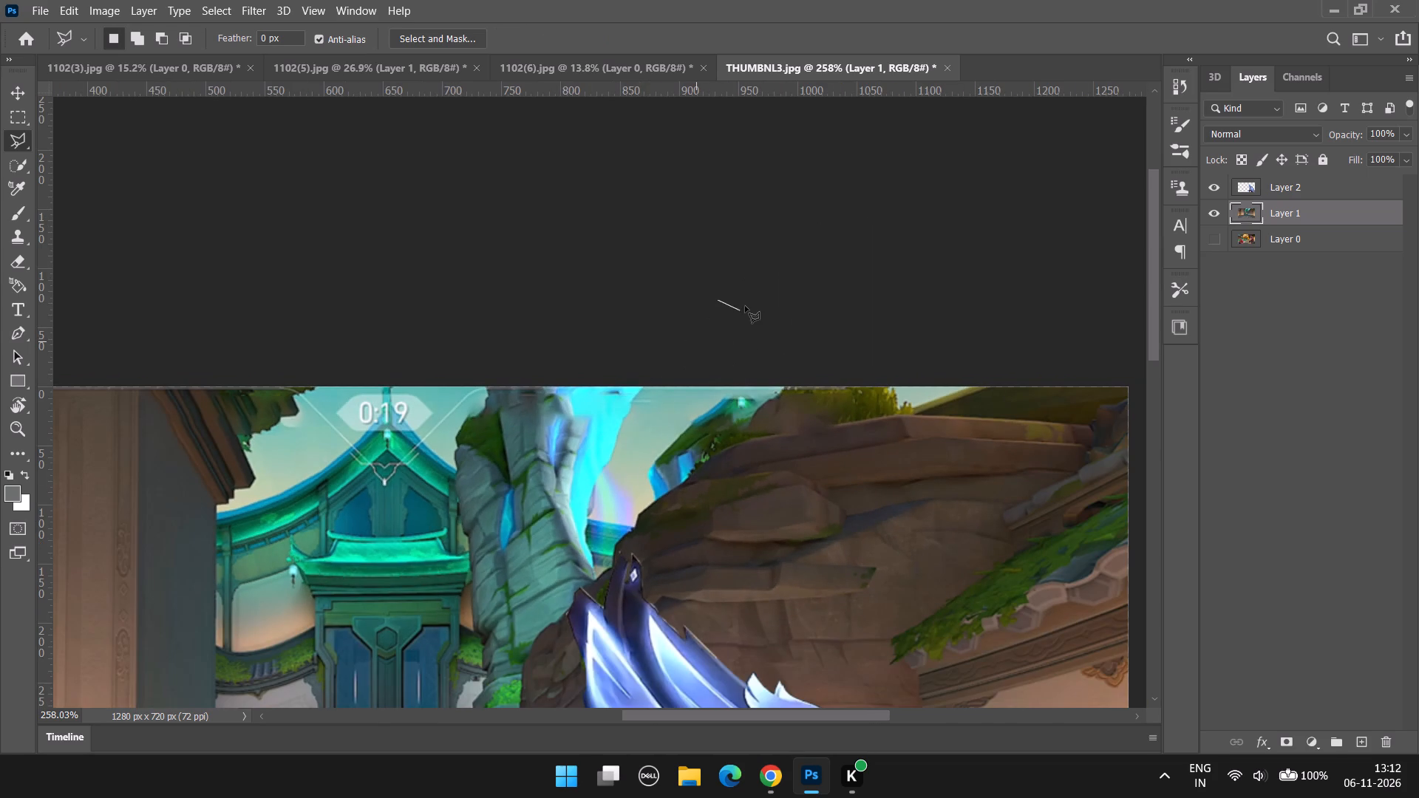
{"action": "left_click", "coordinate": [745, 306]}
{"action": "left_click", "coordinate": [712, 323]}
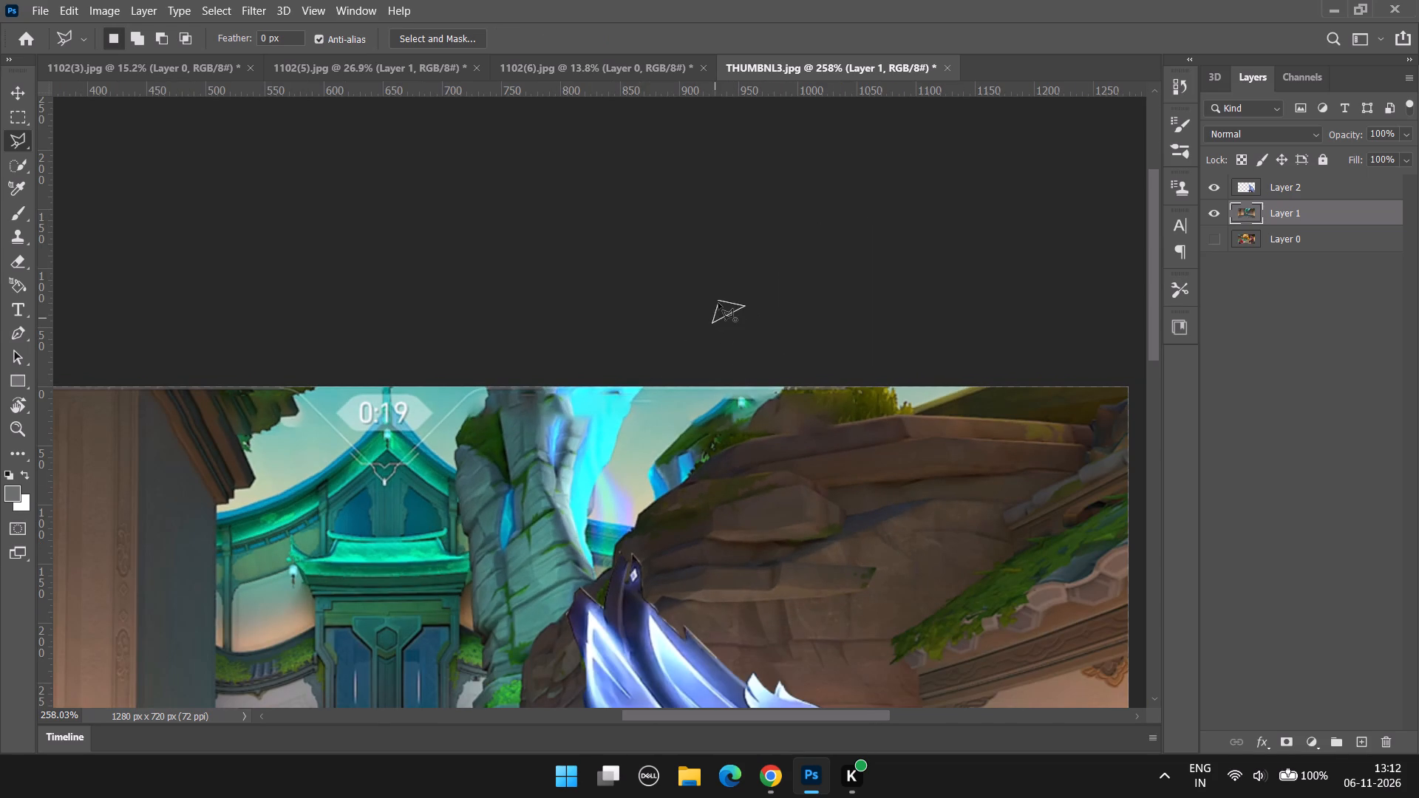
{"action": "left_click", "coordinate": [720, 300]}
Outline the upper part of the diagonal HUD line left of the 0:19 timer with the Polygonal Lasso and fill the selection to remove it.
{"action": "left_click_drag", "start_coordinate": [667, 720], "coordinate": [665, 720]}
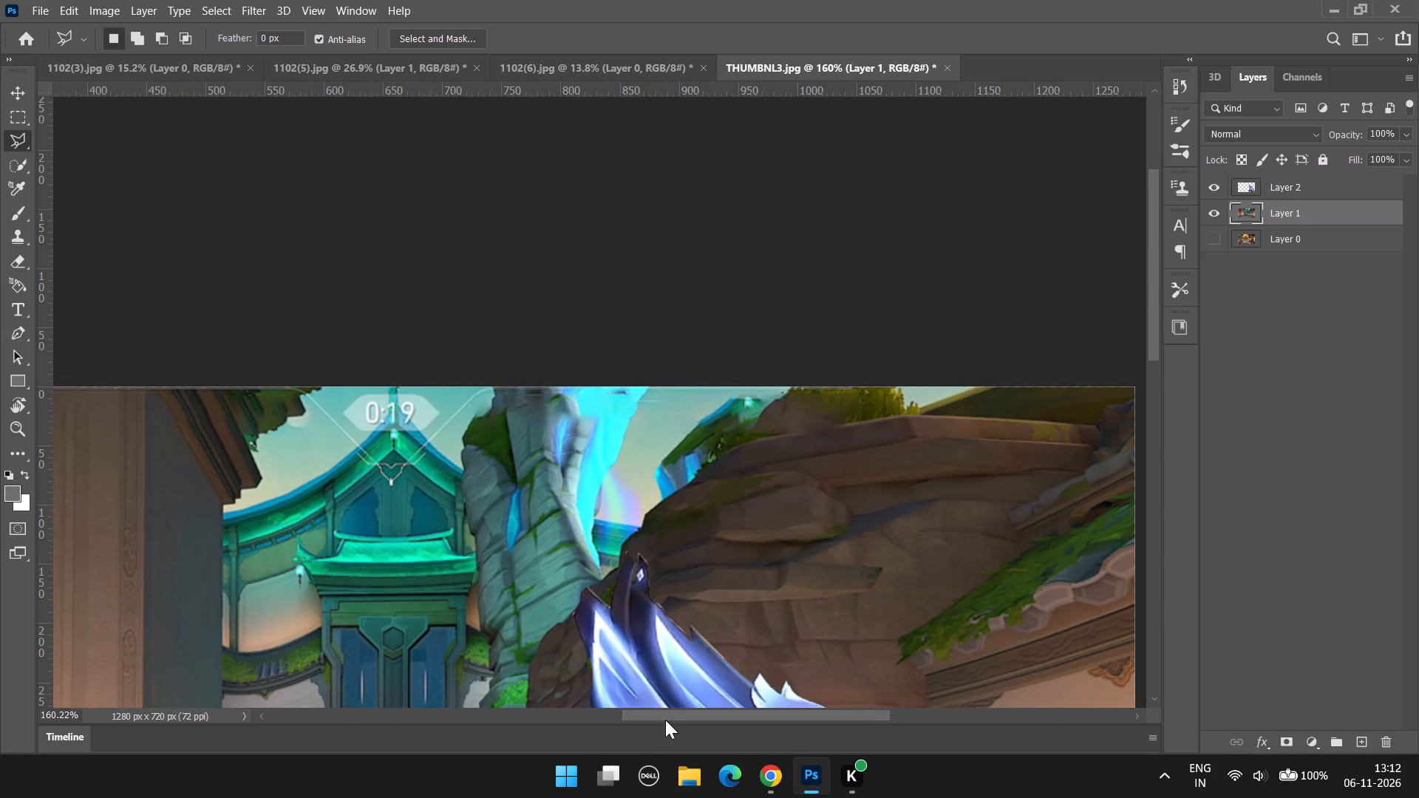
{"action": "left_click_drag", "start_coordinate": [665, 720], "coordinate": [619, 717]}
{"action": "scroll", "coordinate": [566, 429], "scroll_direction": "up", "scroll_amount": 9}
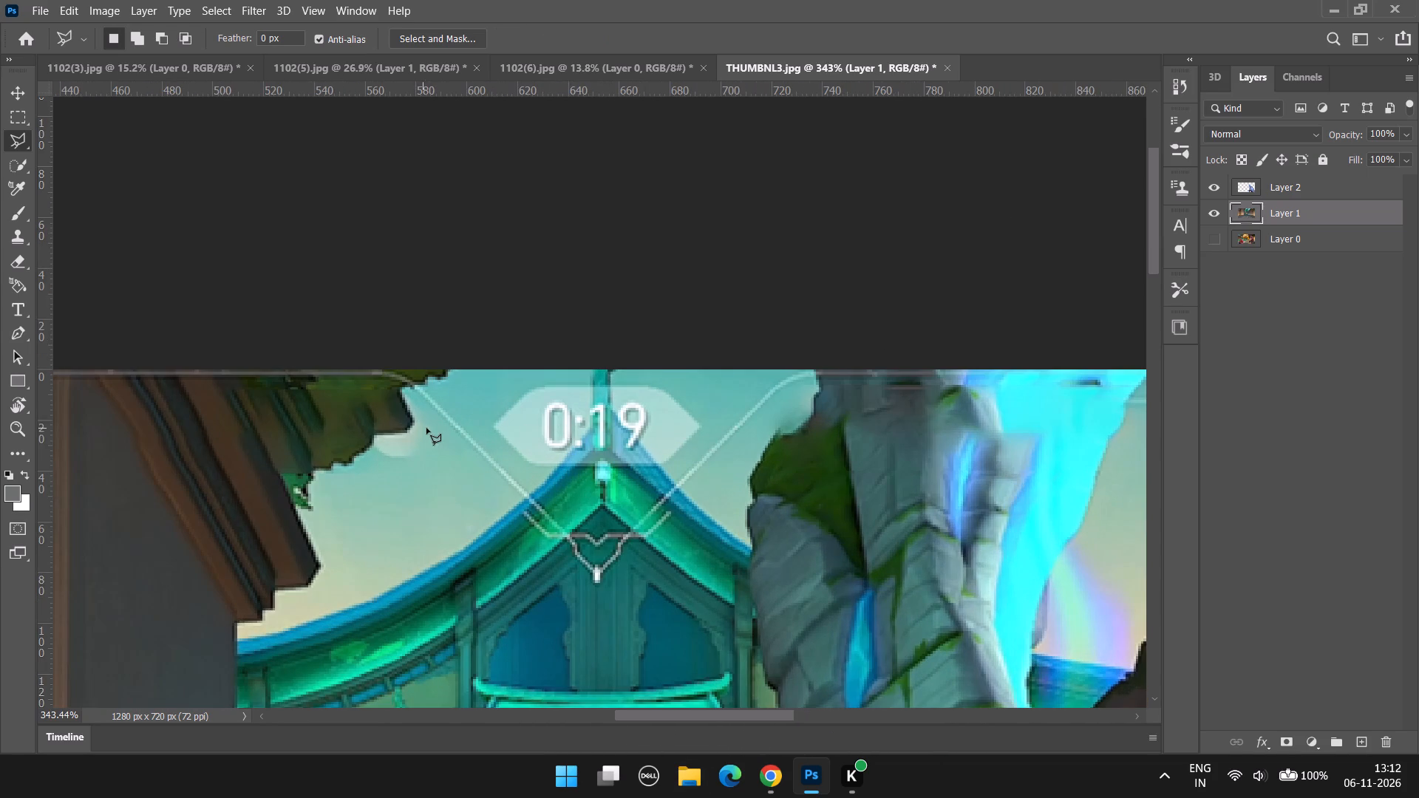
{"action": "scroll", "coordinate": [465, 446], "scroll_direction": "down", "scroll_amount": 6, "text": "alt"}
{"action": "scroll", "coordinate": [466, 463], "scroll_direction": "up", "scroll_amount": 10, "text": "alt"}
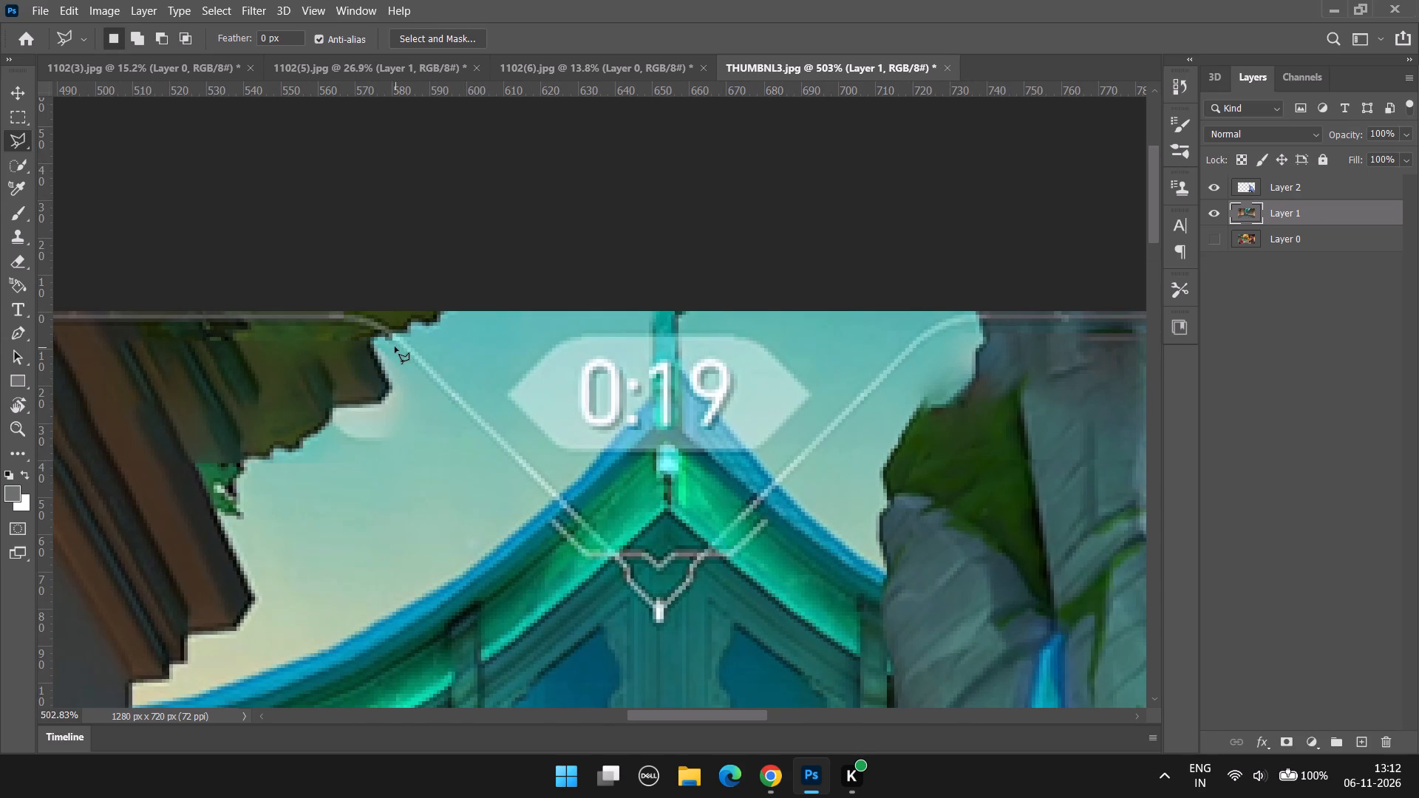
{"action": "left_click", "coordinate": [394, 347]}
{"action": "left_click", "coordinate": [474, 338]}
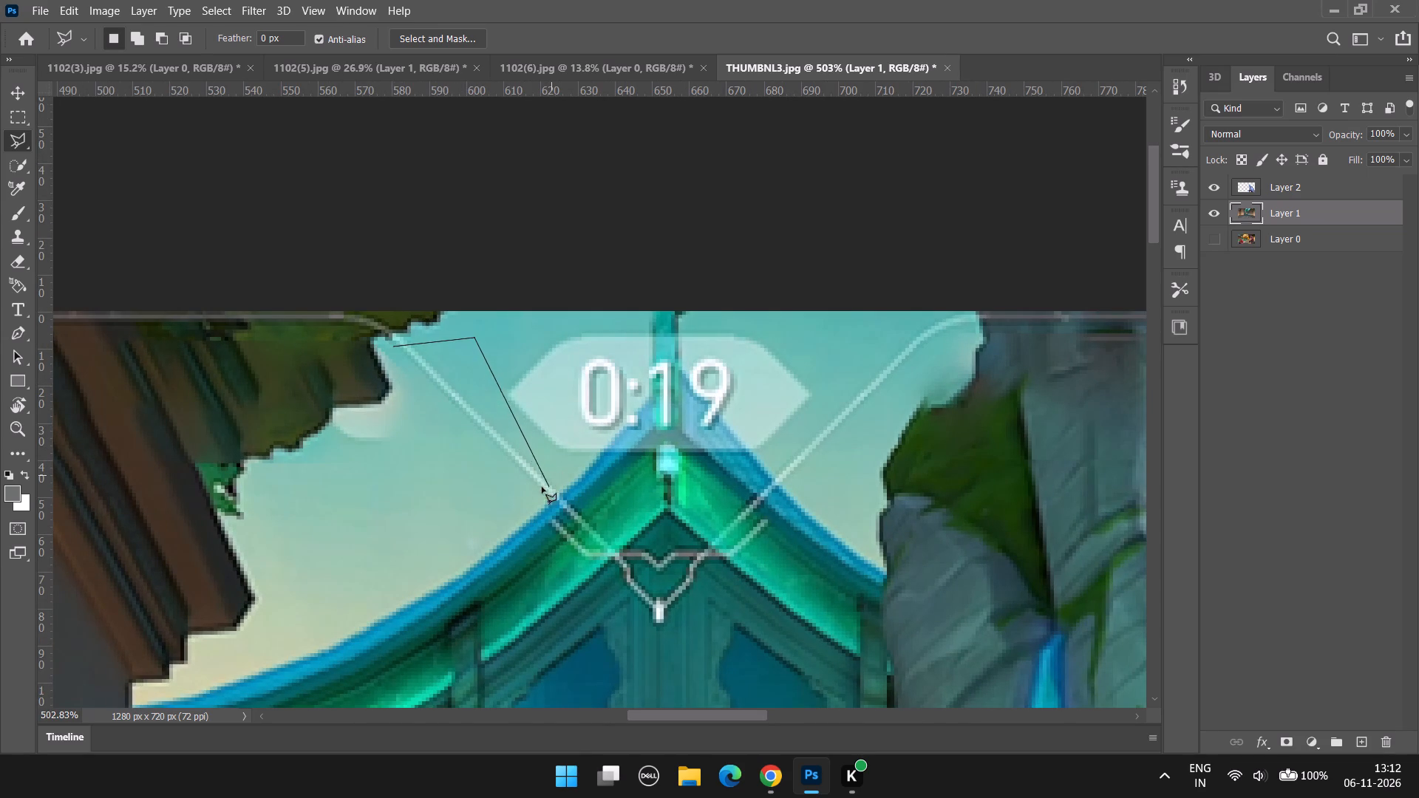
{"action": "left_click", "coordinate": [506, 427]}
{"action": "left_click", "coordinate": [526, 489]}
{"action": "left_click_drag", "start_coordinate": [451, 446], "coordinate": [449, 439]}
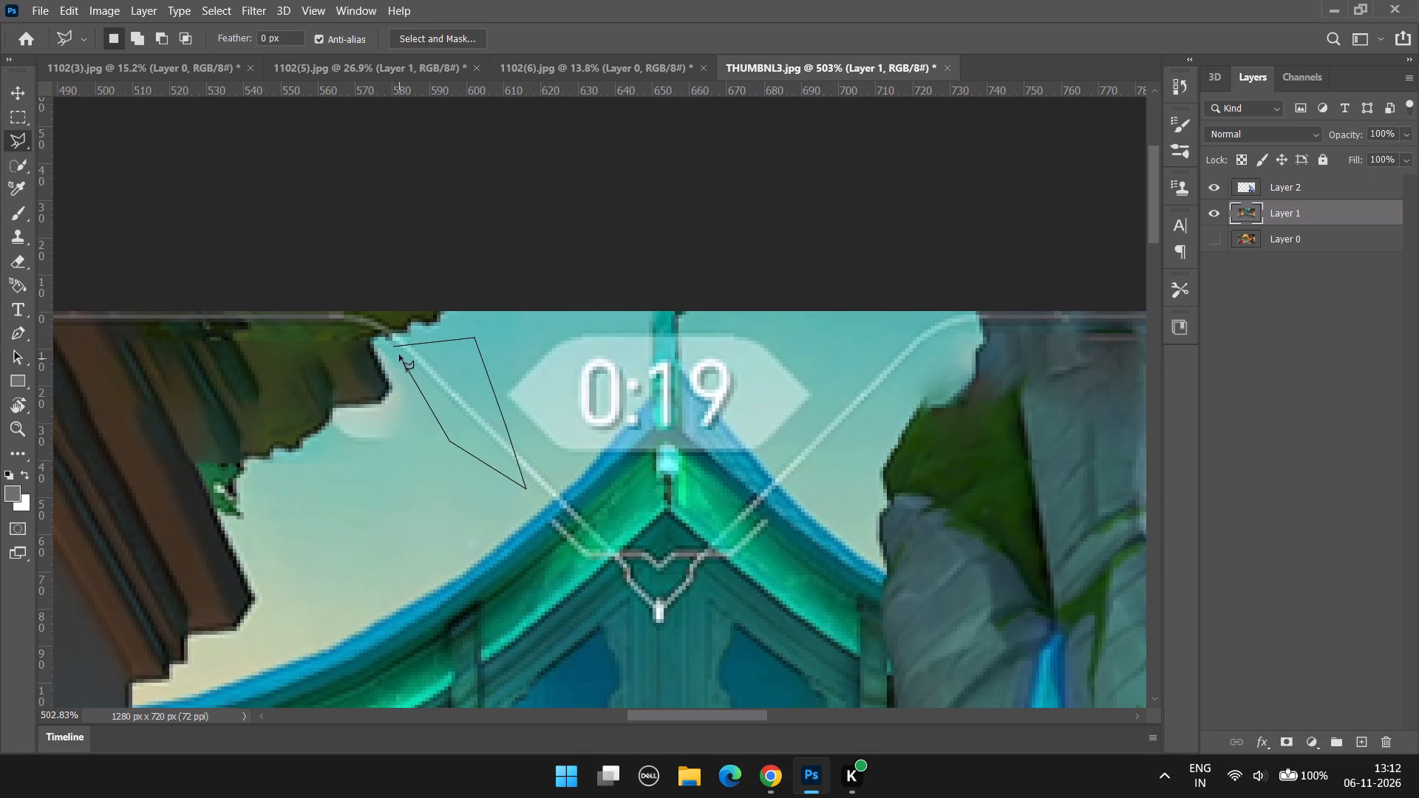
{"action": "left_click", "coordinate": [394, 347]}
{"action": "right_click_drag", "start_coordinate": [432, 381], "coordinate": [422, 383]}
{"action": "left_click", "coordinate": [471, 599]}
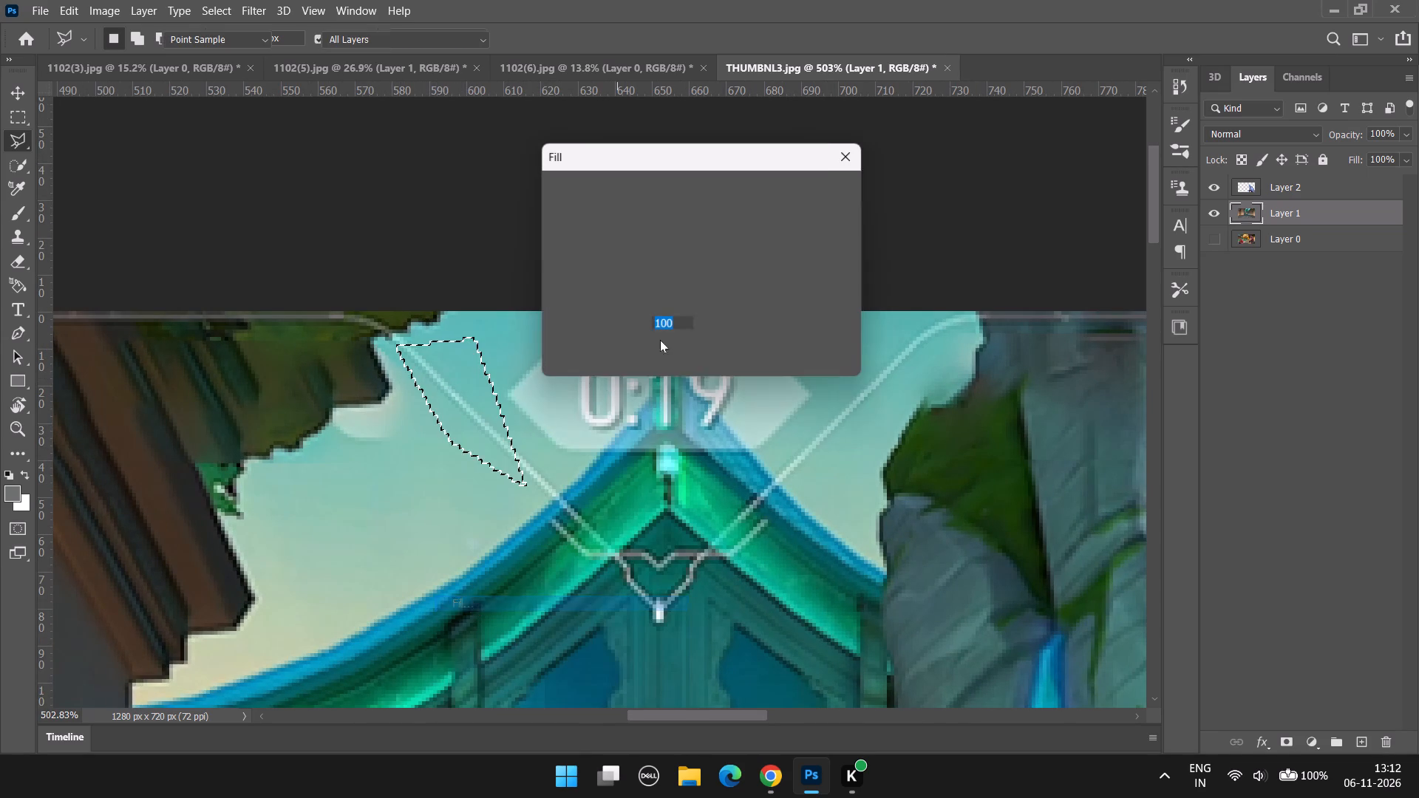
{"action": "left_click", "coordinate": [828, 183]}
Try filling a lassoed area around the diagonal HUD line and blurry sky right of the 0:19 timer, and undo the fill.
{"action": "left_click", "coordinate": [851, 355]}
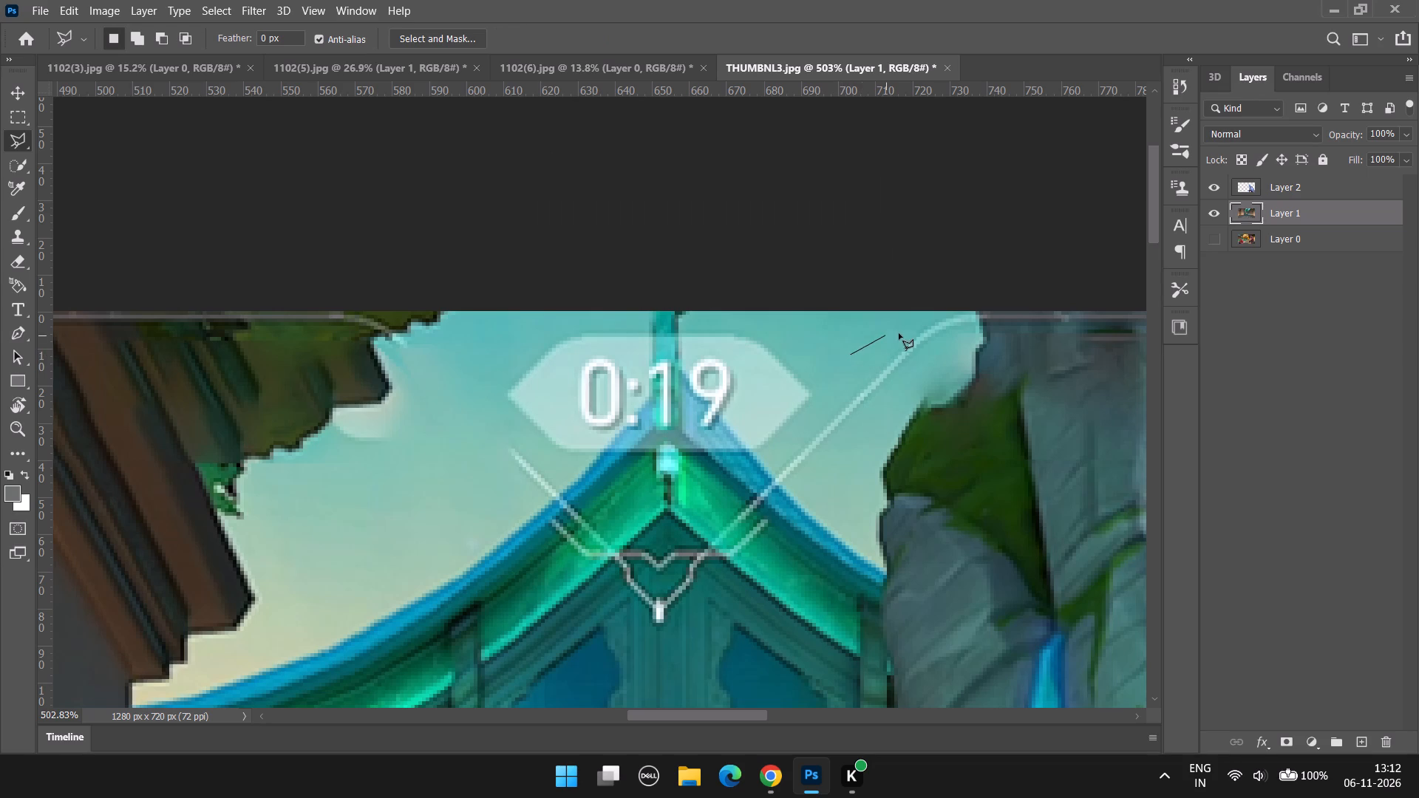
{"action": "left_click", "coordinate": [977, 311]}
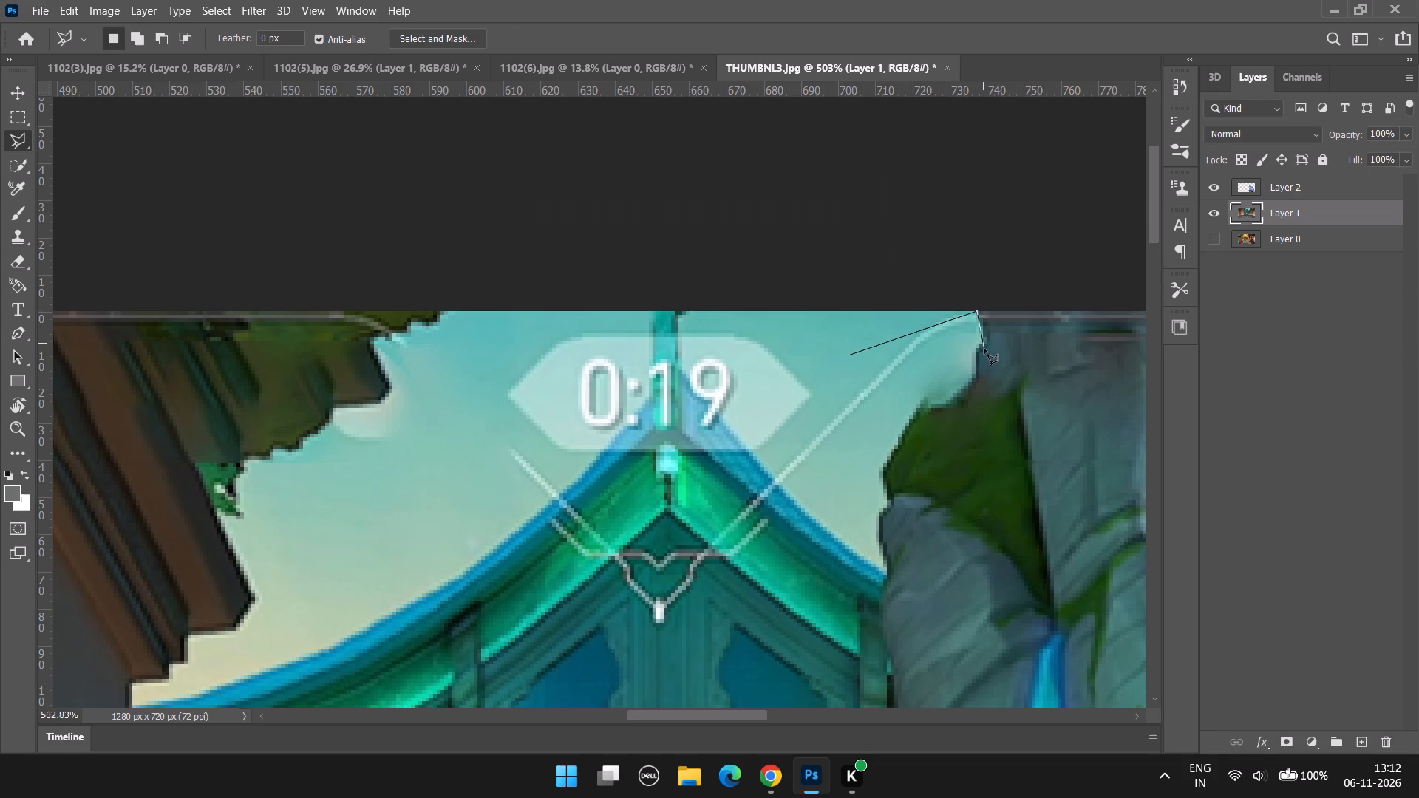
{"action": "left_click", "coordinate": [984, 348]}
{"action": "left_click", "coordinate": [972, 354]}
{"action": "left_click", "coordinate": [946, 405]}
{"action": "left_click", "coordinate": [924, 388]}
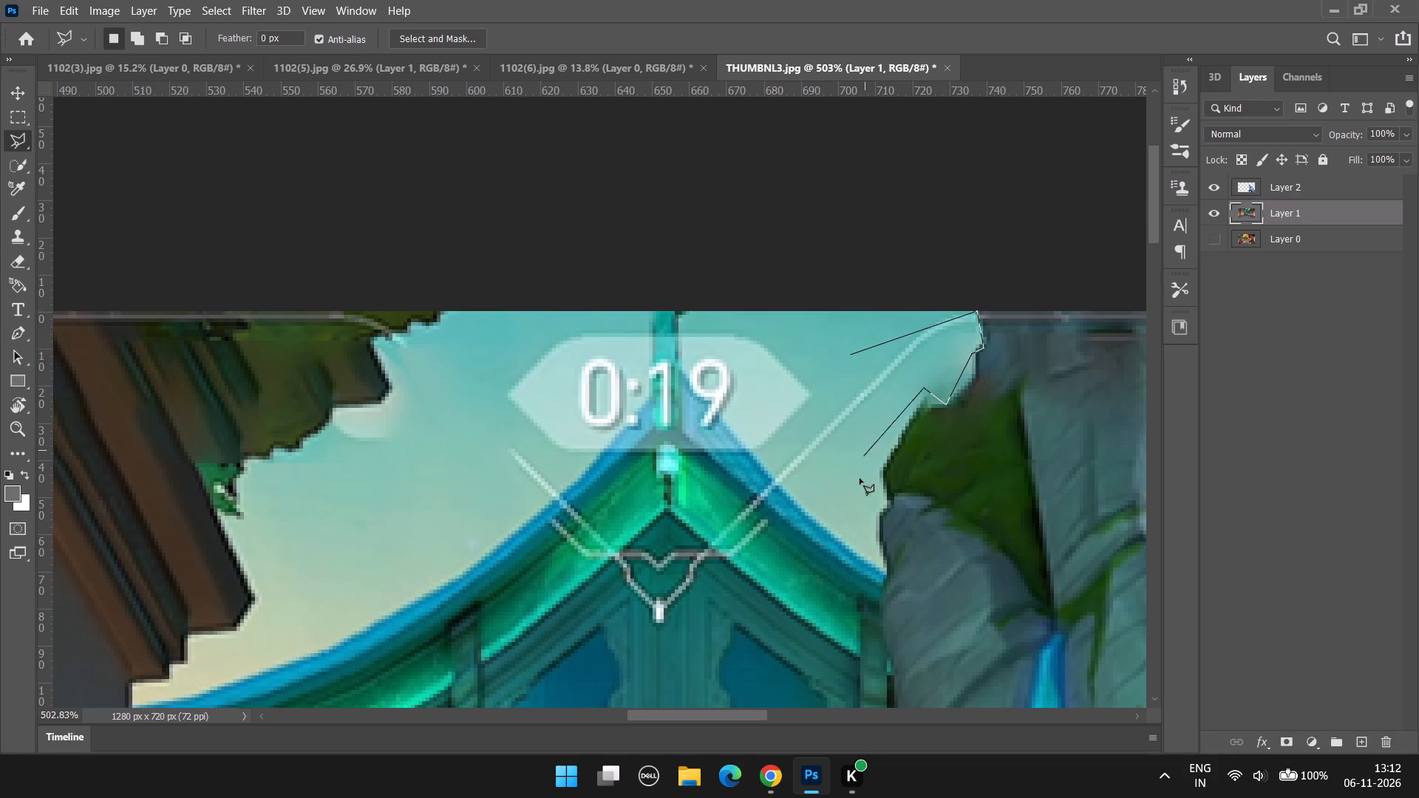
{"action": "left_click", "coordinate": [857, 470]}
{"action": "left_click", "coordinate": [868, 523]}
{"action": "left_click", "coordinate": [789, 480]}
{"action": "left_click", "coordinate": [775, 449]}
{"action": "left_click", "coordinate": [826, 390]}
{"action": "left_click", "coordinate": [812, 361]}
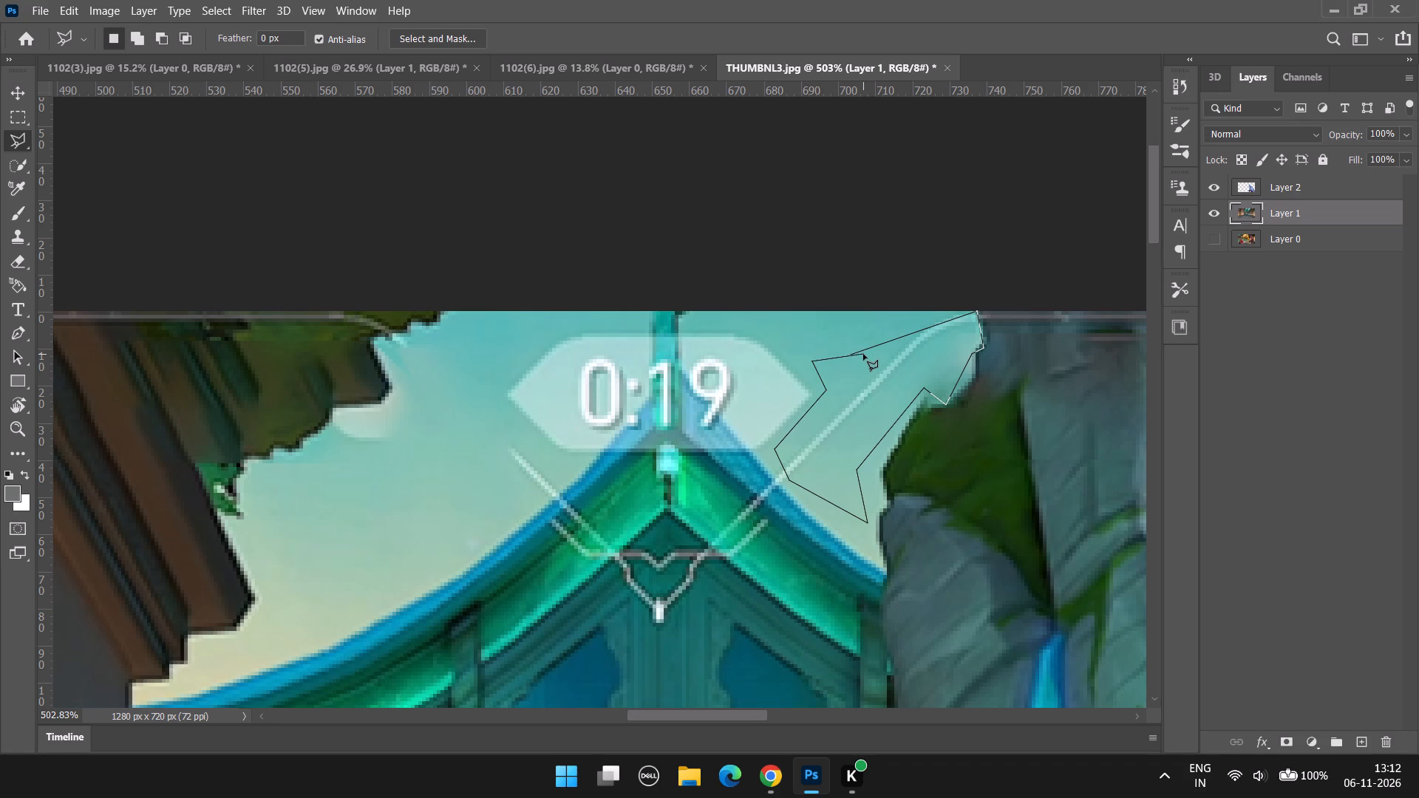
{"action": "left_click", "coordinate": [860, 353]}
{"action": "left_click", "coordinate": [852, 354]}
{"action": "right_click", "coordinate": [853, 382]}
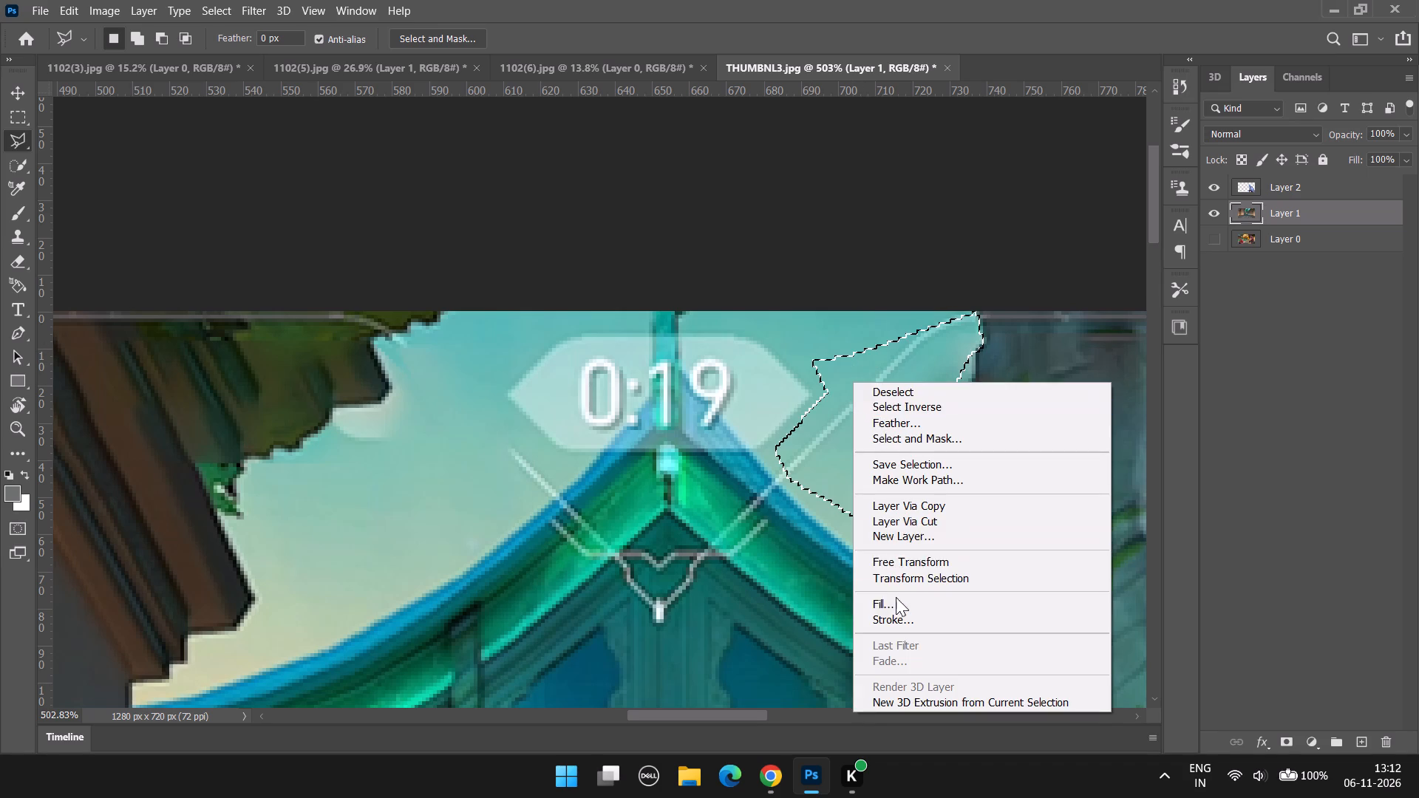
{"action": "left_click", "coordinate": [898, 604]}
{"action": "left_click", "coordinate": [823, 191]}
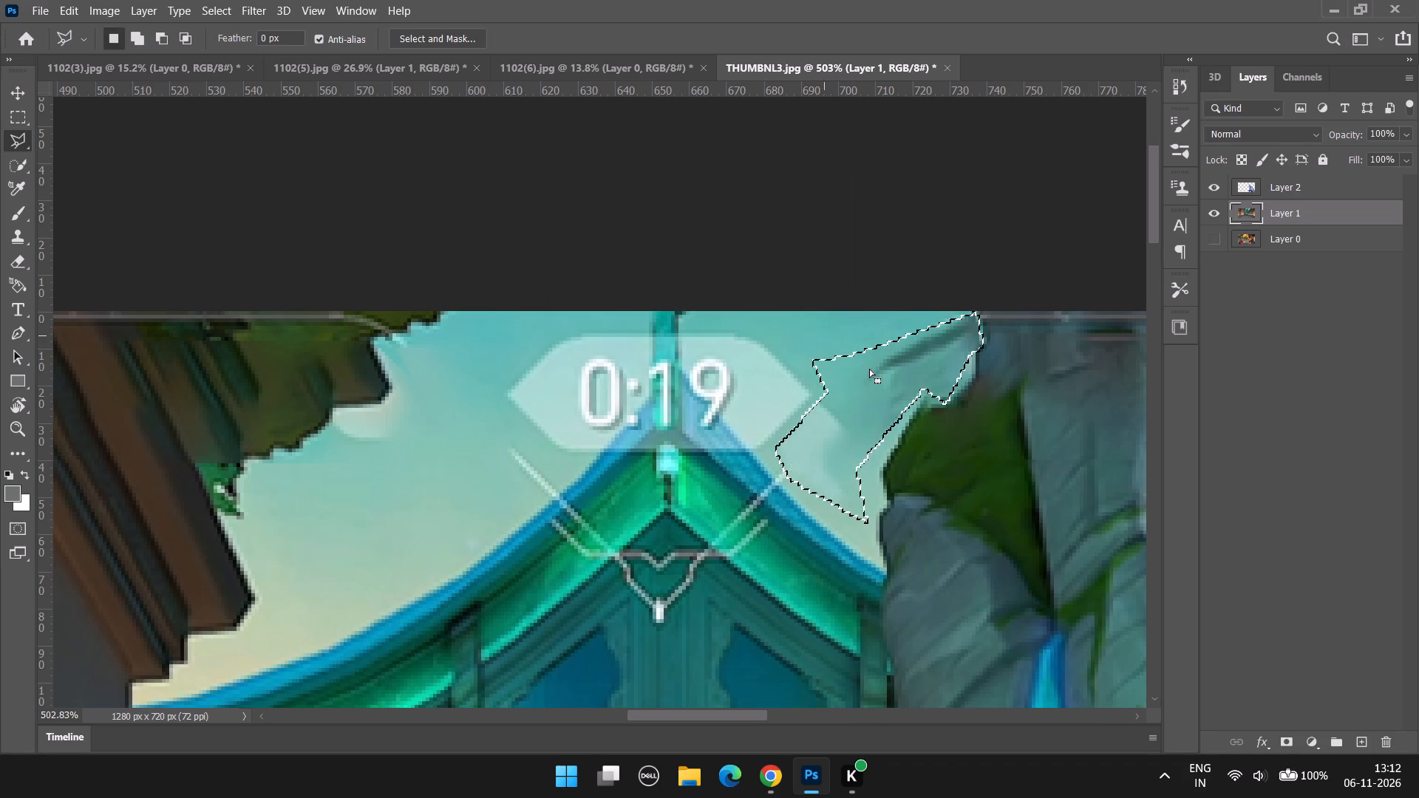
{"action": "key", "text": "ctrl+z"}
Outline the diagonal HUD line right of the 0:19 timer with the Polygonal Lasso and brush over it with sampled teal sky colour.
{"action": "left_click", "coordinate": [831, 340]}
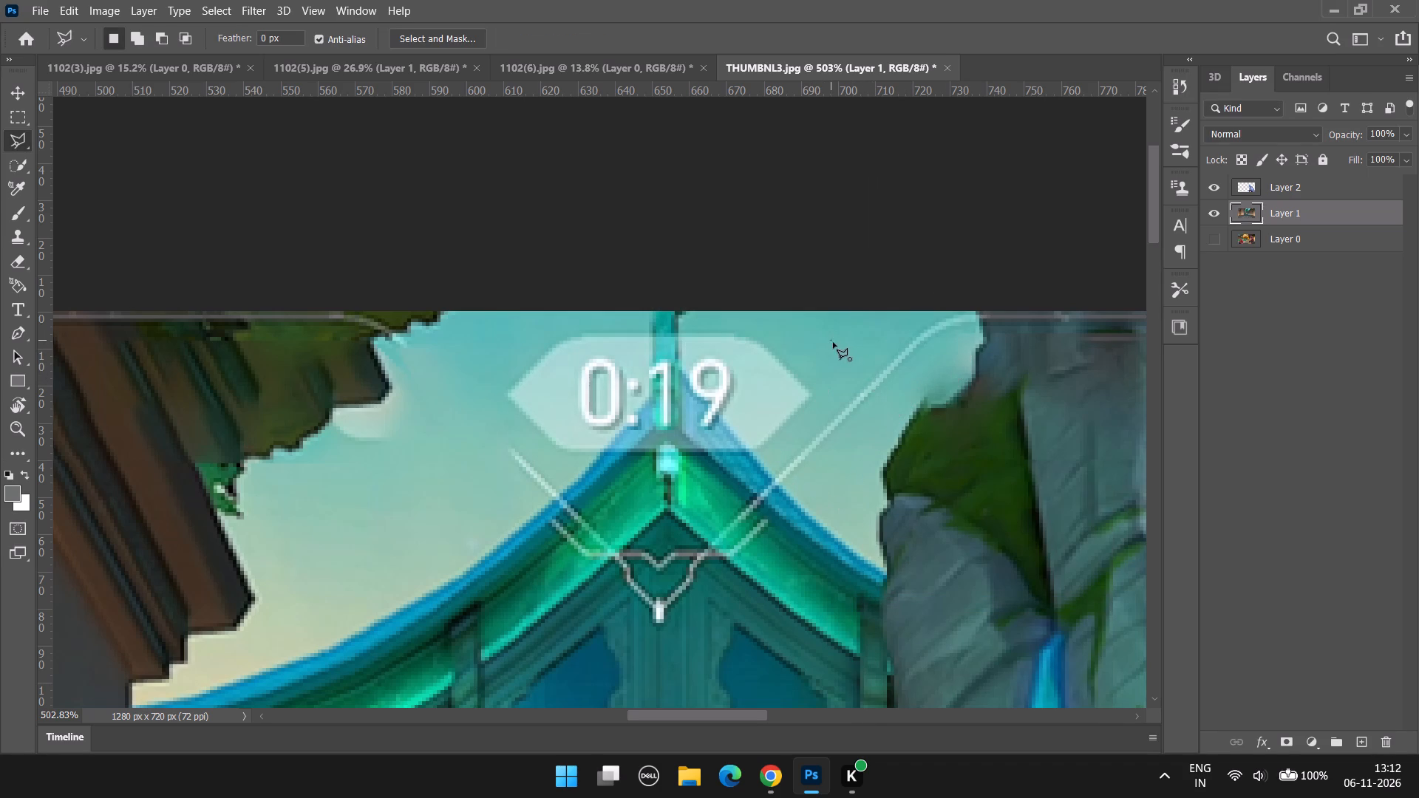
{"action": "scroll", "coordinate": [834, 347], "scroll_direction": "up", "scroll_amount": 4, "text": "alt"}
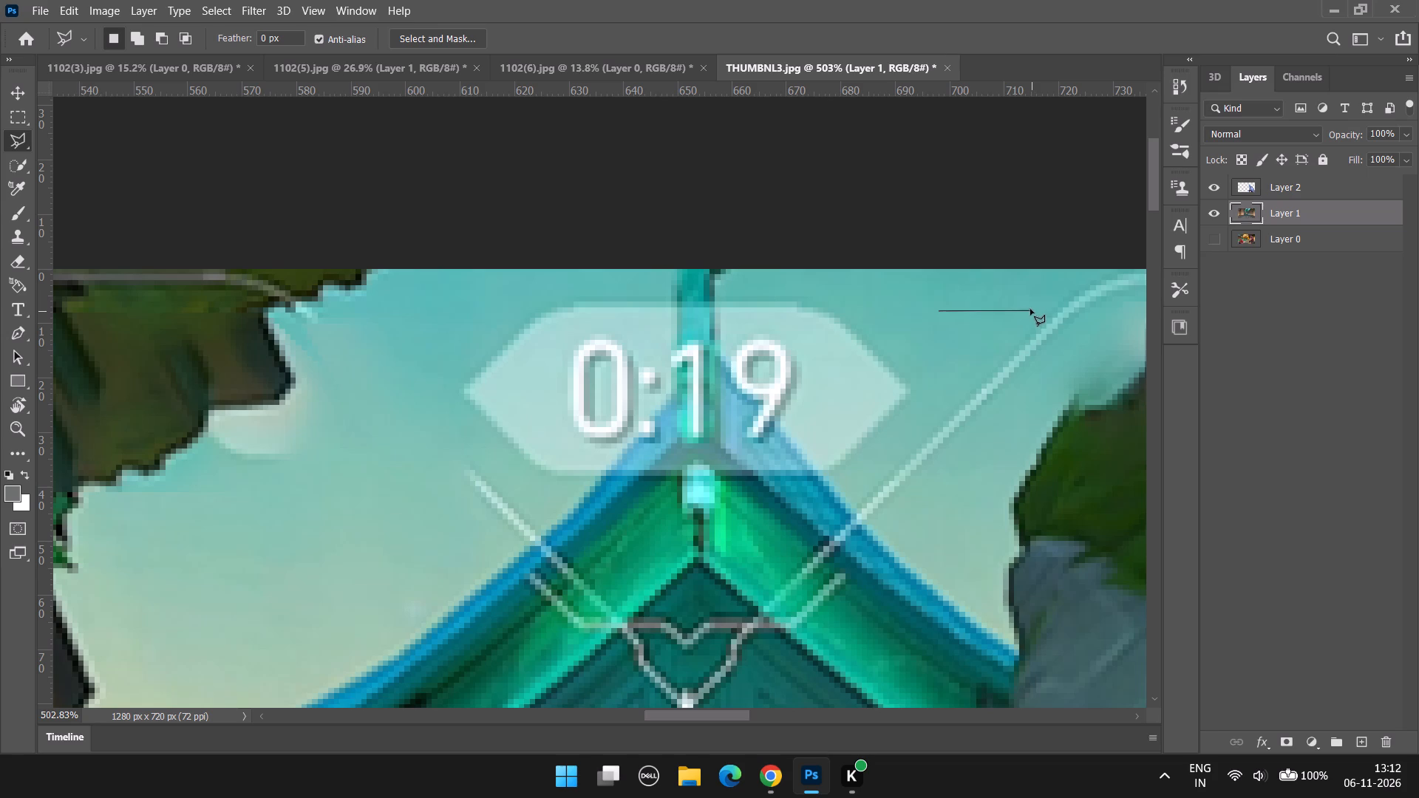
{"action": "left_click", "coordinate": [1052, 296]}
{"action": "left_click", "coordinate": [1089, 315]}
{"action": "left_click", "coordinate": [1075, 375]}
{"action": "left_click", "coordinate": [959, 443]}
{"action": "left_click", "coordinate": [919, 512]}
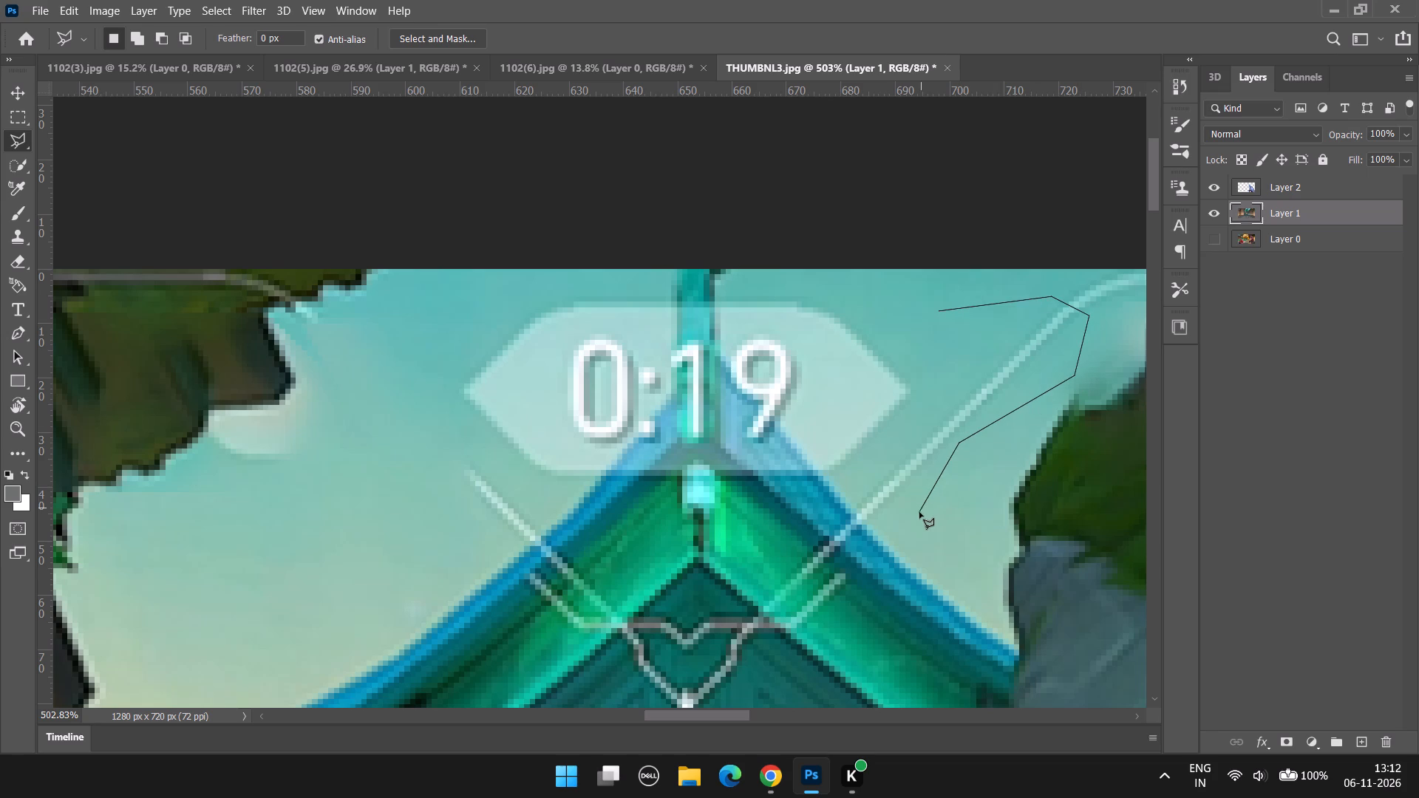
{"action": "left_click", "coordinate": [892, 528]}
{"action": "left_click", "coordinate": [868, 530]}
{"action": "left_click", "coordinate": [846, 502]}
{"action": "left_click", "coordinate": [871, 440]}
{"action": "left_click", "coordinate": [937, 383]}
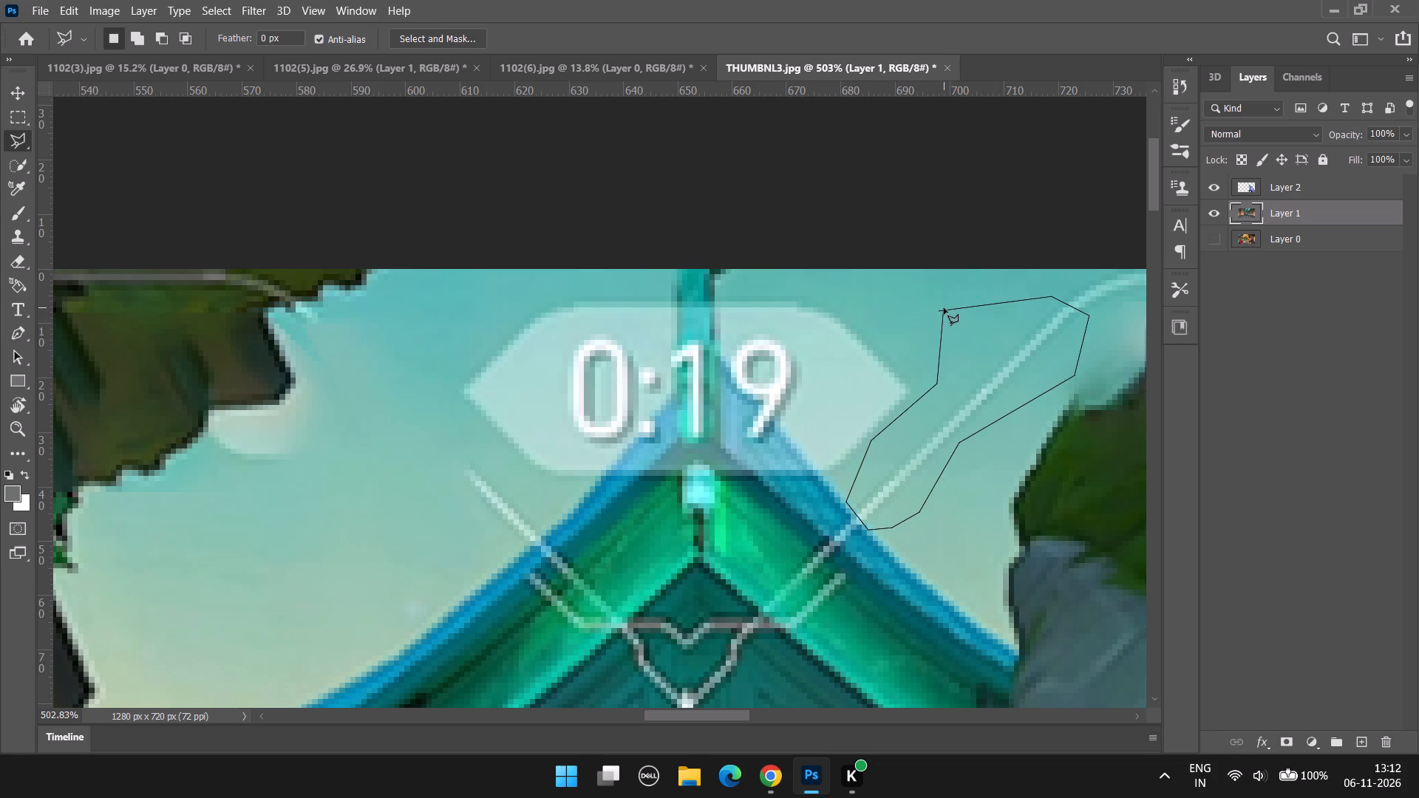
{"action": "left_click", "coordinate": [942, 310]}
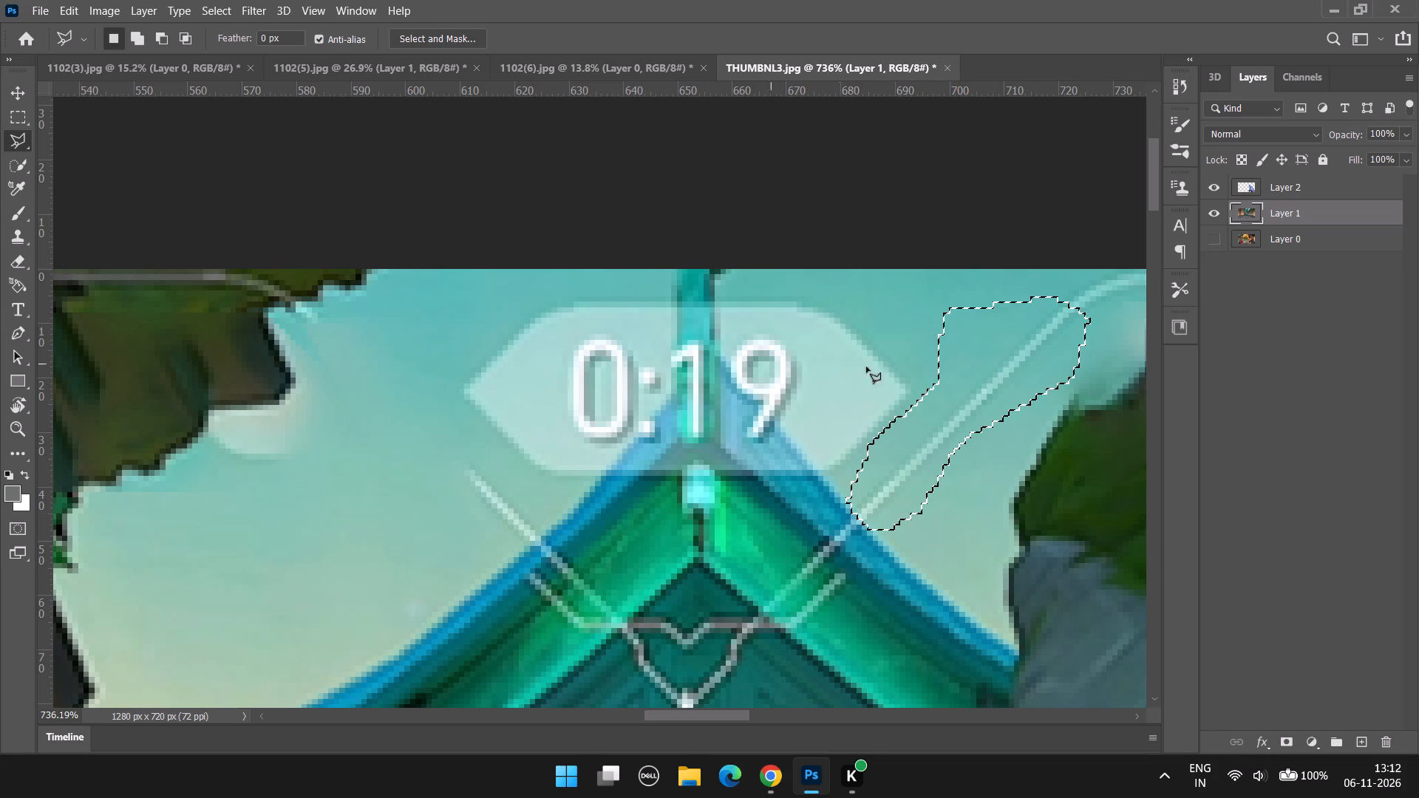
{"action": "key", "text": "b"}
{"action": "left_click", "coordinate": [895, 321], "text": "alt"}
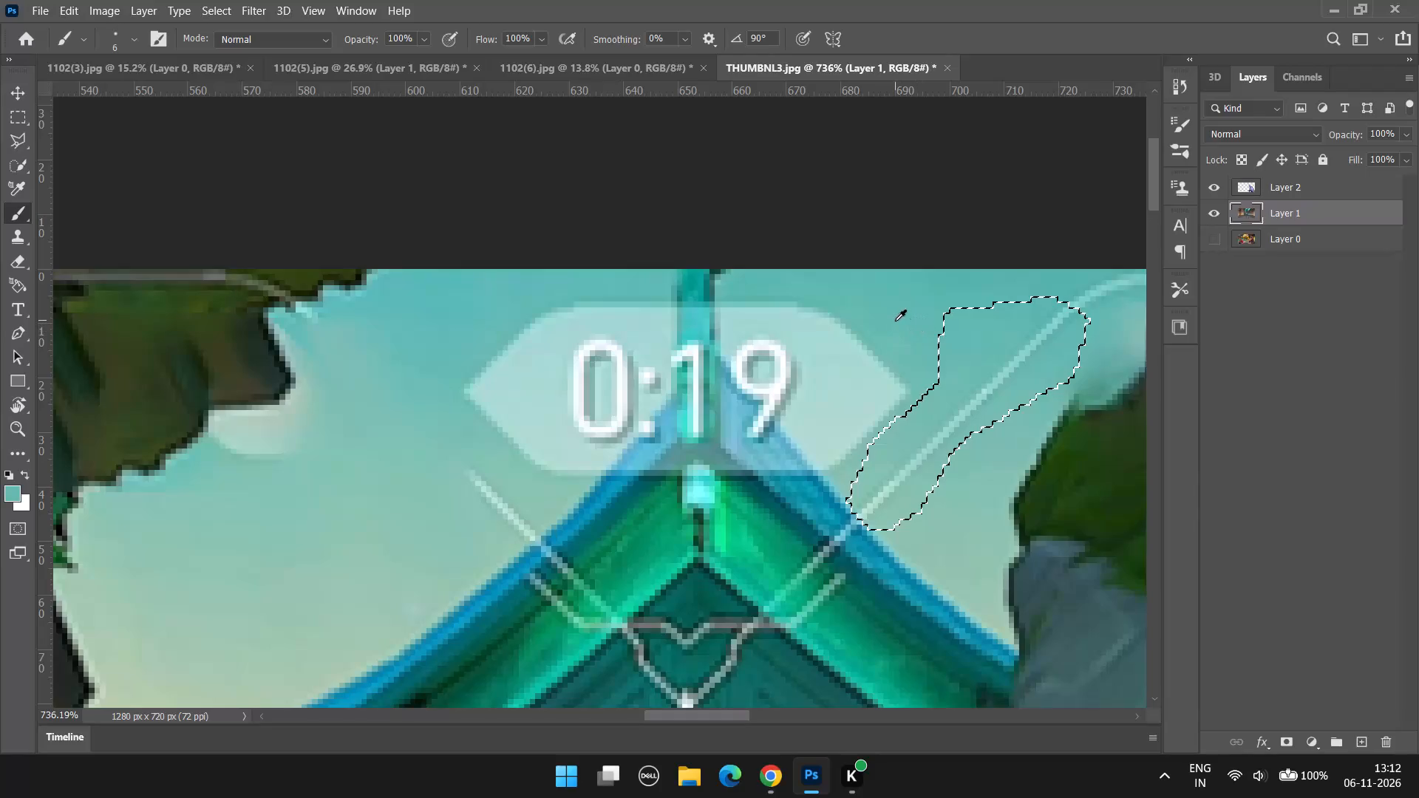
{"action": "left_click_drag", "start_coordinate": [958, 324], "coordinate": [986, 390]}
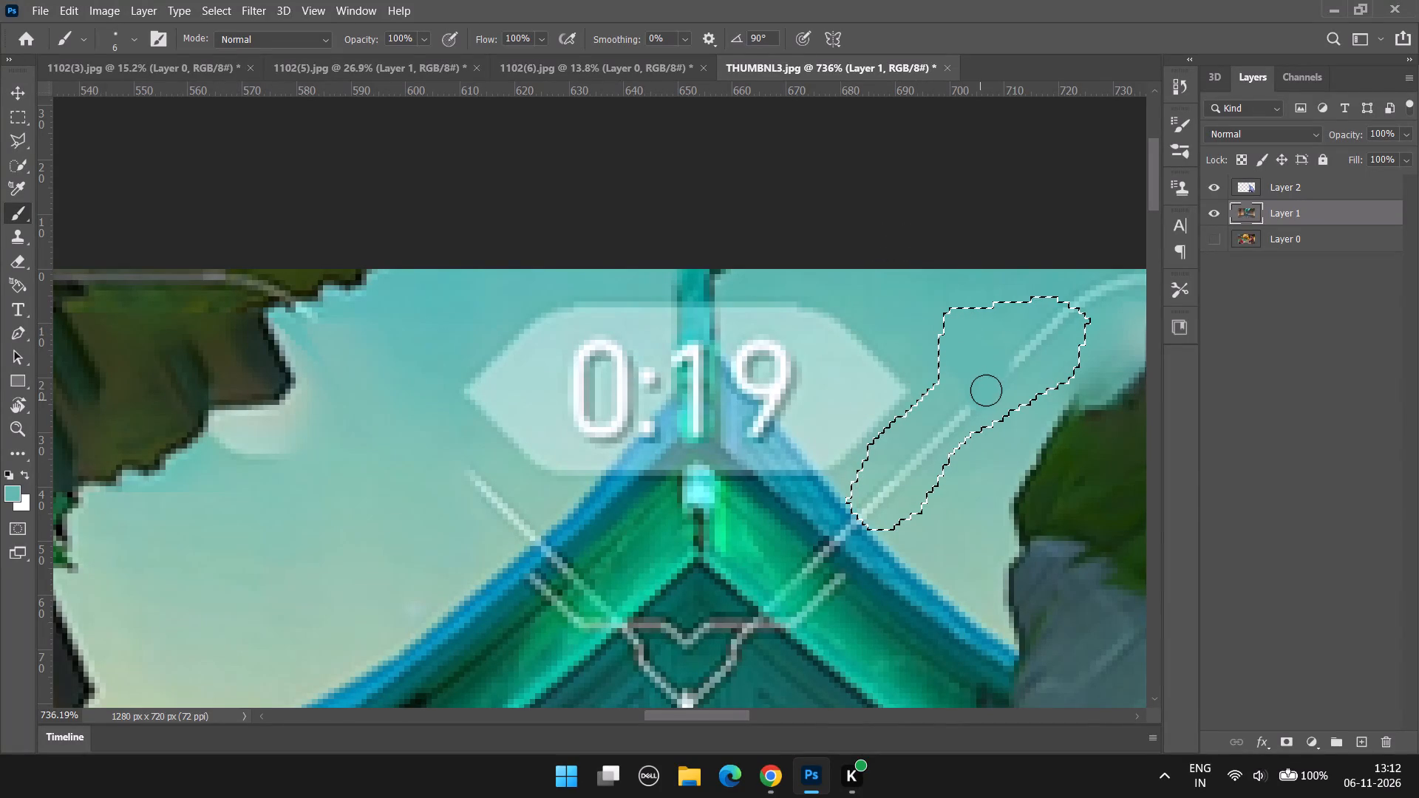
{"action": "left_click_drag", "start_coordinate": [986, 390], "coordinate": [933, 442]}
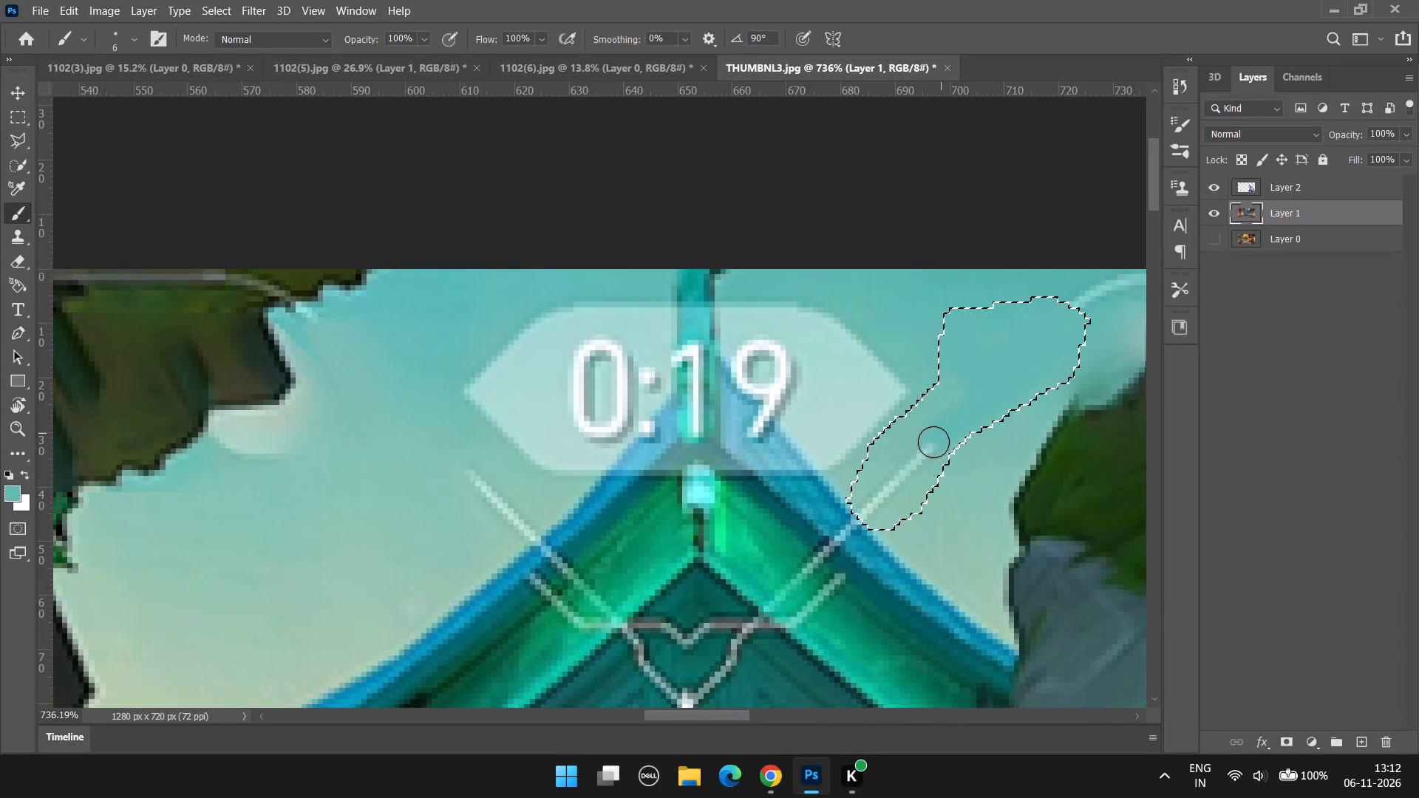
{"action": "left_click_drag", "start_coordinate": [933, 442], "coordinate": [874, 503]}
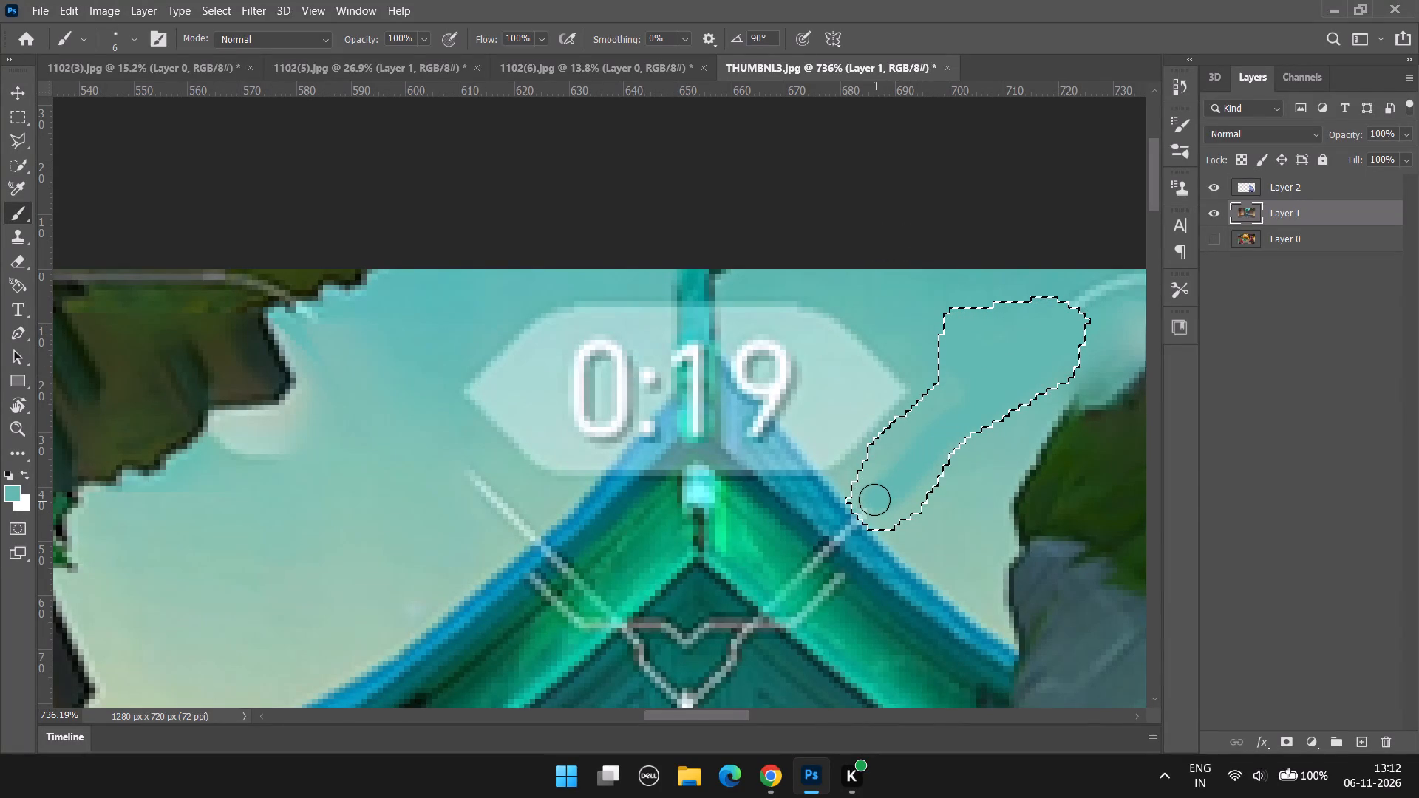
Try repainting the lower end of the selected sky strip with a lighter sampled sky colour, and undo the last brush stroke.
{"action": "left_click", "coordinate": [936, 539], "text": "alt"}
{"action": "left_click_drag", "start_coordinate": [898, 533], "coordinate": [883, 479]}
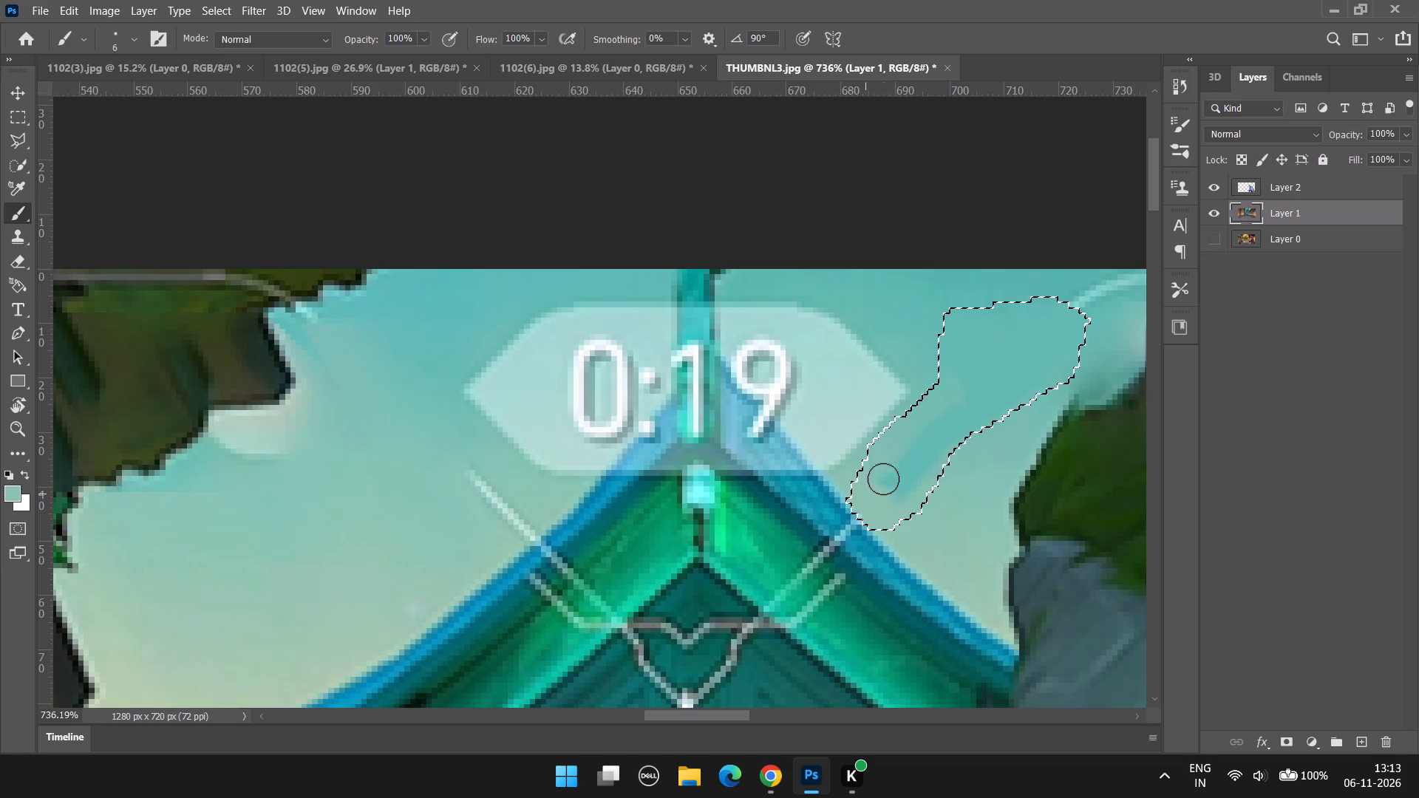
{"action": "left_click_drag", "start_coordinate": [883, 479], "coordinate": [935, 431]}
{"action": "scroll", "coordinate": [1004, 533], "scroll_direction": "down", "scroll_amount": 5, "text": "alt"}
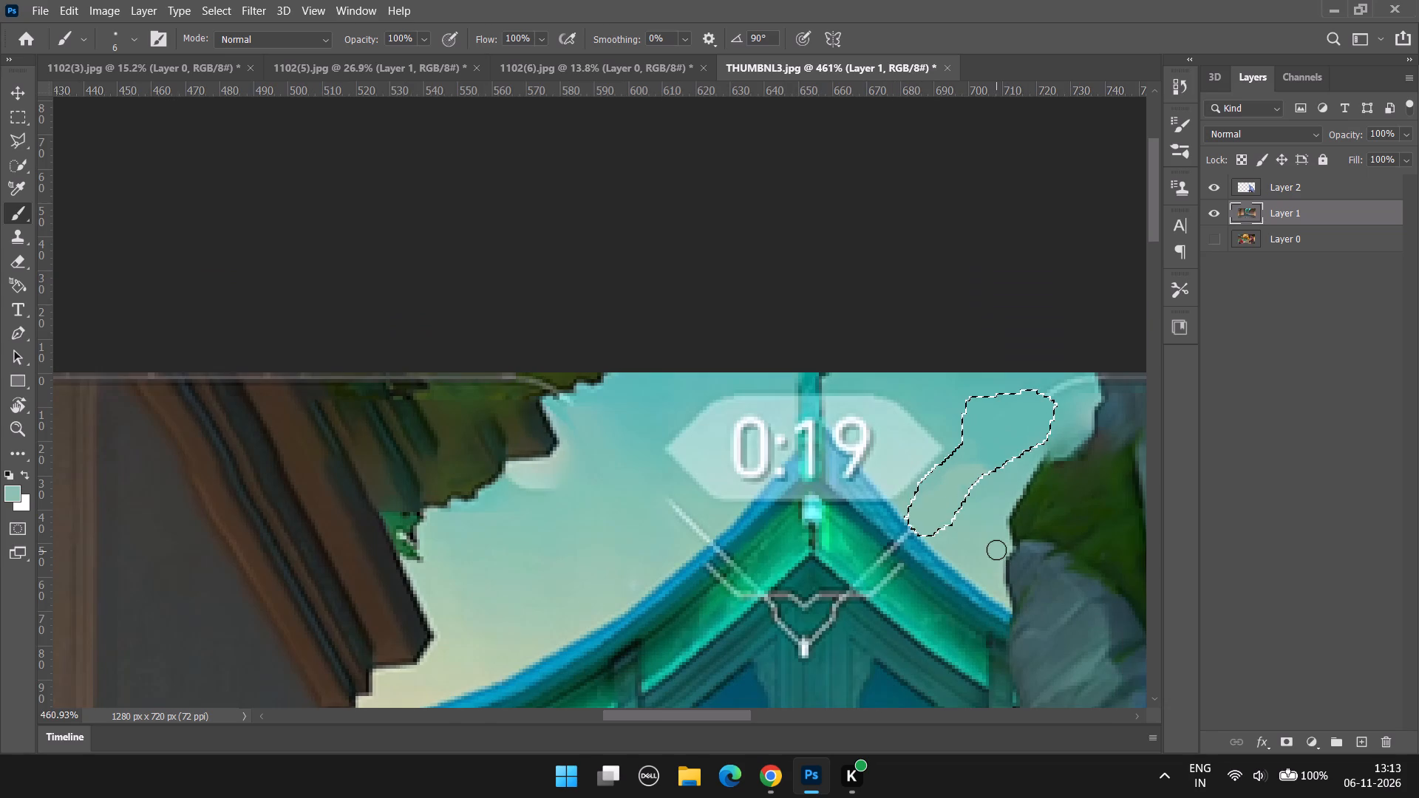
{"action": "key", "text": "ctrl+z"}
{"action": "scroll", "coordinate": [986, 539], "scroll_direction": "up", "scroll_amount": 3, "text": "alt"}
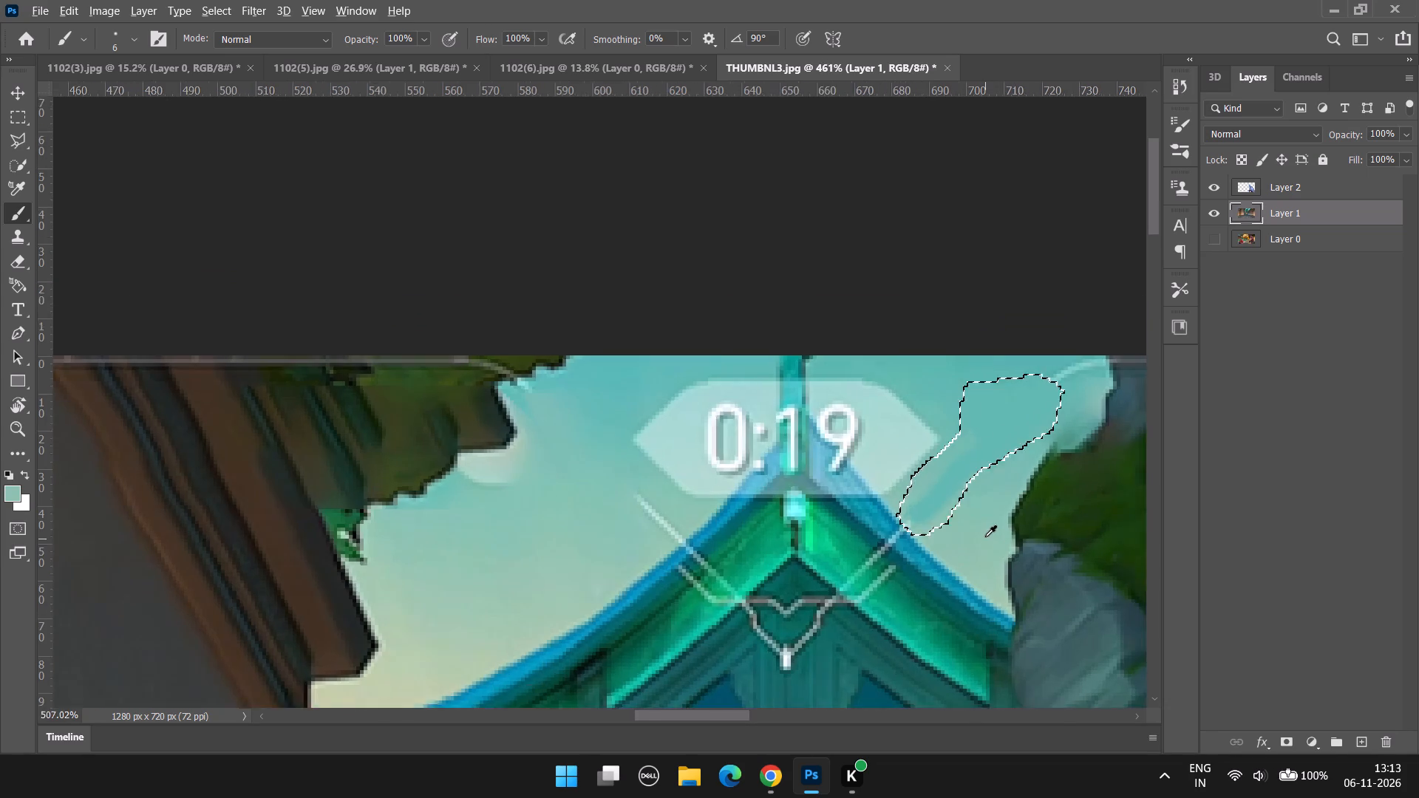
Blend the lower end of the selected sky strip with a size 10 brush at 18% flow, and deselect.
{"action": "scroll", "coordinate": [985, 536], "scroll_direction": "up", "scroll_amount": 7, "text": "alt"}
{"action": "key", "text": "bracketright"}
{"action": "type", "text": "]]"}
{"action": "key", "text": "bracketright"}
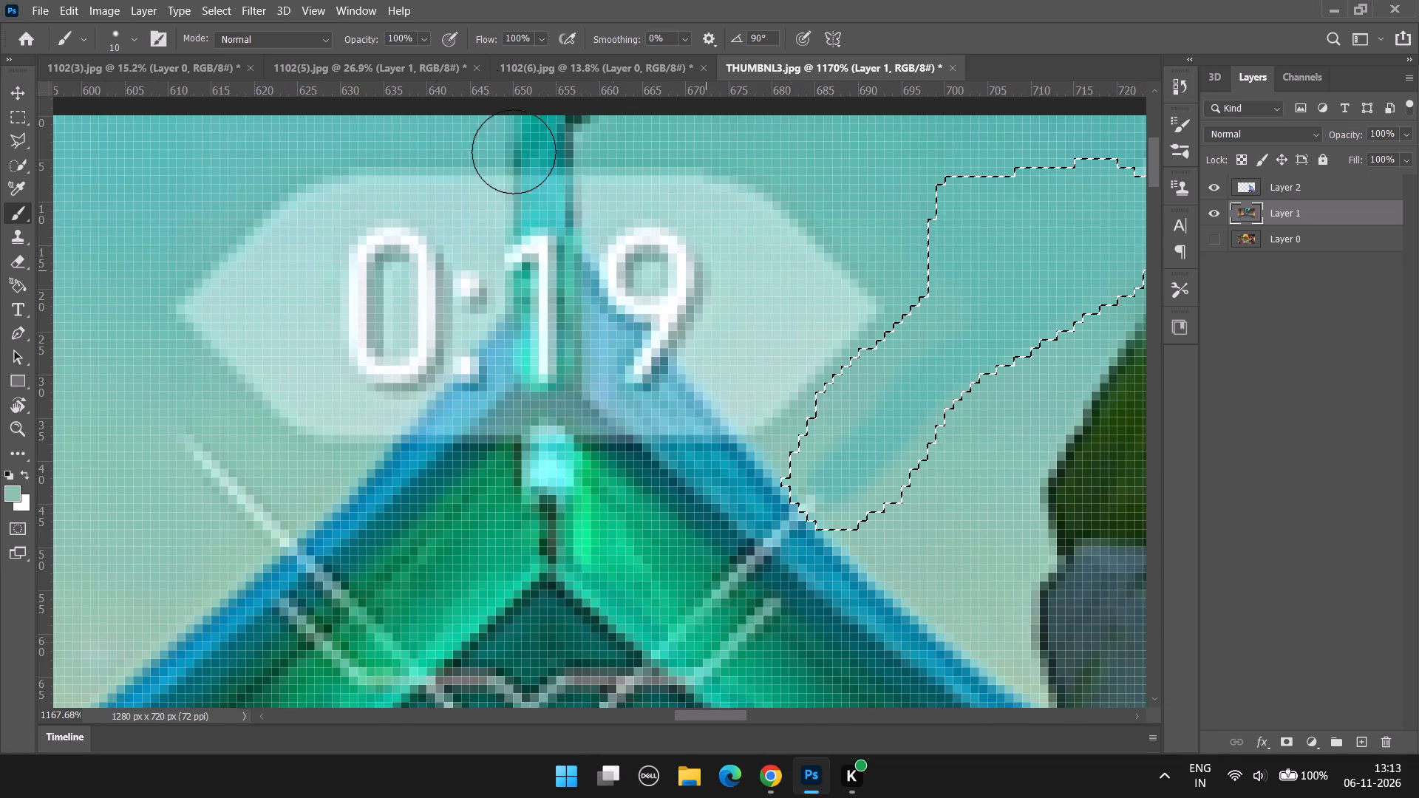
{"action": "left_click", "coordinate": [544, 35]}
{"action": "left_click", "coordinate": [523, 55]}
{"action": "left_click", "coordinate": [510, 58]}
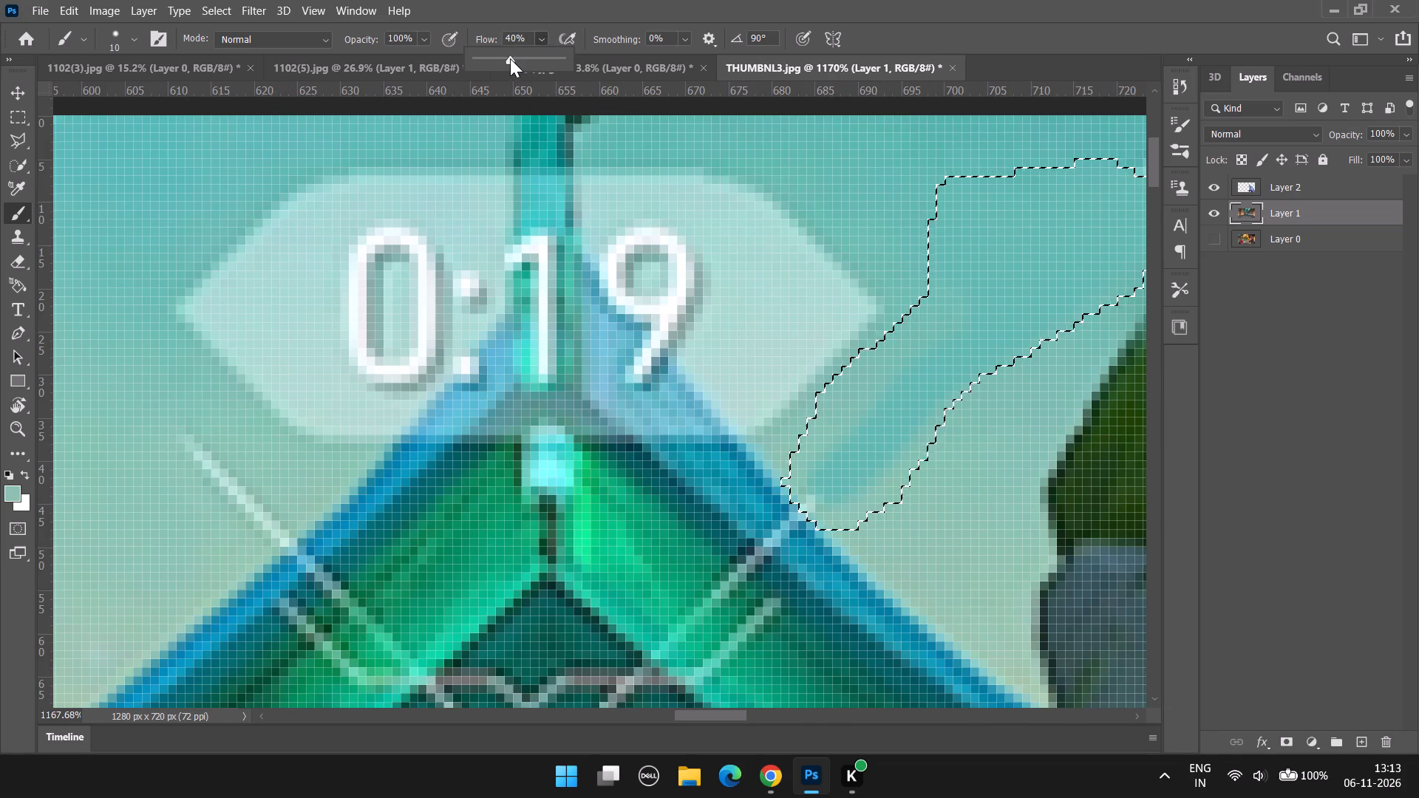
{"action": "left_click", "coordinate": [492, 55]}
{"action": "left_click_drag", "start_coordinate": [850, 452], "coordinate": [854, 487]}
{"action": "left_click_drag", "start_coordinate": [823, 469], "coordinate": [861, 499]}
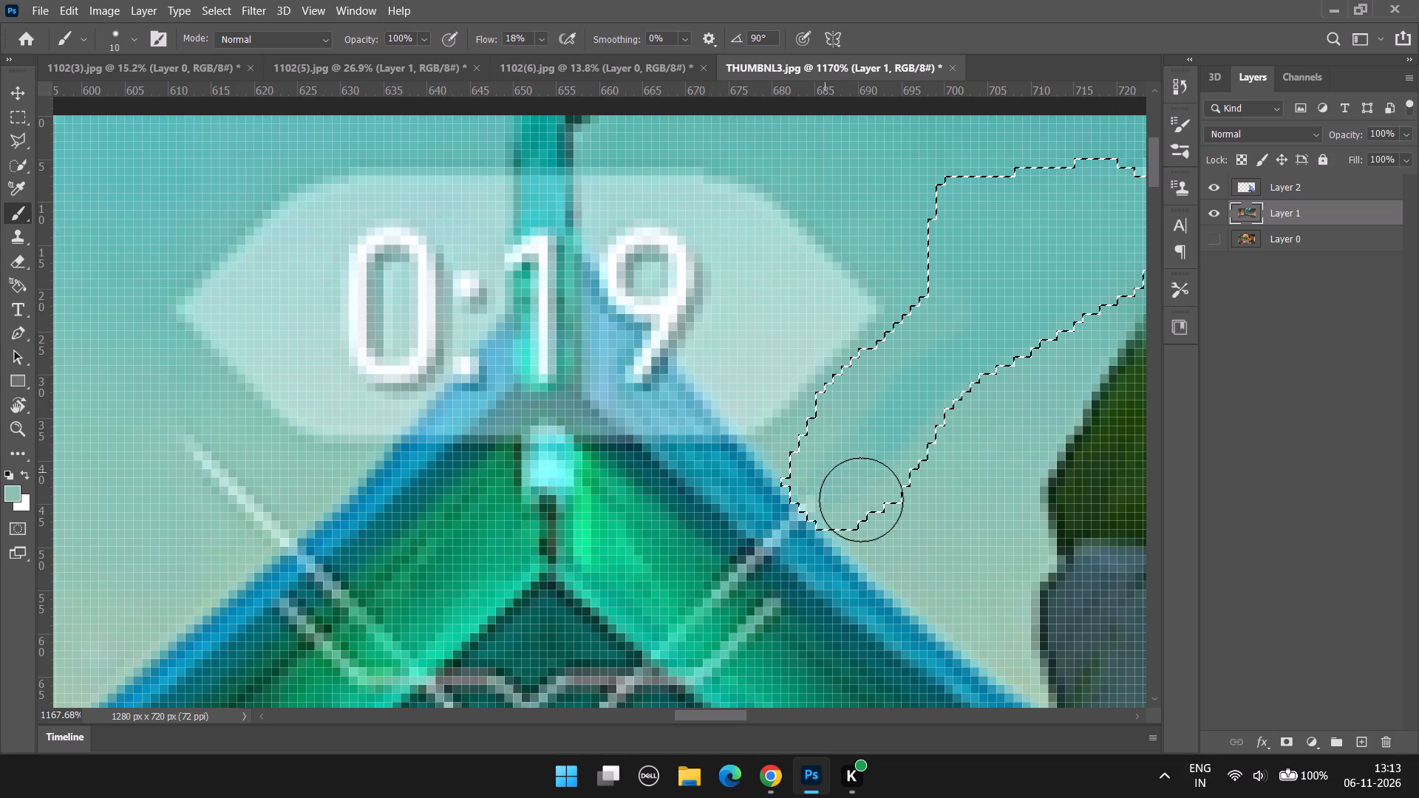
{"action": "left_click_drag", "start_coordinate": [861, 499], "coordinate": [1022, 368]}
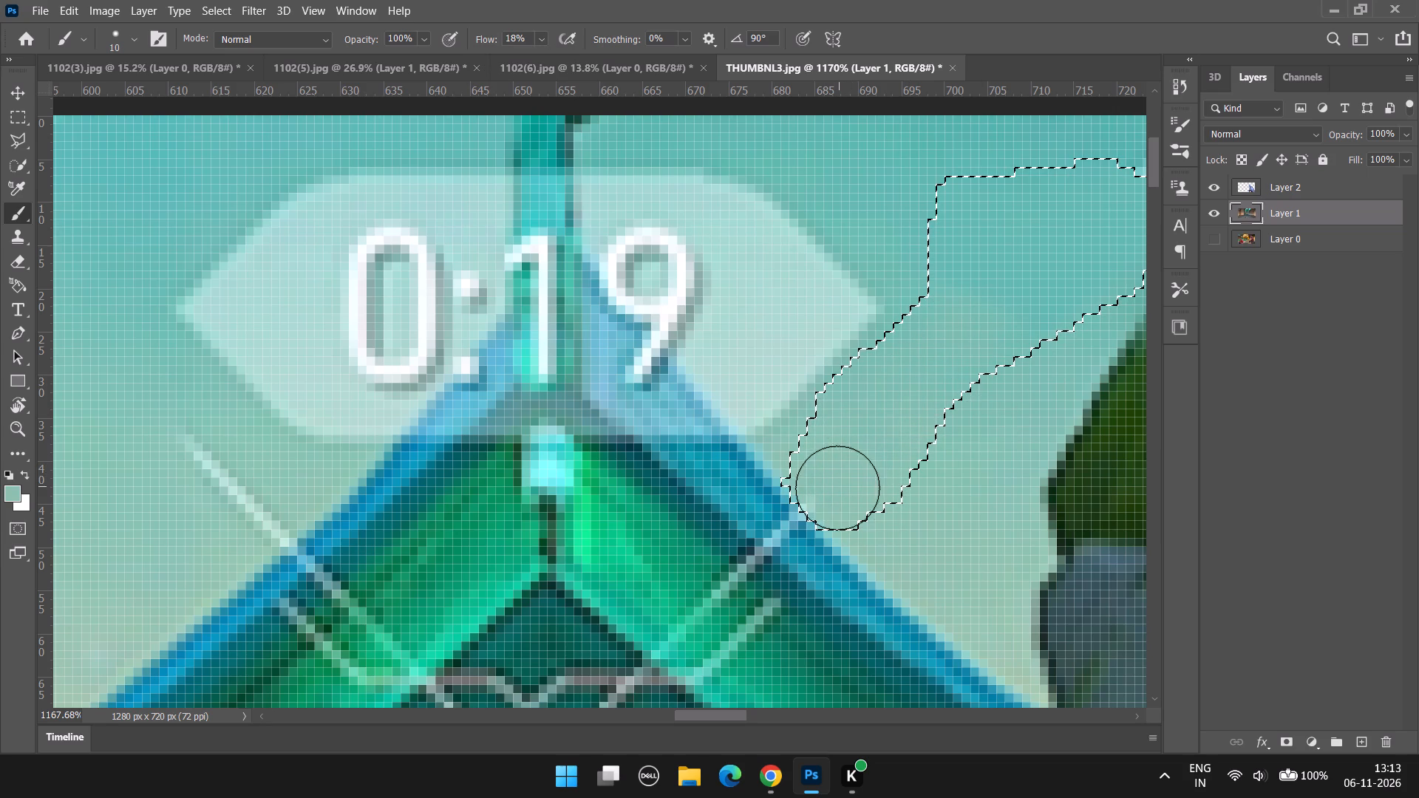
{"action": "left_click", "coordinate": [835, 490]}
{"action": "left_click_drag", "start_coordinate": [830, 489], "coordinate": [897, 539]}
{"action": "left_click_drag", "start_coordinate": [819, 474], "coordinate": [865, 520]}
{"action": "left_click_drag", "start_coordinate": [816, 481], "coordinate": [896, 537]}
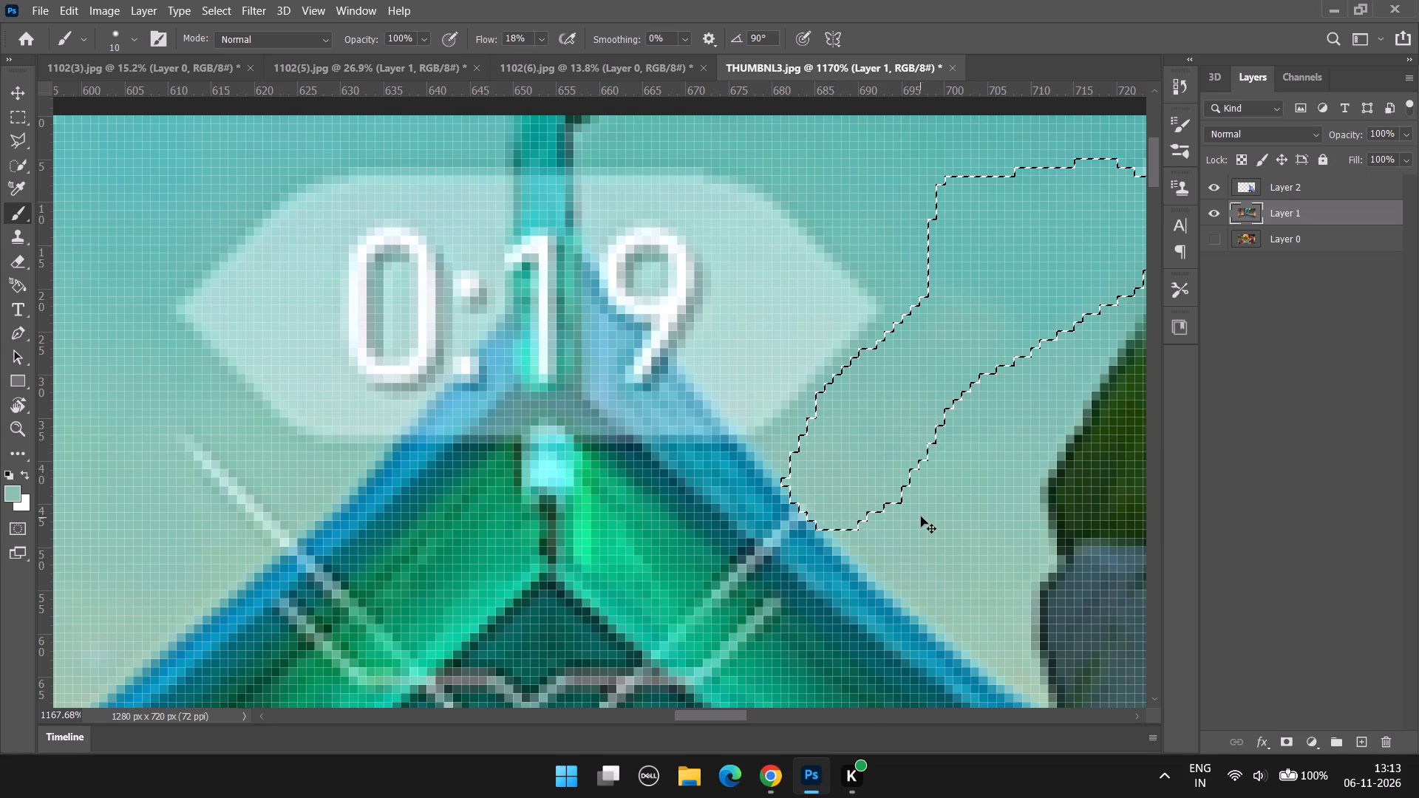
{"action": "key", "text": "ctrl+d"}
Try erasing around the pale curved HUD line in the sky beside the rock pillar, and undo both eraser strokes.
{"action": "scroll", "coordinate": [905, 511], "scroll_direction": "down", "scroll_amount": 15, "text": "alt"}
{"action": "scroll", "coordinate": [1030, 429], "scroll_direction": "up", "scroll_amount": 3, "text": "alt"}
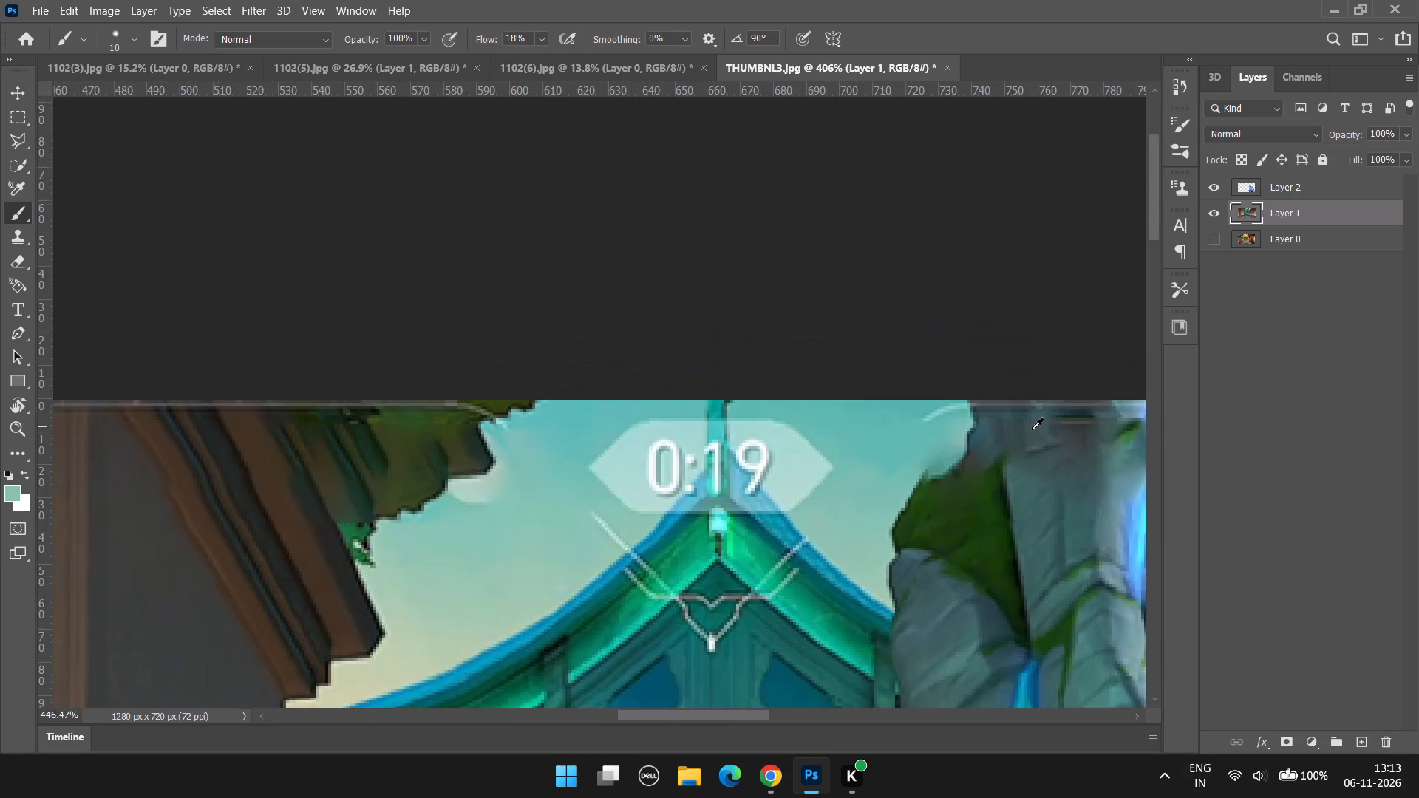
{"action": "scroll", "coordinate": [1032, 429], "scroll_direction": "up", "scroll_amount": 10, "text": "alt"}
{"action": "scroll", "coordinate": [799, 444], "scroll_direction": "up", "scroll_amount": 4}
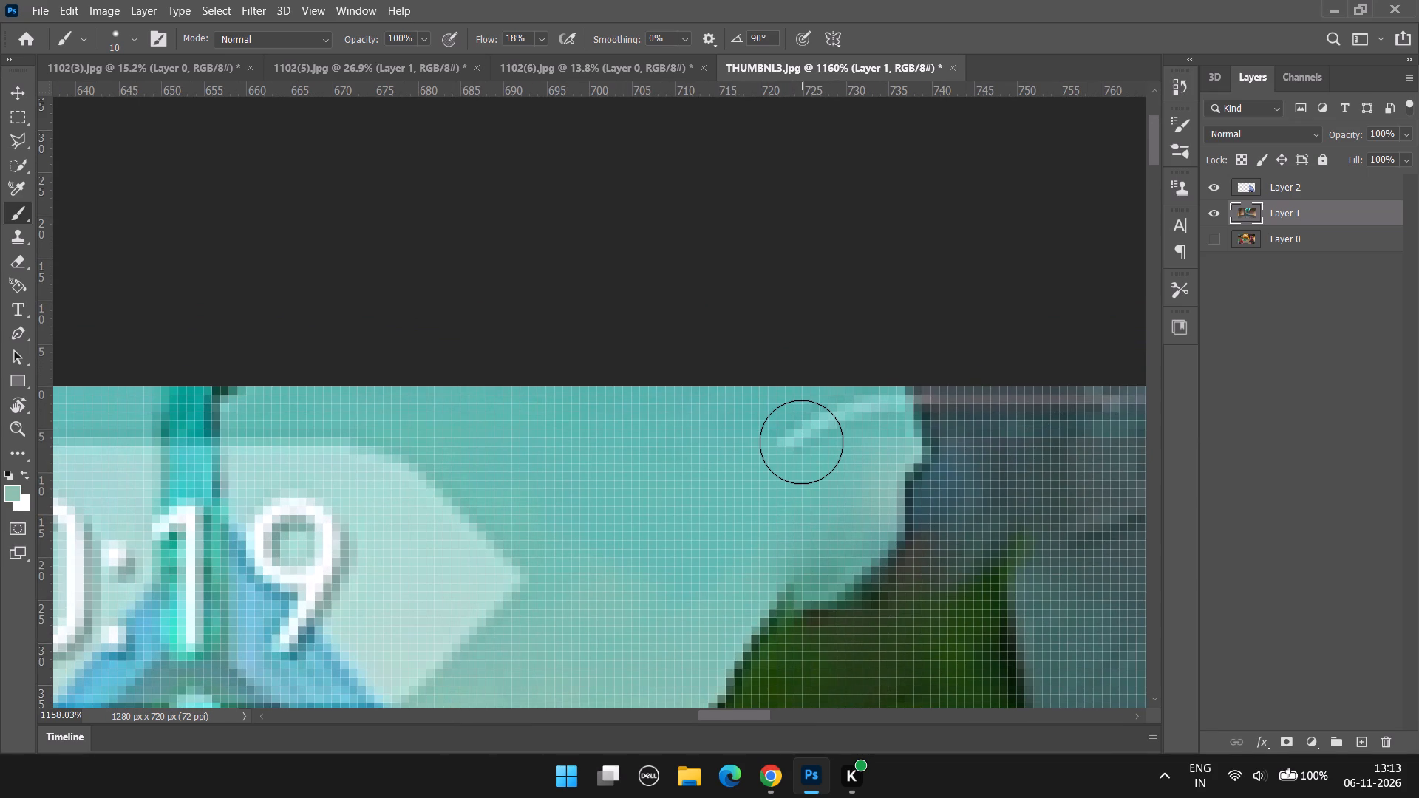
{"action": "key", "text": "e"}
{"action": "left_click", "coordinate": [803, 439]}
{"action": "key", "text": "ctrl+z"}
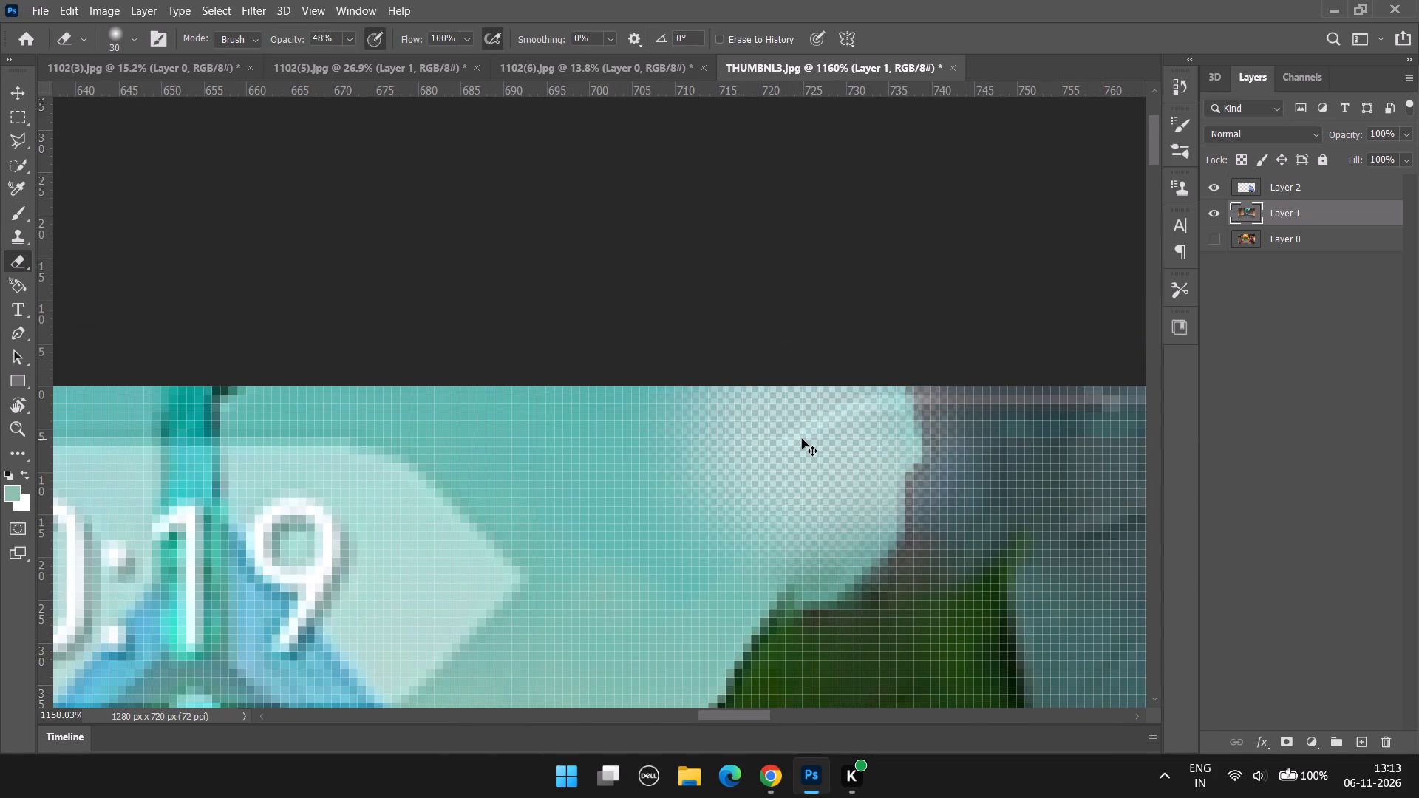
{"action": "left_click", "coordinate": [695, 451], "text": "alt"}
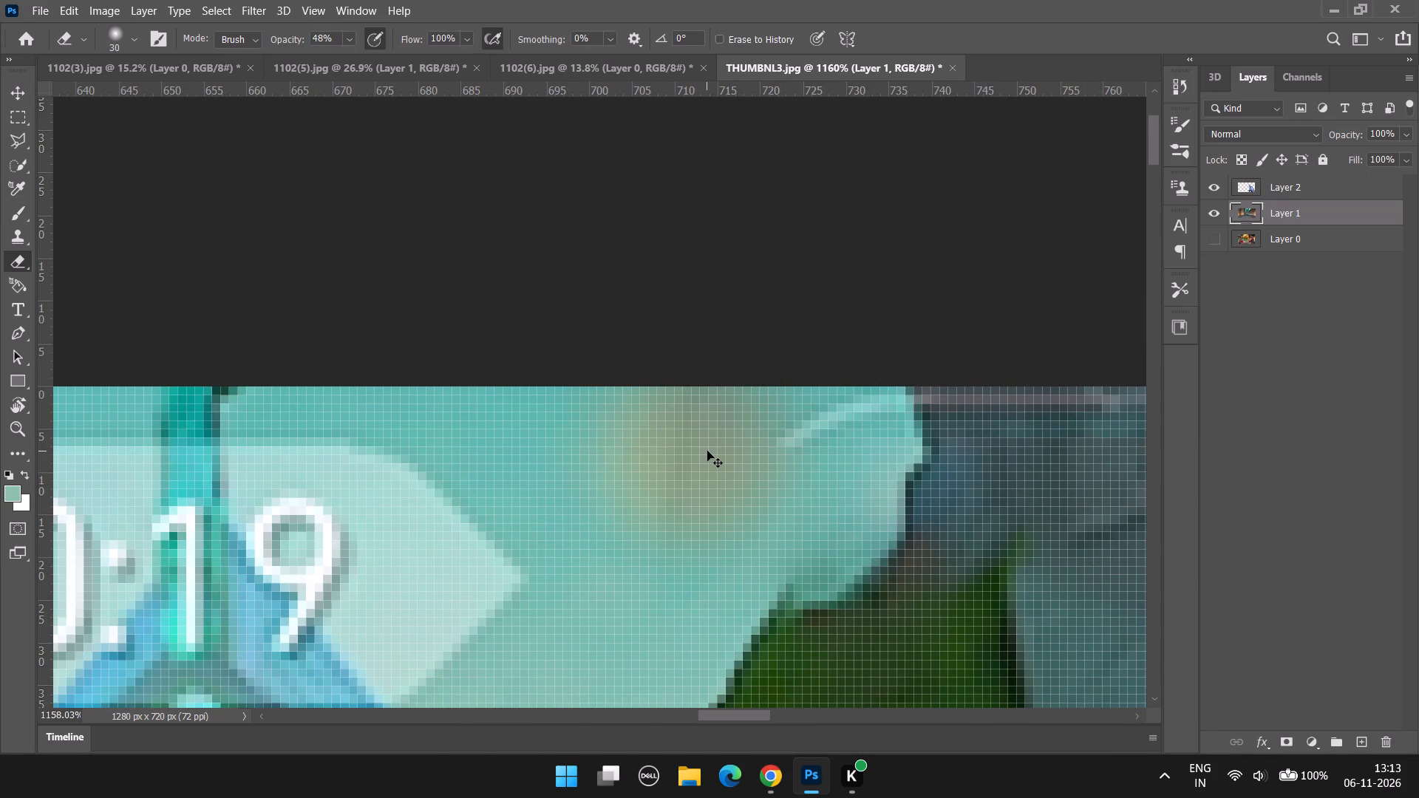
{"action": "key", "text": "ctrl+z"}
Paint over the pale curved HUD line beside the rock pillar with sampled teal sky colour, raising brush flow from 18% to 100%.
{"action": "key", "text": "b"}
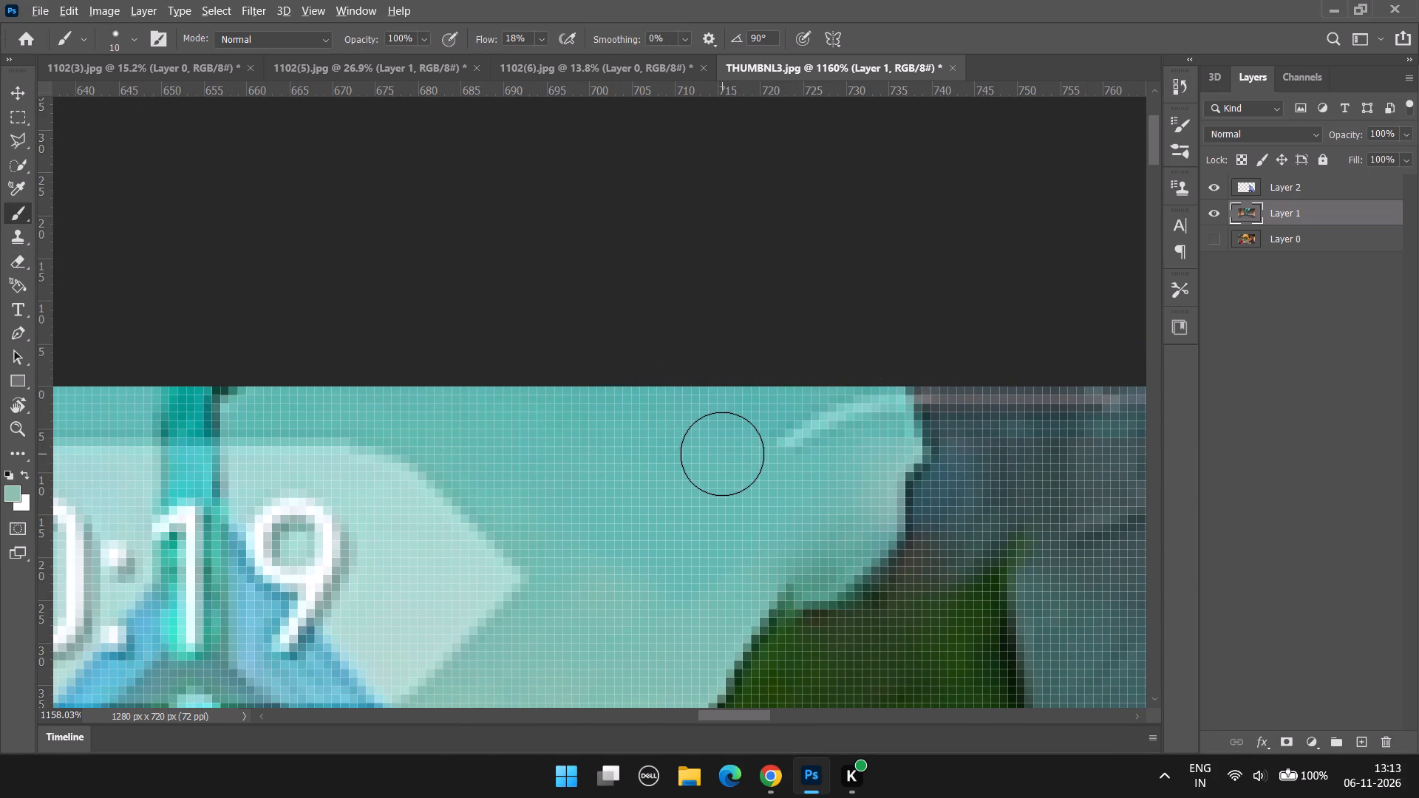
{"action": "left_click", "coordinate": [742, 425], "text": "alt"}
{"action": "left_click_drag", "start_coordinate": [764, 449], "coordinate": [836, 419]}
{"action": "left_click", "coordinate": [797, 437]}
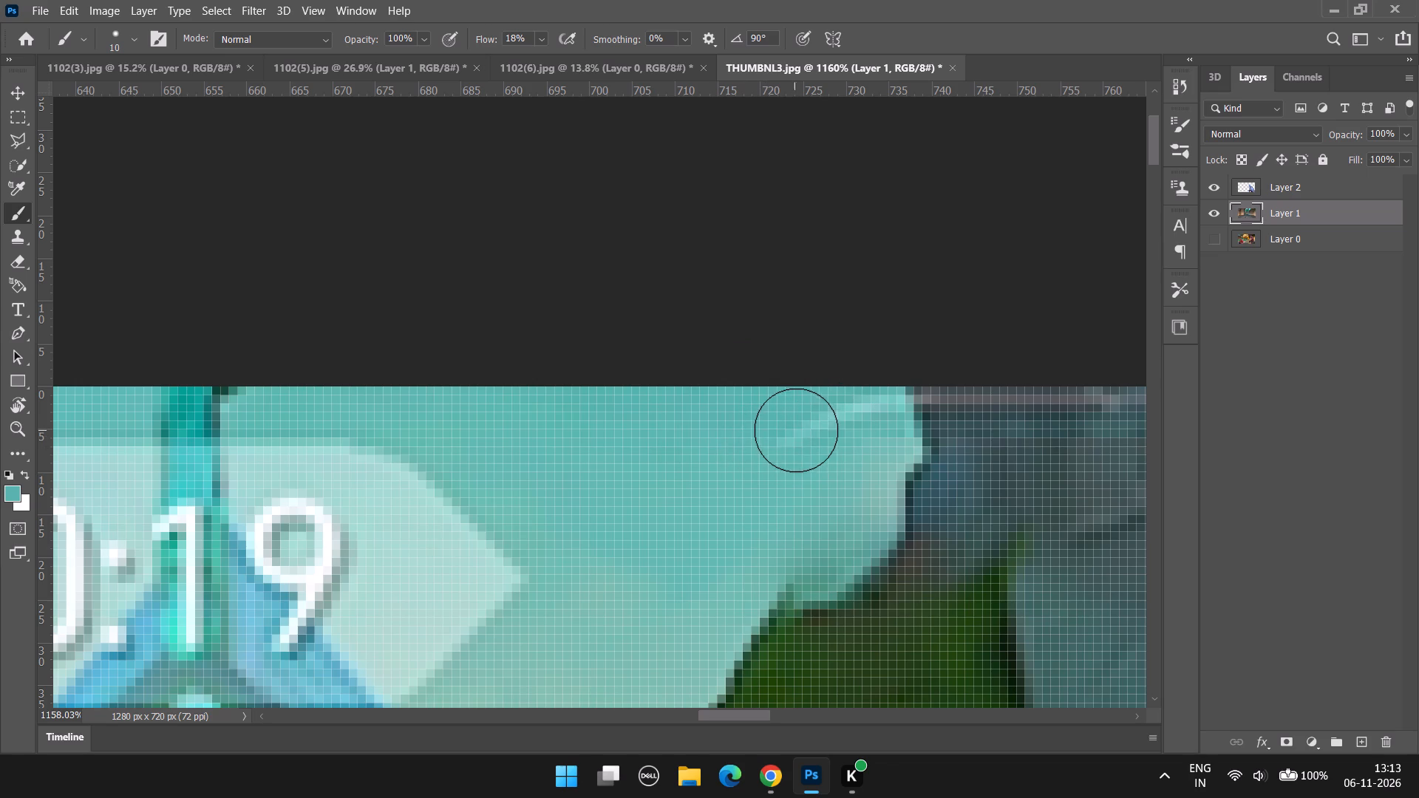
{"action": "left_click", "coordinate": [796, 429]}
{"action": "left_click_drag", "start_coordinate": [809, 426], "coordinate": [783, 451]}
{"action": "left_click_drag", "start_coordinate": [772, 453], "coordinate": [908, 417]}
{"action": "left_click", "coordinate": [538, 36]}
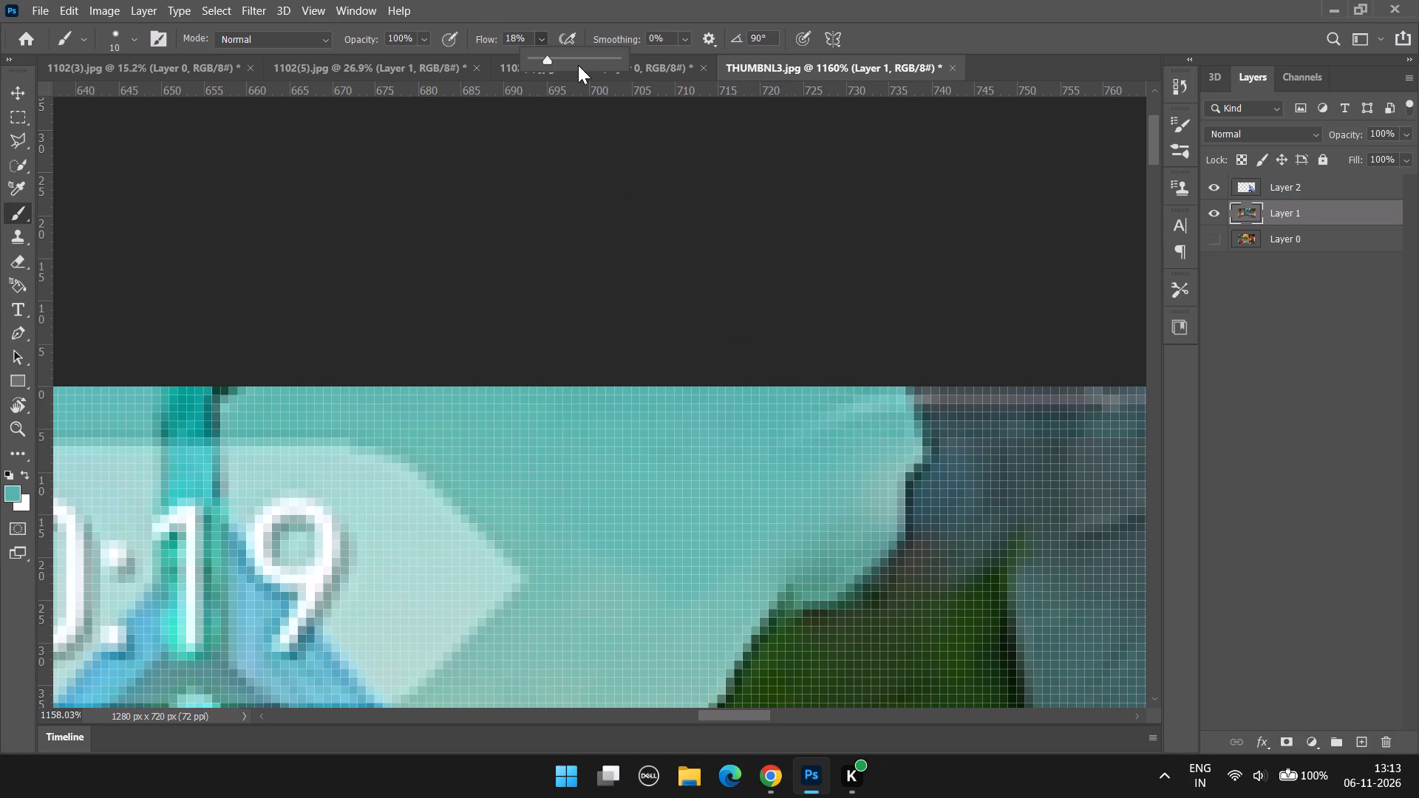
{"action": "left_click_drag", "start_coordinate": [572, 53], "coordinate": [747, 72]}
{"action": "left_click_drag", "start_coordinate": [559, 57], "coordinate": [671, 57]}
{"action": "left_click_drag", "start_coordinate": [785, 444], "coordinate": [874, 414]}
Brush sampled sky colour over the pale horizontal streaks along the image's top edge between the cyan glow and the mossy rock.
{"action": "scroll", "coordinate": [777, 490], "scroll_direction": "down", "scroll_amount": 16, "text": "alt"}
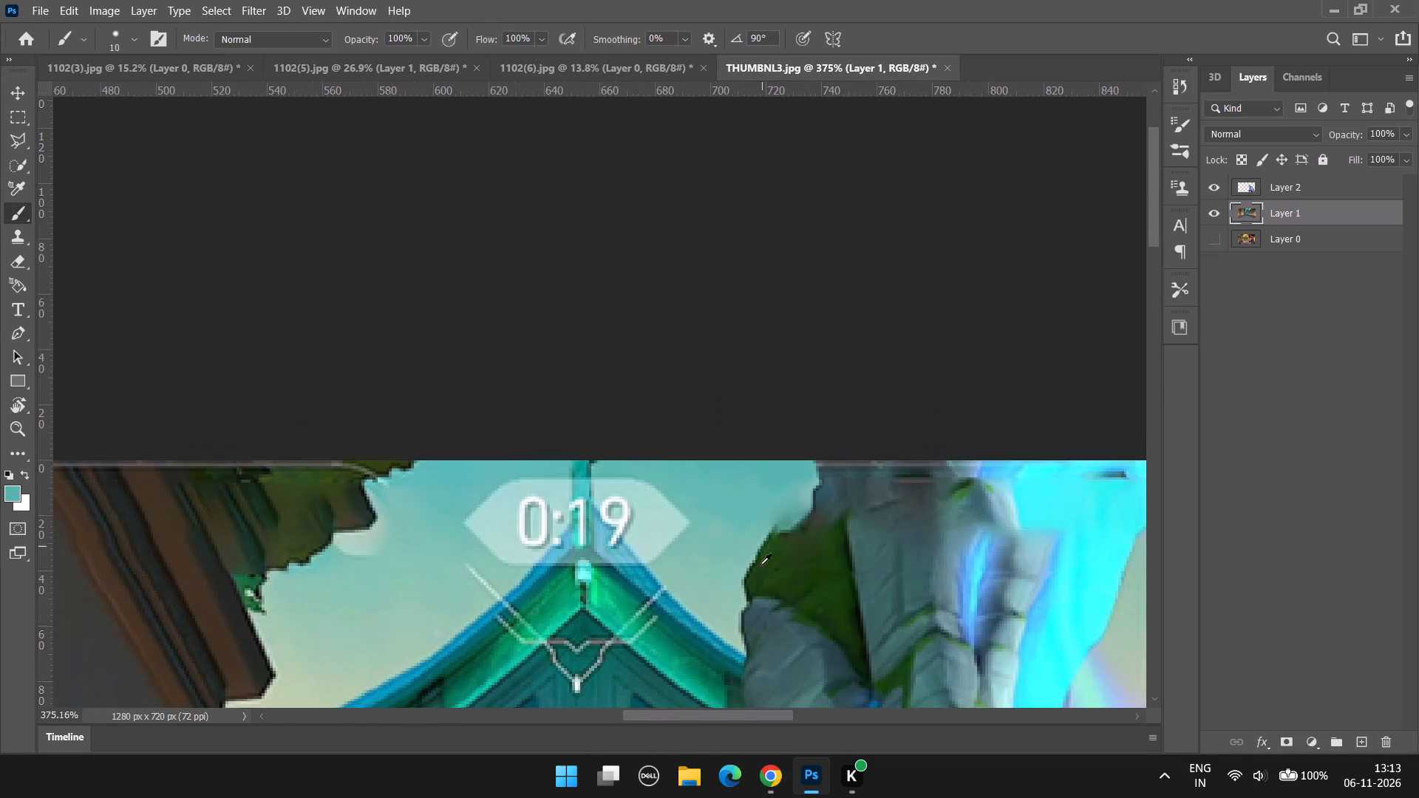
{"action": "scroll", "coordinate": [760, 565], "scroll_direction": "down", "scroll_amount": 5, "text": "alt"}
{"action": "scroll", "coordinate": [1171, 567], "scroll_direction": "up", "scroll_amount": 10, "text": "alt"}
{"action": "left_click", "coordinate": [771, 706]}
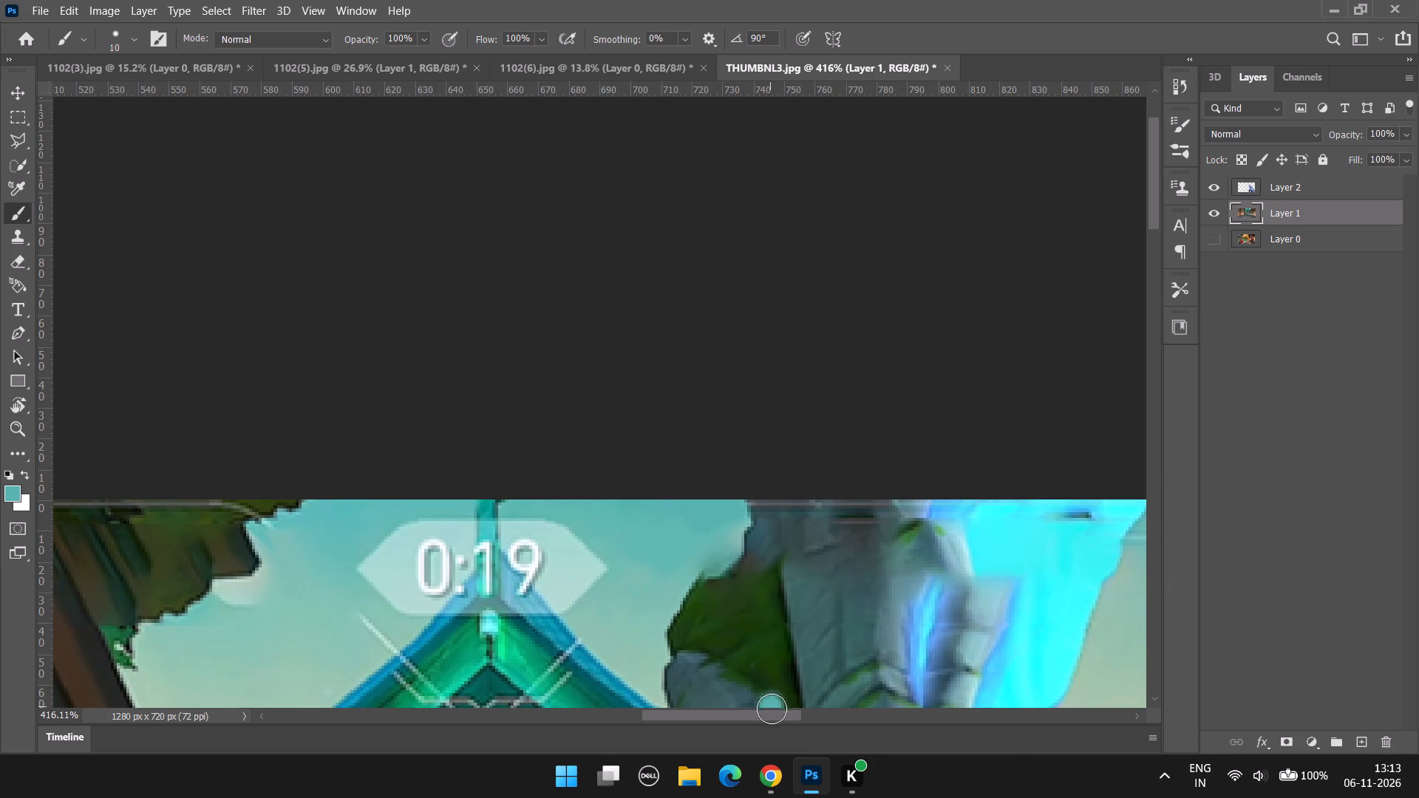
{"action": "key", "text": "ctrl+z"}
{"action": "left_click", "coordinate": [771, 716]}
{"action": "left_click_drag", "start_coordinate": [772, 716], "coordinate": [877, 727]}
{"action": "left_click_drag", "start_coordinate": [769, 716], "coordinate": [775, 716]}
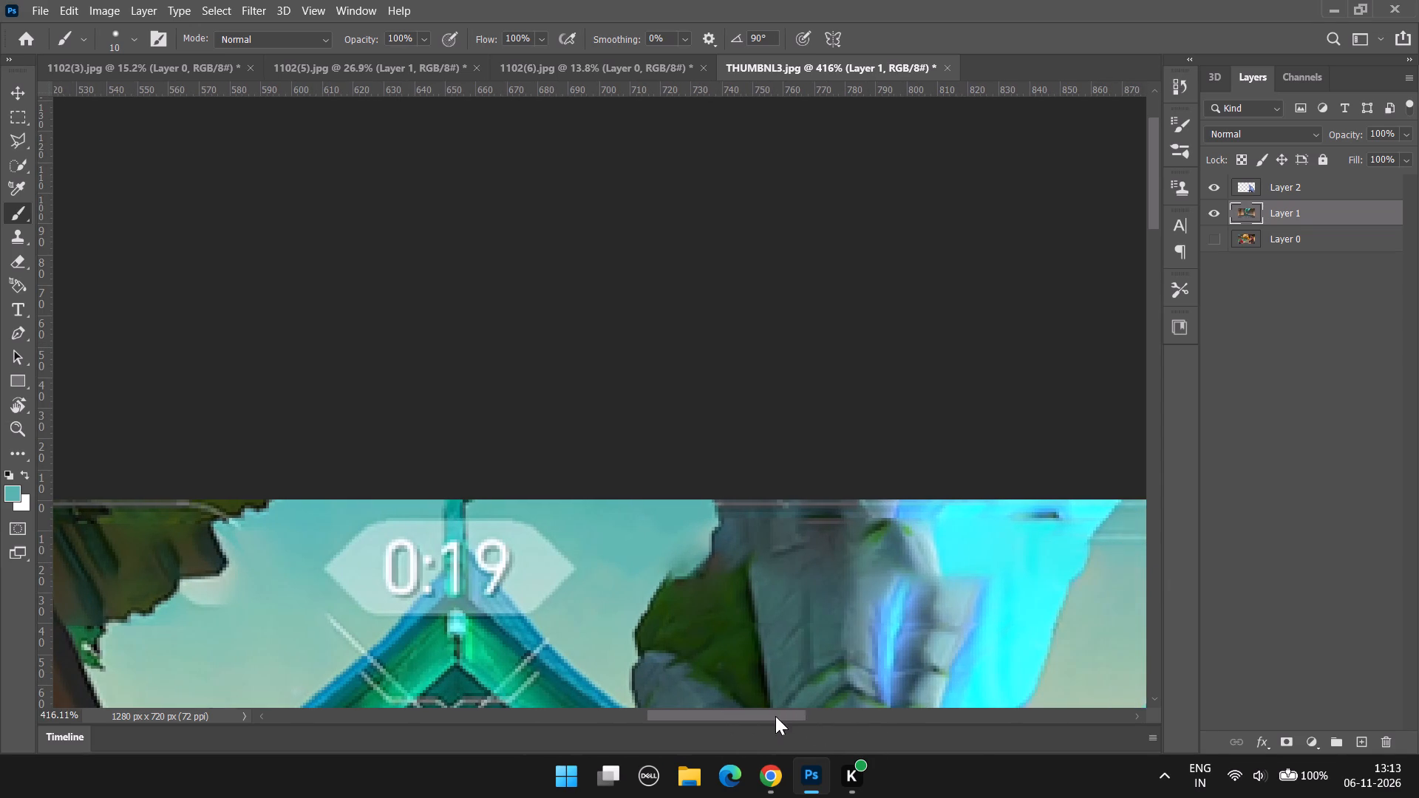
{"action": "left_click_drag", "start_coordinate": [775, 716], "coordinate": [858, 722]}
{"action": "scroll", "coordinate": [592, 587], "scroll_direction": "up", "scroll_amount": 5, "text": "alt"}
{"action": "left_click", "coordinate": [568, 514], "text": "alt"}
{"action": "left_click_drag", "start_coordinate": [557, 524], "coordinate": [537, 521]}
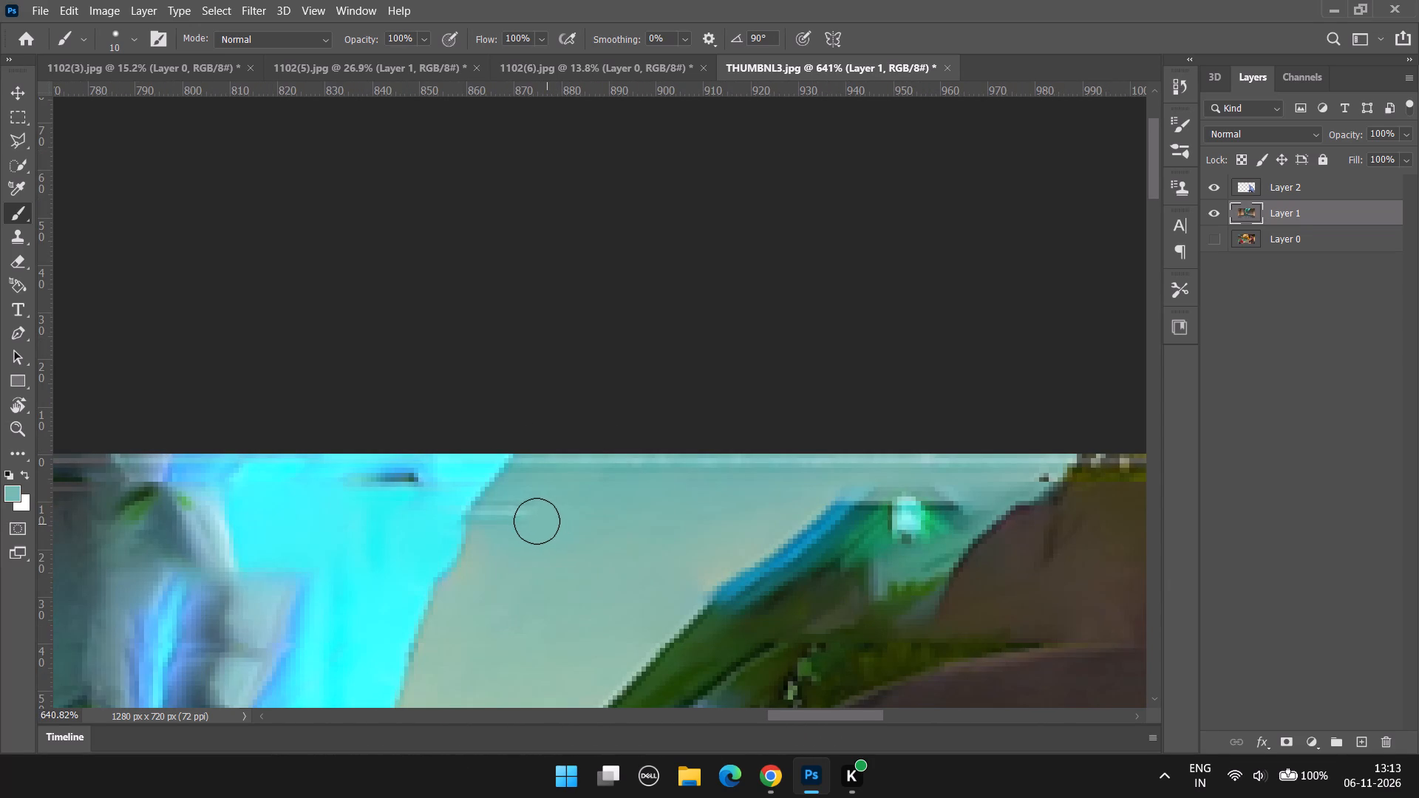
{"action": "left_click_drag", "start_coordinate": [537, 521], "coordinate": [686, 457]}
{"action": "left_click_drag", "start_coordinate": [686, 457], "coordinate": [1041, 449]}
Sample the bright cyan and paint over the dark smudge and streaks at the top of the cyan glow.
{"action": "scroll", "coordinate": [1005, 473], "scroll_direction": "down", "scroll_amount": 6, "text": "alt"}
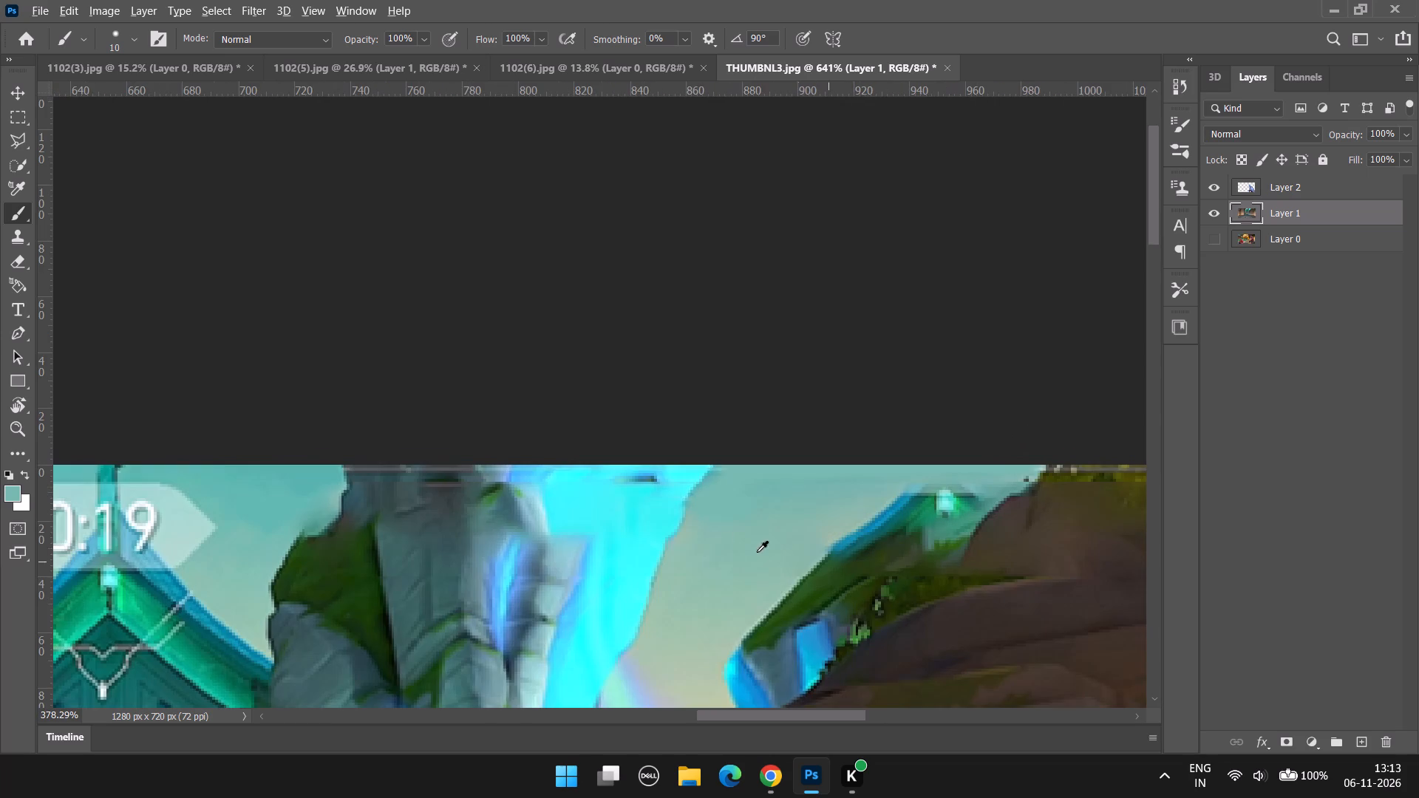
{"action": "scroll", "coordinate": [352, 516], "scroll_direction": "up", "scroll_amount": 5, "text": "alt"}
{"action": "left_click", "coordinate": [806, 515], "text": "alt"}
{"action": "left_click_drag", "start_coordinate": [728, 488], "coordinate": [687, 456]}
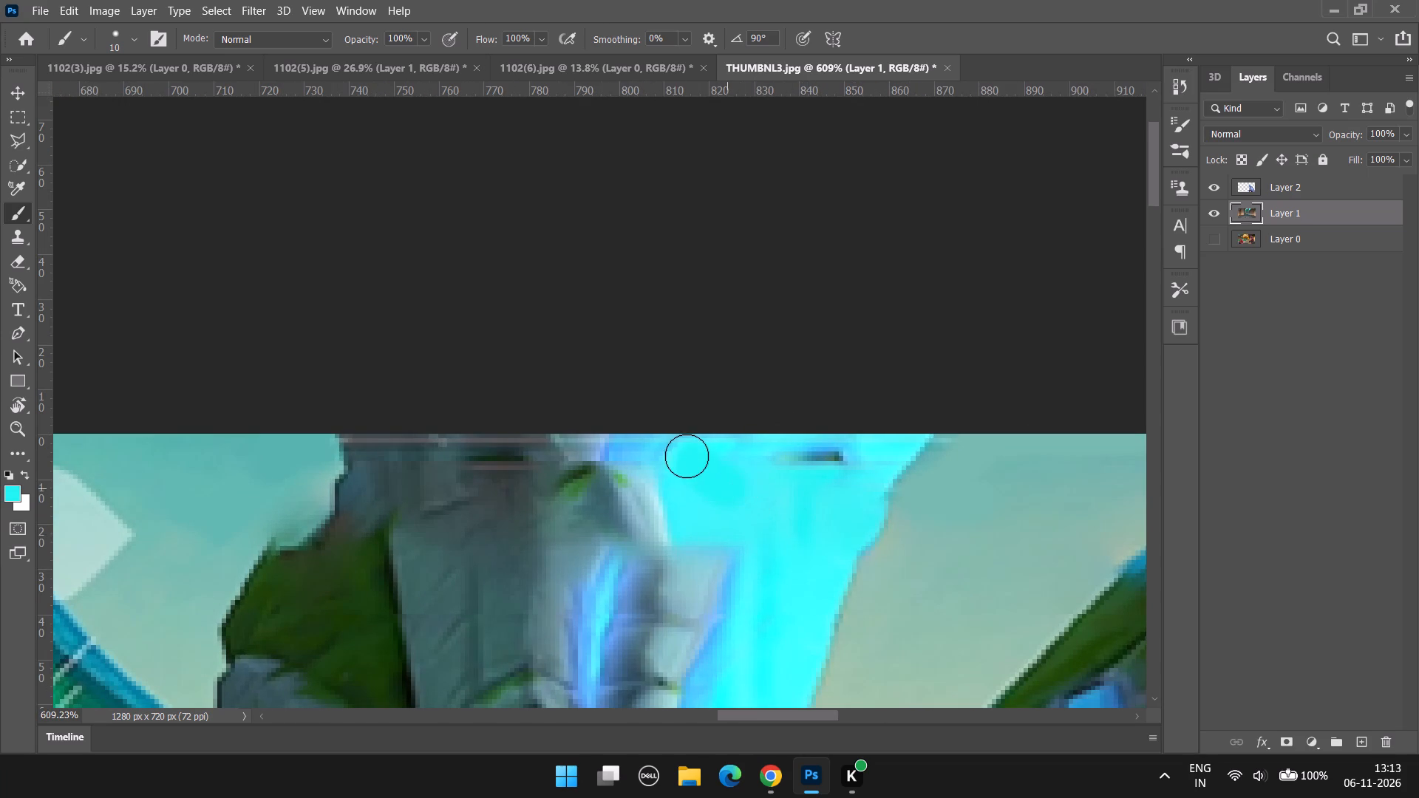
{"action": "left_click_drag", "start_coordinate": [687, 456], "coordinate": [857, 471]}
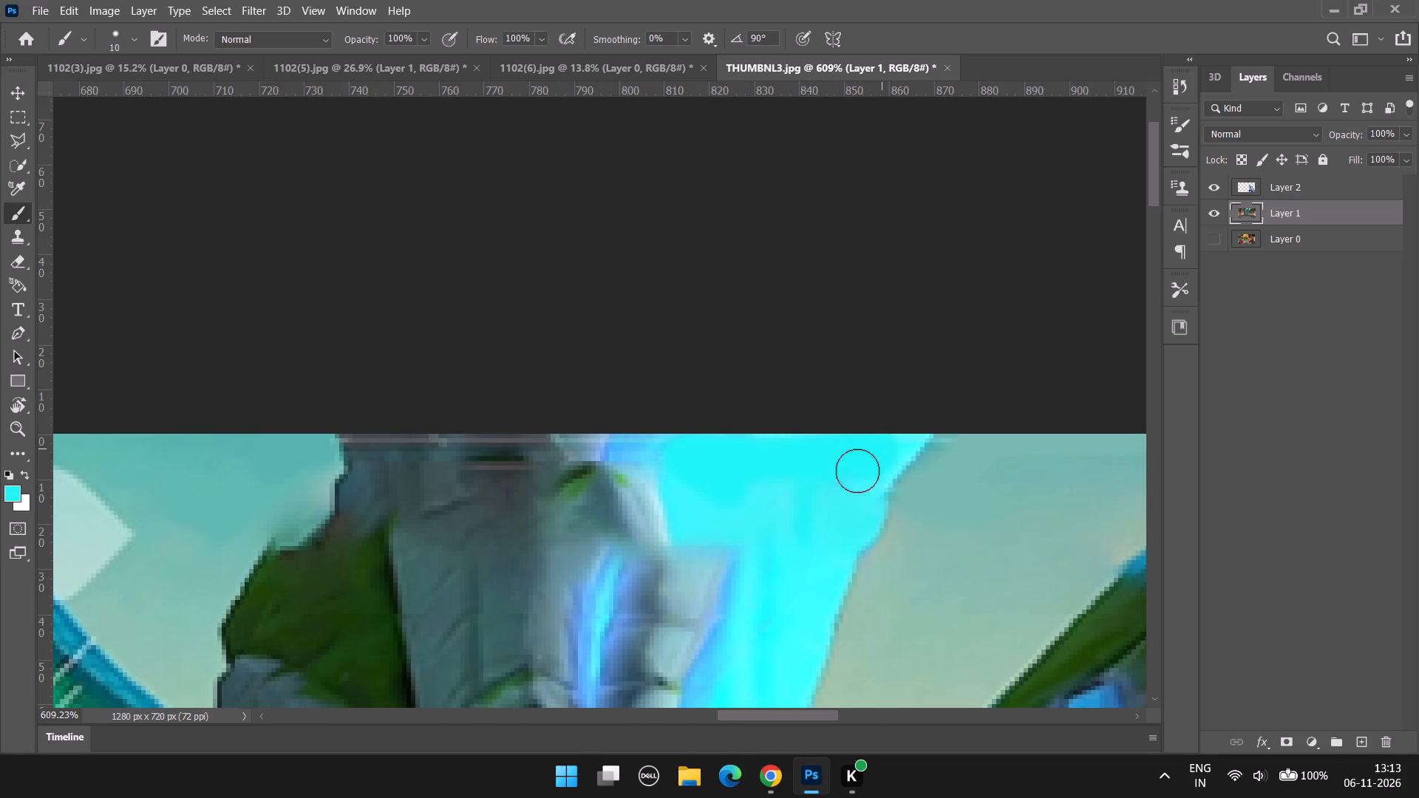
{"action": "left_click_drag", "start_coordinate": [857, 471], "coordinate": [811, 523]}
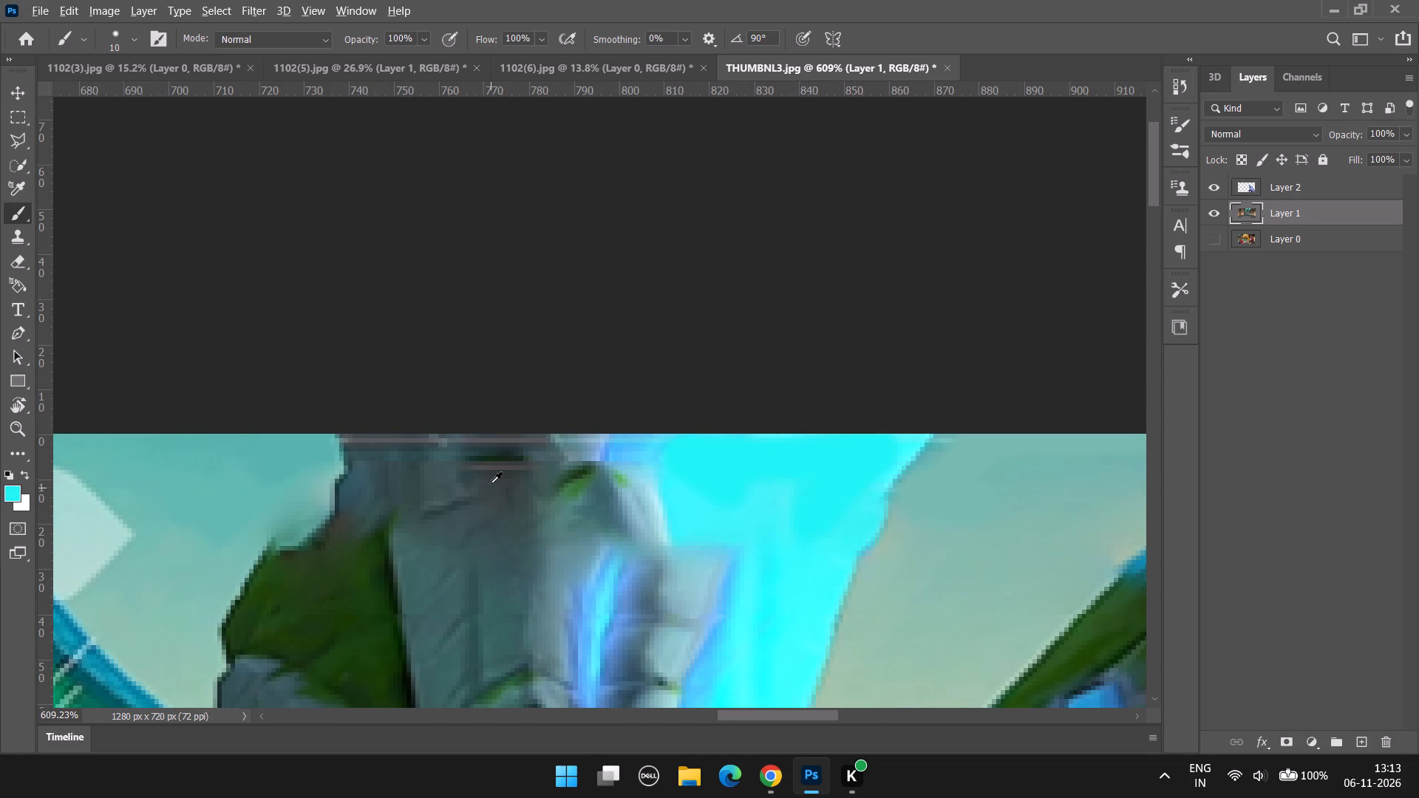
Sample dark grey from the rock pillar and paint over the short reddish line near its top.
{"action": "left_click", "coordinate": [491, 483], "text": "alt"}
{"action": "left_click_drag", "start_coordinate": [474, 469], "coordinate": [530, 465]}
Clone clean sky over the right part of the 0:19 timer badge with the Clone Stamp.
{"action": "scroll", "coordinate": [559, 497], "scroll_direction": "down", "scroll_amount": 16, "text": "alt"}
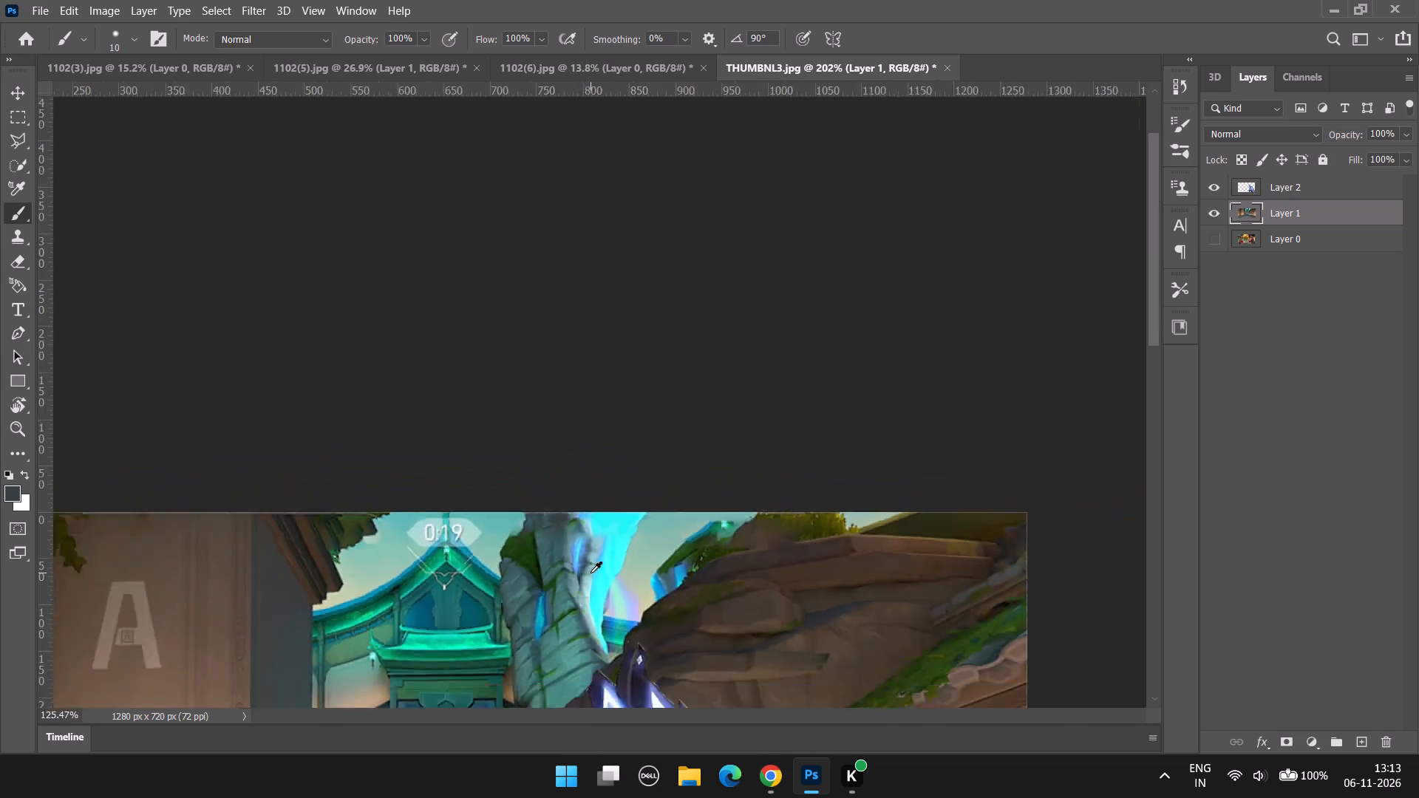
{"action": "scroll", "coordinate": [591, 573], "scroll_direction": "down", "scroll_amount": 6, "text": "alt"}
{"action": "scroll", "coordinate": [599, 143], "scroll_direction": "up", "scroll_amount": 5}
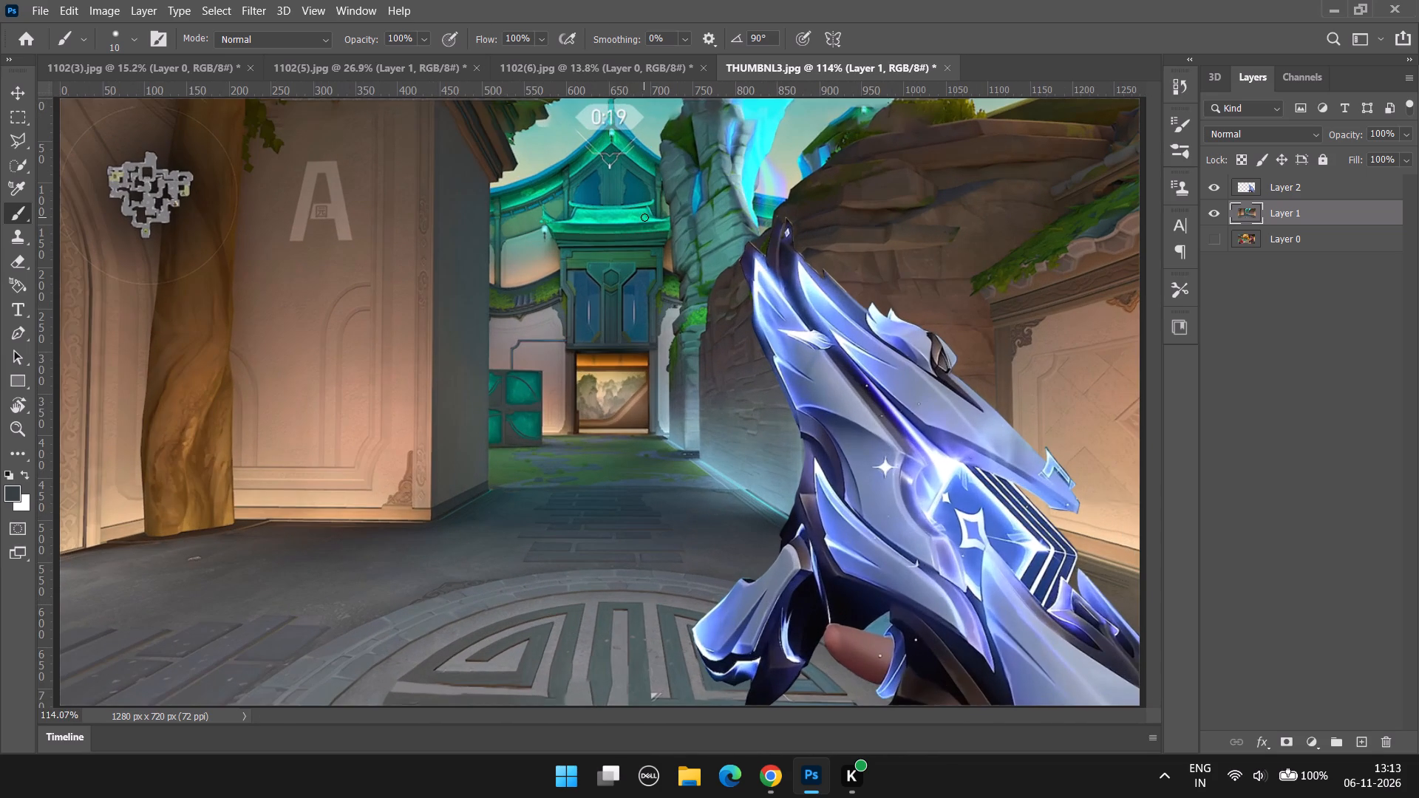
{"action": "scroll", "coordinate": [643, 218], "scroll_direction": "up", "scroll_amount": 4}
{"action": "scroll", "coordinate": [372, 111], "scroll_direction": "up", "scroll_amount": 4}
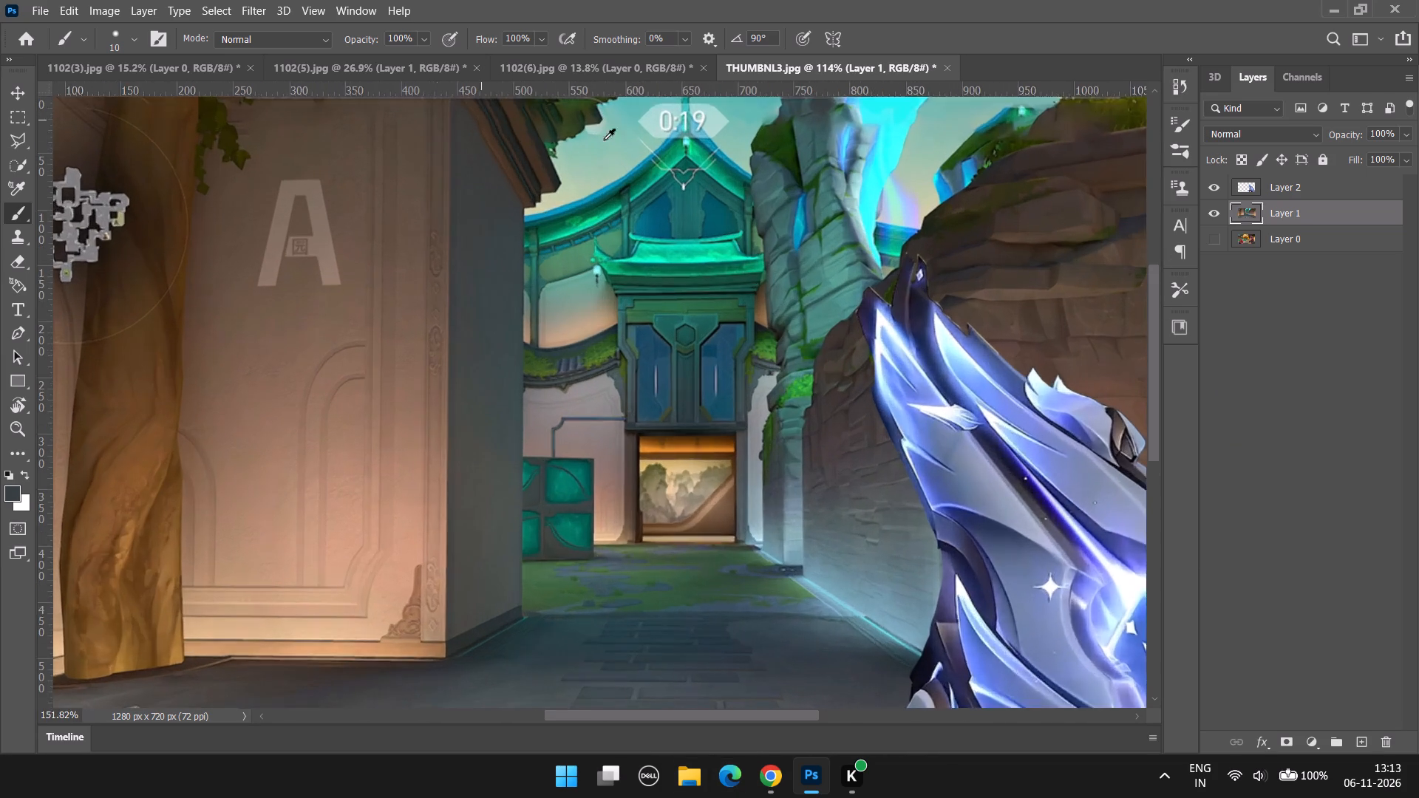
{"action": "scroll", "coordinate": [604, 140], "scroll_direction": "up", "scroll_amount": 10}
{"action": "left_click_drag", "start_coordinate": [1154, 256], "coordinate": [1146, 225]}
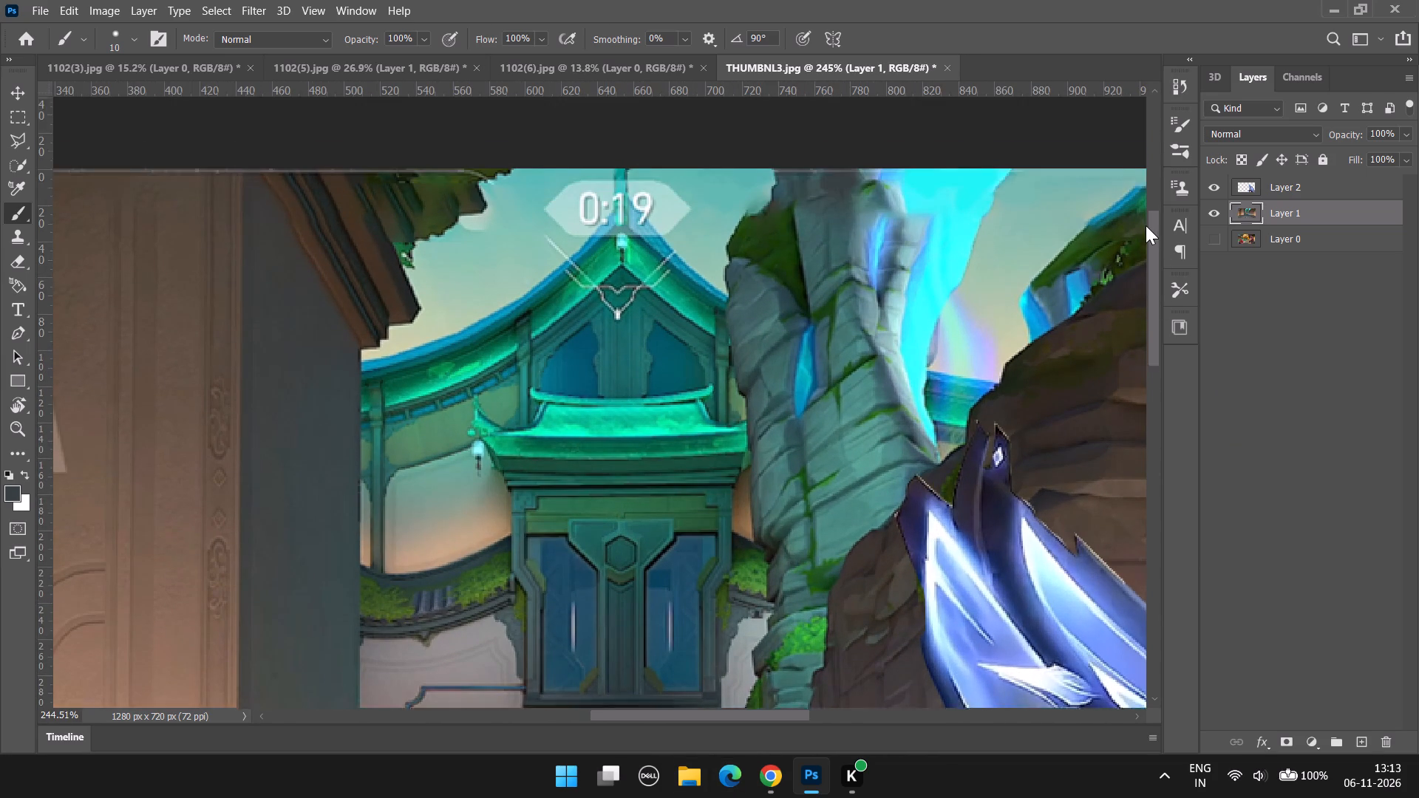
{"action": "left_click_drag", "start_coordinate": [1146, 225], "coordinate": [1135, 183]}
{"action": "scroll", "coordinate": [460, 356], "scroll_direction": "up", "scroll_amount": 8, "text": "alt"}
{"action": "scroll", "coordinate": [1089, 433], "scroll_direction": "up", "scroll_amount": 3, "text": "alt"}
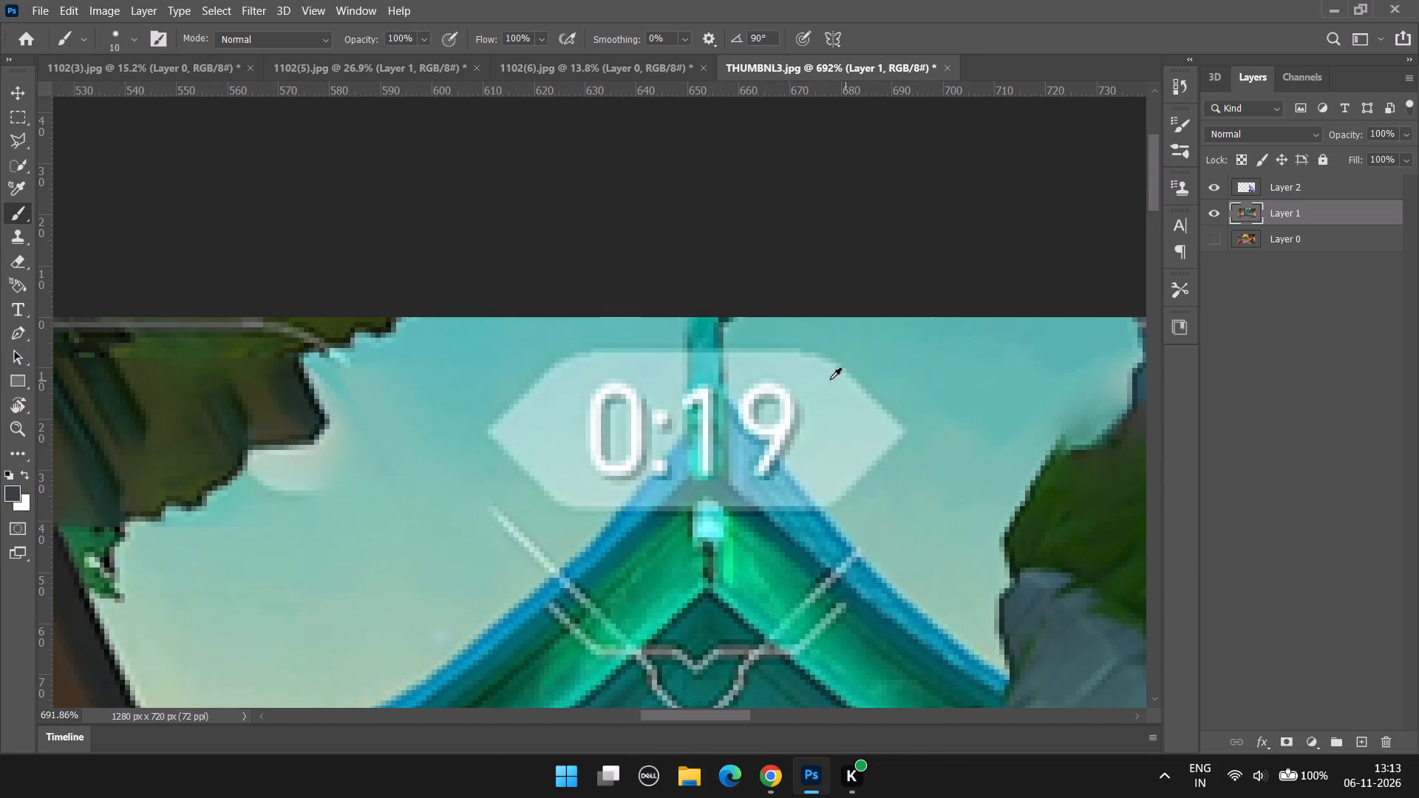
{"action": "scroll", "coordinate": [828, 379], "scroll_direction": "up", "scroll_amount": 3, "text": "alt"}
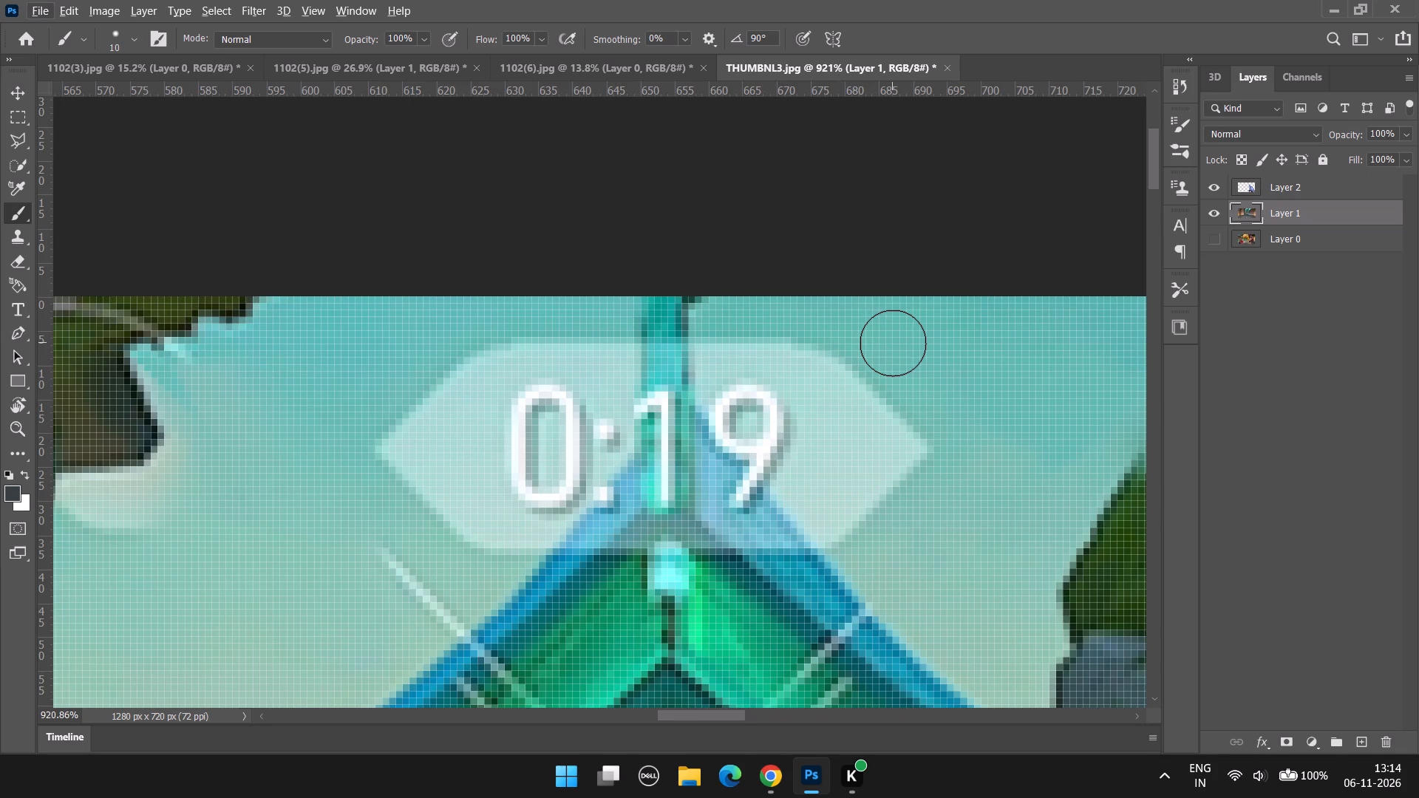
{"action": "key", "text": "s"}
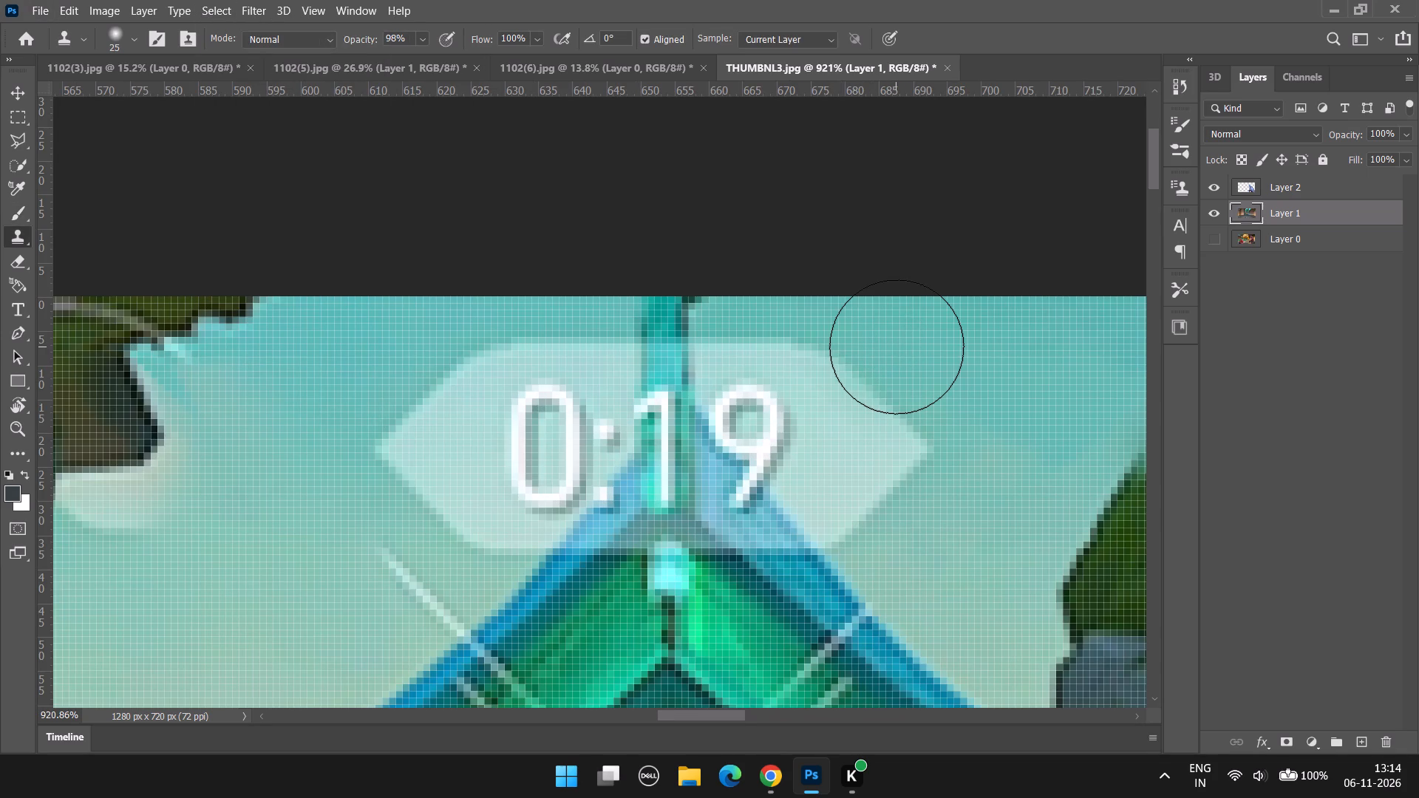
{"action": "left_click", "coordinate": [930, 335], "text": "alt"}
{"action": "left_click_drag", "start_coordinate": [895, 368], "coordinate": [884, 443]}
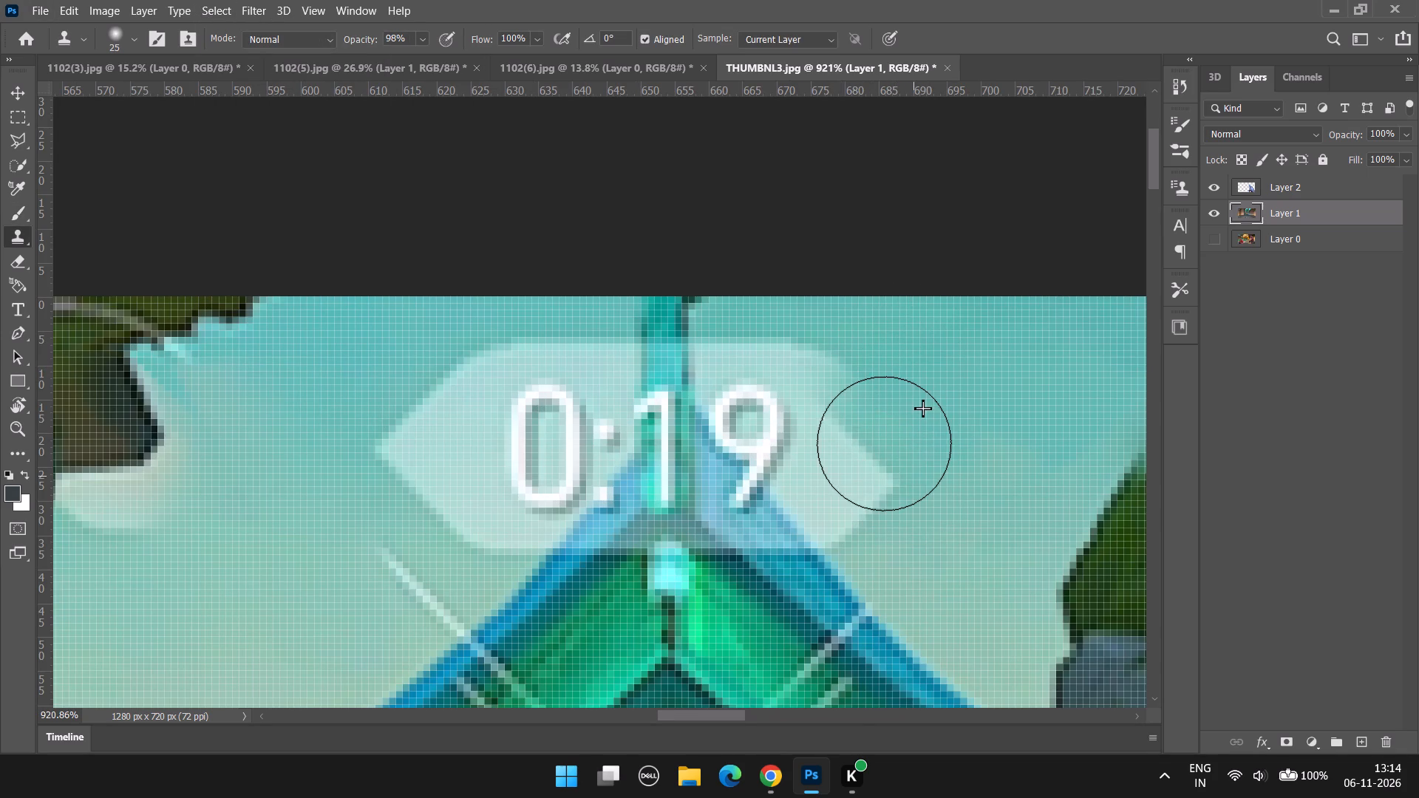
{"action": "left_click_drag", "start_coordinate": [884, 443], "coordinate": [801, 394]}
{"action": "left_click", "coordinate": [832, 332], "text": "alt"}
{"action": "left_click_drag", "start_coordinate": [803, 338], "coordinate": [862, 460]}
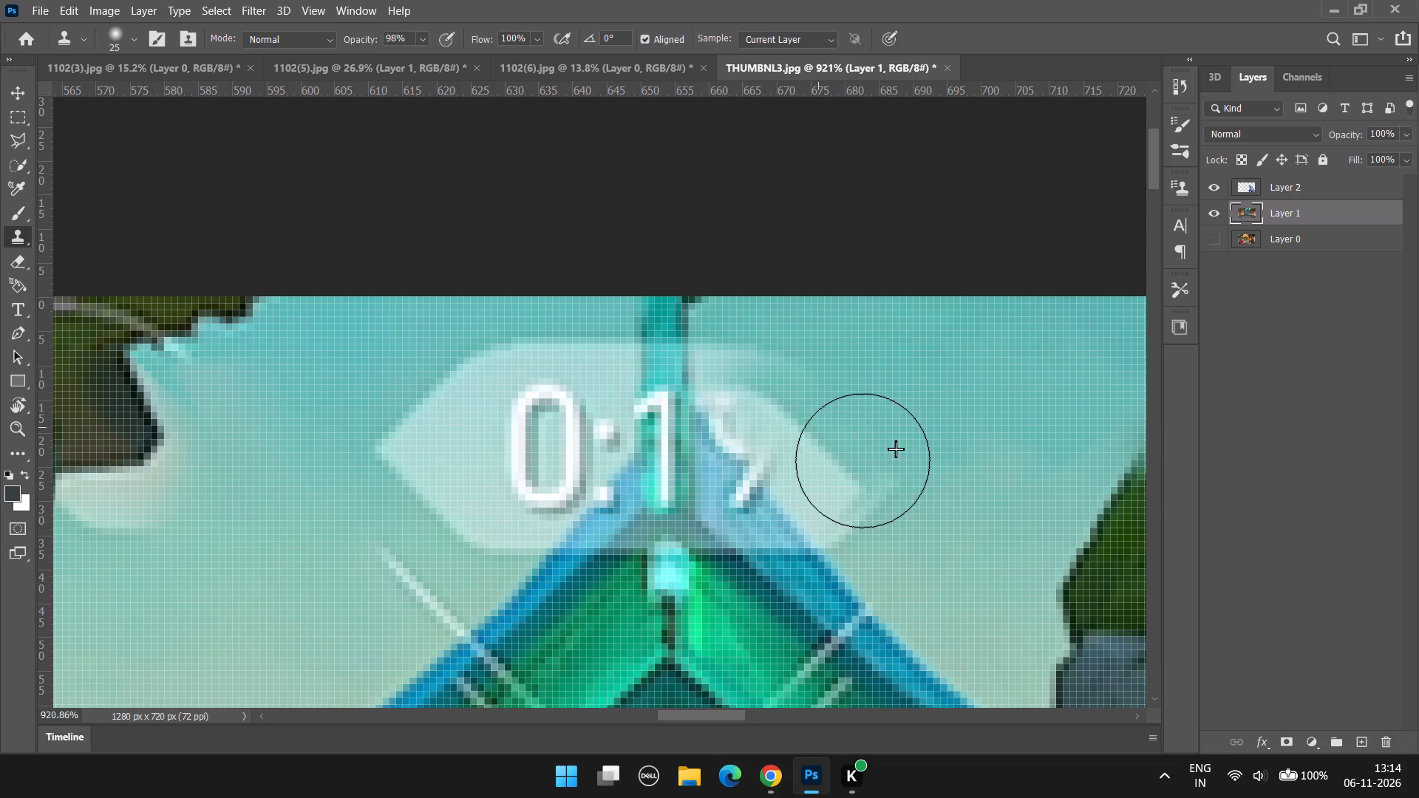
{"action": "left_click_drag", "start_coordinate": [862, 460], "coordinate": [929, 492]}
Clone clean sky over the upper end of the diagonal HUD line left of the roof peak.
{"action": "scroll", "coordinate": [876, 419], "scroll_direction": "down", "scroll_amount": 6, "text": "alt"}
{"action": "scroll", "coordinate": [576, 425], "scroll_direction": "up", "scroll_amount": 4, "text": "alt"}
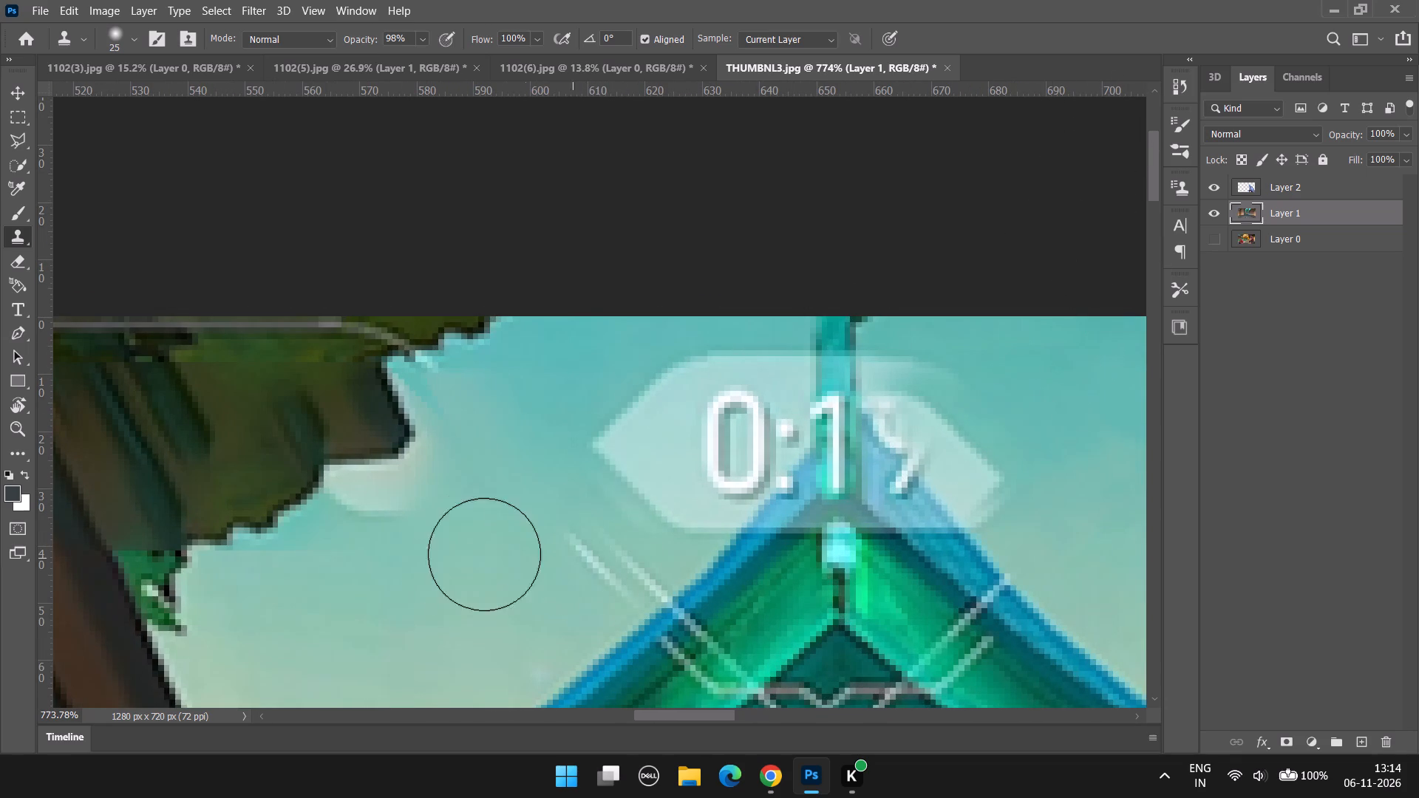
{"action": "left_click", "coordinate": [525, 560], "text": "alt"}
{"action": "left_click", "coordinate": [603, 556]}
{"action": "left_click", "coordinate": [620, 560]}
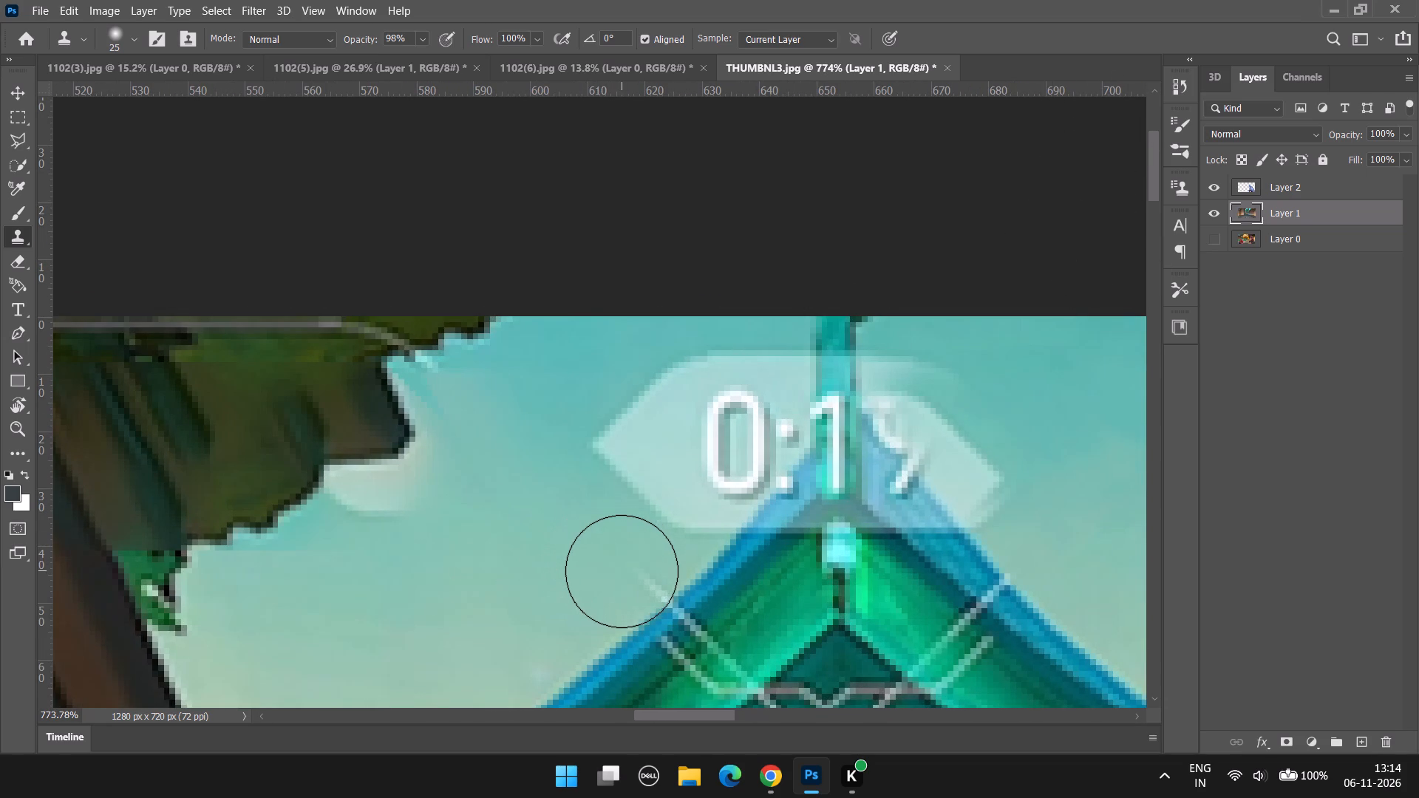
{"action": "left_click", "coordinate": [624, 572]}
{"action": "left_click", "coordinate": [638, 569]}
Clone clean sky over the pale smudge beside the tree foliage left of the timer badge.
{"action": "scroll", "coordinate": [500, 585], "scroll_direction": "down", "scroll_amount": 9, "text": "alt"}
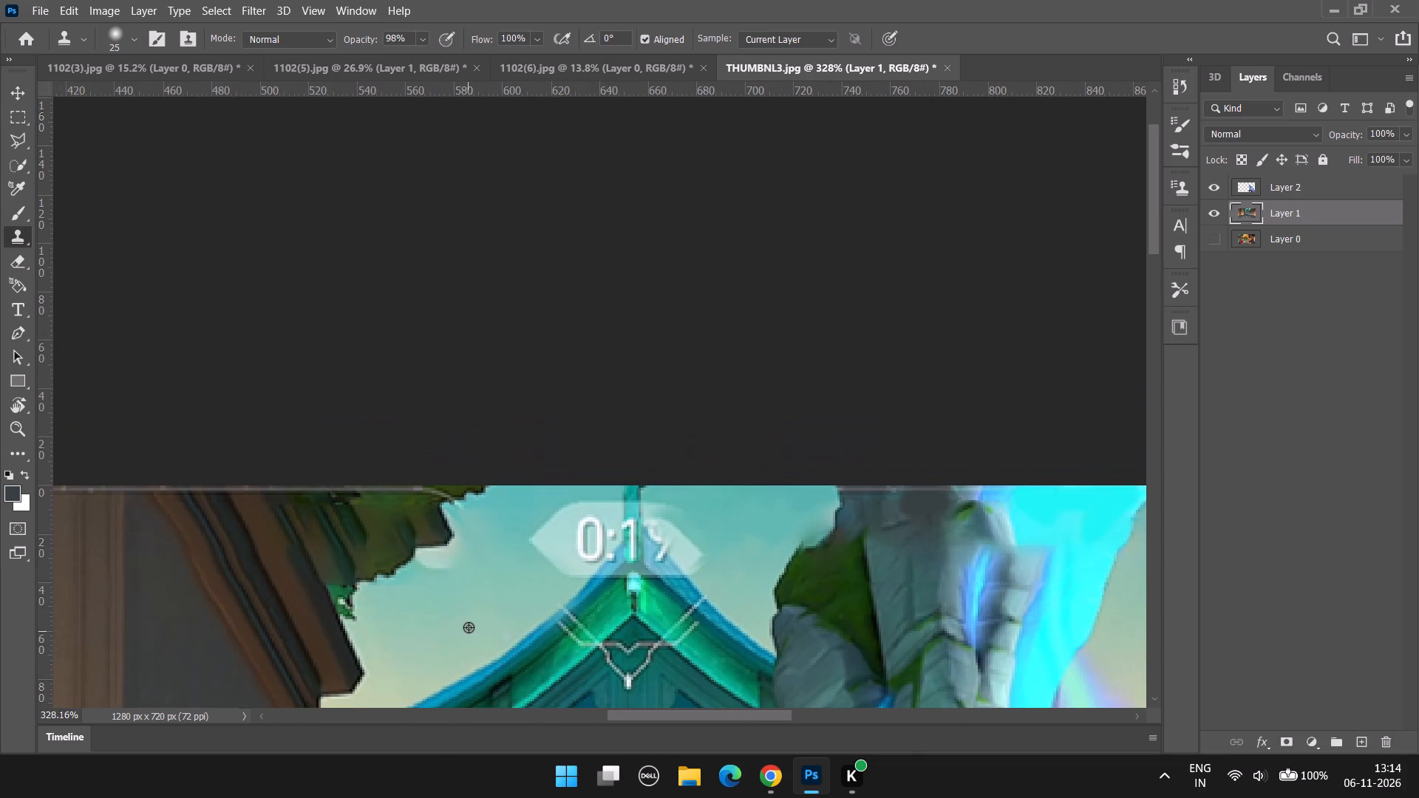
{"action": "scroll", "coordinate": [520, 553], "scroll_direction": "up", "scroll_amount": 4, "text": "alt"}
{"action": "scroll", "coordinate": [435, 599], "scroll_direction": "up", "scroll_amount": 5, "text": "alt"}
{"action": "left_click", "coordinate": [404, 628], "text": "alt"}
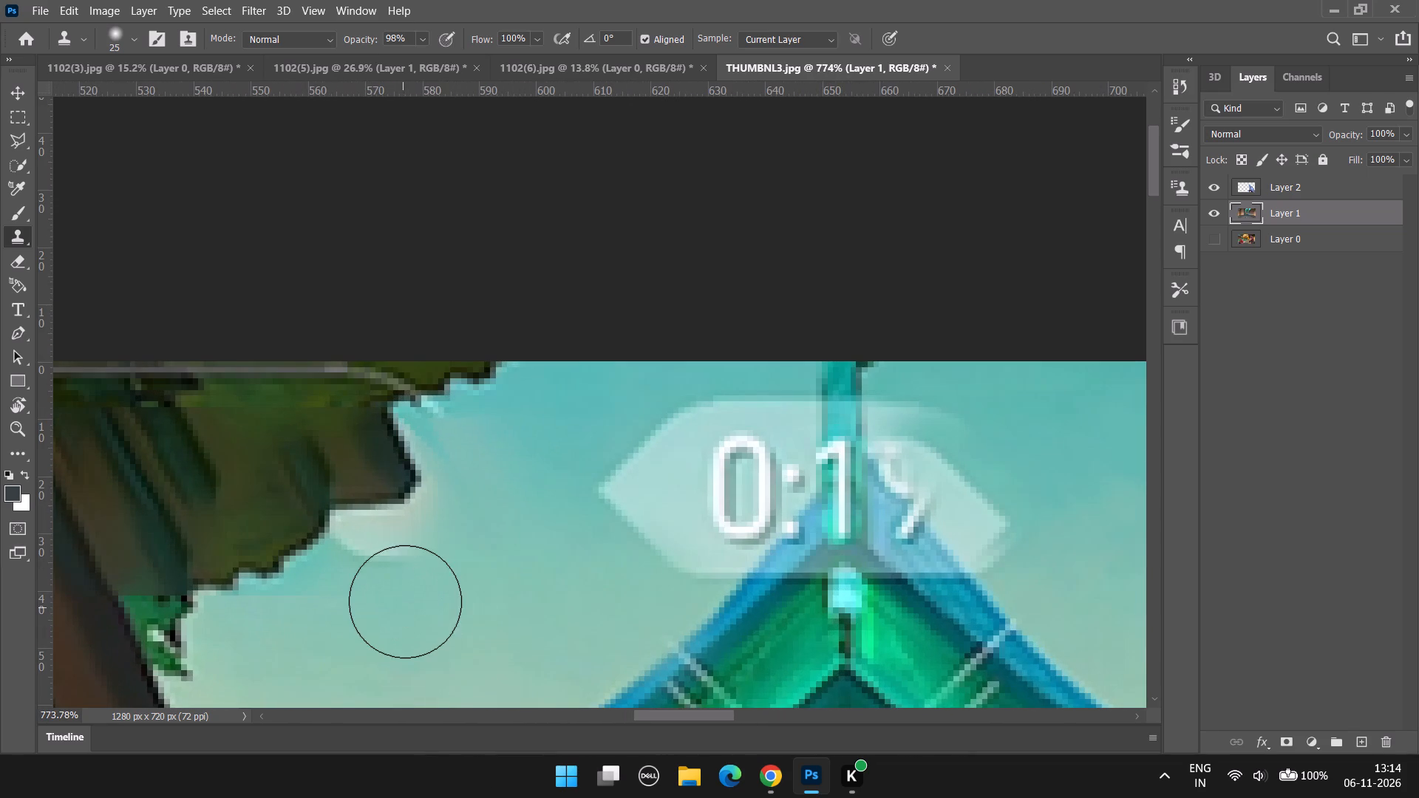
{"action": "left_click", "coordinate": [408, 596]}
{"action": "left_click_drag", "start_coordinate": [409, 591], "coordinate": [464, 457]}
Switch to the Brush tool for painting out the rest of the timer badge.
{"action": "scroll", "coordinate": [544, 471], "scroll_direction": "down", "scroll_amount": 4, "text": "alt"}
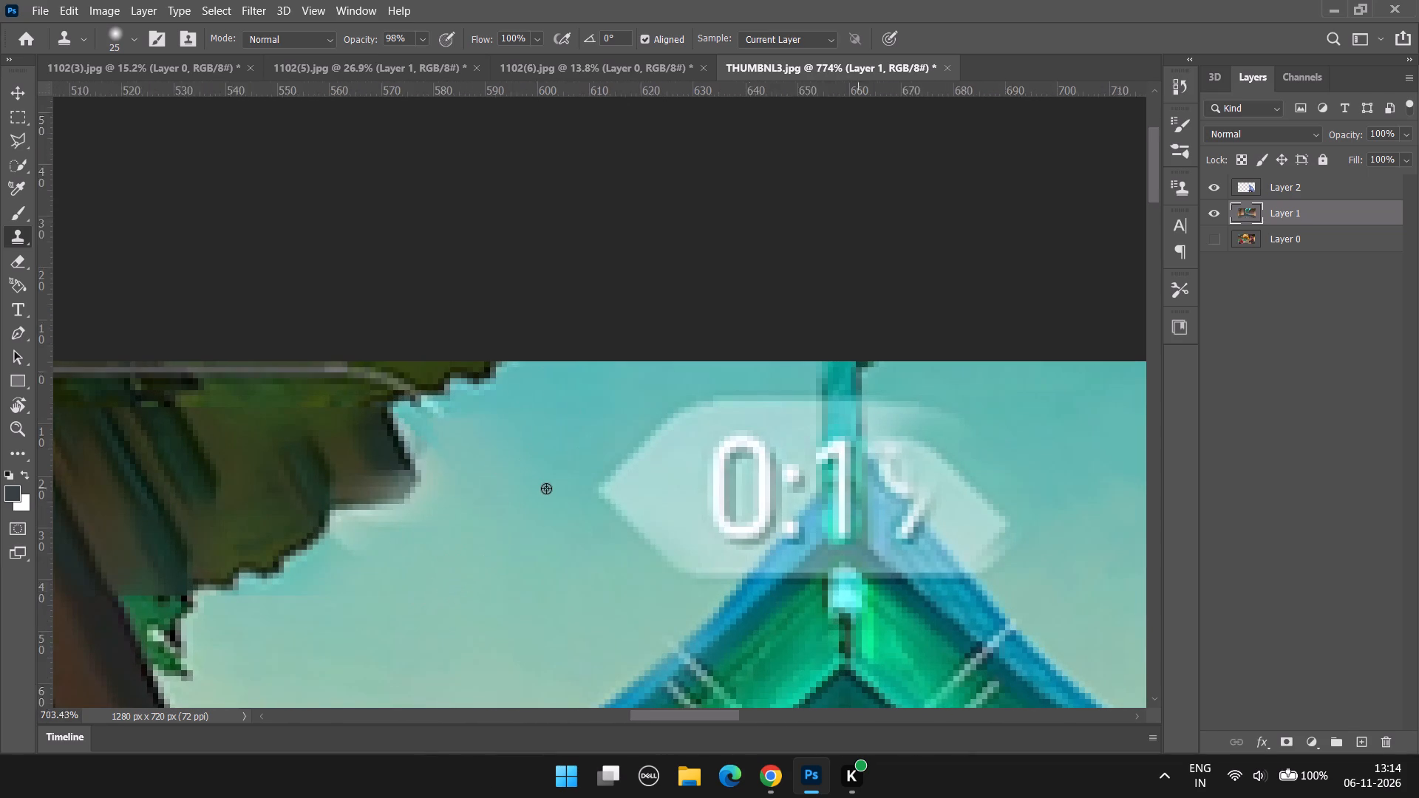
{"action": "scroll", "coordinate": [546, 488], "scroll_direction": "down", "scroll_amount": 8, "text": "alt"}
{"action": "scroll", "coordinate": [619, 500], "scroll_direction": "up", "scroll_amount": 14, "text": "alt"}
{"action": "scroll", "coordinate": [422, 550], "scroll_direction": "down", "scroll_amount": 3, "text": "alt"}
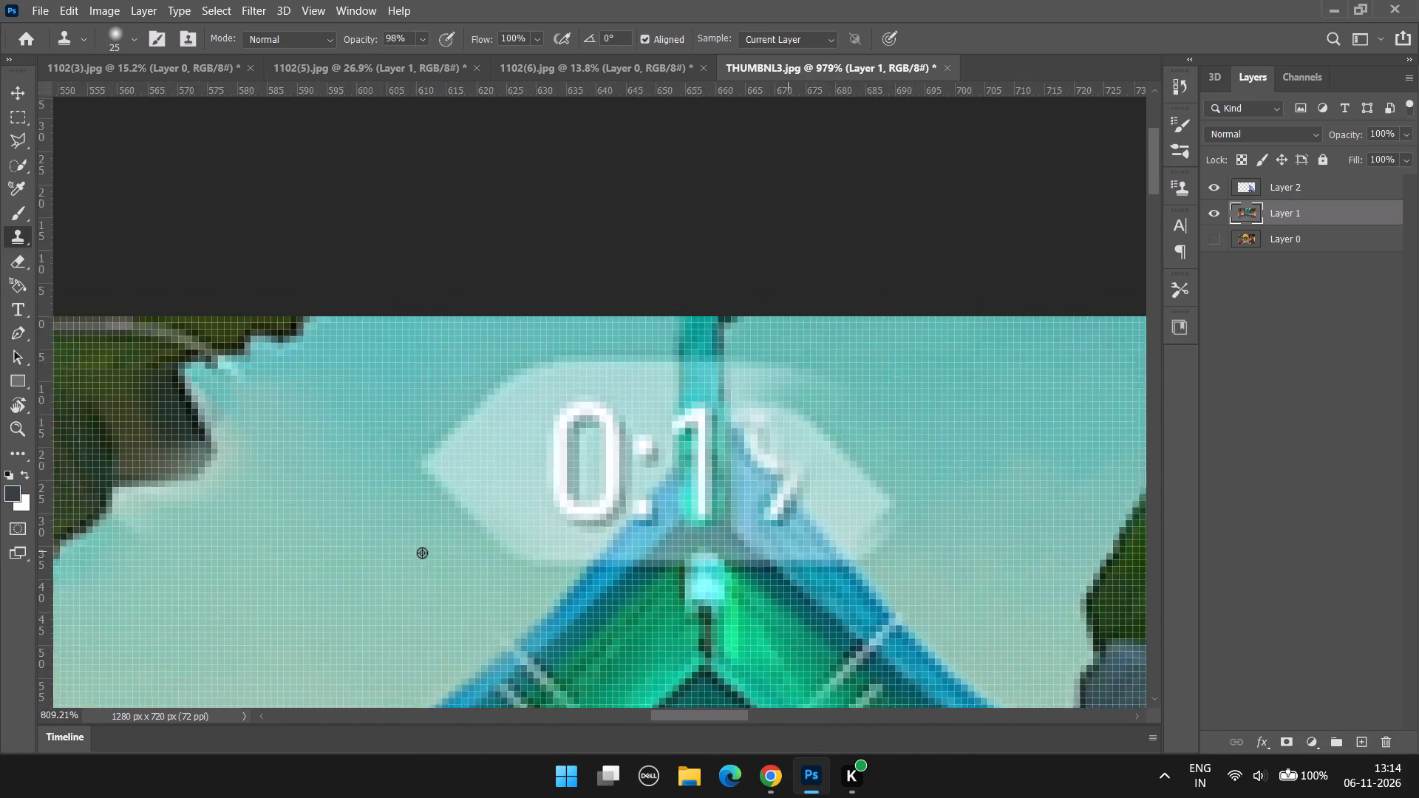
{"action": "scroll", "coordinate": [422, 553], "scroll_direction": "down", "scroll_amount": 2, "text": "alt"}
{"action": "key", "text": "b"}
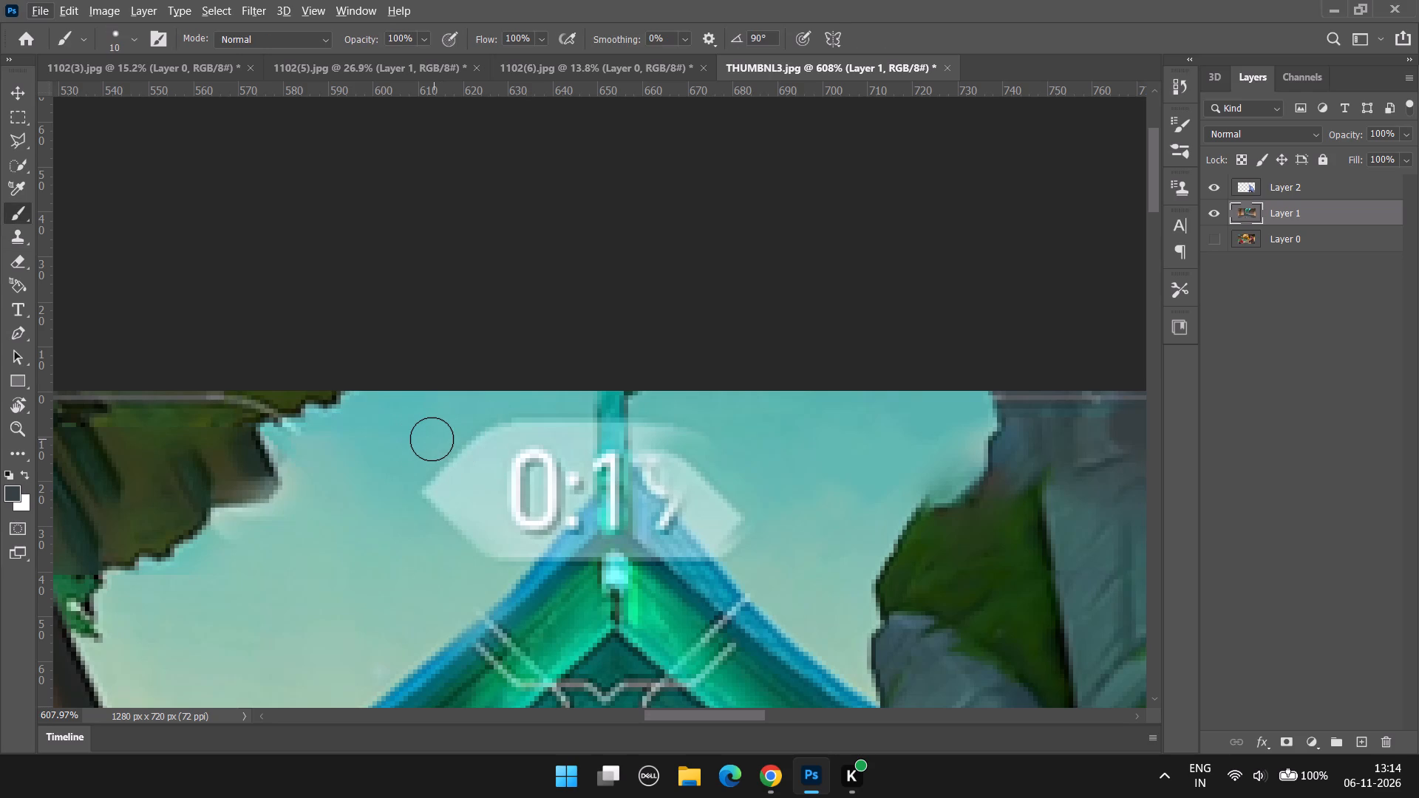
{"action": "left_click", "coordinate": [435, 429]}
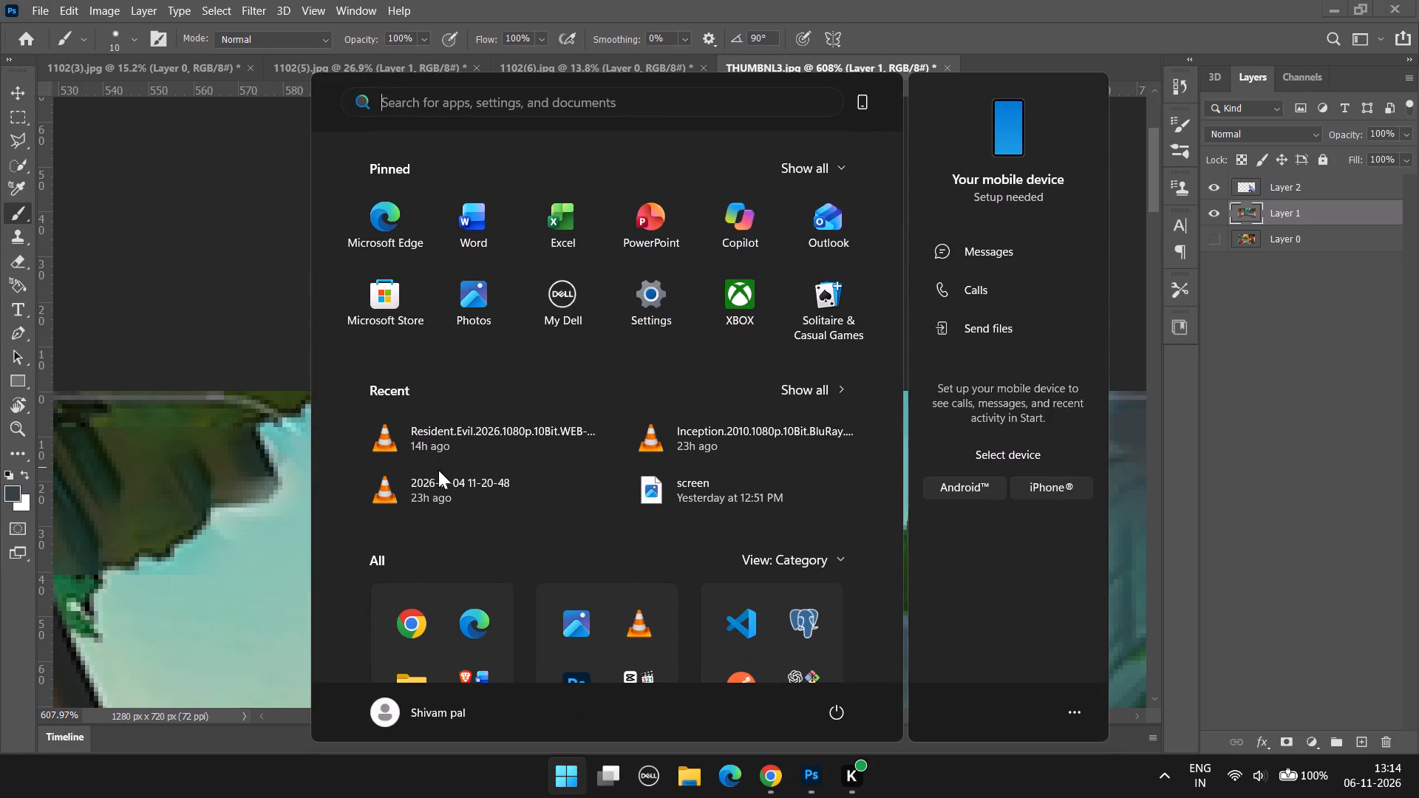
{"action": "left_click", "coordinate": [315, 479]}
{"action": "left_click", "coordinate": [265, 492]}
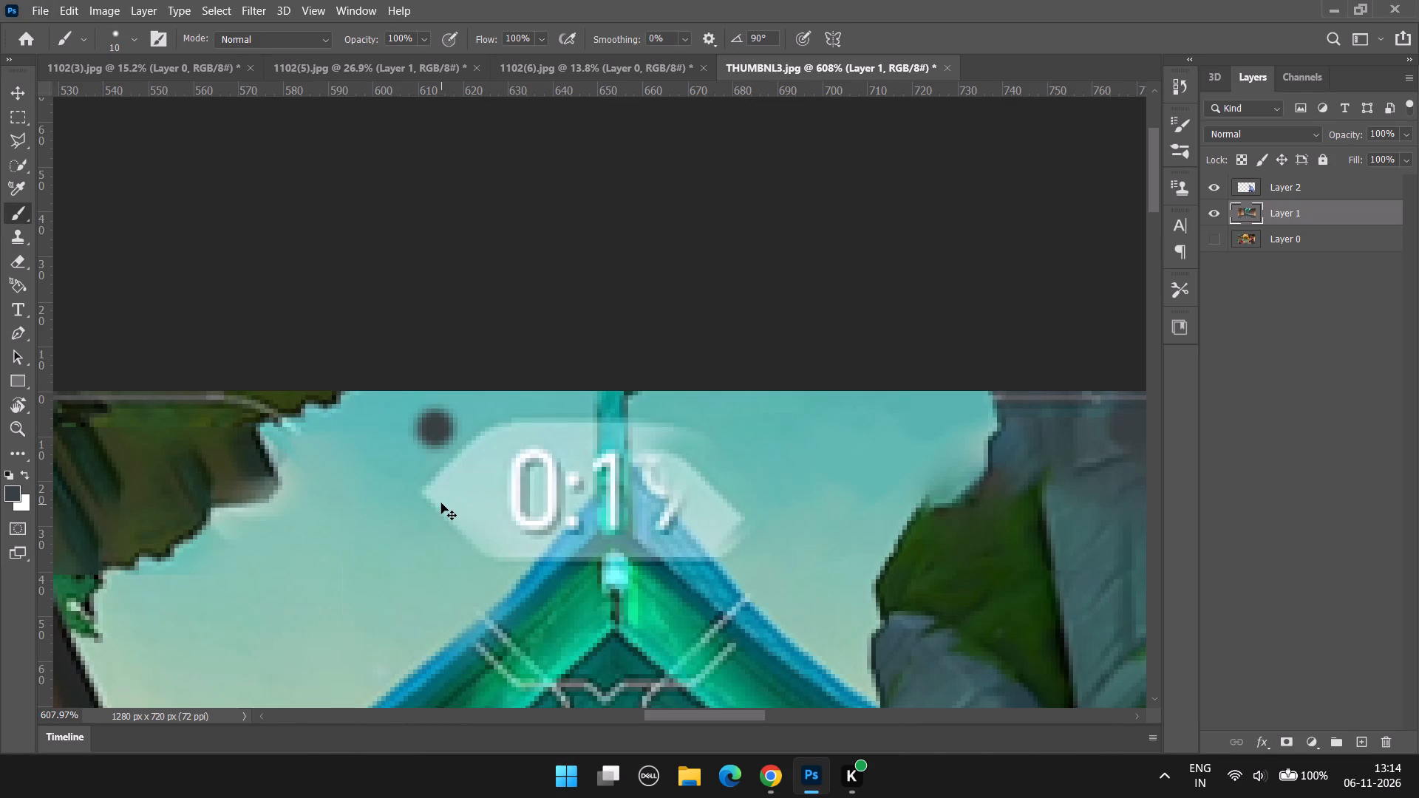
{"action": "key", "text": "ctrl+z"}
Sample the cyan sky and paint over the timer badge left of the roof spire, covering the 0 and most of the colon.
{"action": "scroll", "coordinate": [457, 477], "scroll_direction": "up", "scroll_amount": 10}
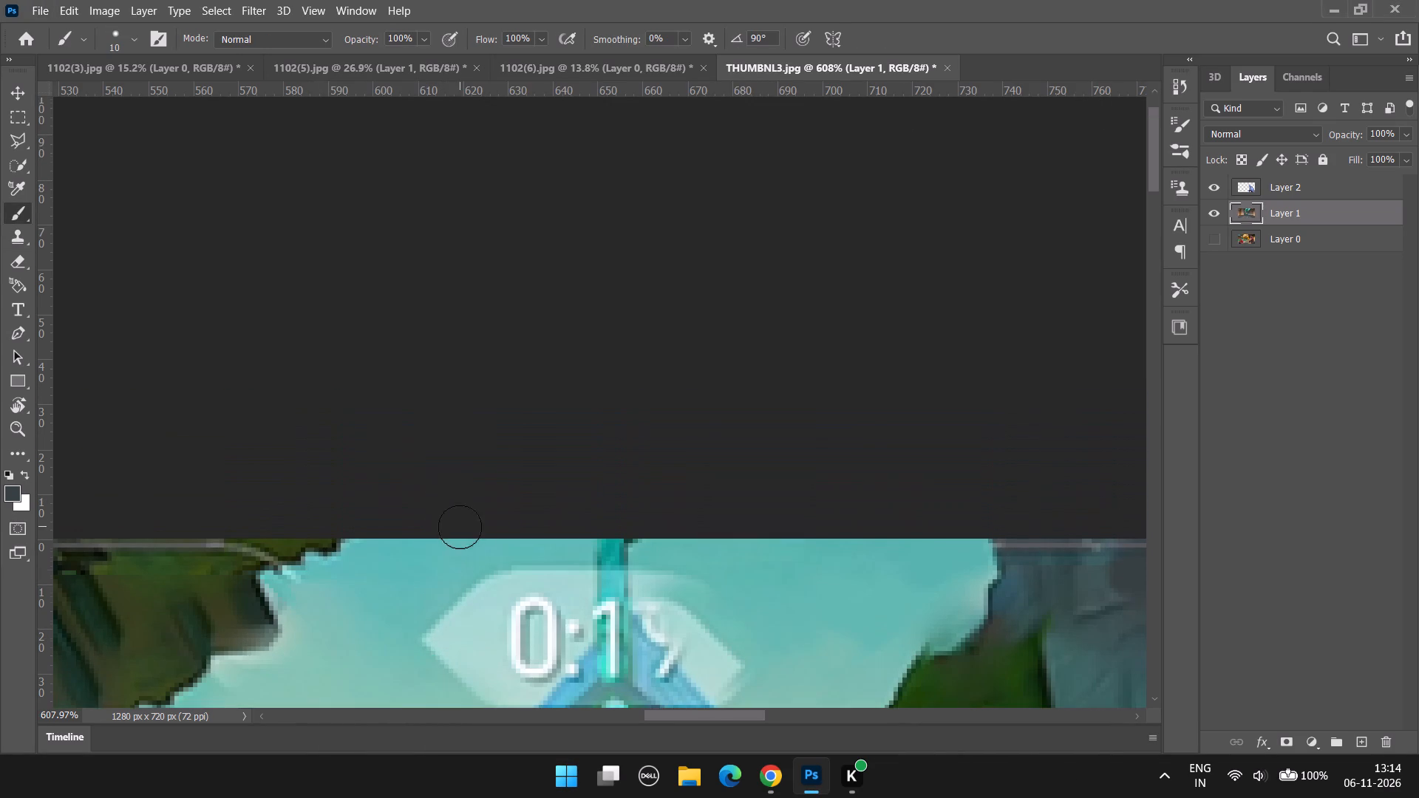
{"action": "scroll", "coordinate": [463, 535], "scroll_direction": "down", "scroll_amount": 8}
{"action": "scroll", "coordinate": [468, 548], "scroll_direction": "up", "scroll_amount": 7, "text": "alt"}
{"action": "left_click", "coordinate": [469, 346], "text": "alt"}
{"action": "left_click_drag", "start_coordinate": [522, 381], "coordinate": [676, 369]}
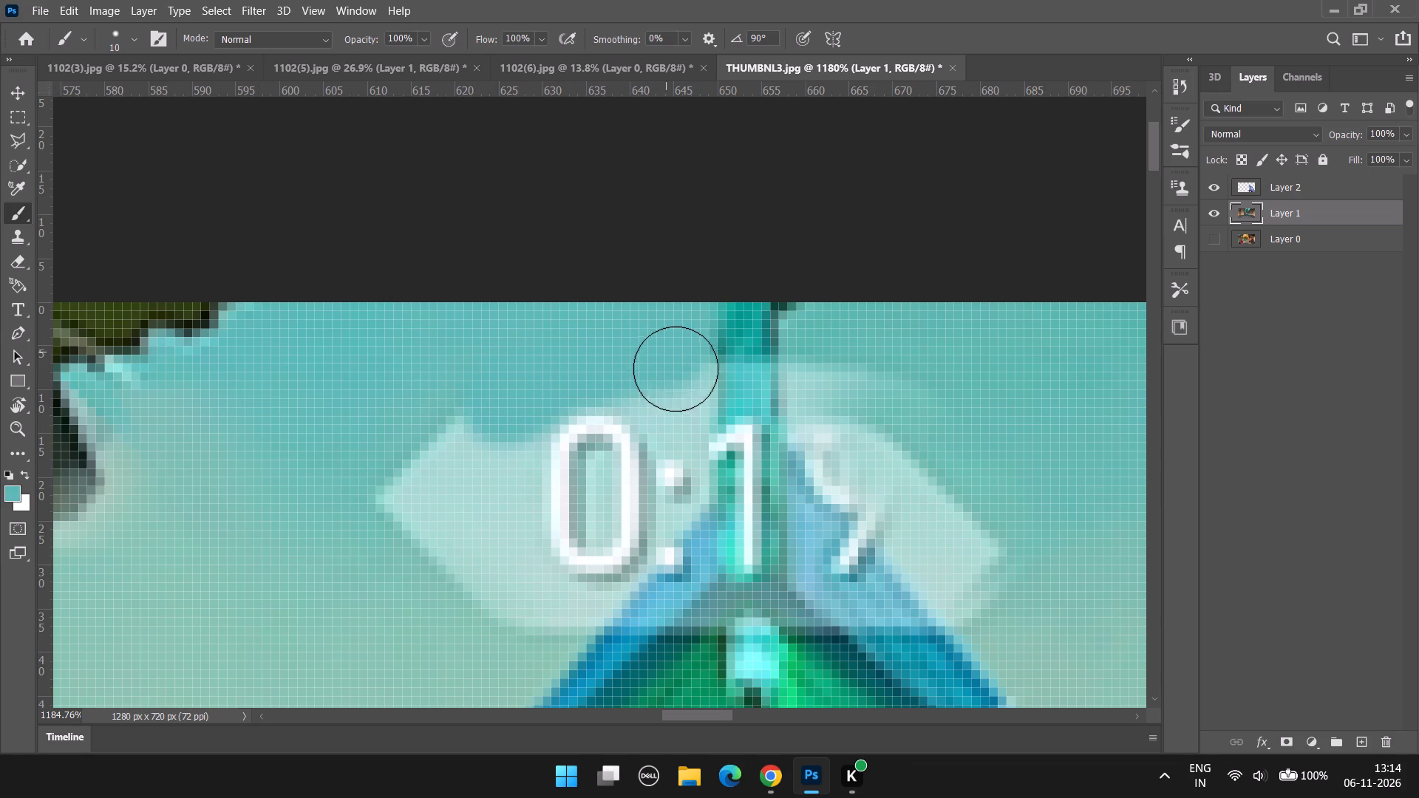
{"action": "left_click_drag", "start_coordinate": [676, 369], "coordinate": [415, 492]}
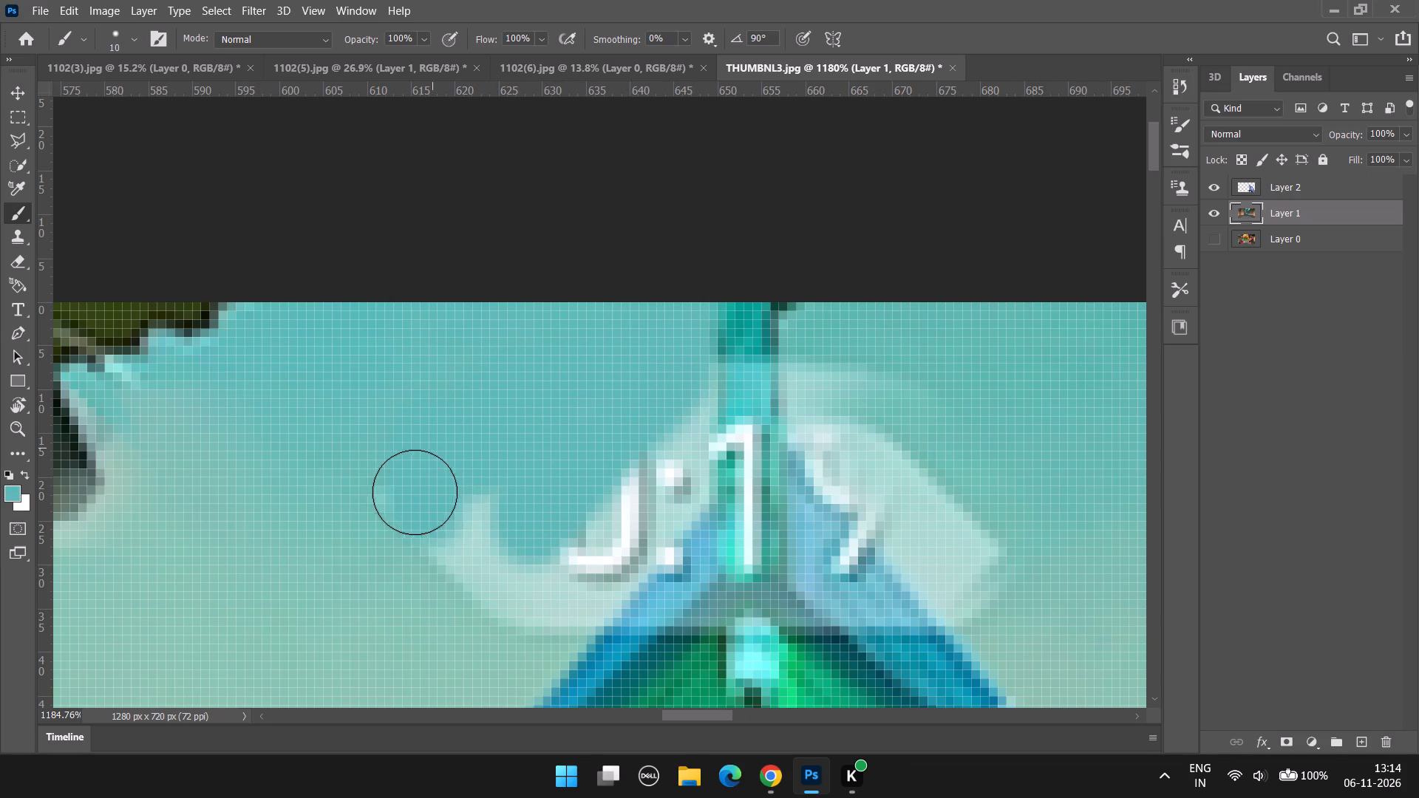
{"action": "left_click_drag", "start_coordinate": [415, 492], "coordinate": [659, 441]}
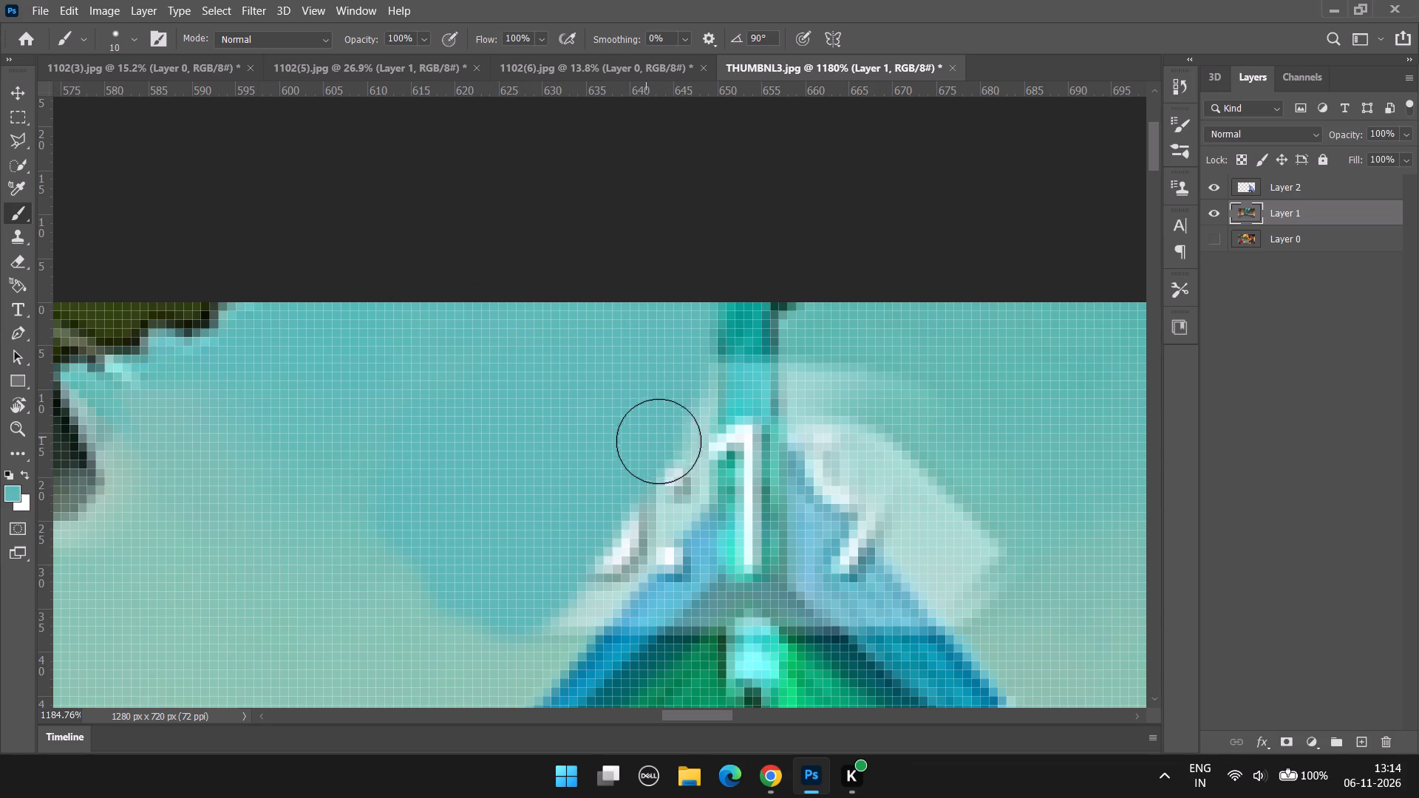
{"action": "left_click_drag", "start_coordinate": [659, 441], "coordinate": [634, 503]}
Sample the pale green sky lower down and paint it over the lower part of the flat cyan patch left of the roof.
{"action": "left_click", "coordinate": [438, 638], "text": "alt"}
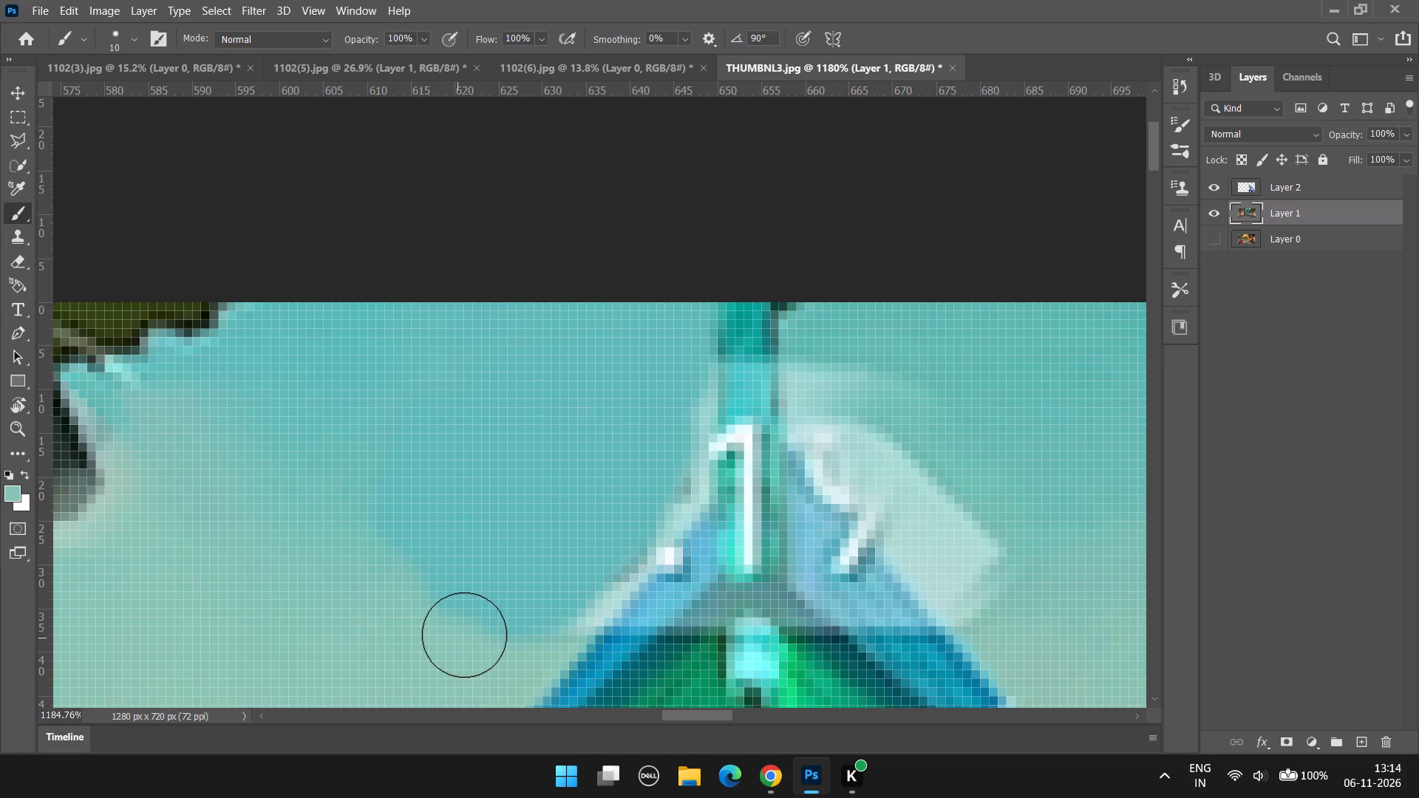
{"action": "left_click_drag", "start_coordinate": [464, 635], "coordinate": [494, 522]}
{"action": "left_click_drag", "start_coordinate": [506, 529], "coordinate": [313, 499]}
{"action": "left_click_drag", "start_coordinate": [313, 492], "coordinate": [470, 551]}
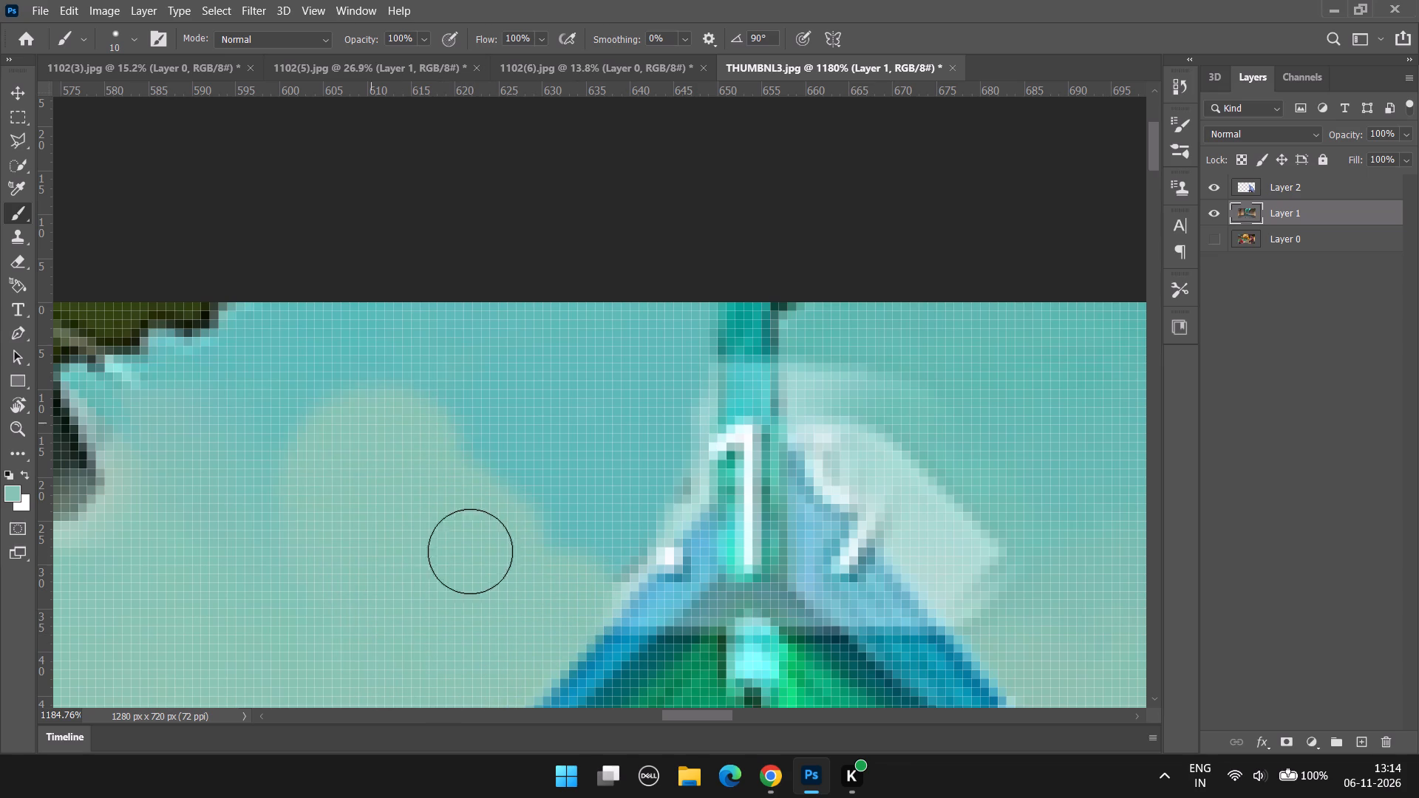
{"action": "left_click_drag", "start_coordinate": [470, 551], "coordinate": [335, 562]}
{"action": "left_click_drag", "start_coordinate": [324, 524], "coordinate": [418, 518]}
{"action": "left_click_drag", "start_coordinate": [414, 550], "coordinate": [319, 480]}
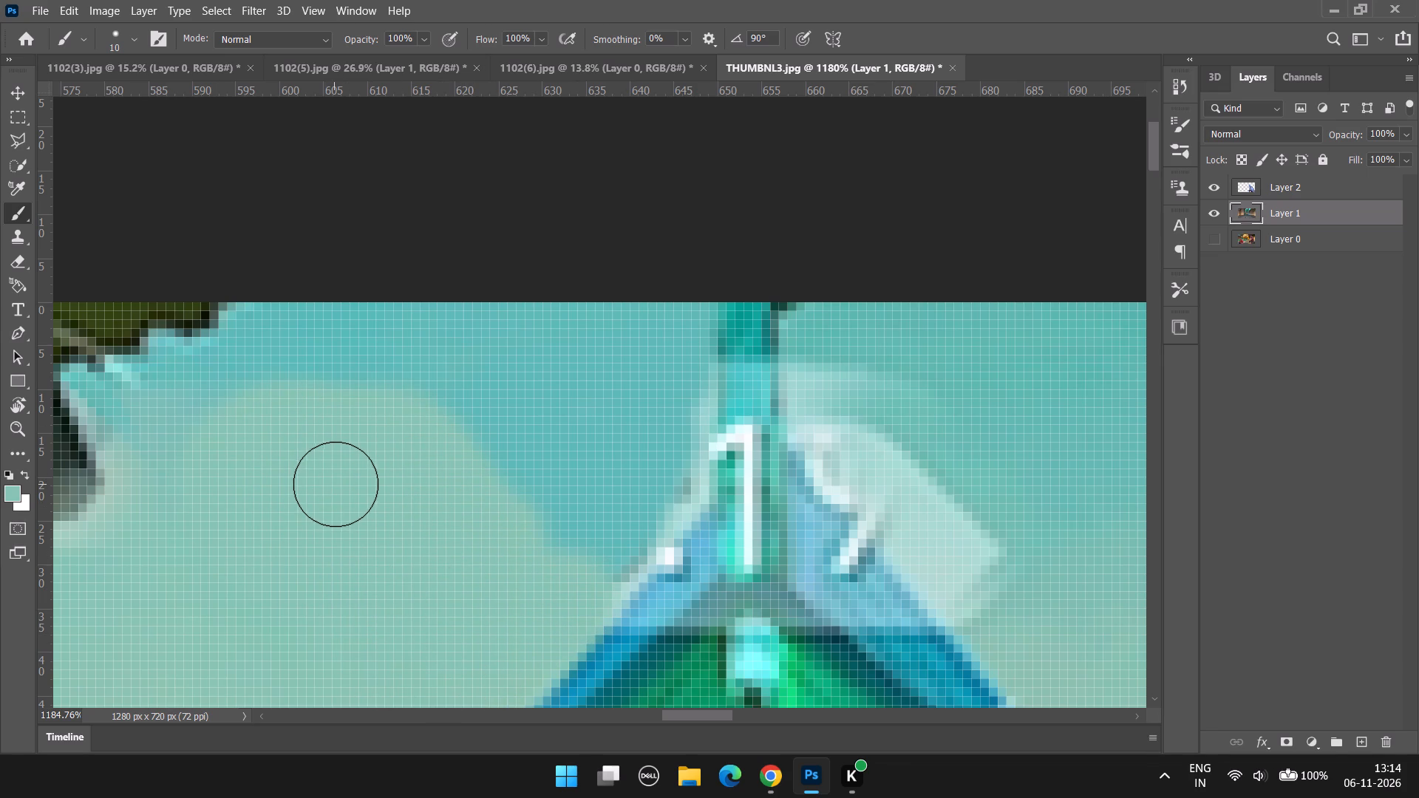
Set the brush flow to 34% and soften the hard edge of the pale green sky patch left of the spire.
{"action": "left_click", "coordinate": [533, 40]}
{"action": "left_click", "coordinate": [548, 41]}
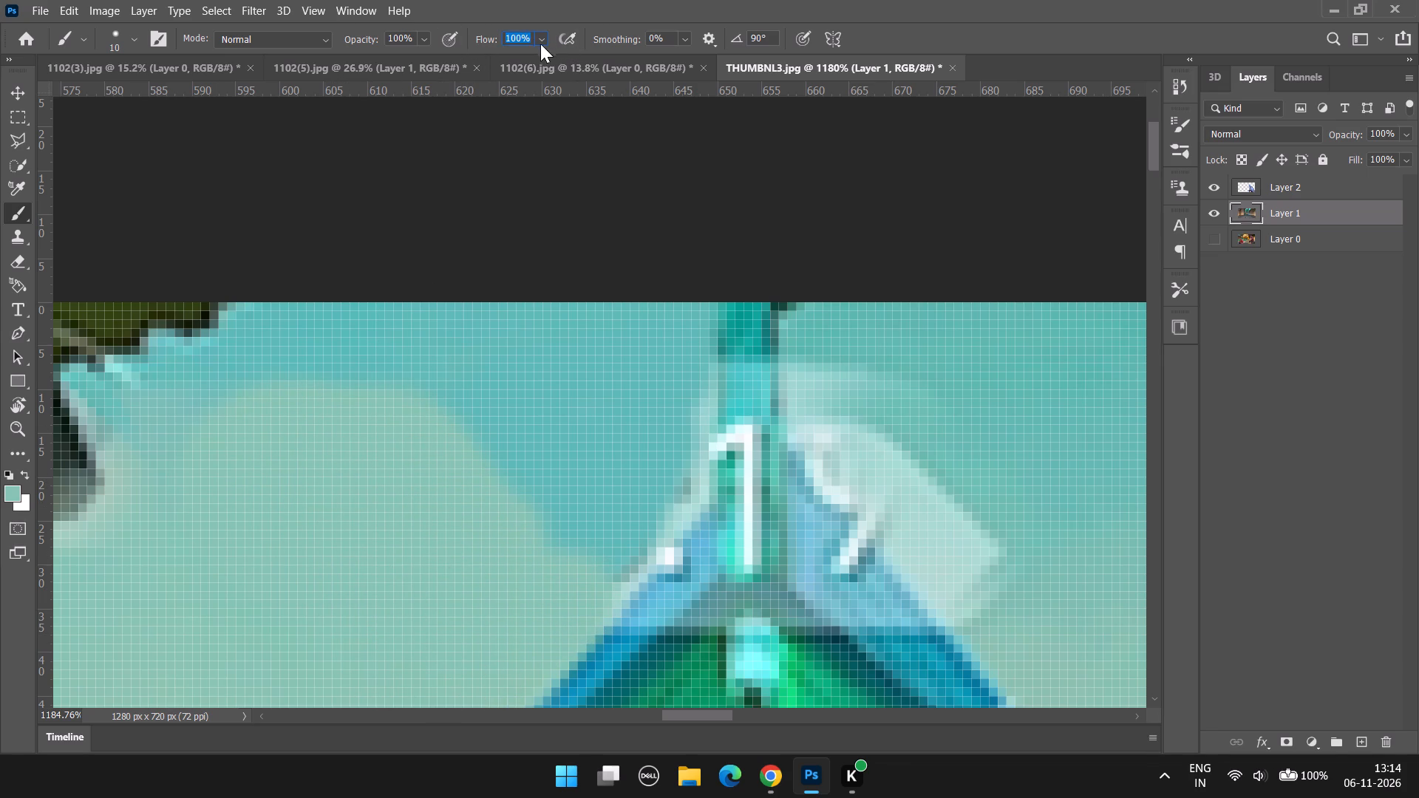
{"action": "left_click", "coordinate": [505, 58]}
{"action": "left_click_drag", "start_coordinate": [557, 550], "coordinate": [505, 535]}
{"action": "left_click_drag", "start_coordinate": [469, 424], "coordinate": [368, 461]}
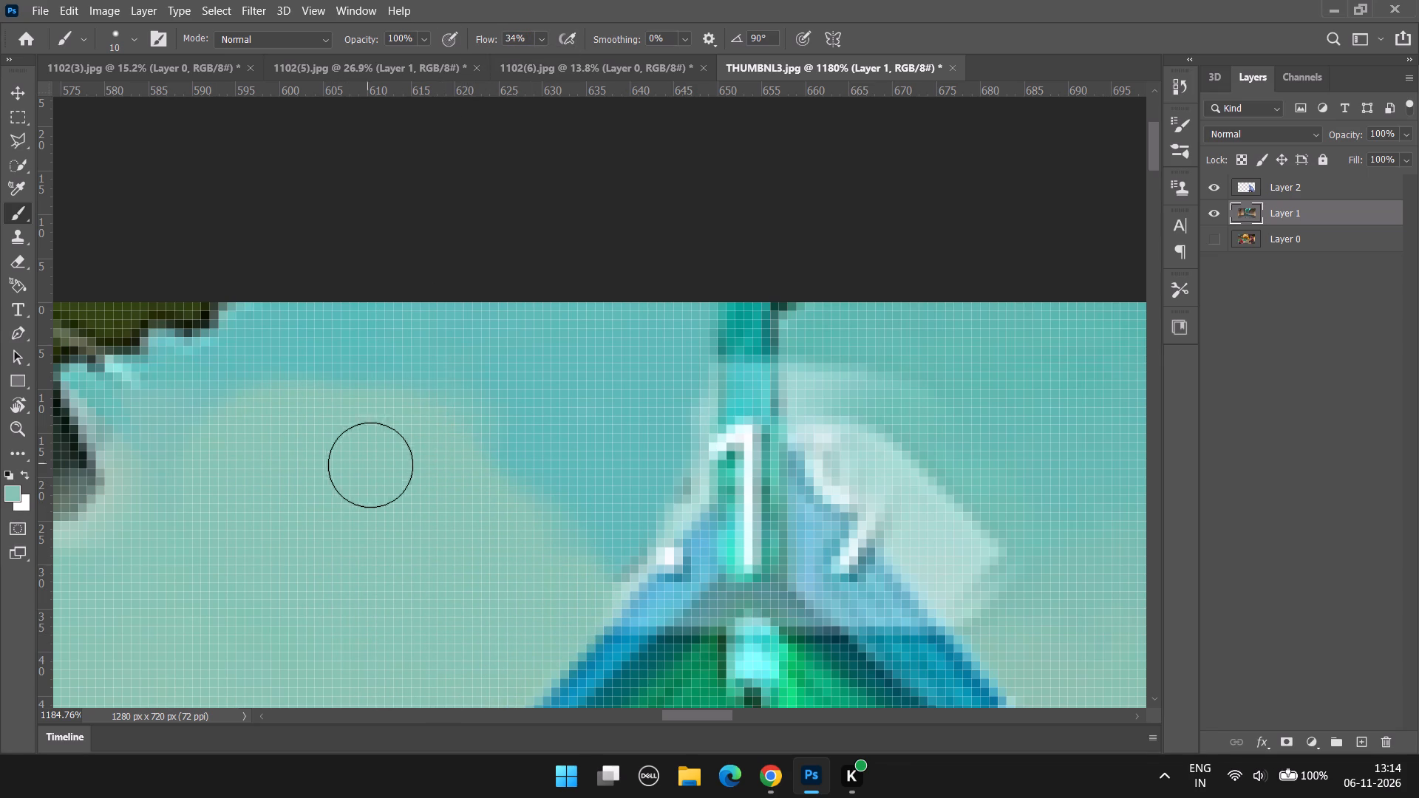
{"action": "left_click_drag", "start_coordinate": [476, 427], "coordinate": [476, 601]}
{"action": "left_click_drag", "start_coordinate": [487, 437], "coordinate": [528, 556]}
{"action": "left_click_drag", "start_coordinate": [497, 455], "coordinate": [387, 492]}
{"action": "left_click_drag", "start_coordinate": [253, 383], "coordinate": [221, 461]}
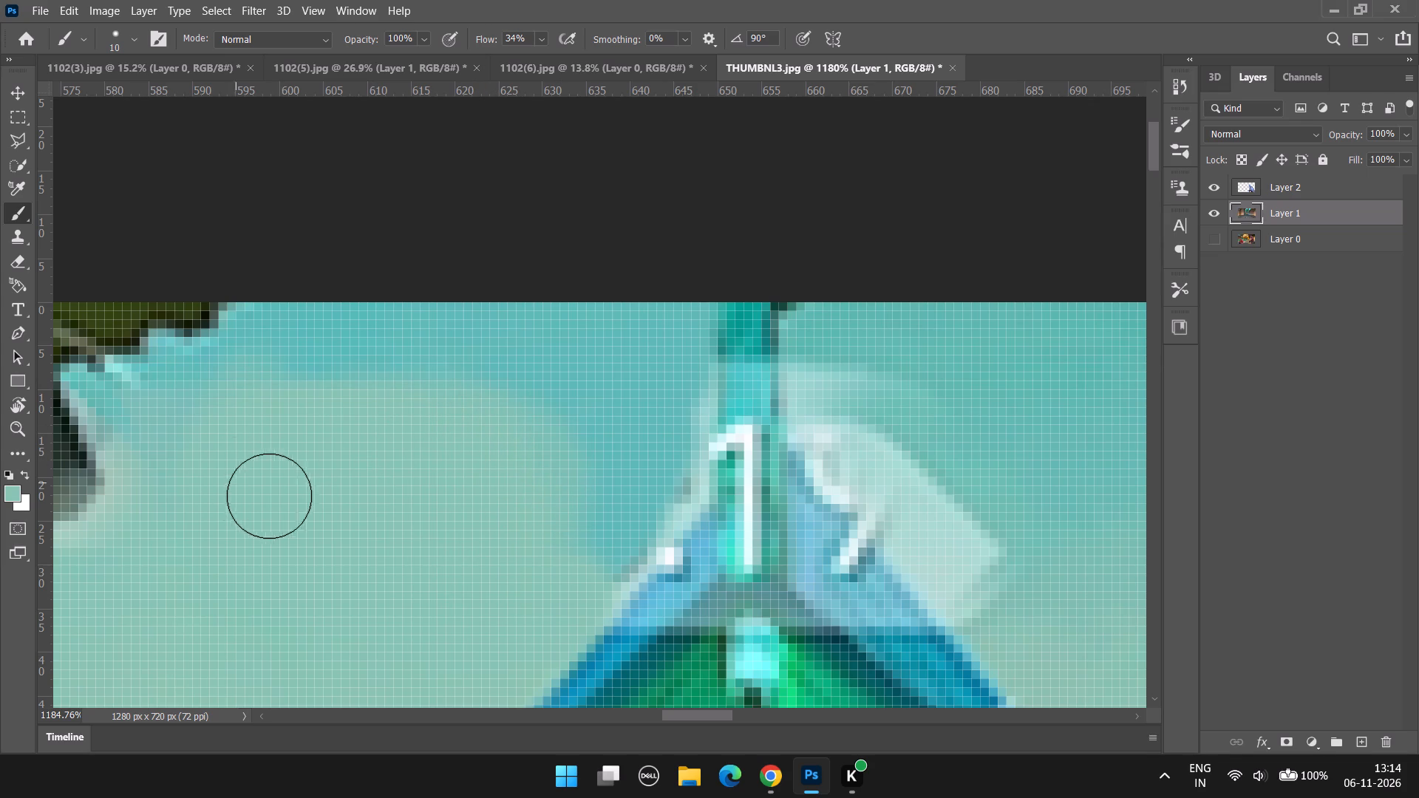
Set the brush flow to 8% and blend the edges of the pale green sky patch into the surrounding cyan.
{"action": "left_click", "coordinate": [545, 35]}
{"action": "left_click", "coordinate": [528, 54]}
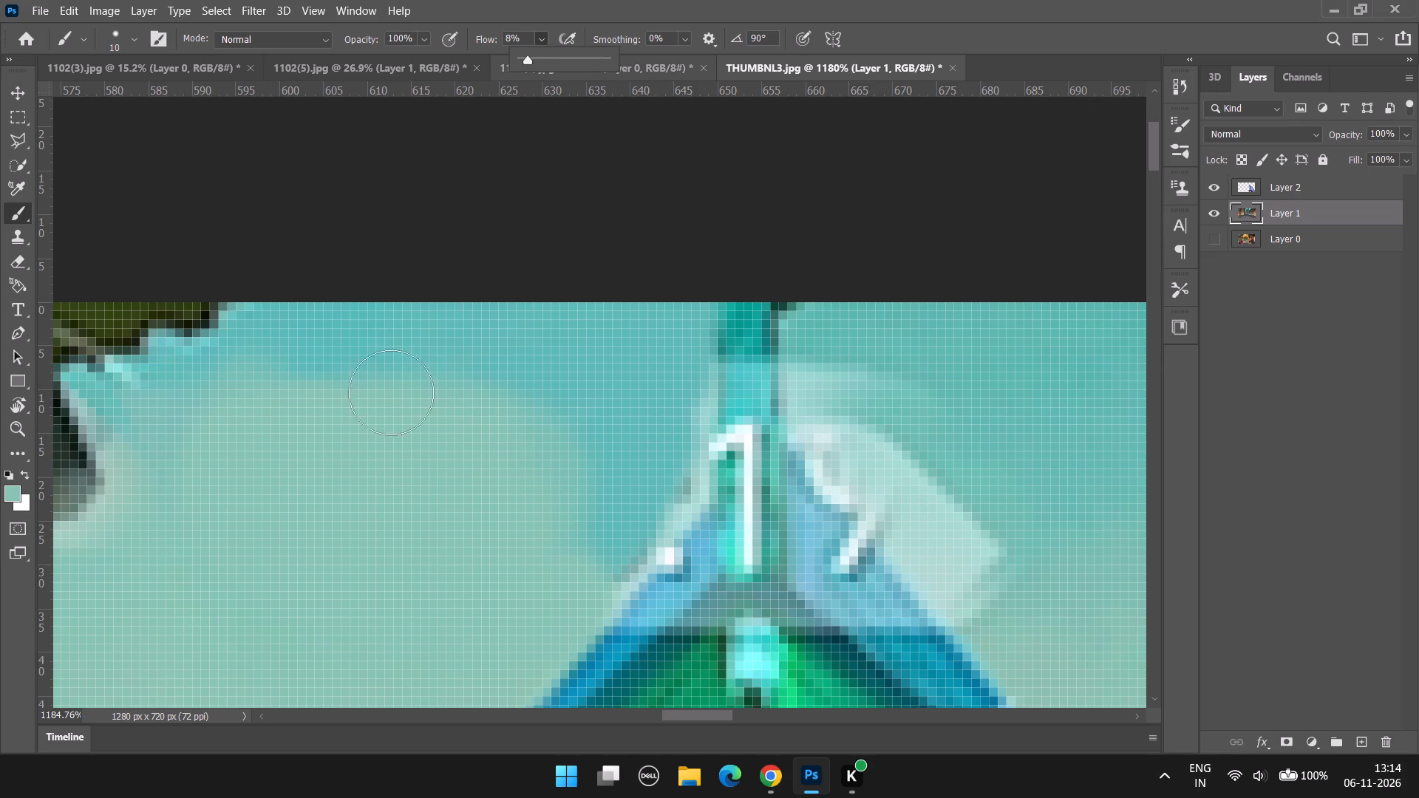
{"action": "left_click_drag", "start_coordinate": [214, 432], "coordinate": [342, 382]}
{"action": "left_click_drag", "start_coordinate": [353, 385], "coordinate": [389, 438]}
{"action": "left_click_drag", "start_coordinate": [333, 471], "coordinate": [545, 556]}
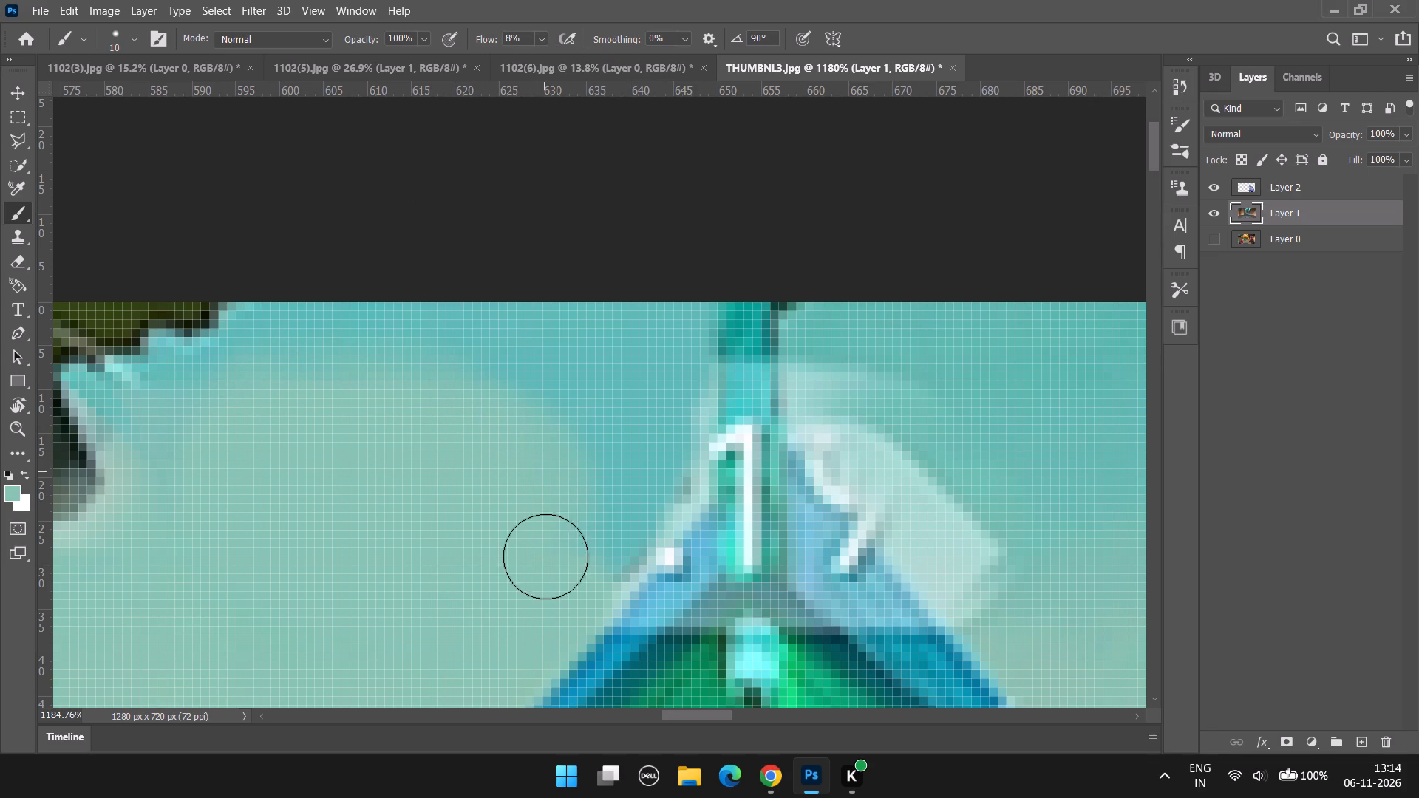
{"action": "left_click_drag", "start_coordinate": [545, 556], "coordinate": [608, 531]}
{"action": "left_click_drag", "start_coordinate": [609, 528], "coordinate": [187, 511]}
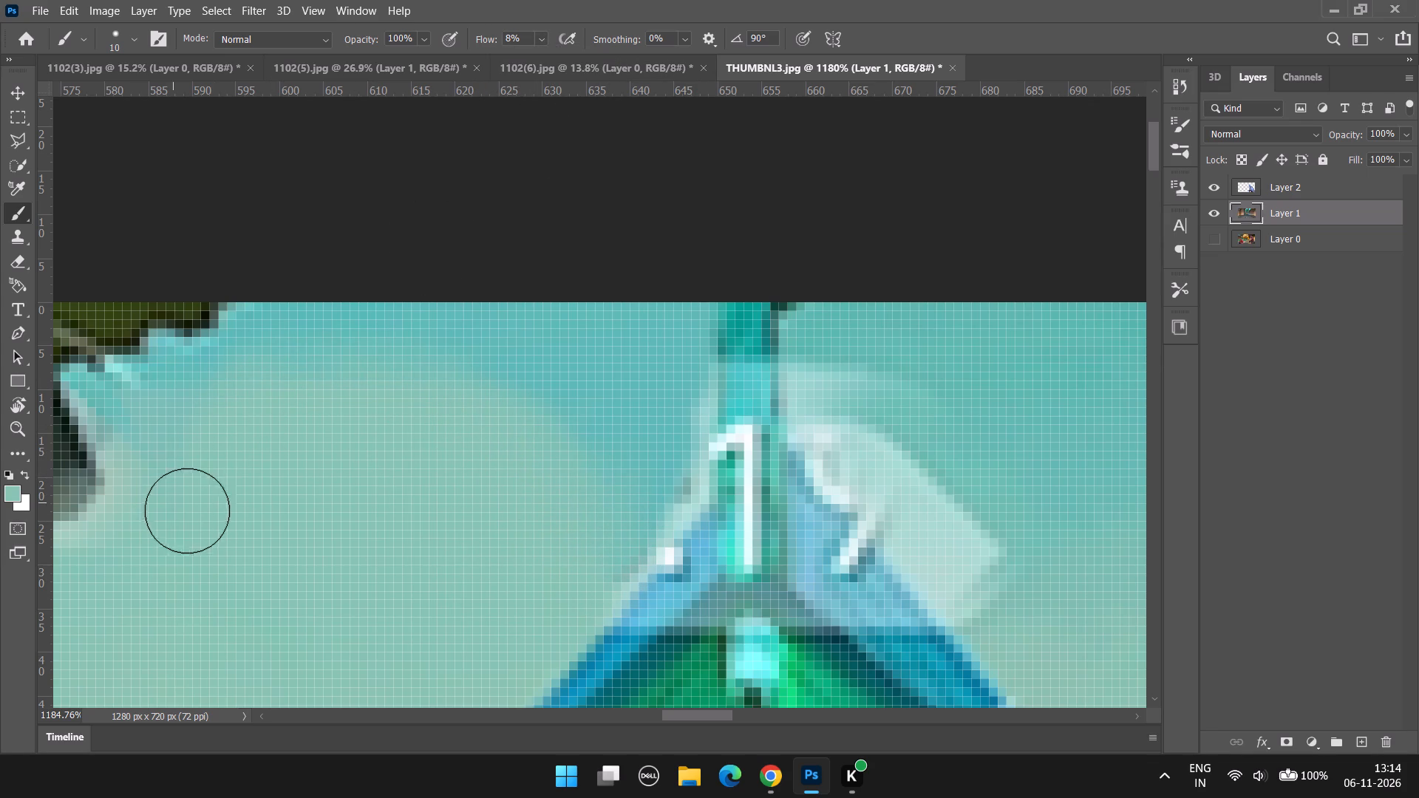
{"action": "left_click_drag", "start_coordinate": [187, 511], "coordinate": [225, 418]}
Sample the cyan sky near the spire and blend it over the upper edge of the pale green patch.
{"action": "left_click", "coordinate": [591, 367], "text": "alt"}
{"action": "left_click_drag", "start_coordinate": [554, 426], "coordinate": [500, 396]}
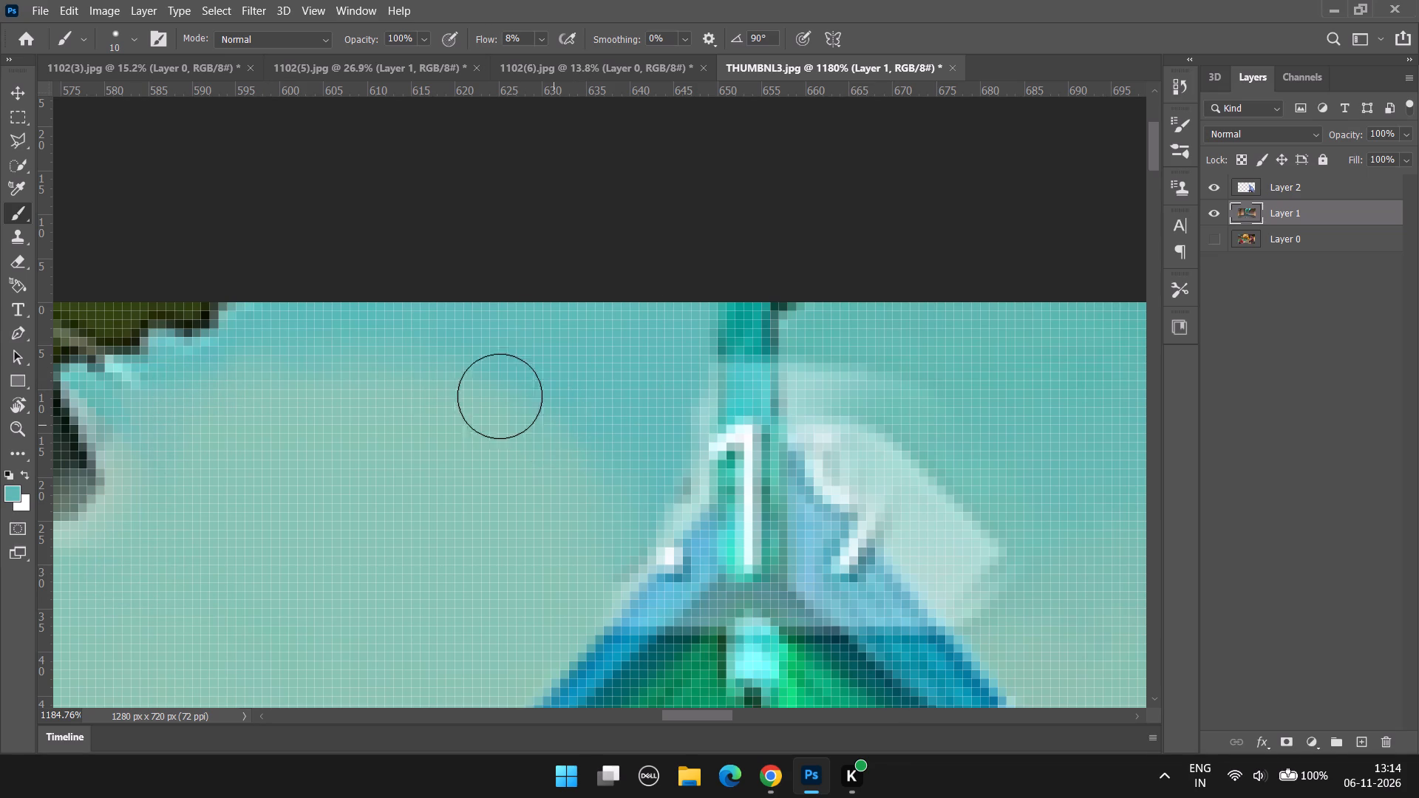
{"action": "left_click_drag", "start_coordinate": [500, 396], "coordinate": [321, 381]}
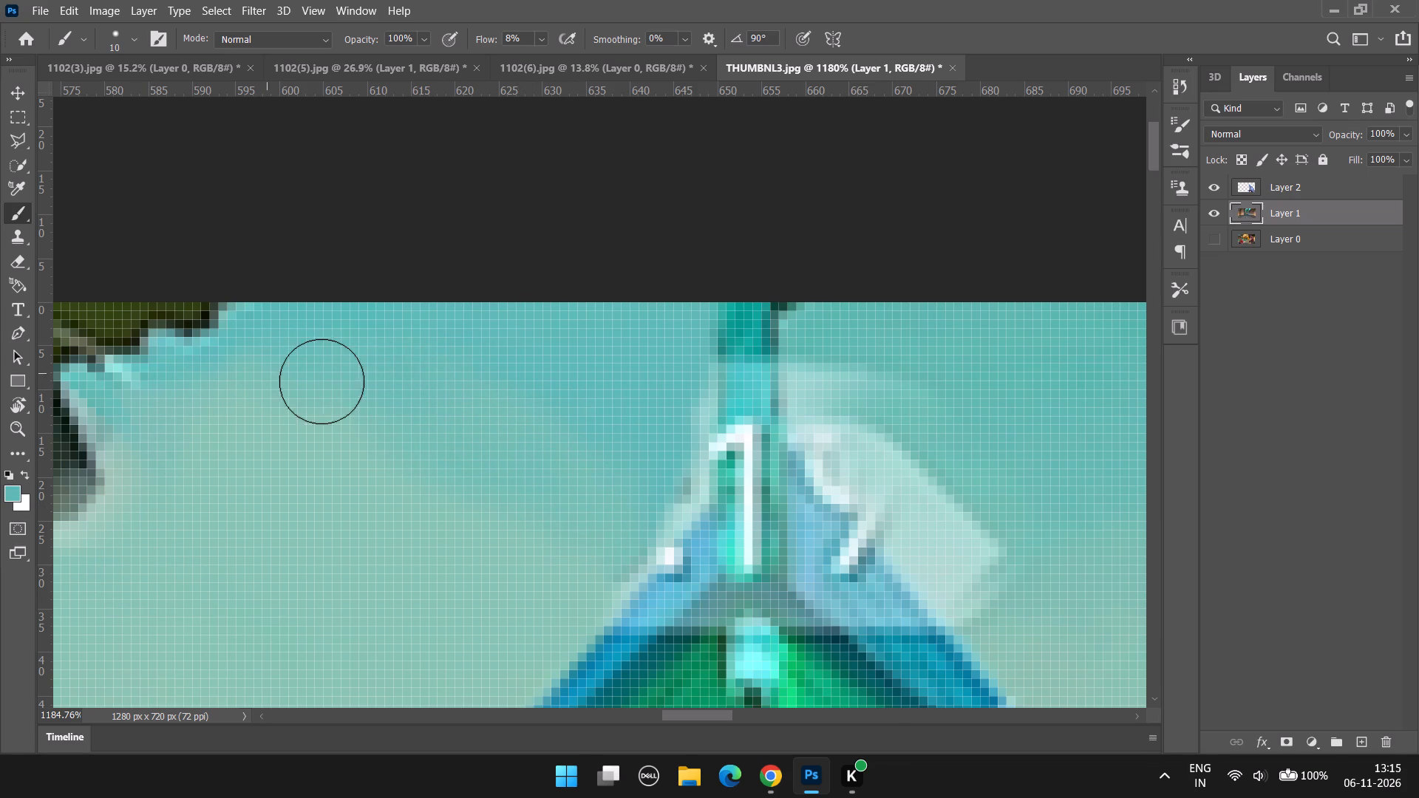
{"action": "left_click_drag", "start_coordinate": [321, 381], "coordinate": [256, 344]}
Paint the sampled sky color over the pale badge fringe and leftover colon dots along the left side of the roof spire.
{"action": "scroll", "coordinate": [654, 451], "scroll_direction": "down", "scroll_amount": 12, "text": "alt"}
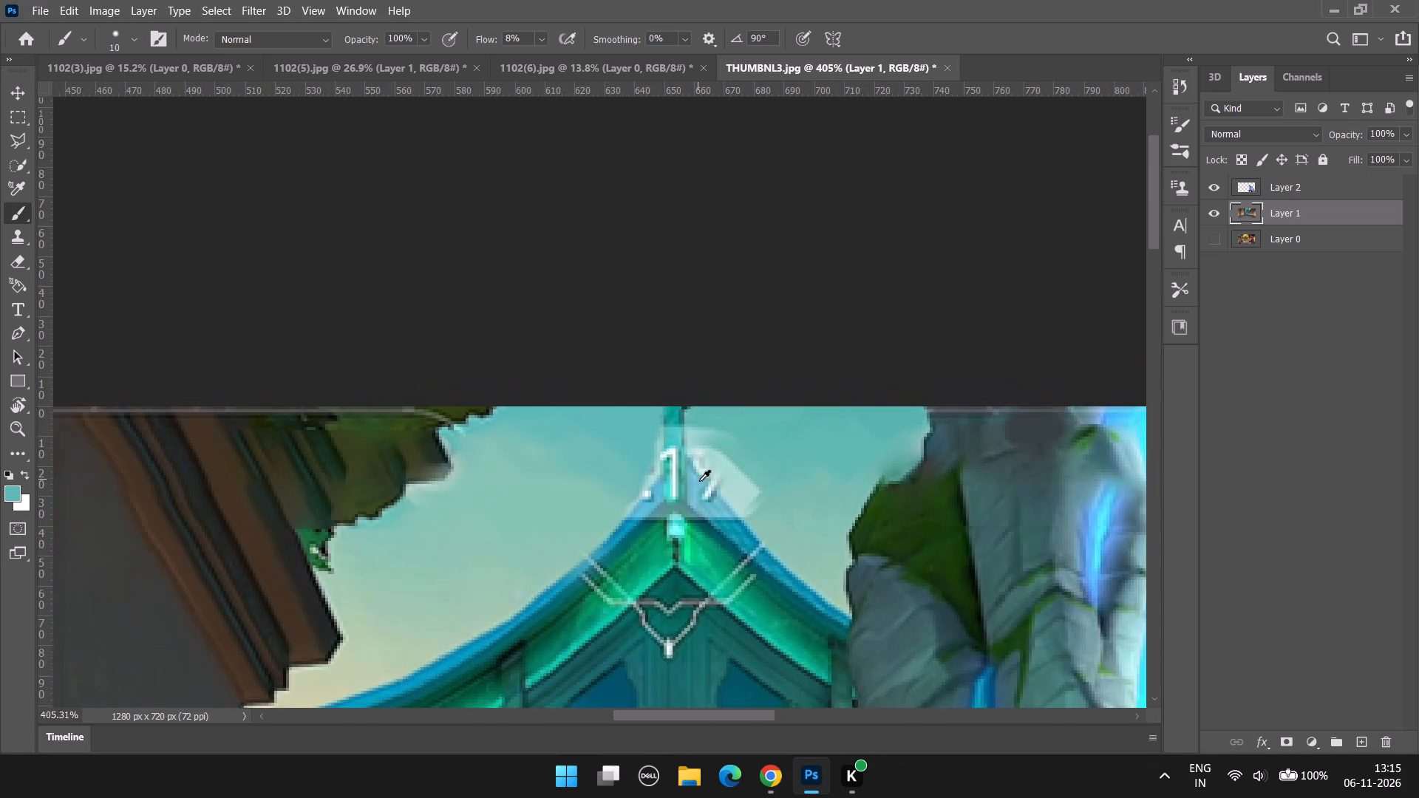
{"action": "scroll", "coordinate": [698, 494], "scroll_direction": "up", "scroll_amount": 15, "text": "alt"}
{"action": "scroll", "coordinate": [461, 502], "scroll_direction": "up", "scroll_amount": 1, "text": "alt"}
{"action": "scroll", "coordinate": [454, 490], "scroll_direction": "down", "scroll_amount": 2}
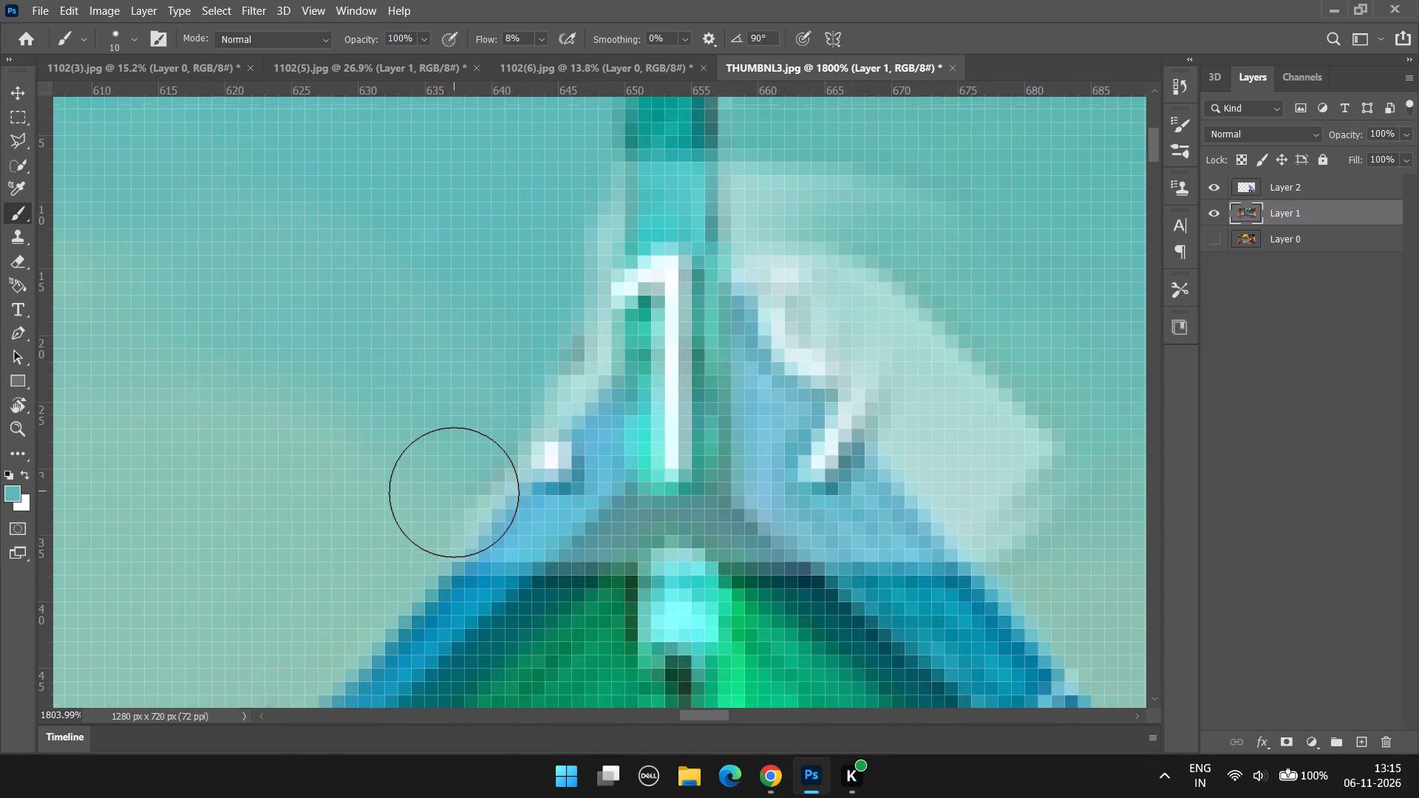
{"action": "scroll", "coordinate": [454, 492], "scroll_direction": "down", "scroll_amount": 3}
{"action": "left_click_drag", "start_coordinate": [442, 472], "coordinate": [531, 369]}
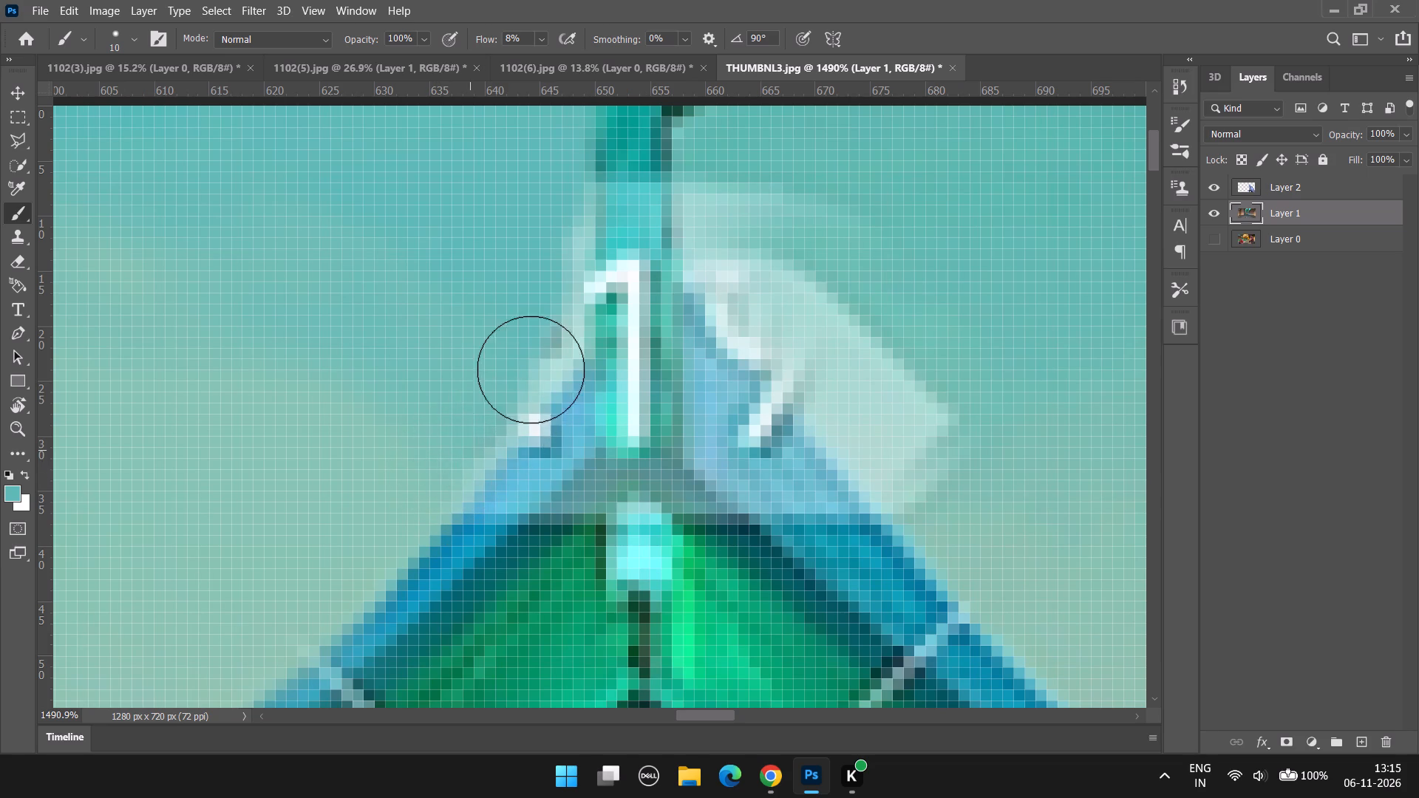
{"action": "left_click_drag", "start_coordinate": [531, 369], "coordinate": [476, 448]}
{"action": "left_click_drag", "start_coordinate": [531, 361], "coordinate": [574, 159]}
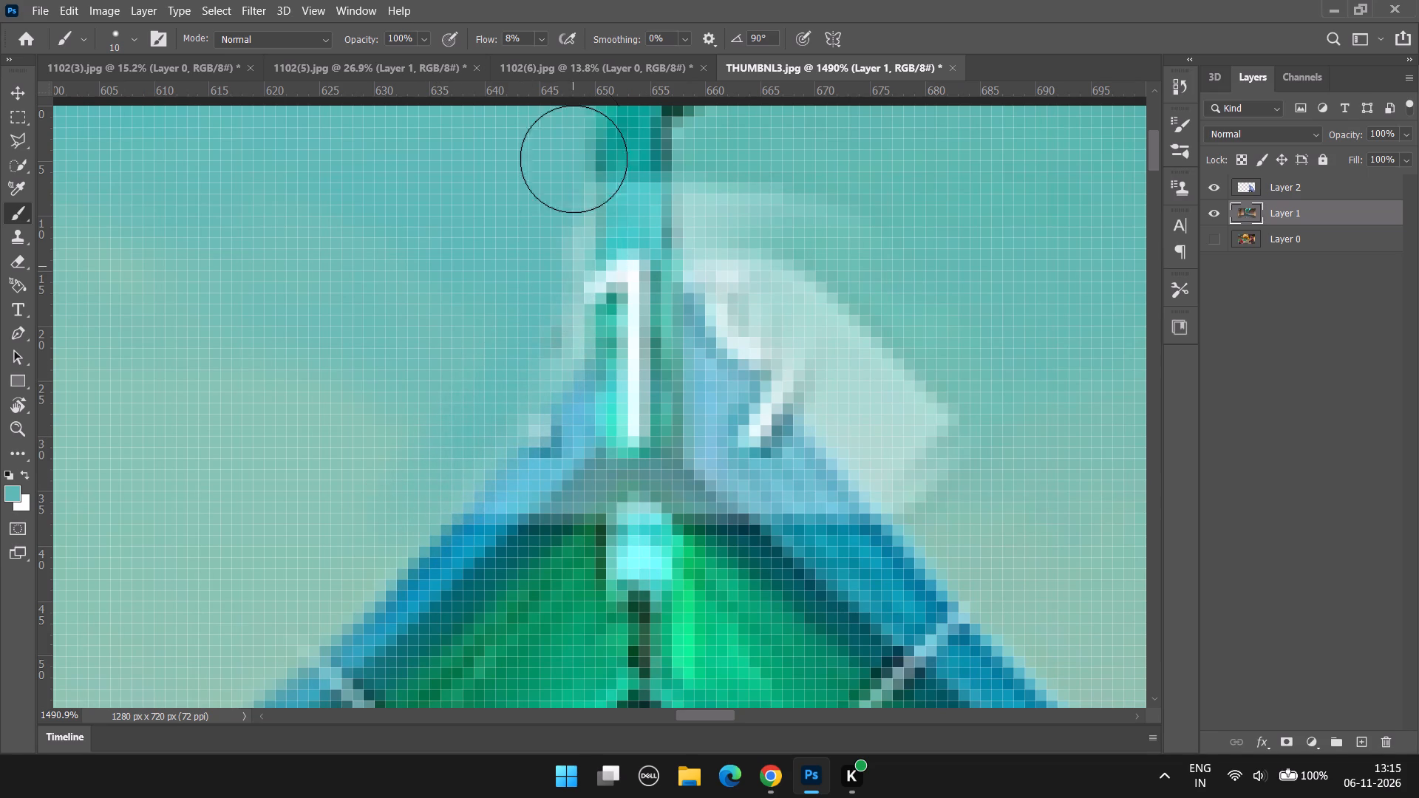
{"action": "left_click_drag", "start_coordinate": [574, 159], "coordinate": [570, 113]}
{"action": "left_click_drag", "start_coordinate": [589, 235], "coordinate": [568, 413]}
Sample the sky colors right of the spire and paint over the translucent right end of the timer badge.
{"action": "scroll", "coordinate": [575, 286], "scroll_direction": "down", "scroll_amount": 6, "text": "alt"}
{"action": "left_click", "coordinate": [757, 239], "text": "alt"}
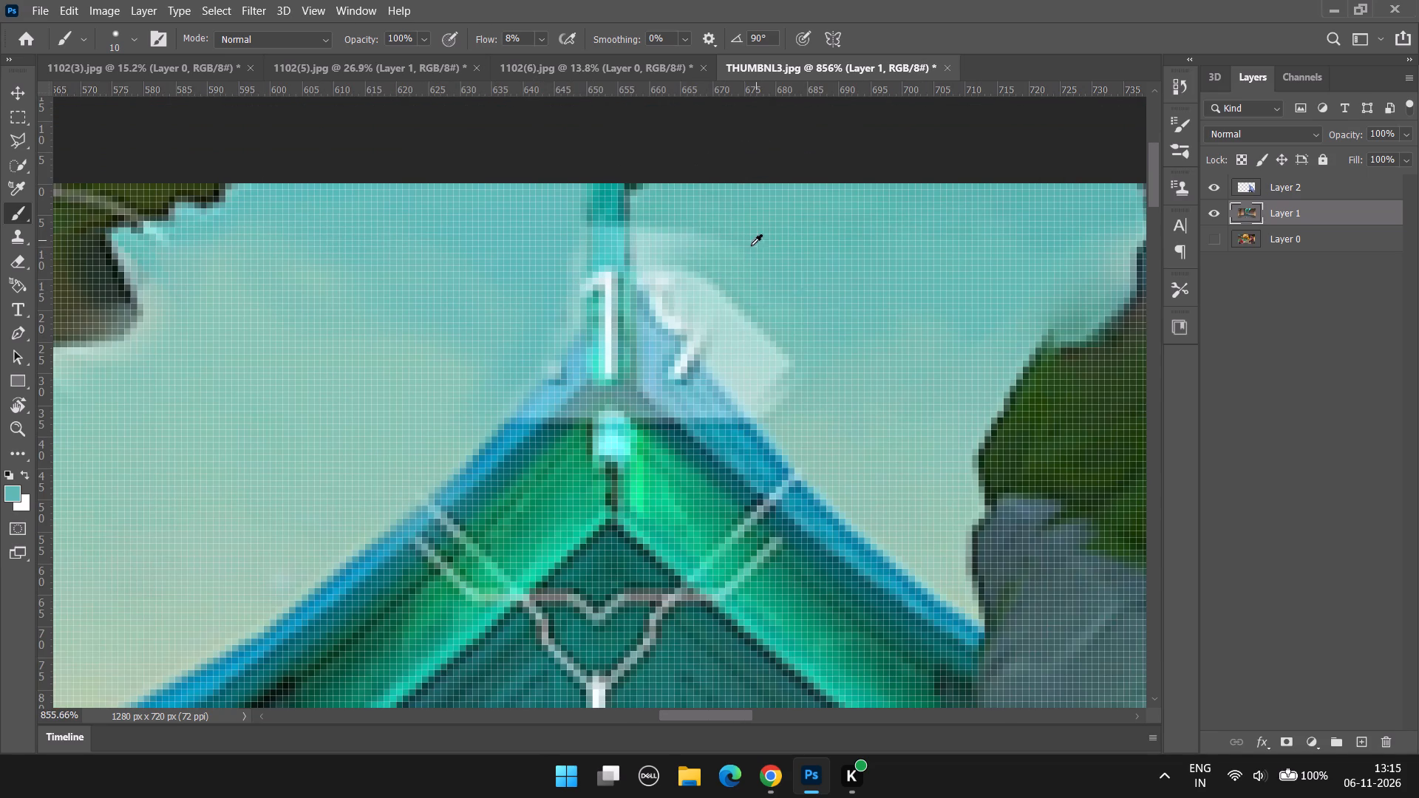
{"action": "left_click_drag", "start_coordinate": [701, 239], "coordinate": [777, 345]}
{"action": "left_click_drag", "start_coordinate": [692, 214], "coordinate": [747, 317]}
{"action": "left_click_drag", "start_coordinate": [746, 300], "coordinate": [809, 372]}
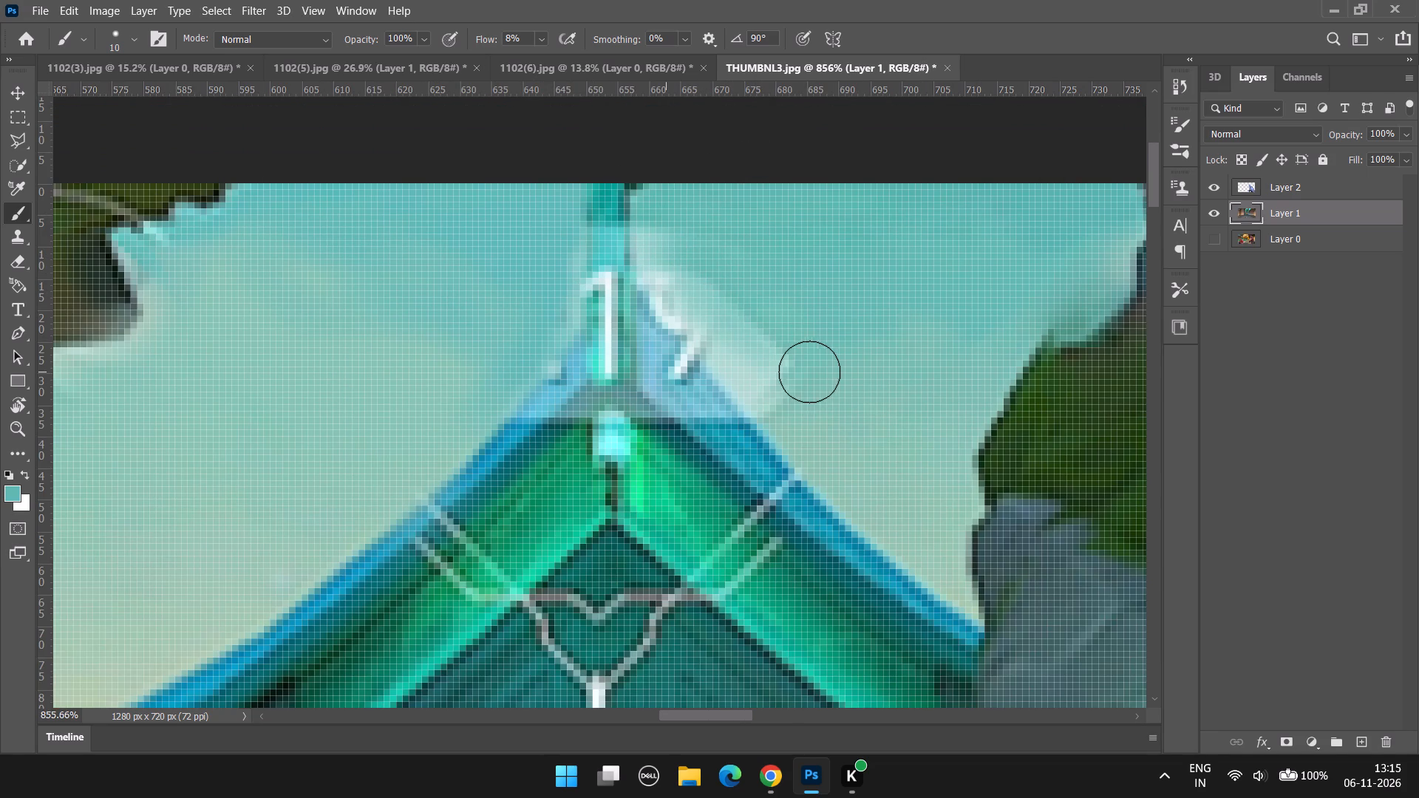
{"action": "left_click_drag", "start_coordinate": [809, 372], "coordinate": [755, 326]}
{"action": "left_click", "coordinate": [805, 323], "text": "alt"}
{"action": "left_click_drag", "start_coordinate": [826, 392], "coordinate": [811, 390]}
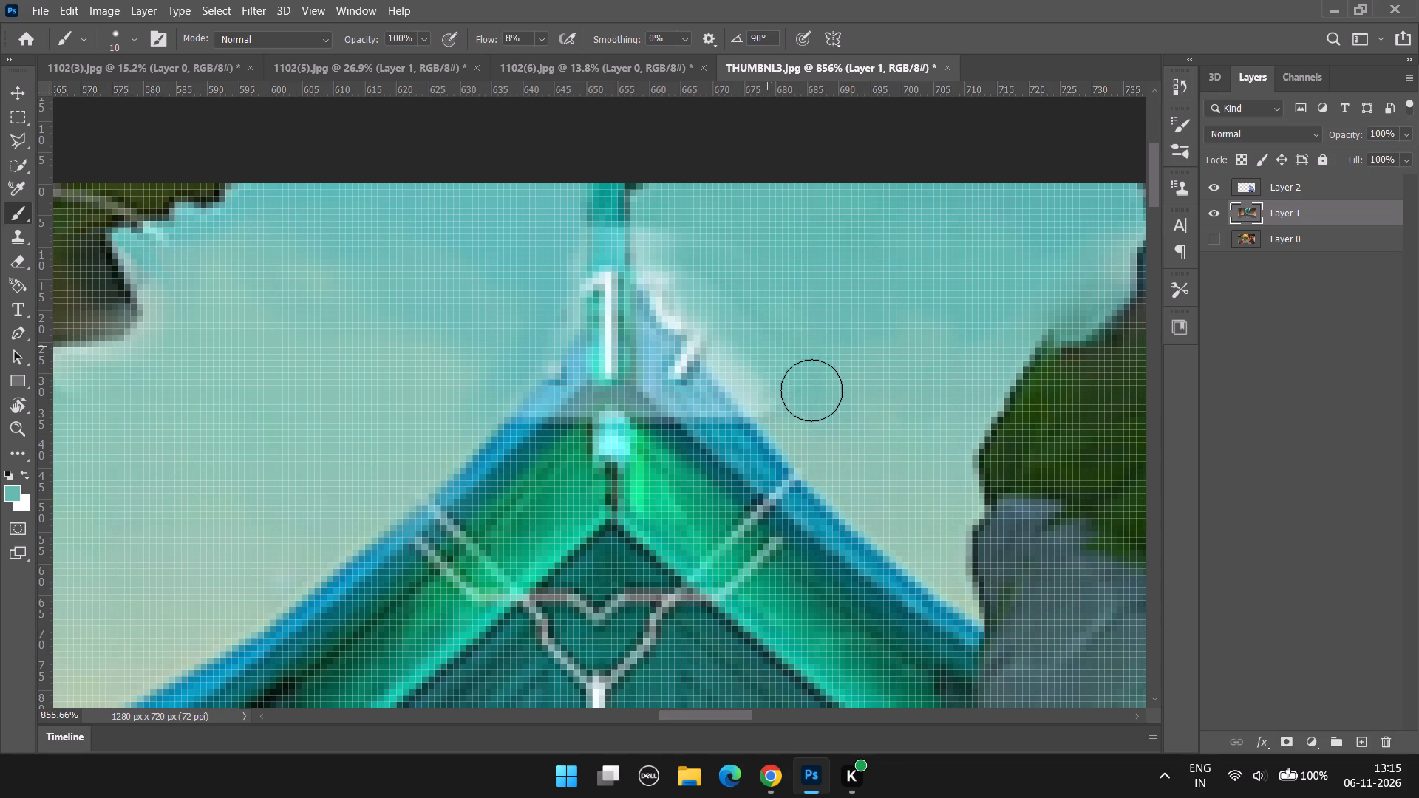
{"action": "left_click_drag", "start_coordinate": [811, 390], "coordinate": [790, 362]}
{"action": "left_click_drag", "start_coordinate": [788, 358], "coordinate": [808, 398]}
{"action": "left_click_drag", "start_coordinate": [780, 387], "coordinate": [792, 401]}
Sample the paler sky beside the roof's right slope and paint over the remains of the 9 and the badge fringe.
{"action": "left_click", "coordinate": [838, 435], "text": "alt"}
{"action": "left_click_drag", "start_coordinate": [820, 433], "coordinate": [782, 399]}
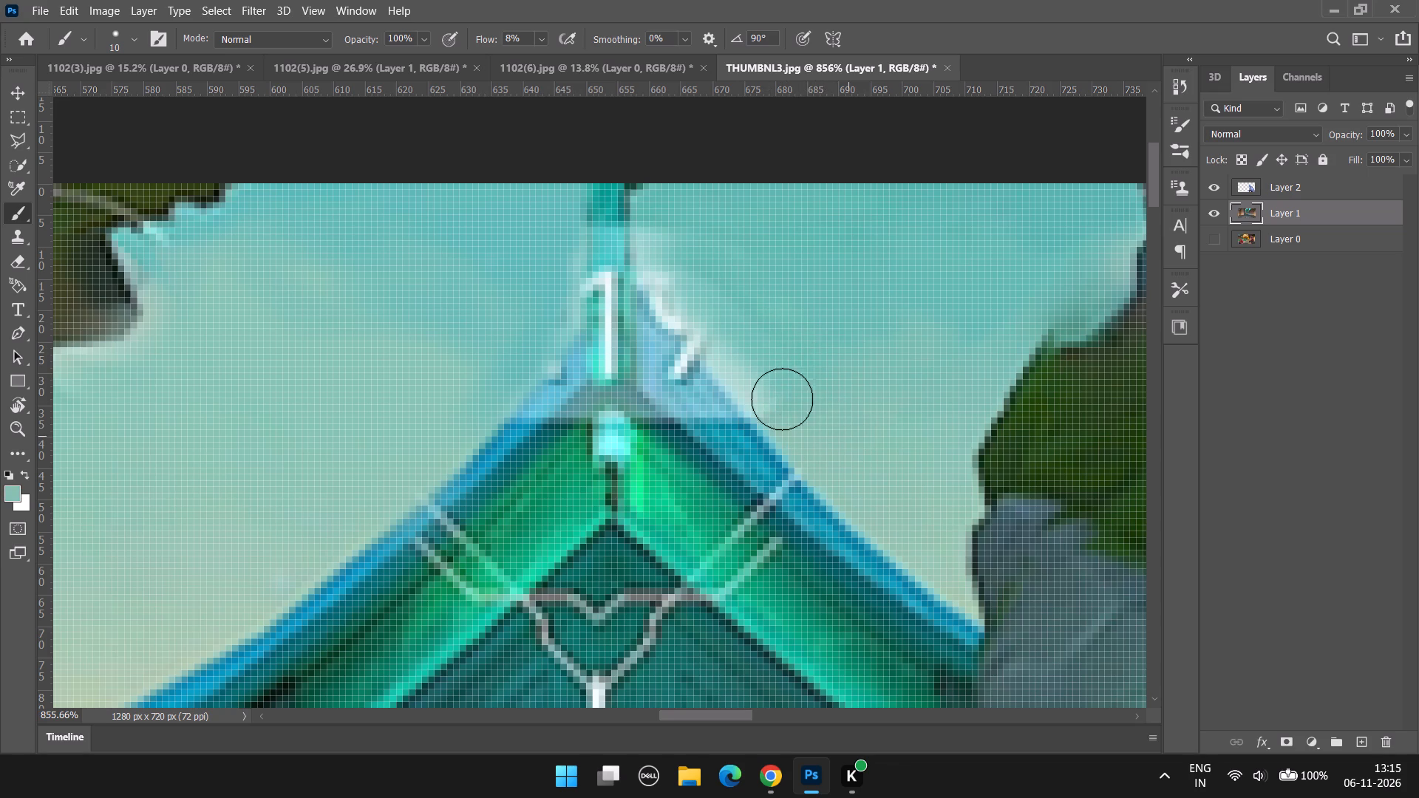
{"action": "left_click_drag", "start_coordinate": [782, 399], "coordinate": [734, 374]}
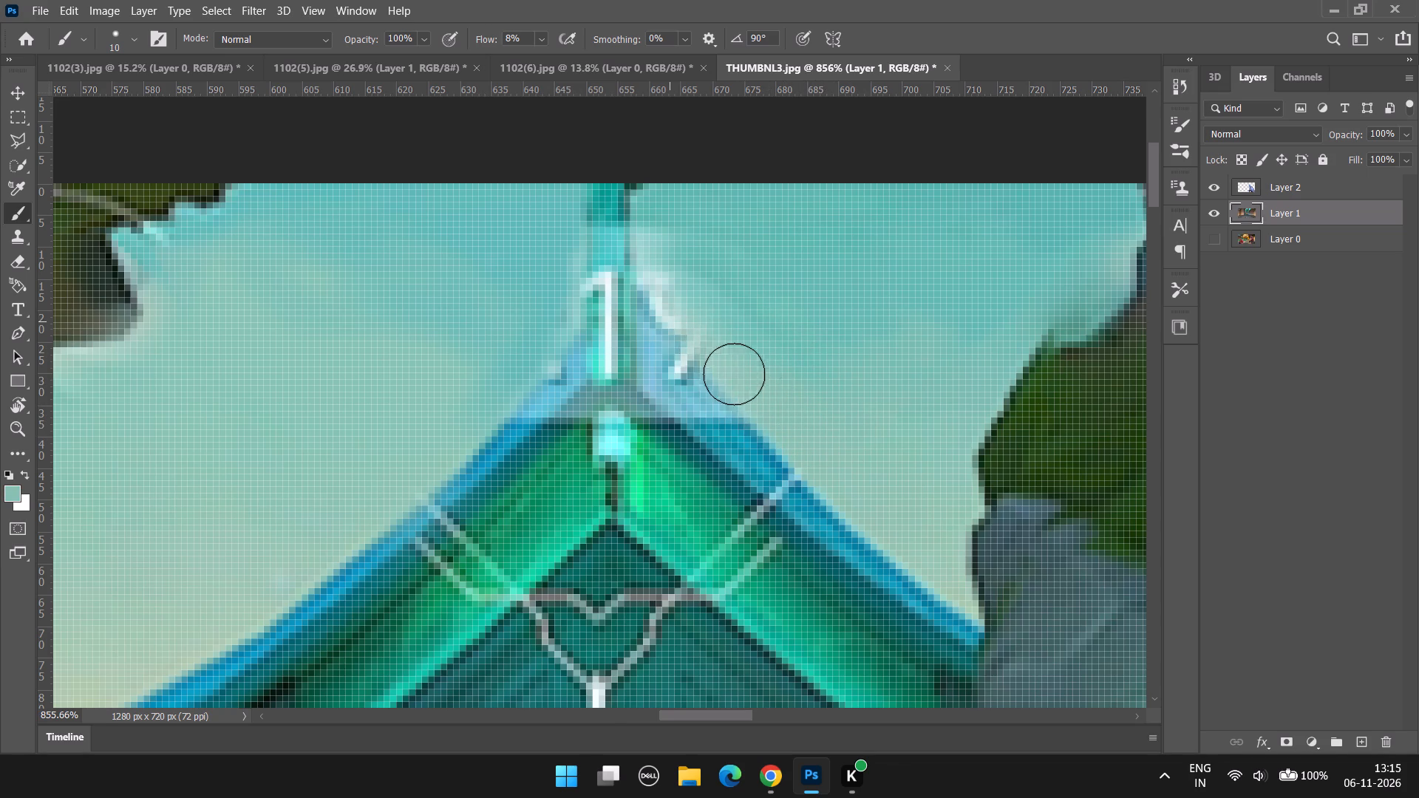
{"action": "left_click_drag", "start_coordinate": [734, 374], "coordinate": [678, 311]}
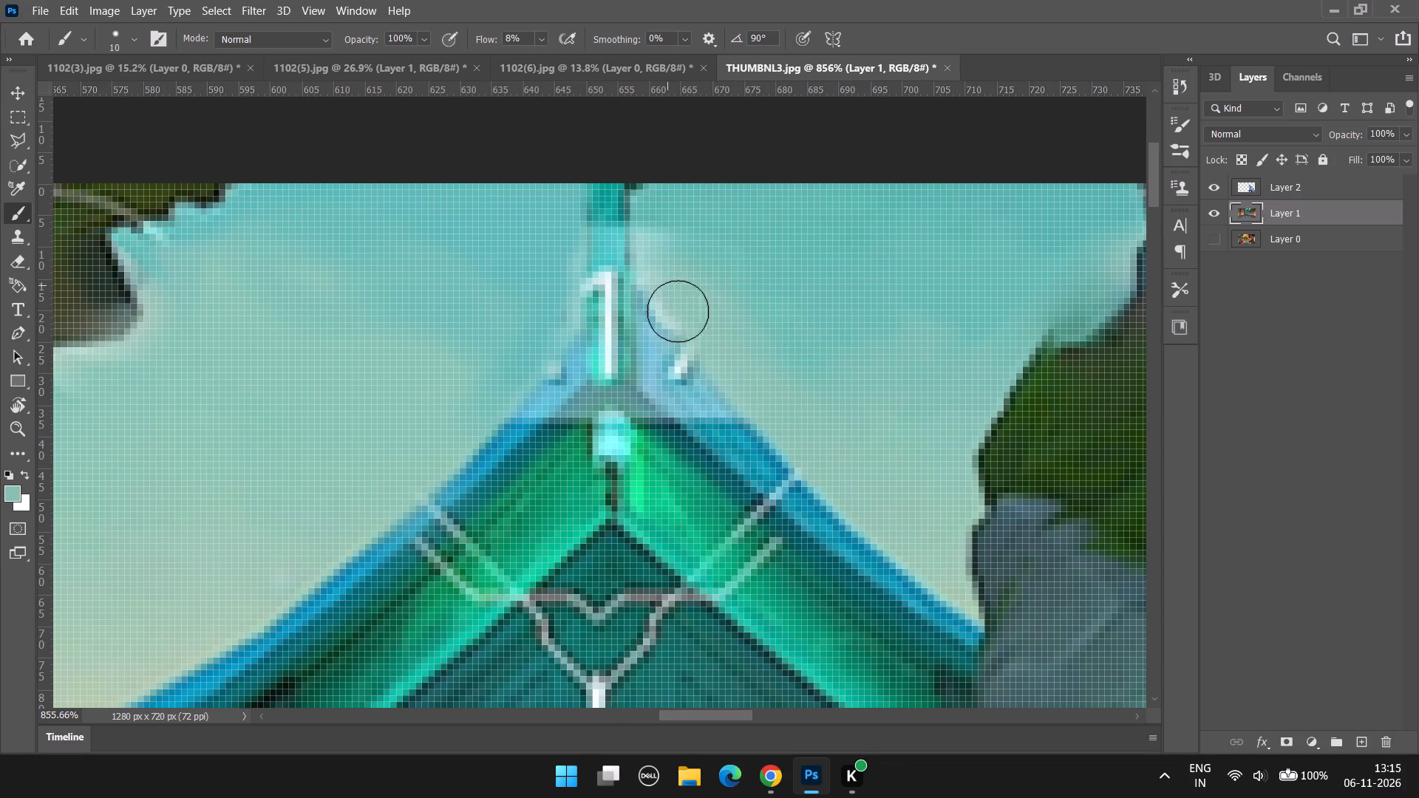
{"action": "left_click_drag", "start_coordinate": [678, 311], "coordinate": [793, 420]}
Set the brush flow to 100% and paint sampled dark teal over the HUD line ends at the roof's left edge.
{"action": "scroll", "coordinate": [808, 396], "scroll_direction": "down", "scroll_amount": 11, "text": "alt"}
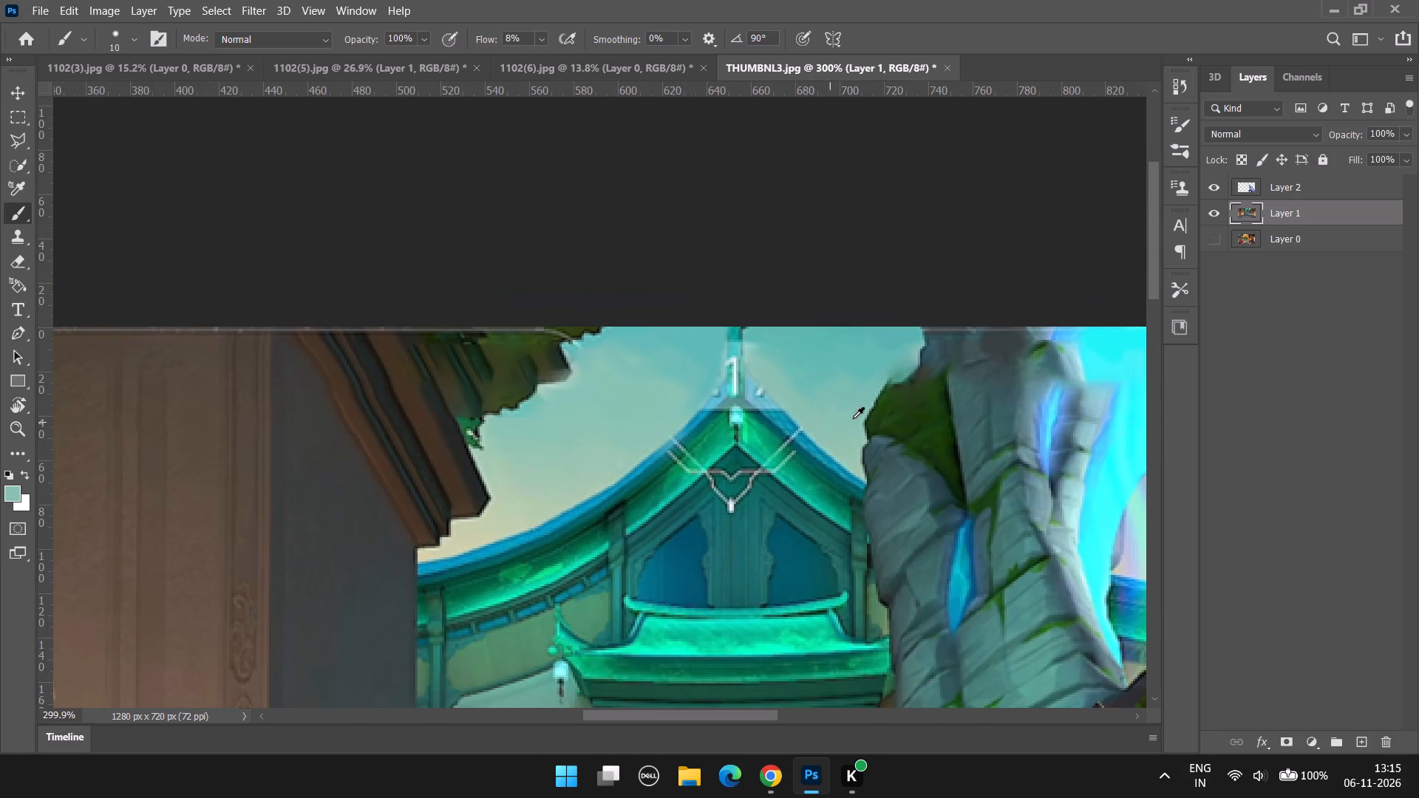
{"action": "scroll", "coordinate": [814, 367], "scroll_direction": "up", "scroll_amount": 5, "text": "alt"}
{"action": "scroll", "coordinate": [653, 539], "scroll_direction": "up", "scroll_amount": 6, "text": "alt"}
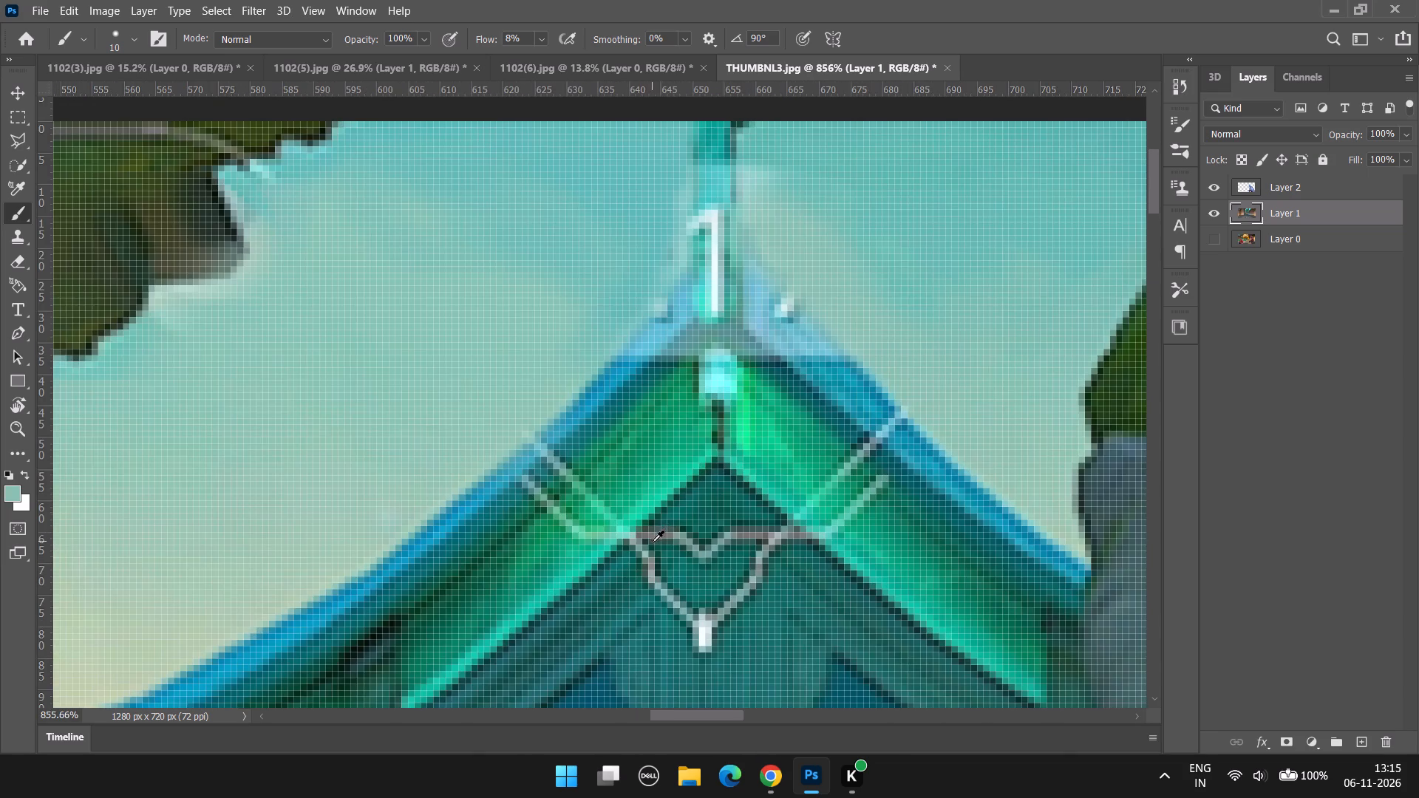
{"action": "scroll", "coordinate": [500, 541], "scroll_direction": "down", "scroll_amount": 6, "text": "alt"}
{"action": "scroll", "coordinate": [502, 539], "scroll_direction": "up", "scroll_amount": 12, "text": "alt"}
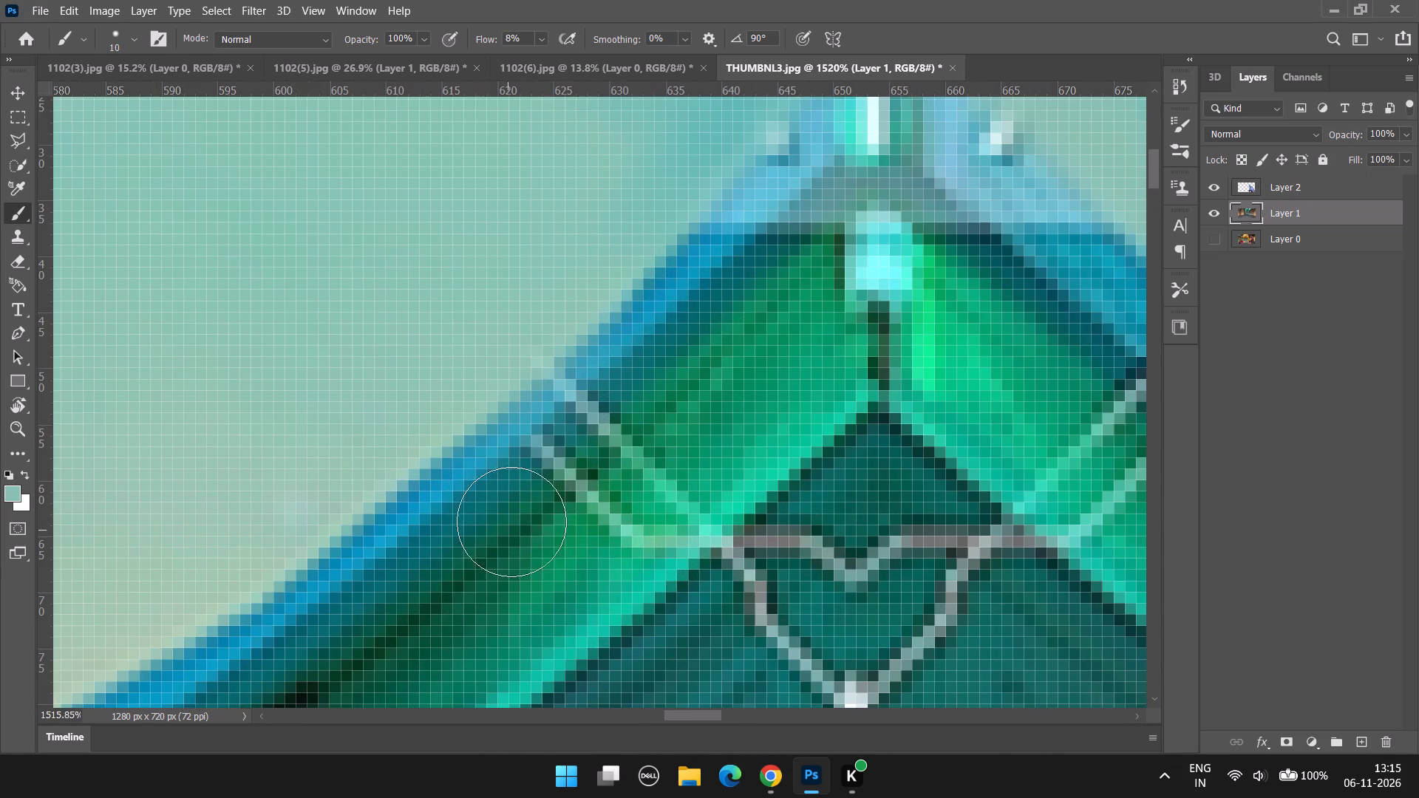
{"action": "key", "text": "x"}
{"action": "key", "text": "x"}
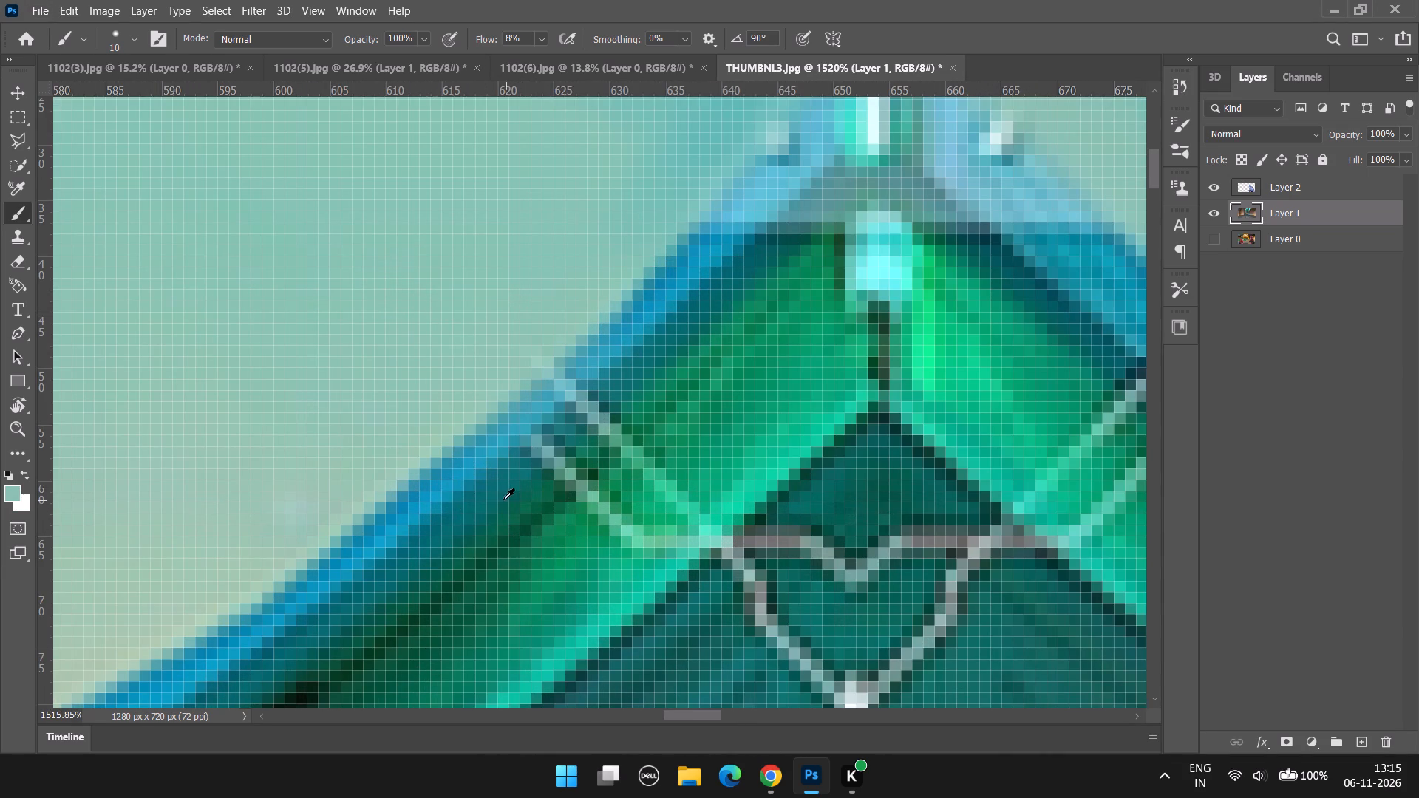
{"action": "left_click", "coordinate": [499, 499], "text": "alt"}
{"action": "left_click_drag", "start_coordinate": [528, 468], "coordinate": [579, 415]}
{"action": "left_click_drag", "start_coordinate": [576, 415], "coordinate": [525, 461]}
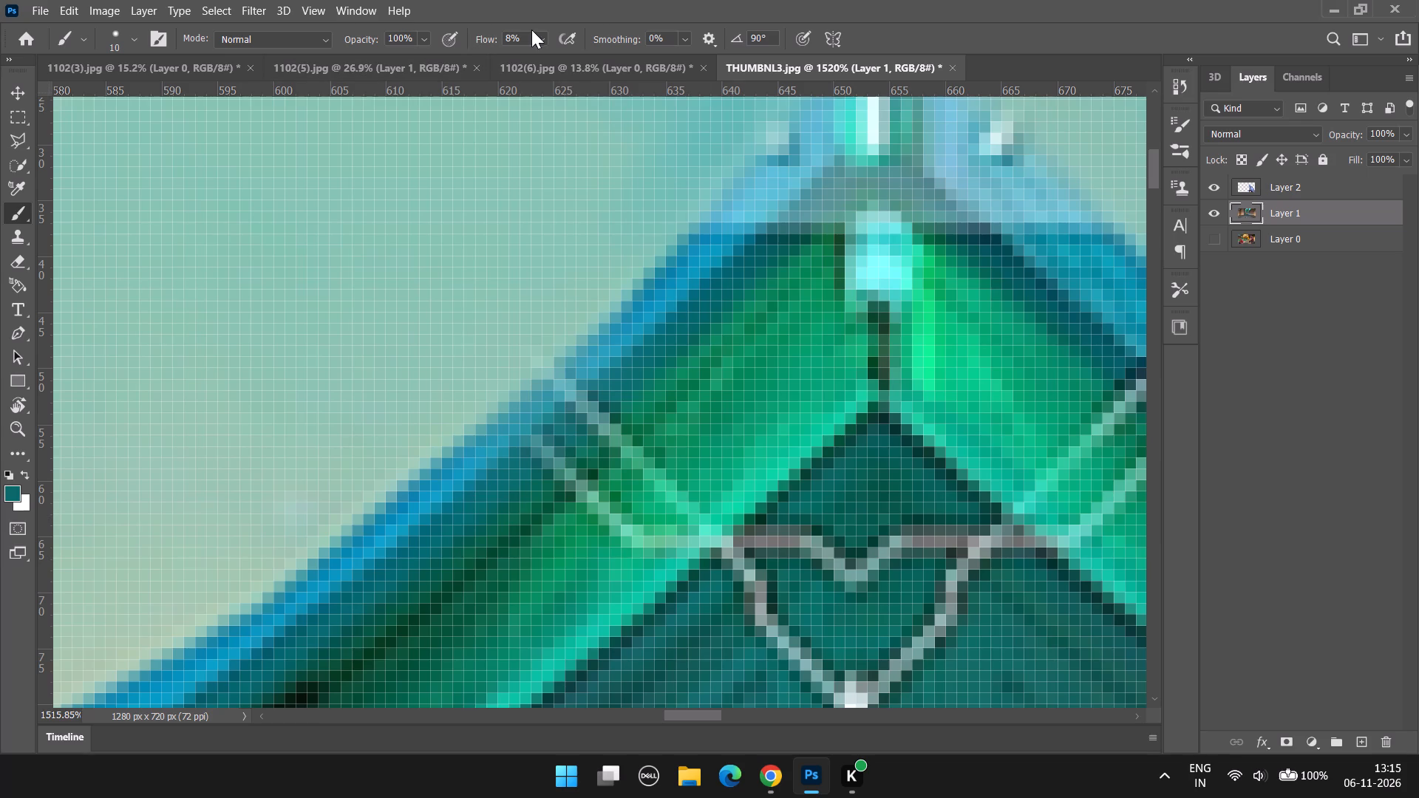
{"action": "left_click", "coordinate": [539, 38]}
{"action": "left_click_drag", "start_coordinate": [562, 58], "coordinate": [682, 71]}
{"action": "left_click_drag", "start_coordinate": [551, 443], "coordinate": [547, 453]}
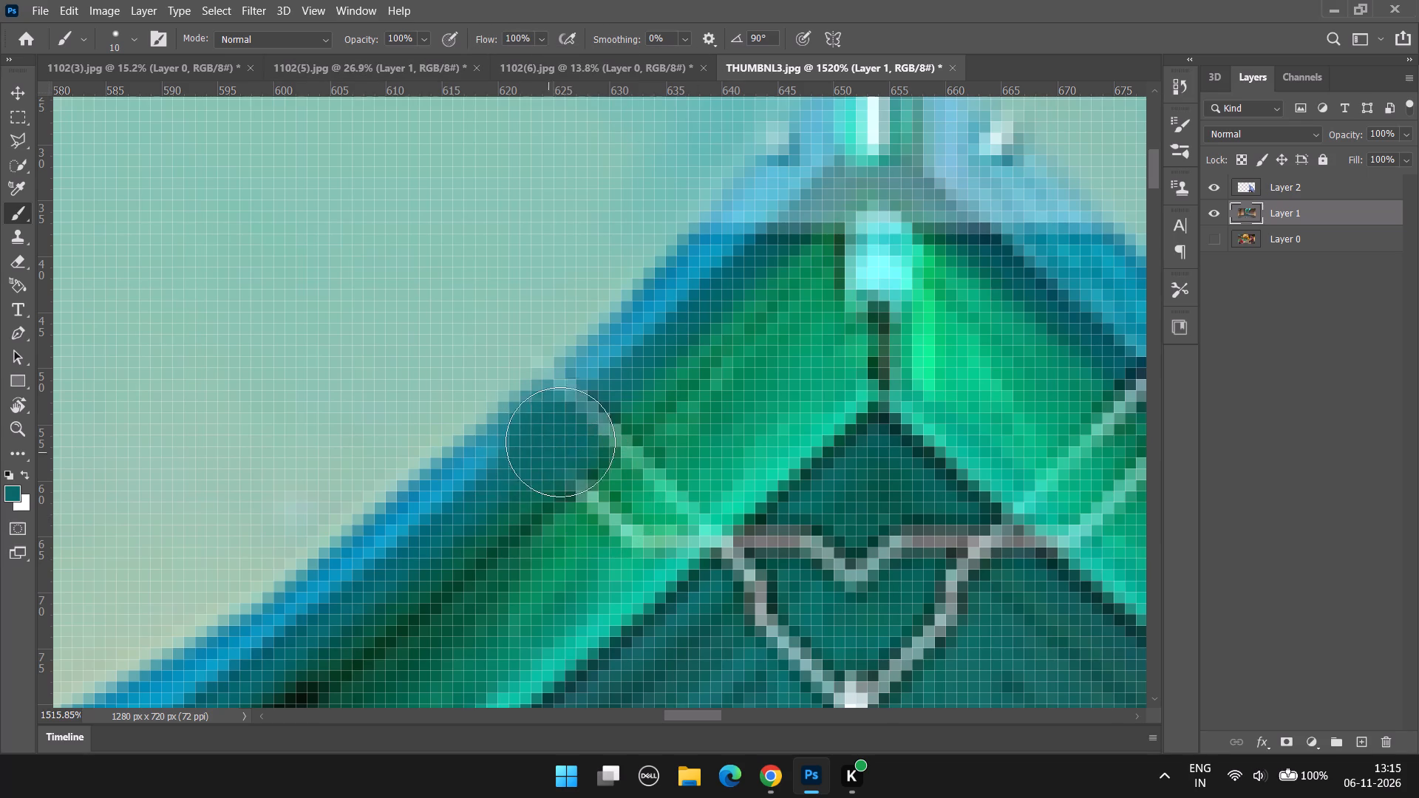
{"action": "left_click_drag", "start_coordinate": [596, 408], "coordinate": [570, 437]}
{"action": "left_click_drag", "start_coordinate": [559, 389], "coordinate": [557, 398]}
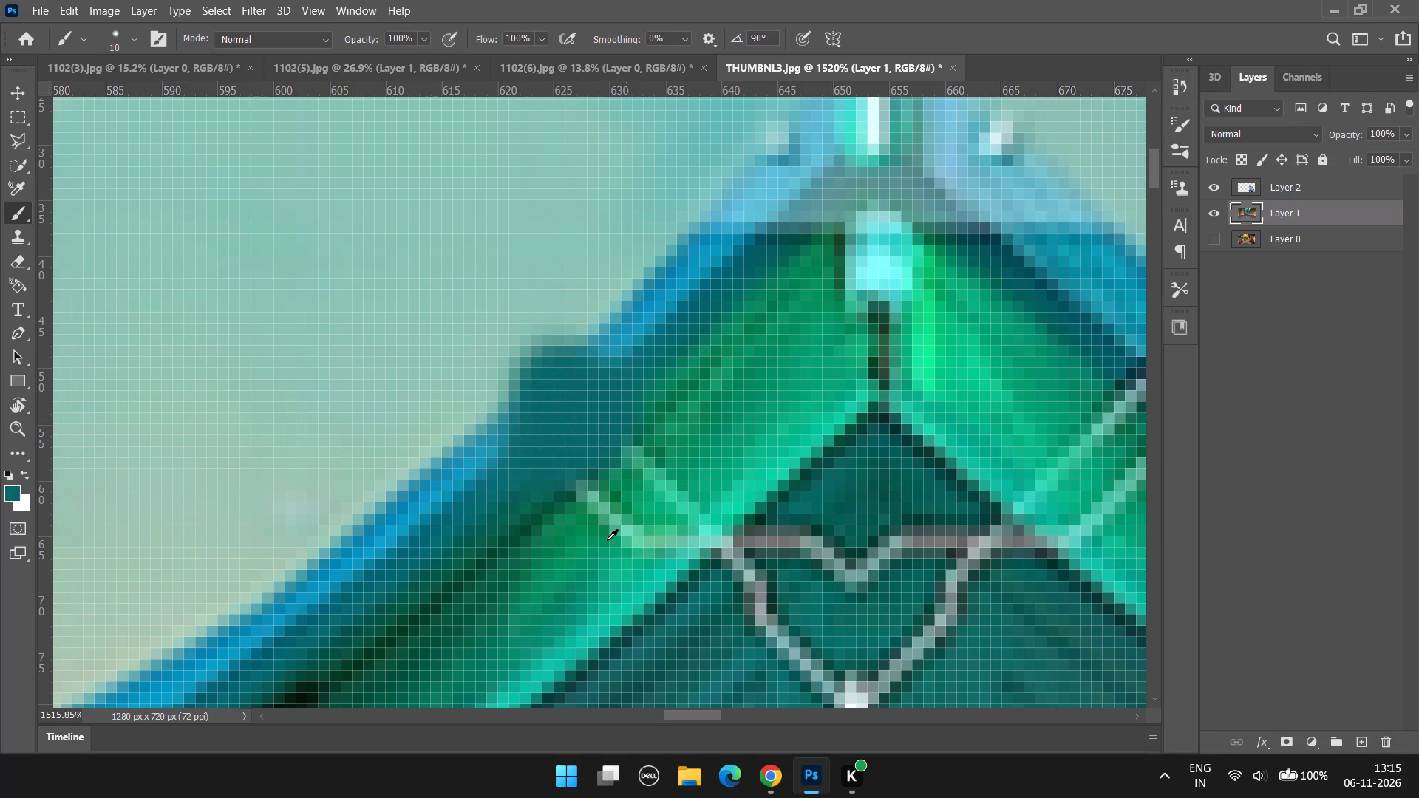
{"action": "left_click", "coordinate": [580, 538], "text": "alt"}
Clone clean green roof texture over the HUD lines crossing the roof's left slope.
{"action": "key", "text": "s"}
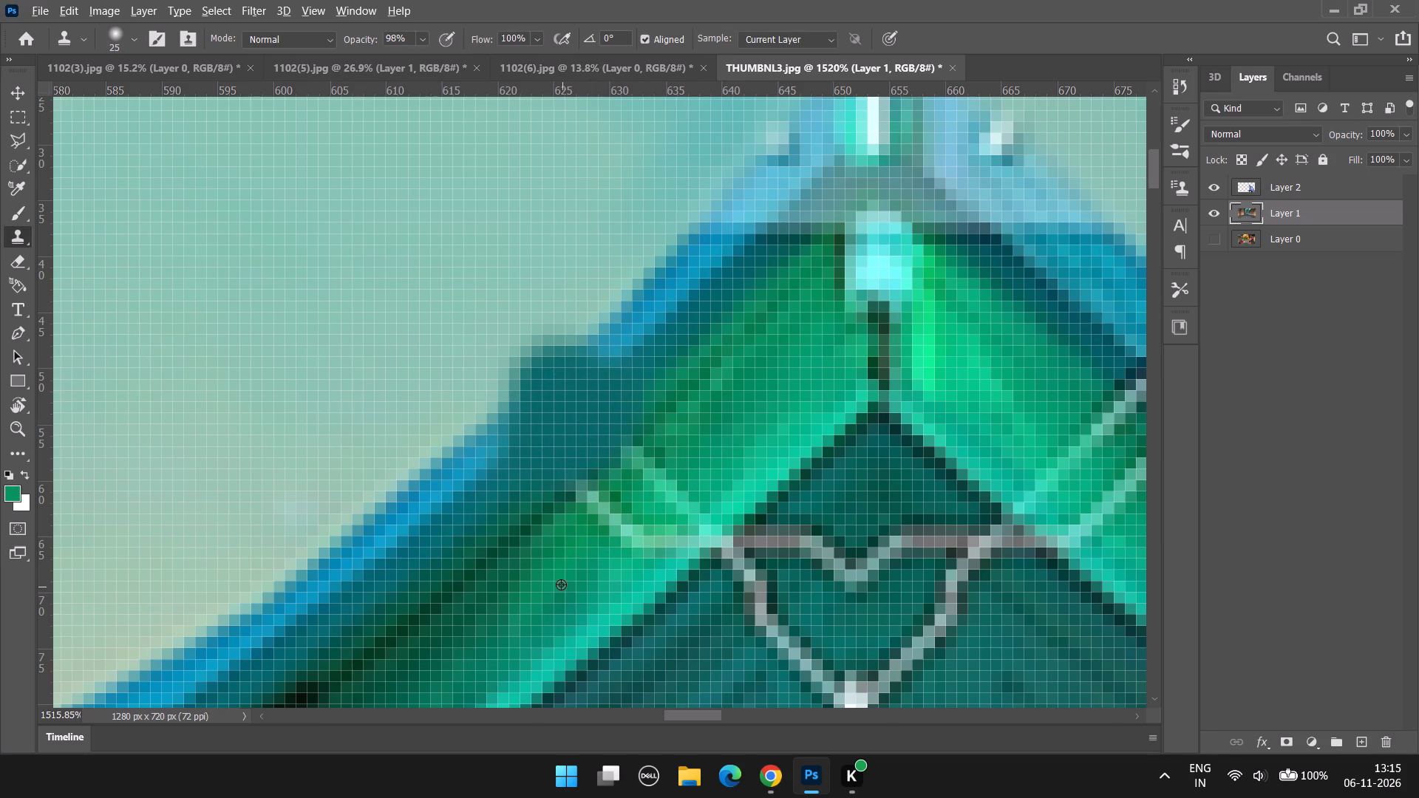
{"action": "left_click", "coordinate": [560, 584], "text": "alt"}
{"action": "left_click", "coordinate": [631, 532]}
{"action": "left_click", "coordinate": [657, 498]}
Clone the blue roof edge over the teal patch spilling into the sky on the left slope.
{"action": "scroll", "coordinate": [741, 497], "scroll_direction": "down", "scroll_amount": 5, "text": "alt"}
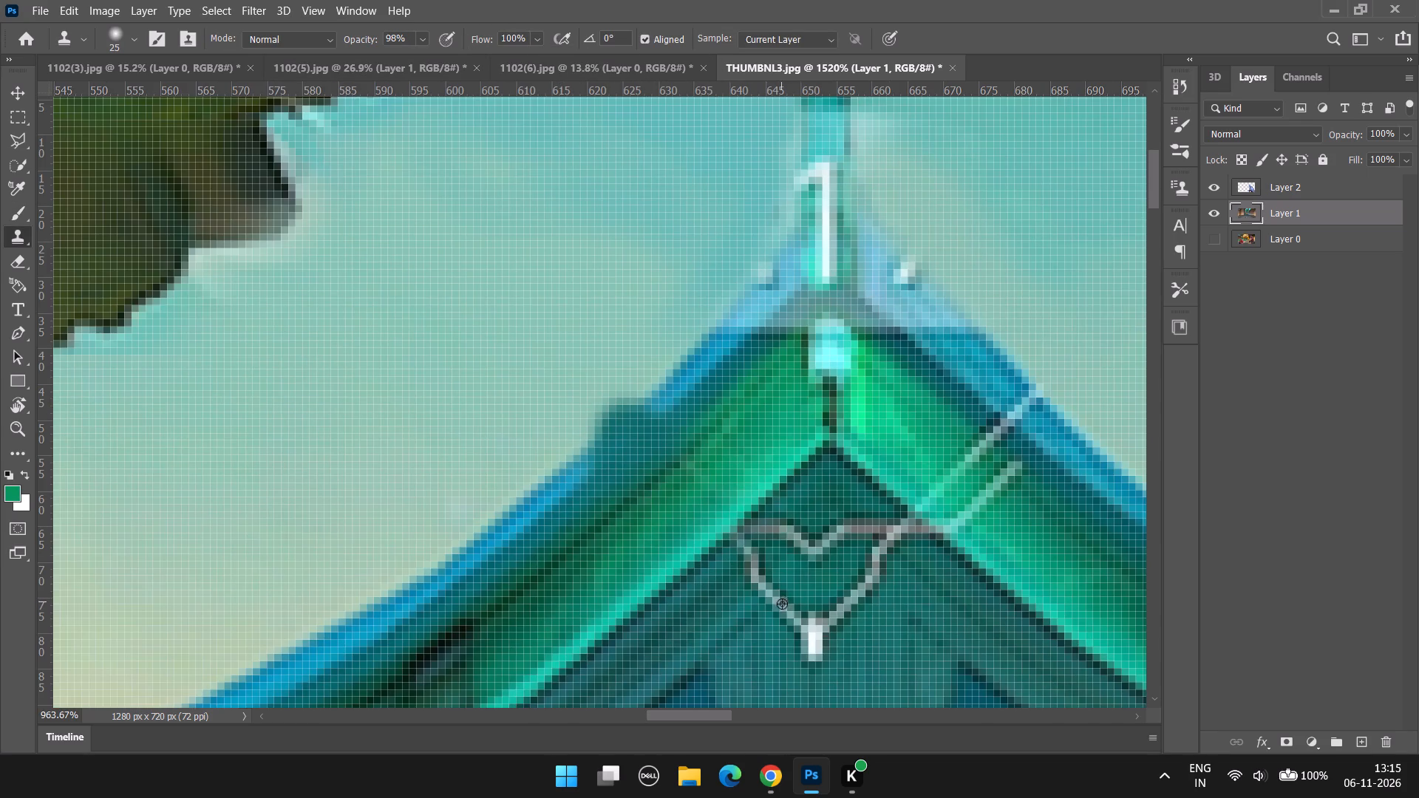
{"action": "left_click", "coordinate": [576, 479], "text": "alt"}
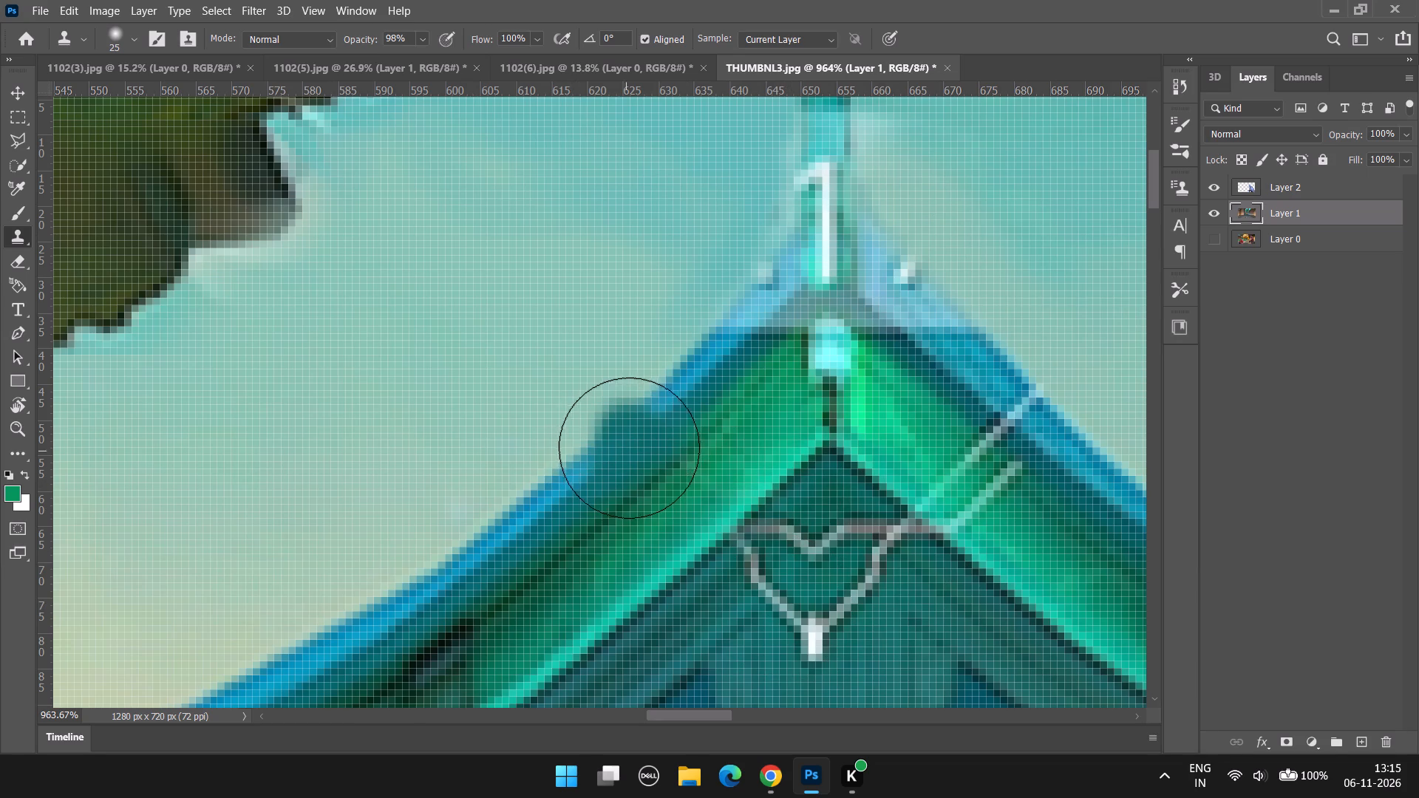
{"action": "left_click", "coordinate": [635, 443]}
{"action": "left_click", "coordinate": [663, 403]}
Reduce the Clone Stamp size to 9 and clone roof texture over the two diagonal HUD lines on the right slope.
{"action": "scroll", "coordinate": [629, 582], "scroll_direction": "down", "scroll_amount": 10, "text": "alt"}
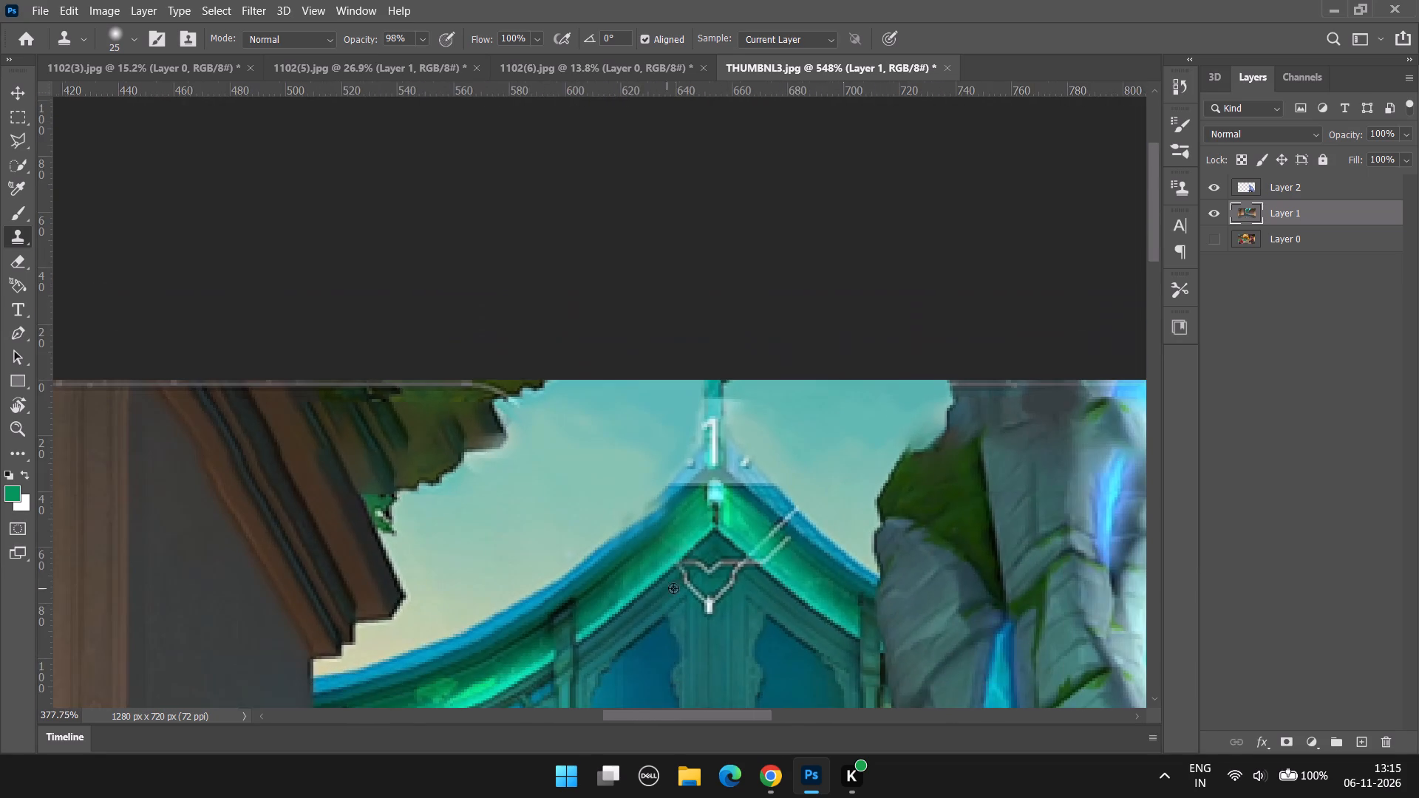
{"action": "scroll", "coordinate": [888, 491], "scroll_direction": "up", "scroll_amount": 8, "text": "alt"}
{"action": "scroll", "coordinate": [418, 542], "scroll_direction": "up", "scroll_amount": 7}
{"action": "scroll", "coordinate": [402, 612], "scroll_direction": "down", "scroll_amount": 2}
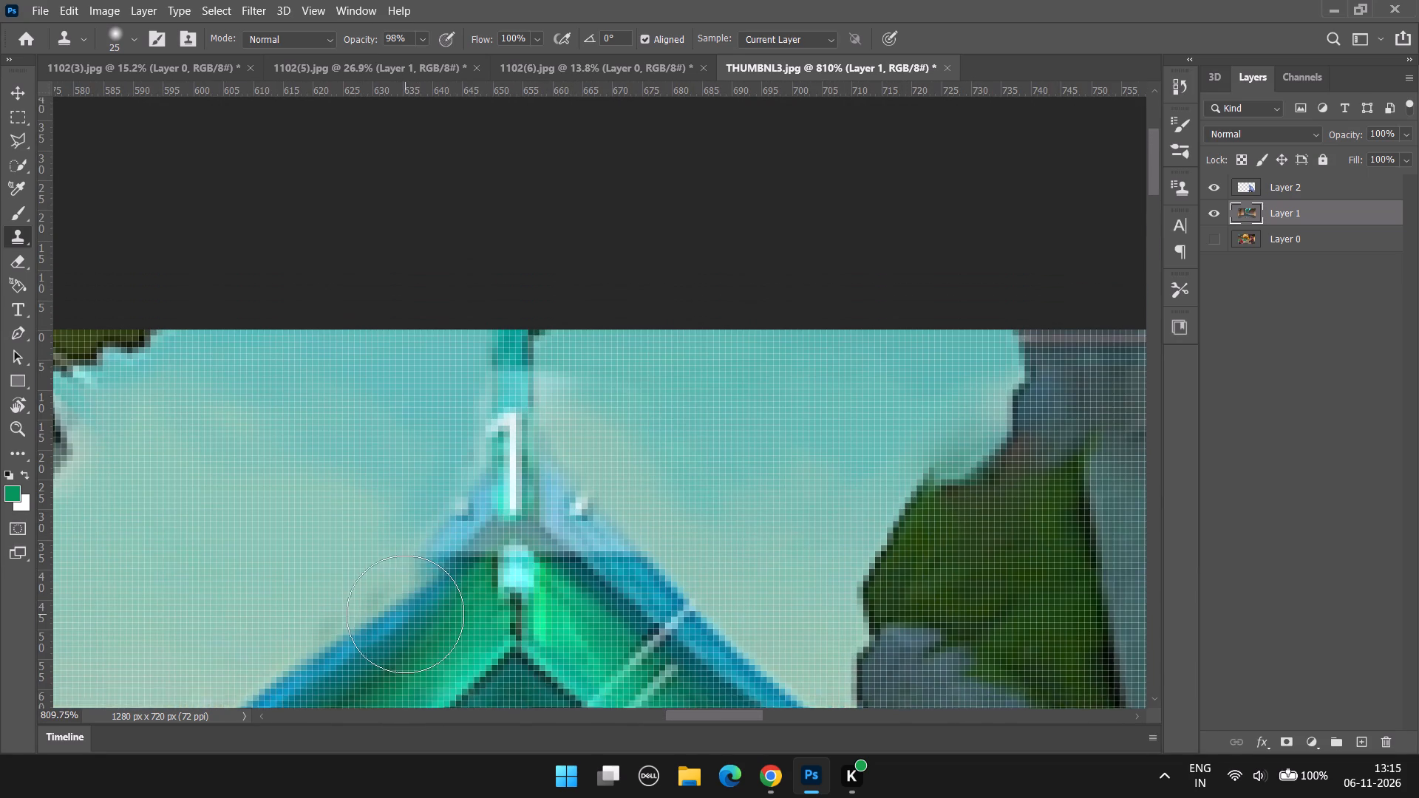
{"action": "scroll", "coordinate": [405, 614], "scroll_direction": "down", "scroll_amount": 10}
{"action": "scroll", "coordinate": [659, 553], "scroll_direction": "up", "scroll_amount": 4, "text": "alt"}
{"action": "left_click", "coordinate": [678, 583], "text": "alt"}
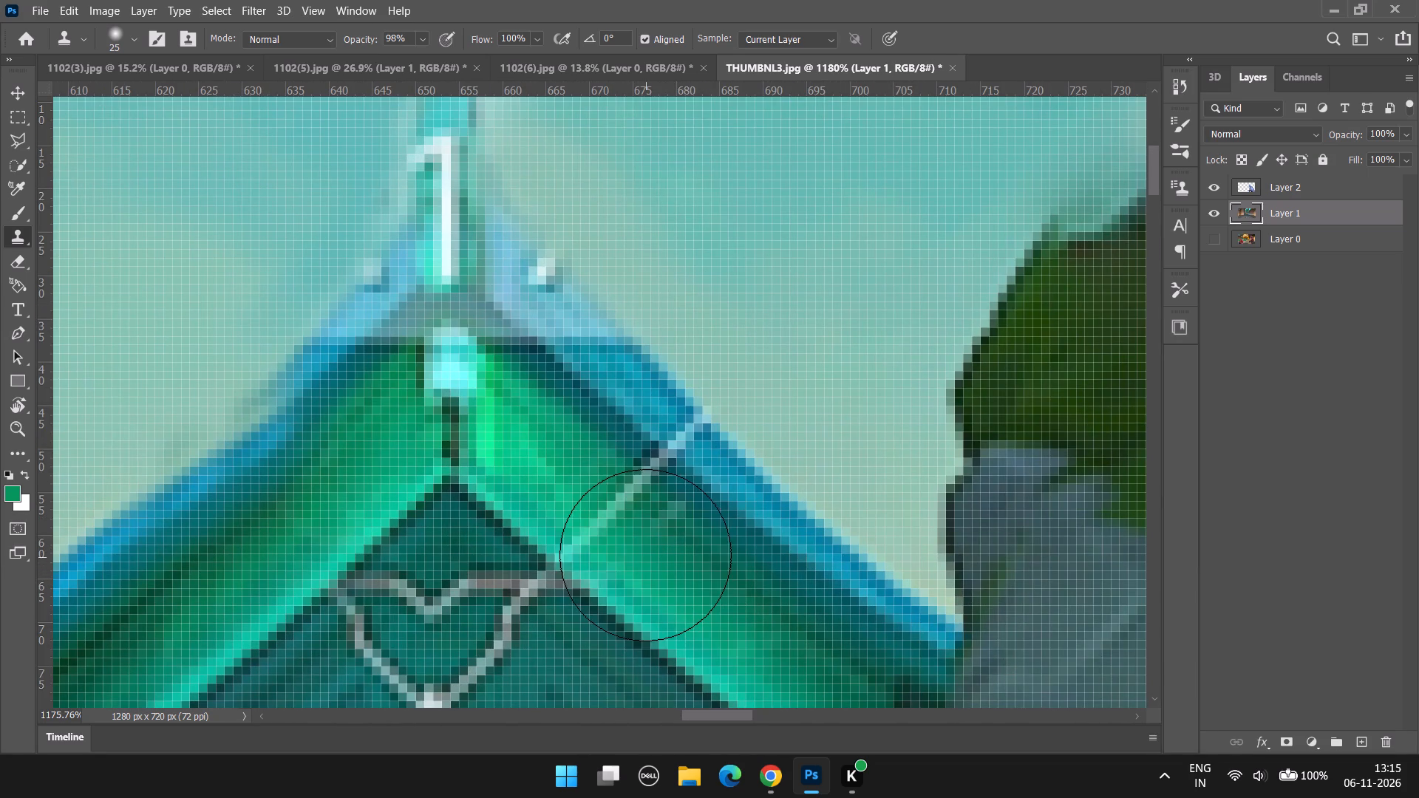
{"action": "left_click", "coordinate": [707, 609], "text": "alt"}
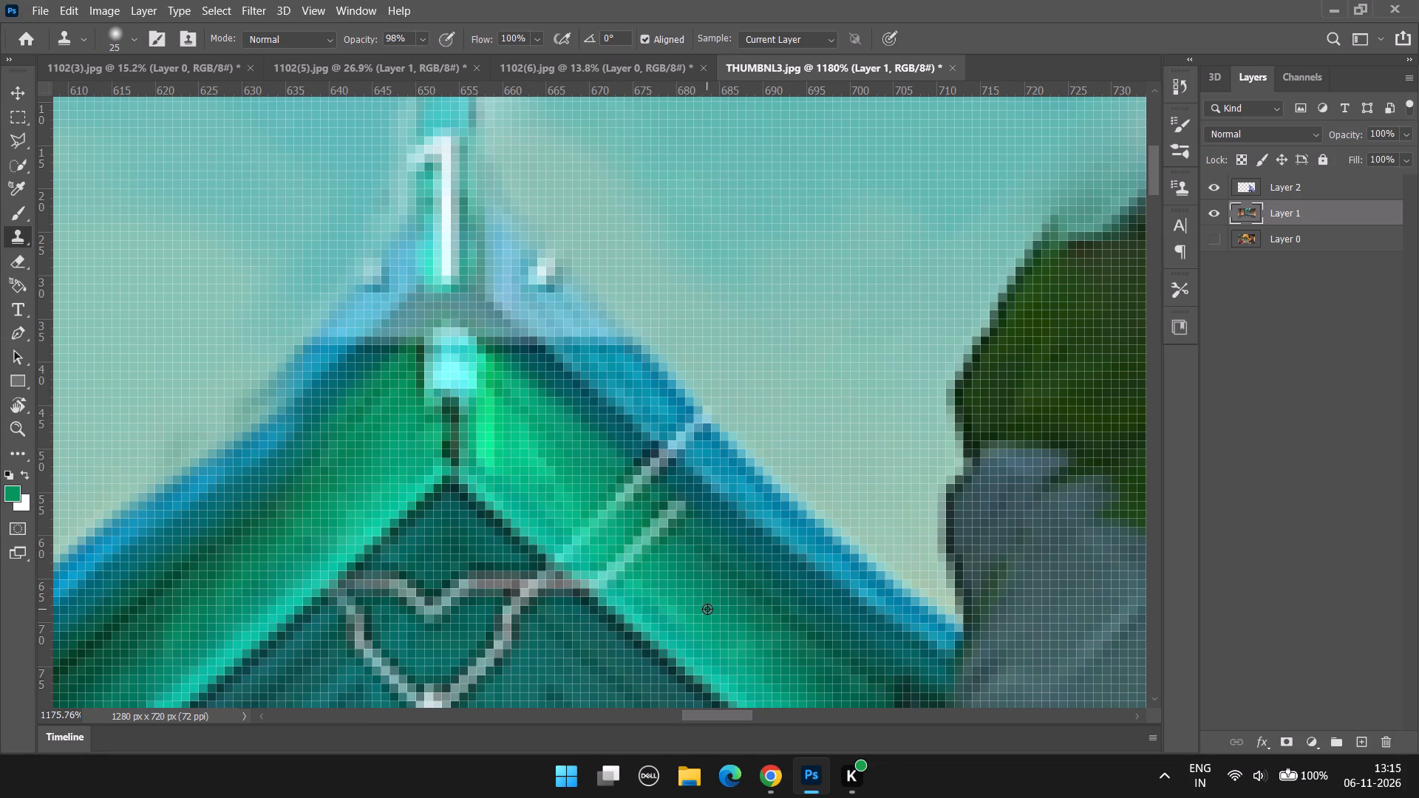
{"action": "type", "text": "[["}
{"action": "key", "text": "bracketleft"}
{"action": "key", "text": "bracketleft"}
{"action": "left_click", "coordinate": [627, 550]}
{"action": "left_click_drag", "start_coordinate": [624, 546], "coordinate": [607, 492]}
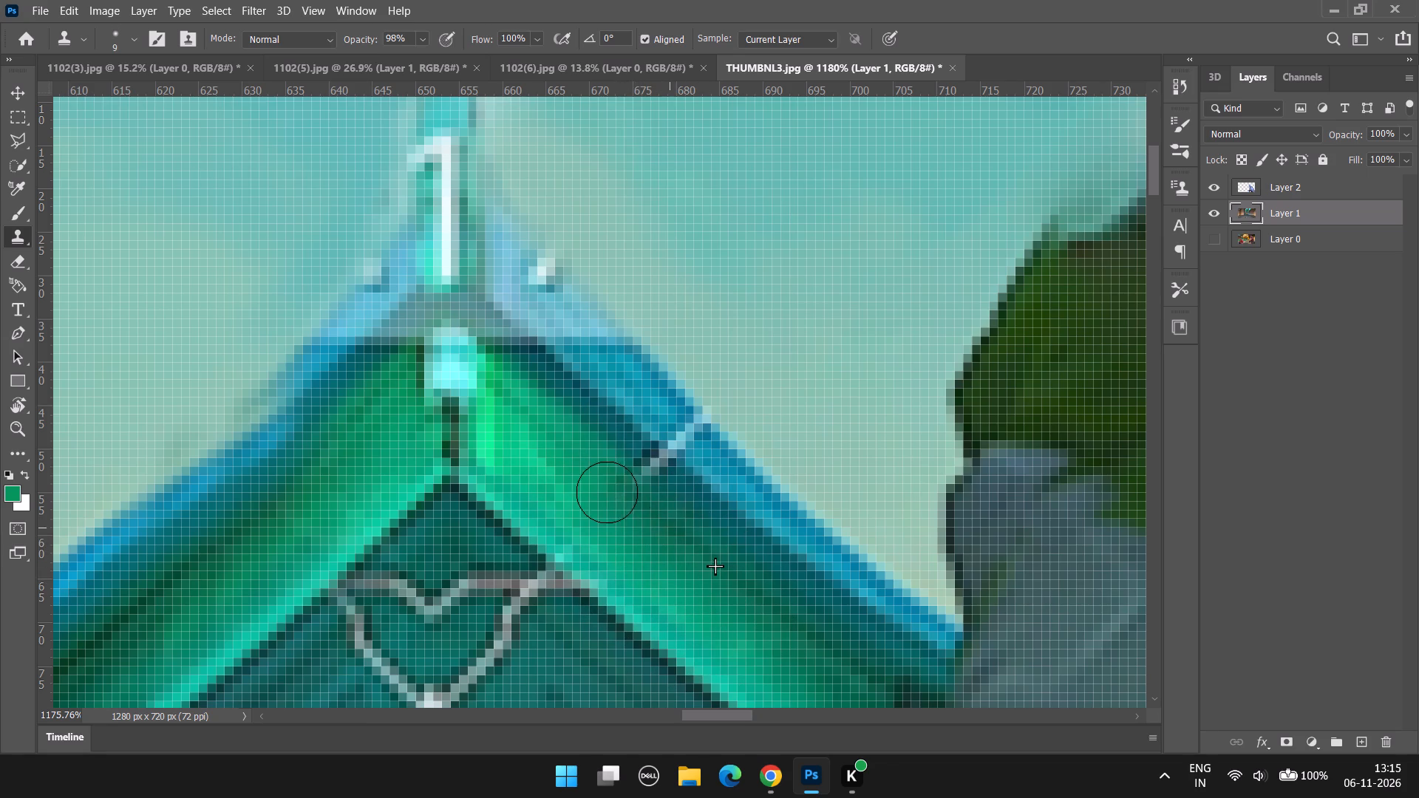
{"action": "left_click_drag", "start_coordinate": [607, 492], "coordinate": [578, 529]}
{"action": "left_click", "coordinate": [678, 580], "text": "alt"}
{"action": "left_click_drag", "start_coordinate": [575, 475], "coordinate": [633, 531]}
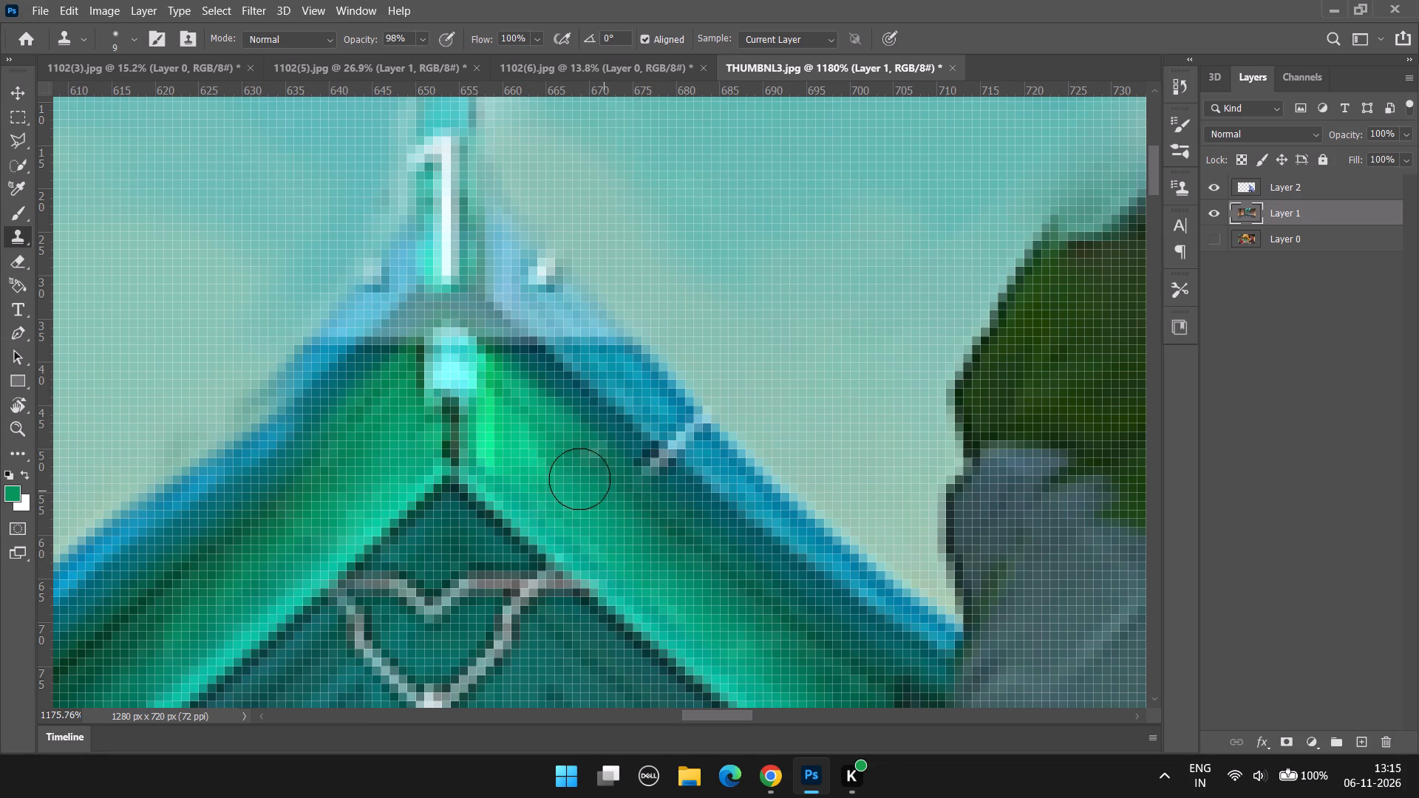
{"action": "left_click_drag", "start_coordinate": [578, 480], "coordinate": [638, 553]}
{"action": "left_click", "coordinate": [630, 590]}
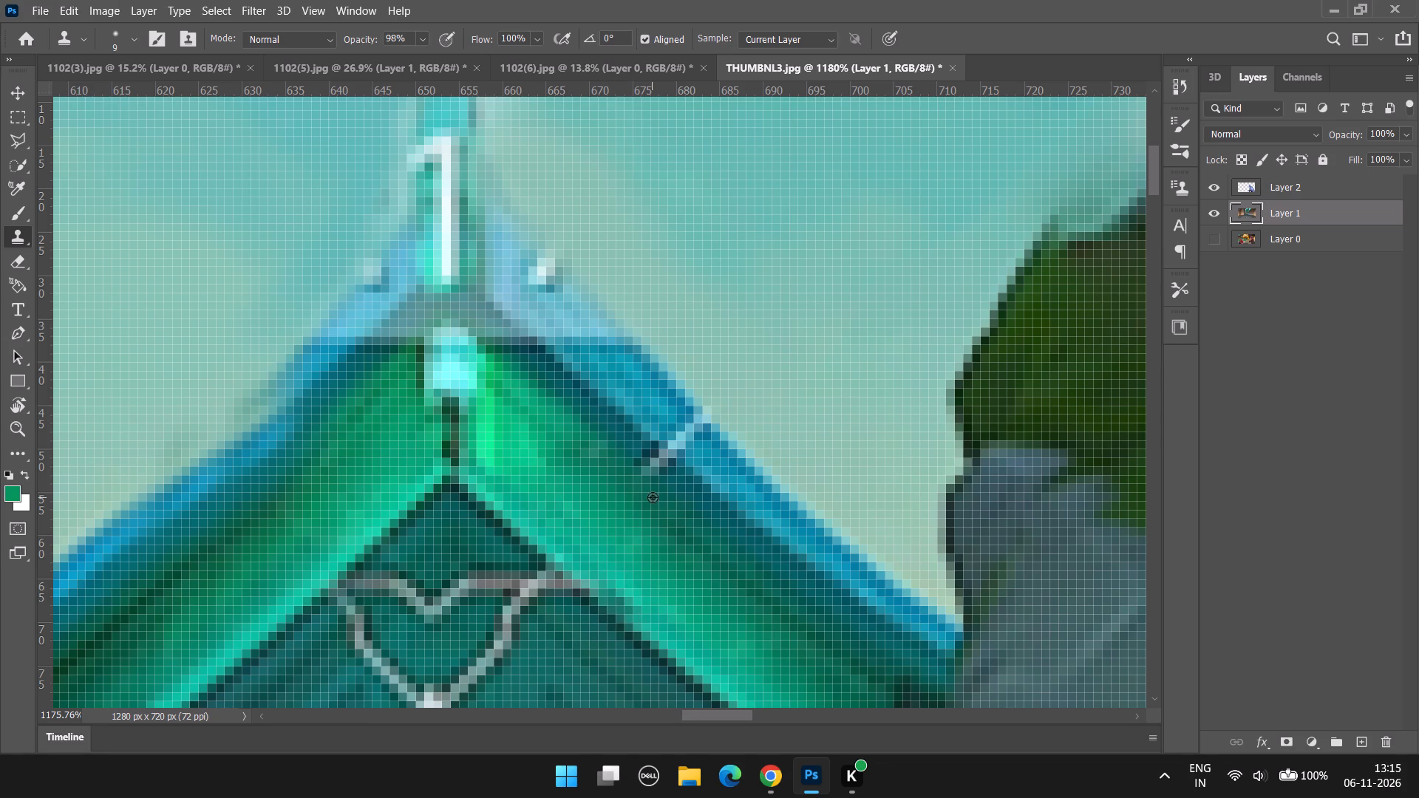
Clone the blue edge and dark band over the leftover HUD line end at the roof's right edge.
{"action": "left_click", "coordinate": [653, 497], "text": "alt"}
{"action": "left_click", "coordinate": [660, 409], "text": "alt"}
{"action": "left_click_drag", "start_coordinate": [667, 424], "coordinate": [692, 453]}
{"action": "left_click", "coordinate": [754, 505], "text": "alt"}
{"action": "left_click_drag", "start_coordinate": [724, 485], "coordinate": [675, 435]}
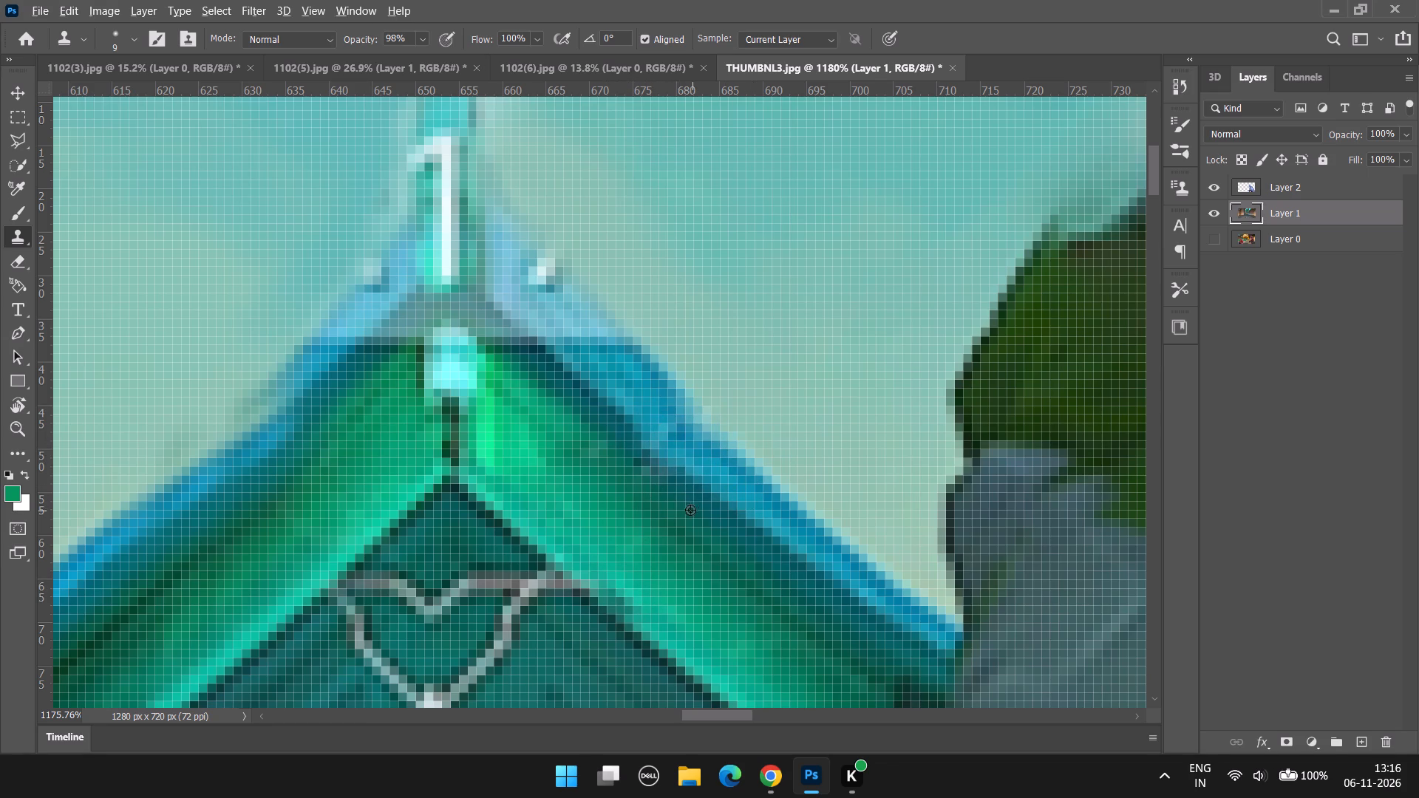
{"action": "left_click", "coordinate": [676, 491], "text": "alt"}
{"action": "left_click_drag", "start_coordinate": [668, 476], "coordinate": [632, 446]}
Clone dark teal gable texture over the V-shaped notch of the HUD outline below the roof peak.
{"action": "scroll", "coordinate": [656, 531], "scroll_direction": "down", "scroll_amount": 5, "text": "alt"}
{"action": "scroll", "coordinate": [574, 620], "scroll_direction": "up", "scroll_amount": 4}
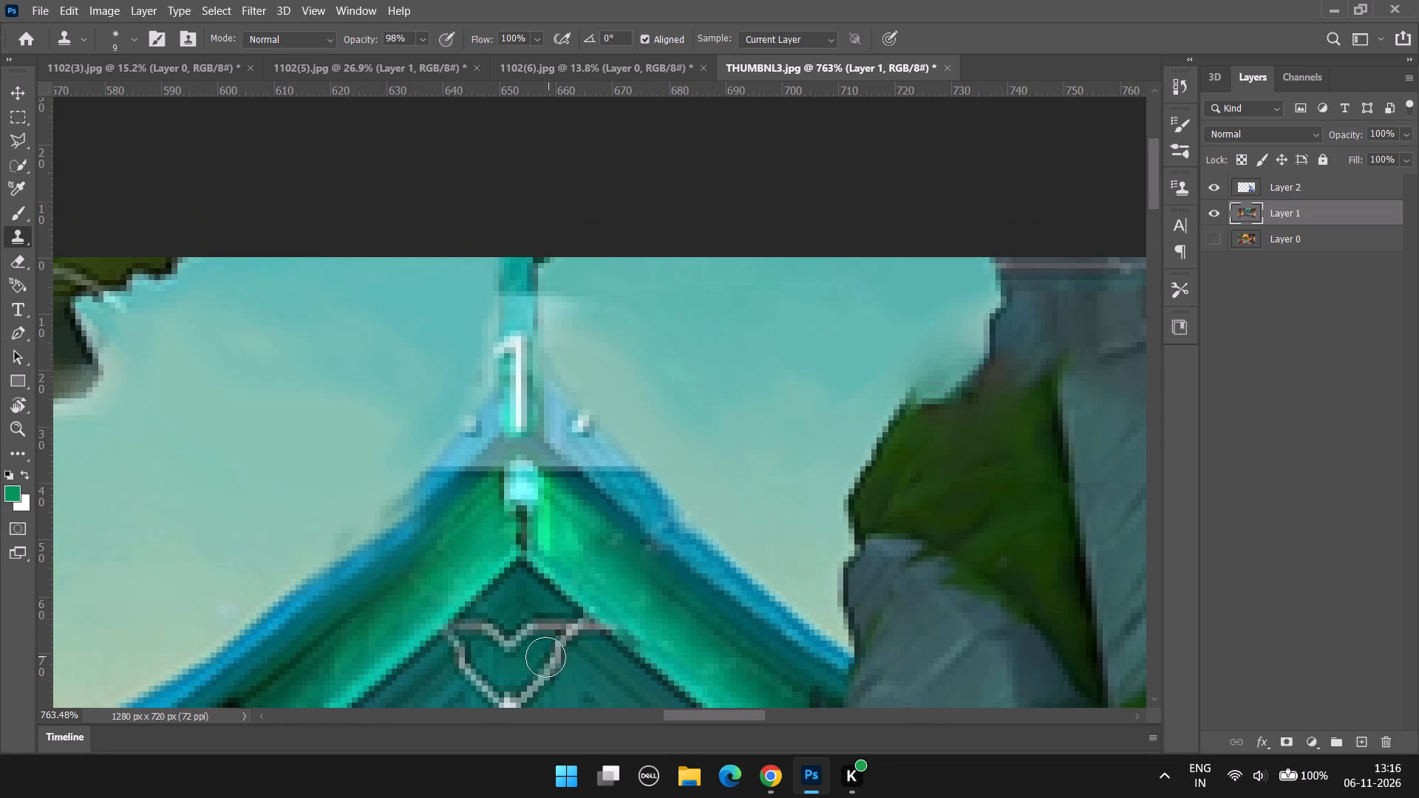
{"action": "scroll", "coordinate": [520, 643], "scroll_direction": "down", "scroll_amount": 5}
{"action": "scroll", "coordinate": [512, 580], "scroll_direction": "up", "scroll_amount": 9, "text": "alt"}
{"action": "left_click", "coordinate": [528, 480], "text": "alt"}
{"action": "scroll", "coordinate": [528, 500], "scroll_direction": "down", "scroll_amount": 3}
{"action": "left_click_drag", "start_coordinate": [514, 468], "coordinate": [520, 522]}
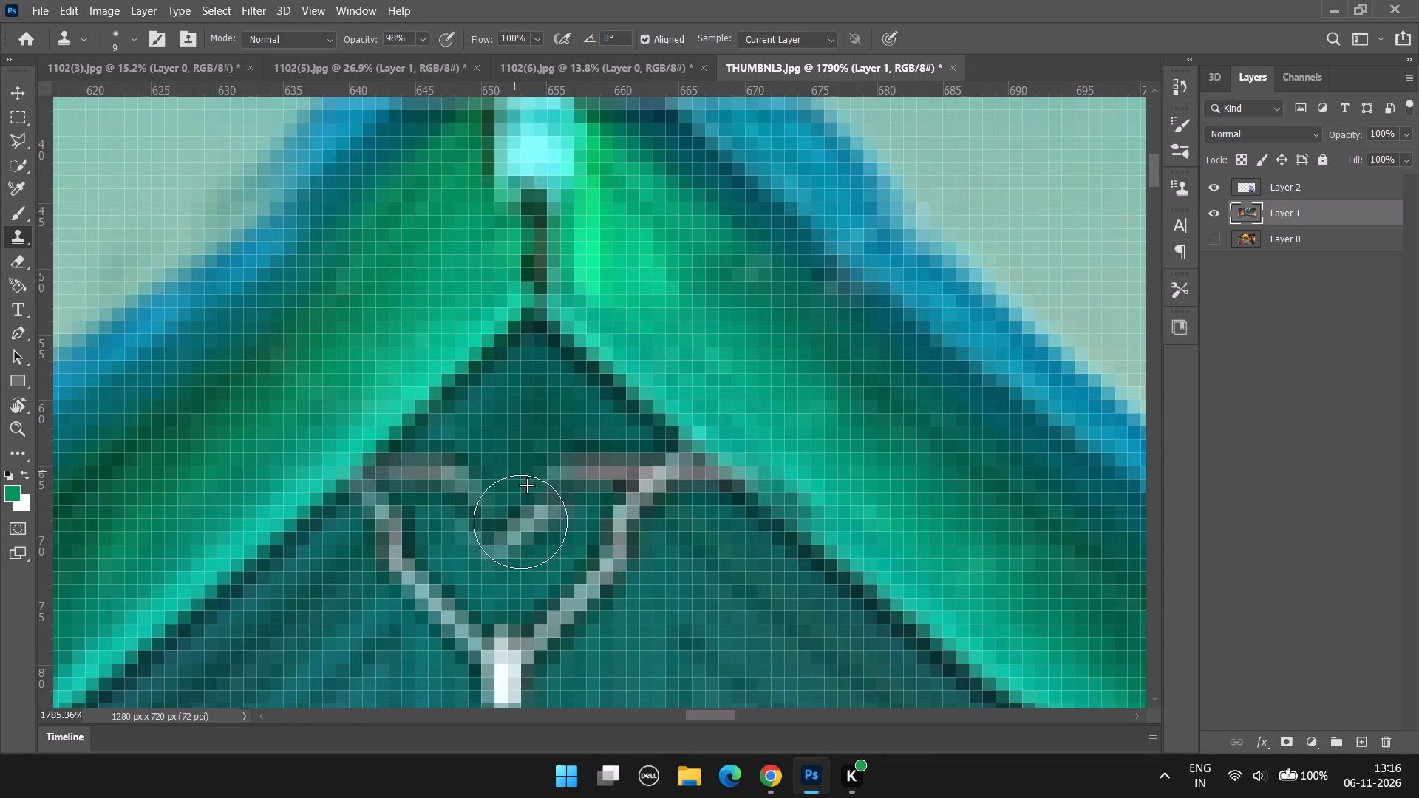
{"action": "left_click_drag", "start_coordinate": [520, 522], "coordinate": [520, 502]}
{"action": "left_click", "coordinate": [537, 431], "text": "alt"}
{"action": "left_click", "coordinate": [527, 387], "text": "alt"}
{"action": "left_click_drag", "start_coordinate": [539, 451], "coordinate": [529, 497]}
{"action": "left_click_drag", "start_coordinate": [520, 449], "coordinate": [511, 508]}
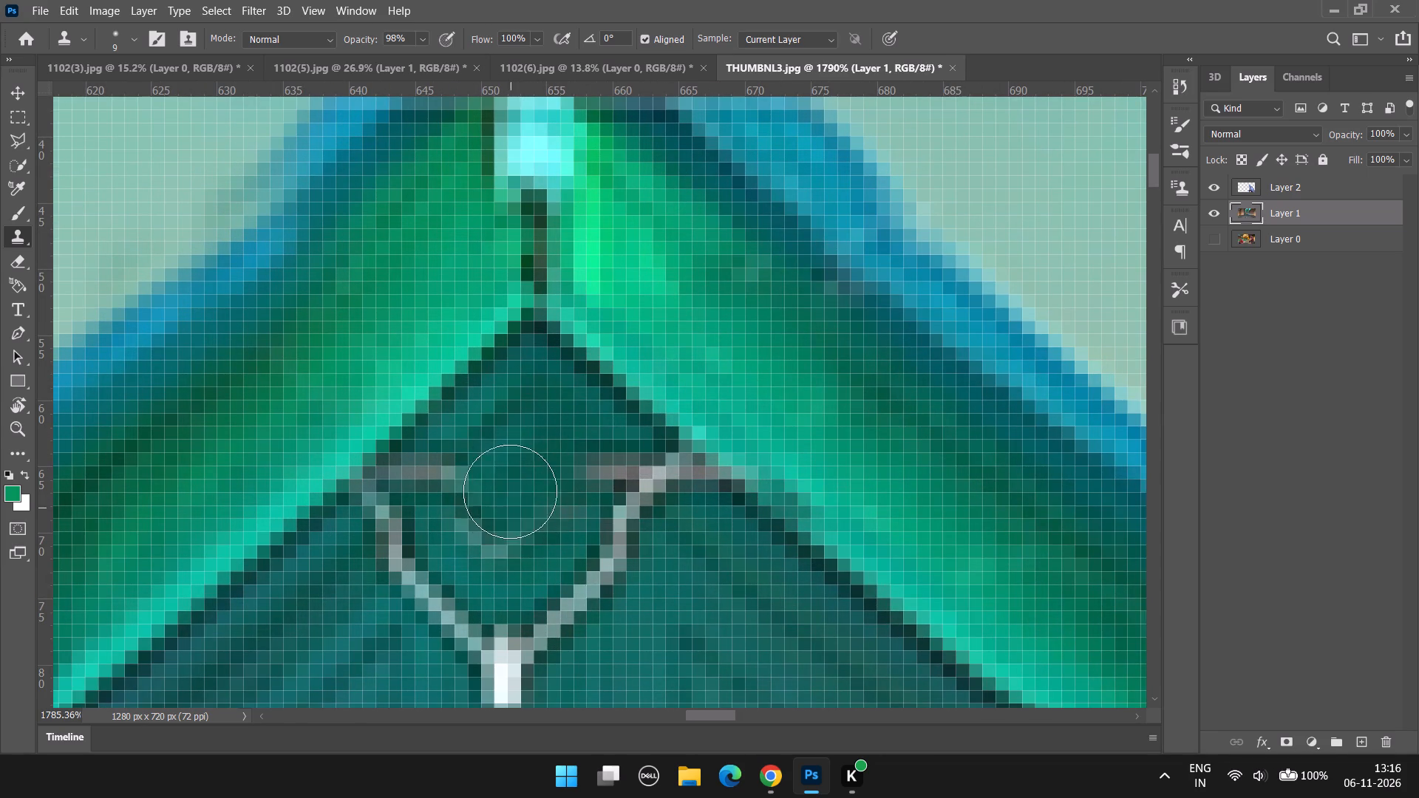
{"action": "left_click_drag", "start_coordinate": [506, 485], "coordinate": [503, 542]}
{"action": "left_click_drag", "start_coordinate": [510, 508], "coordinate": [501, 545]}
Clone gable texture over the inner part of the right horizontal HUD line and the lower right arm of the outline.
{"action": "left_click_drag", "start_coordinate": [561, 454], "coordinate": [578, 482]}
{"action": "left_click_drag", "start_coordinate": [581, 459], "coordinate": [593, 471]}
{"action": "left_click_drag", "start_coordinate": [597, 464], "coordinate": [599, 474]}
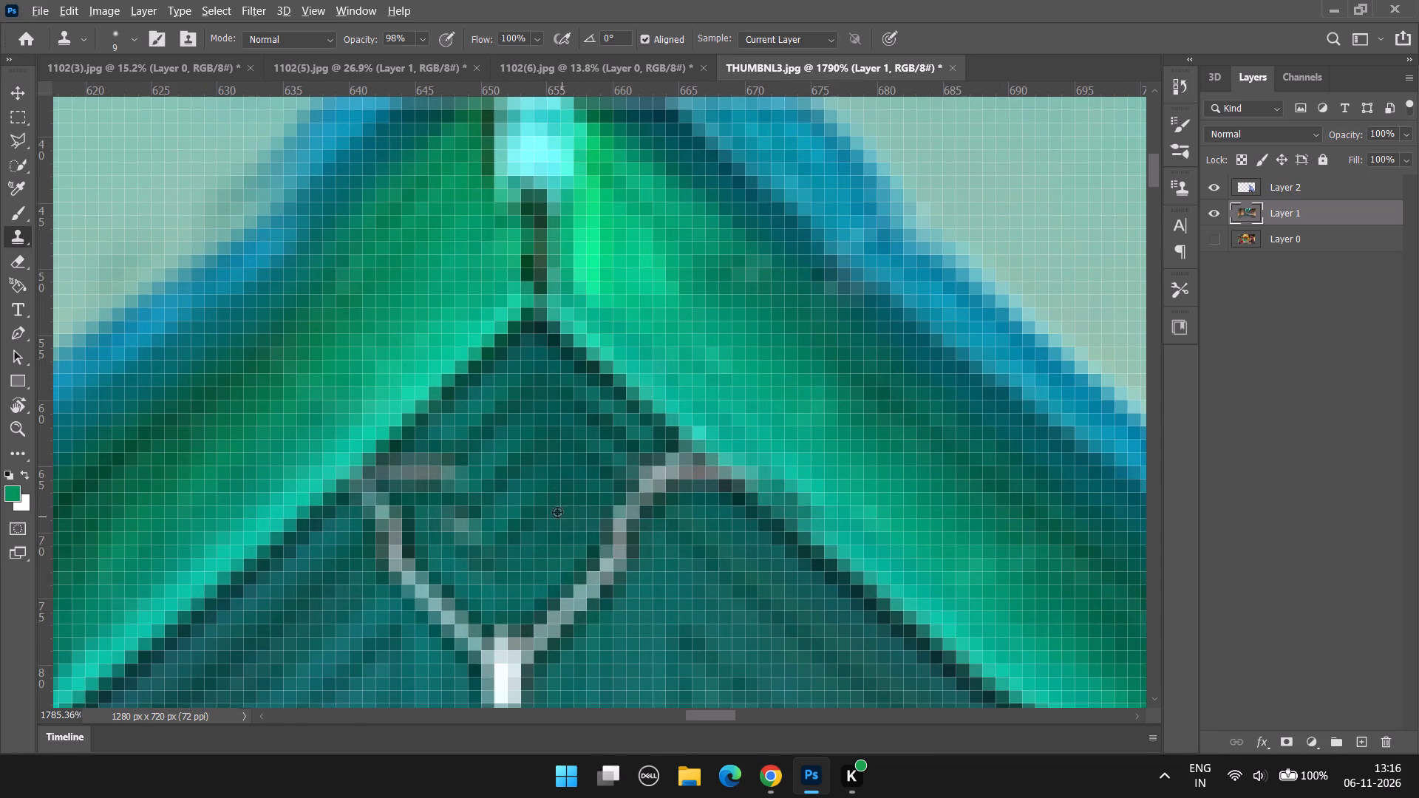
{"action": "left_click", "coordinate": [551, 470], "text": "alt"}
{"action": "left_click_drag", "start_coordinate": [585, 552], "coordinate": [527, 641]}
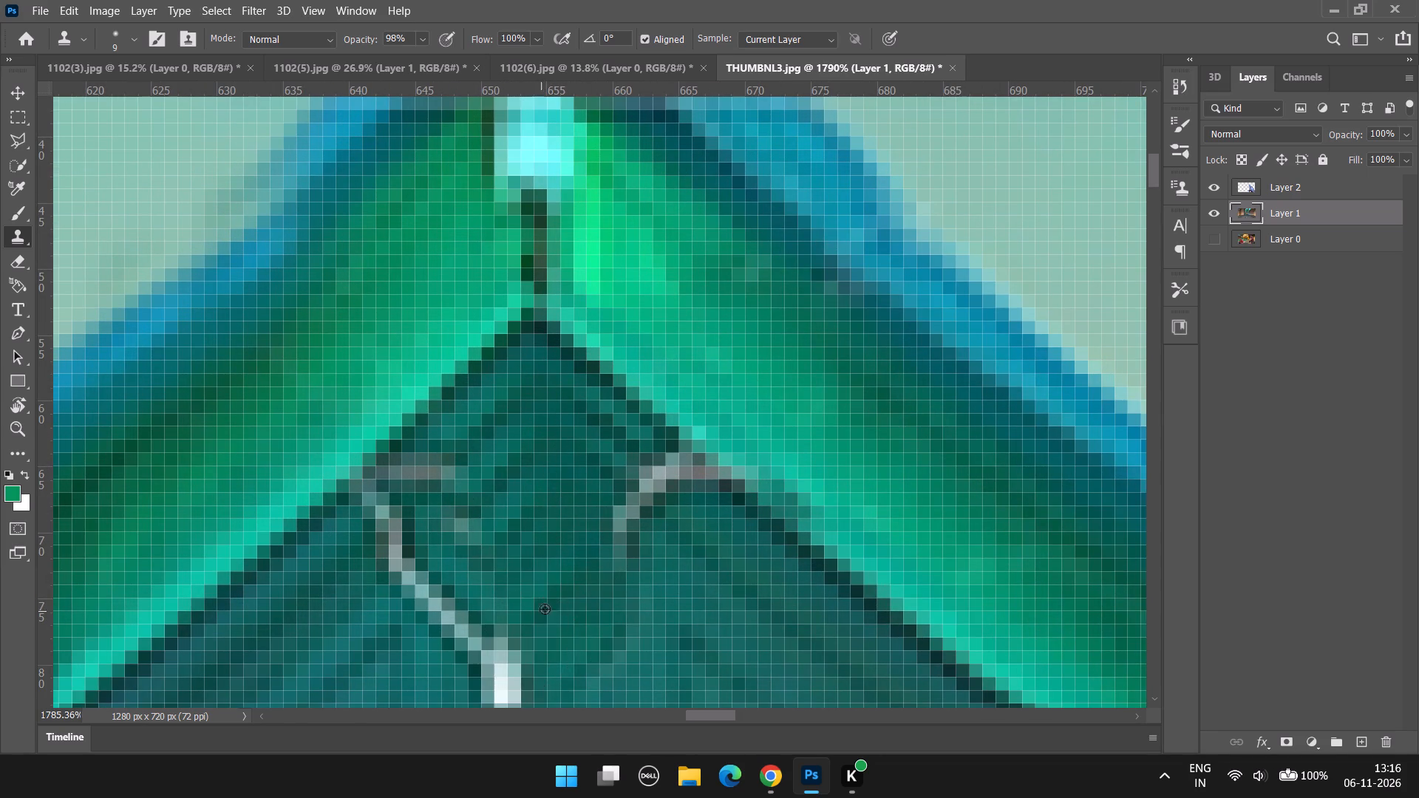
Clone gable texture over the white tip at the bottom of the HUD outline.
{"action": "scroll", "coordinate": [552, 608], "scroll_direction": "down", "scroll_amount": 10, "text": "alt"}
{"action": "scroll", "coordinate": [548, 655], "scroll_direction": "up", "scroll_amount": 4}
{"action": "scroll", "coordinate": [554, 673], "scroll_direction": "down", "scroll_amount": 9}
{"action": "scroll", "coordinate": [568, 601], "scroll_direction": "up", "scroll_amount": 5, "text": "alt"}
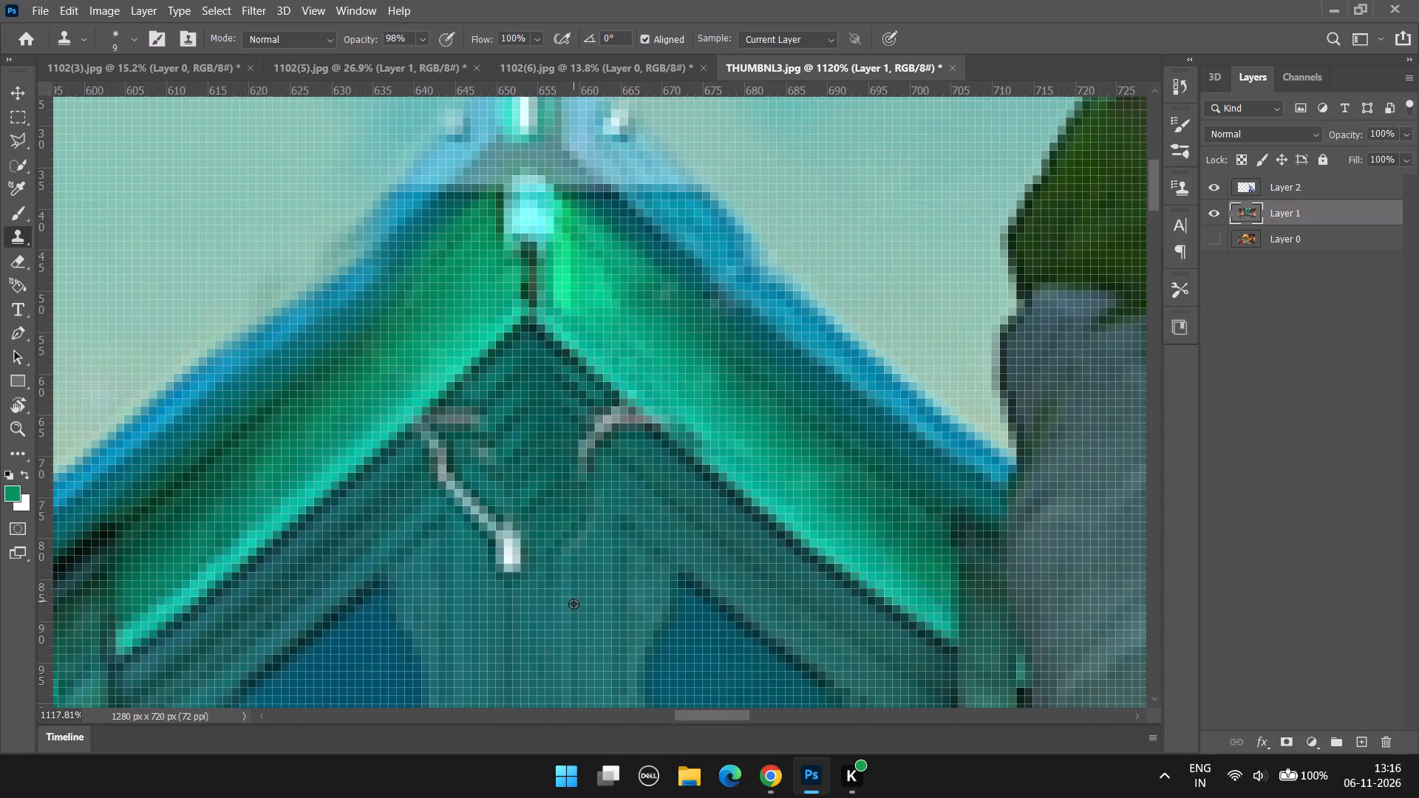
{"action": "left_click", "coordinate": [523, 598], "text": "alt"}
{"action": "left_click_drag", "start_coordinate": [521, 576], "coordinate": [516, 538]}
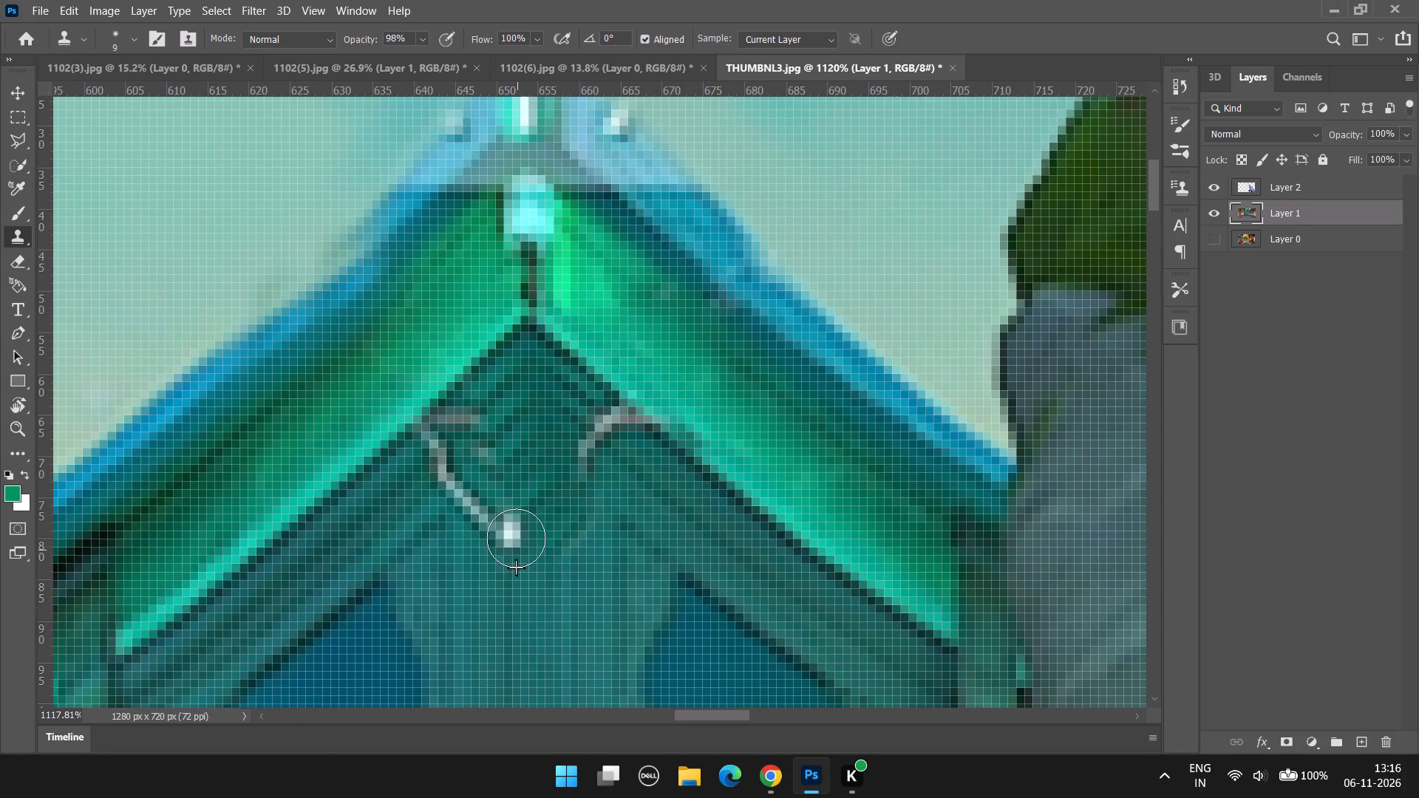
{"action": "left_click_drag", "start_coordinate": [516, 538], "coordinate": [516, 536]}
{"action": "left_click", "coordinate": [516, 538]}
{"action": "left_click", "coordinate": [516, 512]}
{"action": "left_click", "coordinate": [540, 583], "text": "alt"}
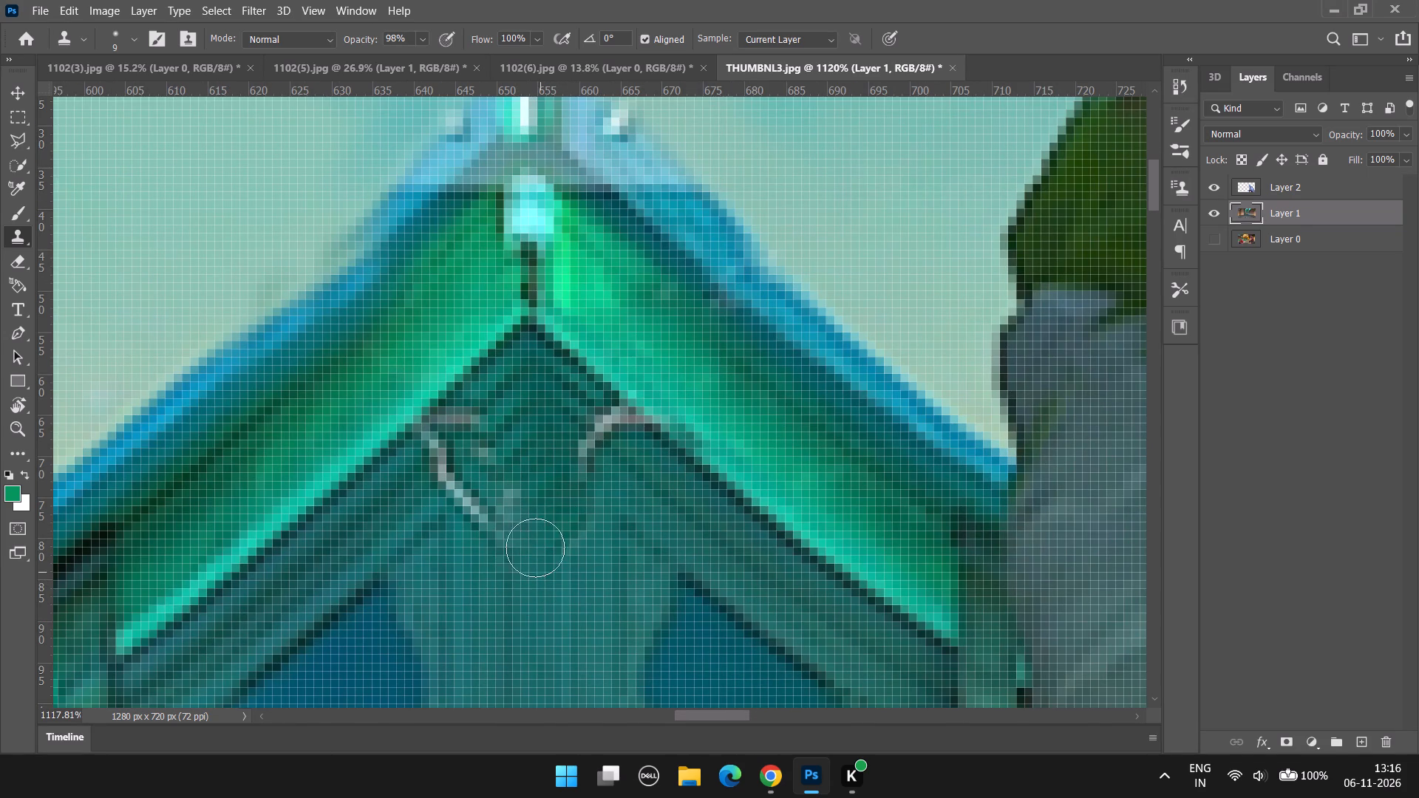
{"action": "left_click", "coordinate": [522, 516]}
{"action": "left_click", "coordinate": [514, 502]}
Clone gable texture over the left arm of the HUD outline up to the left roof trim.
{"action": "left_click", "coordinate": [535, 566]}
{"action": "left_click", "coordinate": [495, 535]}
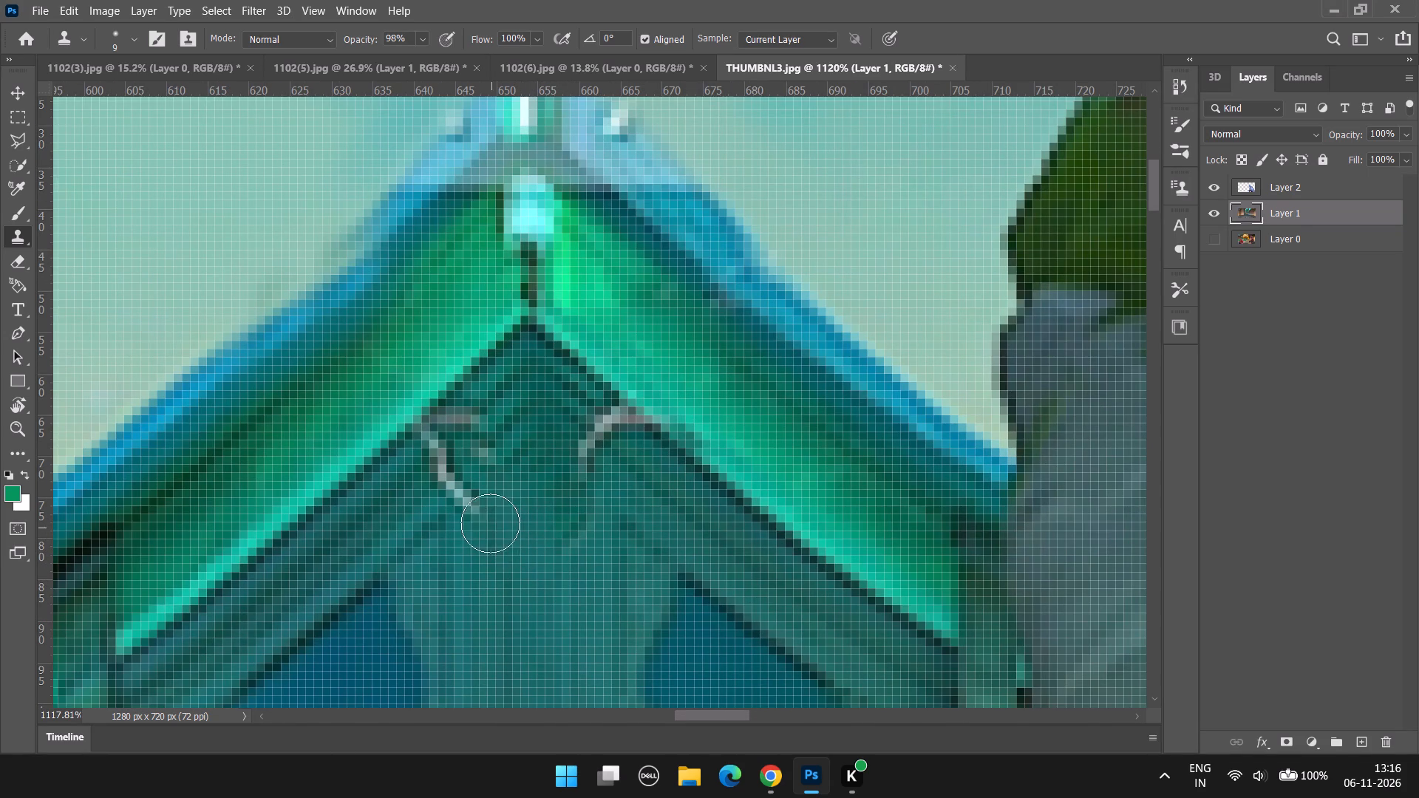
{"action": "left_click", "coordinate": [489, 519]}
{"action": "left_click", "coordinate": [480, 506]}
{"action": "left_click", "coordinate": [473, 498]}
{"action": "left_click", "coordinate": [453, 480]}
{"action": "left_click", "coordinate": [452, 458]}
{"action": "left_click", "coordinate": [450, 446]}
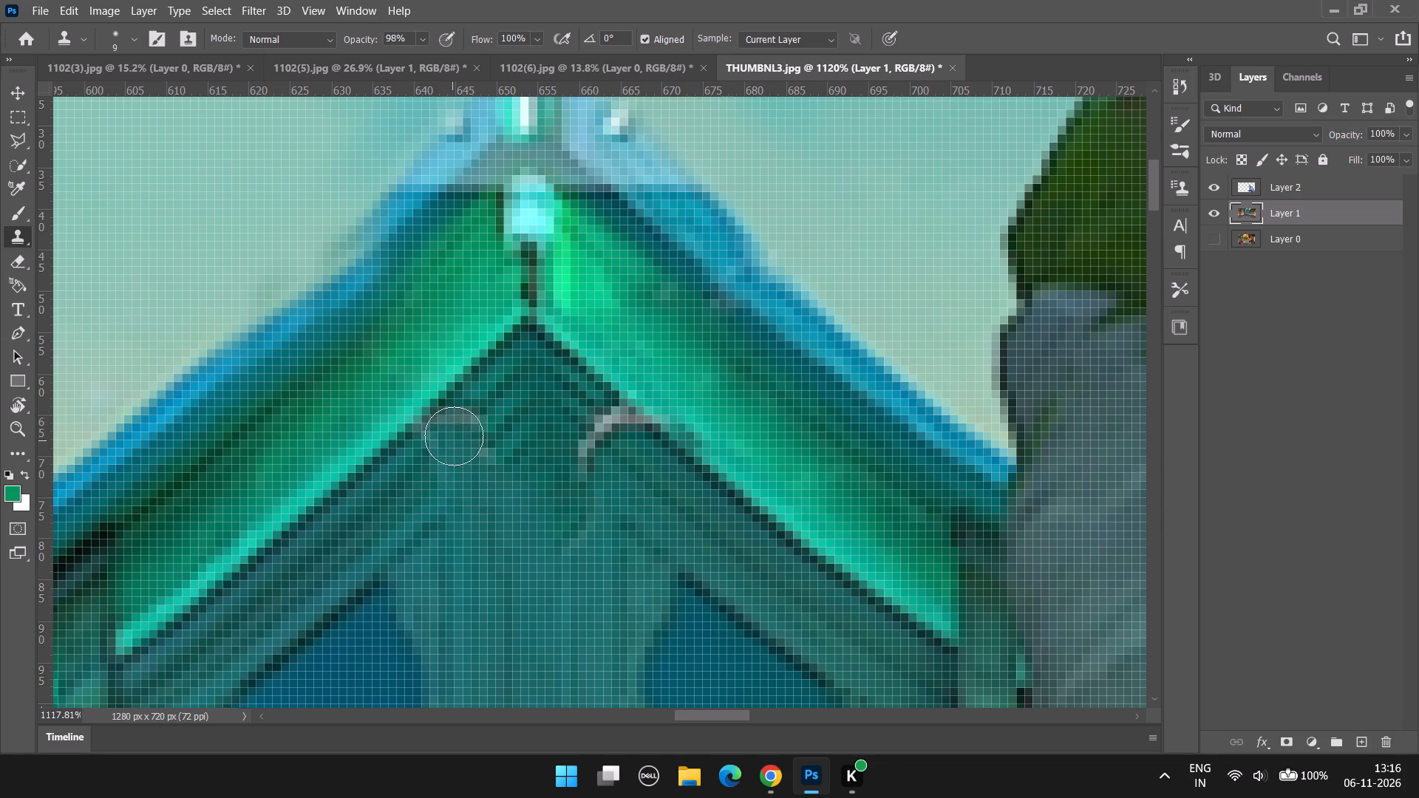
{"action": "left_click", "coordinate": [459, 426]}
Clone gable texture over the remaining curved HUD line beside the right roof trim.
{"action": "left_click", "coordinate": [625, 480], "text": "alt"}
{"action": "left_click", "coordinate": [591, 460]}
{"action": "left_click", "coordinate": [600, 439]}
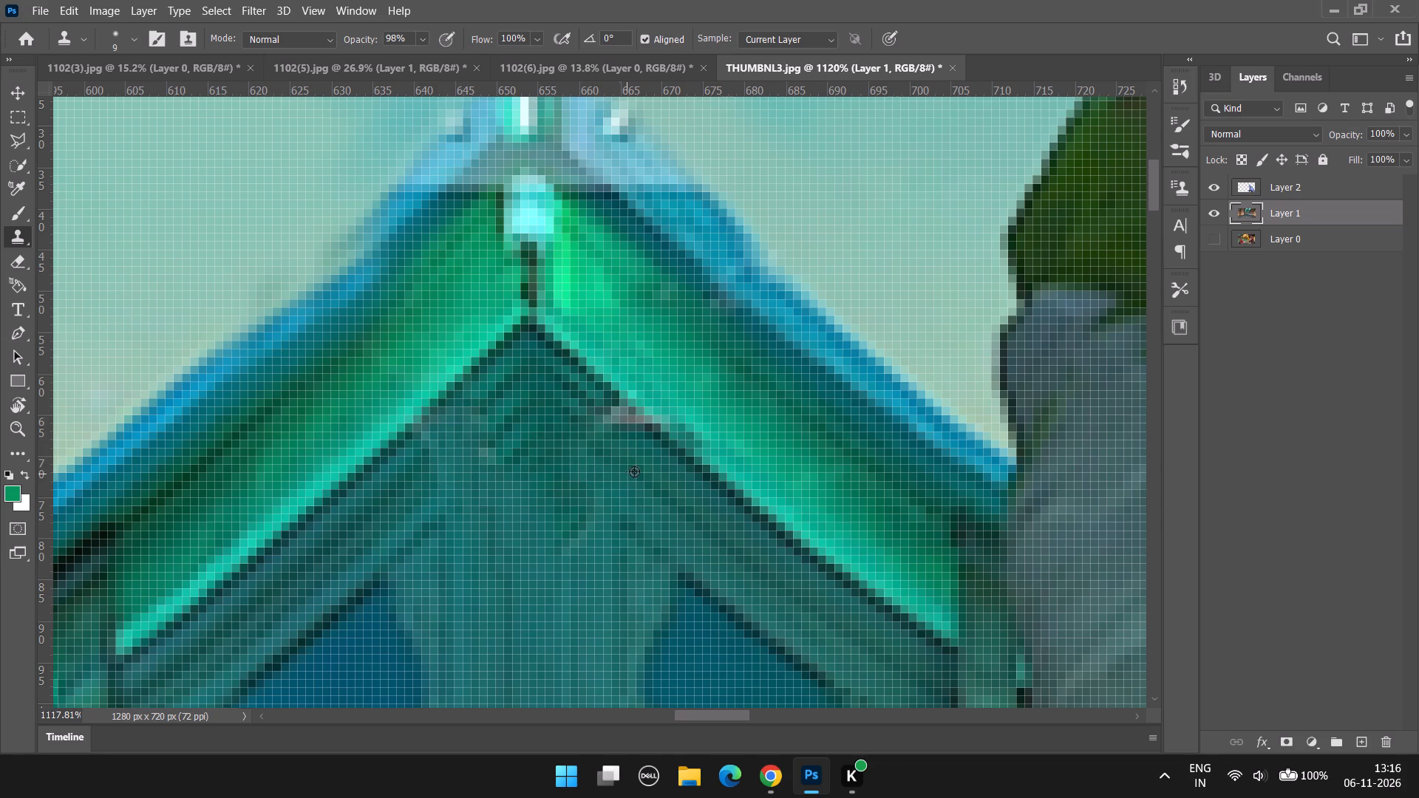
{"action": "left_click", "coordinate": [637, 471], "text": "alt"}
{"action": "left_click", "coordinate": [624, 429]}
Clone clean sky over the smudges along the roof's upper left edge.
{"action": "scroll", "coordinate": [582, 485], "scroll_direction": "down", "scroll_amount": 10, "text": "alt"}
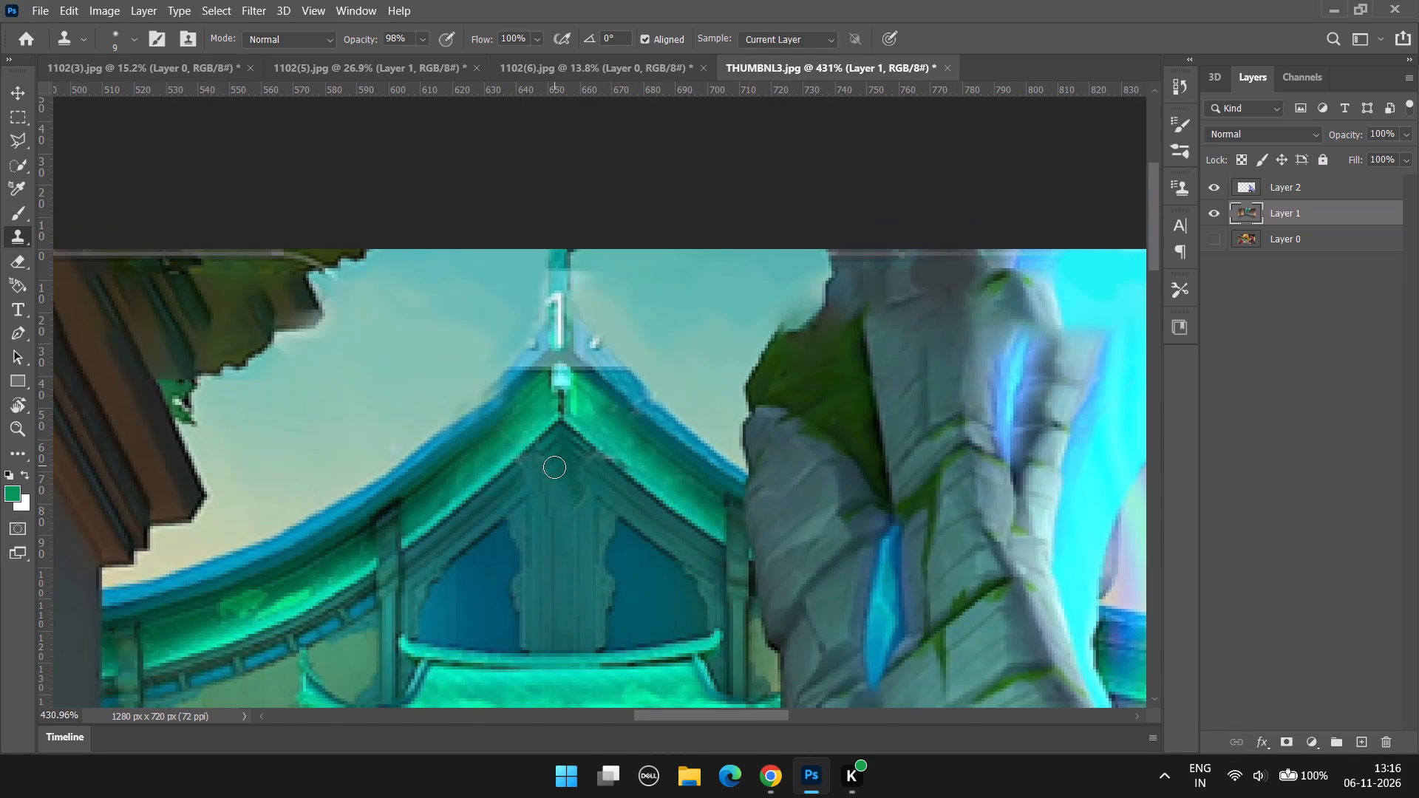
{"action": "scroll", "coordinate": [523, 460], "scroll_direction": "up", "scroll_amount": 18}
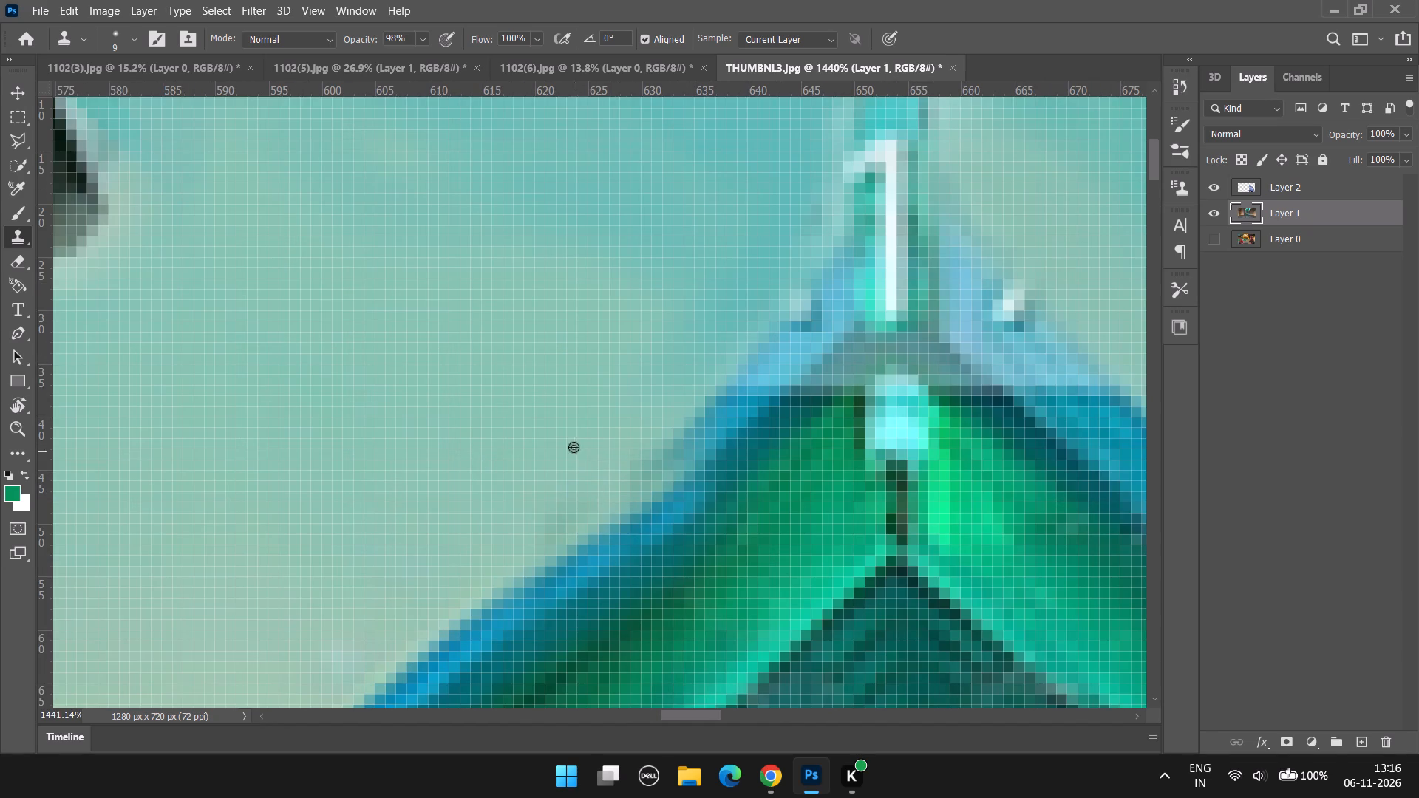
{"action": "left_click", "coordinate": [574, 420], "text": "alt"}
{"action": "left_click_drag", "start_coordinate": [670, 415], "coordinate": [645, 454]}
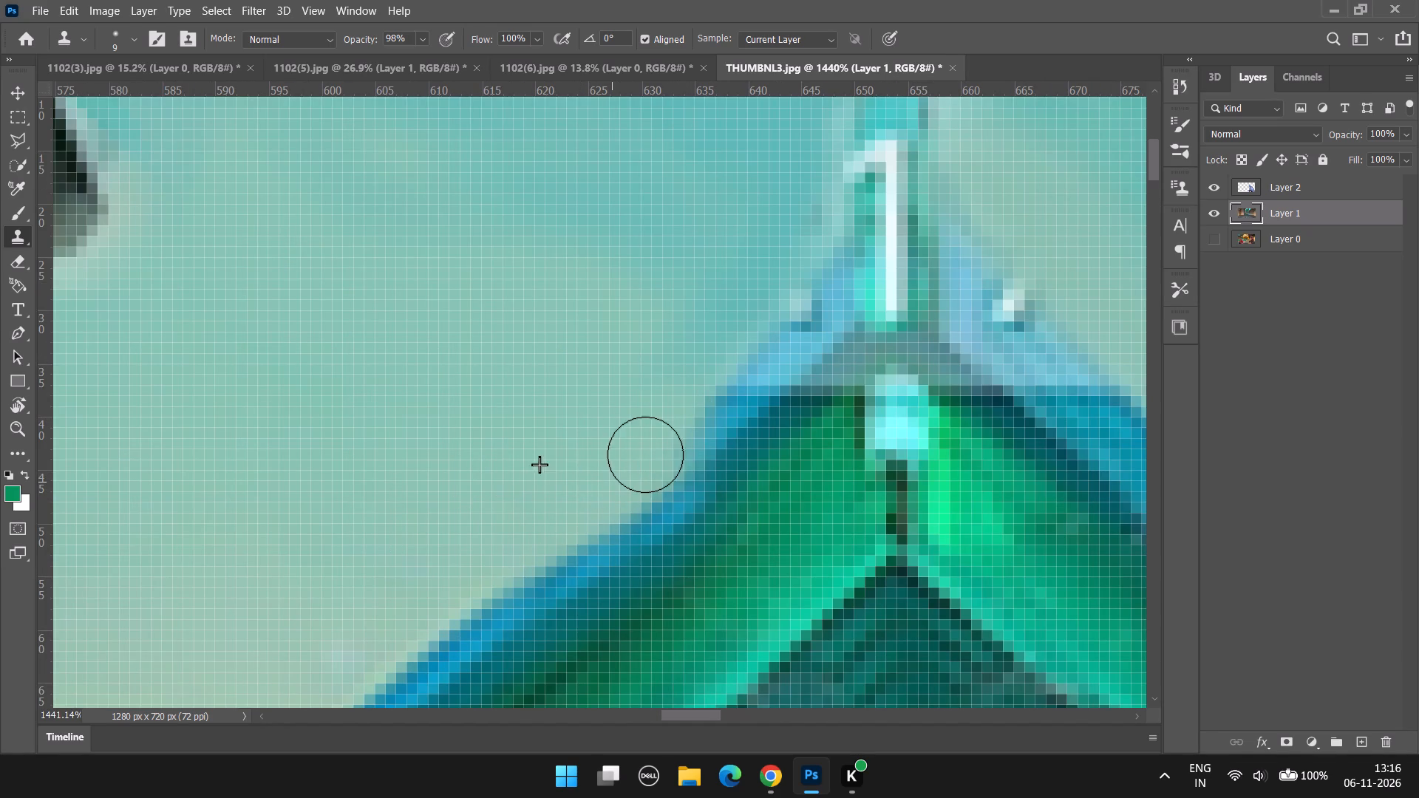
{"action": "left_click_drag", "start_coordinate": [645, 454], "coordinate": [749, 320]}
Clone clean sky over the pale smudges and white speck beside the right slope of the roof peak.
{"action": "scroll", "coordinate": [654, 361], "scroll_direction": "down", "scroll_amount": 6, "text": "alt"}
{"action": "scroll", "coordinate": [877, 369], "scroll_direction": "down", "scroll_amount": 5, "text": "alt"}
{"action": "scroll", "coordinate": [937, 304], "scroll_direction": "up", "scroll_amount": 8, "text": "alt"}
{"action": "scroll", "coordinate": [860, 275], "scroll_direction": "up", "scroll_amount": 8, "text": "alt"}
{"action": "left_click", "coordinate": [811, 291], "text": "alt"}
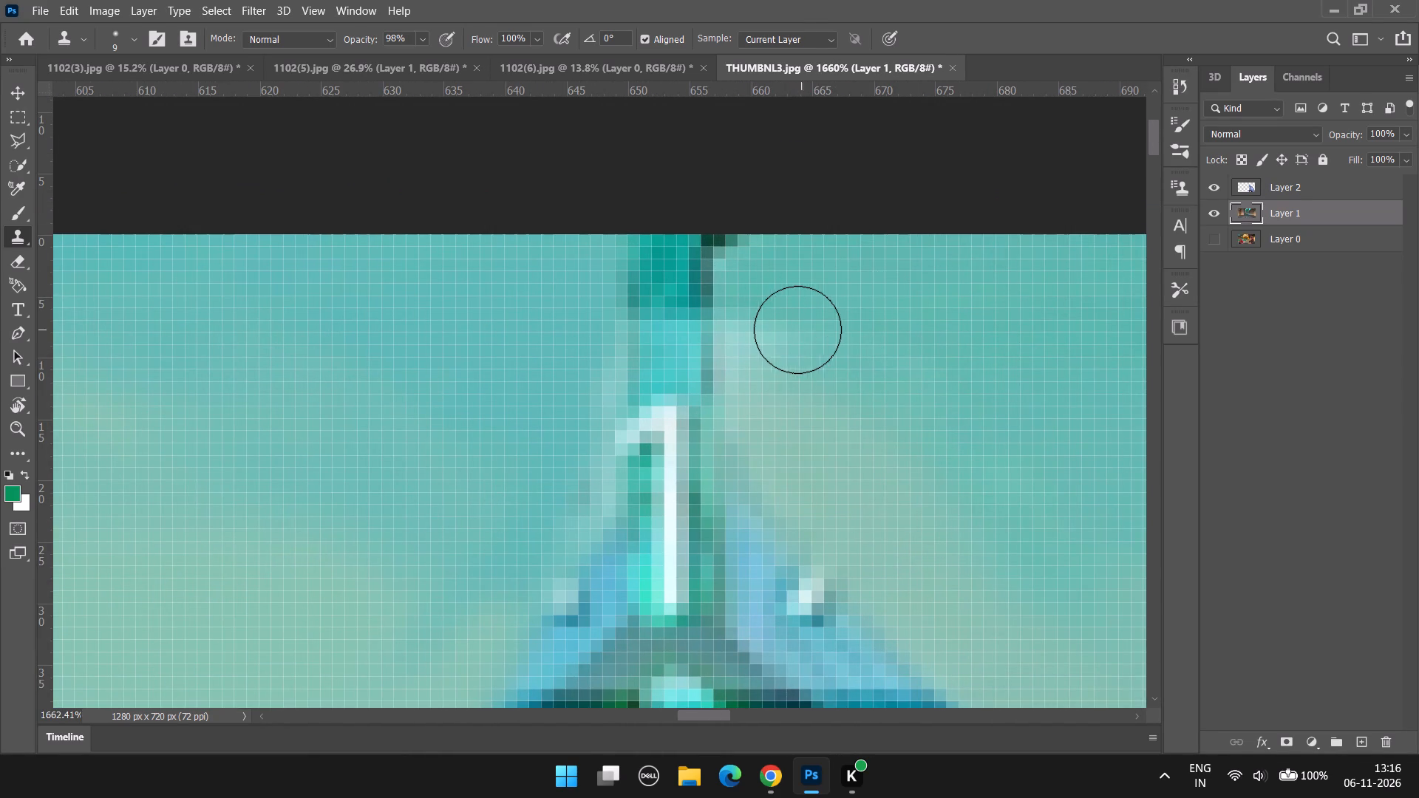
{"action": "left_click_drag", "start_coordinate": [775, 328], "coordinate": [775, 356]}
{"action": "left_click_drag", "start_coordinate": [771, 335], "coordinate": [784, 446]}
{"action": "left_click_drag", "start_coordinate": [775, 347], "coordinate": [844, 548]}
{"action": "left_click_drag", "start_coordinate": [809, 467], "coordinate": [858, 604]}
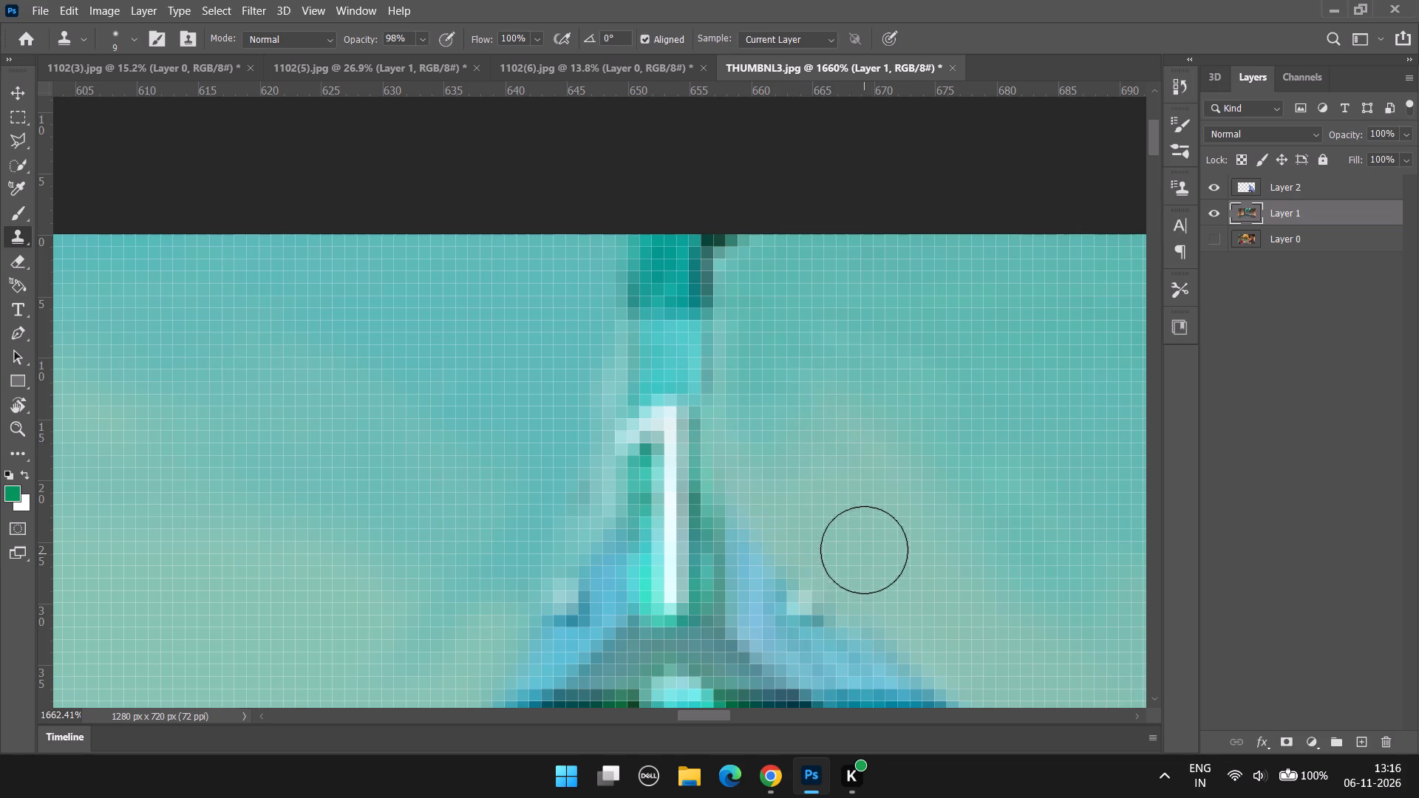
Clone the teal spire texture down over the white digit 1 above the roof peak.
{"action": "scroll", "coordinate": [864, 549], "scroll_direction": "down", "scroll_amount": 4}
{"action": "left_click", "coordinate": [661, 226], "text": "alt"}
{"action": "left_click_drag", "start_coordinate": [670, 248], "coordinate": [666, 556]}
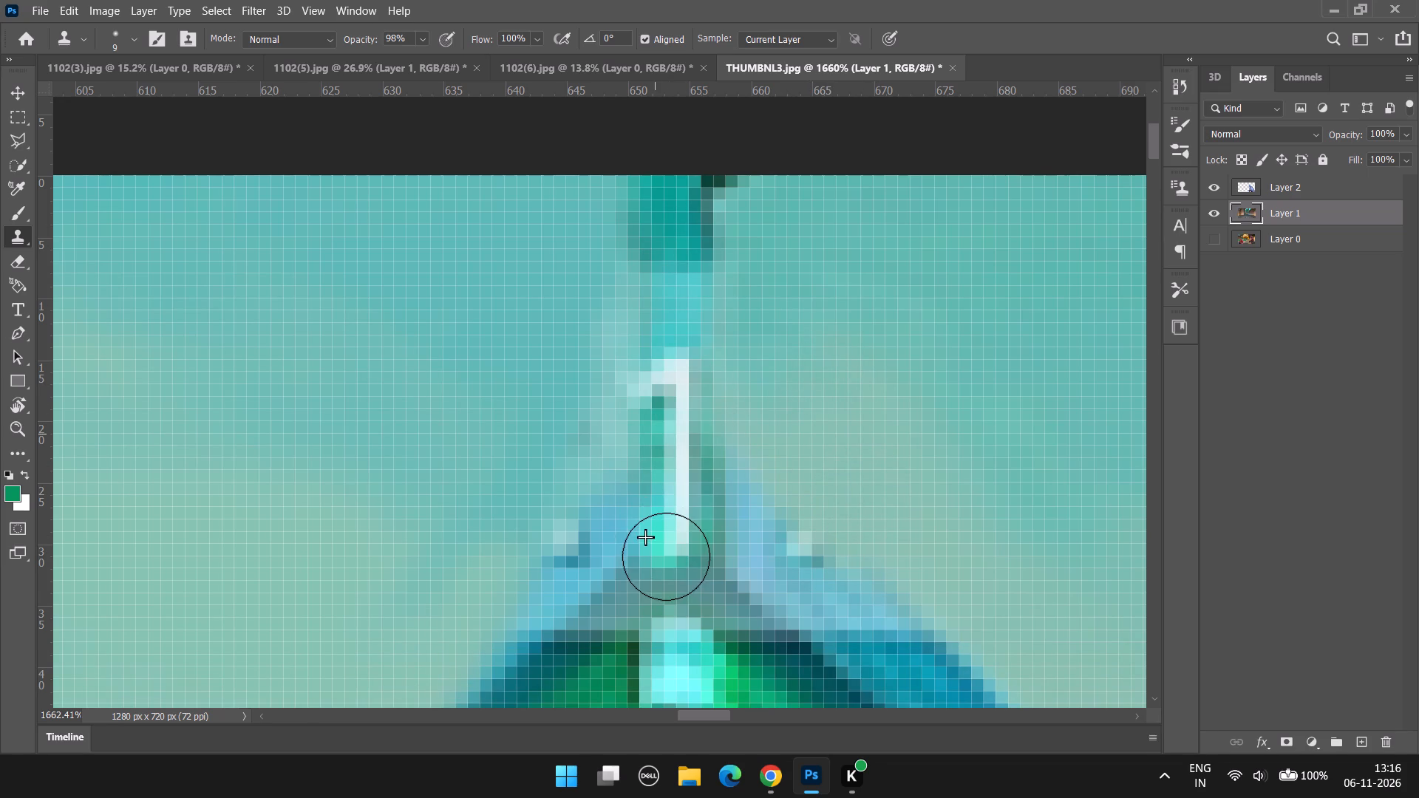
{"action": "left_click_drag", "start_coordinate": [666, 556], "coordinate": [667, 556]}
{"action": "left_click", "coordinate": [683, 222], "text": "alt"}
{"action": "left_click", "coordinate": [682, 363]}
{"action": "left_click_drag", "start_coordinate": [670, 383], "coordinate": [670, 406]}
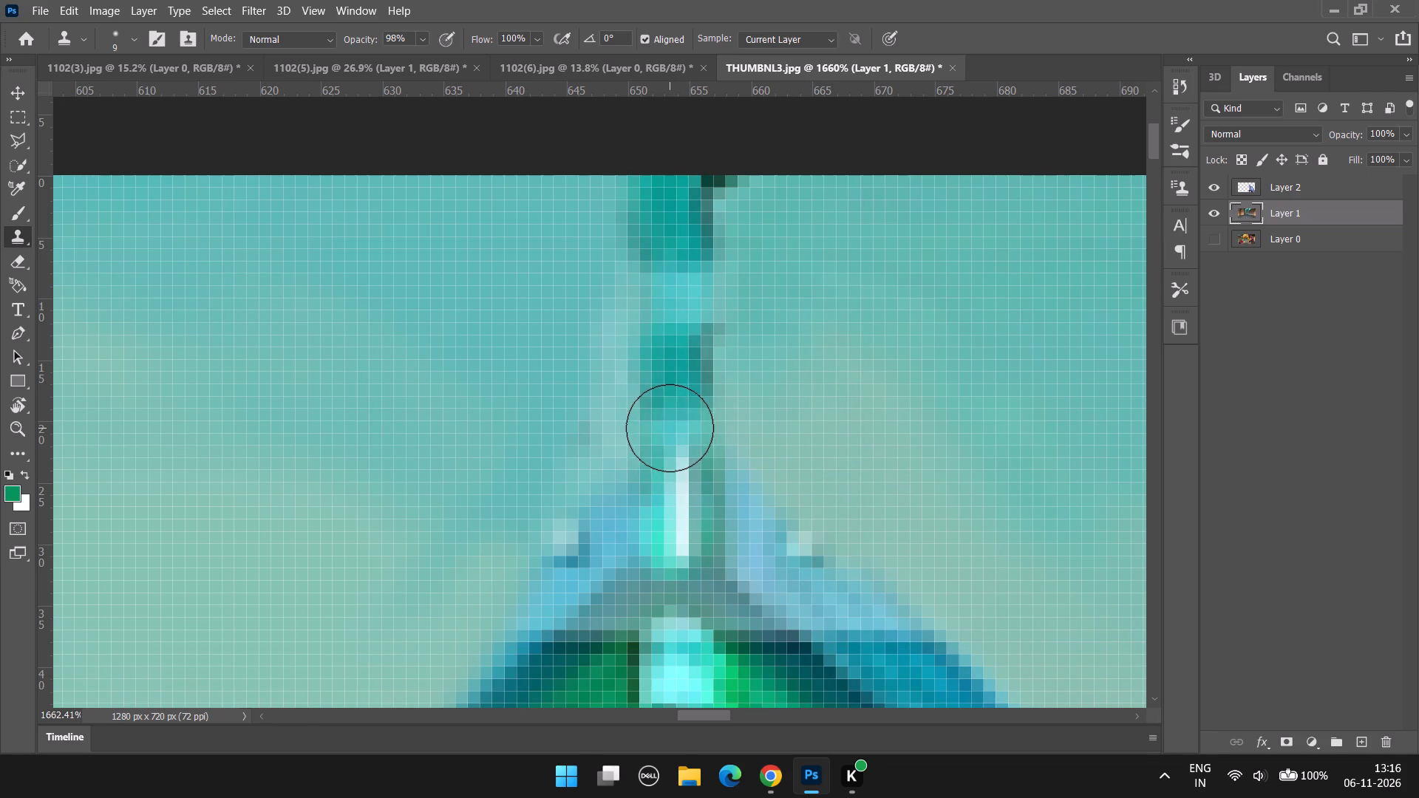
{"action": "left_click", "coordinate": [670, 427]}
{"action": "left_click", "coordinate": [670, 477]}
{"action": "left_click", "coordinate": [670, 494]}
{"action": "left_click", "coordinate": [670, 522]}
{"action": "left_click", "coordinate": [669, 545]}
Clone the dark and blue roof trim up the right slope of the peak to the spire's base.
{"action": "scroll", "coordinate": [671, 561], "scroll_direction": "down", "scroll_amount": 12, "text": "alt"}
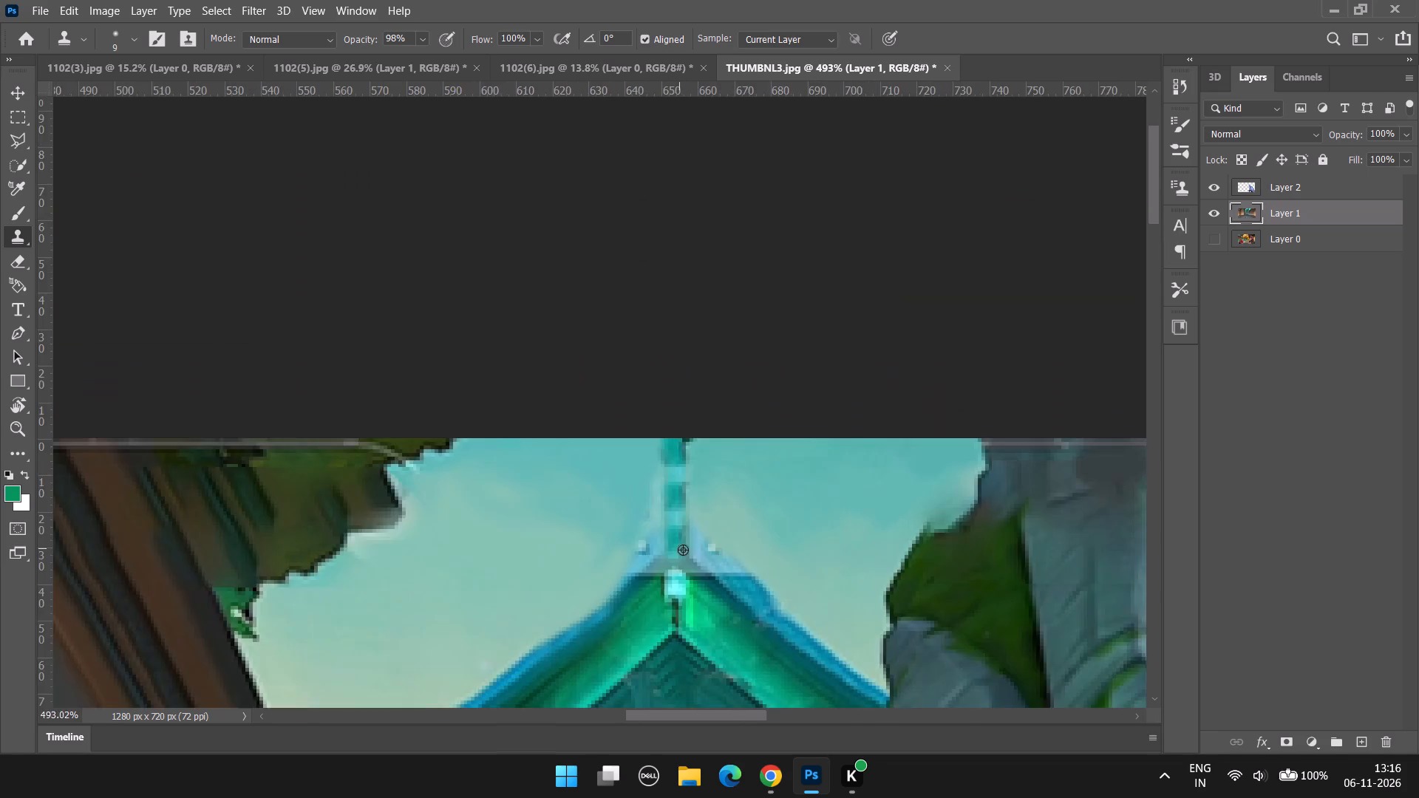
{"action": "scroll", "coordinate": [683, 550], "scroll_direction": "down", "scroll_amount": 7, "text": "alt"}
{"action": "scroll", "coordinate": [719, 601], "scroll_direction": "up", "scroll_amount": 17, "text": "alt"}
{"action": "left_click", "coordinate": [653, 475], "text": "alt"}
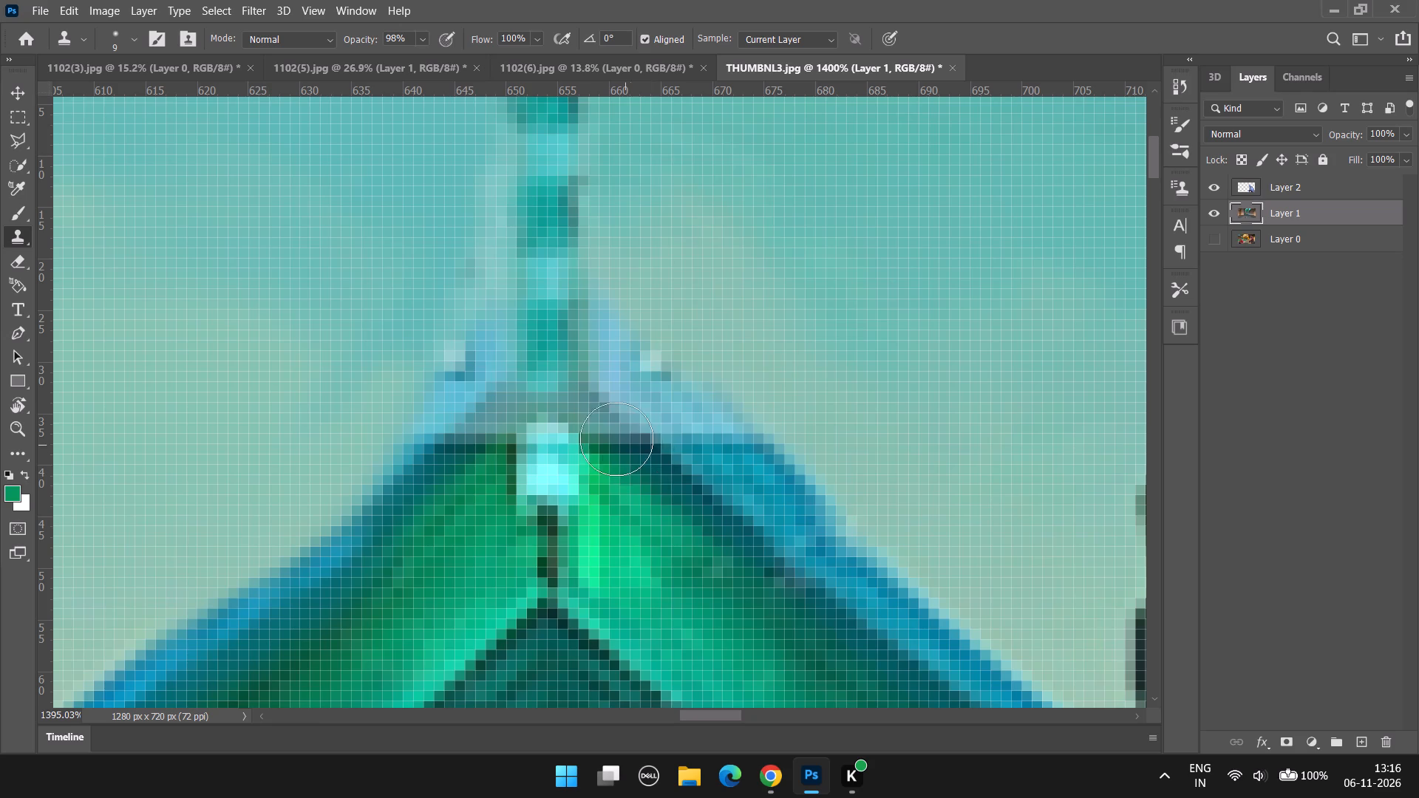
{"action": "left_click", "coordinate": [614, 438]}
{"action": "left_click", "coordinate": [742, 478], "text": "alt"}
{"action": "left_click_drag", "start_coordinate": [695, 449], "coordinate": [684, 440]}
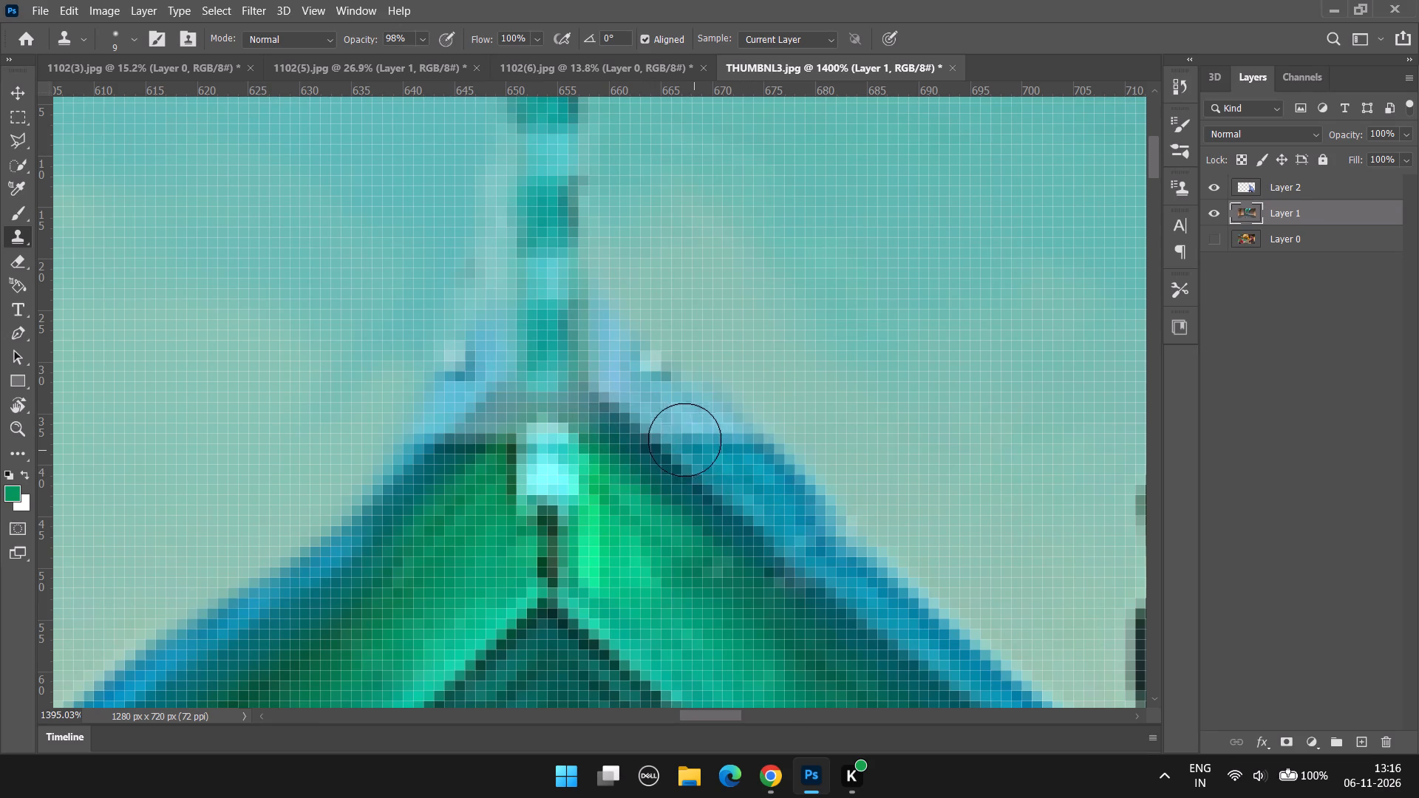
{"action": "left_click_drag", "start_coordinate": [684, 440], "coordinate": [562, 309]}
Clone the roof edge up the left slope of the peak toward the spire's base.
{"action": "left_click", "coordinate": [451, 464], "text": "alt"}
{"action": "left_click_drag", "start_coordinate": [471, 429], "coordinate": [518, 361]}
{"action": "left_click", "coordinate": [415, 413], "text": "alt"}
{"action": "left_click", "coordinate": [429, 420], "text": "alt"}
{"action": "left_click_drag", "start_coordinate": [433, 414], "coordinate": [502, 251]}
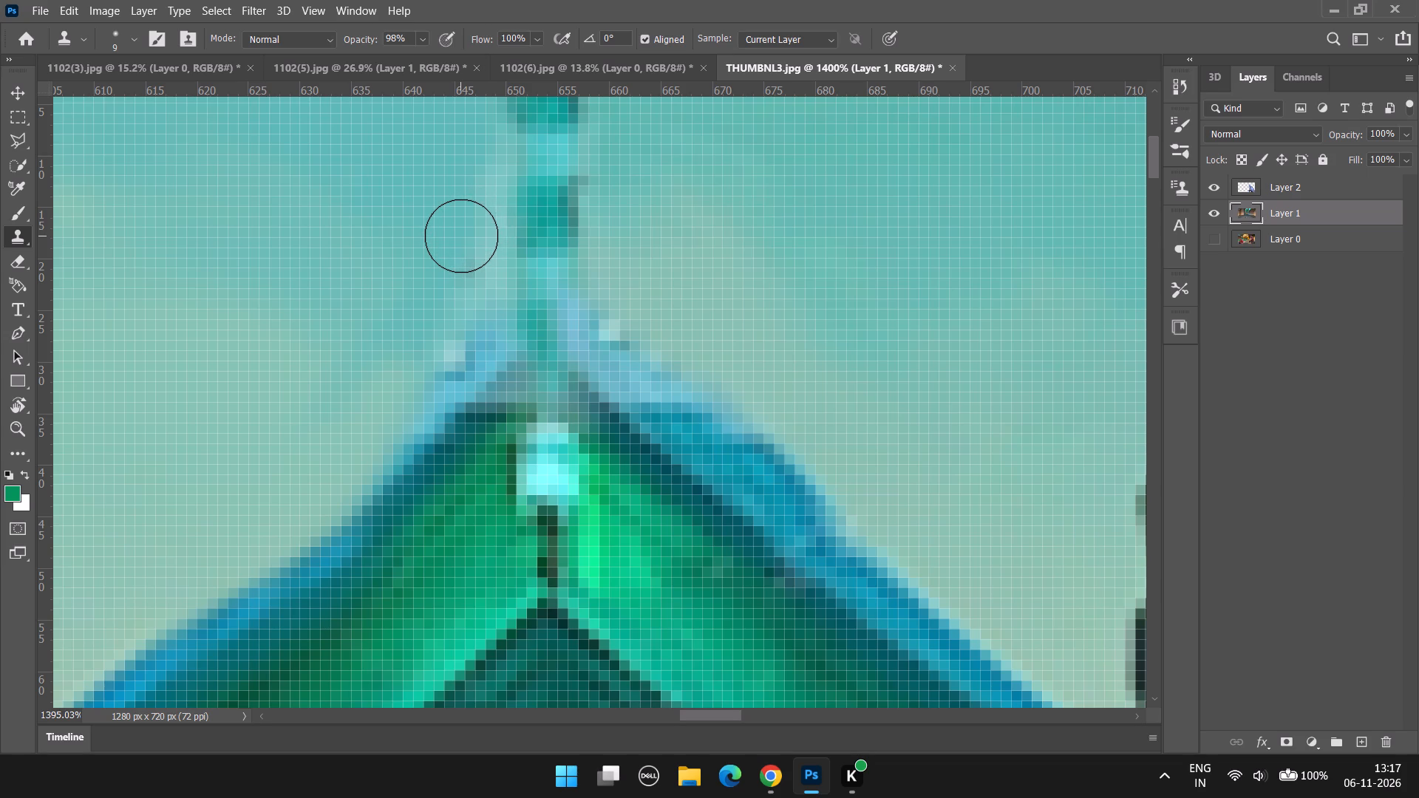
Enlarge the Clone Stamp brush to 30 px at the white HUD remnant on the floor pattern's bottom edge.
{"action": "scroll", "coordinate": [508, 797], "scroll_direction": "down", "scroll_amount": 20, "text": "alt"}
{"action": "scroll", "coordinate": [508, 797], "scroll_direction": "down", "scroll_amount": 10, "text": "alt"}
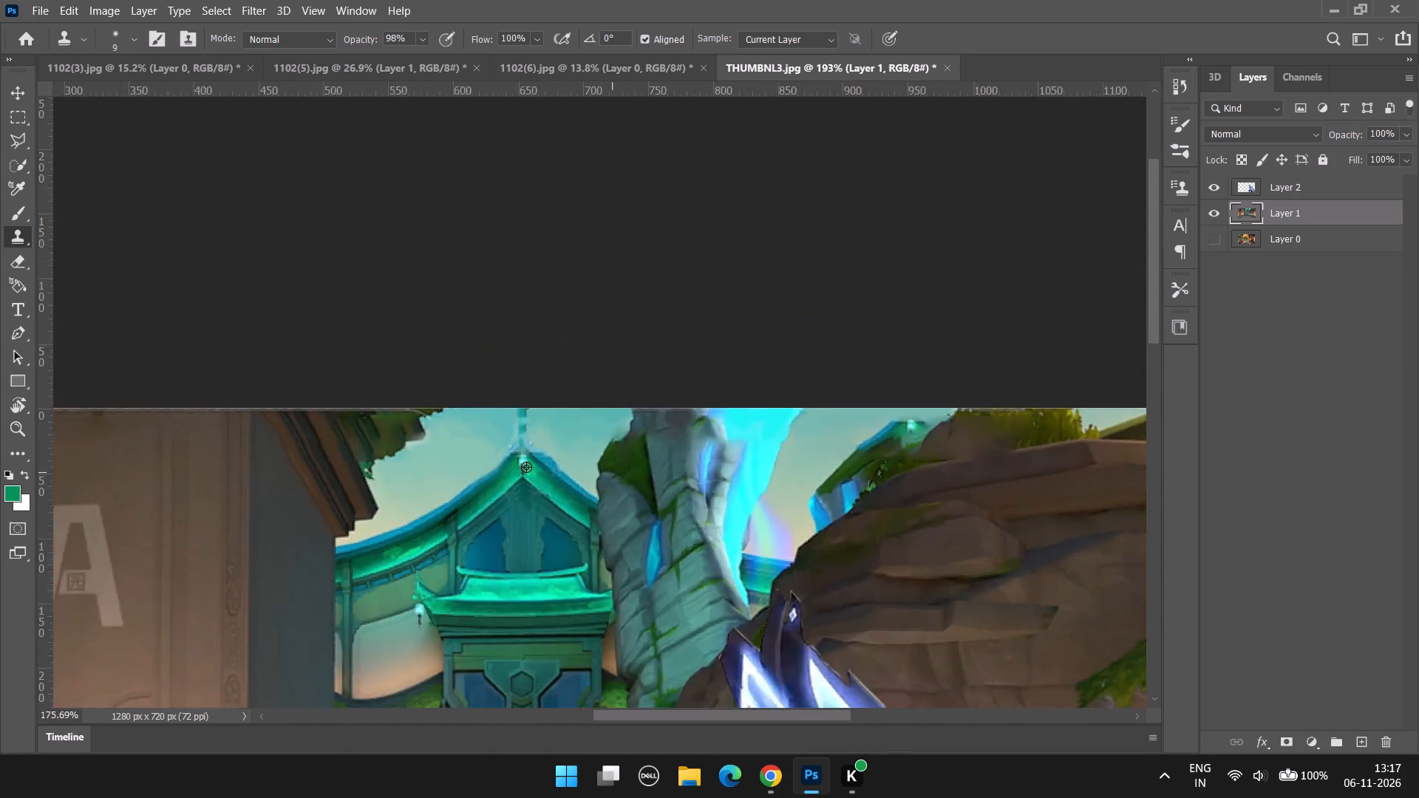
{"action": "scroll", "coordinate": [526, 467], "scroll_direction": "down", "scroll_amount": 2, "text": "alt"}
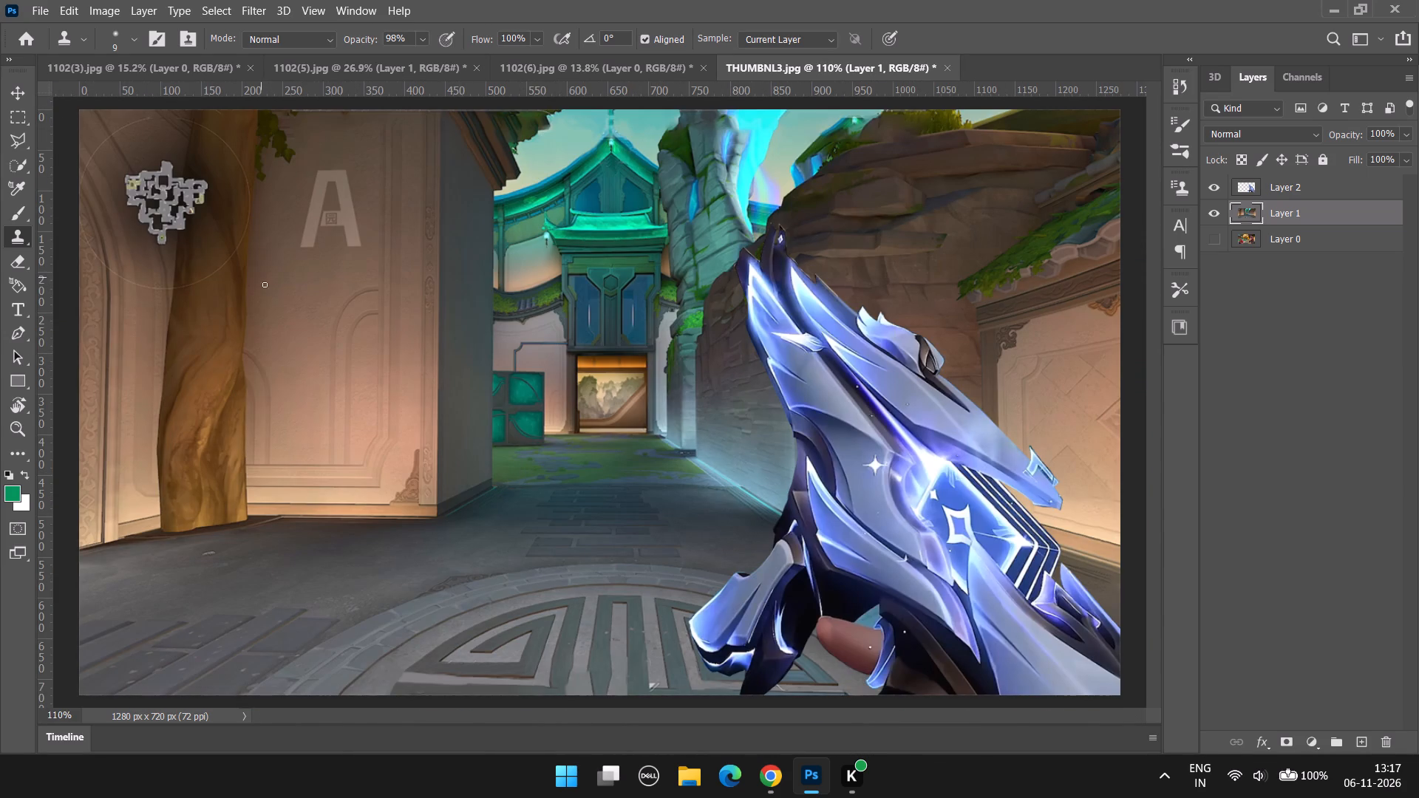
{"action": "scroll", "coordinate": [648, 706], "scroll_direction": "up", "scroll_amount": 18, "text": "alt"}
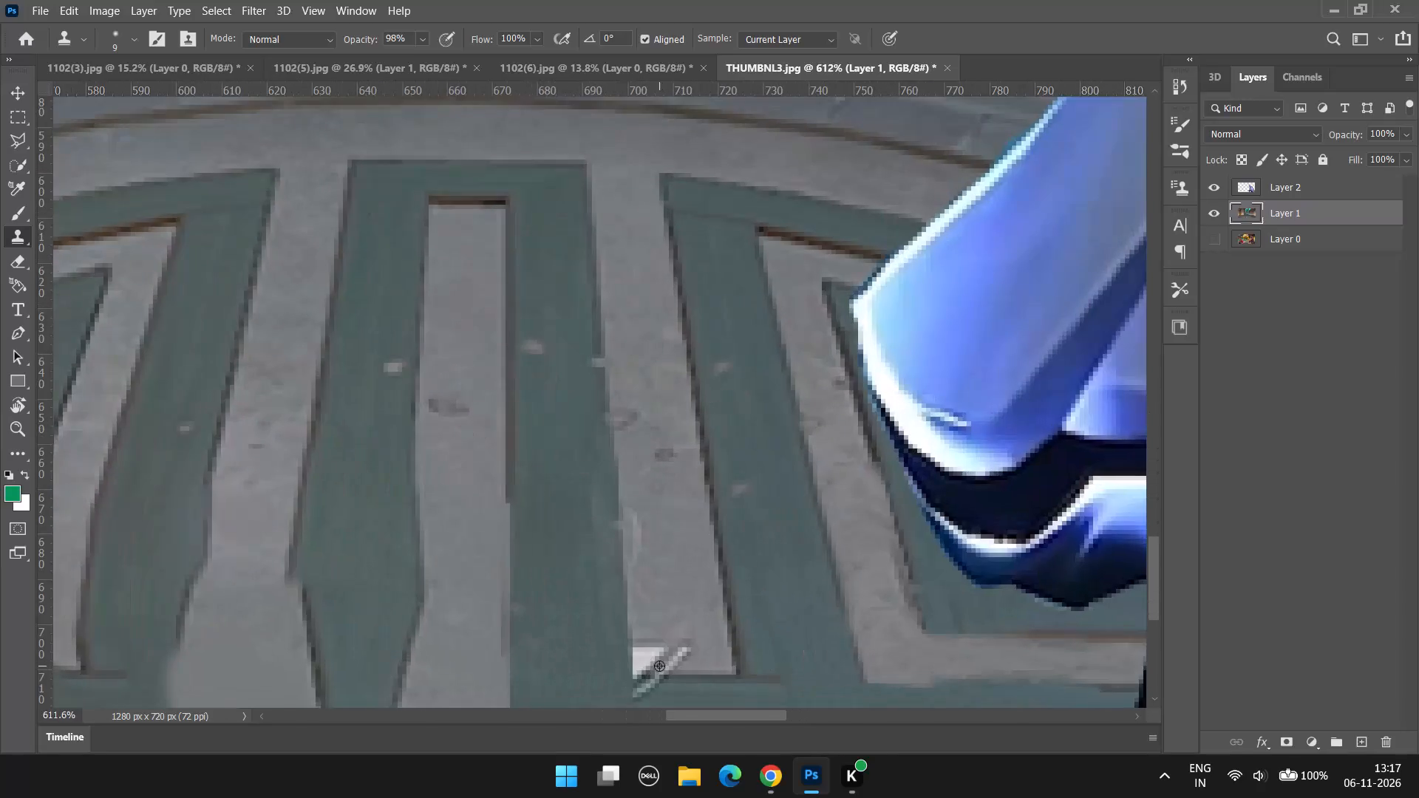
{"action": "scroll", "coordinate": [659, 666], "scroll_direction": "up", "scroll_amount": 7, "text": "alt"}
{"action": "scroll", "coordinate": [667, 622], "scroll_direction": "down", "scroll_amount": 10}
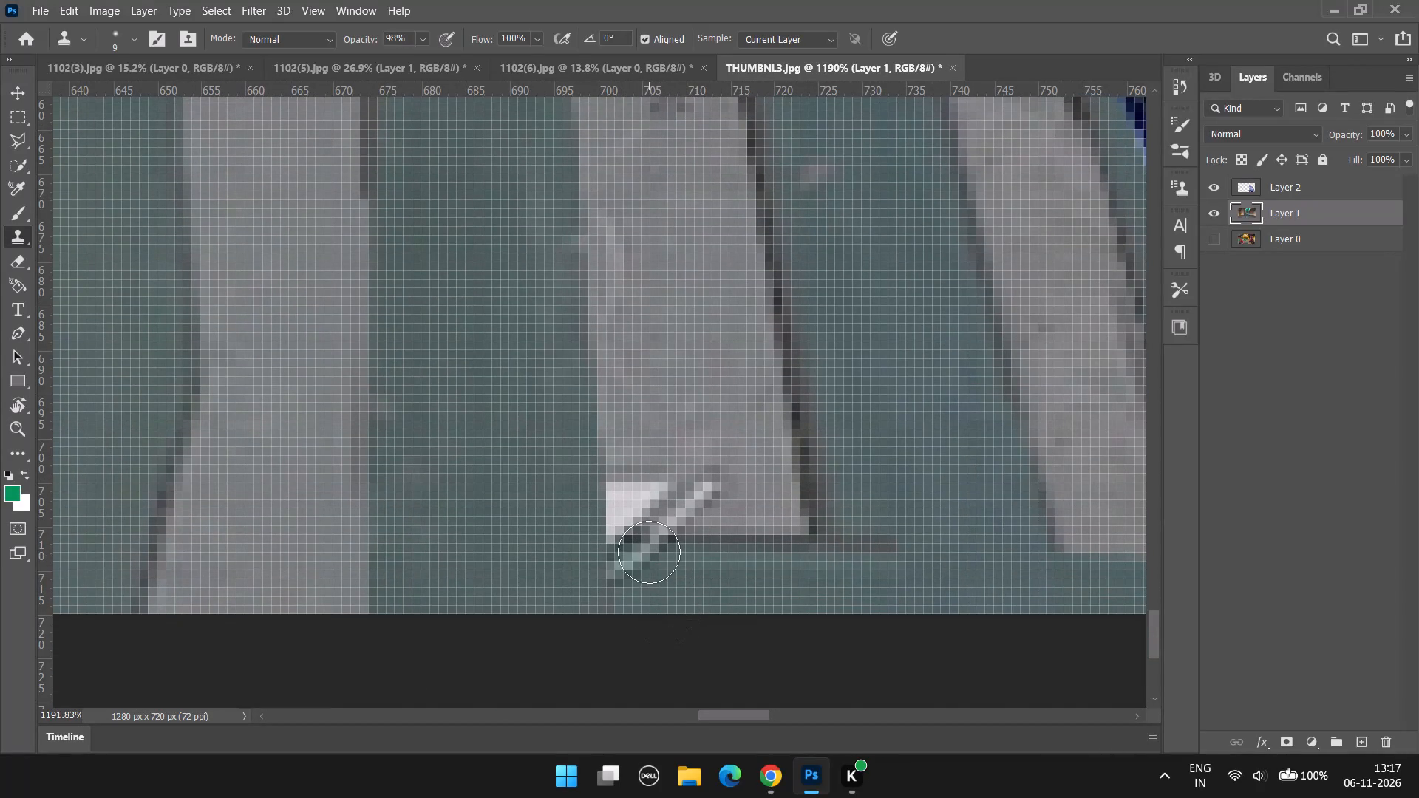
{"action": "key", "text": "bracketright"}
{"action": "type", "text": "]]]"}
{"action": "key", "text": "bracketright"}
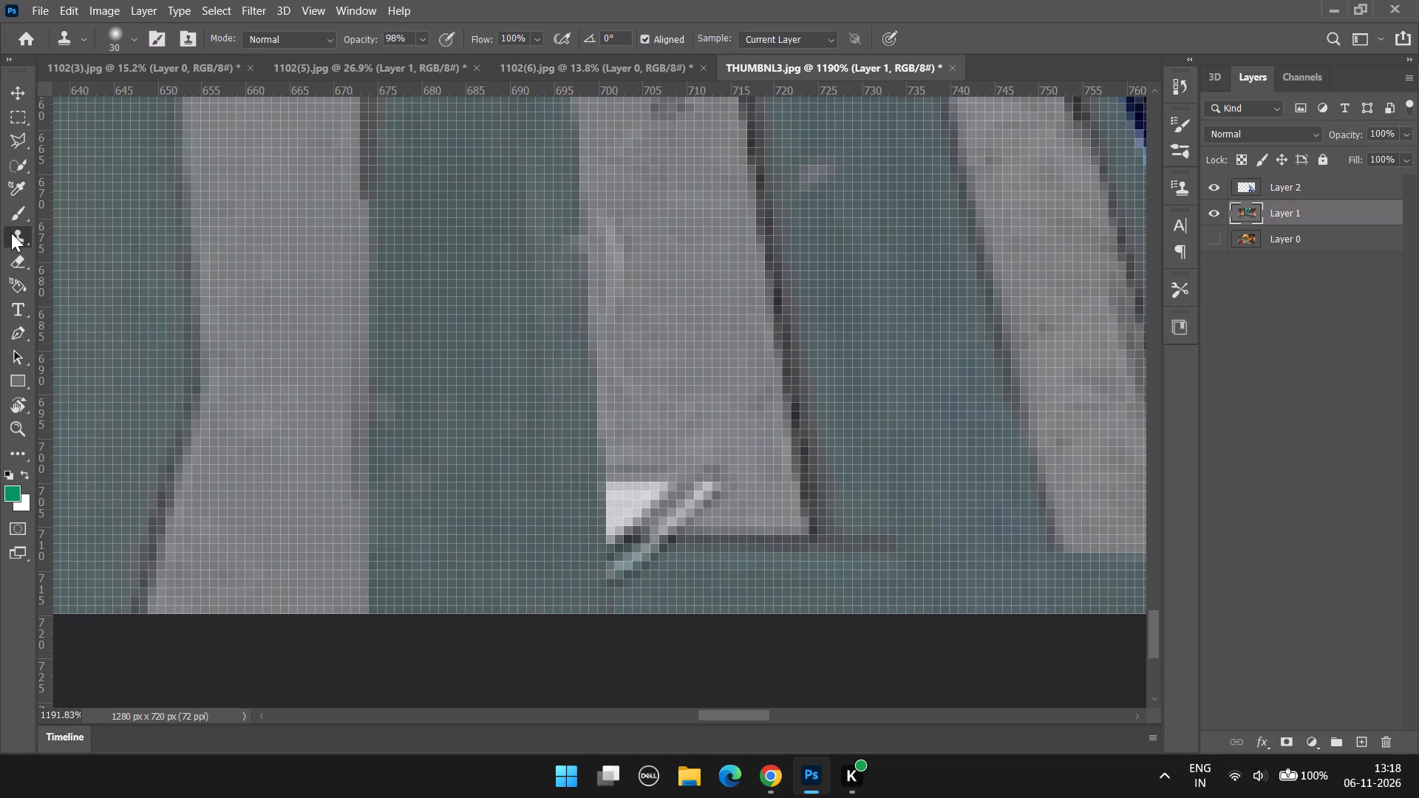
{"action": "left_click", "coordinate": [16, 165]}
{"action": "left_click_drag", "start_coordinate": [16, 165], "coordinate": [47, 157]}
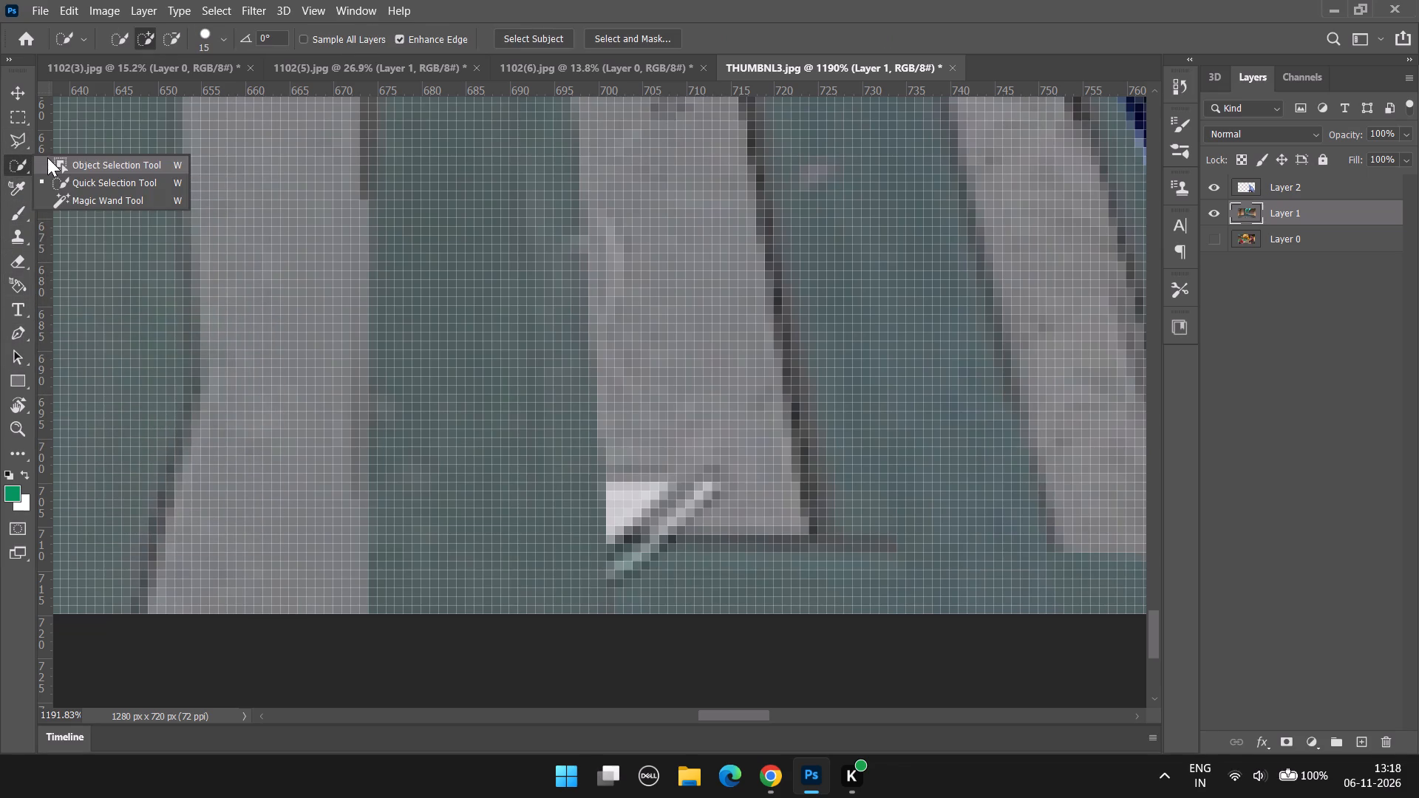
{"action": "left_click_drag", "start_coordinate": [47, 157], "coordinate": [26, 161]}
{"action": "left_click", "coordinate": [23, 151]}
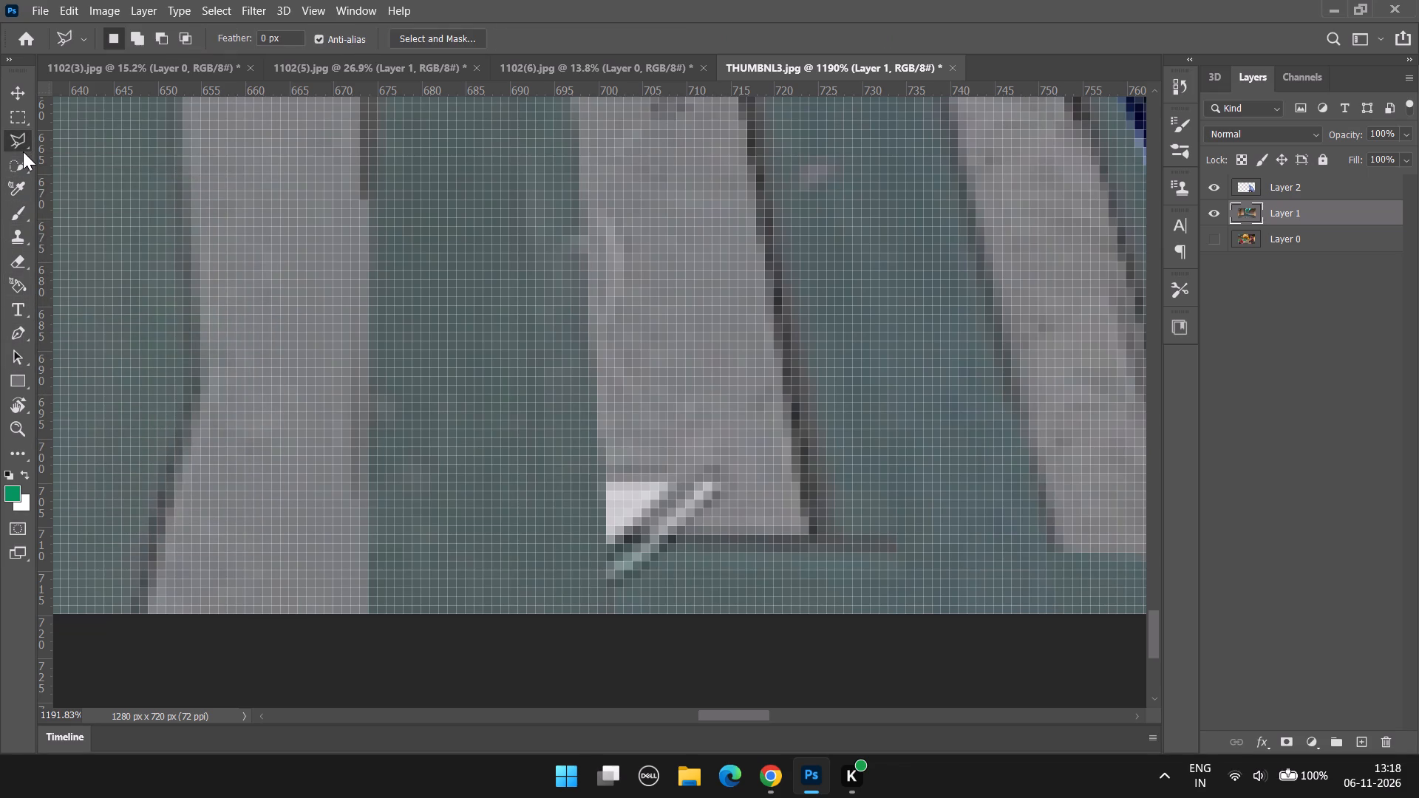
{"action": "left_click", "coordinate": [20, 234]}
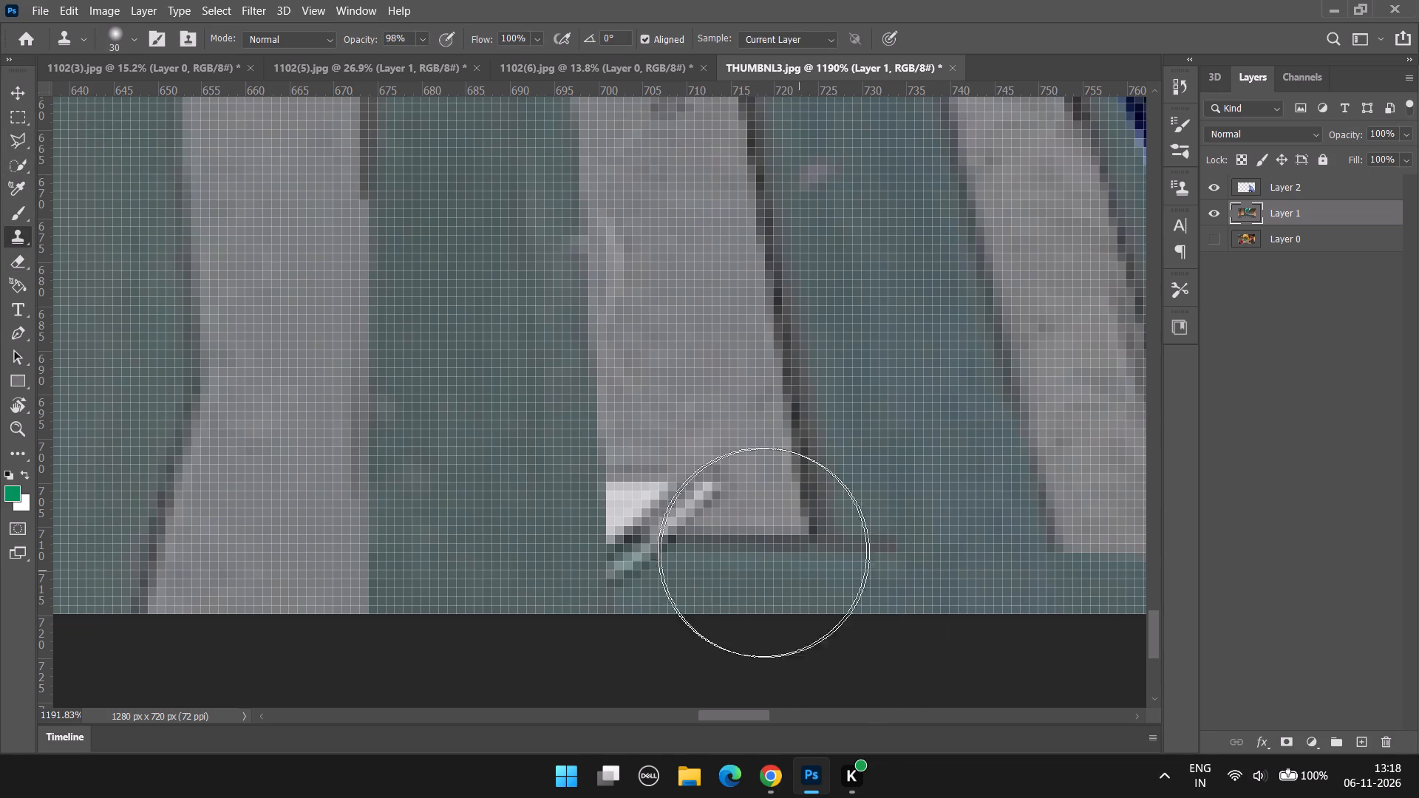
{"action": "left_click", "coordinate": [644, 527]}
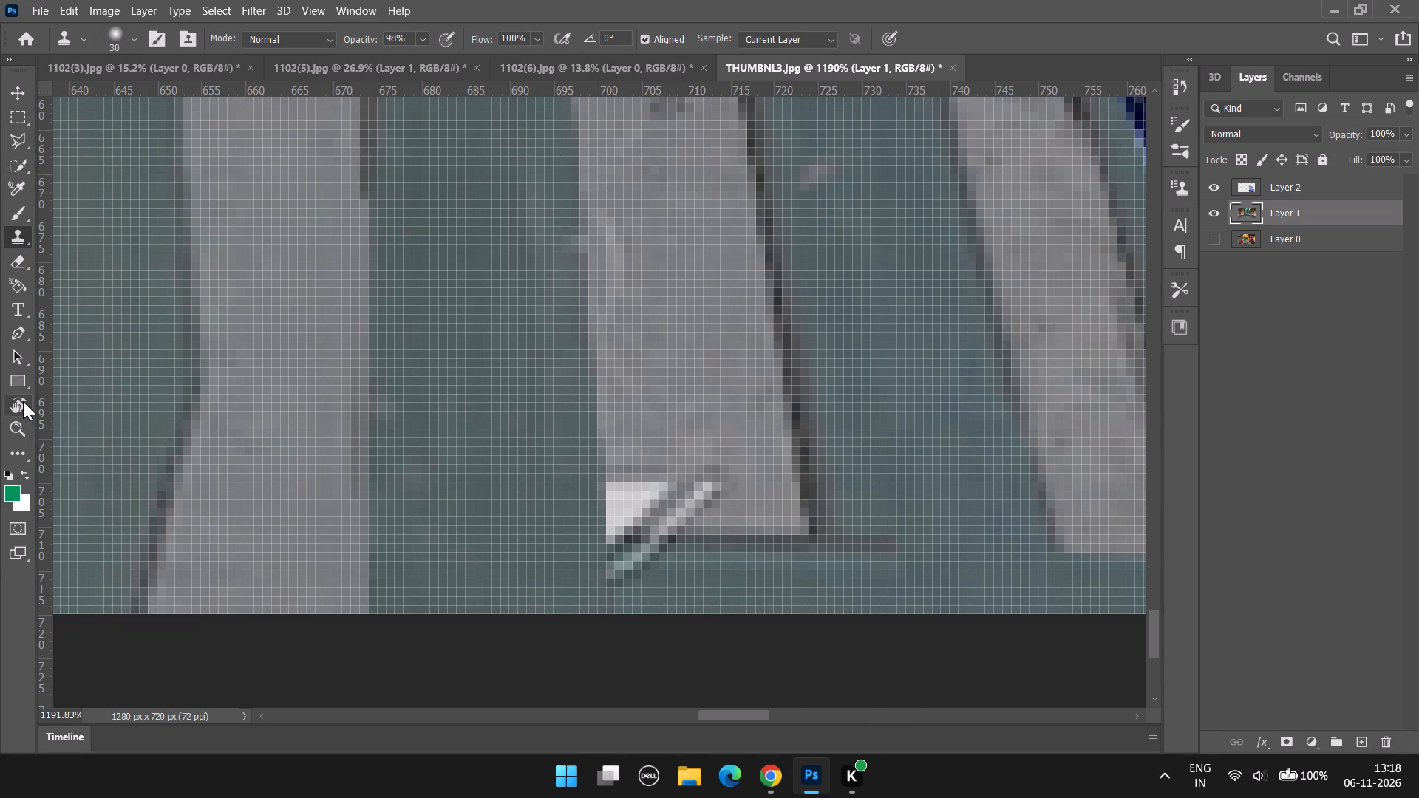
Switch to the Magic Eraser tool for the white HUD remnant on the floor pattern.
{"action": "left_click", "coordinate": [19, 281]}
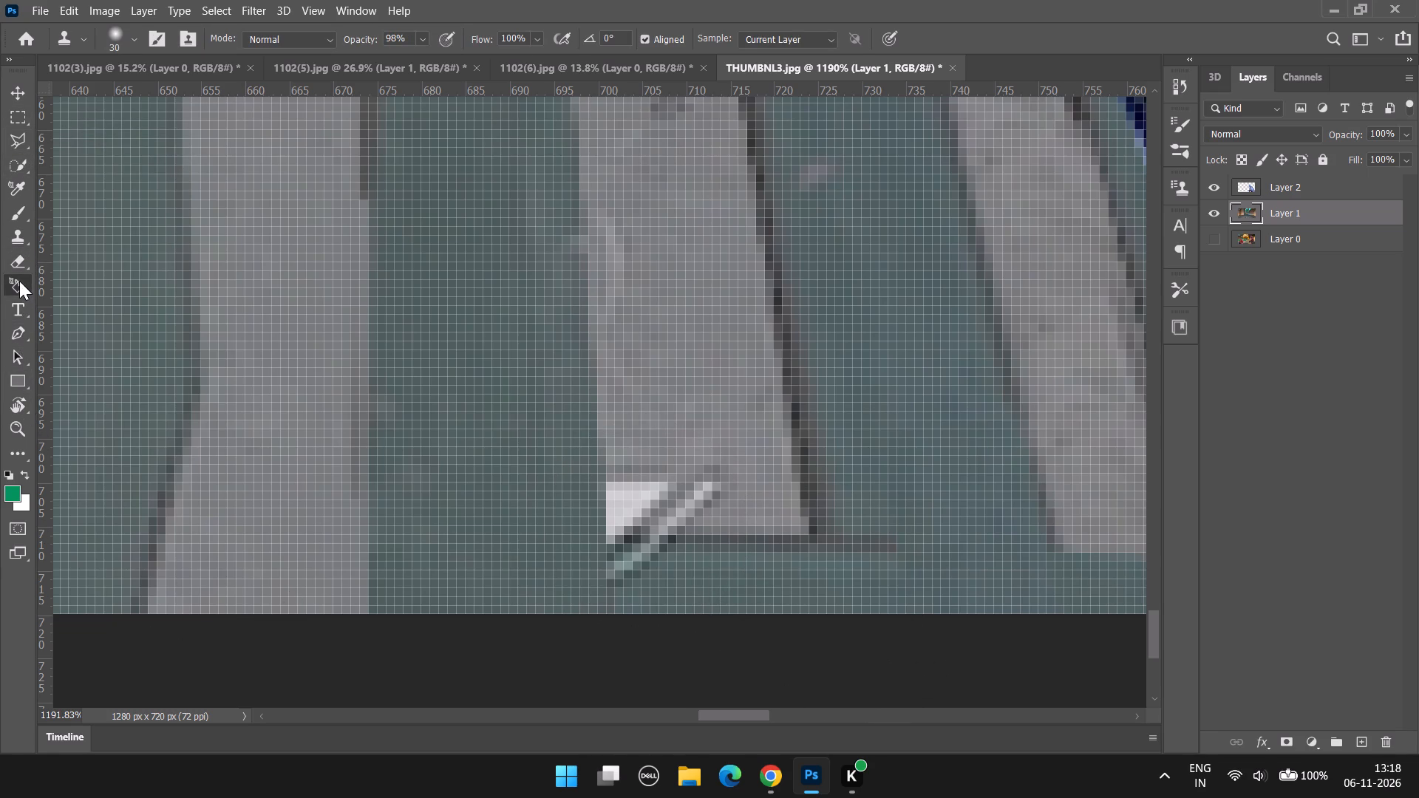
{"action": "left_click", "coordinate": [27, 259]}
{"action": "left_click", "coordinate": [27, 259]}
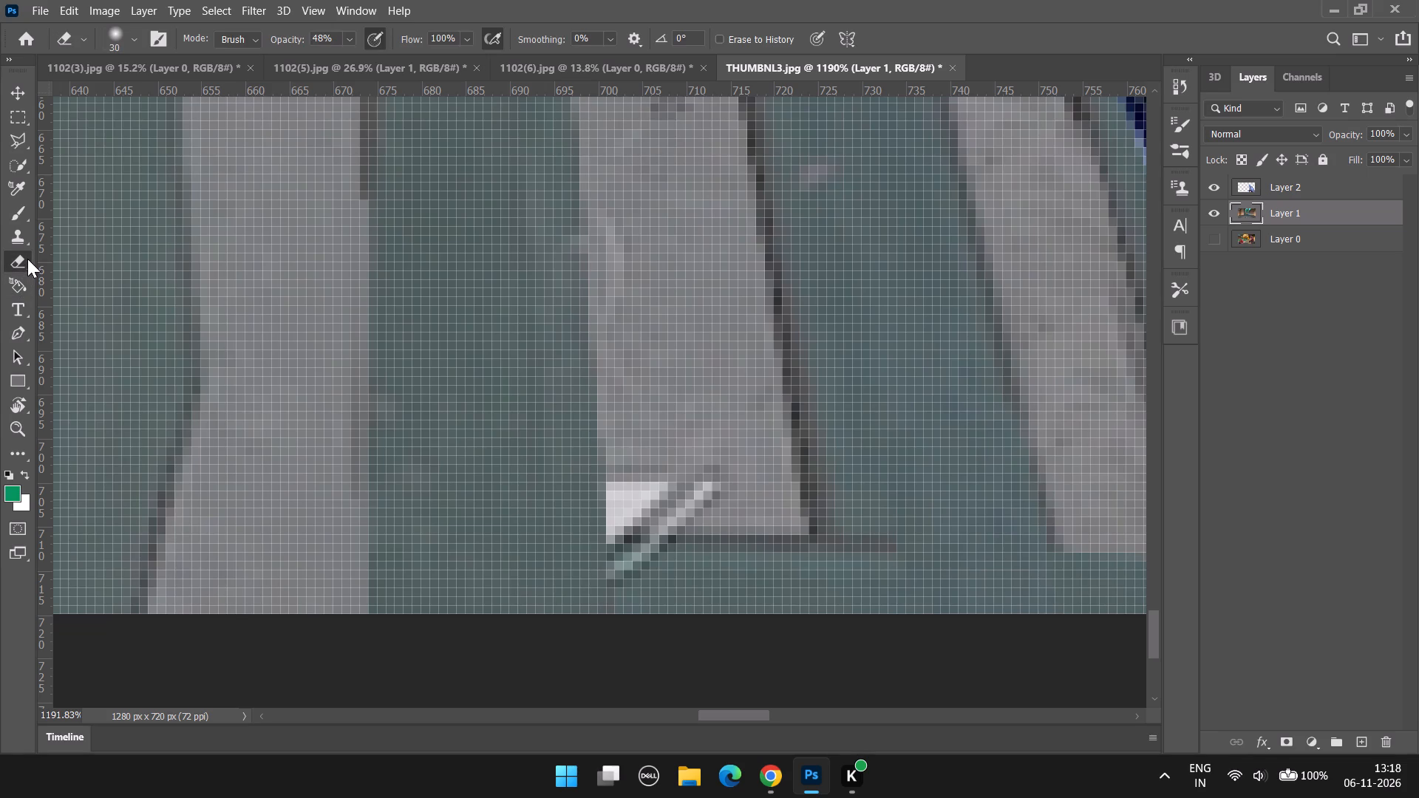
{"action": "left_click", "coordinate": [27, 259]}
{"action": "left_click_drag", "start_coordinate": [21, 259], "coordinate": [46, 293]}
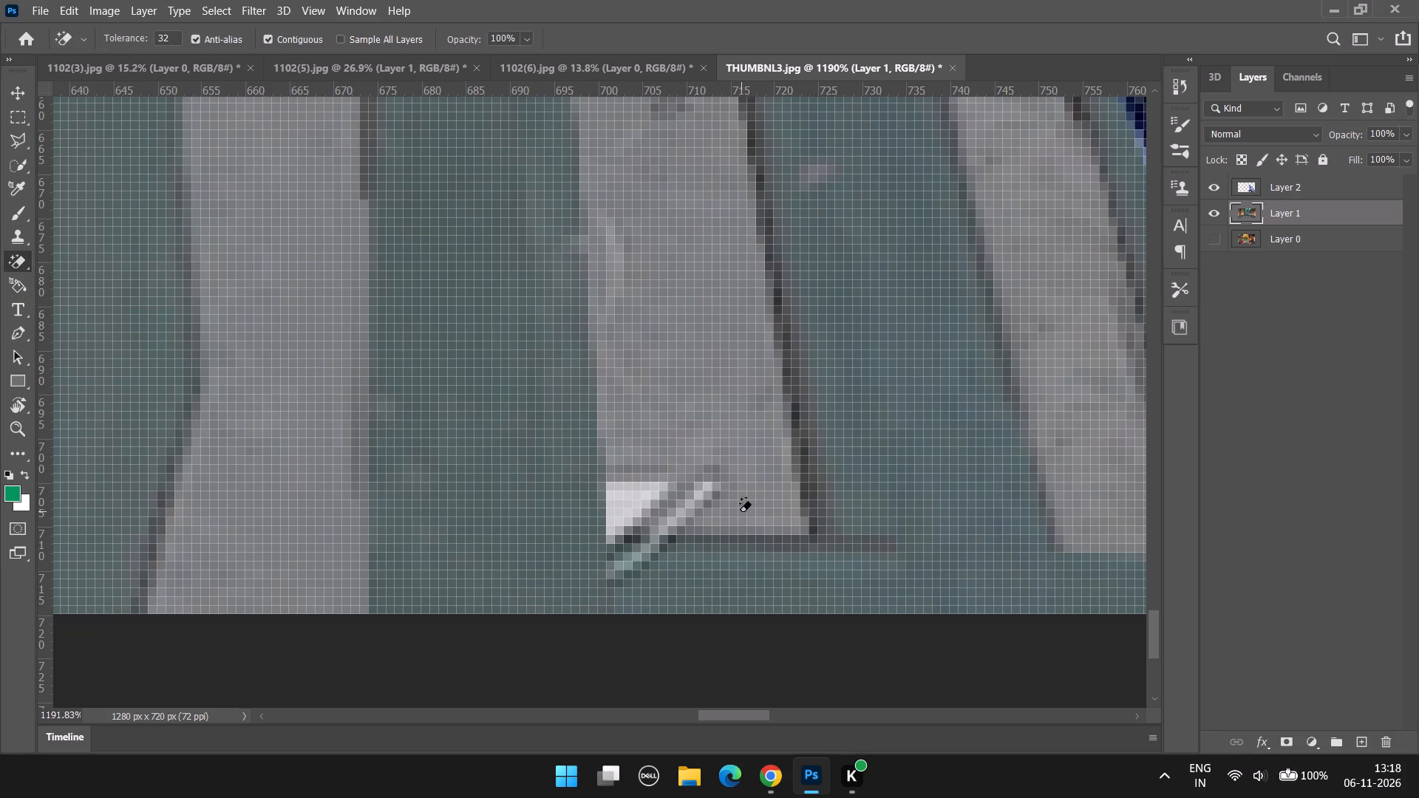
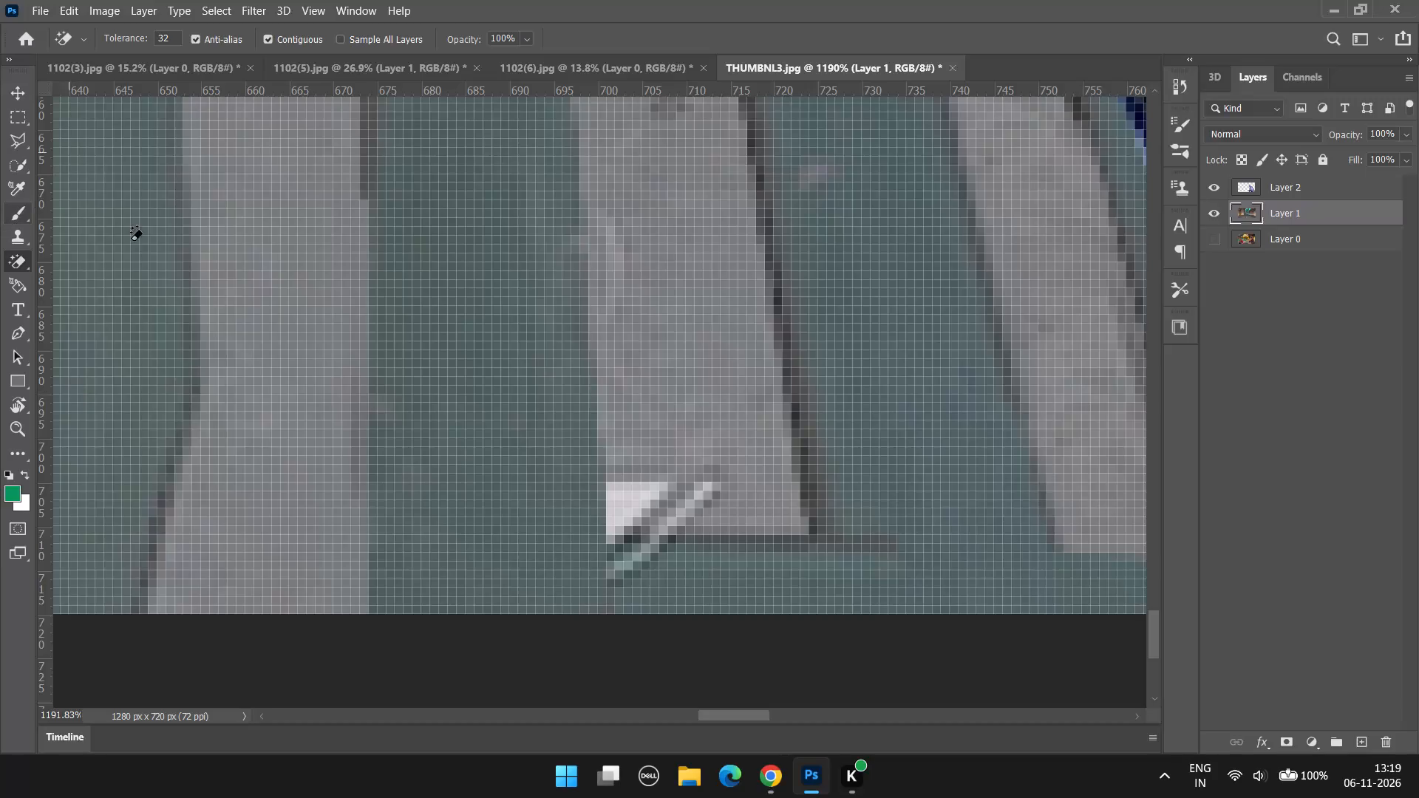
Select the white HUD remnant at the grey stripe's bottom end with the Polygonal Lasso and clone clean grey stripe over it.
{"action": "scroll", "coordinate": [741, 440], "scroll_direction": "up", "scroll_amount": 3, "text": "alt"}
{"action": "key", "text": "s"}
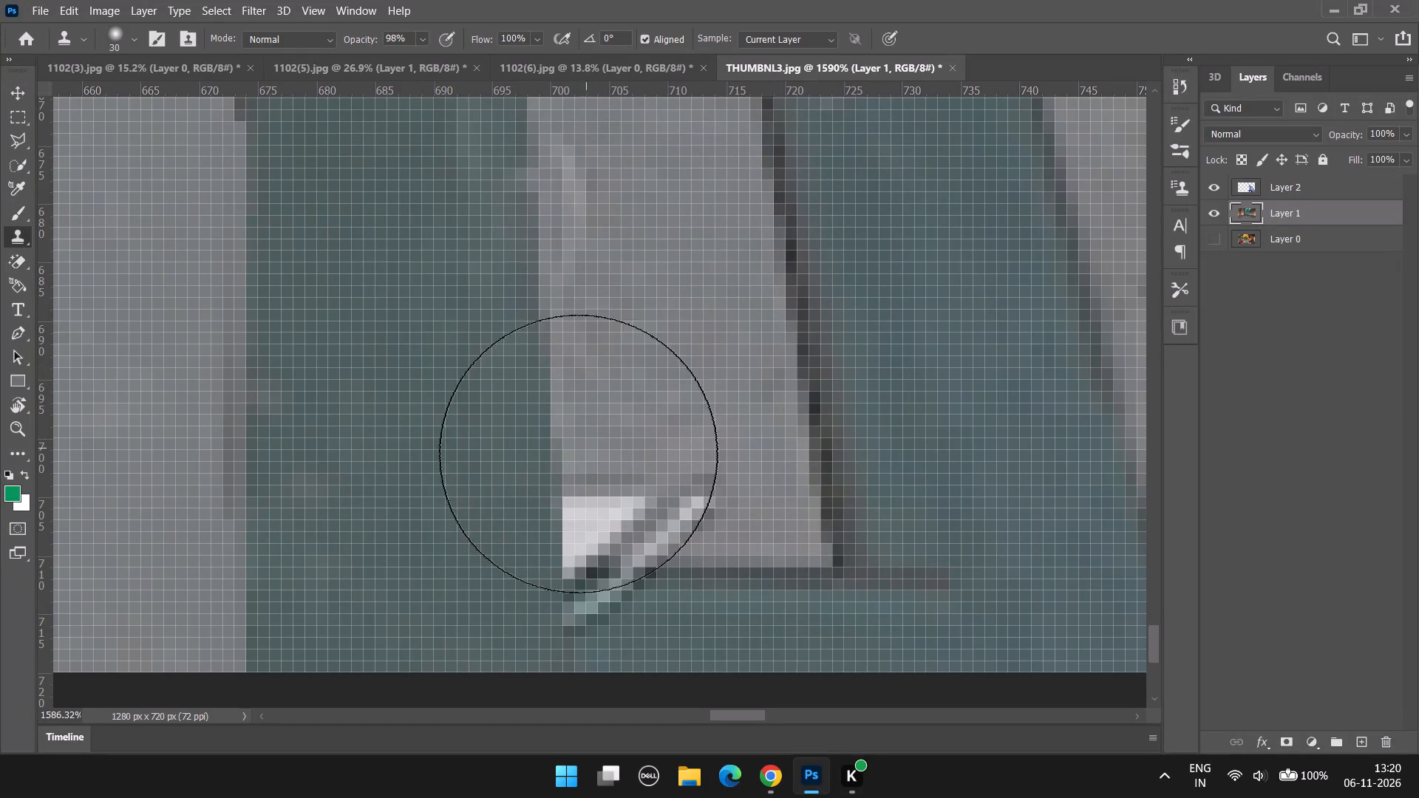
{"action": "key", "text": "l"}
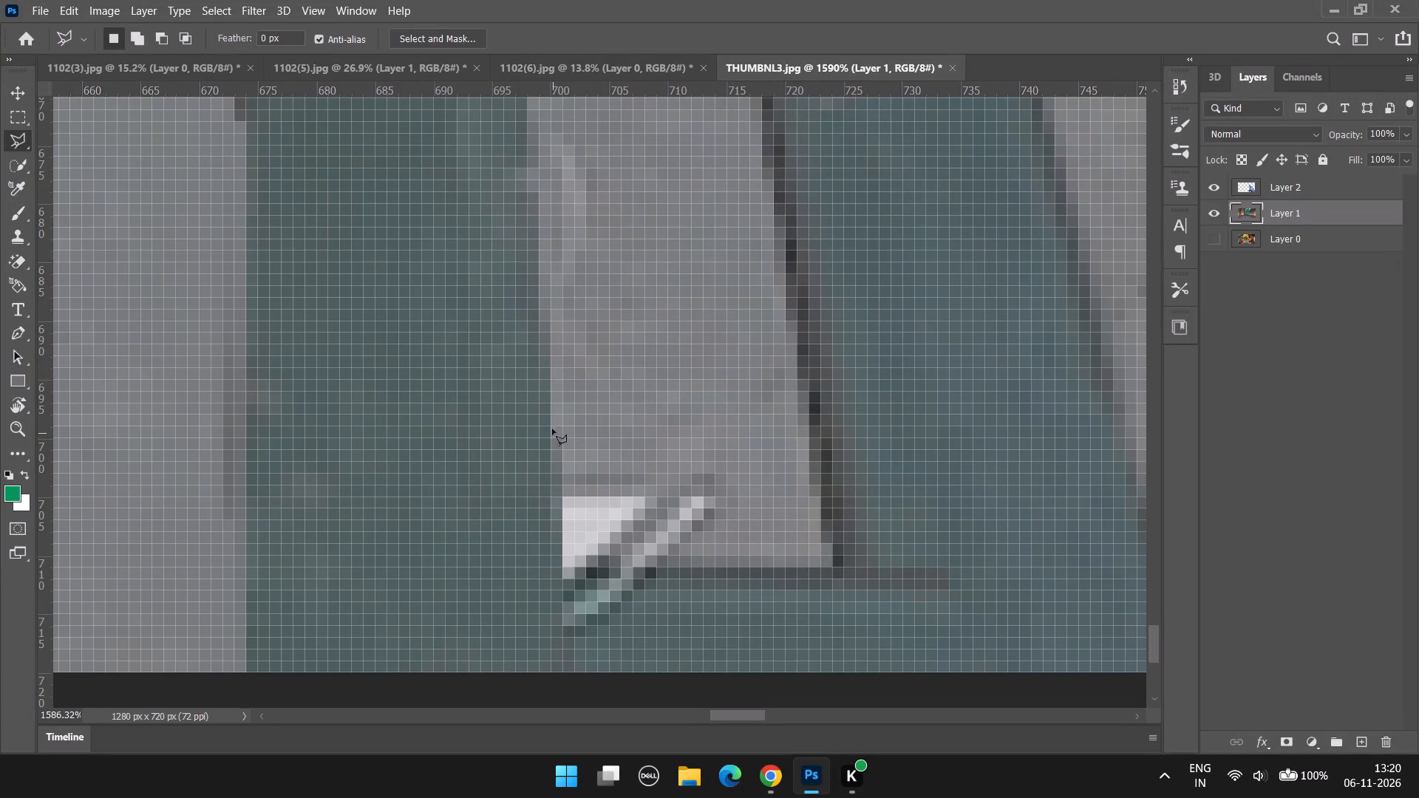
{"action": "left_click", "coordinate": [552, 421]}
{"action": "left_click", "coordinate": [560, 577]}
{"action": "left_click", "coordinate": [770, 573]}
{"action": "left_click", "coordinate": [771, 403]}
{"action": "left_click", "coordinate": [549, 417]}
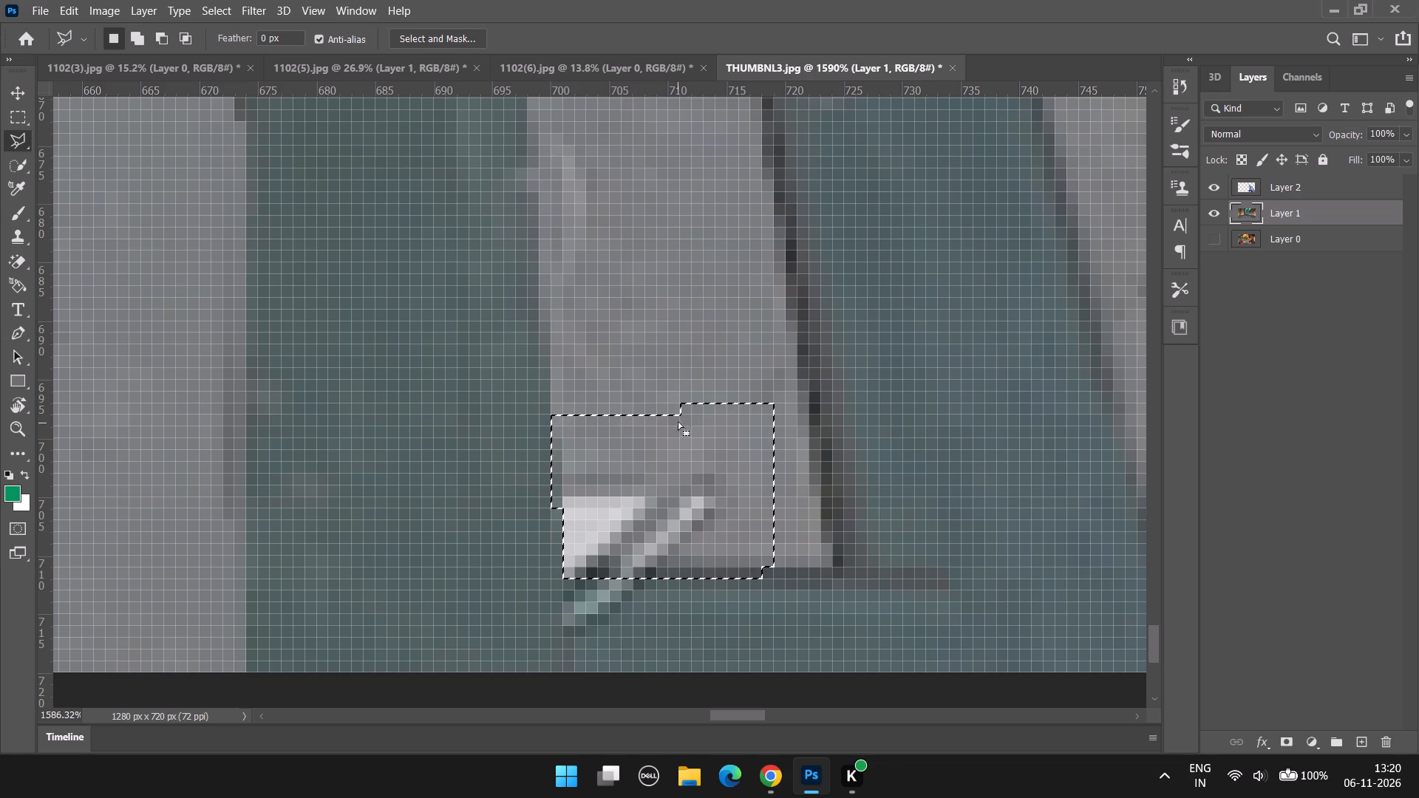
{"action": "key", "text": "s"}
{"action": "double_click", "coordinate": [689, 305], "text": "alt"}
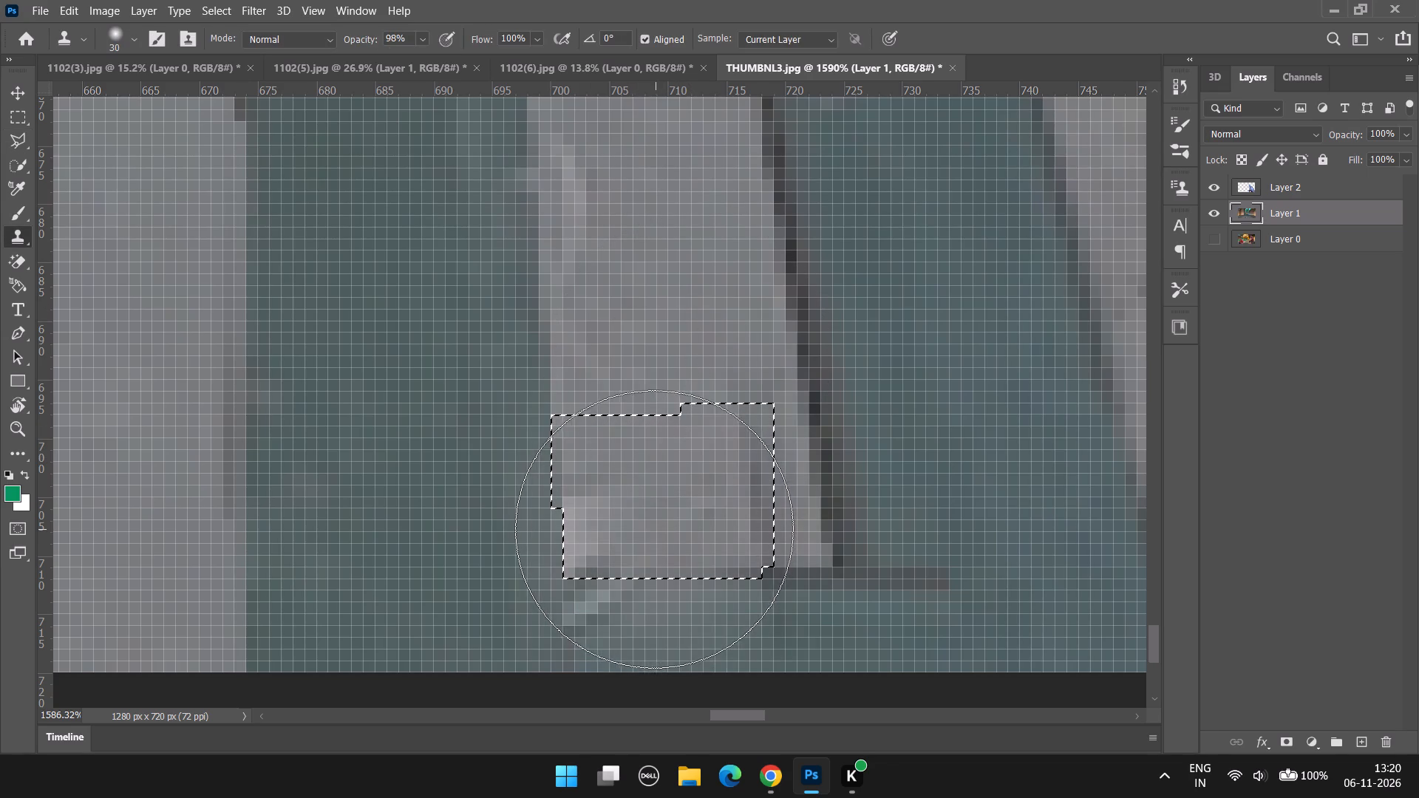
{"action": "left_click", "coordinate": [656, 511]}
{"action": "left_click", "coordinate": [650, 516]}
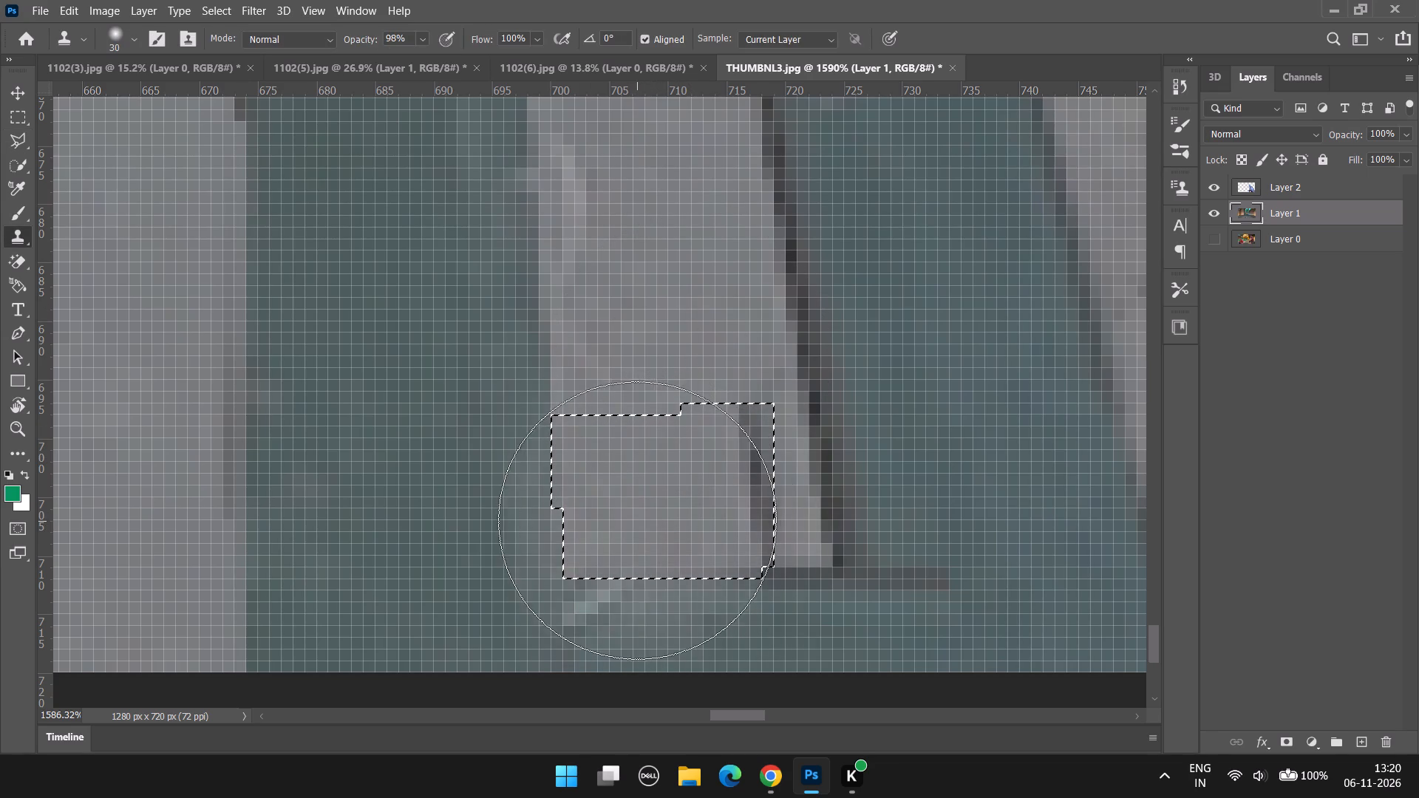
{"action": "left_click", "coordinate": [637, 520]}
{"action": "left_click", "coordinate": [631, 525]}
{"action": "left_click", "coordinate": [630, 529]}
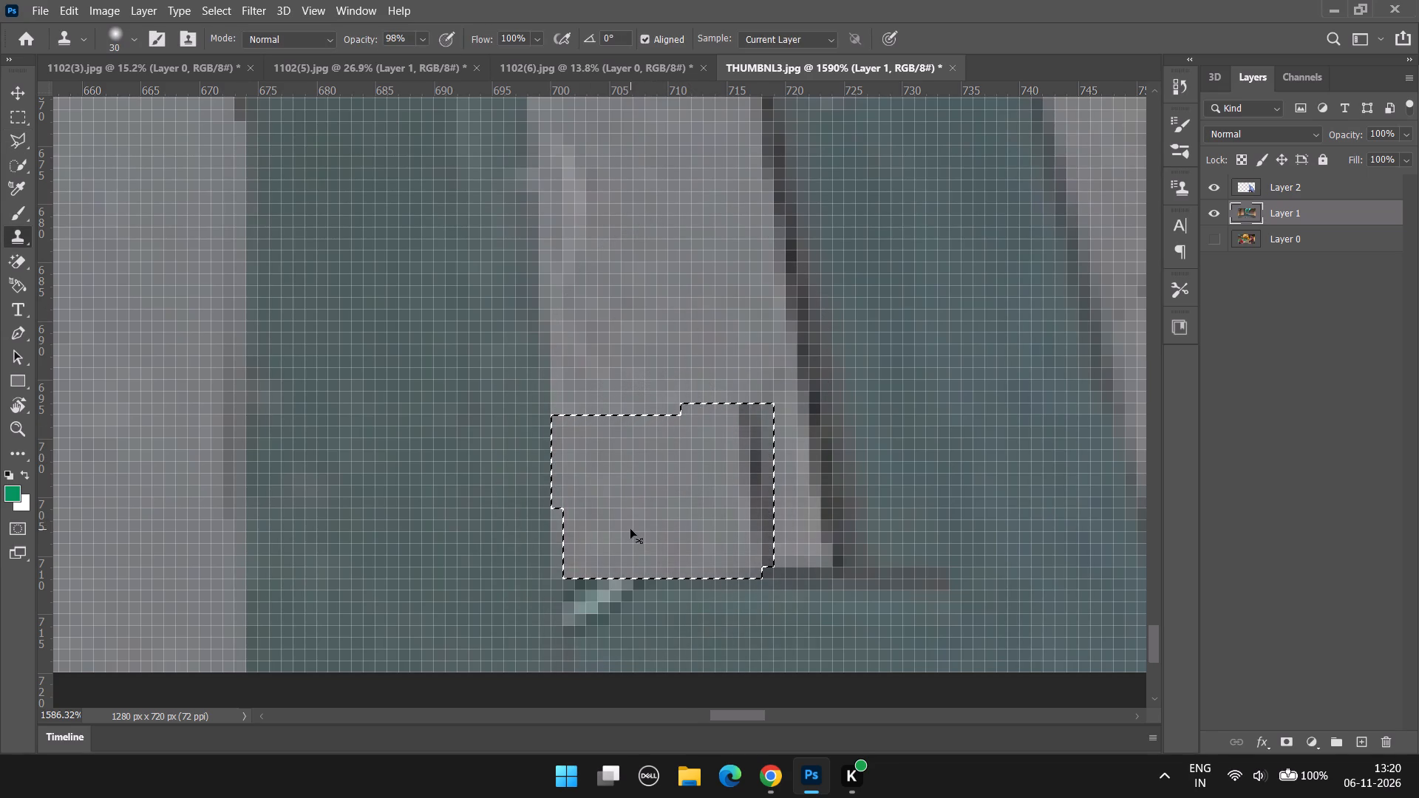
{"action": "key", "text": "ctrl+d"}
Clone the grey stripe surface over the dark streak near its lower right edge with a 7 px, then 6 px brush.
{"action": "scroll", "coordinate": [755, 468], "scroll_direction": "down", "scroll_amount": 4, "text": "alt"}
{"action": "scroll", "coordinate": [759, 553], "scroll_direction": "down", "scroll_amount": 11, "text": "alt"}
{"action": "scroll", "coordinate": [789, 550], "scroll_direction": "up", "scroll_amount": 3, "text": "alt"}
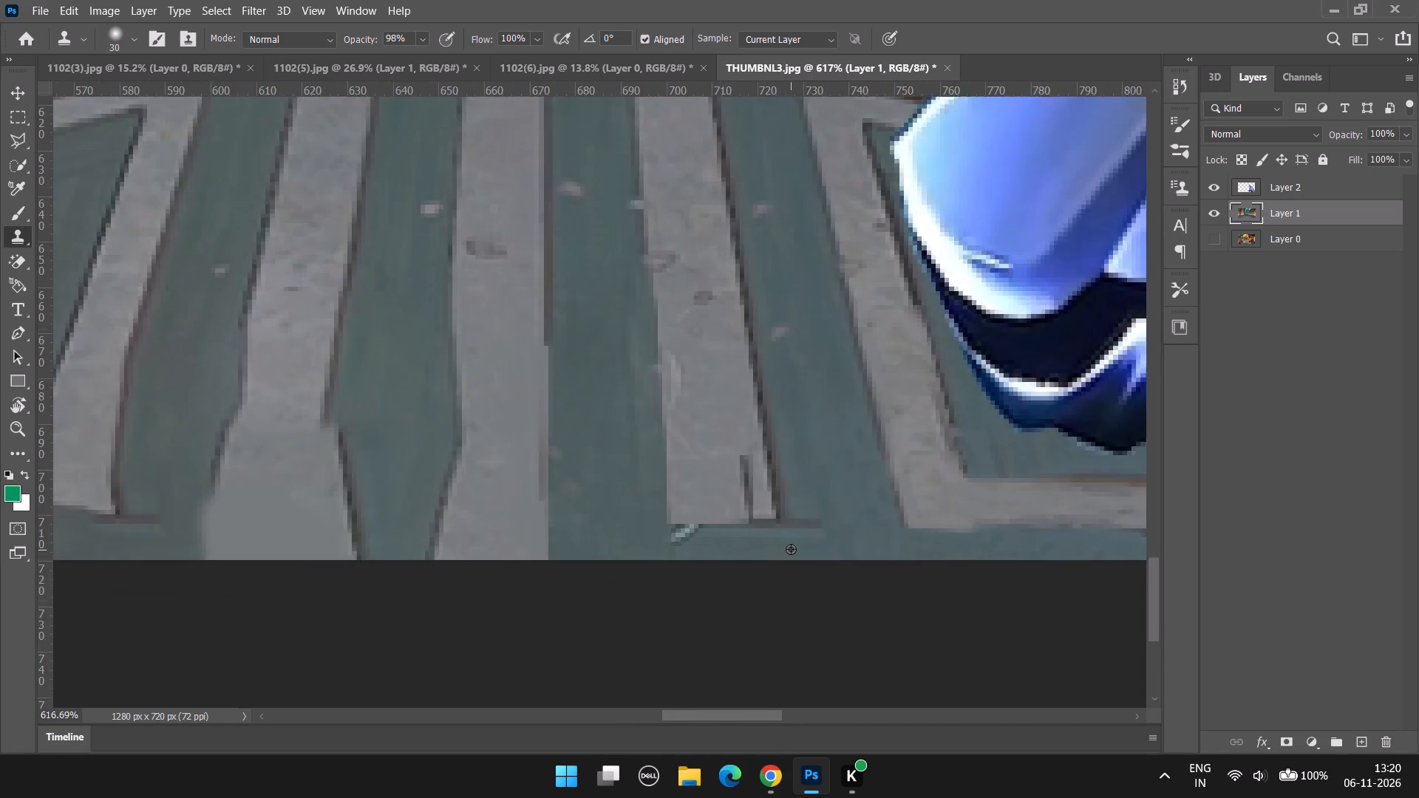
{"action": "scroll", "coordinate": [791, 549], "scroll_direction": "up", "scroll_amount": 6, "text": "alt"}
{"action": "scroll", "coordinate": [700, 383], "scroll_direction": "up", "scroll_amount": 3, "text": "alt"}
{"action": "left_click", "coordinate": [690, 395], "text": "alt"}
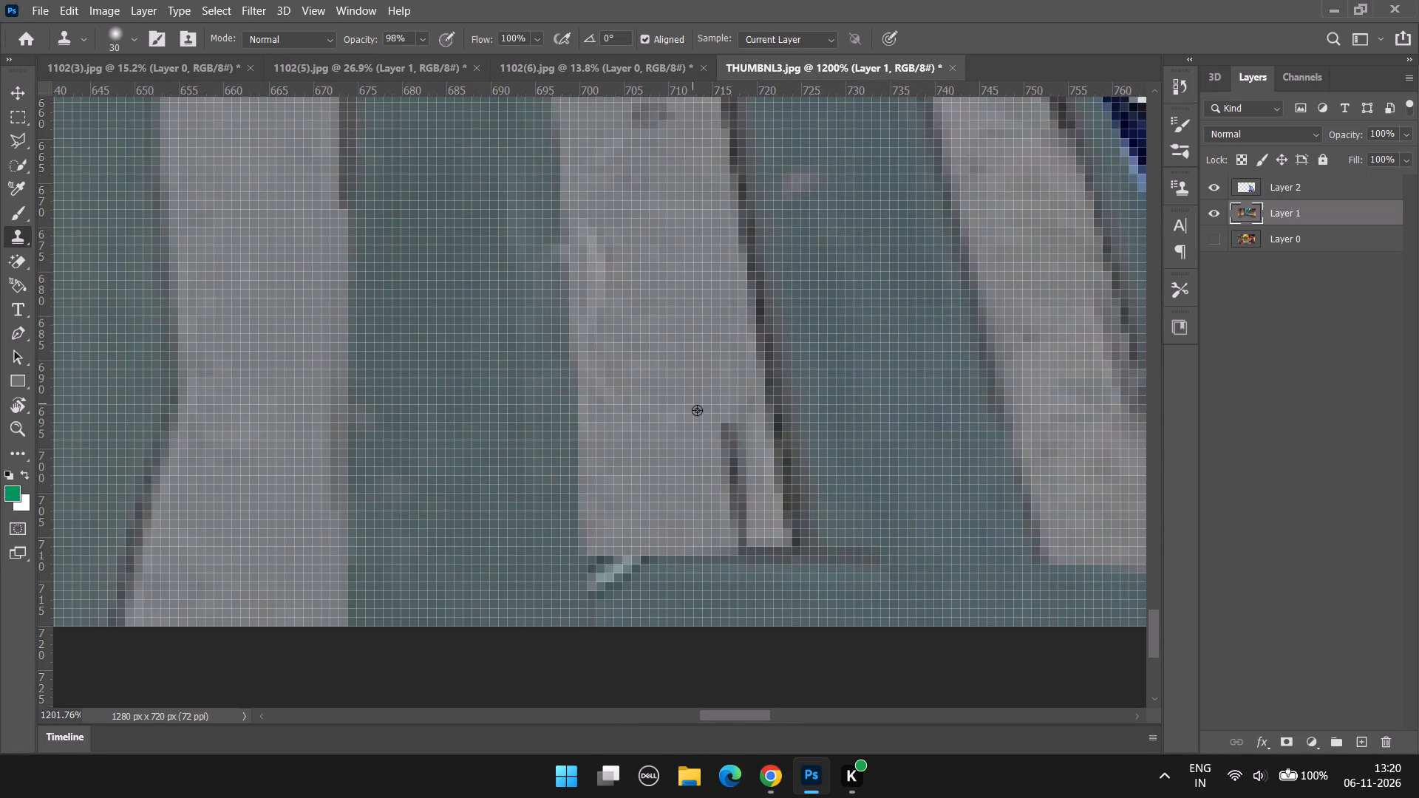
{"action": "type", "text": "[["}
{"action": "key", "text": "bracketleft"}
{"action": "key", "text": "bracketleft"}
{"action": "type", "text": "[["}
{"action": "key", "text": "bracketleft"}
{"action": "left_click_drag", "start_coordinate": [723, 427], "coordinate": [734, 477]}
{"action": "left_click_drag", "start_coordinate": [734, 477], "coordinate": [748, 437]}
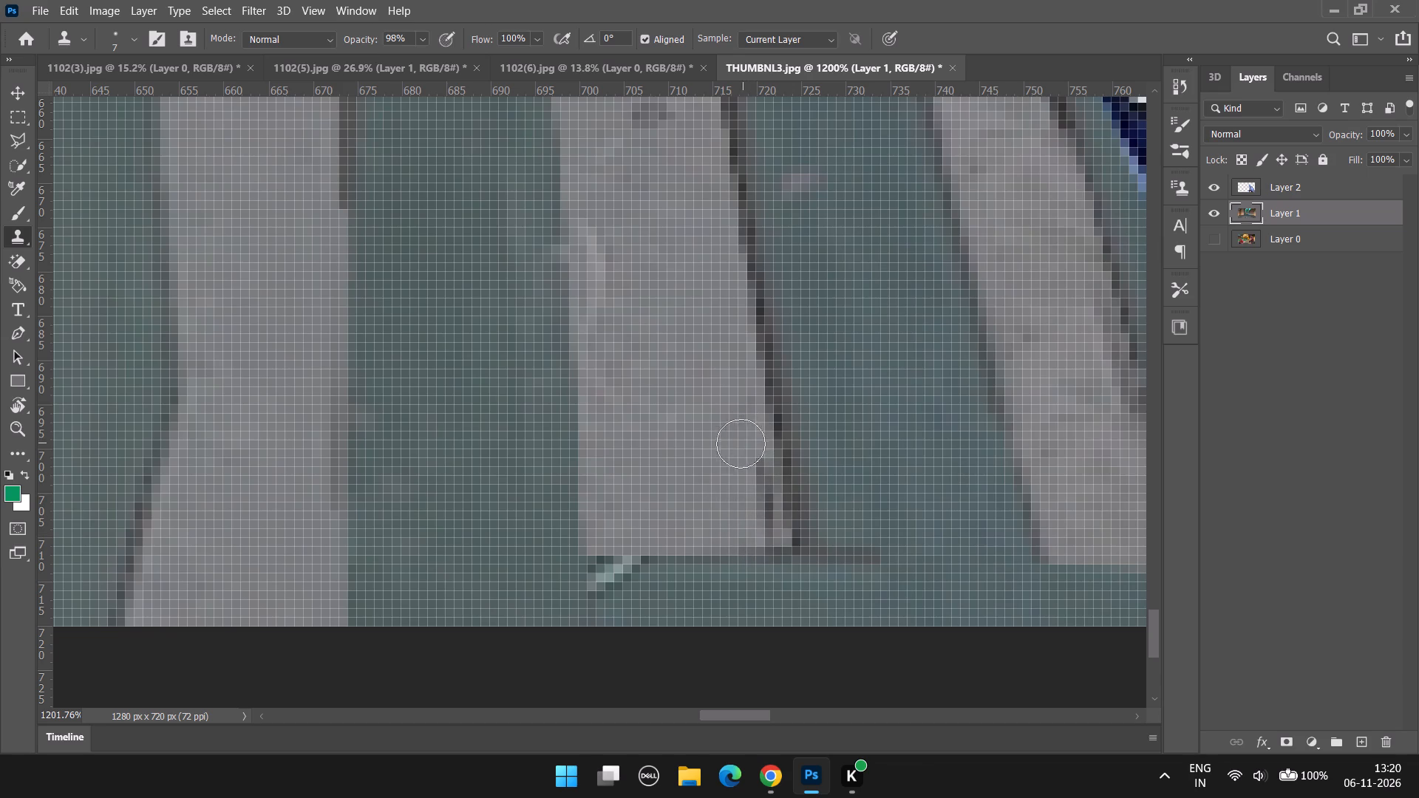
{"action": "key", "text": "bracketleft"}
{"action": "left_click", "coordinate": [708, 436]}
{"action": "left_click_drag", "start_coordinate": [744, 460], "coordinate": [741, 536]}
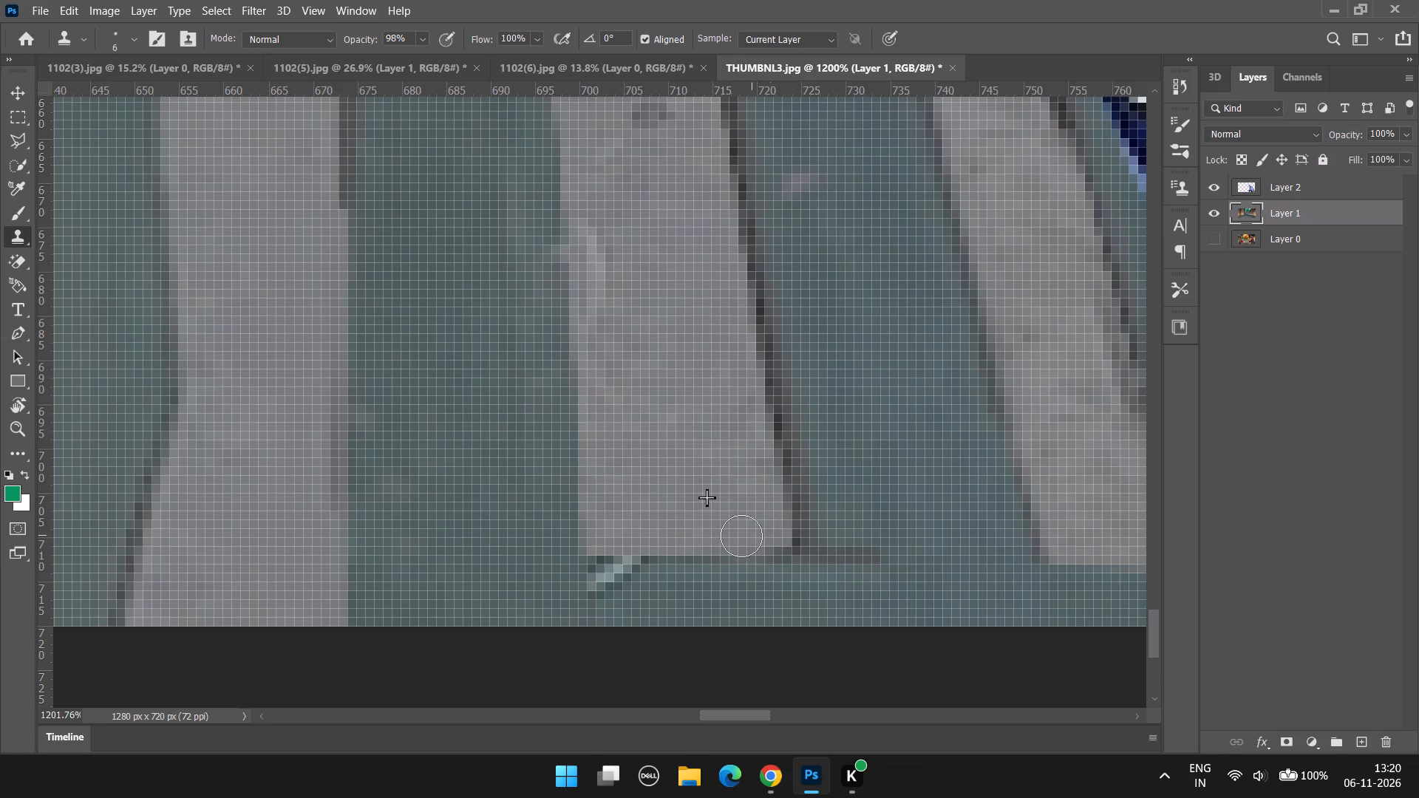
{"action": "left_click_drag", "start_coordinate": [741, 536], "coordinate": [723, 533]}
Clone smooth grey over the light streak along the stripe's left edge with the 6 px brush.
{"action": "left_click", "coordinate": [661, 239], "text": "alt"}
{"action": "left_click_drag", "start_coordinate": [596, 219], "coordinate": [613, 349]}
{"action": "left_click", "coordinate": [605, 227]}
{"action": "left_click_drag", "start_coordinate": [605, 228], "coordinate": [616, 428]}
Clone the teal floor over the last white HUD remnant just below the grey stripe's bottom end.
{"action": "scroll", "coordinate": [616, 429], "scroll_direction": "down", "scroll_amount": 4}
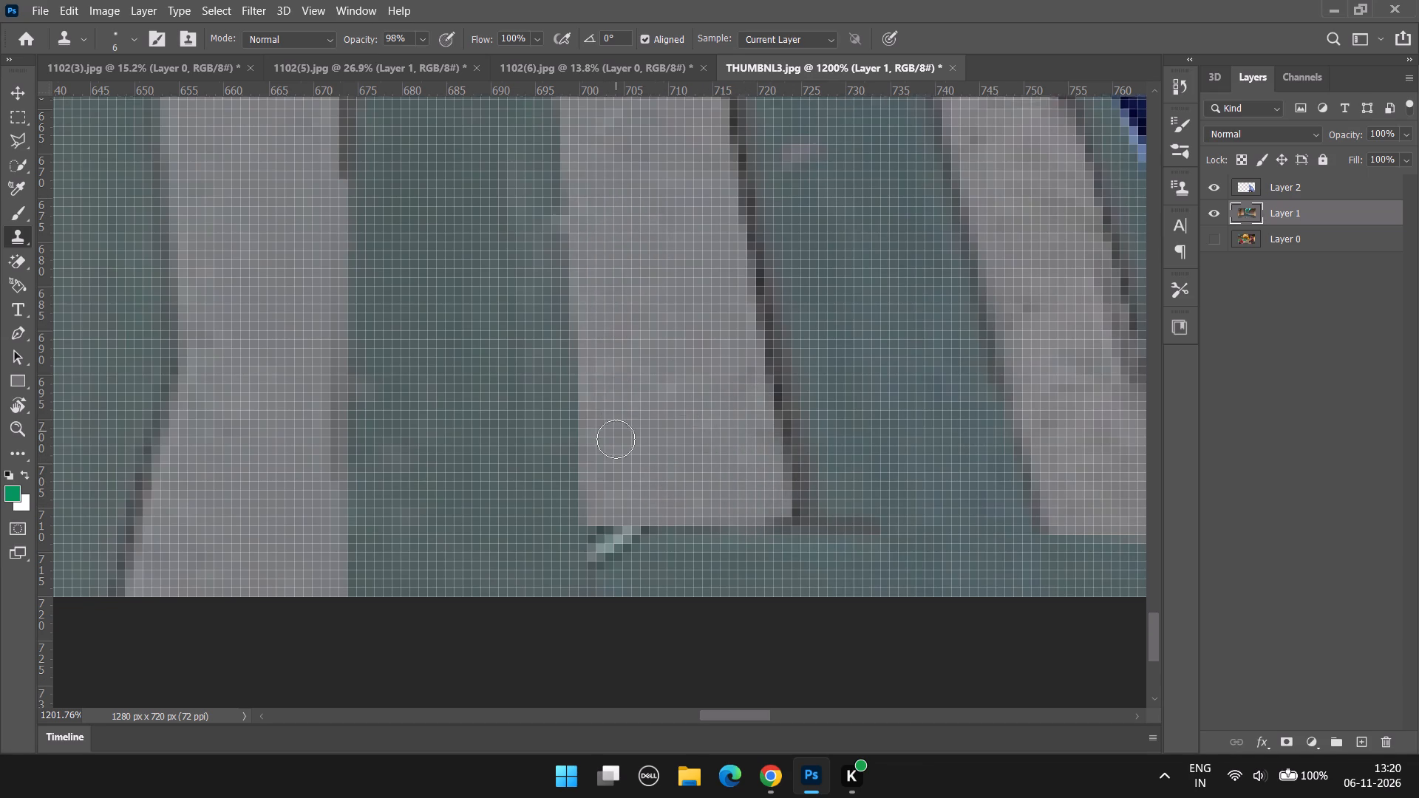
{"action": "left_click", "coordinate": [554, 554], "text": "alt"}
{"action": "left_click_drag", "start_coordinate": [586, 541], "coordinate": [628, 539]}
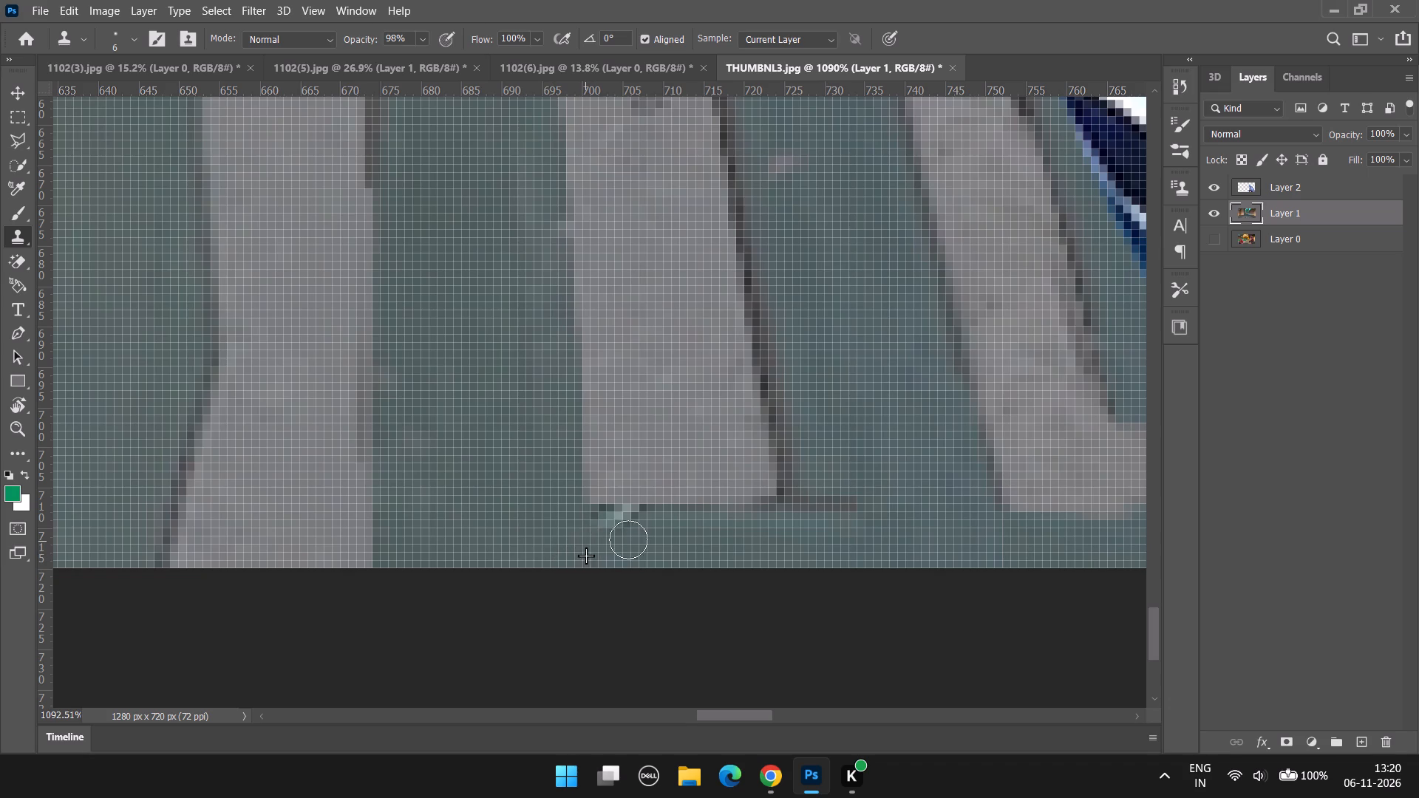
{"action": "left_click_drag", "start_coordinate": [628, 539], "coordinate": [675, 528]}
{"action": "left_click", "coordinate": [658, 542], "text": "alt"}
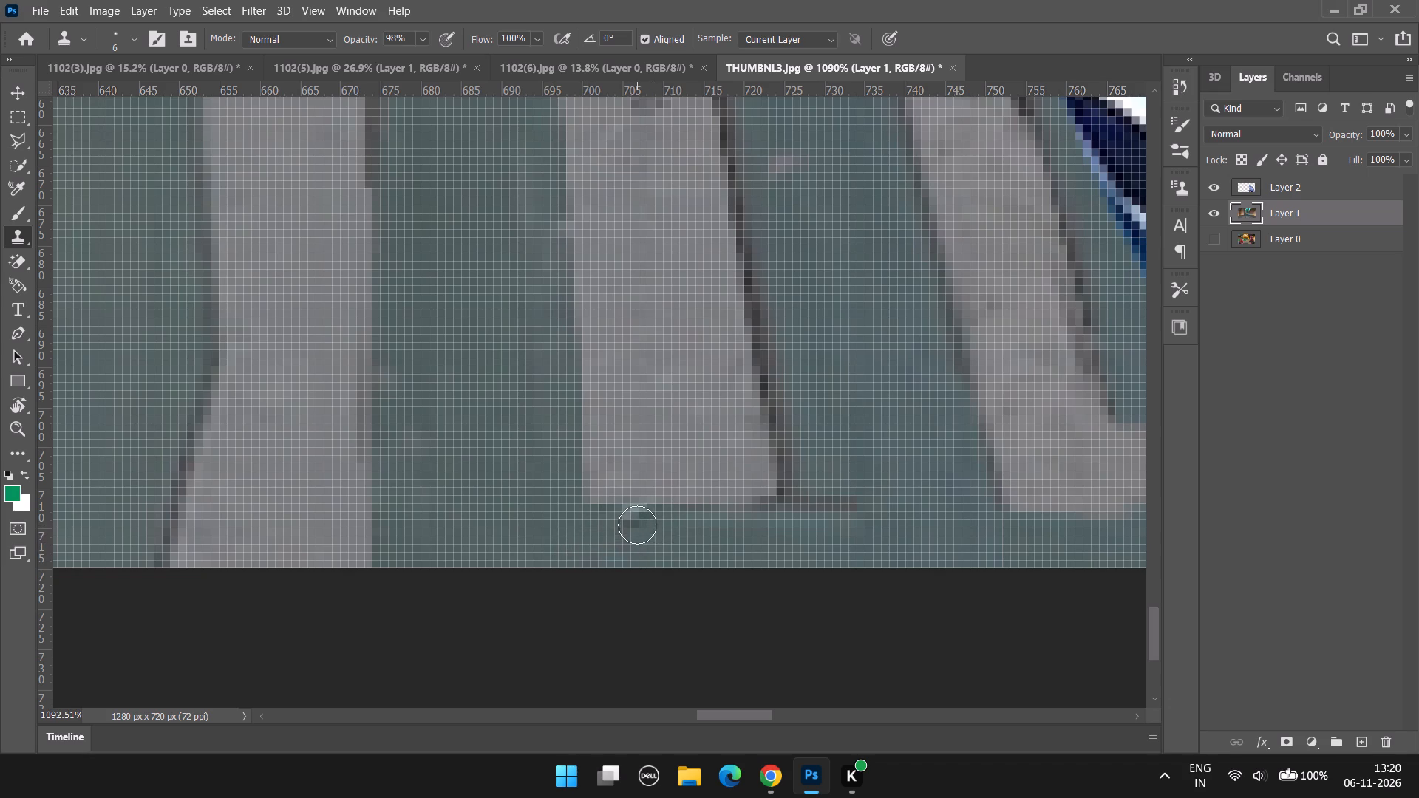
{"action": "left_click", "coordinate": [637, 525]}
{"action": "triple_click", "coordinate": [619, 522]}
{"action": "left_click", "coordinate": [621, 519]}
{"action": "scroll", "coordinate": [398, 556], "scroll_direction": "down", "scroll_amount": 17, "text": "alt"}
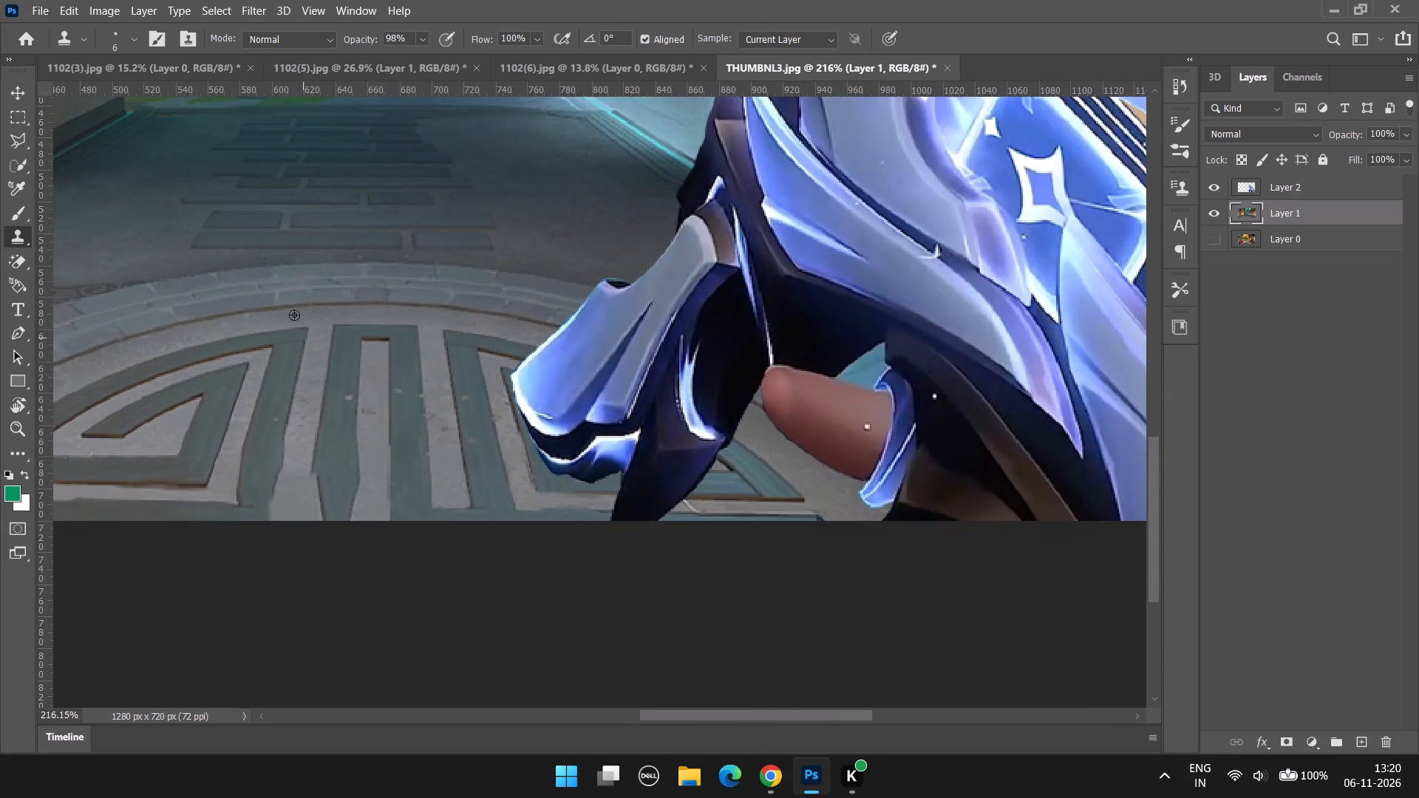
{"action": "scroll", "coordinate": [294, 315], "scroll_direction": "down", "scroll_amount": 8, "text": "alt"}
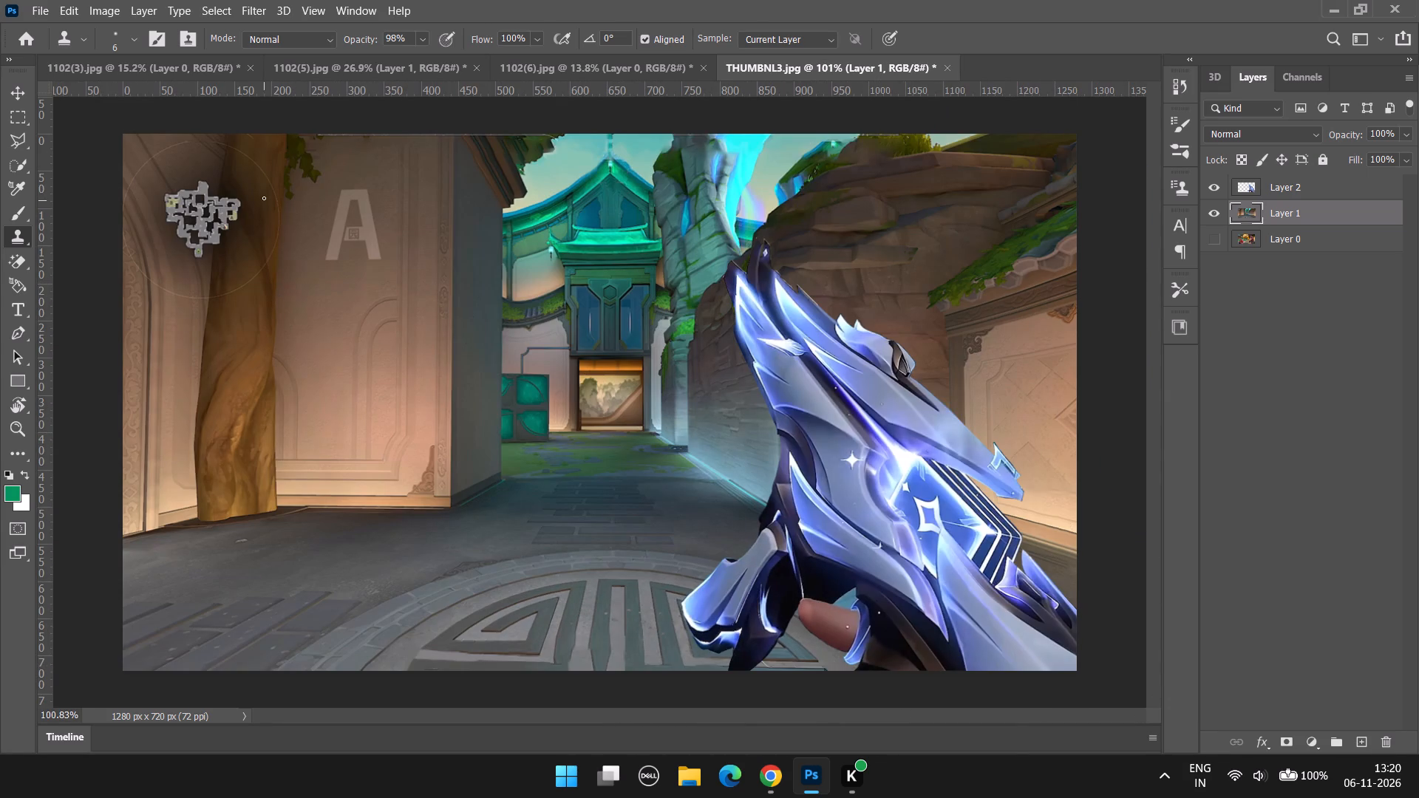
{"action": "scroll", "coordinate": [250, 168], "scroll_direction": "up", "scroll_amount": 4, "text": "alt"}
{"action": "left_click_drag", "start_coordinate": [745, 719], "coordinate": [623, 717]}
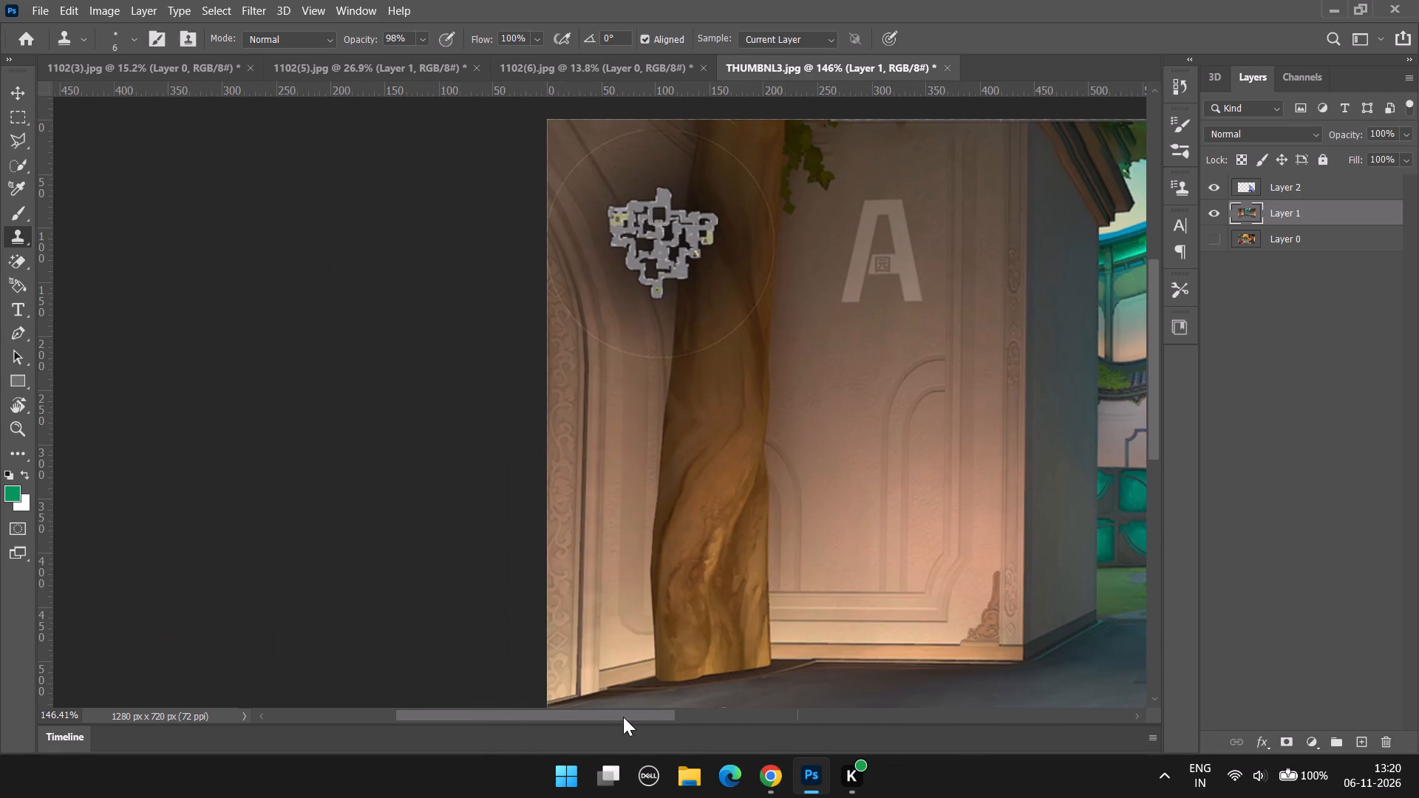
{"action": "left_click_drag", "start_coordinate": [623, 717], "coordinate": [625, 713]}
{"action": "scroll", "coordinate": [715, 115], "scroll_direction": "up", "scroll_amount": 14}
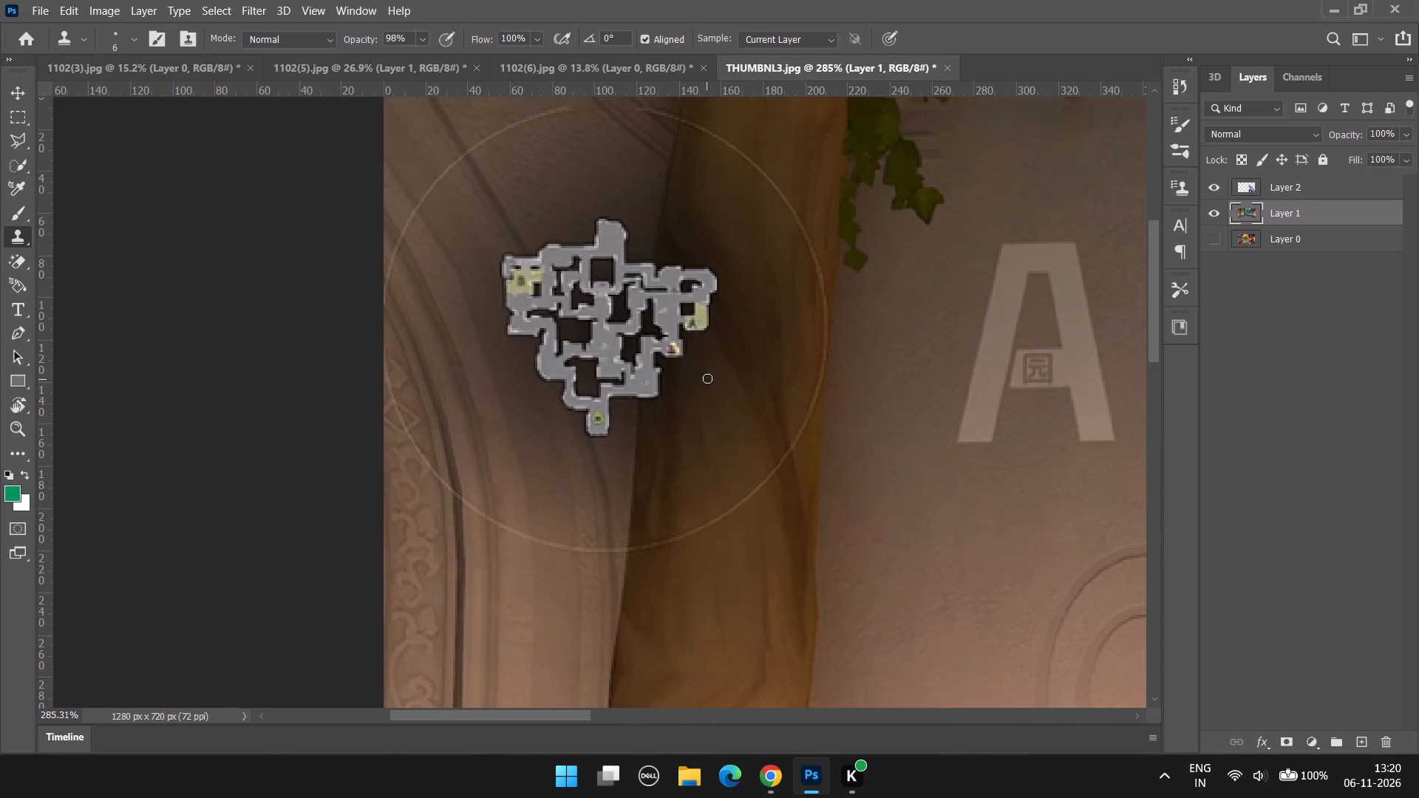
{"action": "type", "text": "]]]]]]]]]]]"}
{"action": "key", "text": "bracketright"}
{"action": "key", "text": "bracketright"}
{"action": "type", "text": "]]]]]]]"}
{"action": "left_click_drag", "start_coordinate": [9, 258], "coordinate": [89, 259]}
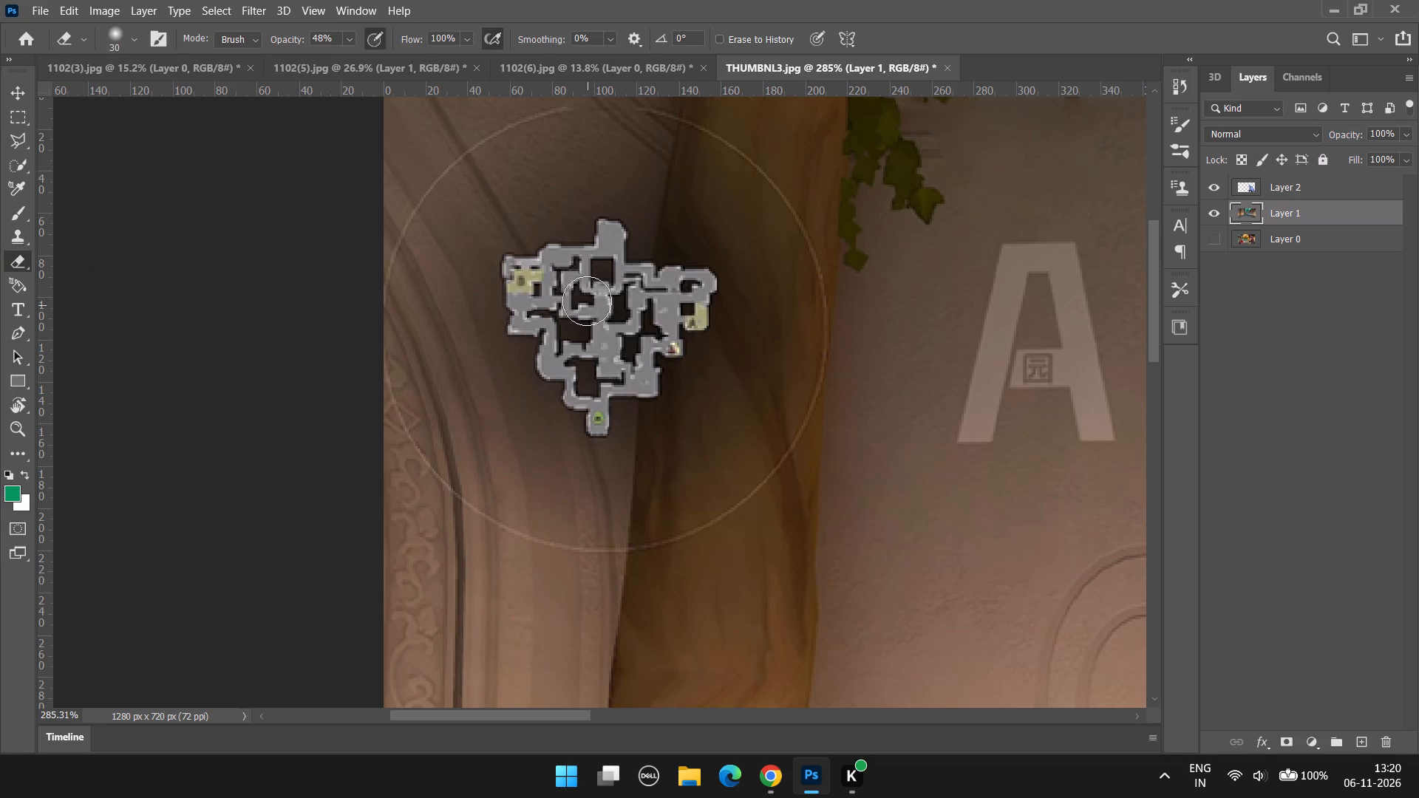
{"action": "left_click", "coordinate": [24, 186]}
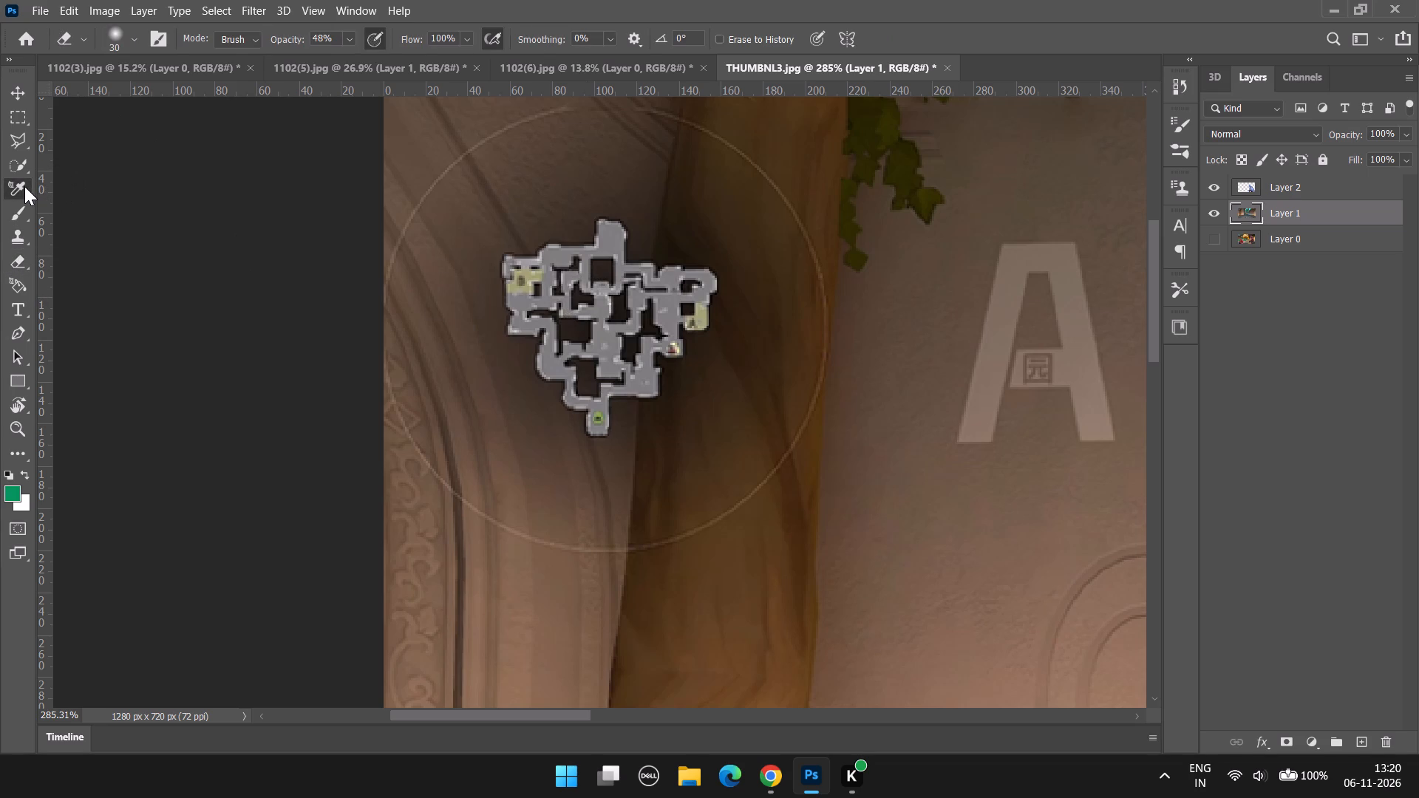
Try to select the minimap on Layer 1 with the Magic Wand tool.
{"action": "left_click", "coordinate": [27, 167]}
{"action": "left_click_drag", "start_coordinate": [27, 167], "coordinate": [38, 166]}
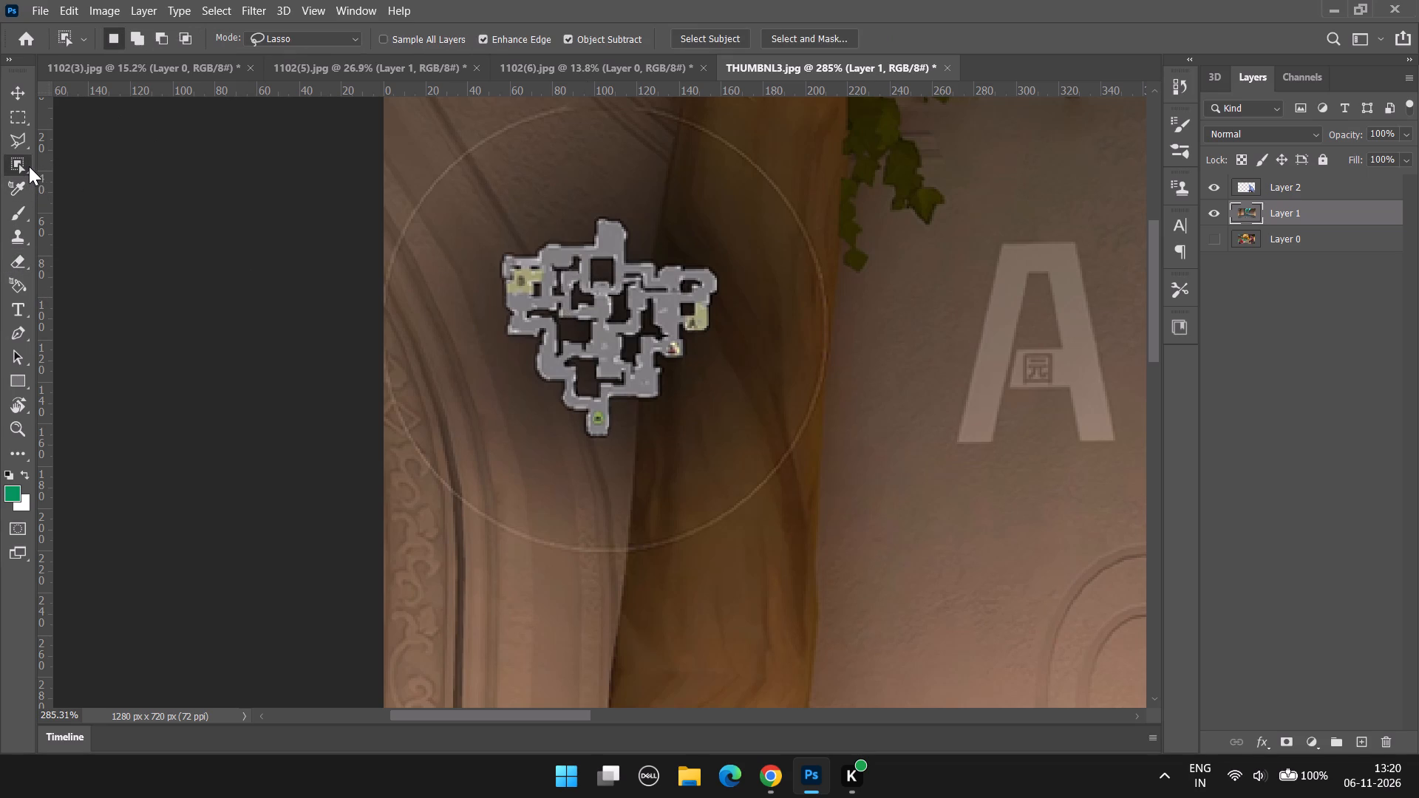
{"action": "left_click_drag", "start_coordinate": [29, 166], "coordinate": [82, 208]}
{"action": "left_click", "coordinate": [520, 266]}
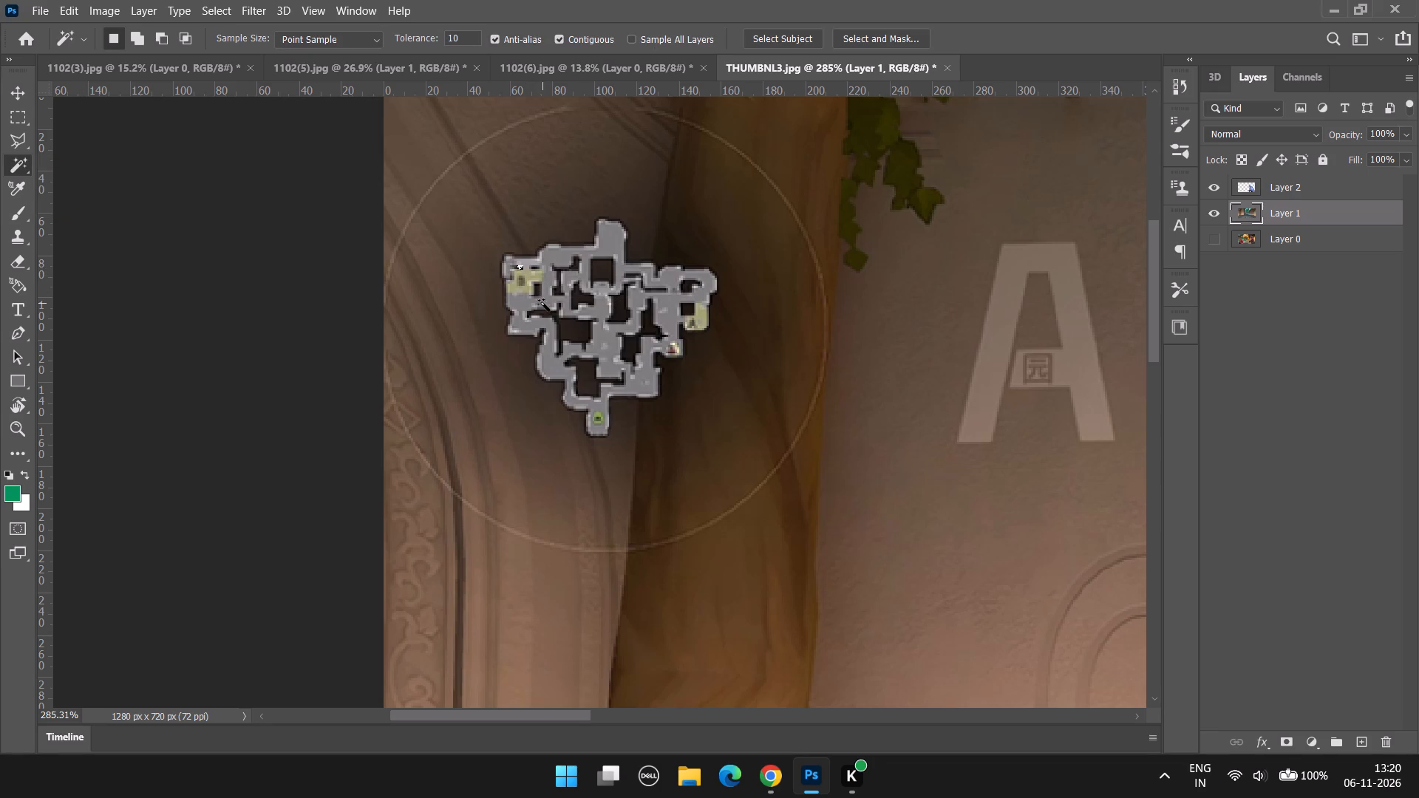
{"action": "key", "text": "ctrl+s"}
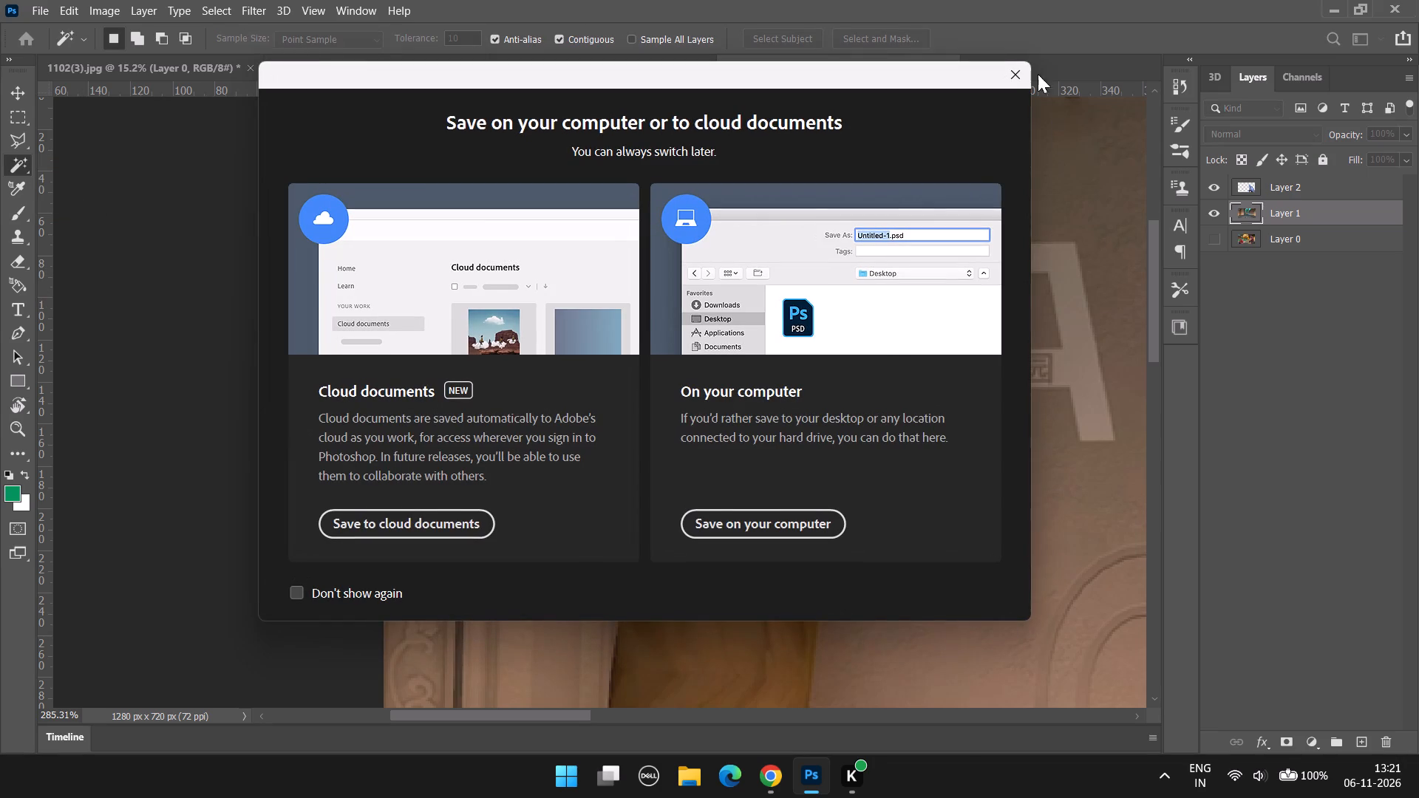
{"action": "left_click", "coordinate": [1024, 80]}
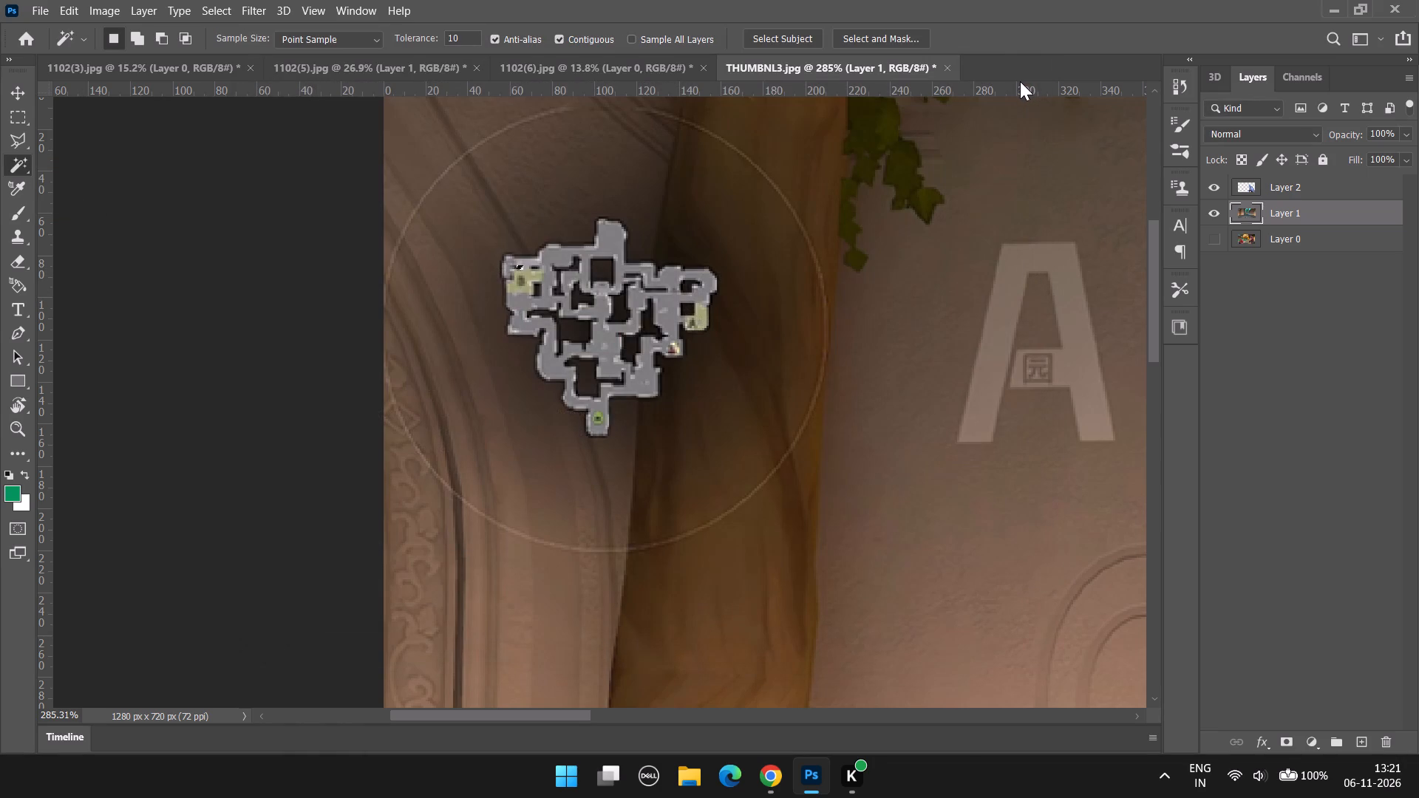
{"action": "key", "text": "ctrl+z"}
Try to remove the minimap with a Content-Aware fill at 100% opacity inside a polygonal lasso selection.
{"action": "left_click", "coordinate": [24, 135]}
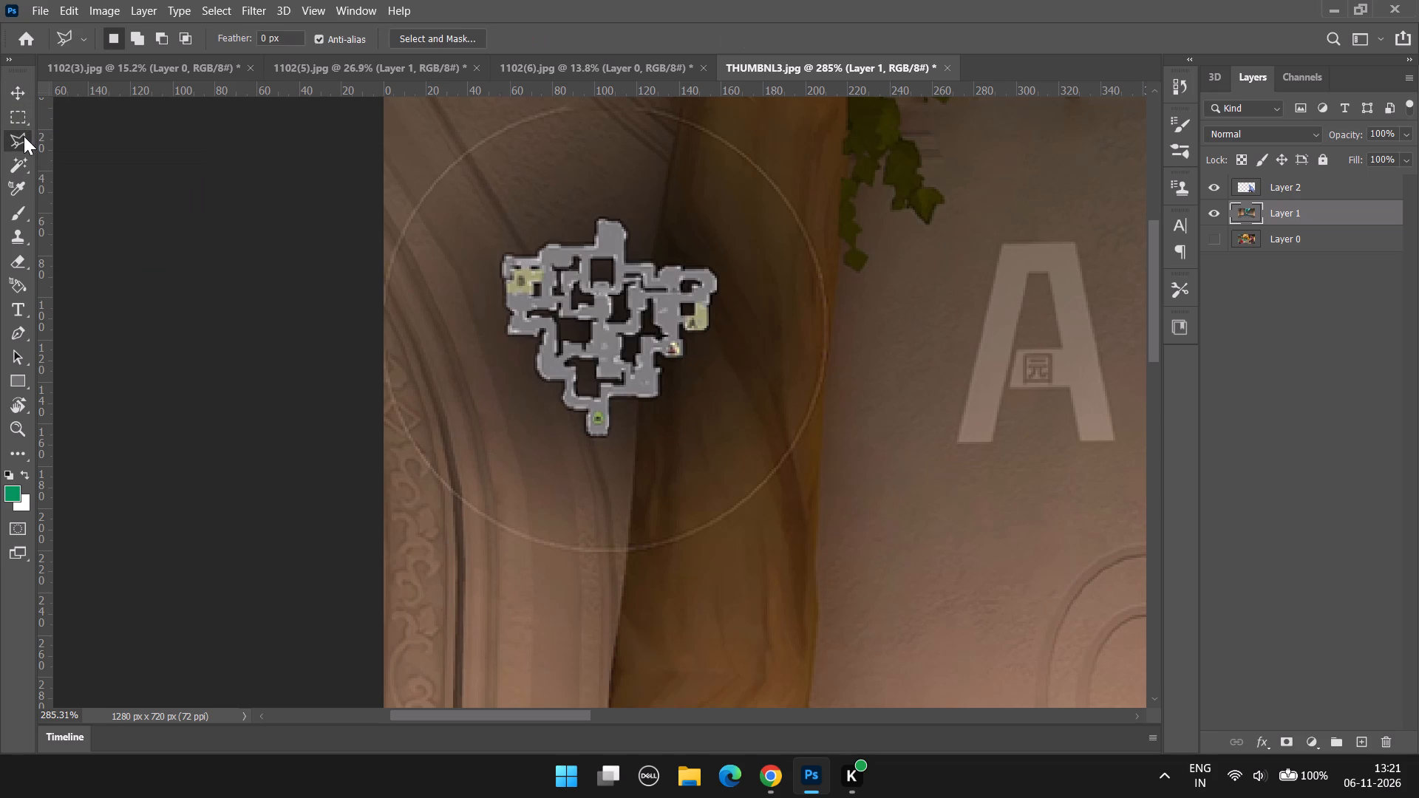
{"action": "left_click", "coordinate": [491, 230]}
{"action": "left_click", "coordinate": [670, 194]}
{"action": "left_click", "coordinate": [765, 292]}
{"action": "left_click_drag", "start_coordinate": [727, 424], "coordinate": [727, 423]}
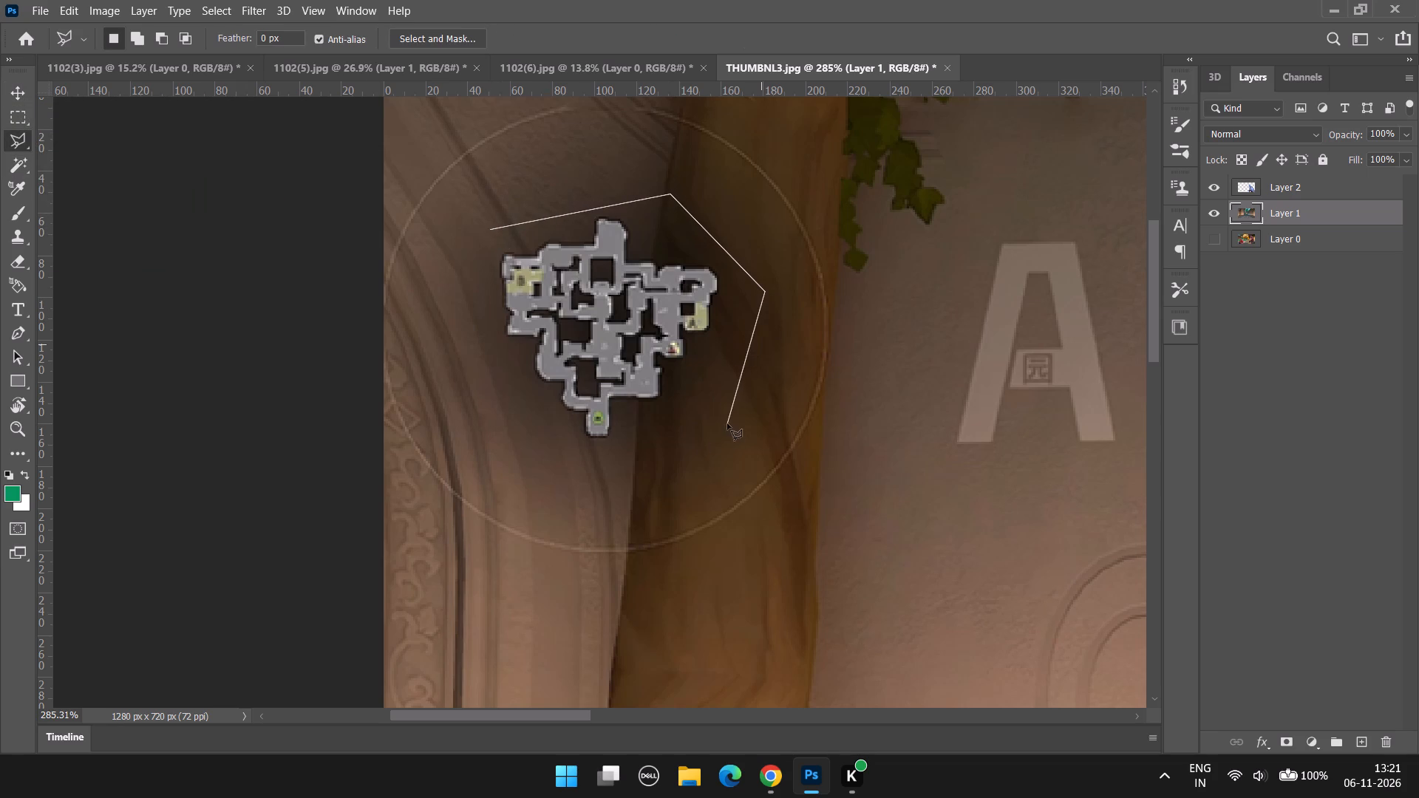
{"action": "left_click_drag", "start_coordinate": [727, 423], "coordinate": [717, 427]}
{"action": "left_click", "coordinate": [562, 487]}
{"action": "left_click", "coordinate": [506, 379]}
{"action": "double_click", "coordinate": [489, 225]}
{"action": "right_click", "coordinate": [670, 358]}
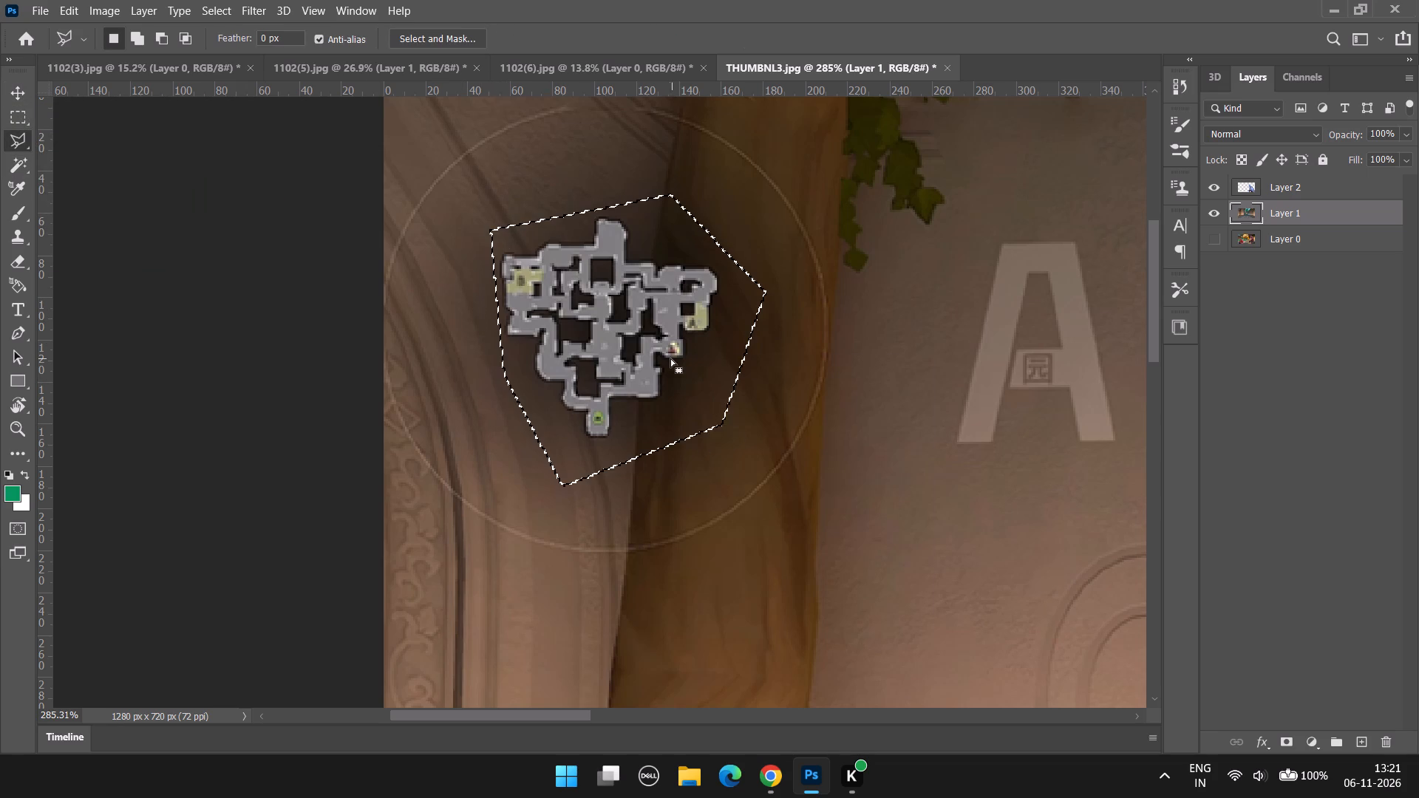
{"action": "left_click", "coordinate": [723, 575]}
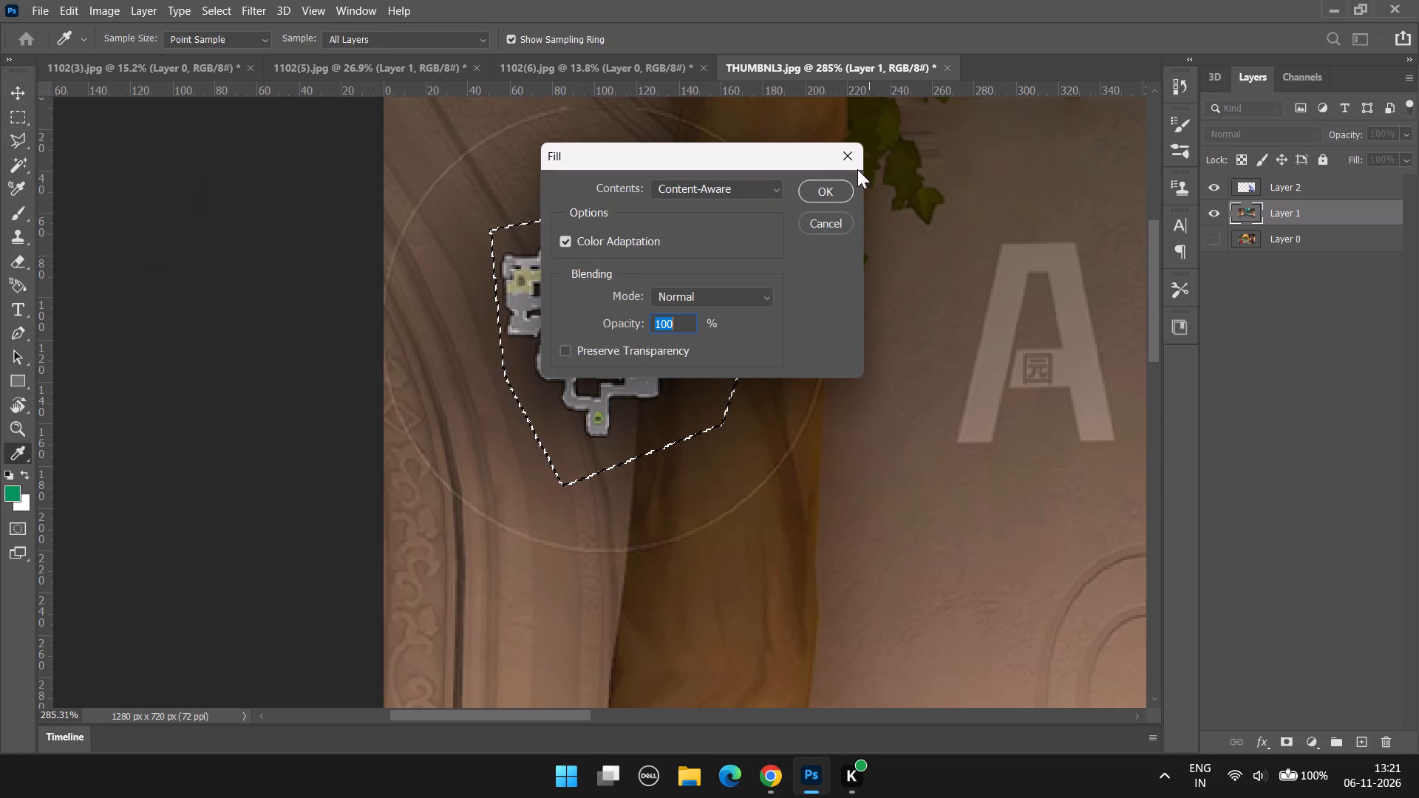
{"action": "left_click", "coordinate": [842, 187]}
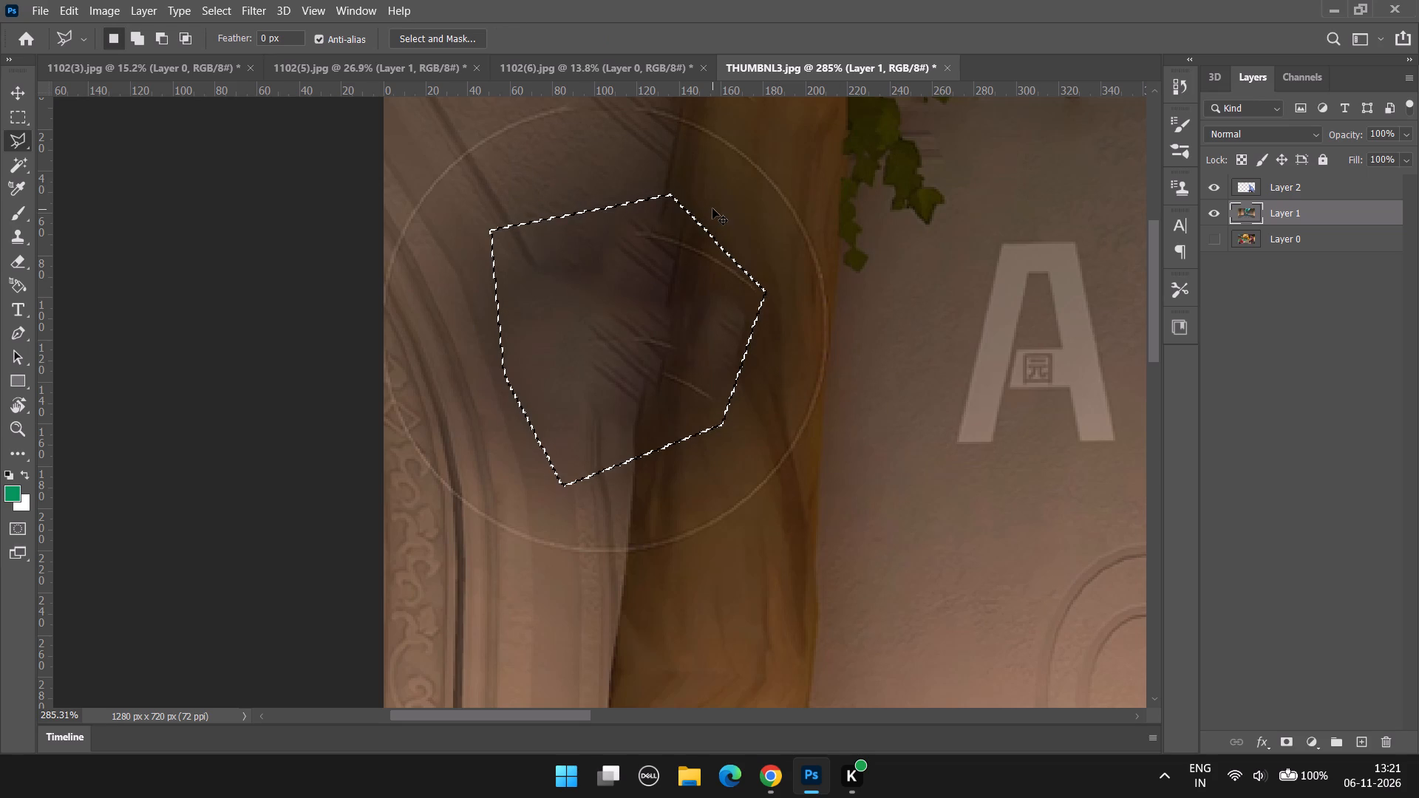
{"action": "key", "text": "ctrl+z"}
Outline the minimap with a wider polygonal lasso selection on Layer 1 and fill it using Content-Aware.
{"action": "left_click", "coordinate": [712, 210]}
{"action": "left_click", "coordinate": [545, 209]}
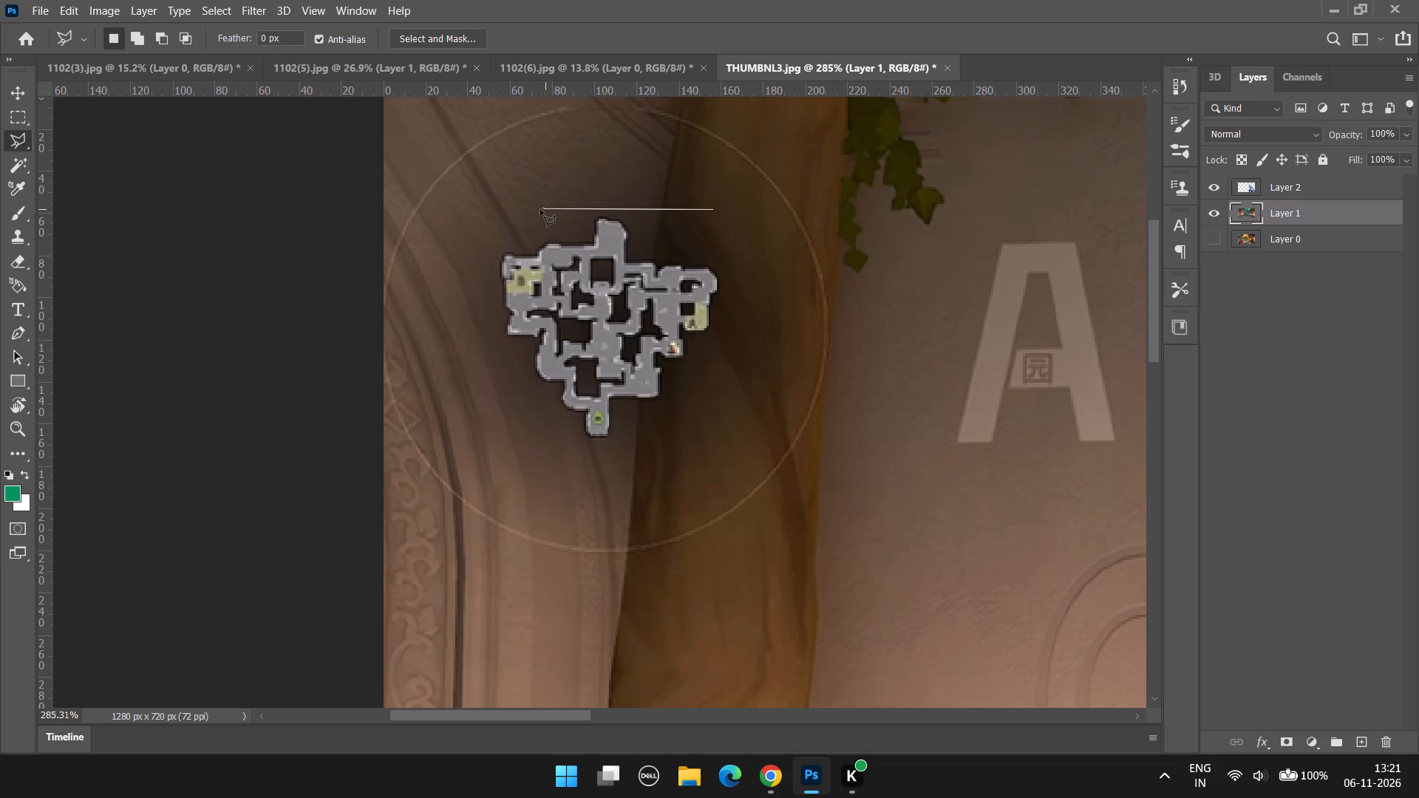
{"action": "left_click", "coordinate": [476, 231]}
{"action": "left_click", "coordinate": [452, 310]}
{"action": "left_click", "coordinate": [454, 402]}
{"action": "left_click", "coordinate": [542, 494]}
{"action": "left_click", "coordinate": [667, 465]}
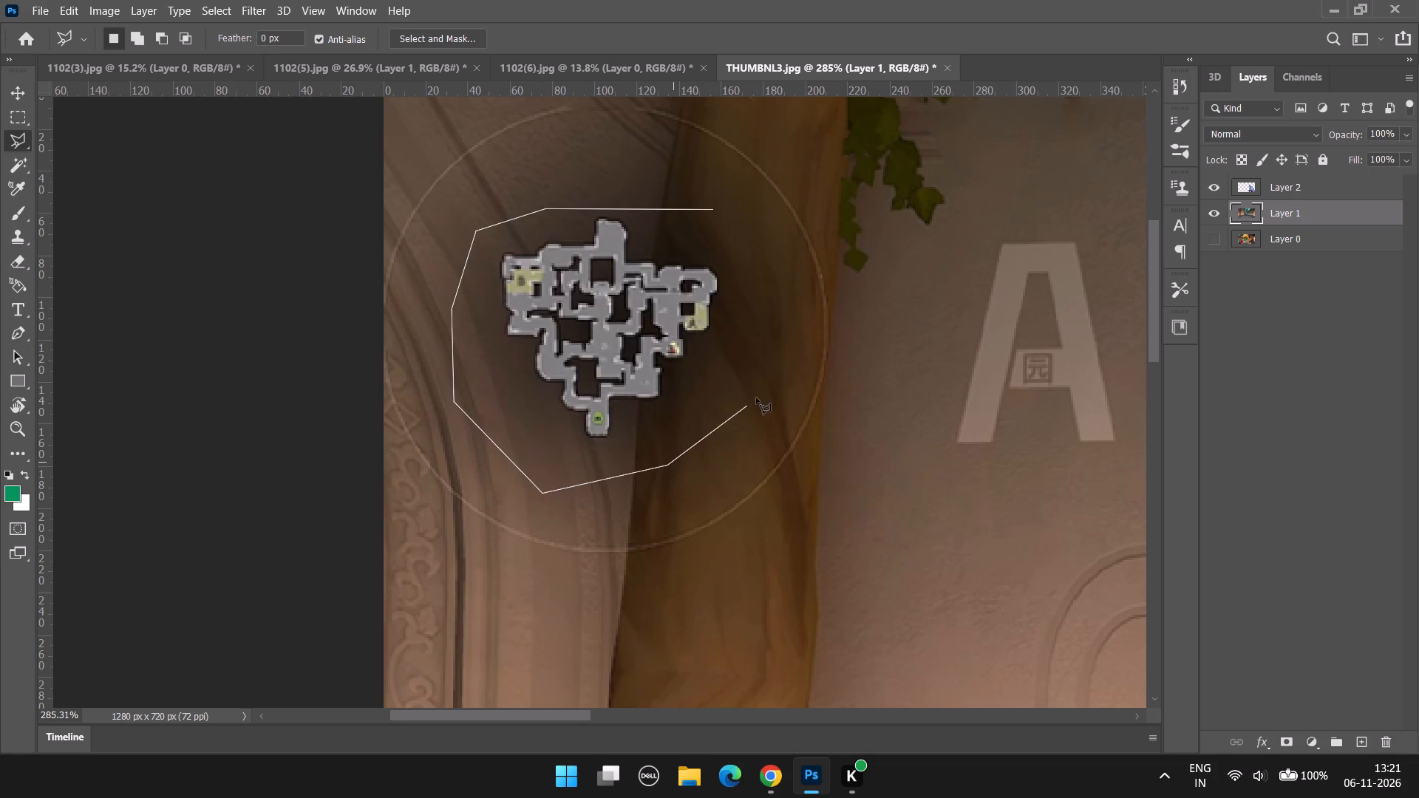
{"action": "left_click", "coordinate": [763, 392]}
{"action": "left_click", "coordinate": [764, 264]}
{"action": "left_click", "coordinate": [713, 210]}
{"action": "right_click", "coordinate": [669, 299]}
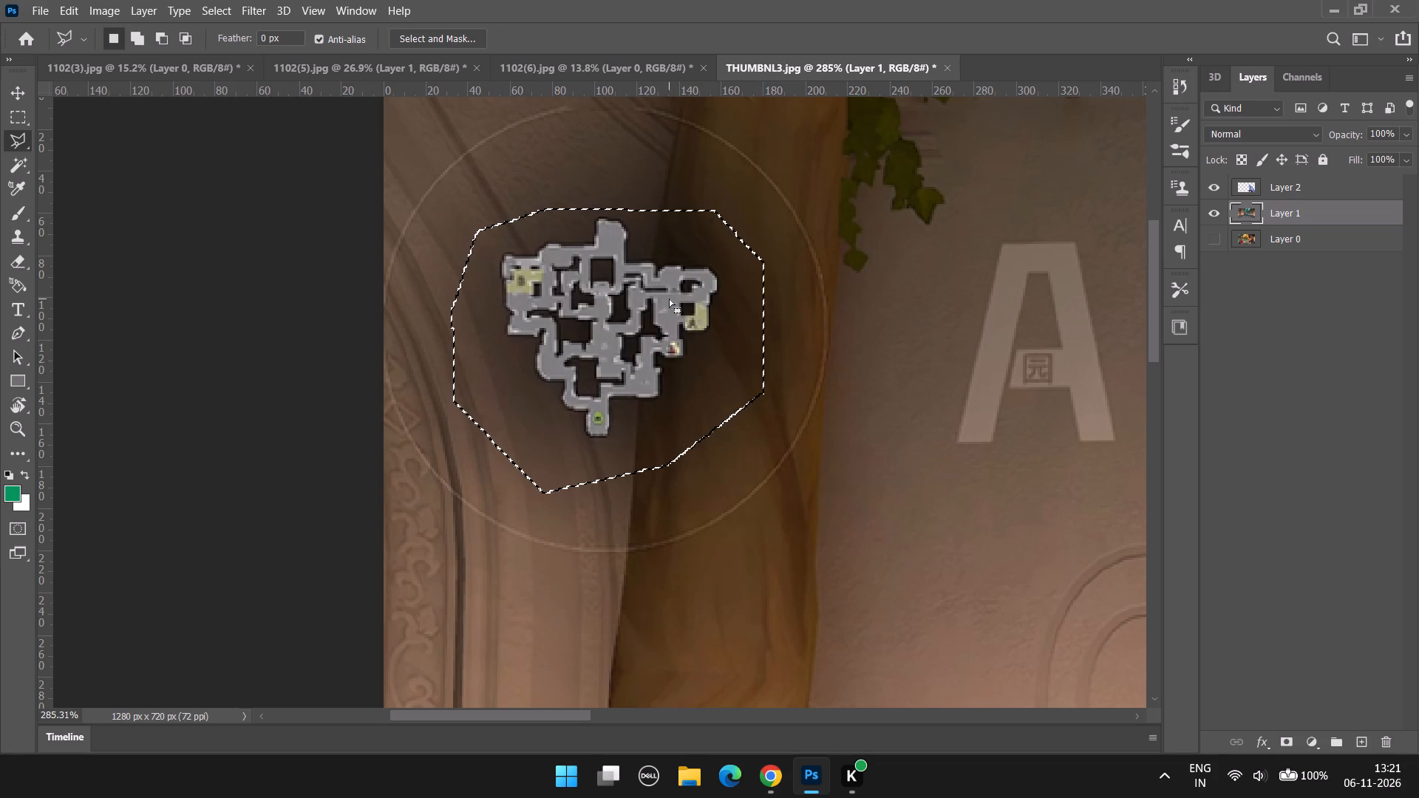
{"action": "left_click", "coordinate": [759, 522]}
{"action": "left_click", "coordinate": [826, 189]}
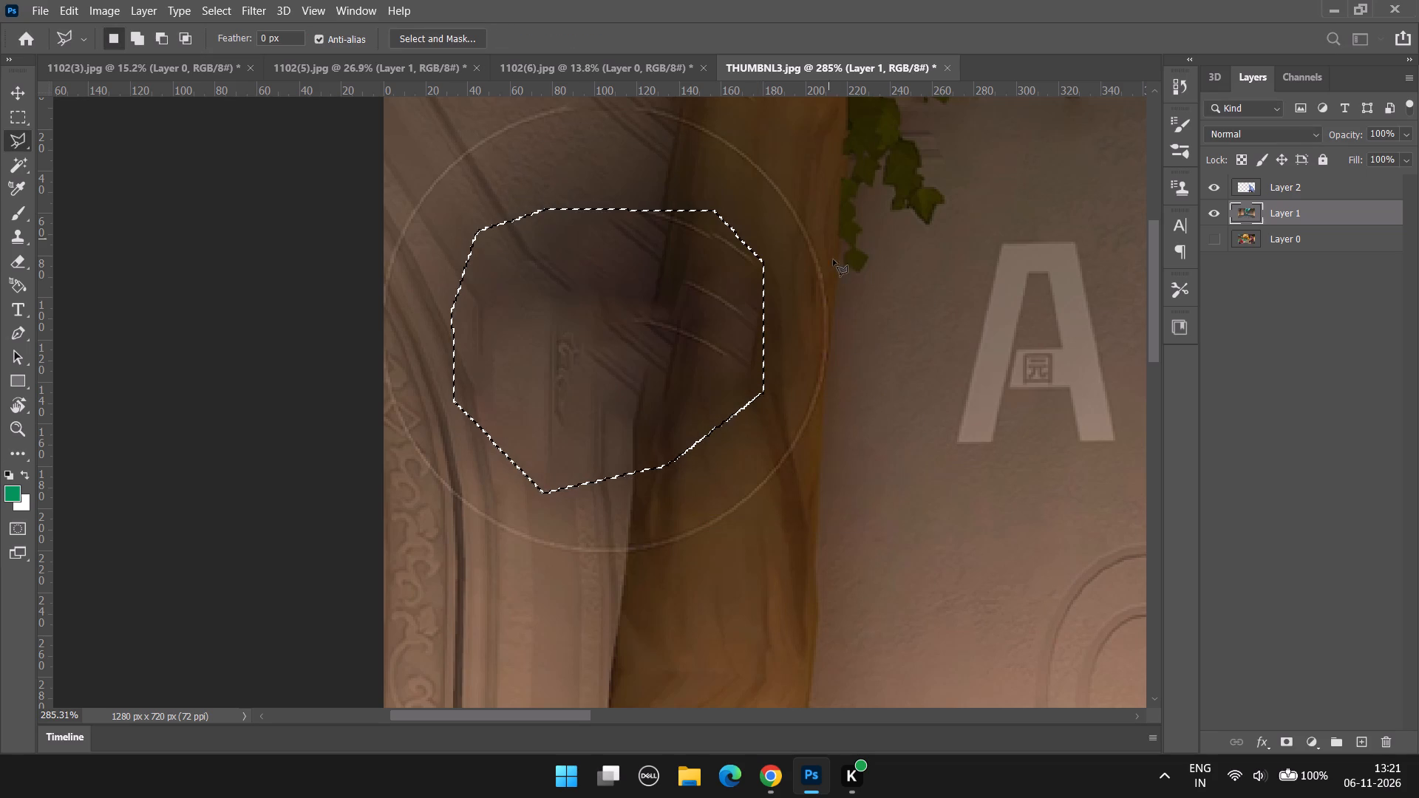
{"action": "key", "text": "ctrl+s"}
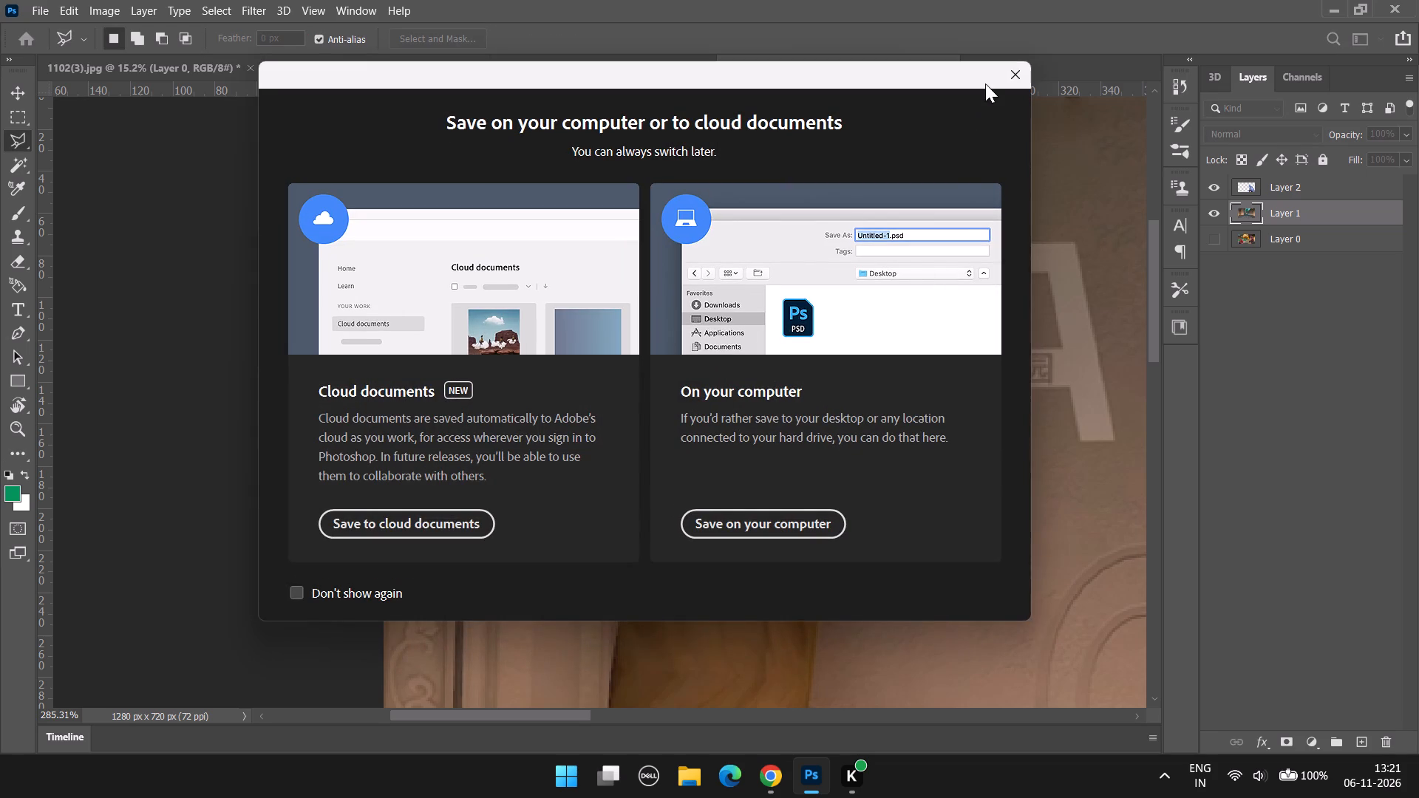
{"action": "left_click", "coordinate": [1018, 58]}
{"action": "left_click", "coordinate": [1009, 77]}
Clear the selection around the filled minimap area.
{"action": "key", "text": "ctrl+d"}
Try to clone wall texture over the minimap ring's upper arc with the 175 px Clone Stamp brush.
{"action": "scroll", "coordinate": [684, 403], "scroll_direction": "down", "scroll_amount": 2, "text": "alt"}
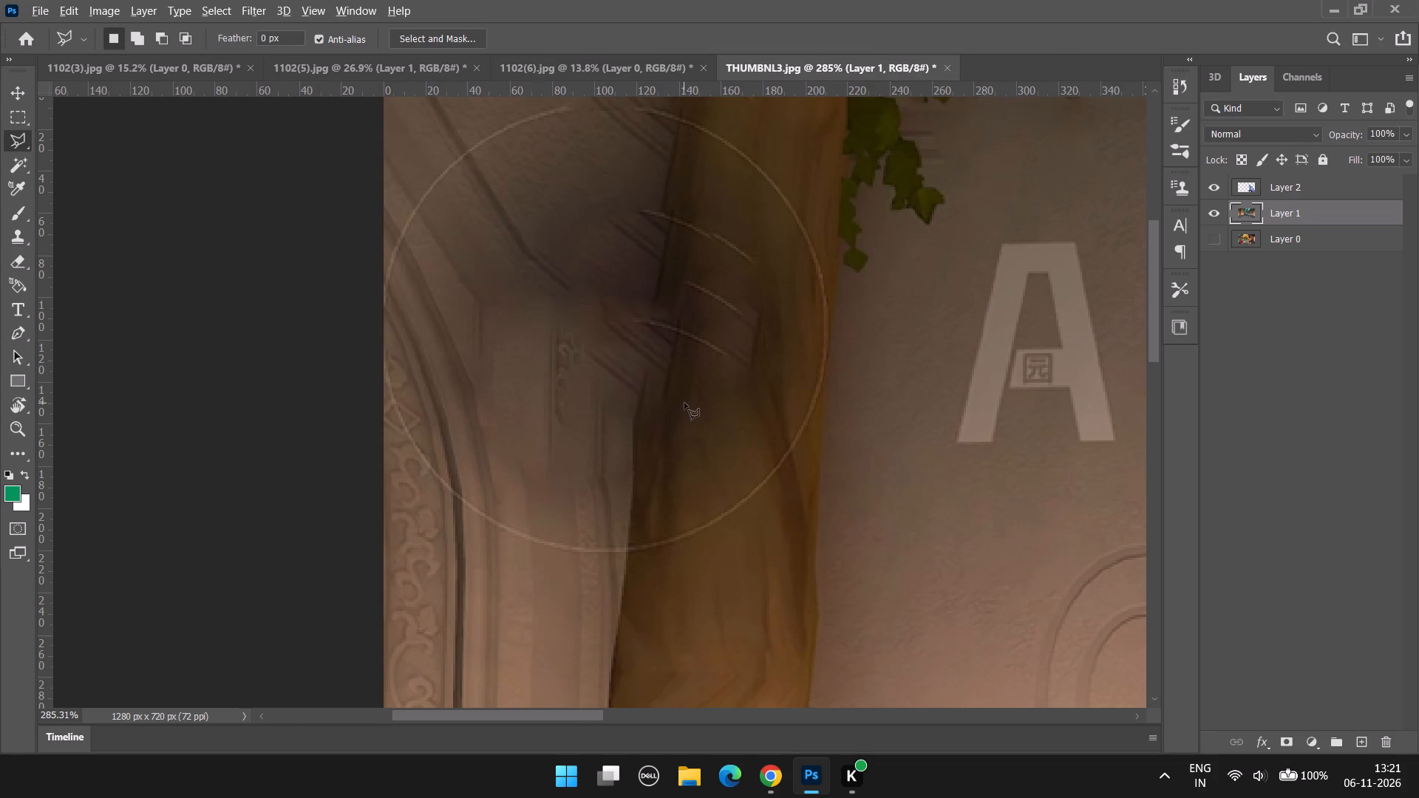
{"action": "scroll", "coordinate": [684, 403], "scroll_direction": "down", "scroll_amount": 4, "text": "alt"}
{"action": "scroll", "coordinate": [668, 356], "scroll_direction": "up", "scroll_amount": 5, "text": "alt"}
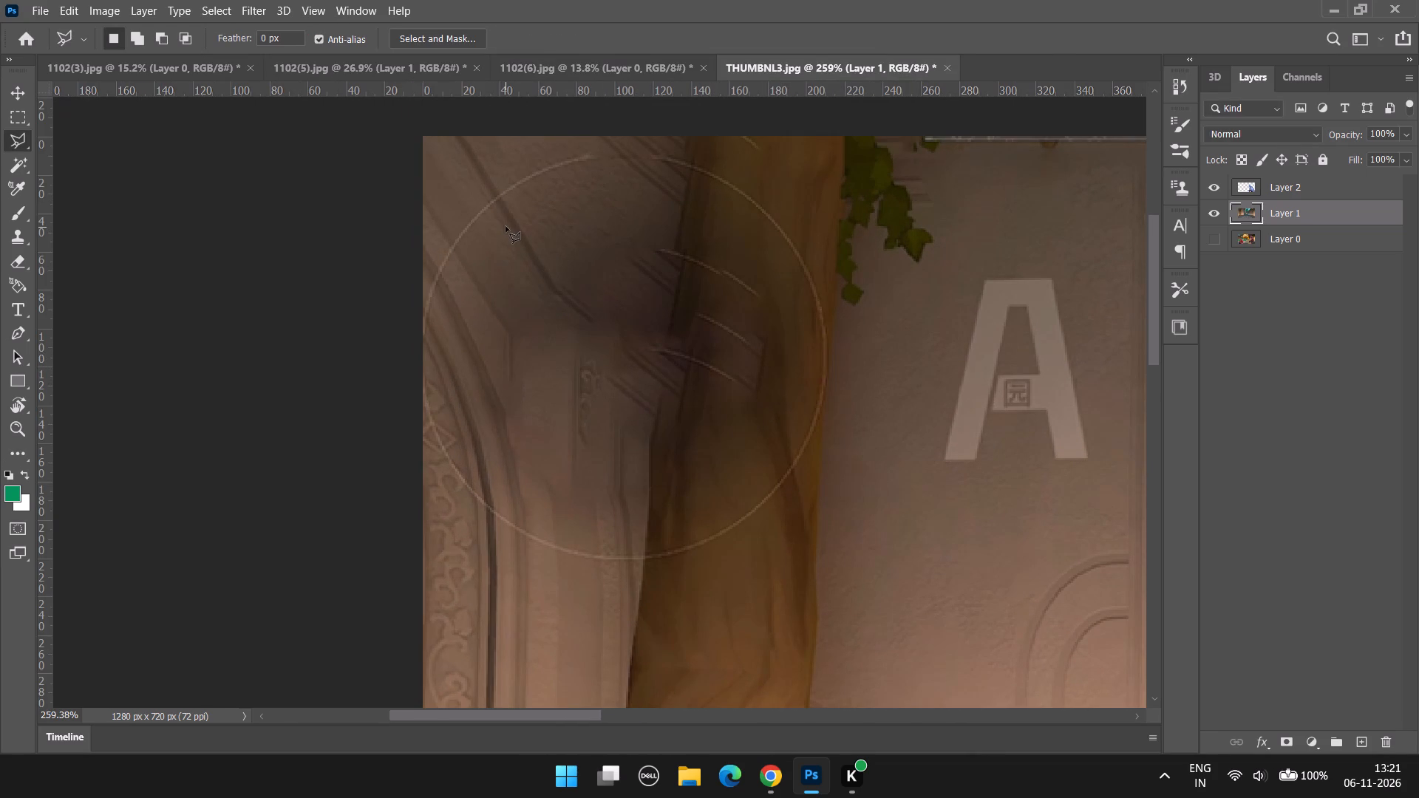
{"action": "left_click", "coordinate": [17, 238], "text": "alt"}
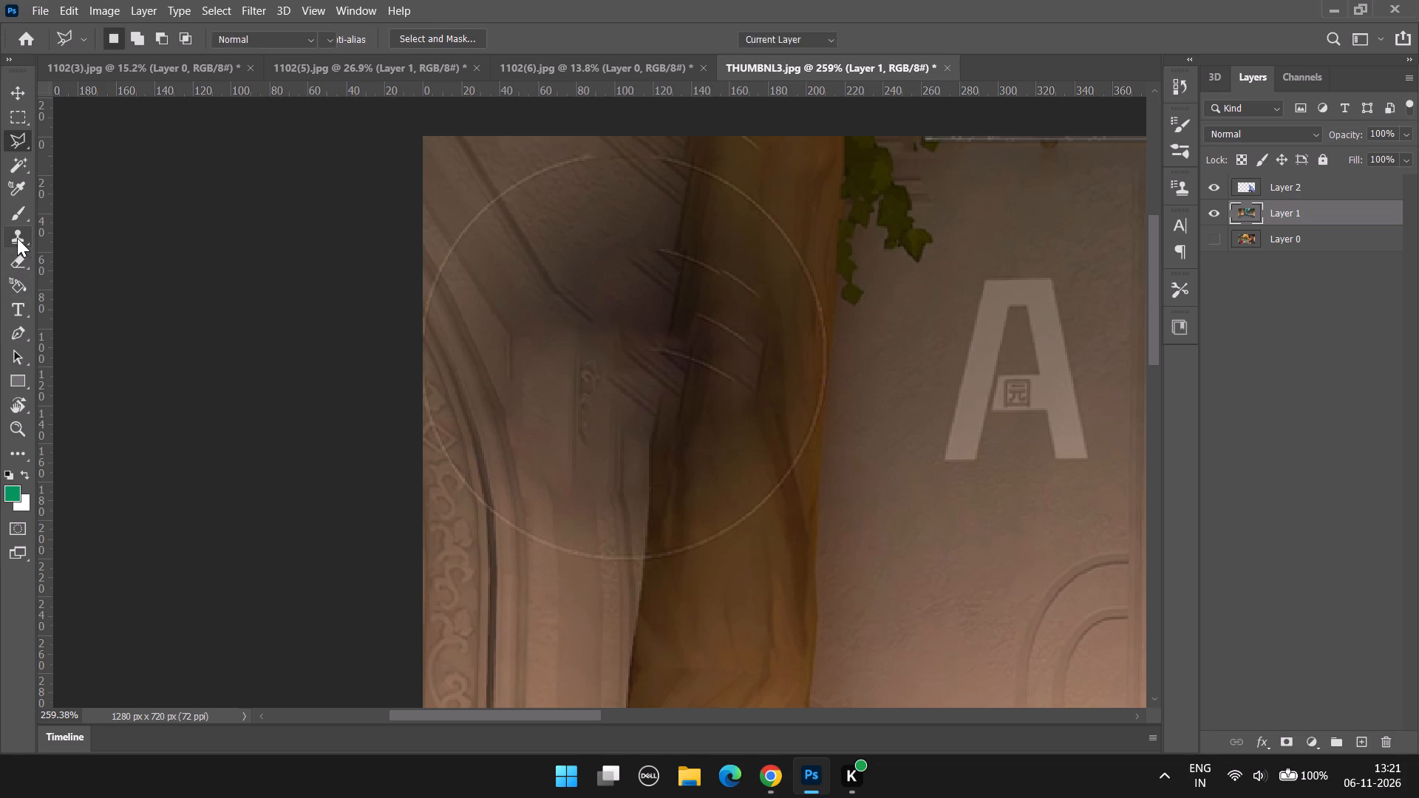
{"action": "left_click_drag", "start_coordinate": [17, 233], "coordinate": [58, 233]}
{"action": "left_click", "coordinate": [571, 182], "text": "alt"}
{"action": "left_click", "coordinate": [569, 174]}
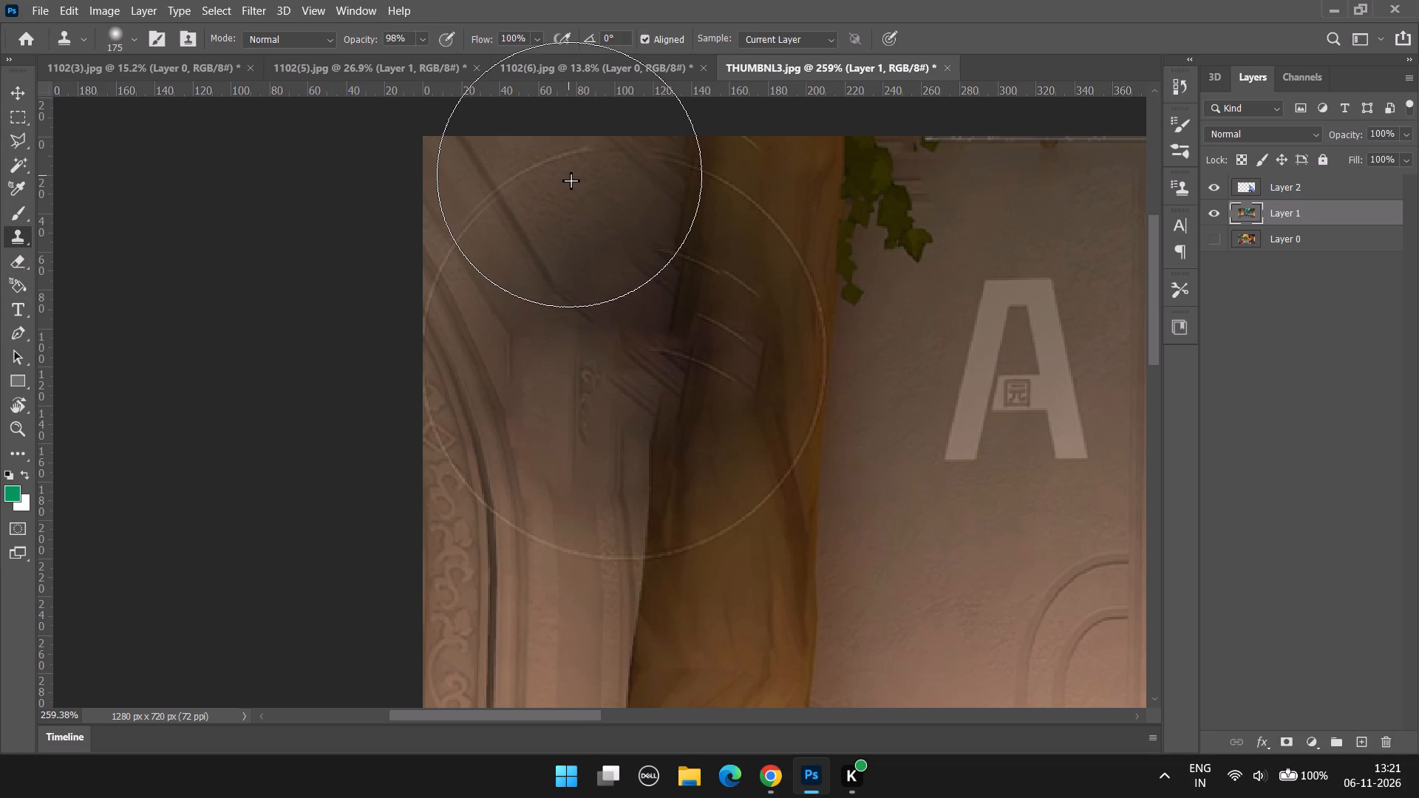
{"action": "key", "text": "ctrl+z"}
Clone nearby wall texture over the minimap ring's upper arc, left of the trunk, with the Clone Stamp brush at 20 px.
{"action": "type", "text": "[[[["}
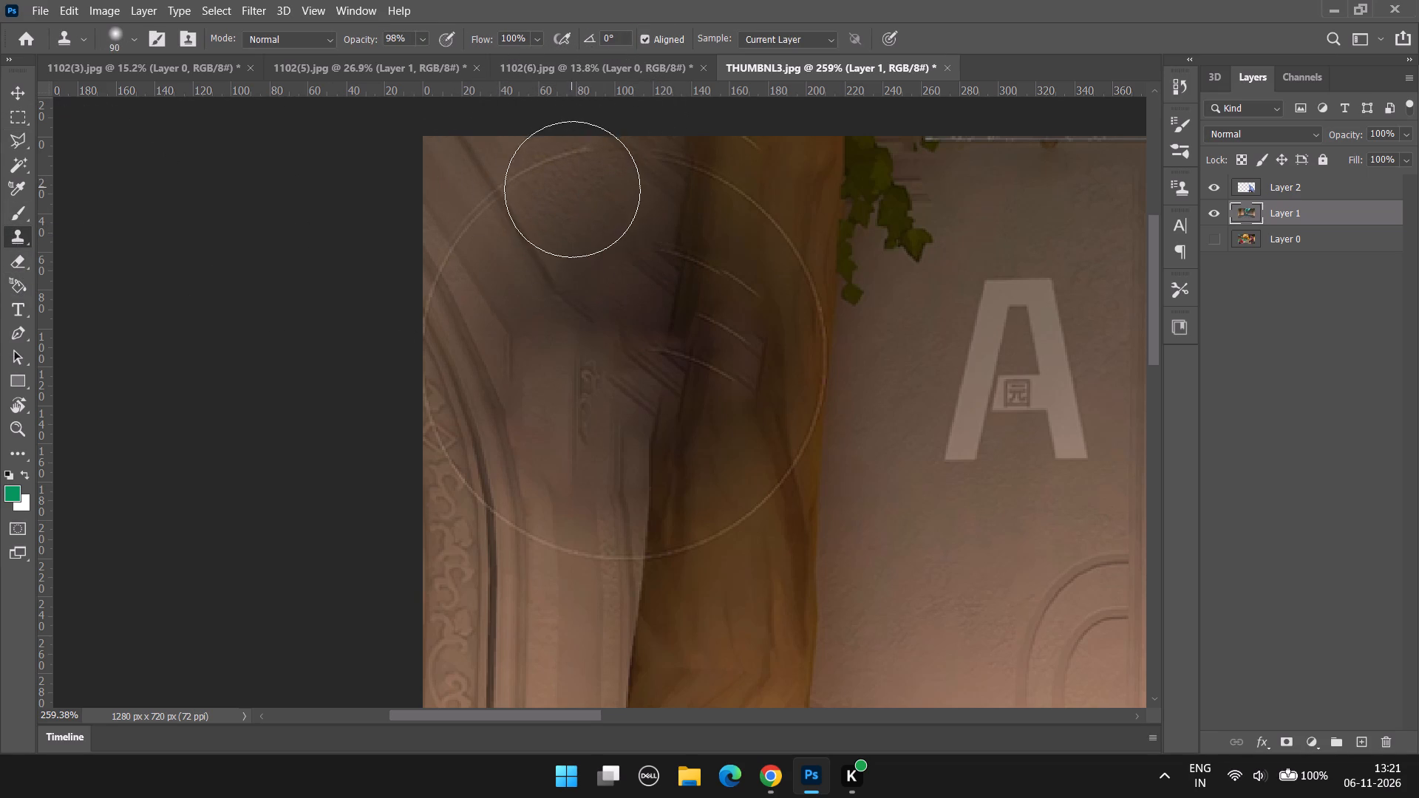
{"action": "key", "text": "bracketleft"}
{"action": "type", "text": "[[["}
{"action": "type", "text": "[[["}
{"action": "type", "text": "[["}
{"action": "key", "text": "bracketleft"}
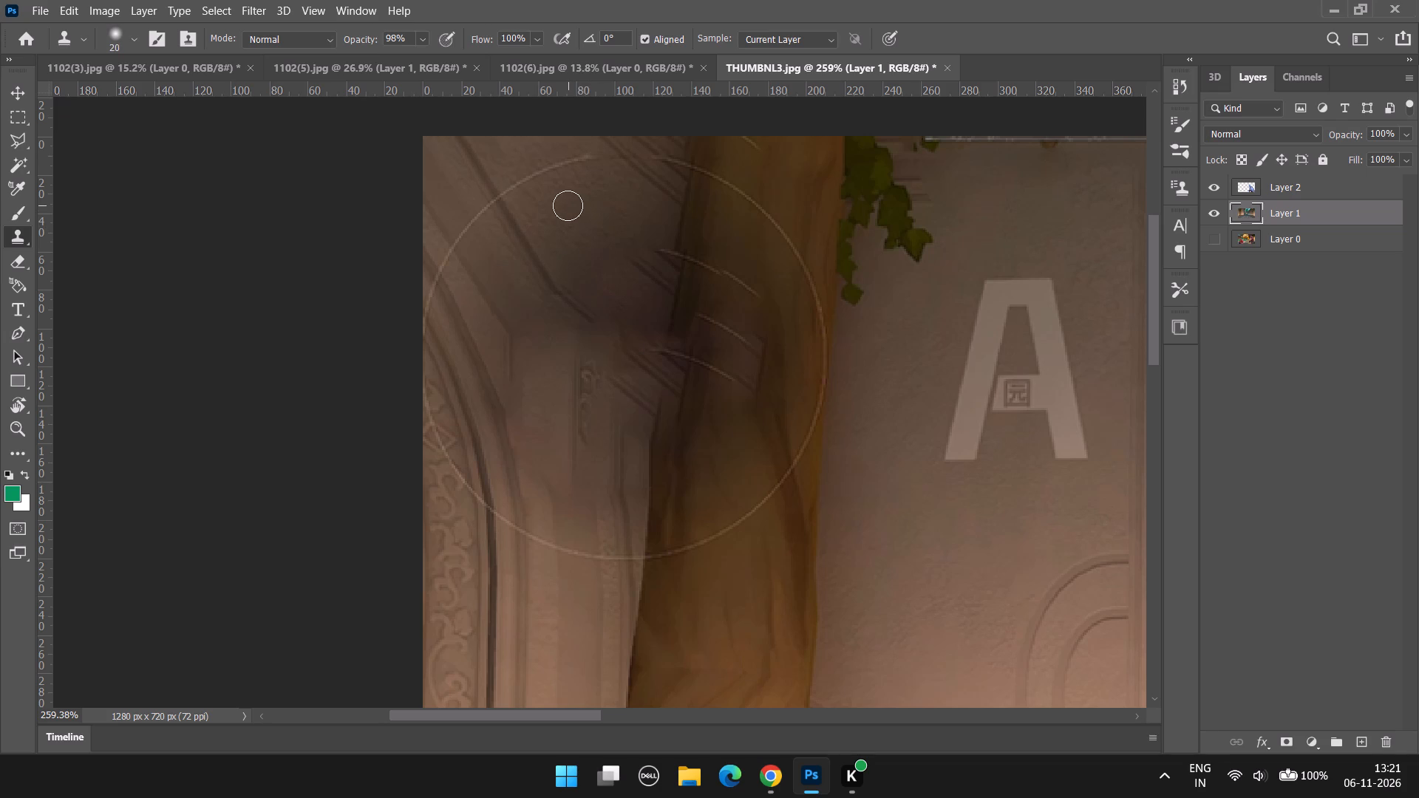
{"action": "left_click", "coordinate": [568, 197], "text": "alt"}
{"action": "left_click_drag", "start_coordinate": [588, 161], "coordinate": [548, 166]}
{"action": "left_click_drag", "start_coordinate": [548, 166], "coordinate": [545, 168]}
{"action": "left_click", "coordinate": [549, 197], "text": "alt"}
{"action": "left_click_drag", "start_coordinate": [538, 171], "coordinate": [508, 182]}
{"action": "left_click", "coordinate": [539, 214], "text": "alt"}
{"action": "left_click", "coordinate": [573, 163], "text": "alt"}
{"action": "left_click_drag", "start_coordinate": [534, 181], "coordinate": [511, 191]}
{"action": "left_click_drag", "start_coordinate": [511, 191], "coordinate": [511, 191]}
Clone wall texture over the ring's upper-left arc down towards the image's left edge with the 20 px brush.
{"action": "left_click", "coordinate": [502, 243], "text": "alt"}
{"action": "left_click_drag", "start_coordinate": [497, 218], "coordinate": [494, 224]}
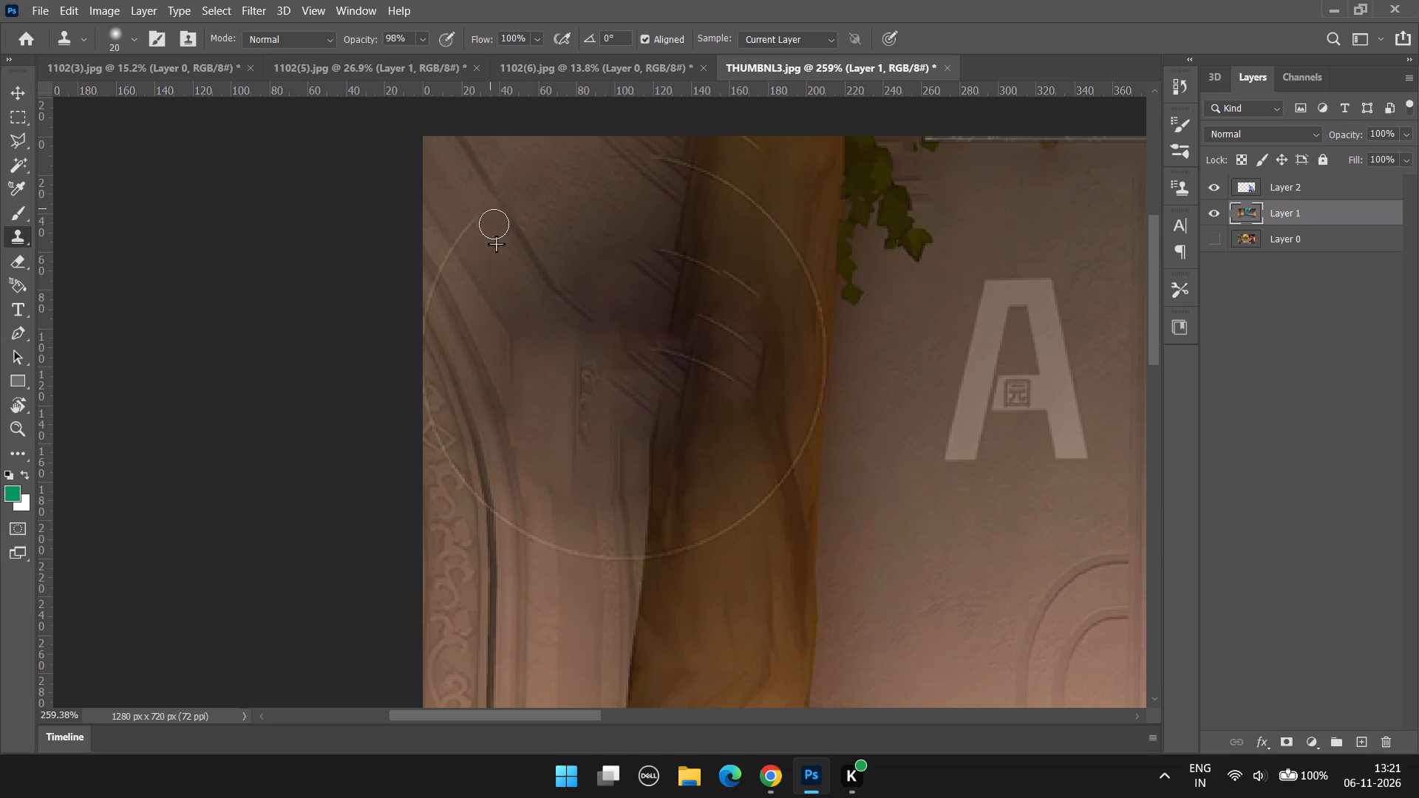
{"action": "left_click_drag", "start_coordinate": [494, 224], "coordinate": [489, 242]}
{"action": "left_click", "coordinate": [491, 267], "text": "alt"}
{"action": "left_click", "coordinate": [472, 240]}
{"action": "double_click", "coordinate": [466, 296], "text": "alt"}
{"action": "left_click_drag", "start_coordinate": [452, 270], "coordinate": [442, 253]}
{"action": "left_click_drag", "start_coordinate": [442, 253], "coordinate": [437, 244]}
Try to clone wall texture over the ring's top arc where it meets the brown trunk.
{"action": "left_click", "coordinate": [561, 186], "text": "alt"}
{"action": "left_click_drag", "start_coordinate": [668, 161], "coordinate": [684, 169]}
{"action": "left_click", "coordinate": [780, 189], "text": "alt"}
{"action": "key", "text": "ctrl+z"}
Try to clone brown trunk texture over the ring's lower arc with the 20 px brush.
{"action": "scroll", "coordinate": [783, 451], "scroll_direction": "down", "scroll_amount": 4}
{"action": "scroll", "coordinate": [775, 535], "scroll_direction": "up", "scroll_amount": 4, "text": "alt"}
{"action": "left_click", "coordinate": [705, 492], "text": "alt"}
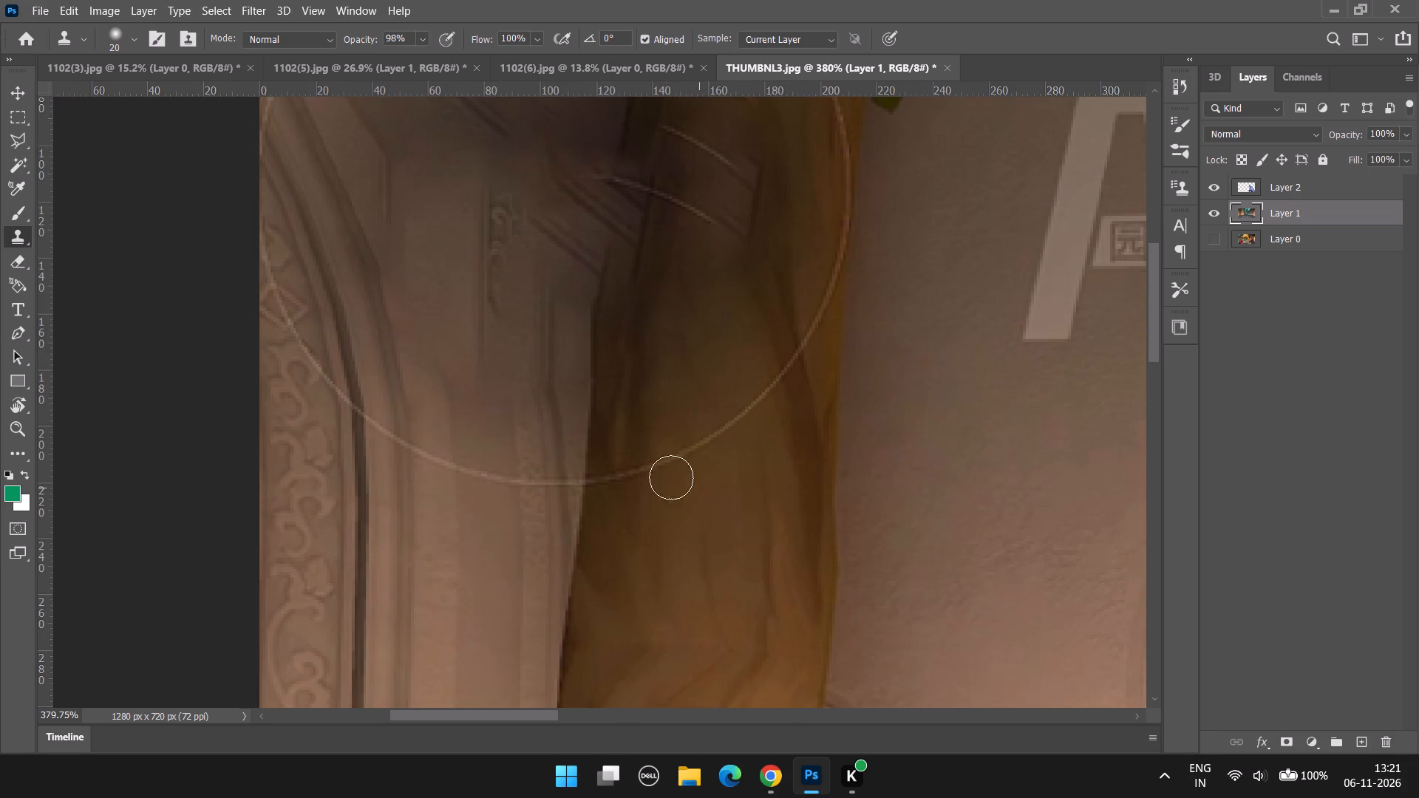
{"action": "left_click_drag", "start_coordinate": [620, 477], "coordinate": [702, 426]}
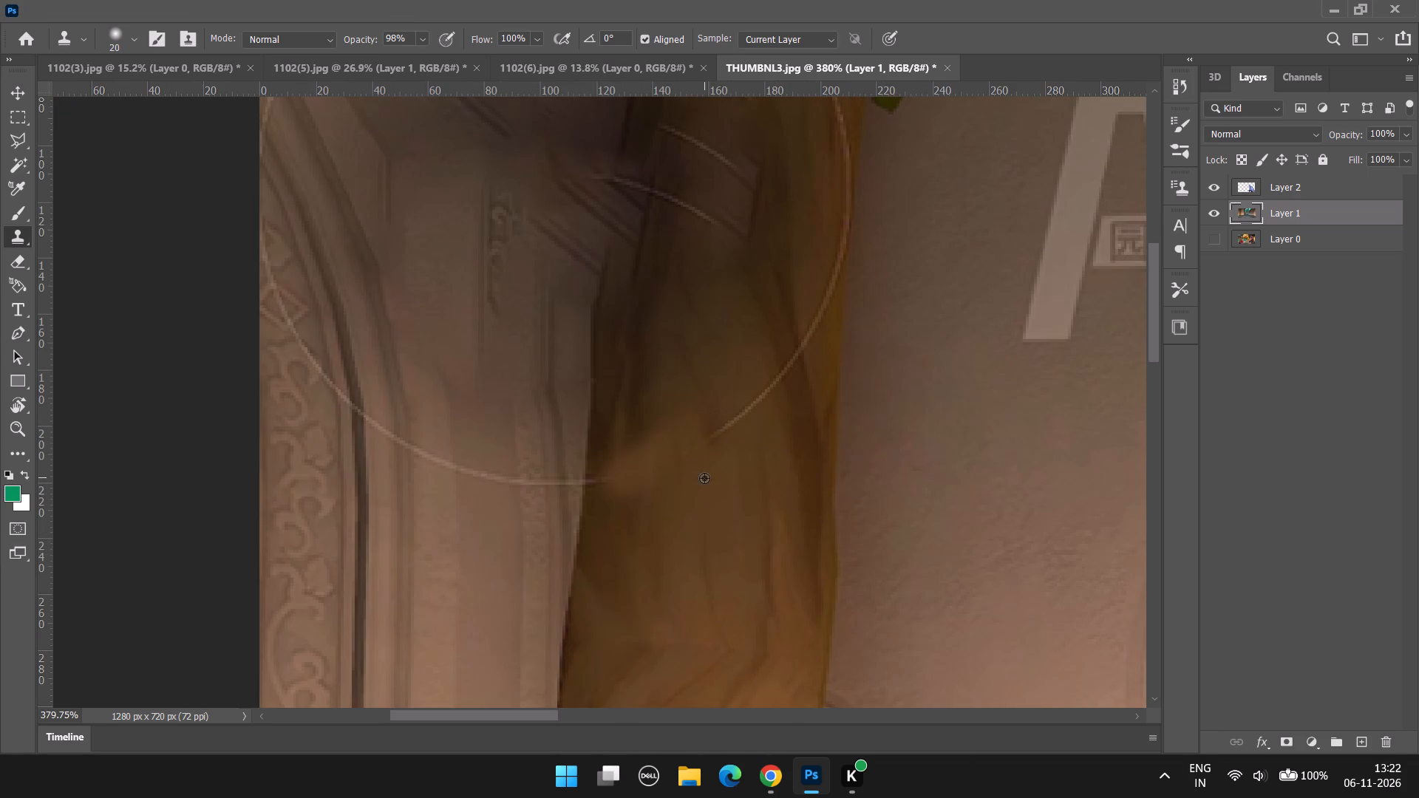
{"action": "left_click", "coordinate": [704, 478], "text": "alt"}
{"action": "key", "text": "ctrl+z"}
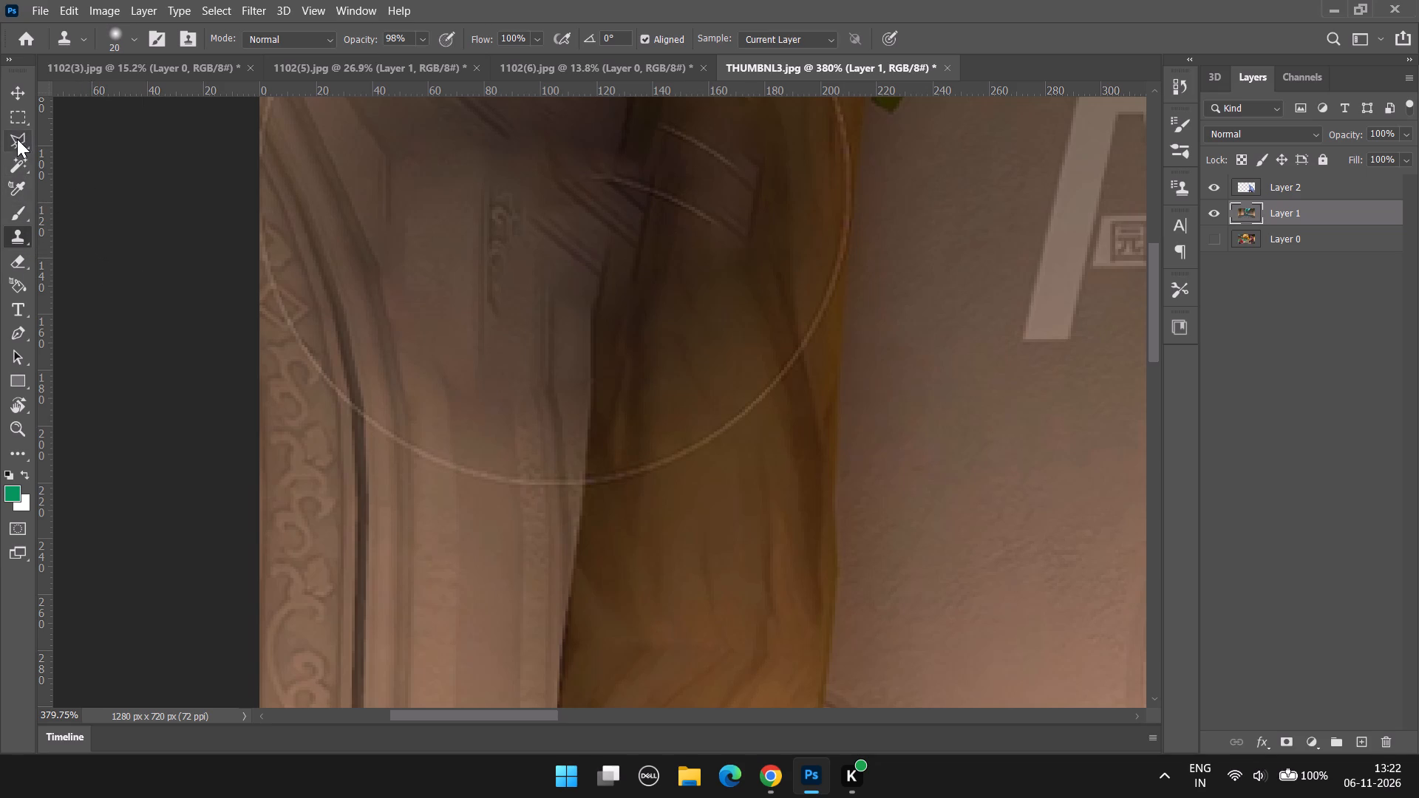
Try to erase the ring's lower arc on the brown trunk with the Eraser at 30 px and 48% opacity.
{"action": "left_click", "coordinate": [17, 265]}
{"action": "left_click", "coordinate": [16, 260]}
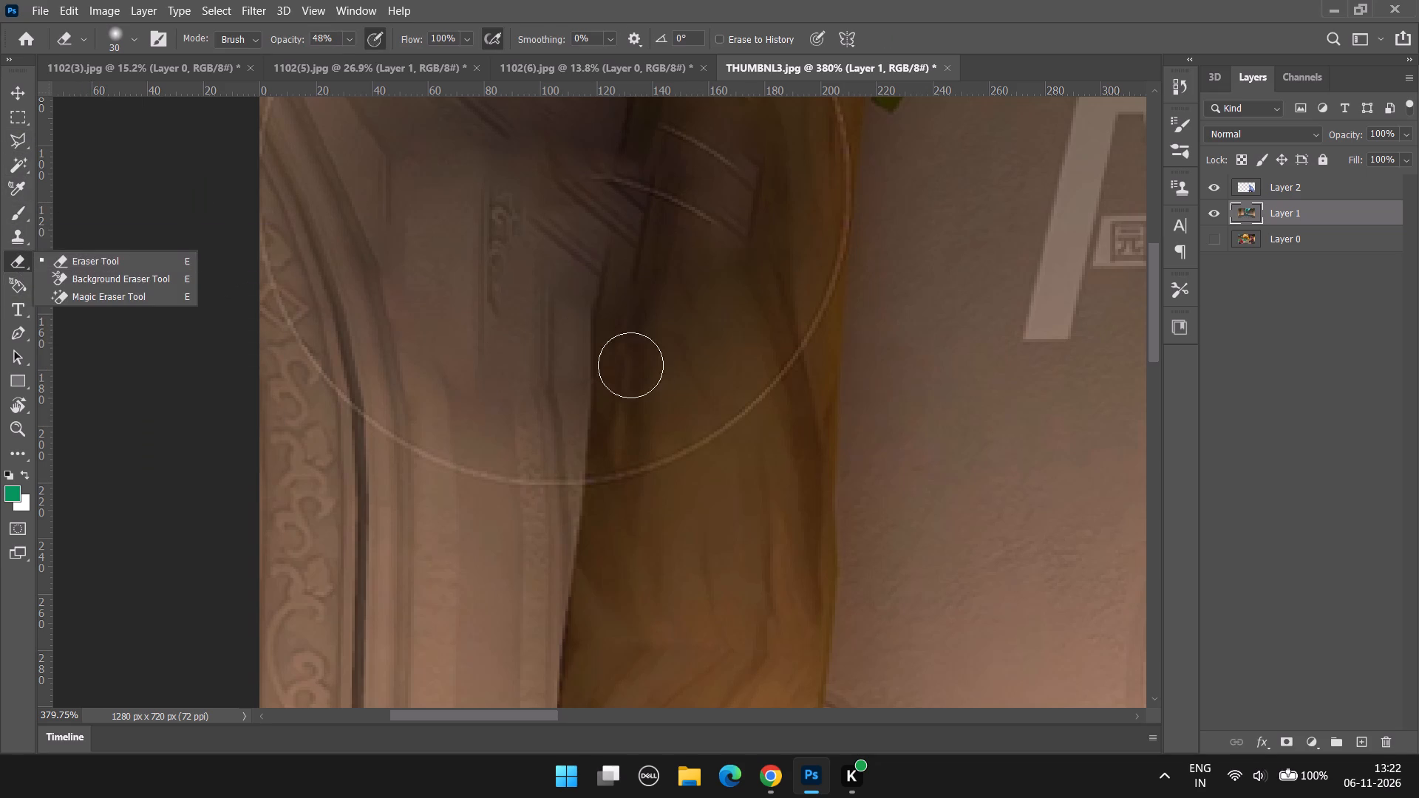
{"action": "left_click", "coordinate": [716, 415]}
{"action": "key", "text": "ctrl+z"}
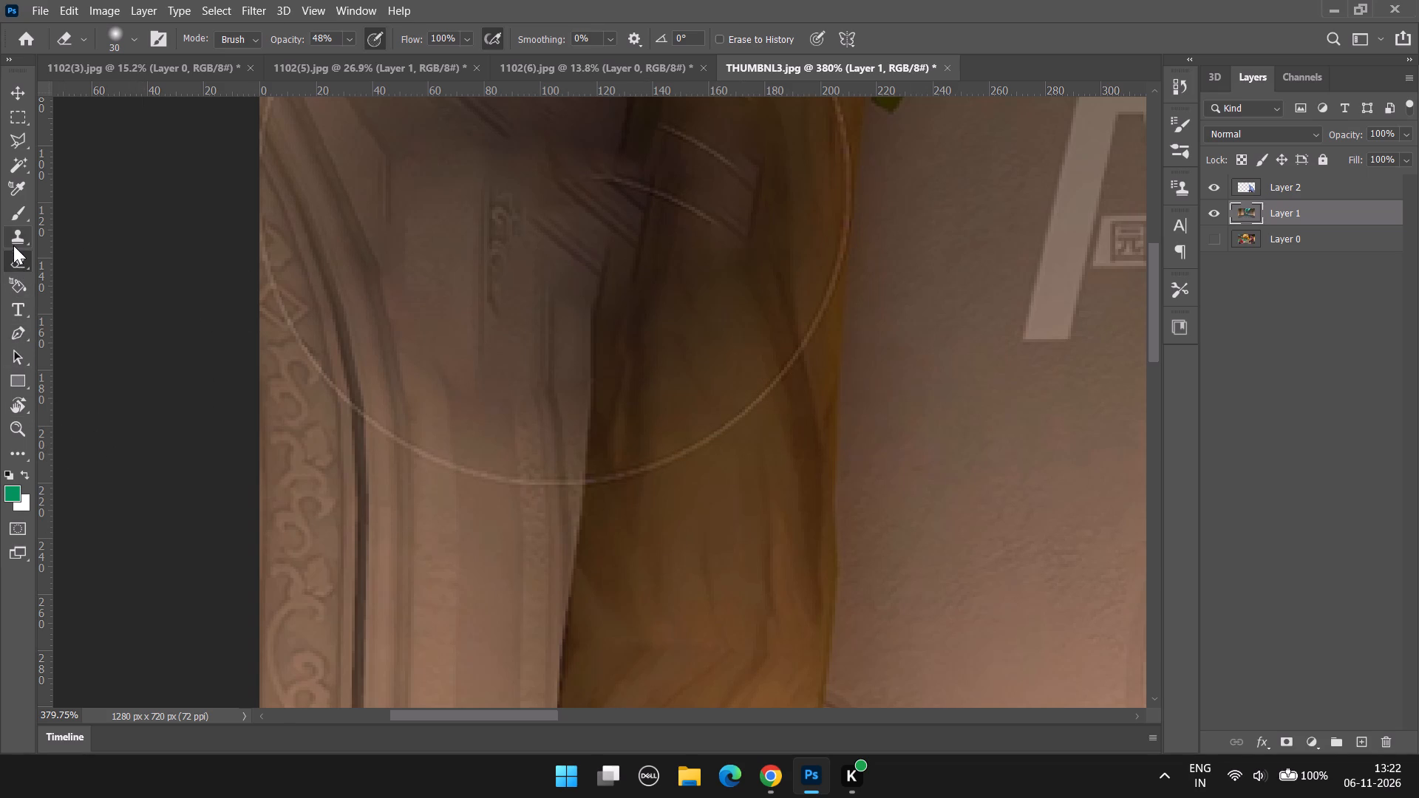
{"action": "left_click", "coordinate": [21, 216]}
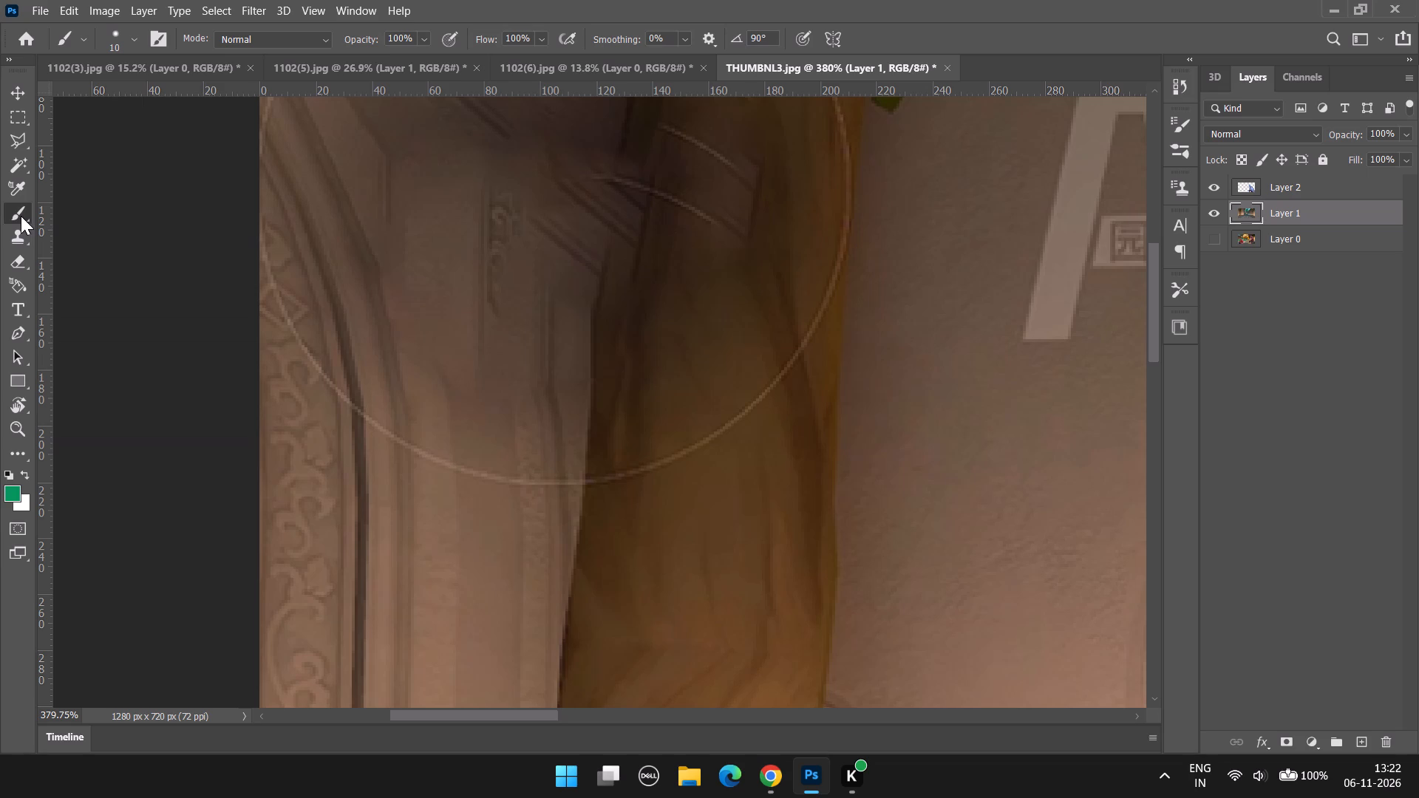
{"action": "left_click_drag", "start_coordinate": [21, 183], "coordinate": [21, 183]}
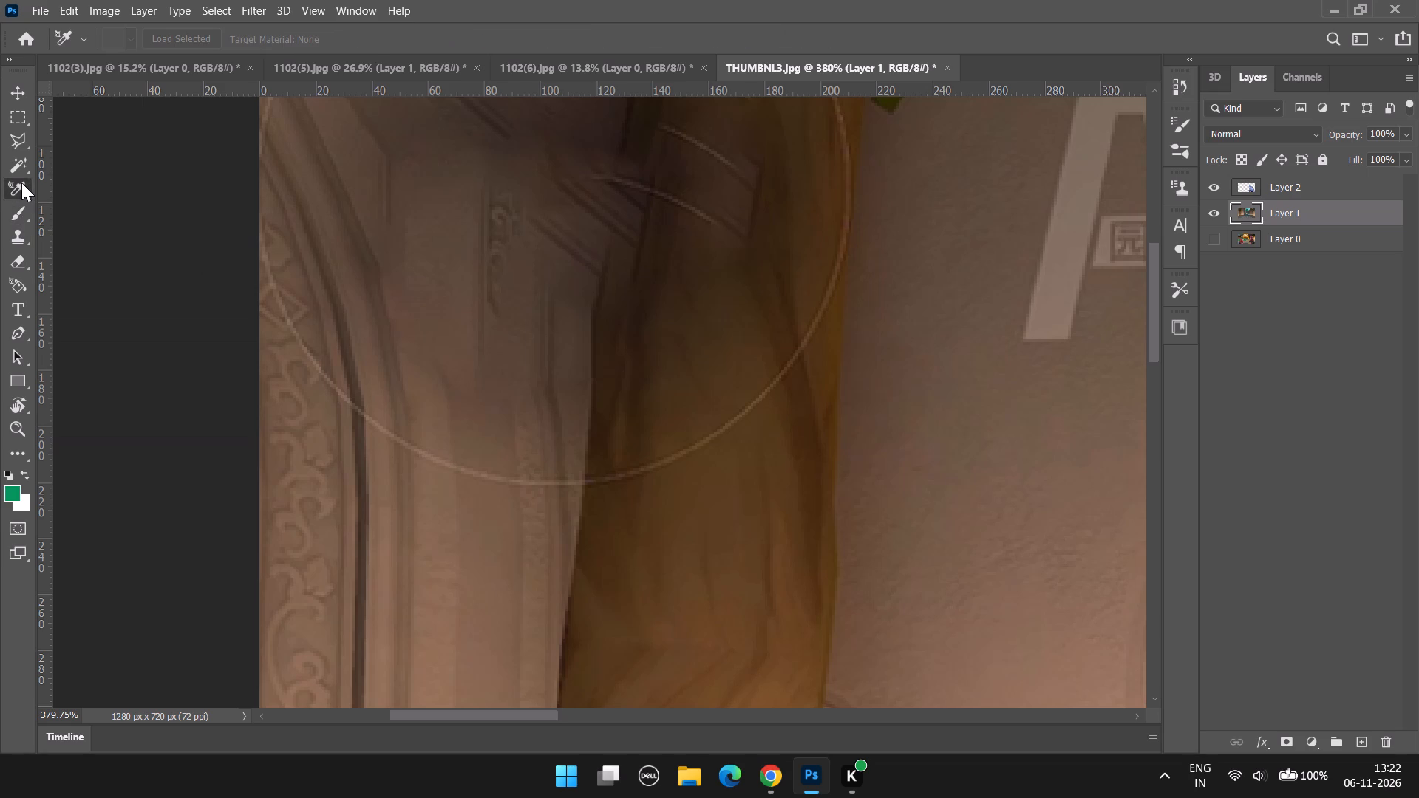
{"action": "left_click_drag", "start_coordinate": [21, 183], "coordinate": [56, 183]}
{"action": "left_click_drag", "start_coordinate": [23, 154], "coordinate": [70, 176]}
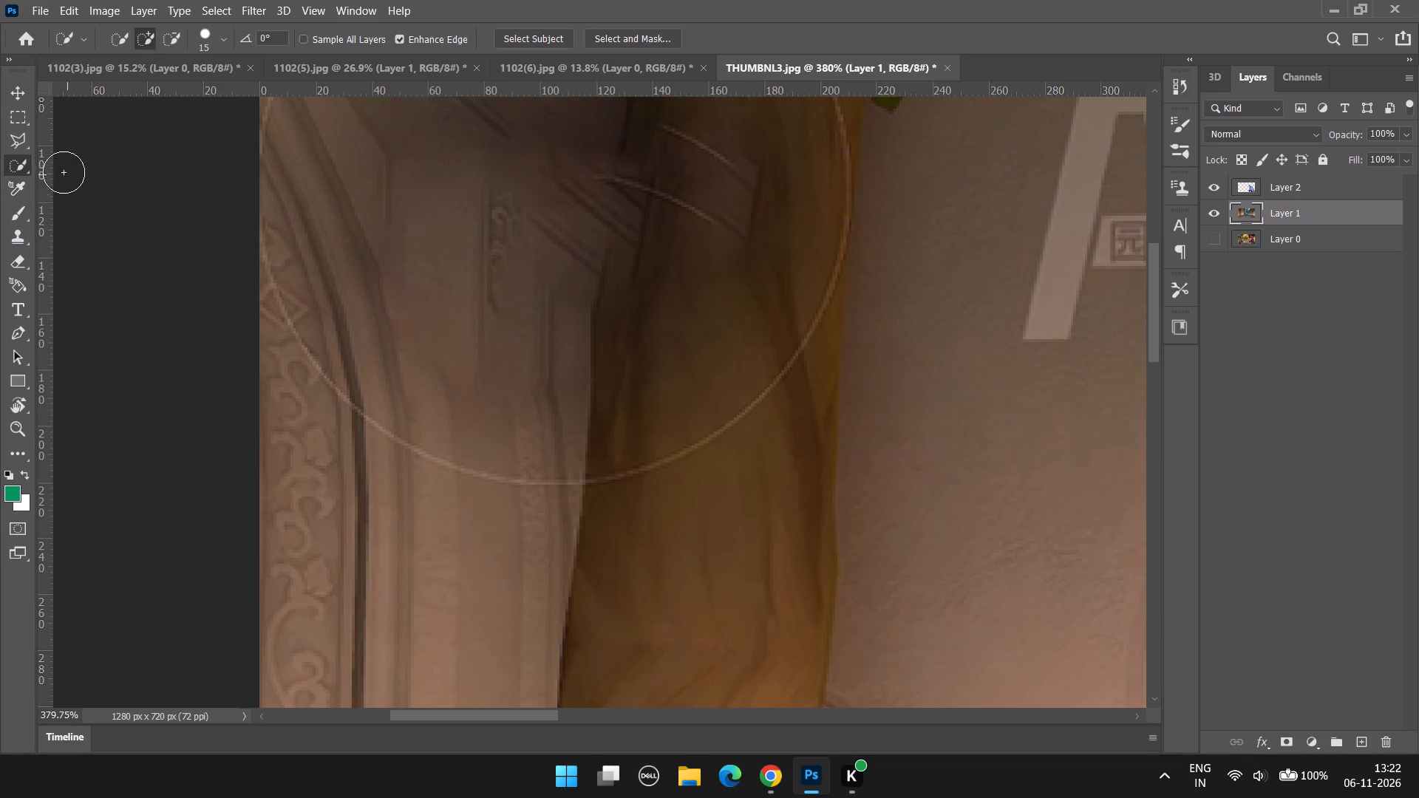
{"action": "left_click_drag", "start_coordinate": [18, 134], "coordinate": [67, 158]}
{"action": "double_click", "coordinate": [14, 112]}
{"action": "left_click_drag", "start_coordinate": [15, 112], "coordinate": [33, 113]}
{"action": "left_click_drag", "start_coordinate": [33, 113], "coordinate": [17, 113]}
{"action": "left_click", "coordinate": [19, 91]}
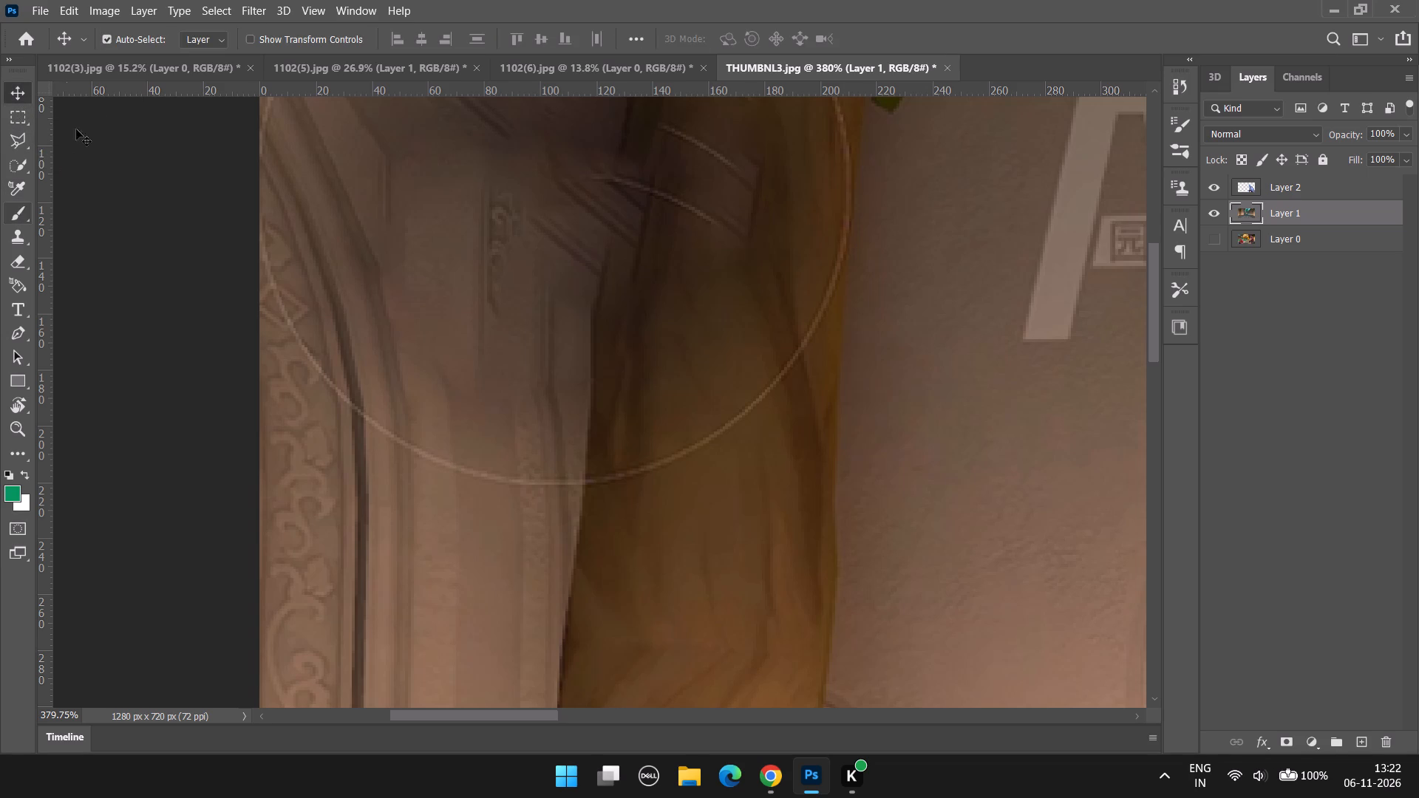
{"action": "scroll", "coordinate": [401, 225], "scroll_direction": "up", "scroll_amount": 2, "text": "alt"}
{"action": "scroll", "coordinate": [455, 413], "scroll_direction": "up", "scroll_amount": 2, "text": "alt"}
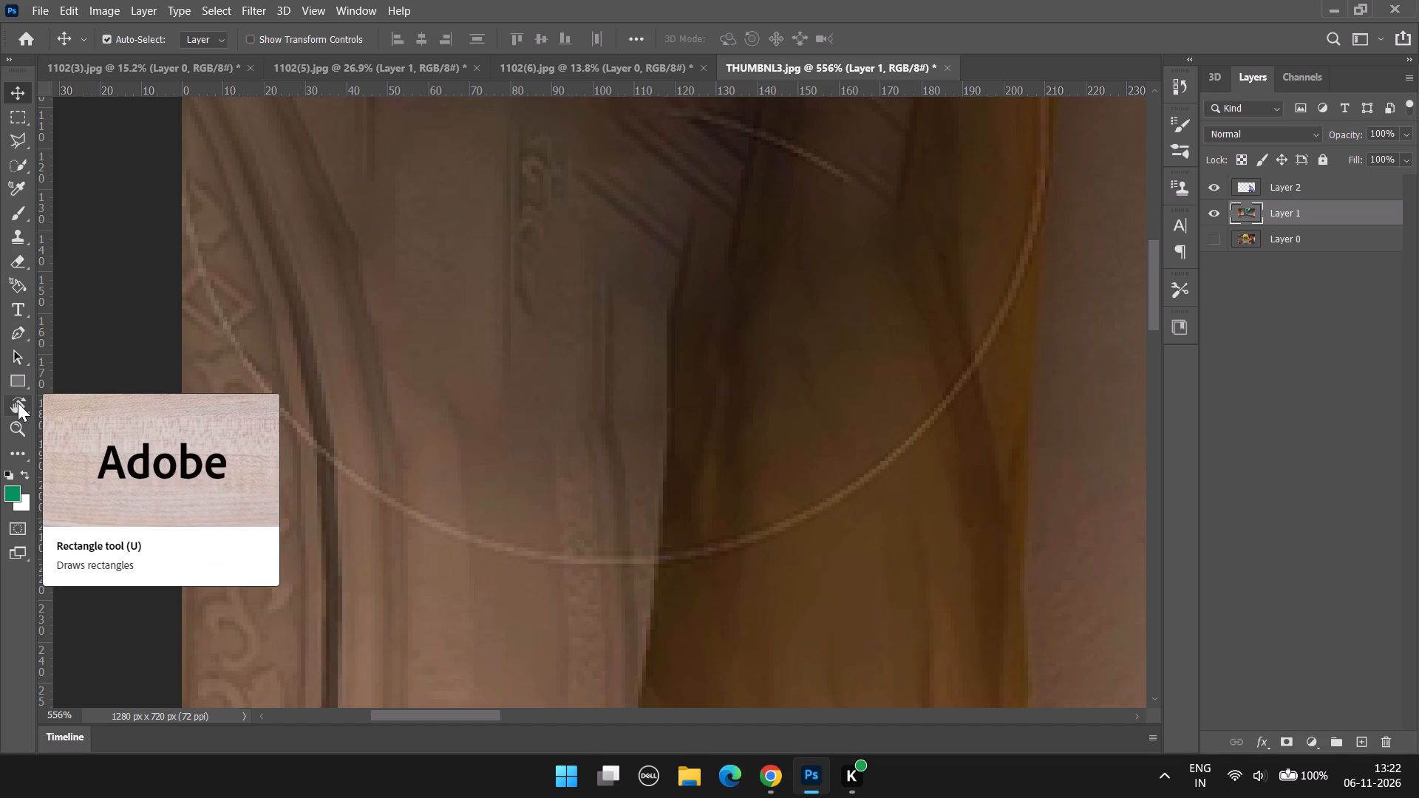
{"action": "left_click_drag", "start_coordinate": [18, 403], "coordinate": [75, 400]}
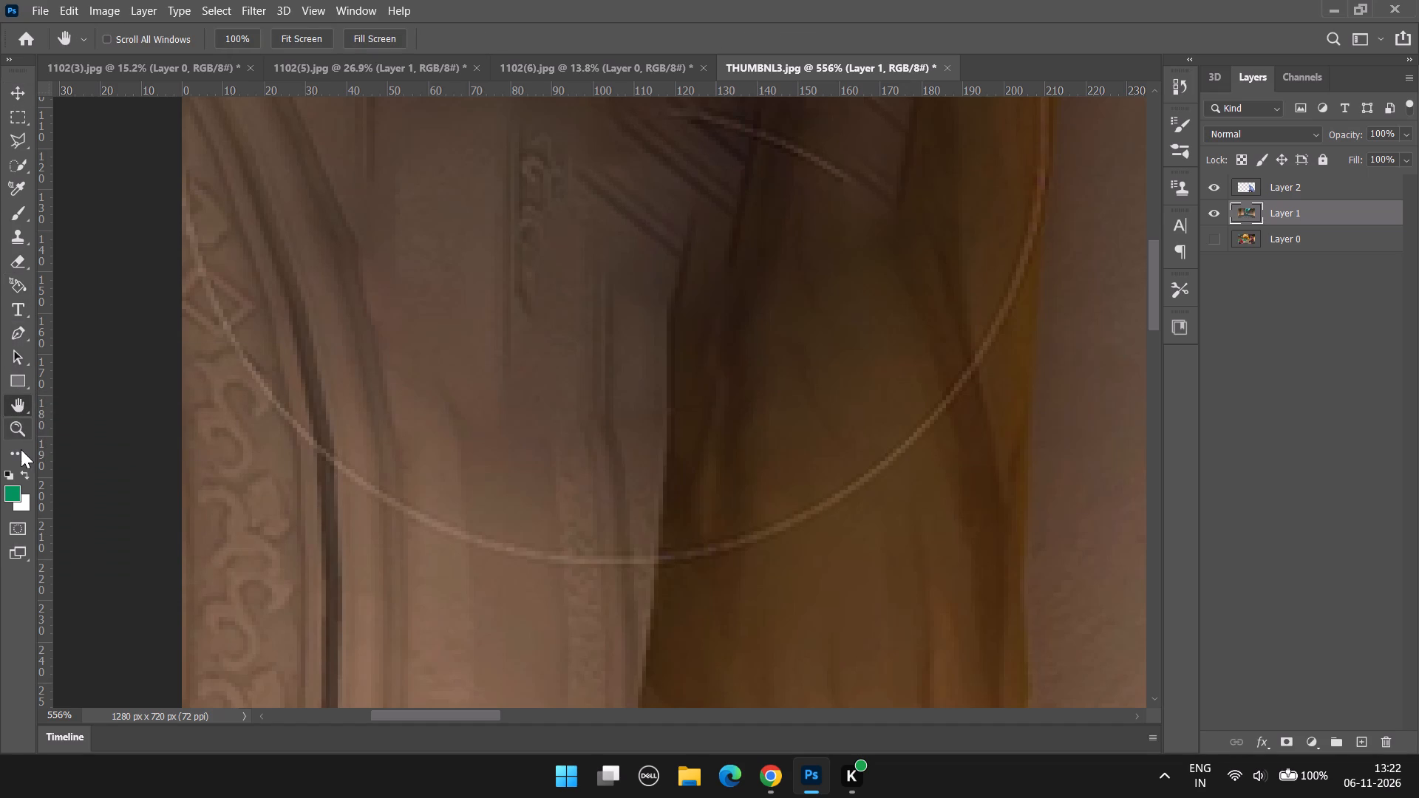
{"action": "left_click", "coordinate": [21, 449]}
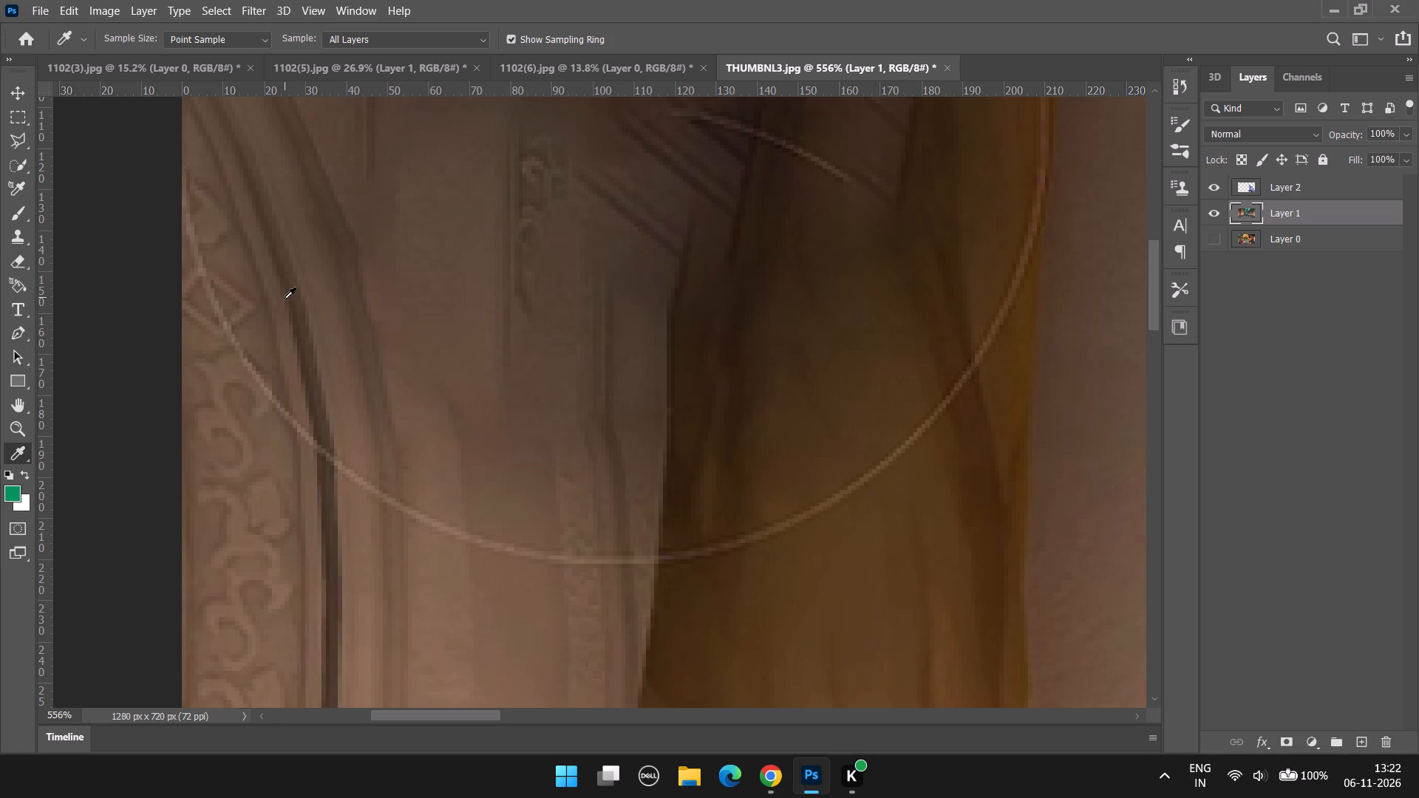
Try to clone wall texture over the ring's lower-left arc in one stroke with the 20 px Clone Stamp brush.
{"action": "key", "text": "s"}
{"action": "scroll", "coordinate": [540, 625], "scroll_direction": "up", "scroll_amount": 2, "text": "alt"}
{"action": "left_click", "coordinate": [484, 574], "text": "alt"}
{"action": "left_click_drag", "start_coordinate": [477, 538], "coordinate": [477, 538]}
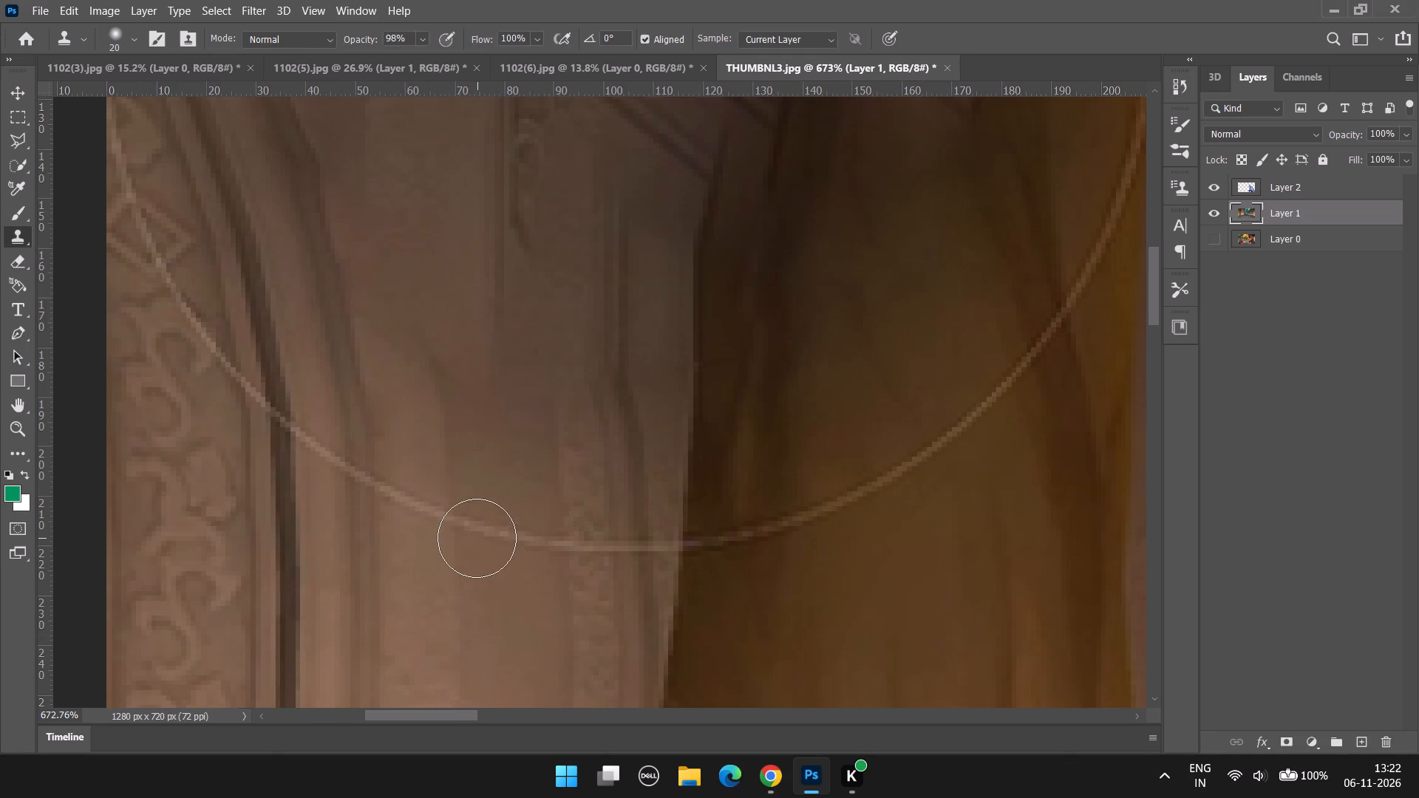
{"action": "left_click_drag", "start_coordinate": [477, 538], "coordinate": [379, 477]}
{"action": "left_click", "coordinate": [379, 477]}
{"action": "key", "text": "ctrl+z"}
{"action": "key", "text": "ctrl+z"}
Clone nearby wall texture over the ring's lower-left arc in short strokes, from the pale wall panel up to the trunk's edge.
{"action": "left_click", "coordinate": [514, 629], "text": "alt"}
{"action": "left_click", "coordinate": [489, 544]}
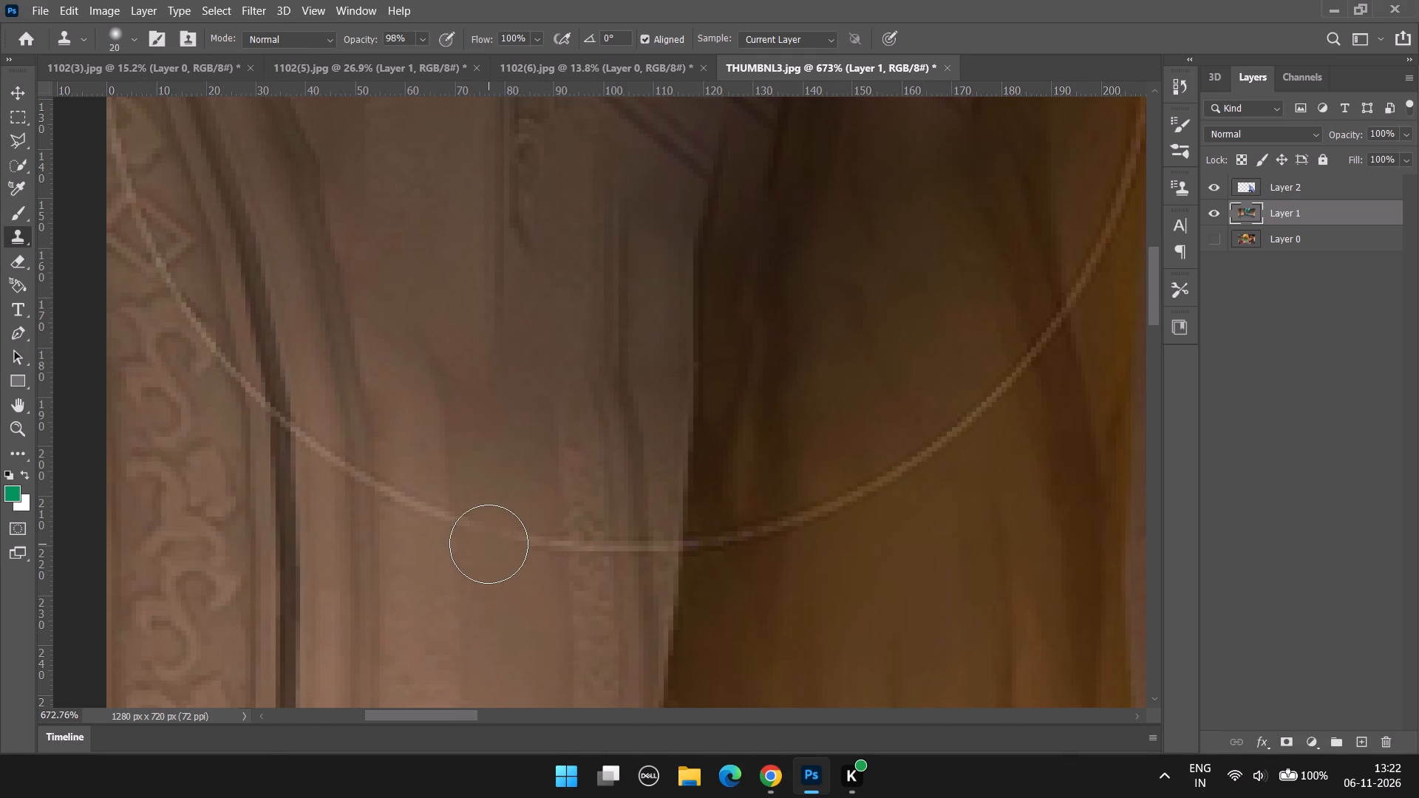
{"action": "left_click", "coordinate": [486, 536]}
{"action": "left_click", "coordinate": [466, 516]}
{"action": "left_click", "coordinate": [443, 508]}
{"action": "left_click_drag", "start_coordinate": [435, 508], "coordinate": [404, 492]}
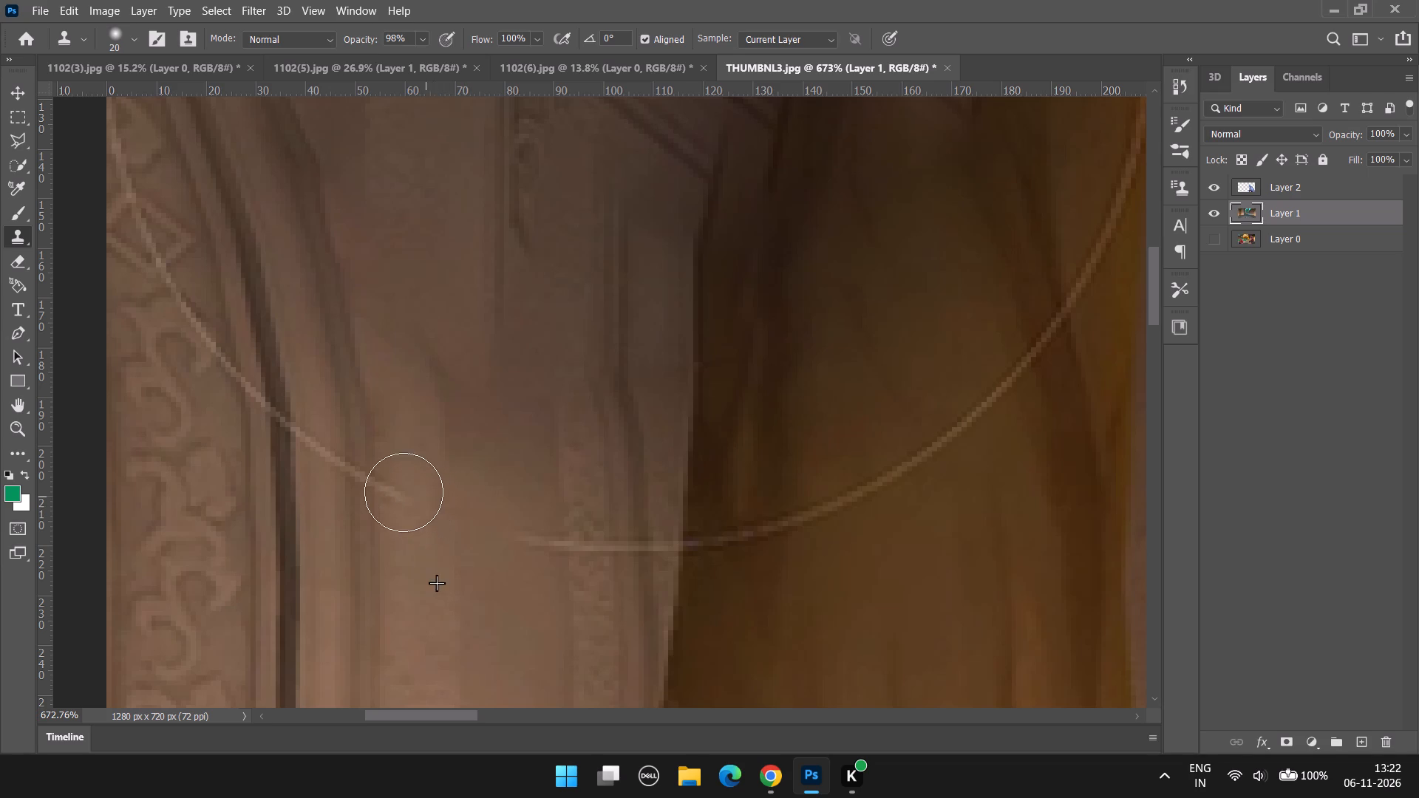
{"action": "left_click_drag", "start_coordinate": [404, 492], "coordinate": [329, 459]}
{"action": "left_click", "coordinate": [531, 615], "text": "alt"}
{"action": "left_click", "coordinate": [532, 541]}
{"action": "left_click_drag", "start_coordinate": [550, 536], "coordinate": [559, 540]}
{"action": "left_click", "coordinate": [608, 593], "text": "alt"}
{"action": "left_click", "coordinate": [588, 551]}
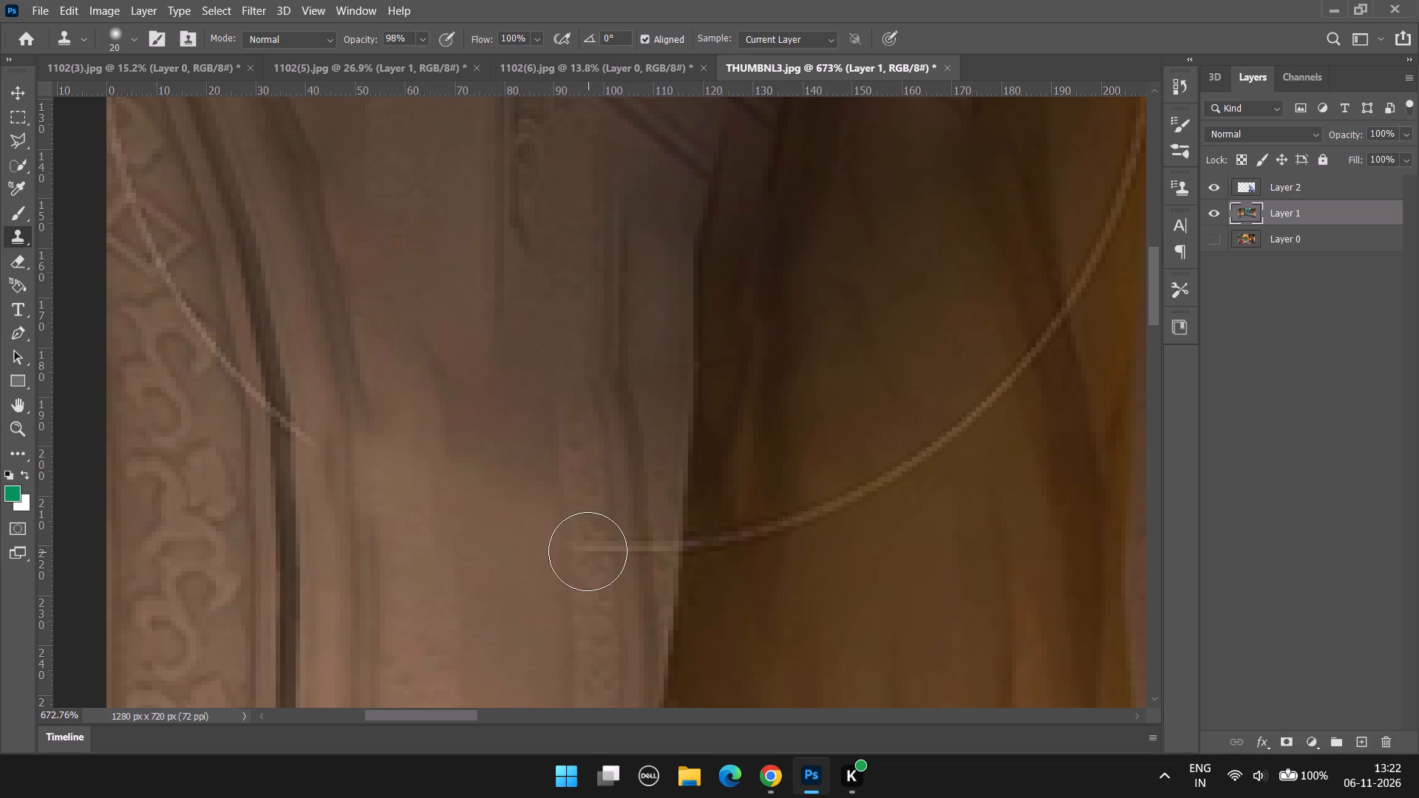
{"action": "left_click", "coordinate": [614, 542]}
{"action": "left_click", "coordinate": [639, 540]}
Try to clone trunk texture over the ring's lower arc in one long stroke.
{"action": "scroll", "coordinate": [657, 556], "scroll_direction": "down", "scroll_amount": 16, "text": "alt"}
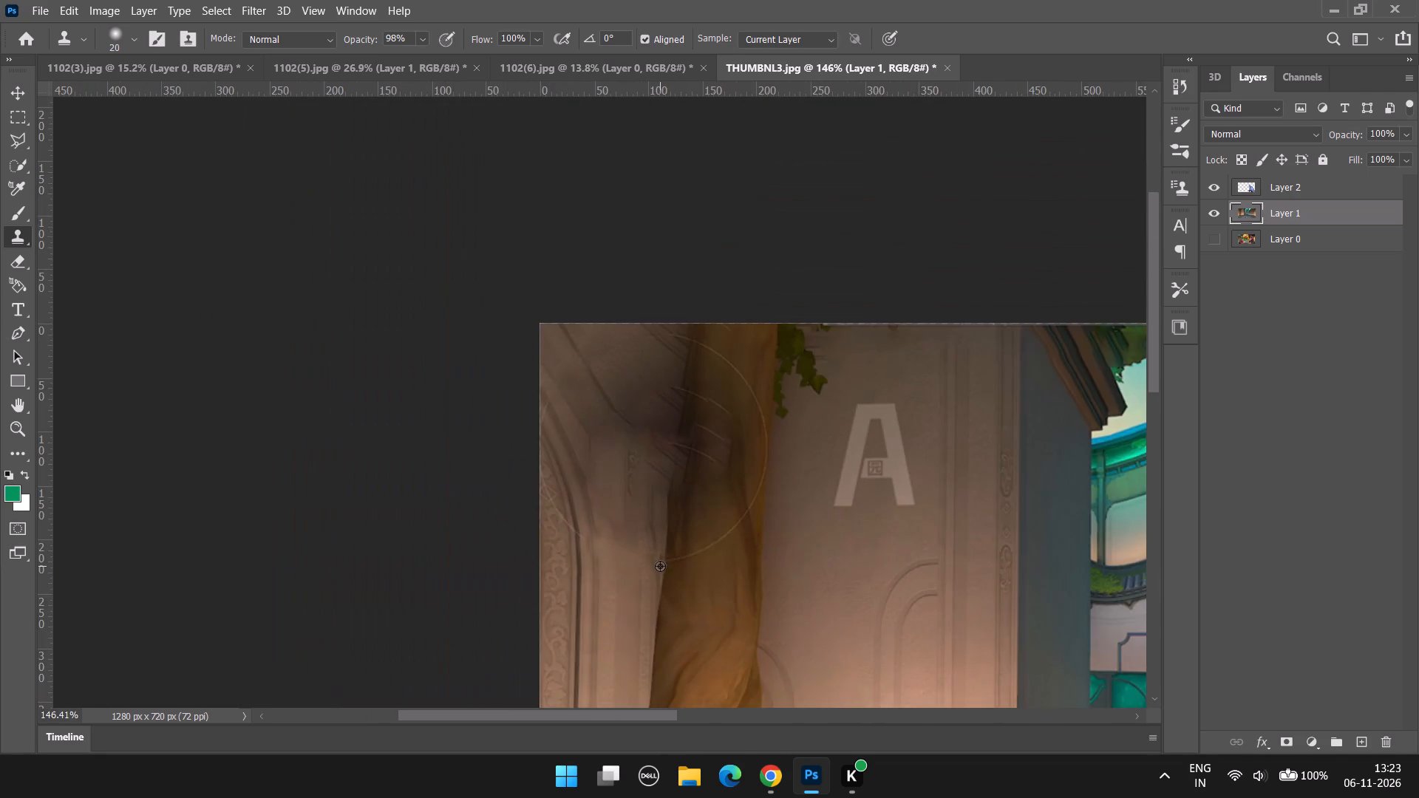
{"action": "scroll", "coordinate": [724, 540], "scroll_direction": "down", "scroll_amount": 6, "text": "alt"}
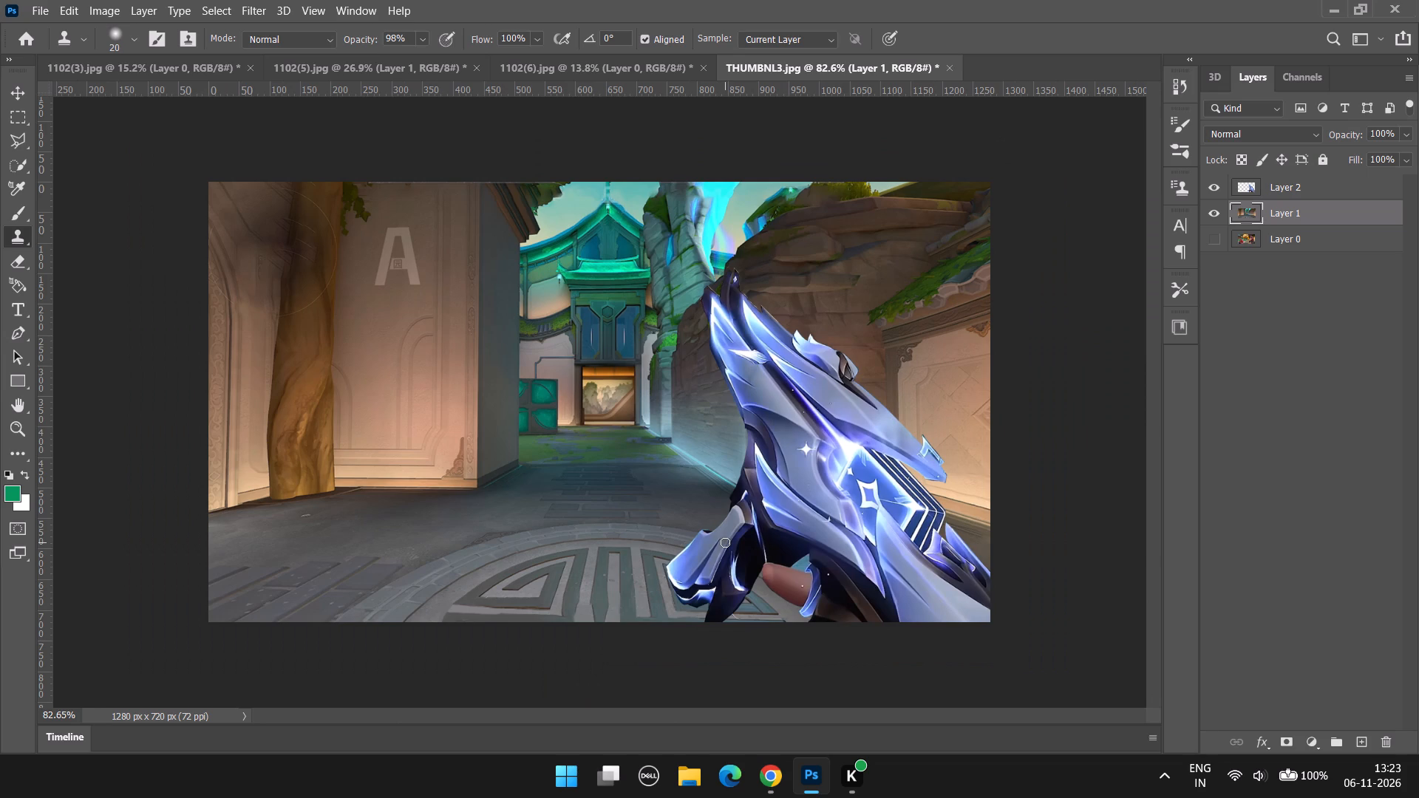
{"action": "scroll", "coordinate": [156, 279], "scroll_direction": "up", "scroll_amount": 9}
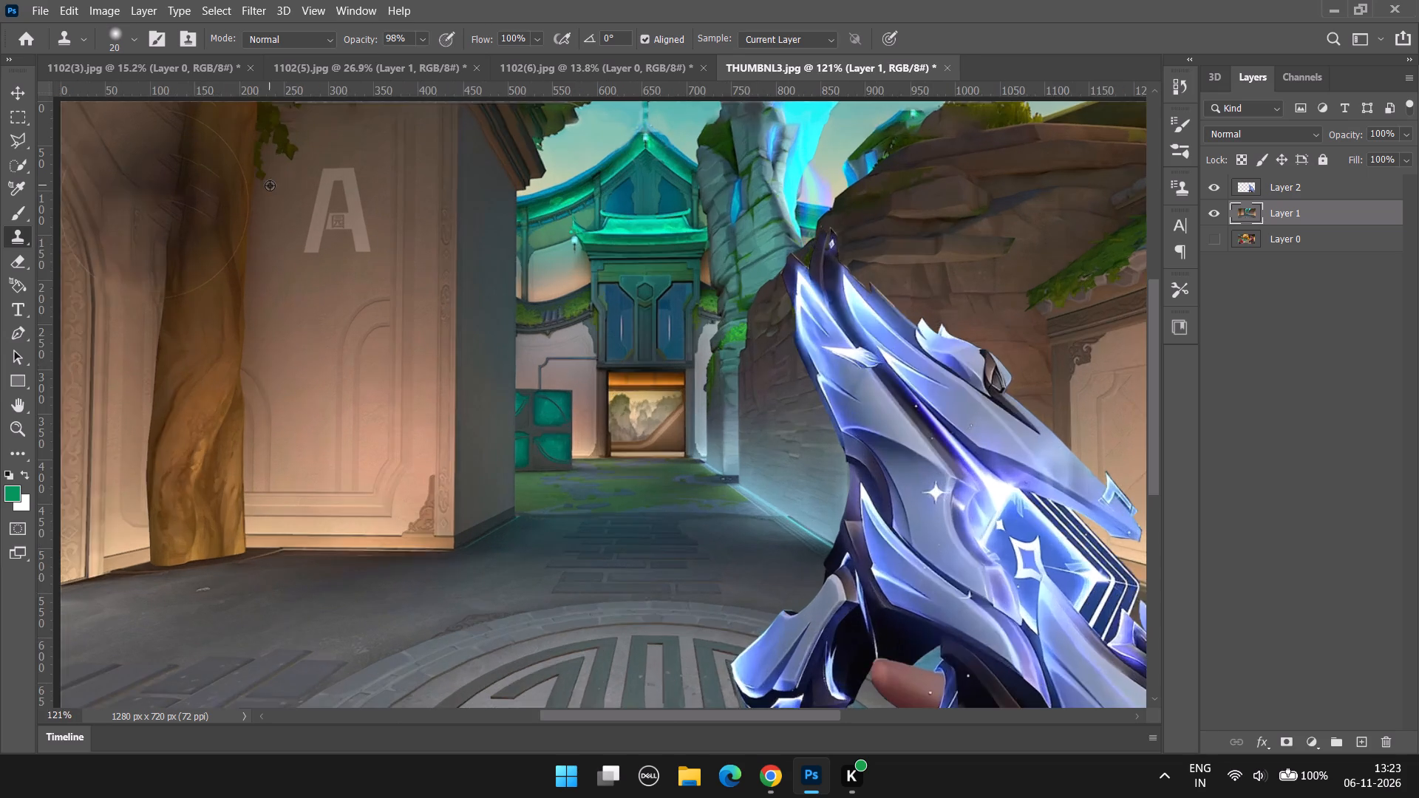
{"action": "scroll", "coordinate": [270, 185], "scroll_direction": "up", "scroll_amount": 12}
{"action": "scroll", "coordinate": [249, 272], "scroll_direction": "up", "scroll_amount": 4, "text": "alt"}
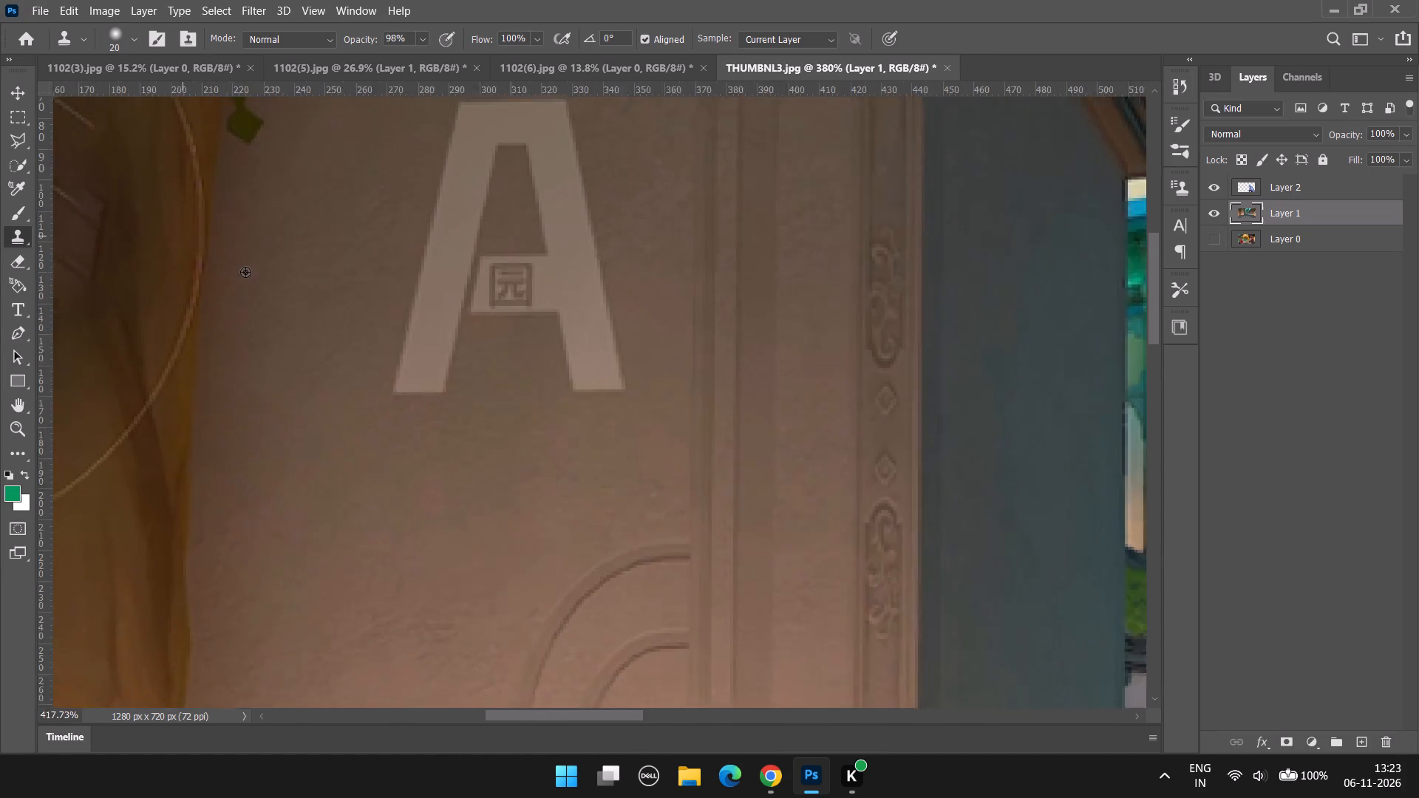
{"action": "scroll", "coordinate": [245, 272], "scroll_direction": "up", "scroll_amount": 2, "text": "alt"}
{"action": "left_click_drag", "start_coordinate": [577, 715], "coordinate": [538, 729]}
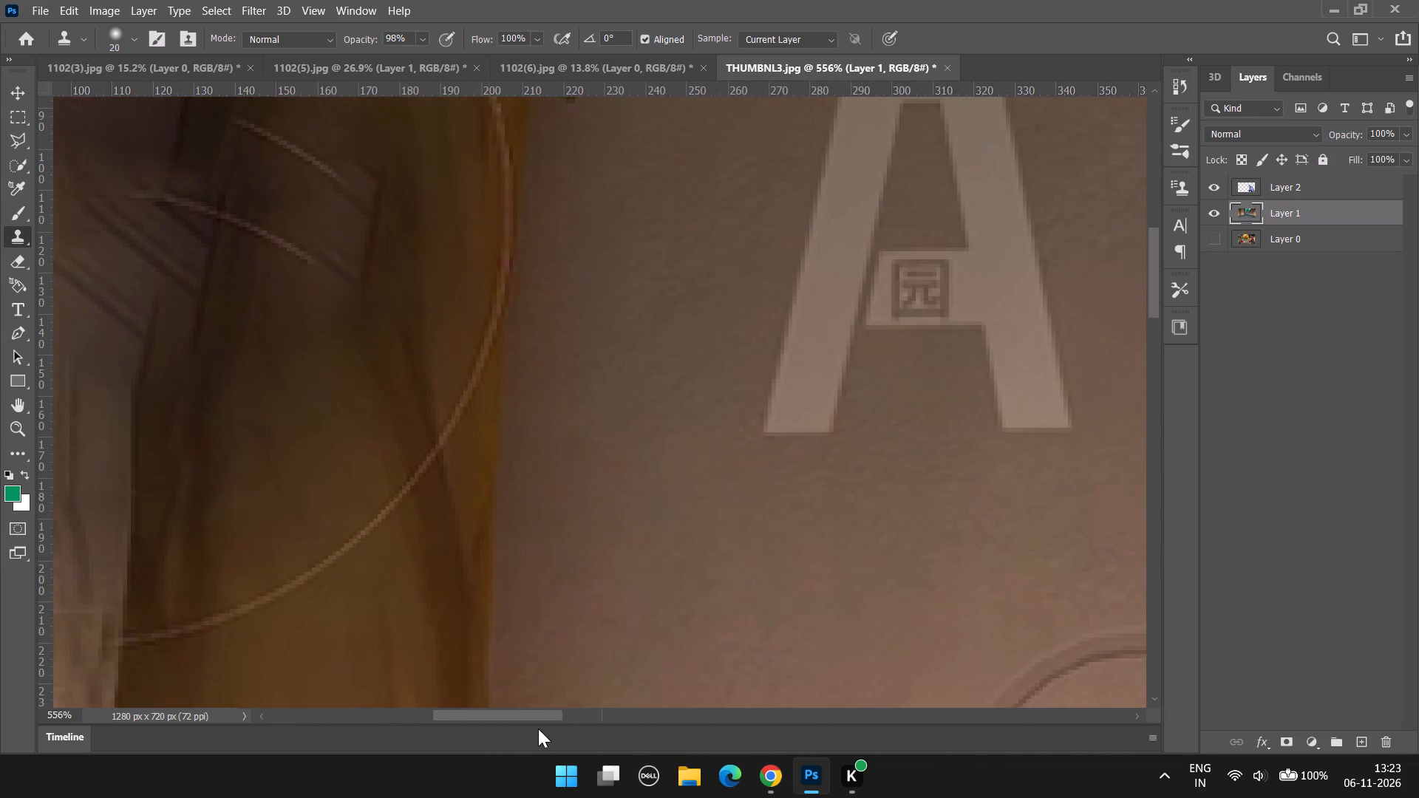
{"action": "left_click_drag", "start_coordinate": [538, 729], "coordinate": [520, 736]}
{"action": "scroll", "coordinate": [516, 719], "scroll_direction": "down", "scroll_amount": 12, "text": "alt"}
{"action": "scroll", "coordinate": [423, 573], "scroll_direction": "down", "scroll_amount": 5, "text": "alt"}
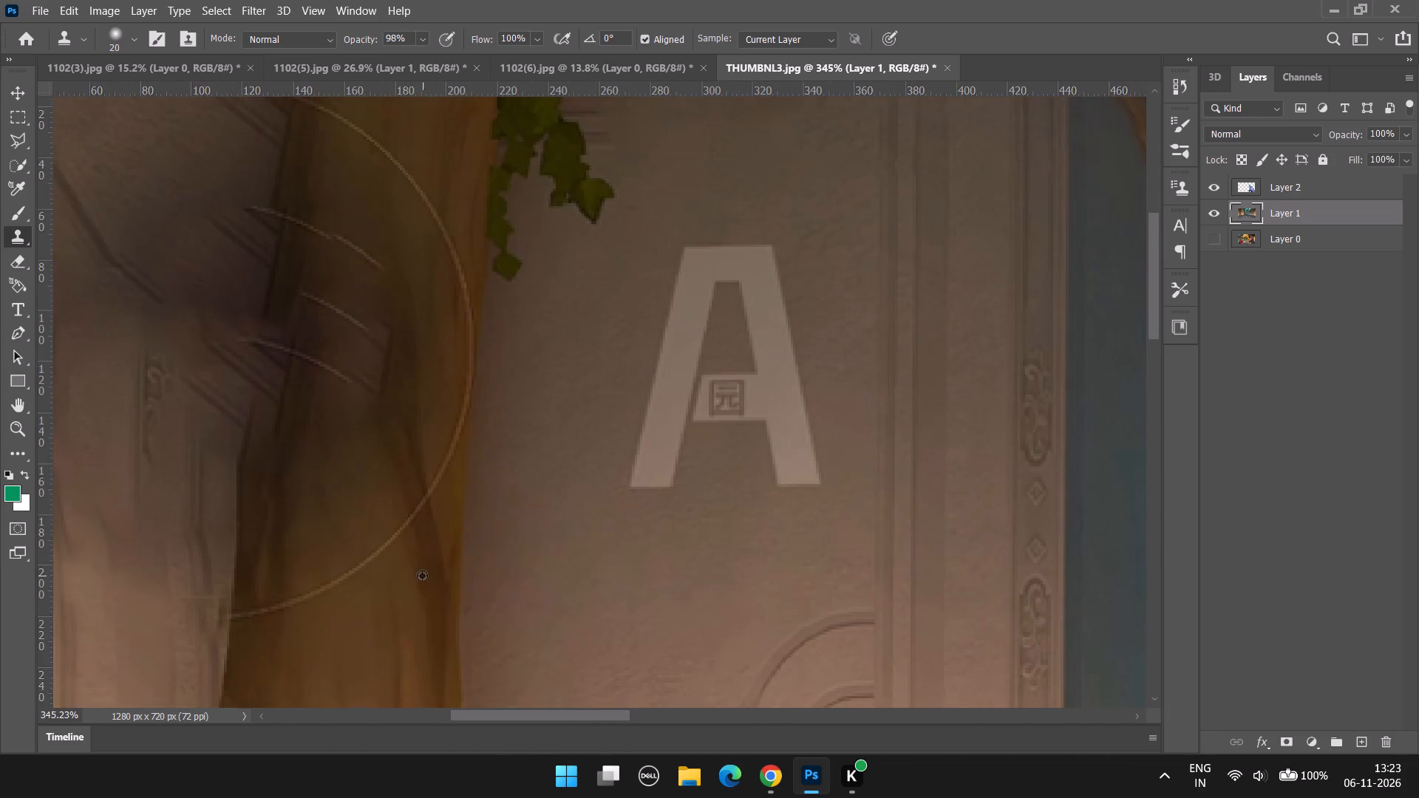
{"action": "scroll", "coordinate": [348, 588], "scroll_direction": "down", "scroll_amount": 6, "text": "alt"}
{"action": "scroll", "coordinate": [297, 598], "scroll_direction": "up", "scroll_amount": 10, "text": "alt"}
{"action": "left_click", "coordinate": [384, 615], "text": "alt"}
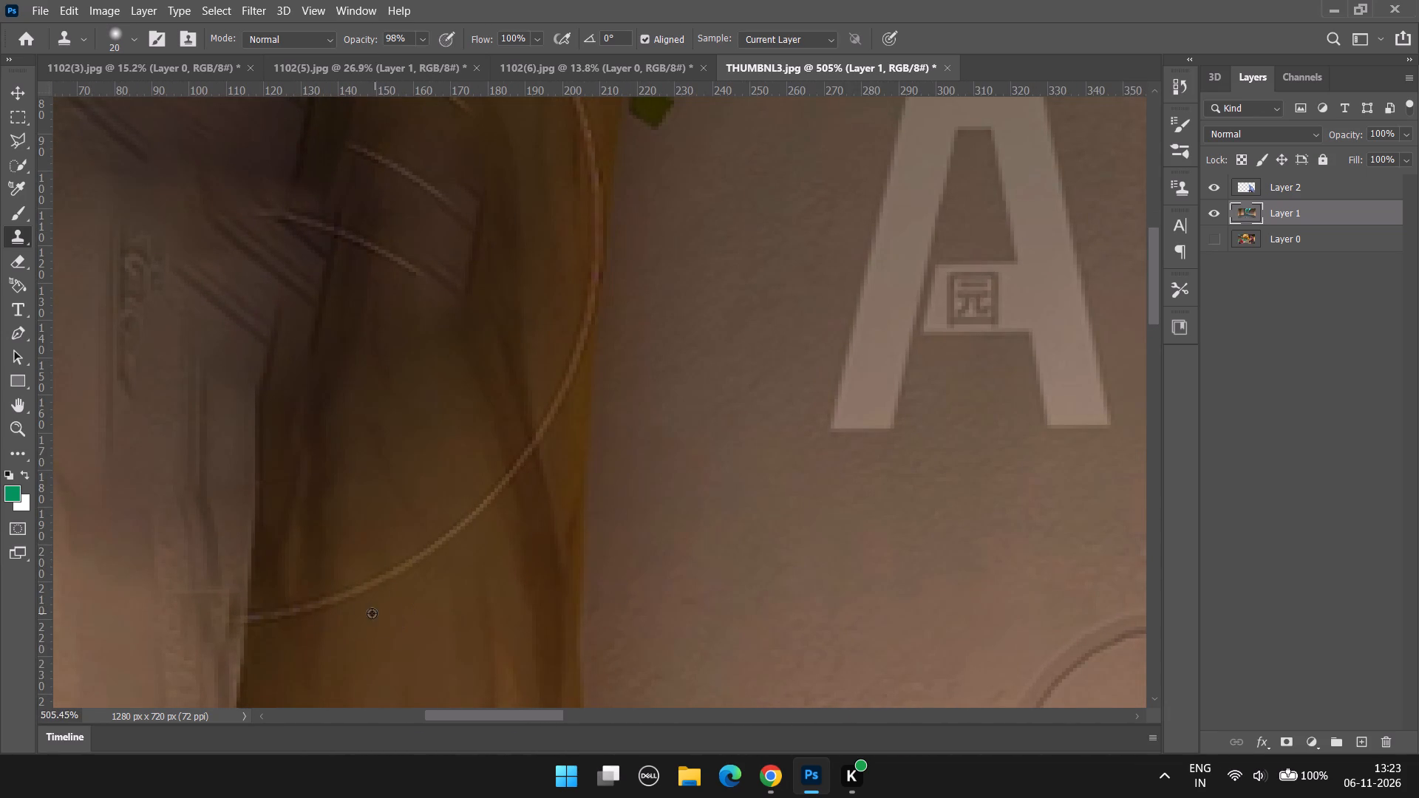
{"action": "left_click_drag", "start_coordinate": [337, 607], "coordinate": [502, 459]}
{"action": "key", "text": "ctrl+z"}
Clone brown trunk texture over the middle of the ring's lower arc using freshly sampled areas and short strokes.
{"action": "left_click", "coordinate": [415, 655], "text": "alt"}
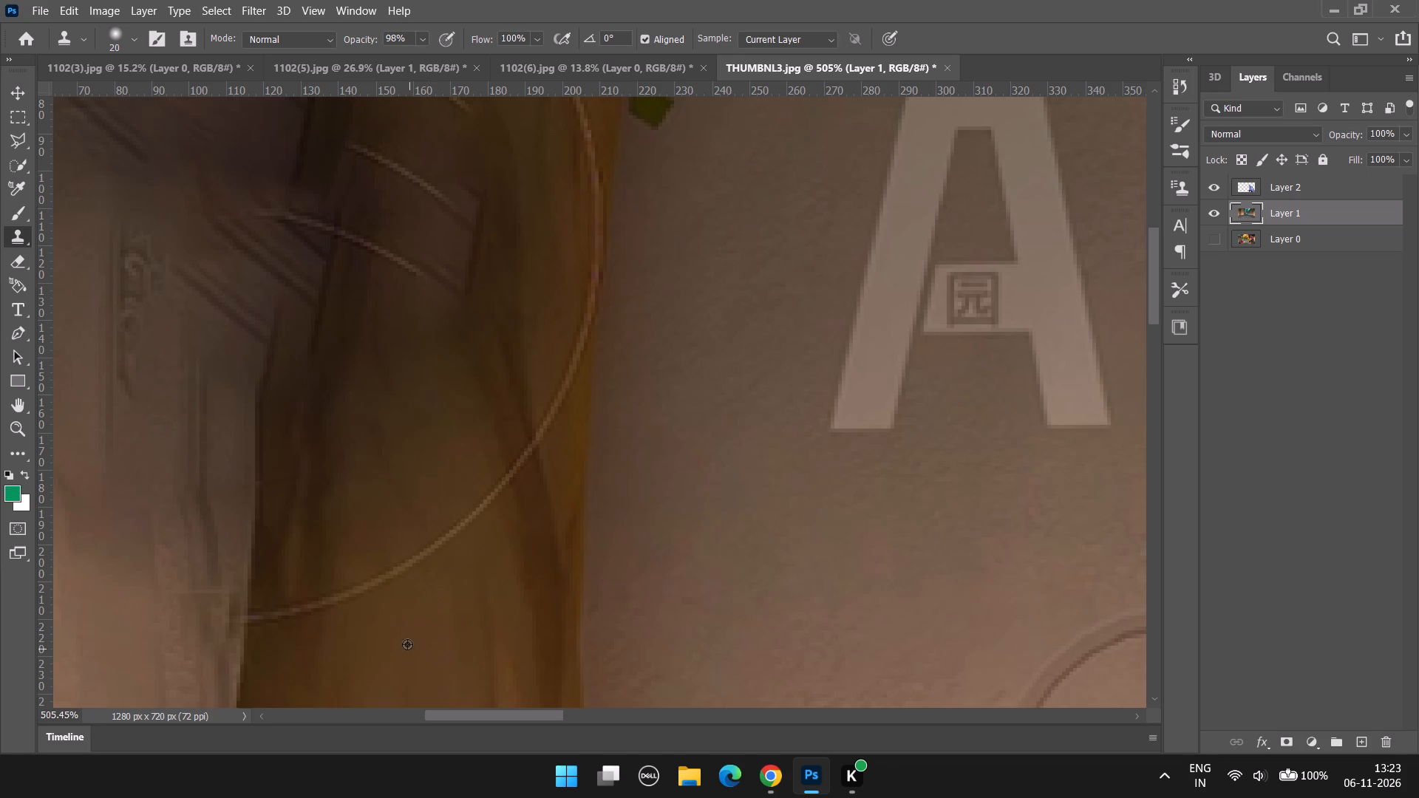
{"action": "left_click_drag", "start_coordinate": [398, 582], "coordinate": [484, 518]}
{"action": "left_click_drag", "start_coordinate": [484, 518], "coordinate": [483, 519]}
{"action": "left_click", "coordinate": [412, 615], "text": "alt"}
{"action": "left_click_drag", "start_coordinate": [401, 570], "coordinate": [385, 617]}
{"action": "left_click_drag", "start_coordinate": [361, 572], "coordinate": [367, 627]}
{"action": "left_click_drag", "start_coordinate": [360, 579], "coordinate": [358, 632]}
Set the Clone Stamp opacity to 100% and cover the lower arc's remaining end at the trunk's dark left edge.
{"action": "left_click", "coordinate": [423, 39]}
{"action": "left_click_drag", "start_coordinate": [435, 57], "coordinate": [451, 55]}
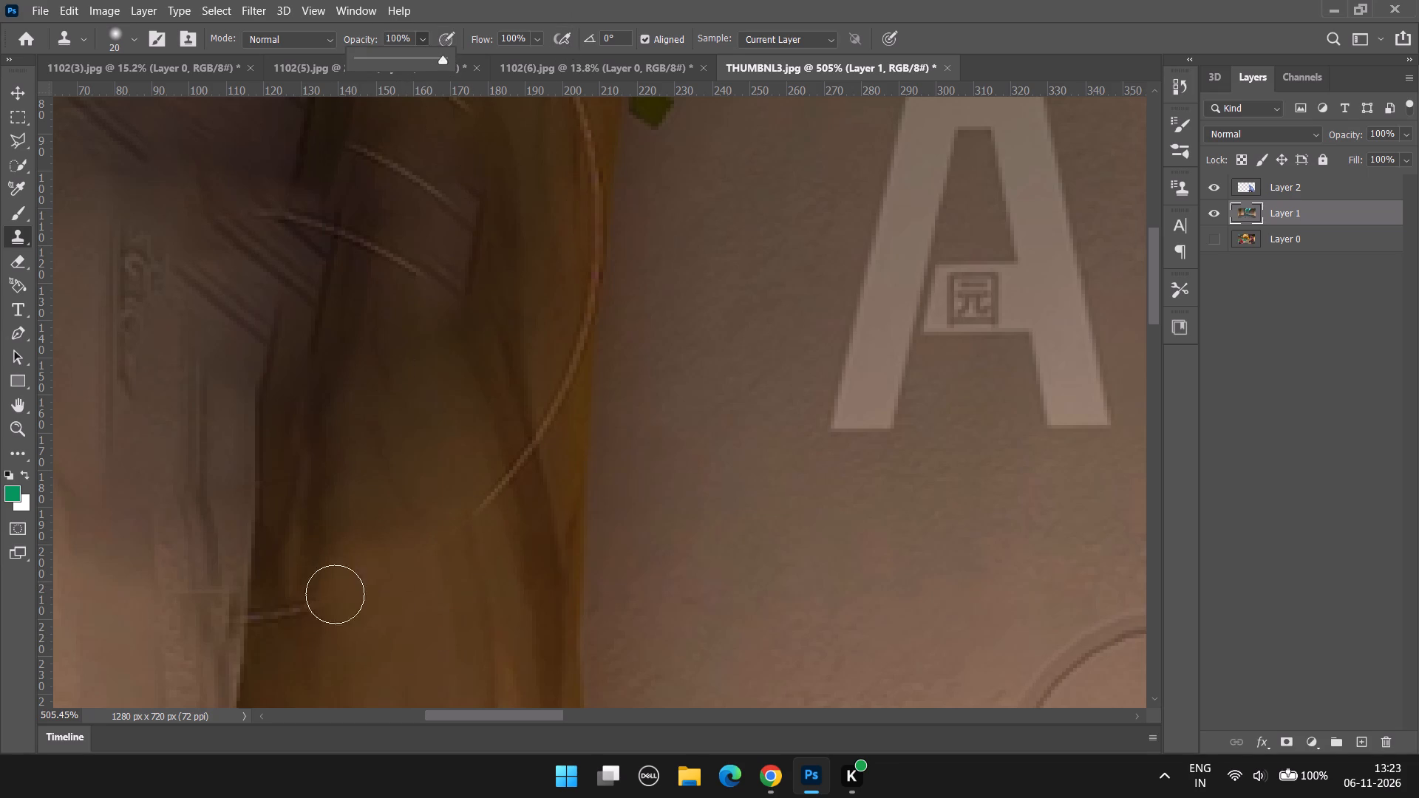
{"action": "left_click_drag", "start_coordinate": [323, 577], "coordinate": [322, 606]}
{"action": "left_click_drag", "start_coordinate": [313, 601], "coordinate": [311, 637]}
{"action": "left_click_drag", "start_coordinate": [293, 611], "coordinate": [283, 646]}
{"action": "left_click", "coordinate": [284, 657], "text": "alt"}
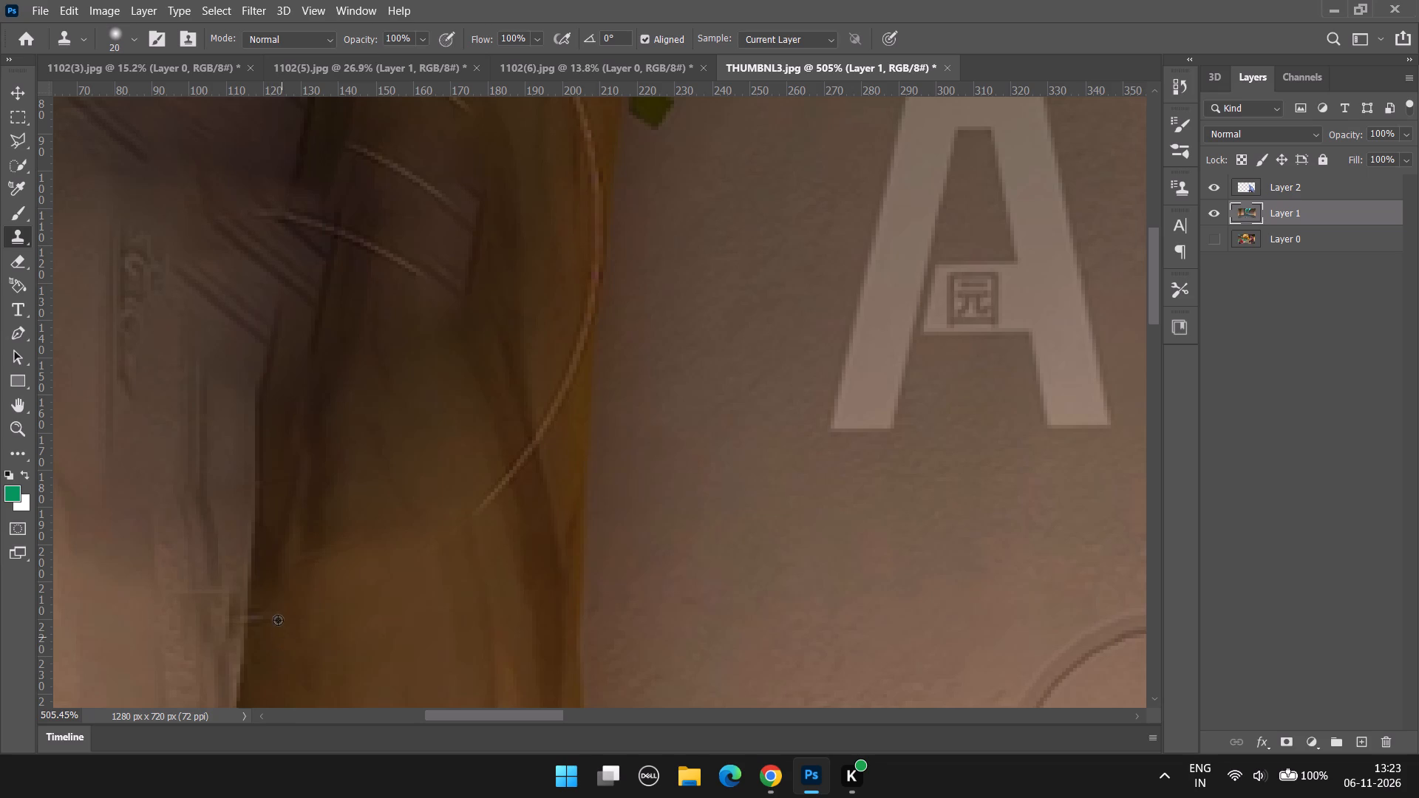
{"action": "left_click_drag", "start_coordinate": [268, 610], "coordinate": [270, 635]}
Clone trunk texture over the ring's lower-right arc in short strokes towards the trunk's orange edge.
{"action": "left_click", "coordinate": [499, 606], "text": "alt"}
{"action": "left_click_drag", "start_coordinate": [490, 494], "coordinate": [488, 525]}
{"action": "left_click_drag", "start_coordinate": [488, 491], "coordinate": [488, 514]}
{"action": "left_click_drag", "start_coordinate": [498, 453], "coordinate": [499, 471]}
{"action": "left_click_drag", "start_coordinate": [517, 451], "coordinate": [518, 475]}
{"action": "left_click_drag", "start_coordinate": [528, 451], "coordinate": [531, 472]}
{"action": "left_click_drag", "start_coordinate": [540, 434], "coordinate": [537, 450]}
{"action": "left_click_drag", "start_coordinate": [548, 403], "coordinate": [542, 421]}
{"action": "left_click", "coordinate": [562, 436], "text": "alt"}
{"action": "left_click_drag", "start_coordinate": [568, 393], "coordinate": [562, 410]}
Clone trunk texture over the ring's right arc, working upward along the trunk's orange edge past the hanging ivy.
{"action": "left_click_drag", "start_coordinate": [571, 361], "coordinate": [573, 369]}
{"action": "left_click_drag", "start_coordinate": [581, 328], "coordinate": [575, 344]}
{"action": "left_click_drag", "start_coordinate": [575, 344], "coordinate": [577, 346]}
{"action": "left_click_drag", "start_coordinate": [580, 308], "coordinate": [578, 331]}
{"action": "left_click_drag", "start_coordinate": [584, 273], "coordinate": [581, 295]}
{"action": "left_click_drag", "start_coordinate": [585, 247], "coordinate": [585, 260]}
{"action": "left_click_drag", "start_coordinate": [593, 216], "coordinate": [592, 236]}
{"action": "scroll", "coordinate": [593, 177], "scroll_direction": "up", "scroll_amount": 4}
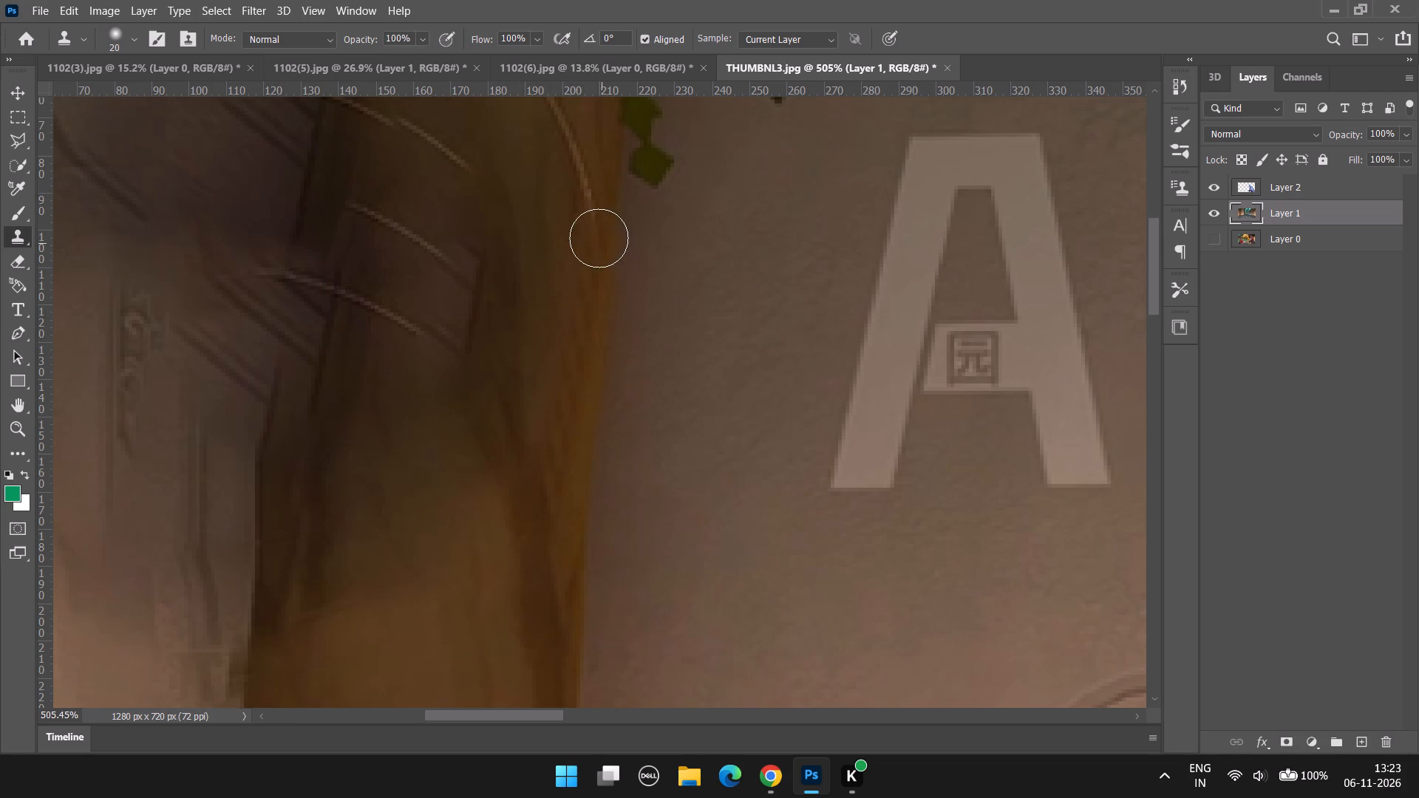
{"action": "left_click_drag", "start_coordinate": [596, 222], "coordinate": [595, 233]}
{"action": "left_click_drag", "start_coordinate": [582, 186], "coordinate": [583, 212]}
{"action": "scroll", "coordinate": [584, 212], "scroll_direction": "up", "scroll_amount": 4}
{"action": "left_click_drag", "start_coordinate": [558, 188], "coordinate": [576, 220]}
Clone trunk texture over the ring's upper-right arc, working up towards the top of the trunk.
{"action": "left_click", "coordinate": [503, 180], "text": "alt"}
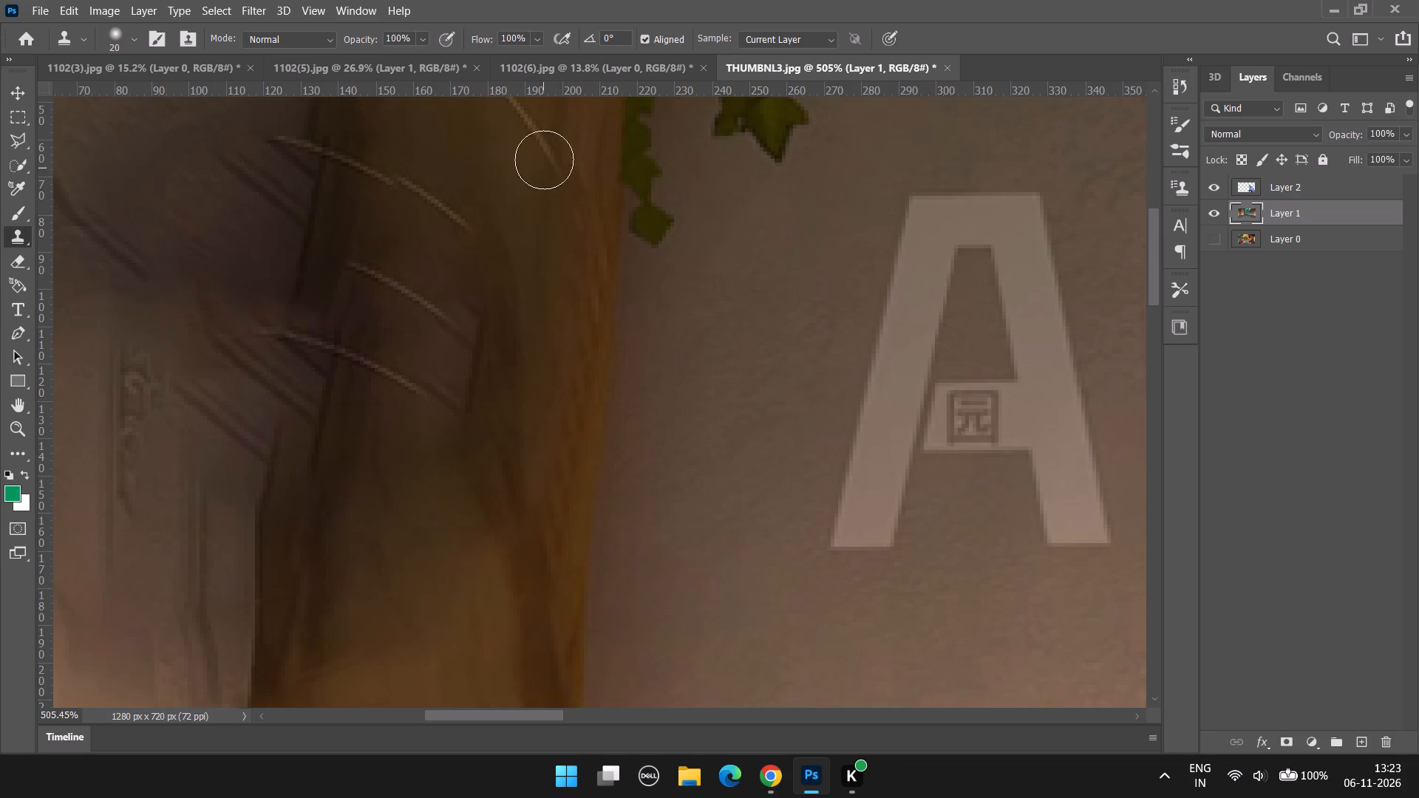
{"action": "left_click_drag", "start_coordinate": [545, 159], "coordinate": [555, 183]}
{"action": "left_click_drag", "start_coordinate": [530, 136], "coordinate": [542, 168]}
{"action": "scroll", "coordinate": [531, 150], "scroll_direction": "down", "scroll_amount": 3}
{"action": "scroll", "coordinate": [542, 164], "scroll_direction": "up", "scroll_amount": 8}
{"action": "left_click_drag", "start_coordinate": [496, 181], "coordinate": [509, 209]}
{"action": "left_click_drag", "start_coordinate": [490, 163], "coordinate": [508, 196]}
{"action": "left_click_drag", "start_coordinate": [463, 129], "coordinate": [491, 183]}
{"action": "scroll", "coordinate": [514, 199], "scroll_direction": "up", "scroll_amount": 9}
{"action": "left_click_drag", "start_coordinate": [449, 218], "coordinate": [469, 264]}
{"action": "left_click_drag", "start_coordinate": [406, 210], "coordinate": [421, 239]}
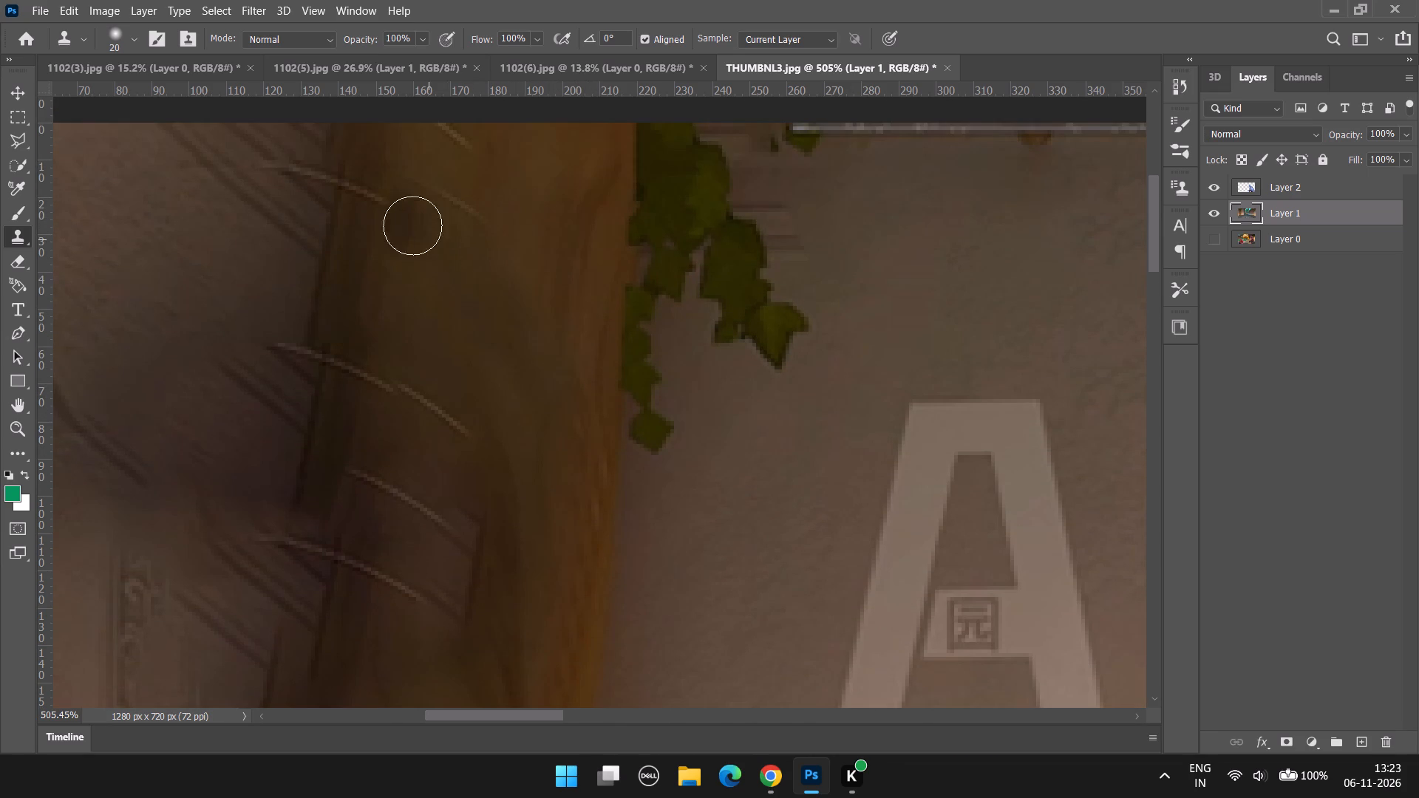
{"action": "left_click_drag", "start_coordinate": [409, 216], "coordinate": [452, 222]}
{"action": "left_click_drag", "start_coordinate": [438, 199], "coordinate": [494, 233]}
Resample the trunk and clone over the leftover light streak and dark patches near the top of the trunk.
{"action": "left_click", "coordinate": [440, 292], "text": "alt"}
{"action": "left_click_drag", "start_coordinate": [414, 172], "coordinate": [440, 199]}
{"action": "left_click_drag", "start_coordinate": [446, 137], "coordinate": [459, 168]}
{"action": "left_click", "coordinate": [528, 206], "text": "alt"}
{"action": "left_click_drag", "start_coordinate": [473, 191], "coordinate": [460, 220]}
{"action": "left_click_drag", "start_coordinate": [457, 192], "coordinate": [418, 242]}
{"action": "left_click_drag", "start_coordinate": [406, 198], "coordinate": [392, 243]}
Clone trunk and wall texture over the light line crossing the trunk's left edge near the top of the image.
{"action": "left_click", "coordinate": [354, 143], "text": "alt"}
{"action": "left_click_drag", "start_coordinate": [362, 168], "coordinate": [360, 220]}
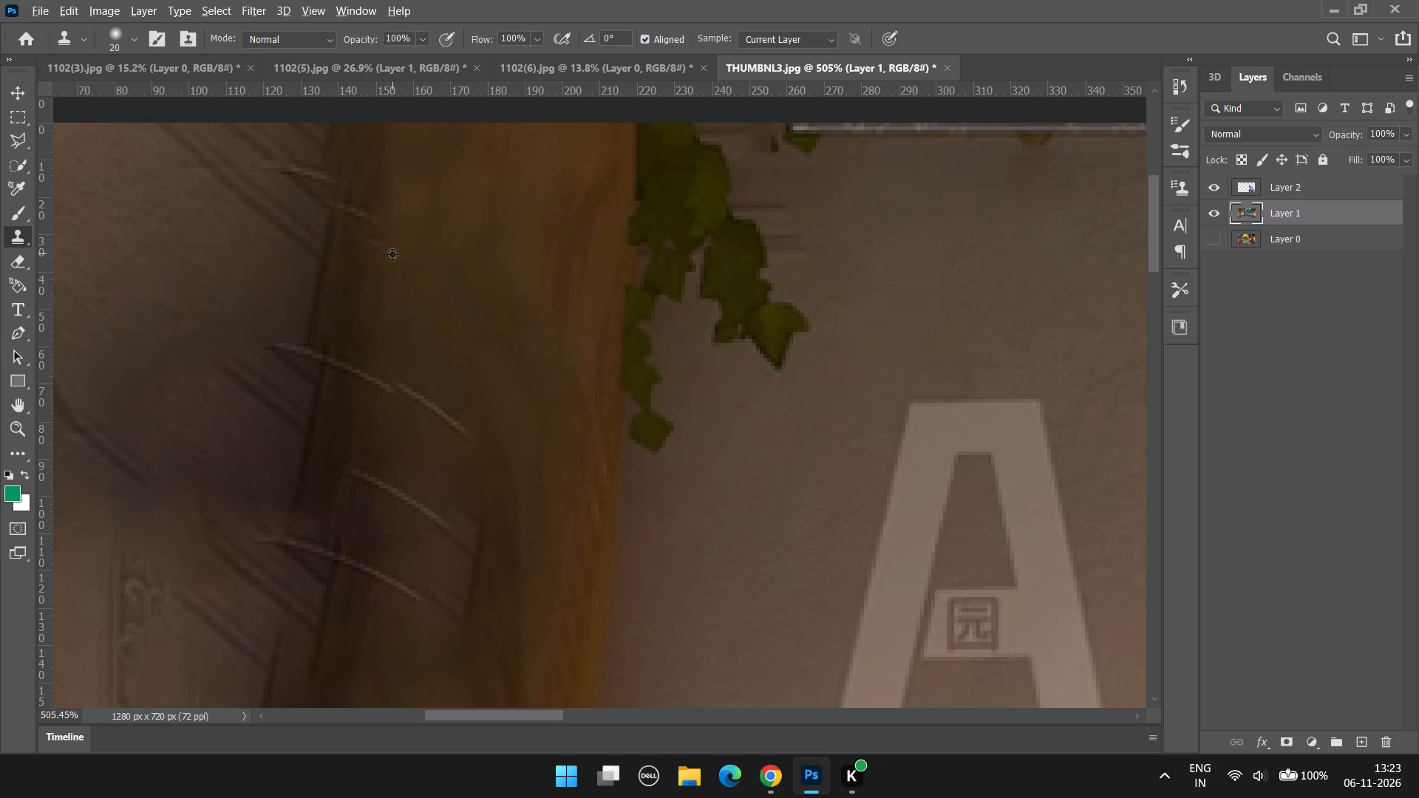
{"action": "left_click", "coordinate": [368, 136], "text": "alt"}
{"action": "left_click", "coordinate": [356, 202]}
{"action": "left_click", "coordinate": [368, 219]}
{"action": "left_click", "coordinate": [357, 214]}
{"action": "left_click", "coordinate": [309, 200], "text": "alt"}
{"action": "left_click", "coordinate": [300, 173]}
{"action": "left_click_drag", "start_coordinate": [279, 172], "coordinate": [293, 177]}
{"action": "left_click", "coordinate": [327, 177]}
Clone trunk texture over the uppermost light scratch line remaining across the middle of the trunk.
{"action": "scroll", "coordinate": [340, 301], "scroll_direction": "down", "scroll_amount": 4, "text": "alt"}
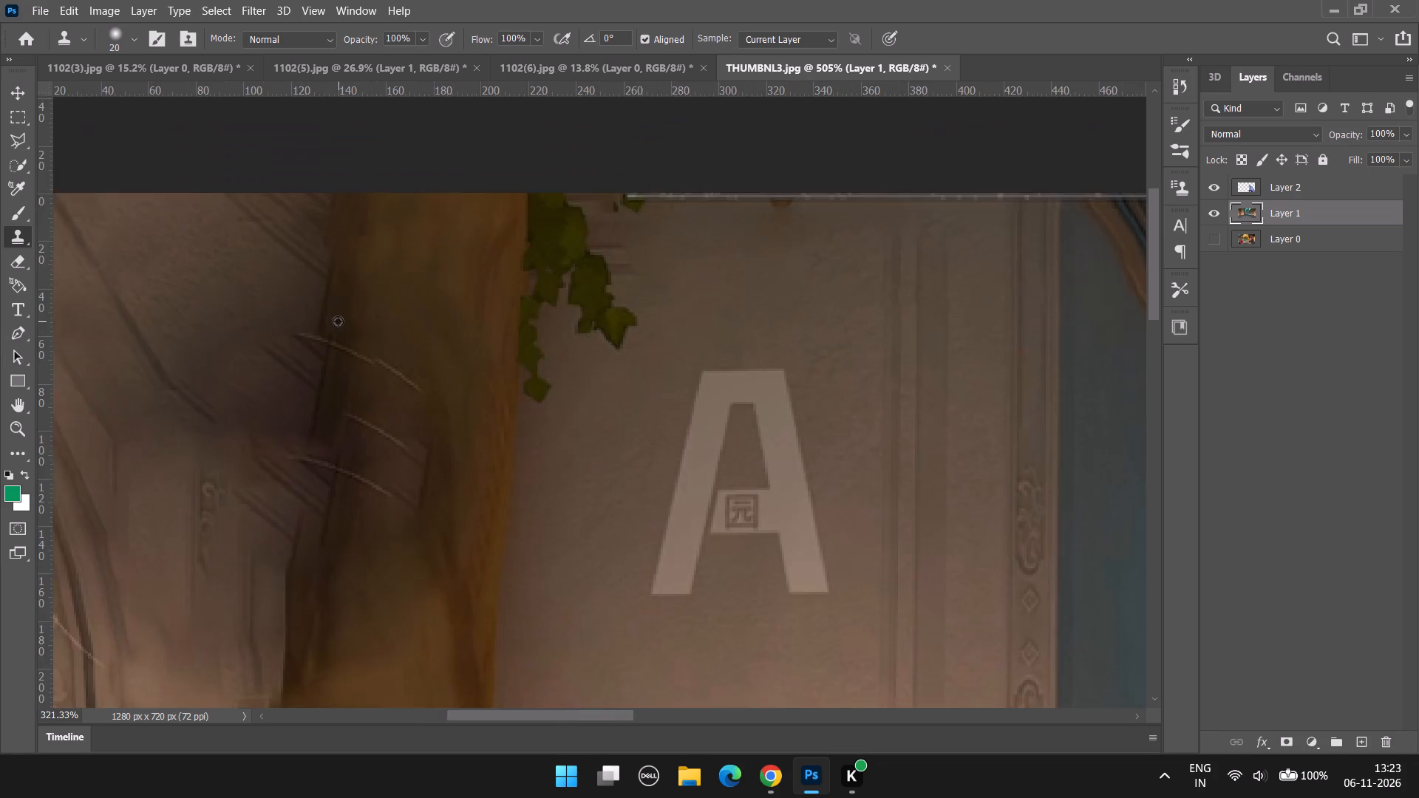
{"action": "scroll", "coordinate": [338, 321], "scroll_direction": "down", "scroll_amount": 5, "text": "alt"}
{"action": "scroll", "coordinate": [350, 431], "scroll_direction": "up", "scroll_amount": 7, "text": "alt"}
{"action": "left_click", "coordinate": [413, 253], "text": "alt"}
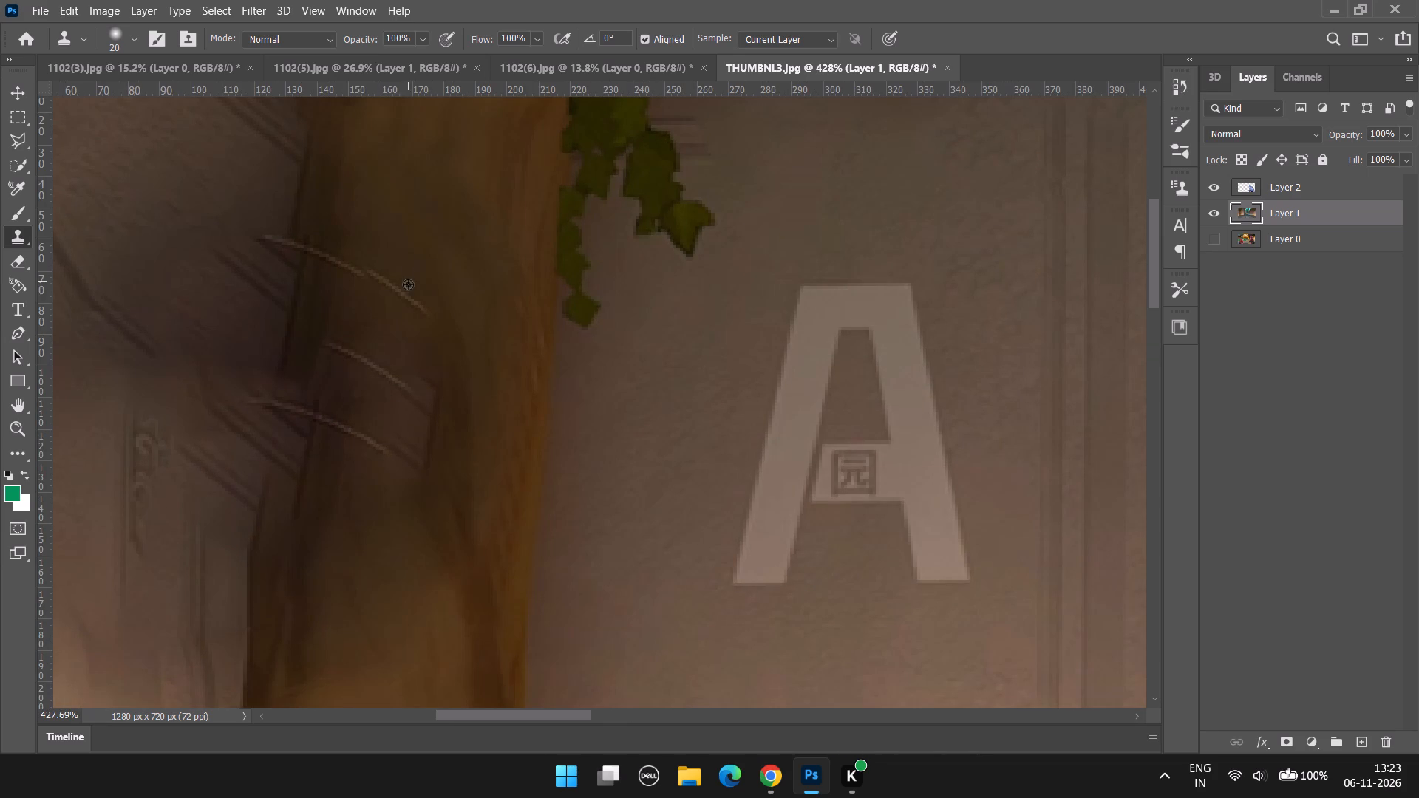
{"action": "left_click", "coordinate": [334, 174], "text": "alt"}
{"action": "left_click_drag", "start_coordinate": [375, 265], "coordinate": [394, 313]}
{"action": "left_click_drag", "start_coordinate": [414, 283], "coordinate": [412, 319]}
{"action": "left_click_drag", "start_coordinate": [418, 284], "coordinate": [418, 339]}
{"action": "left_click", "coordinate": [443, 263], "text": "alt"}
{"action": "left_click_drag", "start_coordinate": [361, 264], "coordinate": [353, 286]}
{"action": "left_click_drag", "start_coordinate": [352, 257], "coordinate": [340, 280]}
{"action": "left_click_drag", "start_coordinate": [319, 255], "coordinate": [316, 357]}
Clone trunk texture over the two lower light scratch lines across the trunk, through to its dark left edge.
{"action": "left_click", "coordinate": [444, 314], "text": "alt"}
{"action": "left_click_drag", "start_coordinate": [414, 369], "coordinate": [415, 399]}
{"action": "left_click_drag", "start_coordinate": [385, 352], "coordinate": [370, 395]}
{"action": "left_click_drag", "start_coordinate": [367, 358], "coordinate": [355, 393]}
{"action": "left_click_drag", "start_coordinate": [350, 352], "coordinate": [350, 423]}
{"action": "left_click_drag", "start_coordinate": [361, 425], "coordinate": [372, 475]}
{"action": "left_click_drag", "start_coordinate": [388, 446], "coordinate": [372, 477]}
{"action": "left_click_drag", "start_coordinate": [334, 414], "coordinate": [331, 450]}
{"action": "left_click_drag", "start_coordinate": [323, 423], "coordinate": [319, 446]}
{"action": "left_click_drag", "start_coordinate": [288, 400], "coordinate": [288, 432]}
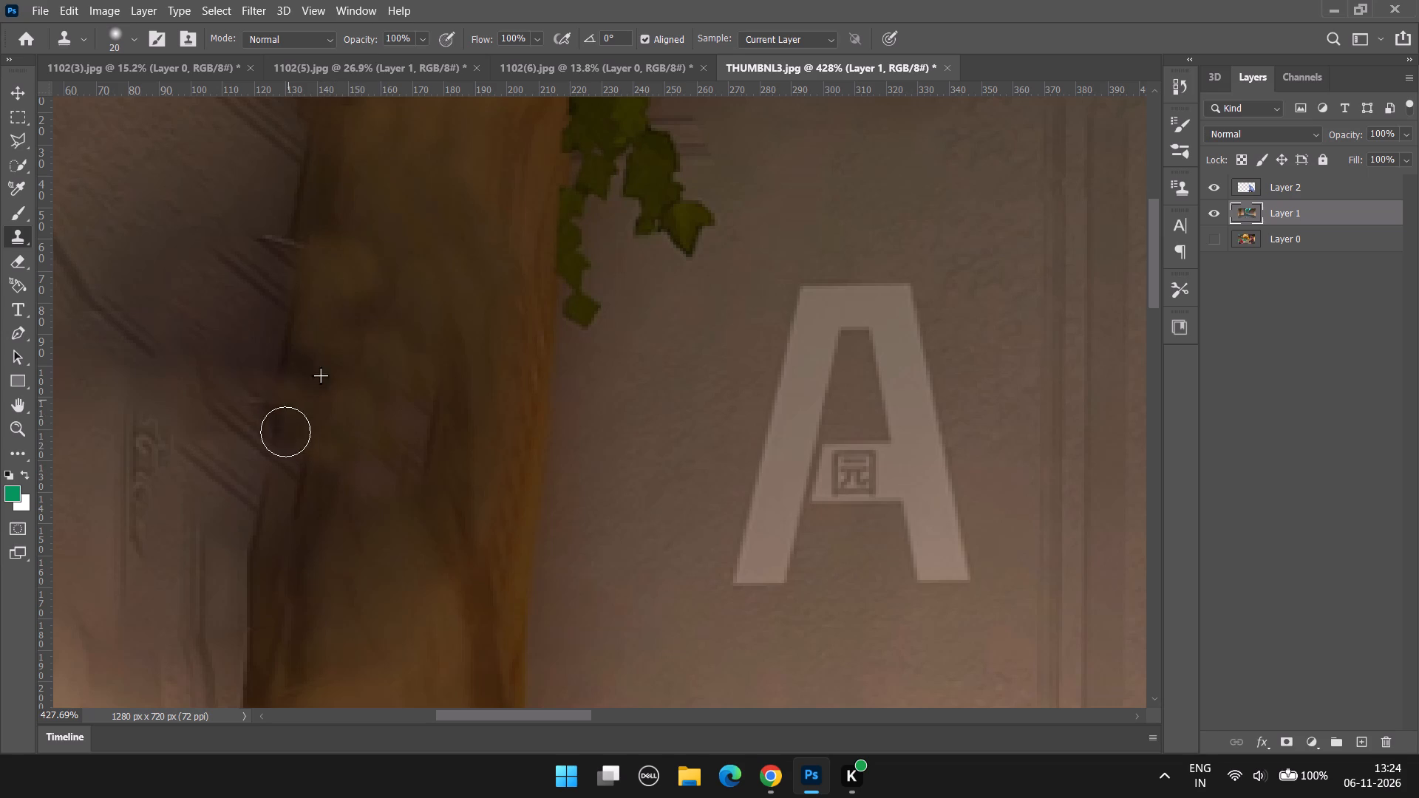
{"action": "left_click_drag", "start_coordinate": [272, 403], "coordinate": [271, 417]}
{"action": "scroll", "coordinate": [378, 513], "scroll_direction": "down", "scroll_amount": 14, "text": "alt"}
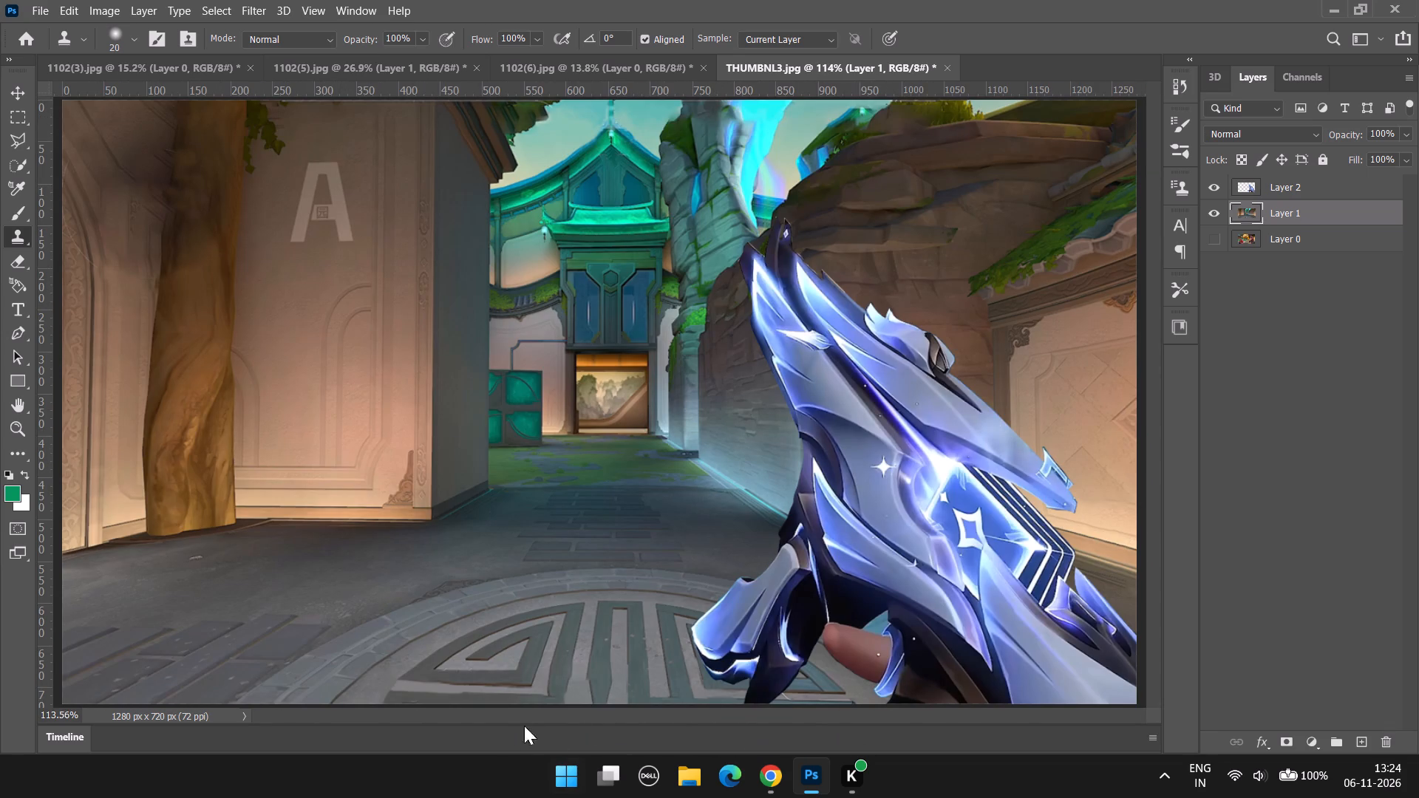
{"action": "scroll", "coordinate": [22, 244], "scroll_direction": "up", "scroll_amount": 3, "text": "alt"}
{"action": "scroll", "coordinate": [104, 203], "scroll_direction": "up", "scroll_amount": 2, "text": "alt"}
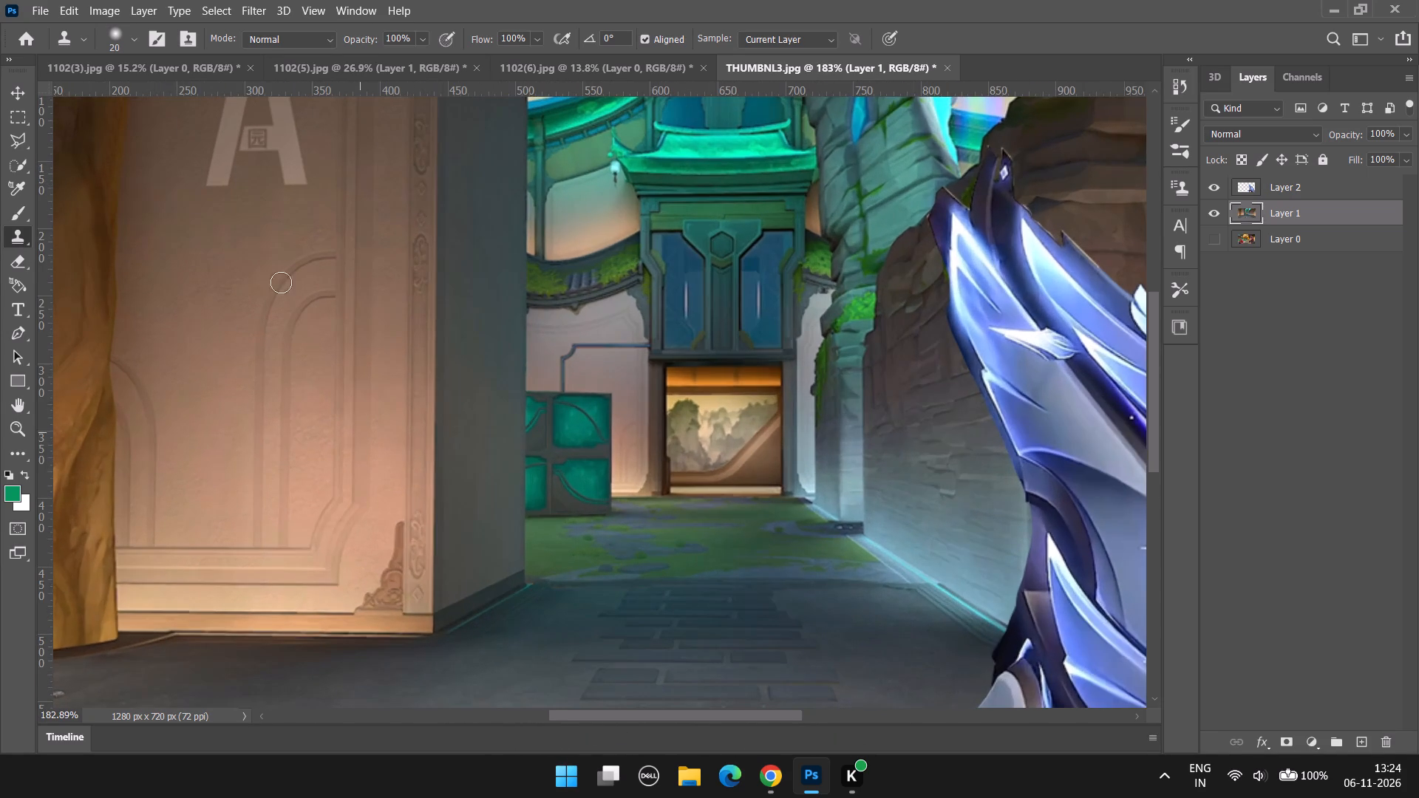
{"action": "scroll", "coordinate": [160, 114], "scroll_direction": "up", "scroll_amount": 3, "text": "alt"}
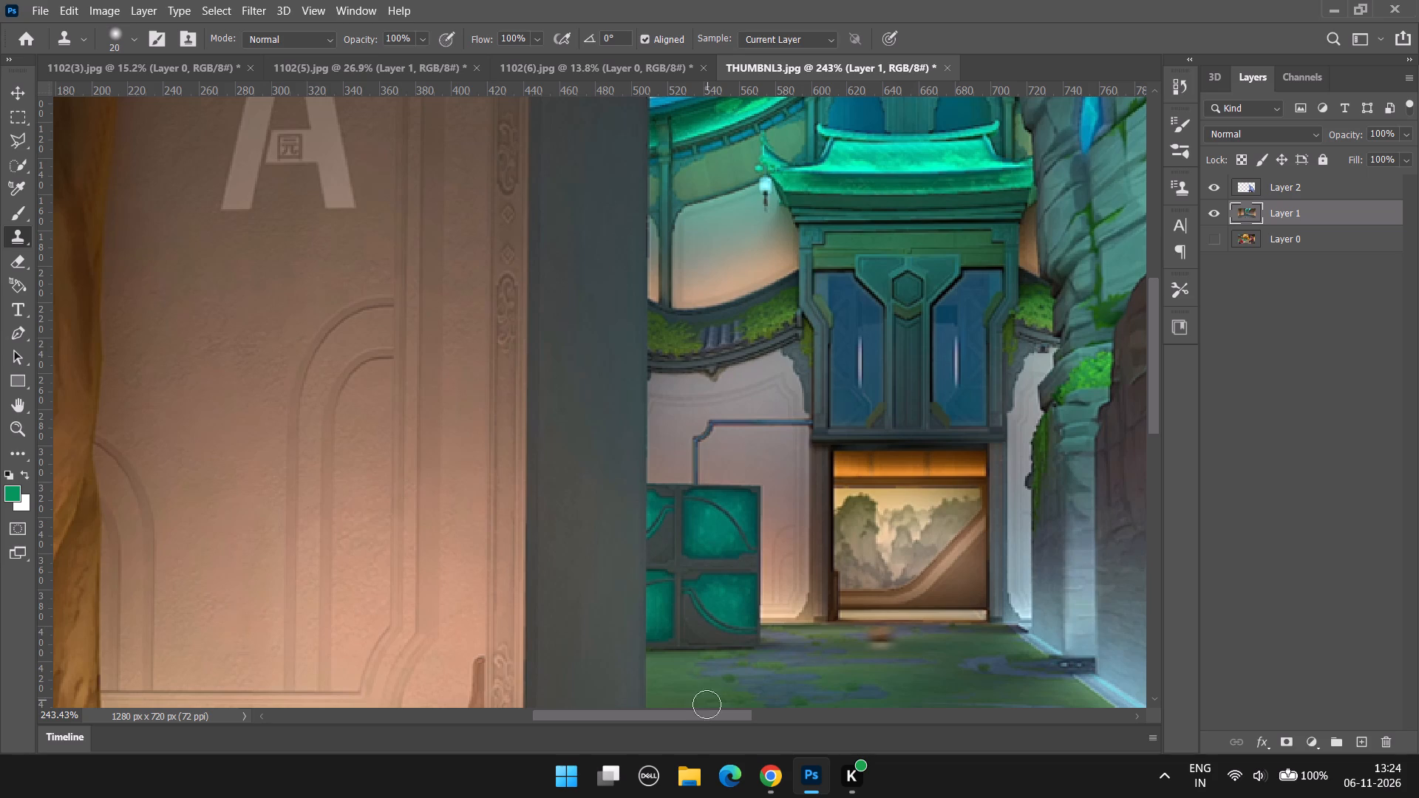
Enlarge the clone brush to 30 and clone lighter bark over the dark patch on the upper tree trunk.
{"action": "left_click_drag", "start_coordinate": [696, 712], "coordinate": [585, 710]}
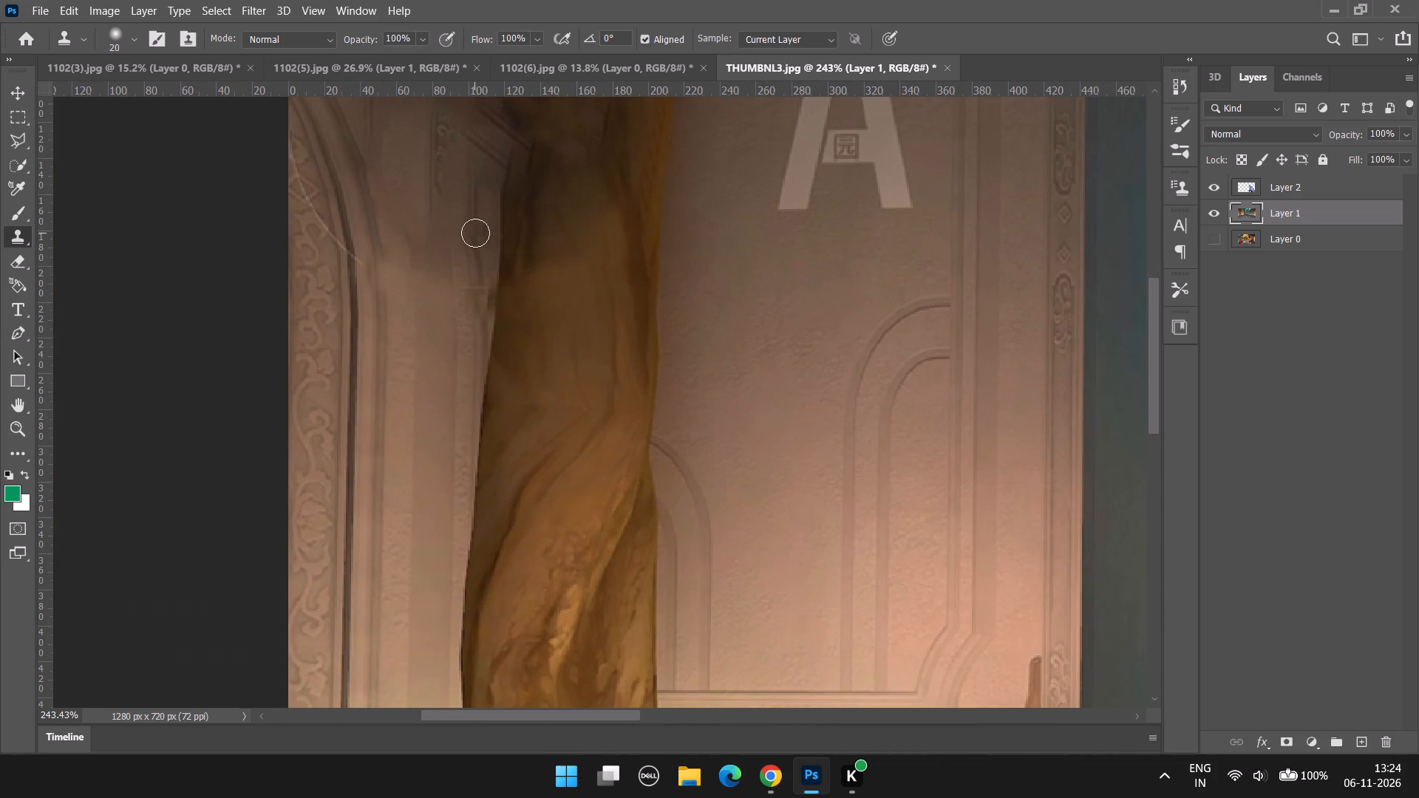
{"action": "scroll", "coordinate": [299, 232], "scroll_direction": "up", "scroll_amount": 5, "text": "alt"}
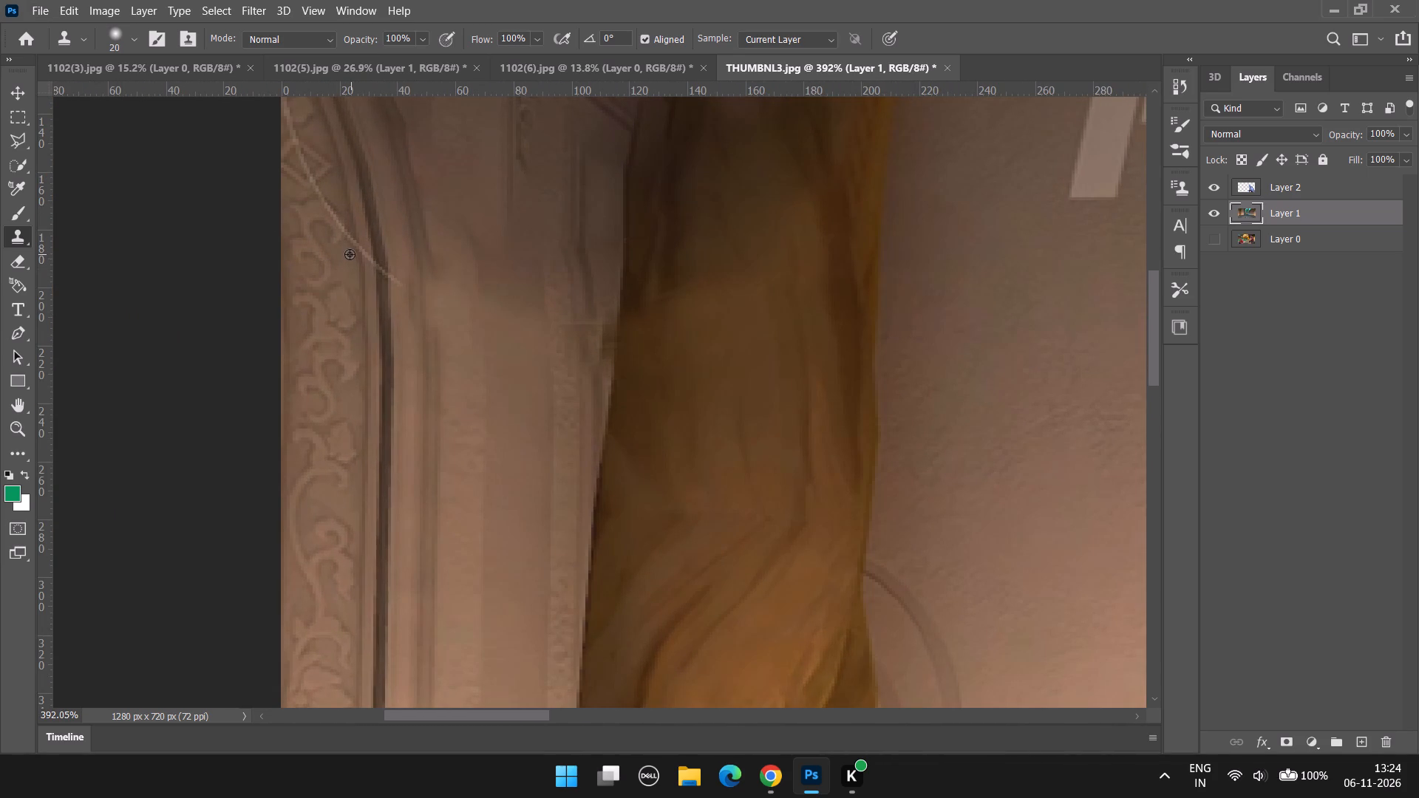
{"action": "scroll", "coordinate": [486, 232], "scroll_direction": "down", "scroll_amount": 4, "text": "alt"}
{"action": "scroll", "coordinate": [525, 184], "scroll_direction": "up", "scroll_amount": 3}
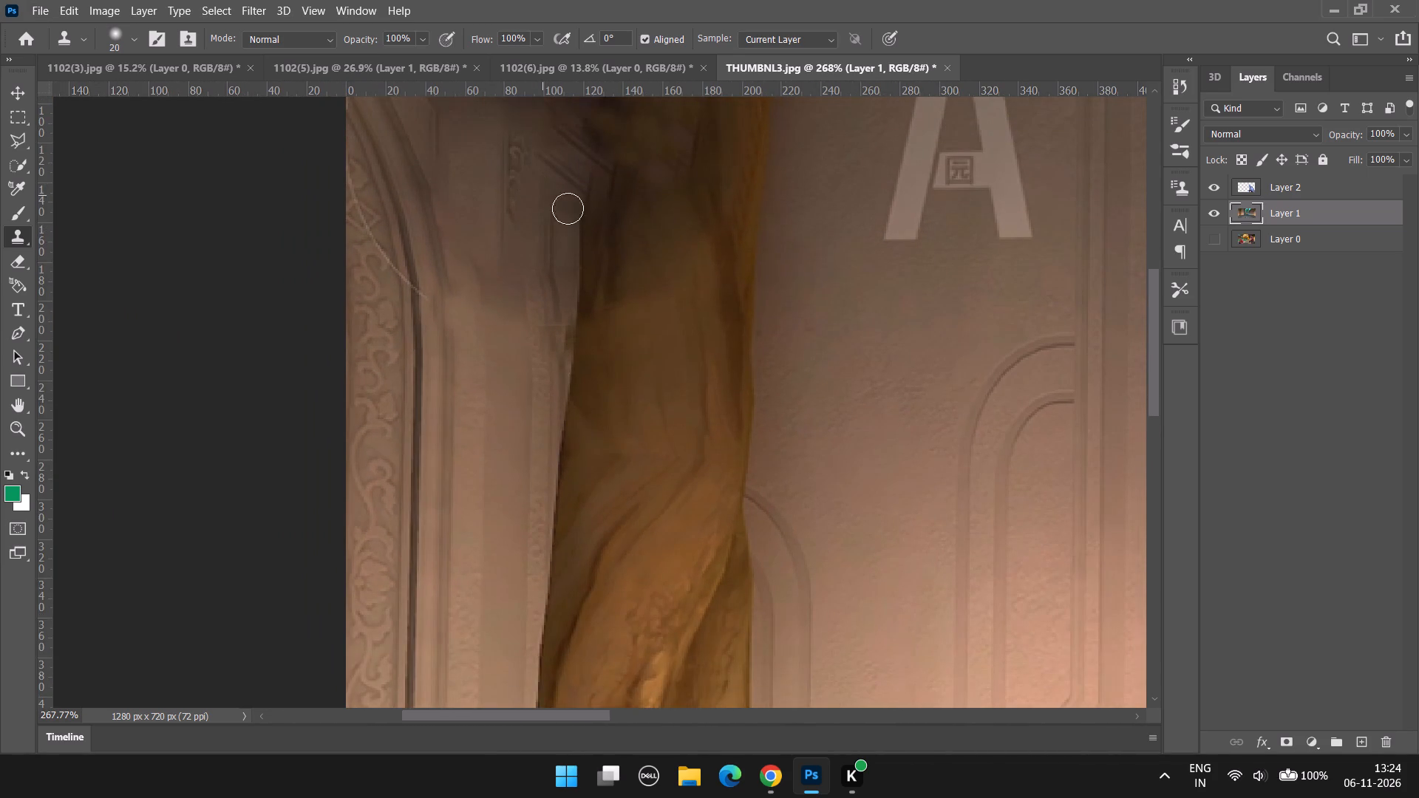
{"action": "scroll", "coordinate": [568, 208], "scroll_direction": "up", "scroll_amount": 3}
{"action": "left_click", "coordinate": [635, 432], "text": "alt"}
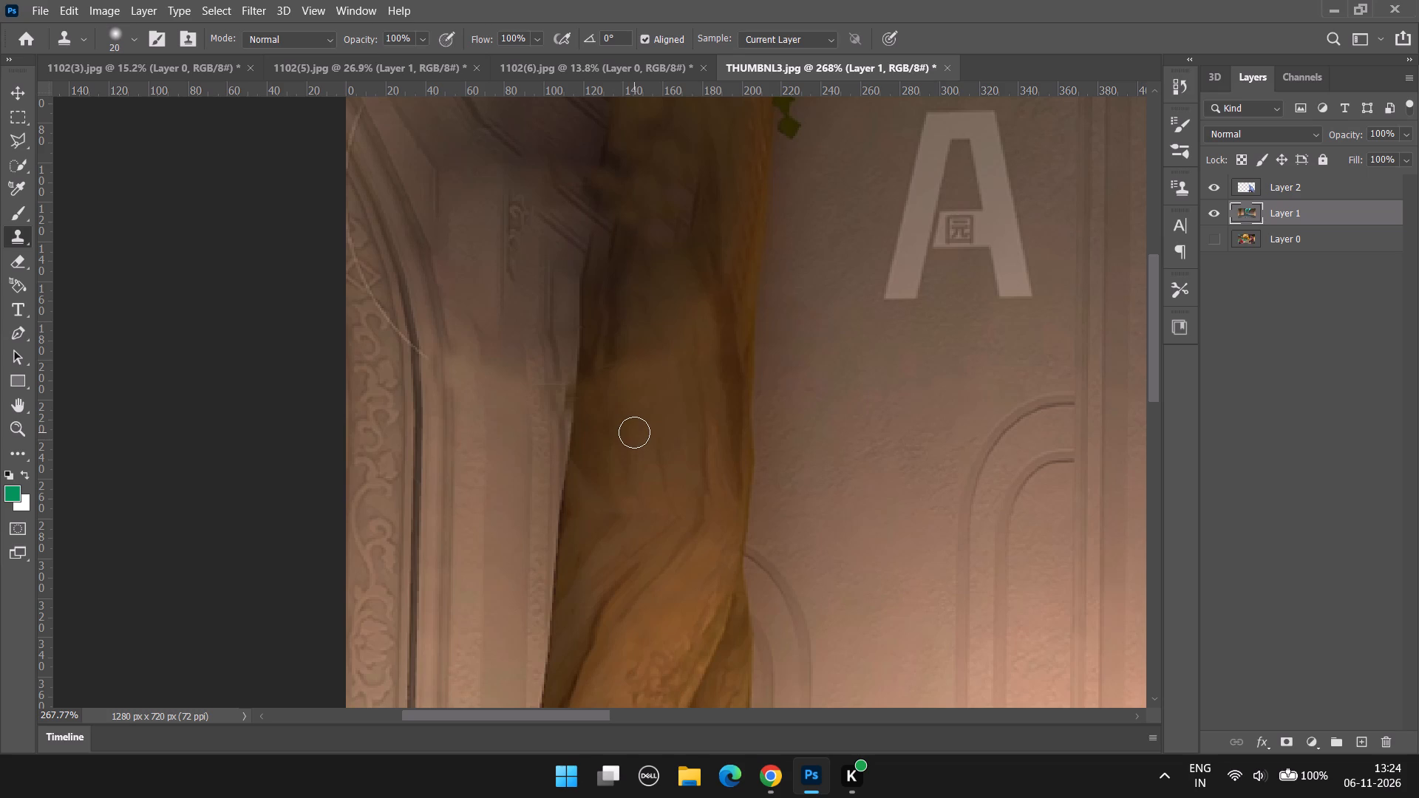
{"action": "key", "text": "bracketright"}
{"action": "key", "text": "bracketright"}
{"action": "left_click_drag", "start_coordinate": [653, 278], "coordinate": [661, 357]}
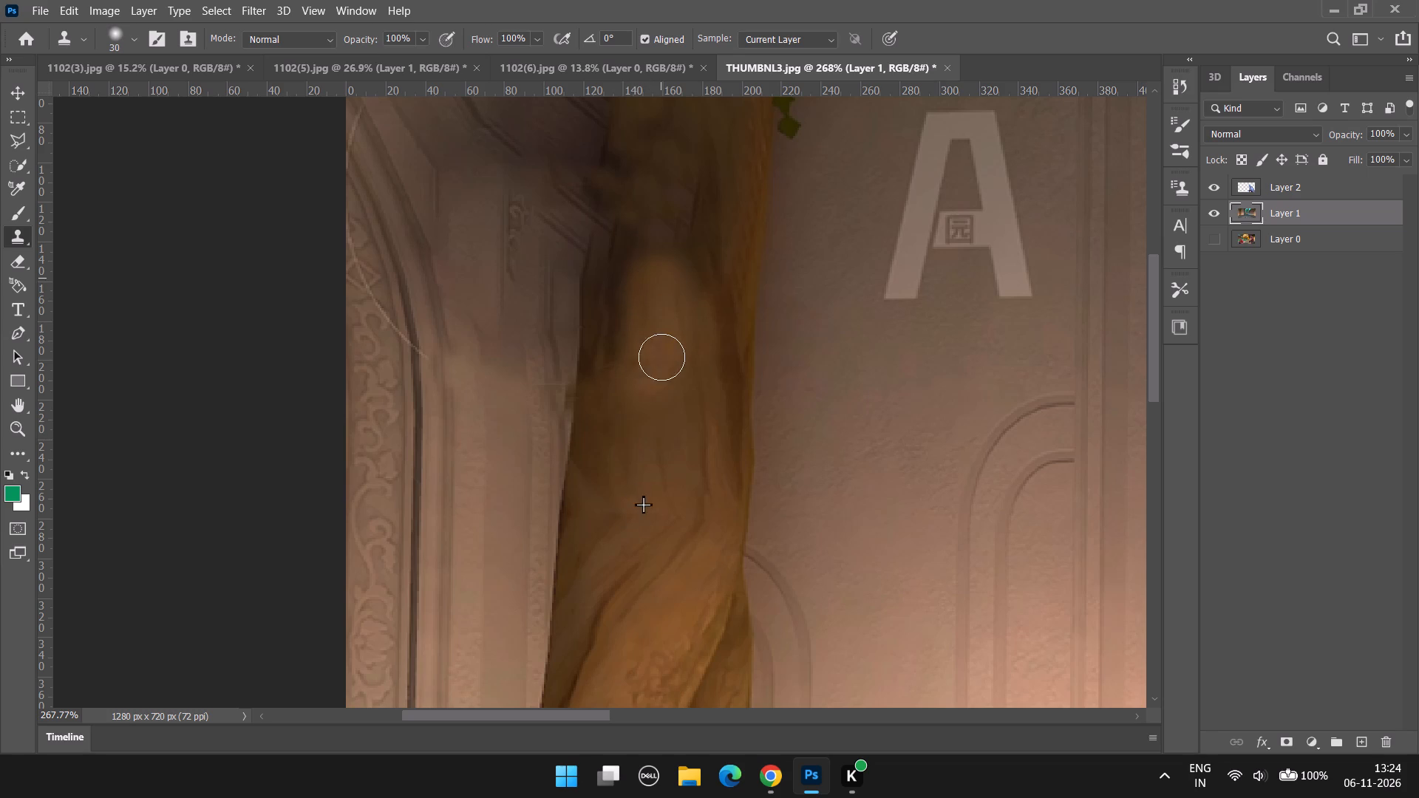
{"action": "left_click_drag", "start_coordinate": [661, 357], "coordinate": [647, 182]}
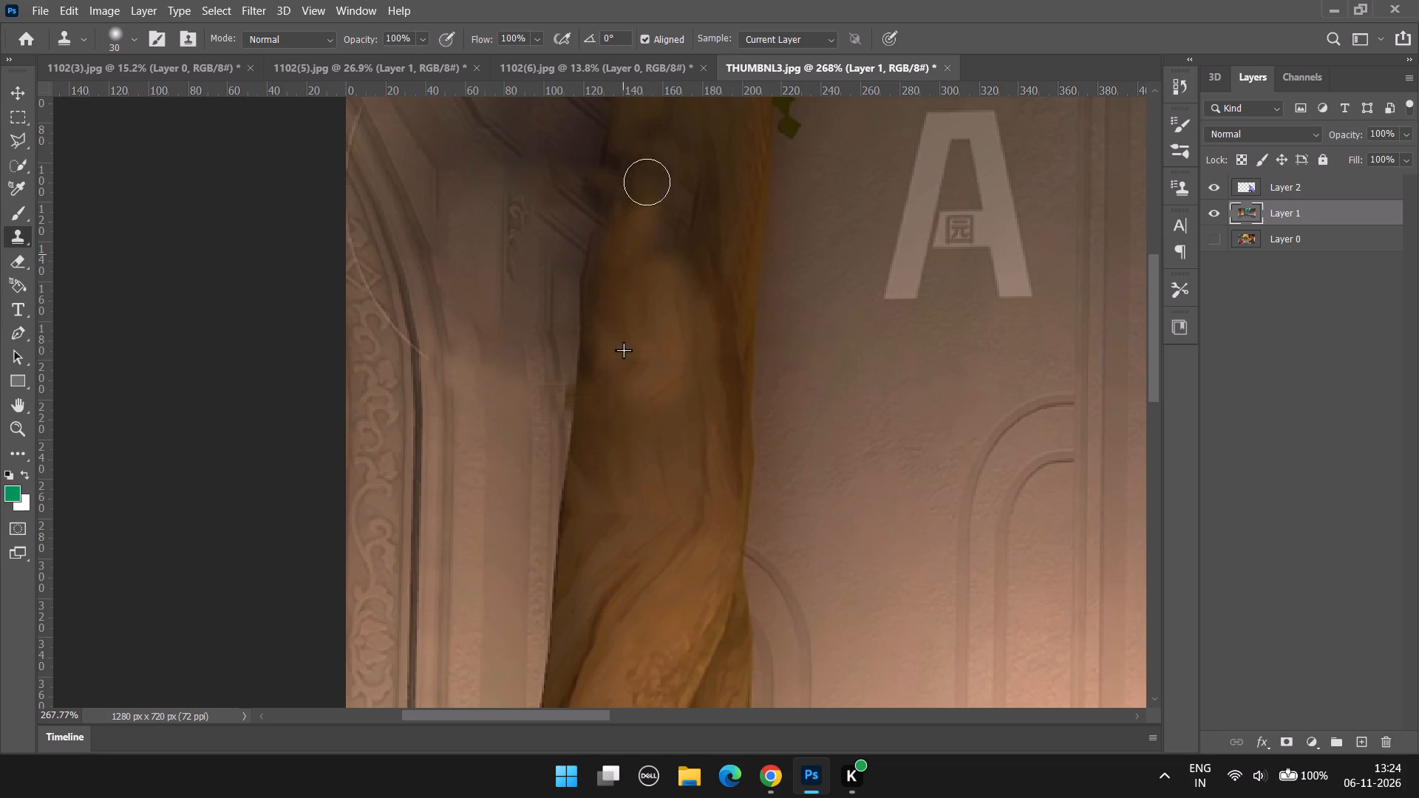
{"action": "left_click_drag", "start_coordinate": [647, 182], "coordinate": [625, 387]}
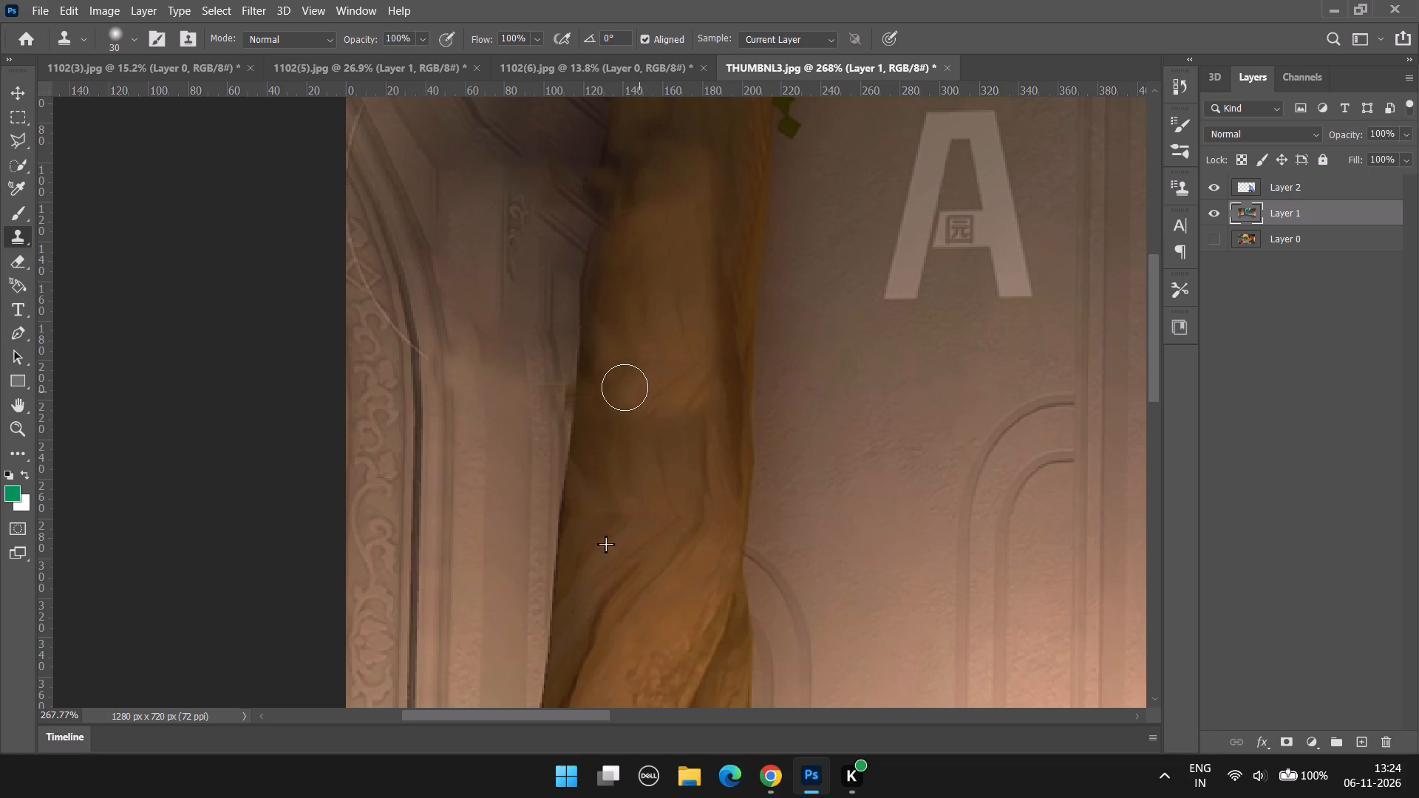
{"action": "left_click_drag", "start_coordinate": [625, 387], "coordinate": [682, 328]}
Set the clone flow to 17% and blend the cloned bark into the surrounding upper trunk with soft strokes.
{"action": "left_click", "coordinate": [538, 38]}
{"action": "left_click", "coordinate": [486, 57]}
{"action": "left_click_drag", "start_coordinate": [704, 370], "coordinate": [701, 290]}
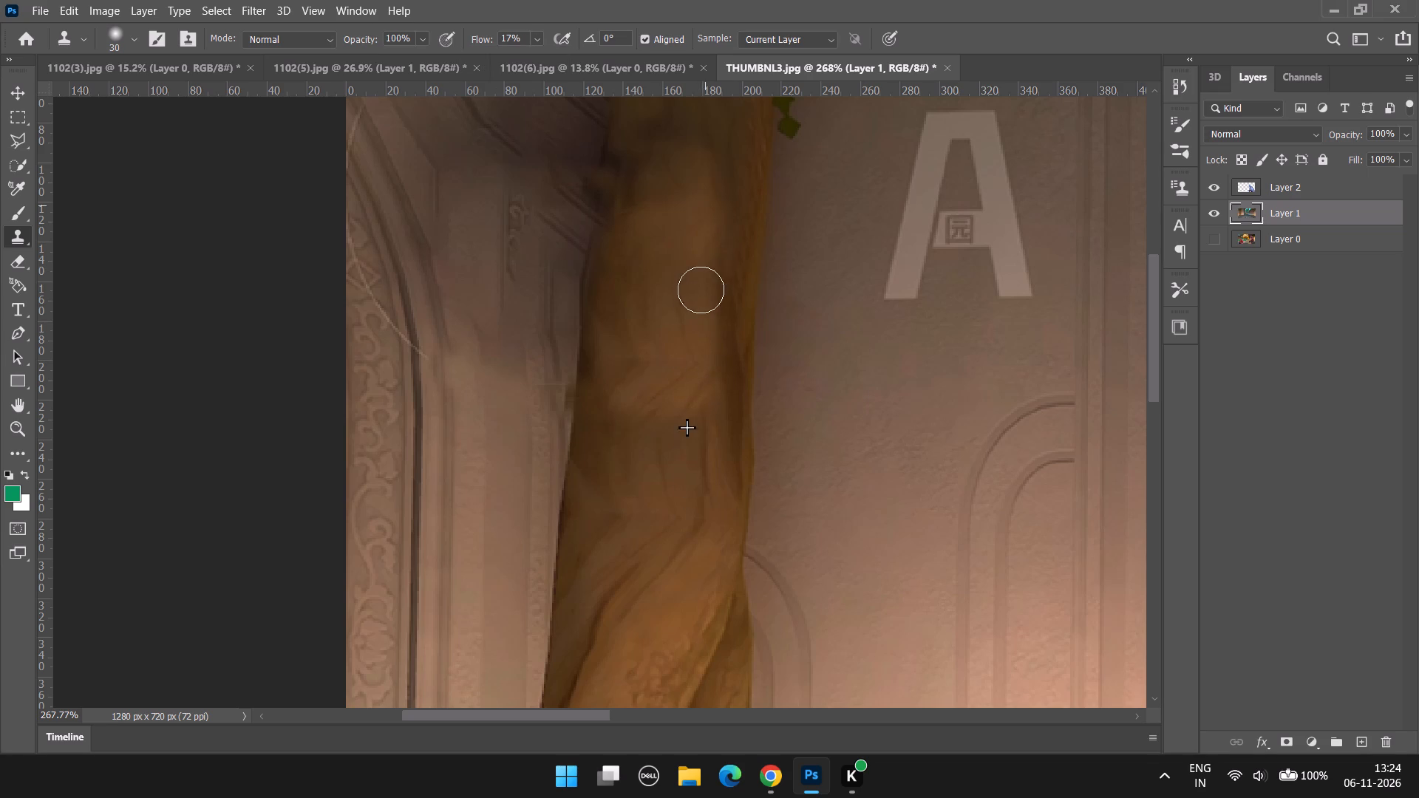
{"action": "left_click_drag", "start_coordinate": [701, 290], "coordinate": [649, 232]}
{"action": "left_click_drag", "start_coordinate": [653, 208], "coordinate": [607, 367]}
{"action": "left_click_drag", "start_coordinate": [607, 367], "coordinate": [651, 387]}
{"action": "scroll", "coordinate": [586, 286], "scroll_direction": "up", "scroll_amount": 5}
{"action": "scroll", "coordinate": [537, 358], "scroll_direction": "up", "scroll_amount": 3}
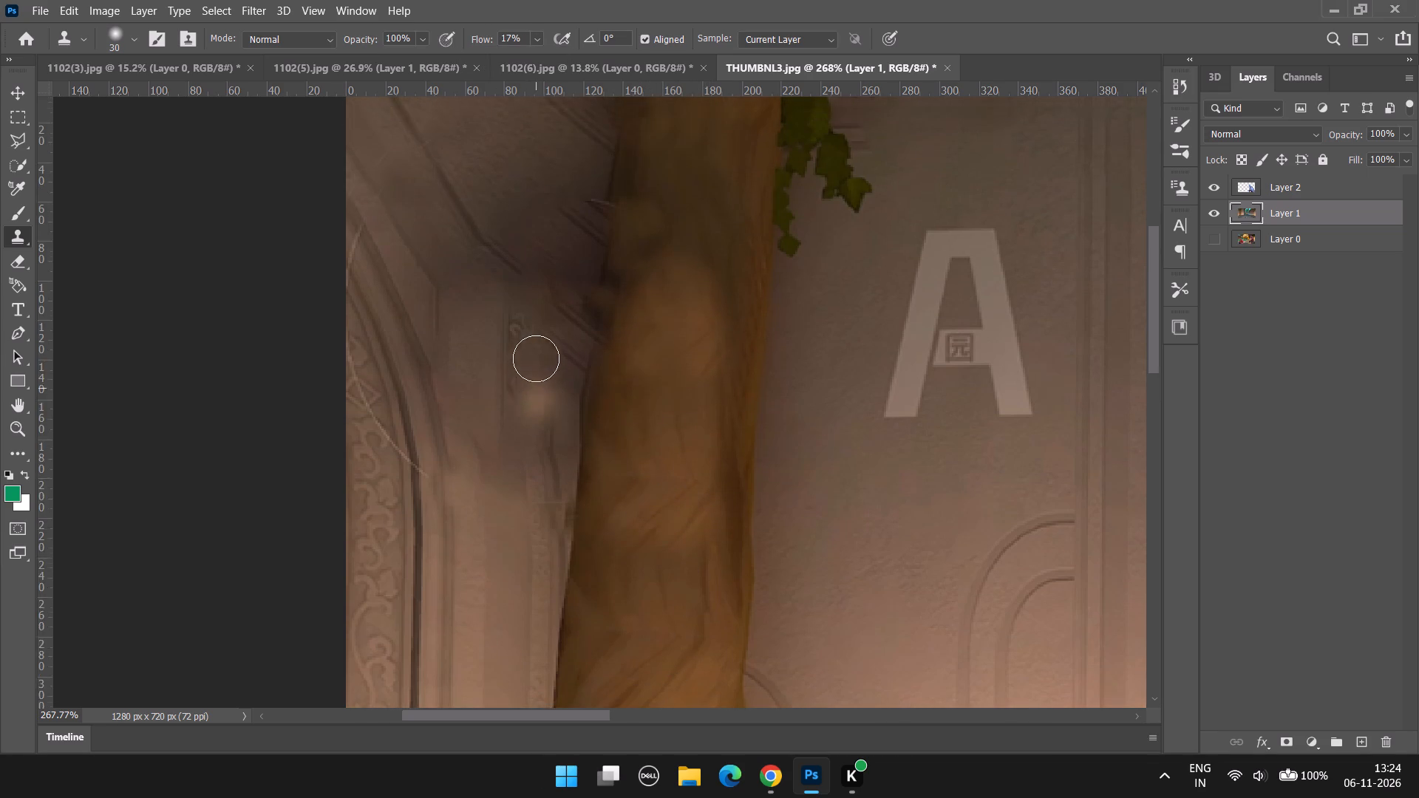
Resample the bark and softly clone it over the middle of the trunk to even out its tones.
{"action": "scroll", "coordinate": [488, 367], "scroll_direction": "down", "scroll_amount": 11, "text": "alt"}
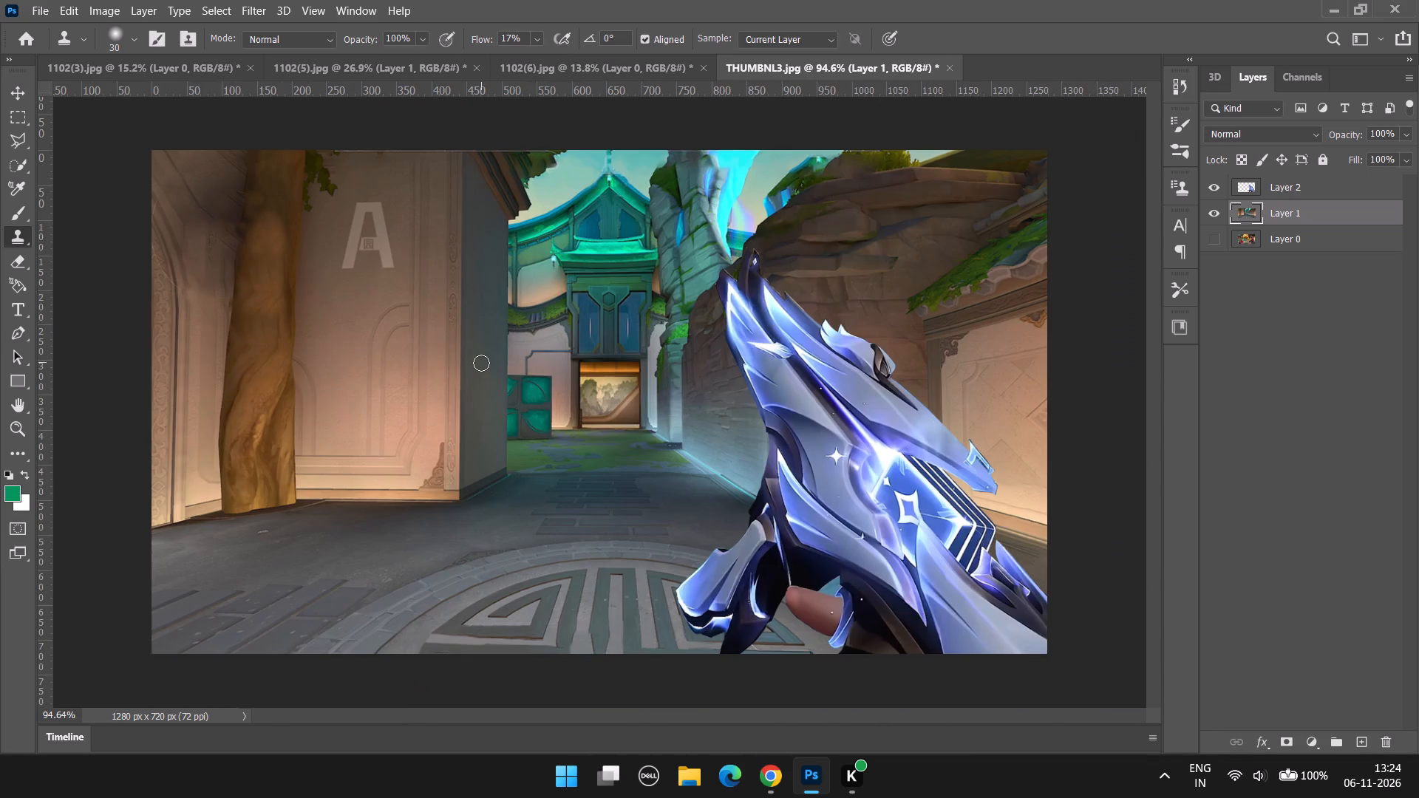
{"action": "scroll", "coordinate": [183, 142], "scroll_direction": "up", "scroll_amount": 10}
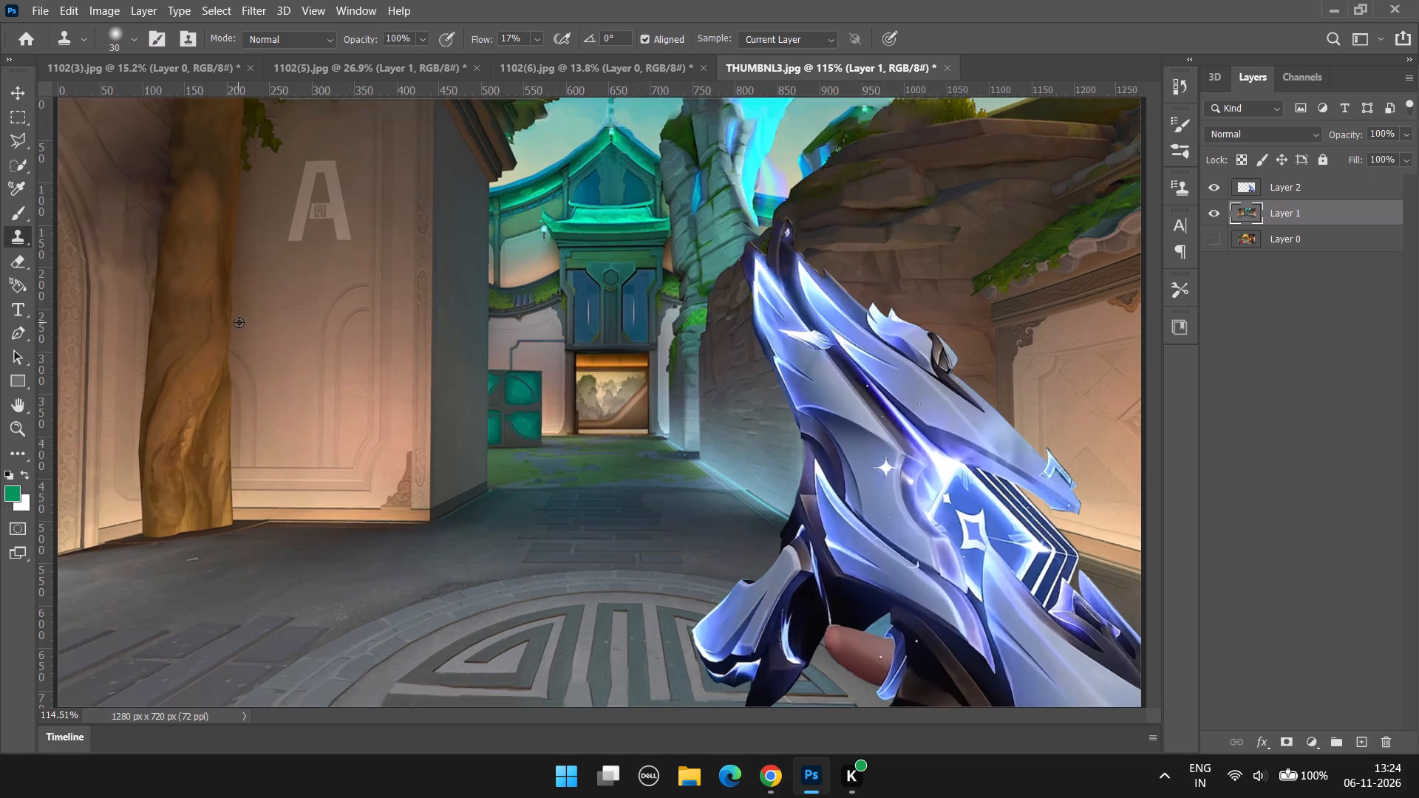
{"action": "scroll", "coordinate": [239, 322], "scroll_direction": "up", "scroll_amount": 4}
{"action": "left_click", "coordinate": [154, 306], "text": "alt"}
{"action": "left_click_drag", "start_coordinate": [154, 290], "coordinate": [148, 269]}
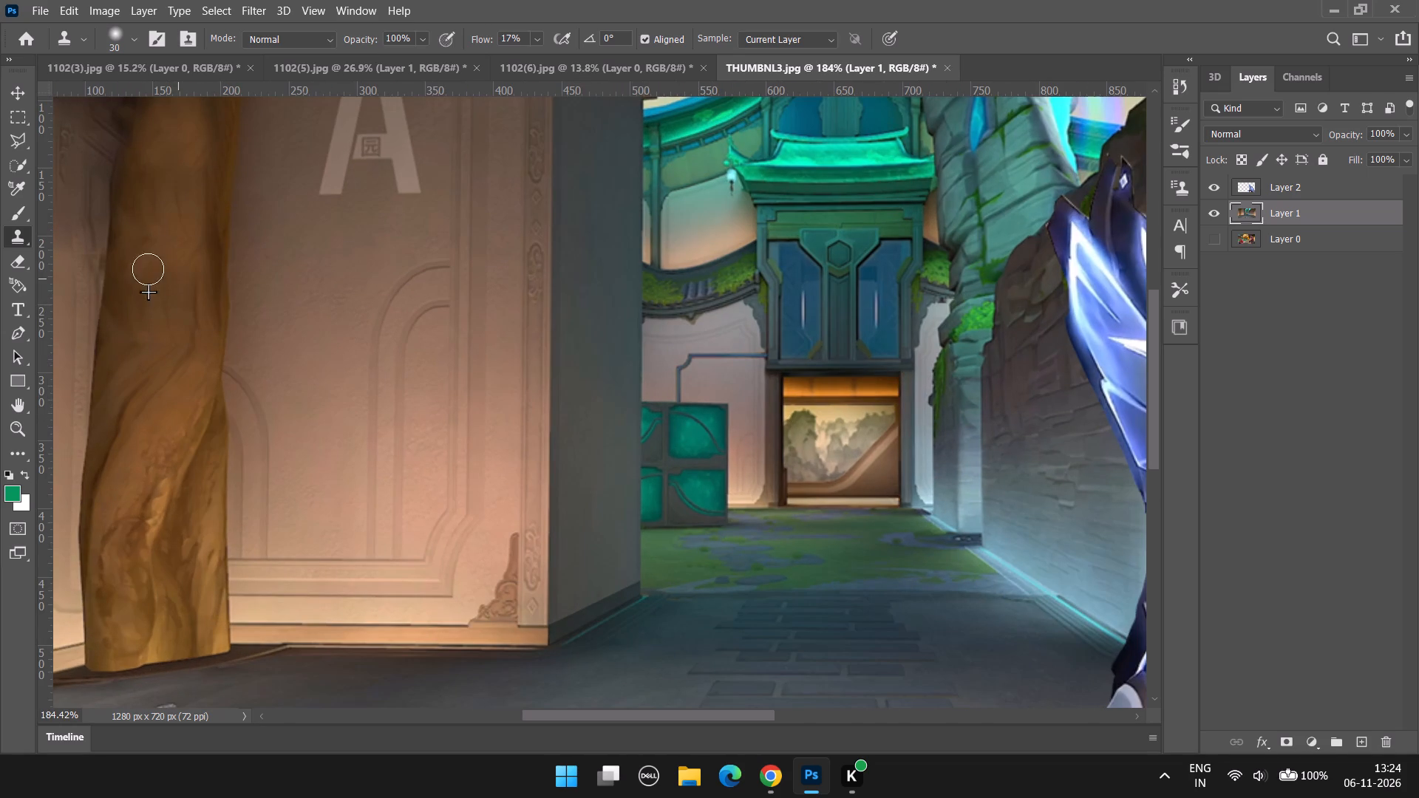
{"action": "left_click_drag", "start_coordinate": [148, 269], "coordinate": [180, 284]}
{"action": "left_click", "coordinate": [160, 311], "text": "alt"}
{"action": "left_click_drag", "start_coordinate": [203, 232], "coordinate": [186, 273]}
{"action": "left_click_drag", "start_coordinate": [193, 227], "coordinate": [179, 299]}
{"action": "left_click_drag", "start_coordinate": [174, 203], "coordinate": [160, 287]}
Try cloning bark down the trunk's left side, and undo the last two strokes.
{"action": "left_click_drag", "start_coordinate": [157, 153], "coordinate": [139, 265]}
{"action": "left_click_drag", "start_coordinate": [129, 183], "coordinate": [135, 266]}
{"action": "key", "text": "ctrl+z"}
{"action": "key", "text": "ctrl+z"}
Resample the middle trunk and clone bark downward across its full width to smooth the blotchy texture.
{"action": "left_click", "coordinate": [177, 284], "text": "alt"}
{"action": "left_click_drag", "start_coordinate": [194, 181], "coordinate": [197, 256]}
{"action": "left_click_drag", "start_coordinate": [200, 191], "coordinate": [193, 282]}
{"action": "left_click_drag", "start_coordinate": [188, 175], "coordinate": [165, 282]}
{"action": "left_click_drag", "start_coordinate": [165, 282], "coordinate": [165, 286]}
{"action": "left_click_drag", "start_coordinate": [156, 163], "coordinate": [144, 276]}
{"action": "left_click_drag", "start_coordinate": [127, 191], "coordinate": [139, 296]}
Sample bark higher on the trunk and clone it downward to blend the upper trunk with the middle.
{"action": "scroll", "coordinate": [180, 230], "scroll_direction": "up", "scroll_amount": 7}
{"action": "left_click", "coordinate": [194, 186], "text": "alt"}
{"action": "left_click_drag", "start_coordinate": [189, 202], "coordinate": [178, 246]}
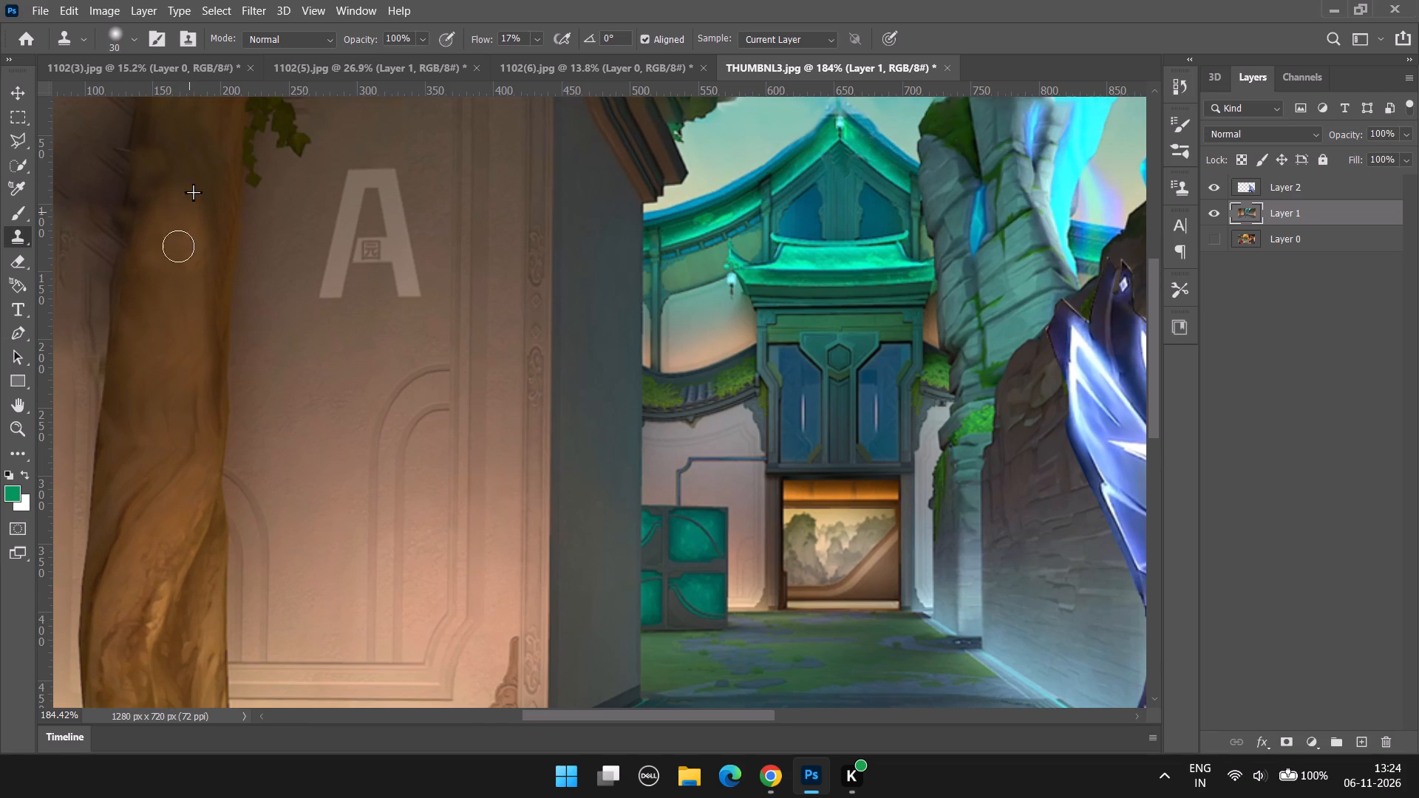
{"action": "left_click_drag", "start_coordinate": [178, 246], "coordinate": [171, 280]}
{"action": "left_click_drag", "start_coordinate": [188, 225], "coordinate": [182, 290]}
{"action": "left_click_drag", "start_coordinate": [197, 214], "coordinate": [186, 286]}
{"action": "left_click_drag", "start_coordinate": [187, 218], "coordinate": [164, 270]}
{"action": "left_click_drag", "start_coordinate": [142, 183], "coordinate": [129, 268]}
{"action": "left_click_drag", "start_coordinate": [183, 199], "coordinate": [166, 302]}
Sample the wall beside the trunk and clone it over the smudged, darkened wall area between moulding and trunk.
{"action": "scroll", "coordinate": [163, 320], "scroll_direction": "down", "scroll_amount": 5, "text": "alt"}
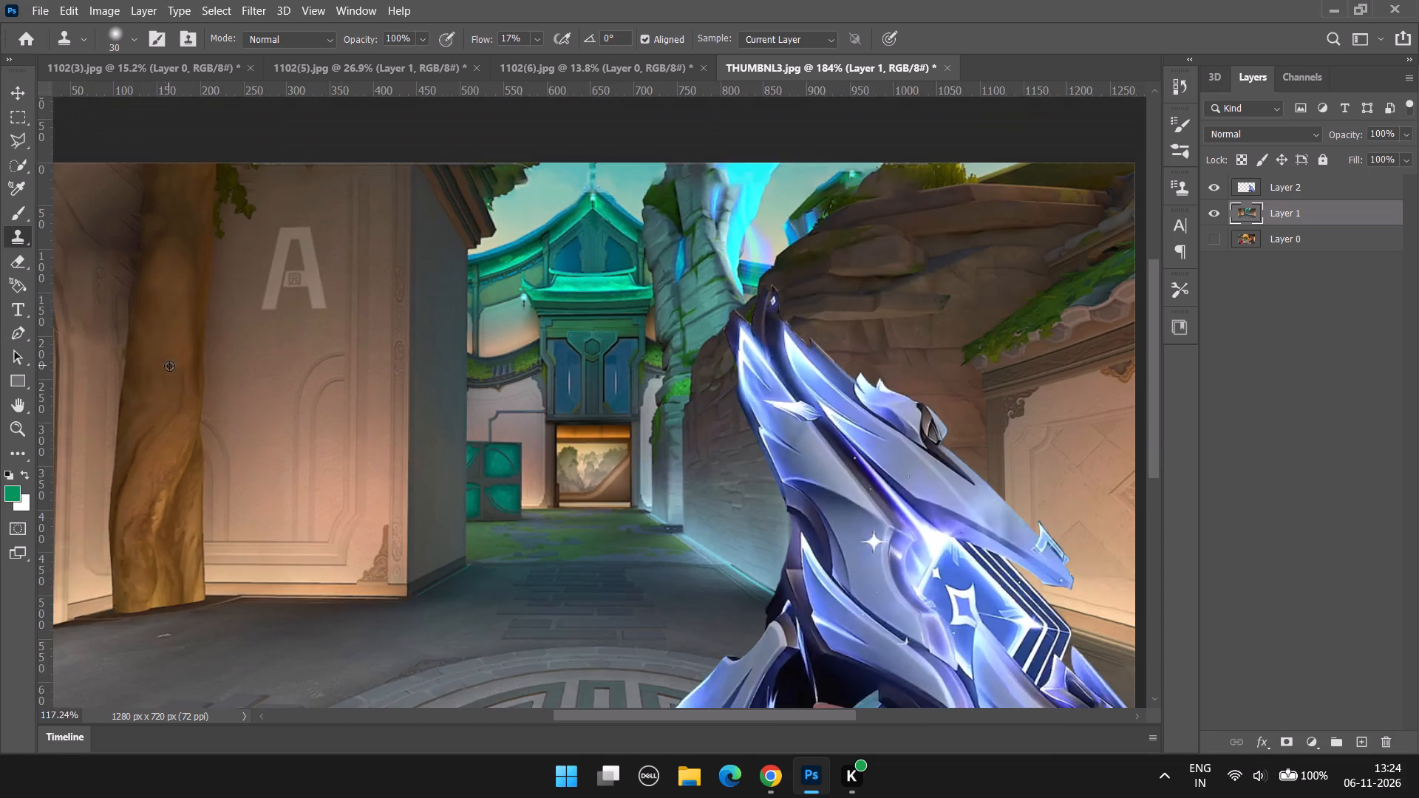
{"action": "scroll", "coordinate": [169, 366], "scroll_direction": "down", "scroll_amount": 5, "text": "alt"}
{"action": "scroll", "coordinate": [224, 256], "scroll_direction": "up", "scroll_amount": 7, "text": "alt"}
{"action": "left_click_drag", "start_coordinate": [692, 717], "coordinate": [638, 723]}
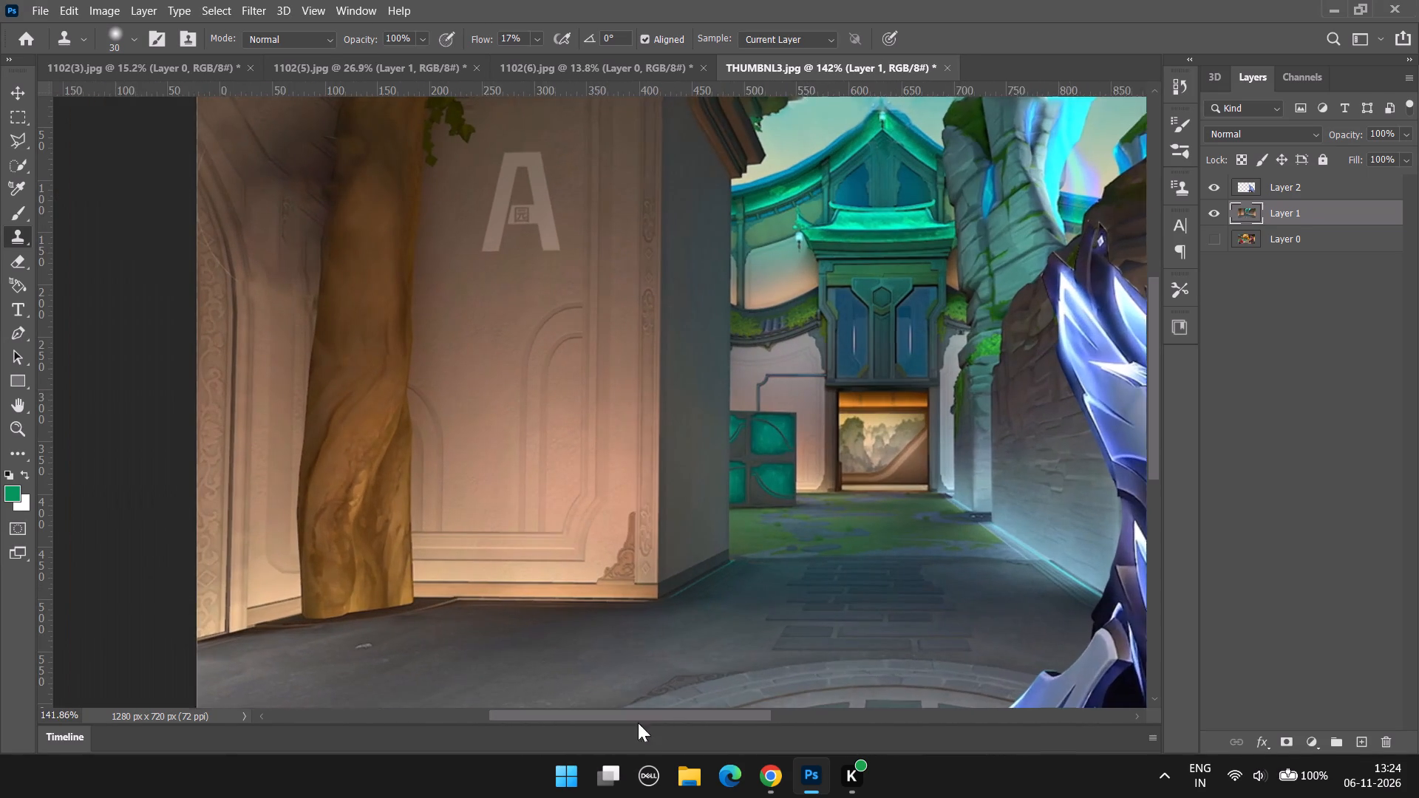
{"action": "left_click_drag", "start_coordinate": [638, 723], "coordinate": [585, 688]}
{"action": "scroll", "coordinate": [534, 285], "scroll_direction": "up", "scroll_amount": 15}
{"action": "left_click", "coordinate": [544, 459], "text": "alt"}
{"action": "left_click_drag", "start_coordinate": [492, 367], "coordinate": [499, 416]}
{"action": "left_click_drag", "start_coordinate": [490, 368], "coordinate": [500, 405]}
{"action": "left_click_drag", "start_coordinate": [479, 299], "coordinate": [486, 331]}
{"action": "left_click_drag", "start_coordinate": [477, 264], "coordinate": [481, 288]}
{"action": "left_click_drag", "start_coordinate": [477, 212], "coordinate": [480, 231]}
{"action": "left_click_drag", "start_coordinate": [474, 154], "coordinate": [485, 214]}
{"action": "left_click_drag", "start_coordinate": [521, 191], "coordinate": [551, 345]}
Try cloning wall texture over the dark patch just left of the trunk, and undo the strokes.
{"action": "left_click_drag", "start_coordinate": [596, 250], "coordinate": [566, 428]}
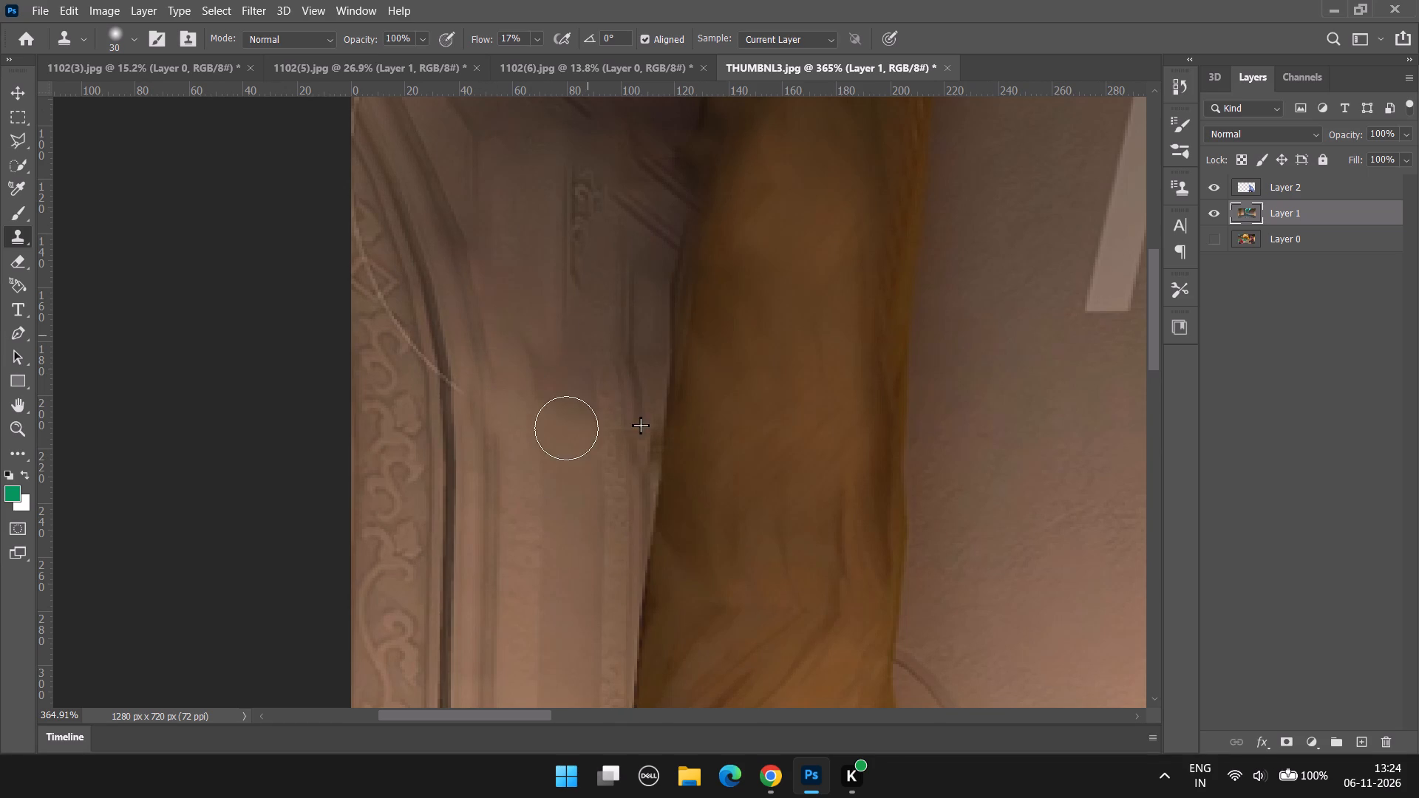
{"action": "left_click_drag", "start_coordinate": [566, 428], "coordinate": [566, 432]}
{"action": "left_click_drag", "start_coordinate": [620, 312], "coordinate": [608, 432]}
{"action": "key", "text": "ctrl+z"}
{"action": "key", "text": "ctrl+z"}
Resample the plain wall and clone it over the patchy wall strip along the trunk's left edge.
{"action": "left_click", "coordinate": [556, 456], "text": "alt"}
{"action": "left_click_drag", "start_coordinate": [610, 426], "coordinate": [612, 467]}
{"action": "left_click", "coordinate": [599, 386], "text": "alt"}
{"action": "left_click_drag", "start_coordinate": [612, 306], "coordinate": [614, 362]}
{"action": "left_click_drag", "start_coordinate": [622, 290], "coordinate": [617, 364]}
{"action": "left_click_drag", "start_coordinate": [635, 297], "coordinate": [636, 390]}
{"action": "left_click_drag", "start_coordinate": [636, 290], "coordinate": [625, 369]}
{"action": "left_click_drag", "start_coordinate": [638, 247], "coordinate": [632, 306]}
{"action": "left_click_drag", "start_coordinate": [638, 238], "coordinate": [640, 293]}
Sample the dark wall moulding and clone it over the light scratch line where it crosses the moulding.
{"action": "scroll", "coordinate": [605, 236], "scroll_direction": "up", "scroll_amount": 2}
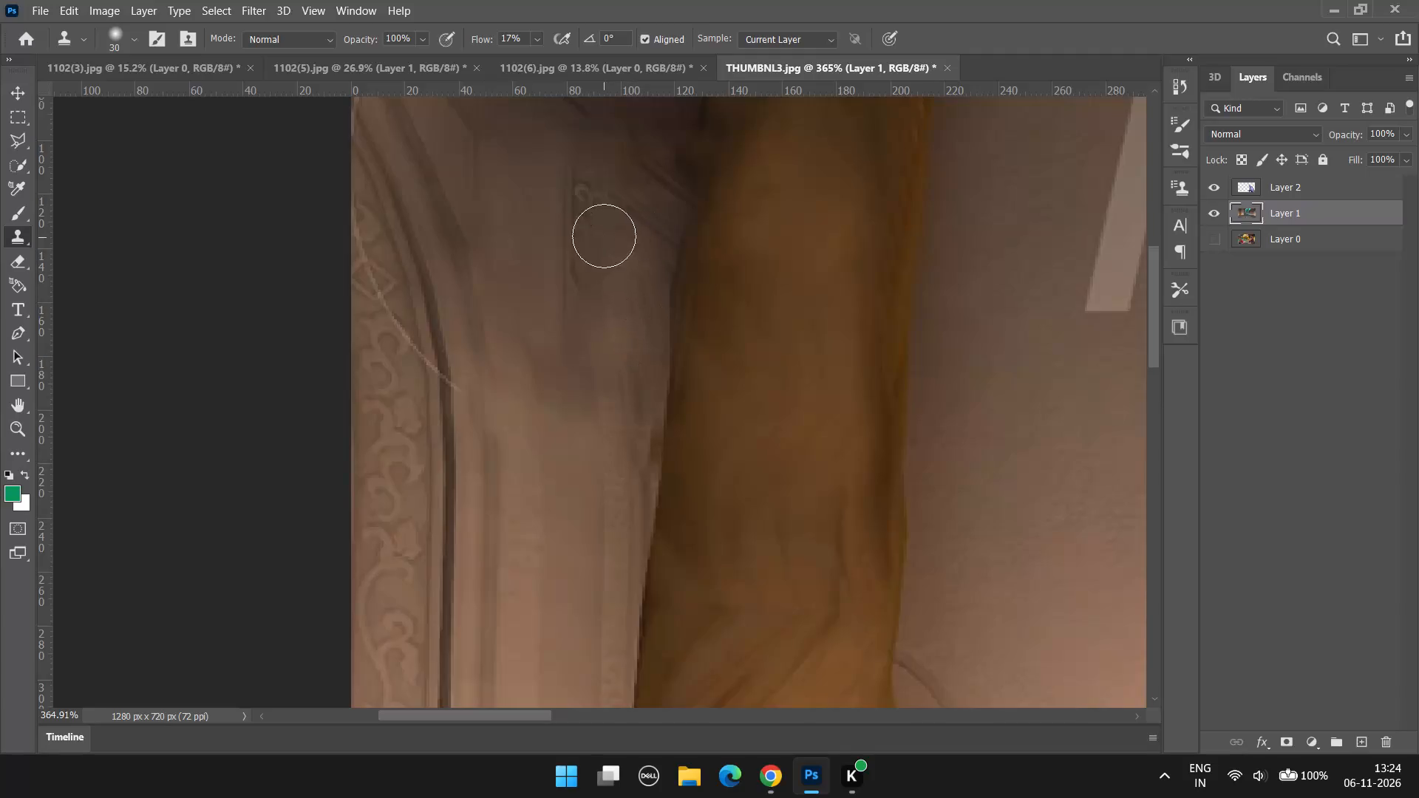
{"action": "scroll", "coordinate": [604, 236], "scroll_direction": "up", "scroll_amount": 1}
{"action": "left_click", "coordinate": [447, 443], "text": "alt"}
{"action": "left_click_drag", "start_coordinate": [449, 420], "coordinate": [449, 431]}
{"action": "left_click_drag", "start_coordinate": [445, 399], "coordinate": [446, 423]}
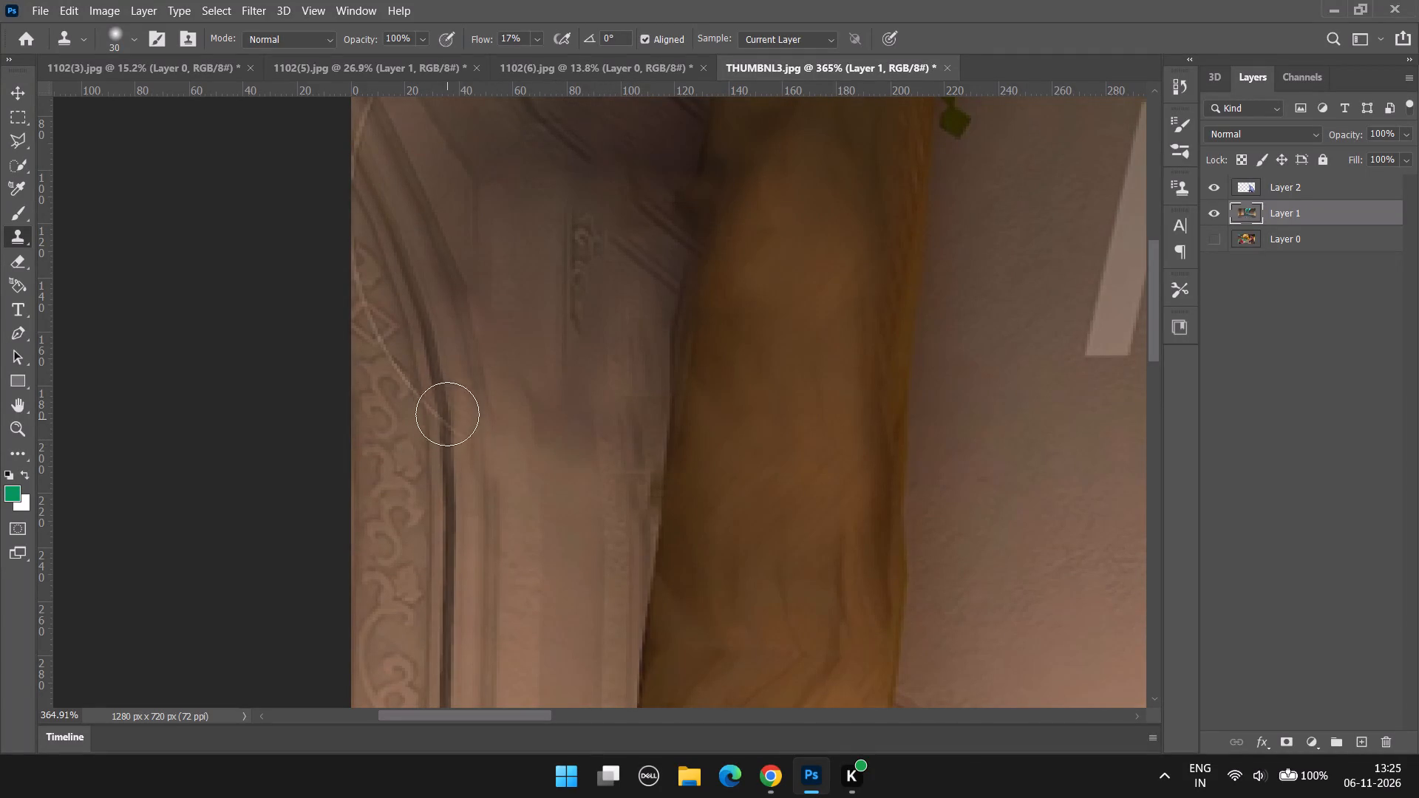
{"action": "left_click_drag", "start_coordinate": [444, 397], "coordinate": [451, 435]}
{"action": "left_click", "coordinate": [475, 468], "text": "alt"}
Sample the carved border and clone its texture over the light scratch lines running through the ornament.
{"action": "left_click", "coordinate": [409, 415], "text": "alt"}
{"action": "left_click", "coordinate": [390, 412], "text": "alt"}
{"action": "left_click_drag", "start_coordinate": [413, 397], "coordinate": [407, 389]}
{"action": "left_click_drag", "start_coordinate": [405, 383], "coordinate": [378, 312]}
{"action": "left_click_drag", "start_coordinate": [378, 310], "coordinate": [395, 381]}
{"action": "left_click_drag", "start_coordinate": [370, 298], "coordinate": [396, 417]}
{"action": "left_click_drag", "start_coordinate": [374, 318], "coordinate": [398, 398]}
{"action": "left_click_drag", "start_coordinate": [336, 274], "coordinate": [365, 349]}
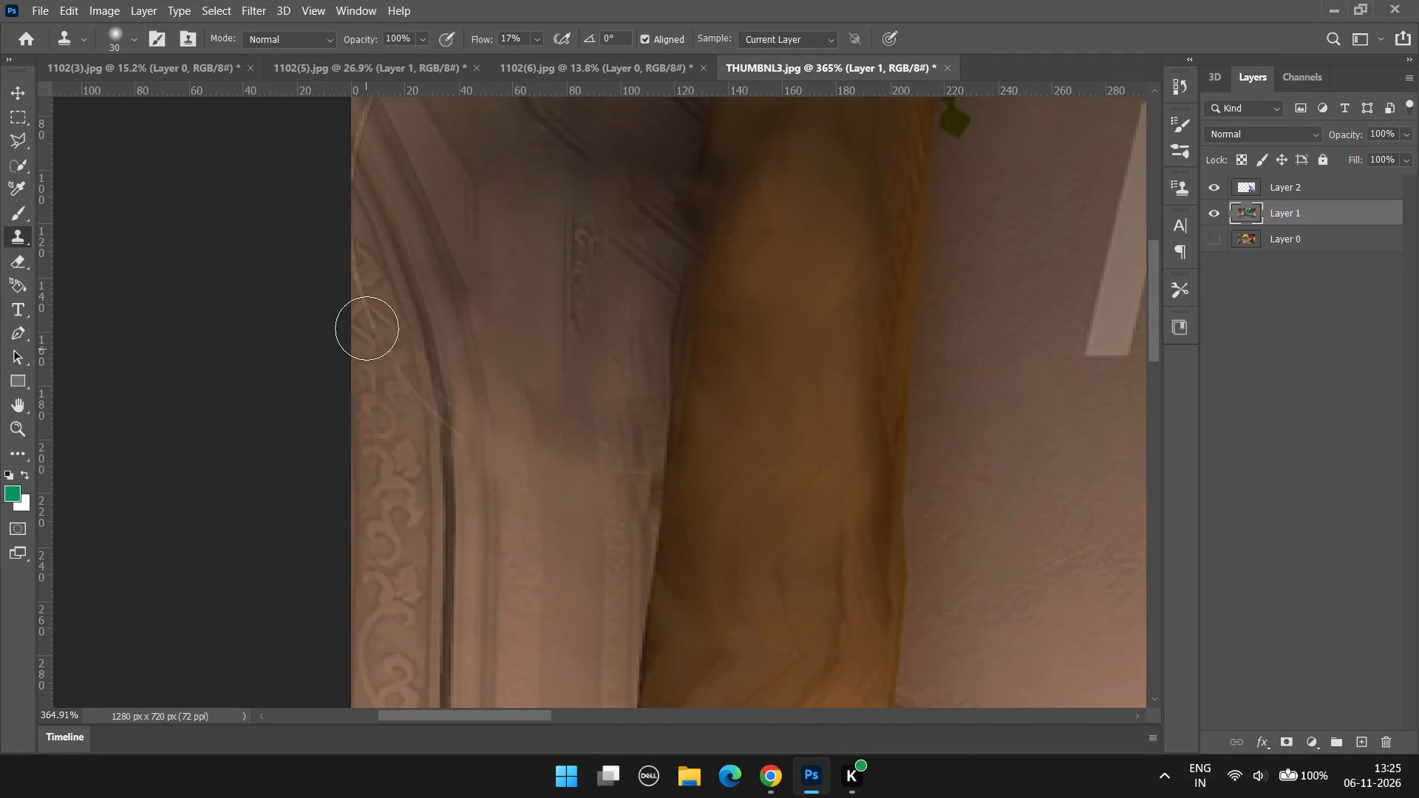
{"action": "left_click_drag", "start_coordinate": [358, 248], "coordinate": [368, 330]}
{"action": "left_click_drag", "start_coordinate": [362, 284], "coordinate": [387, 350]}
{"action": "left_click", "coordinate": [379, 321]}
Clone over the remaining light line at the image's left edge, above the carved border.
{"action": "scroll", "coordinate": [378, 322], "scroll_direction": "up", "scroll_amount": 4}
{"action": "left_click_drag", "start_coordinate": [345, 230], "coordinate": [351, 256]}
{"action": "left_click_drag", "start_coordinate": [366, 191], "coordinate": [366, 228]}
{"action": "left_click_drag", "start_coordinate": [373, 181], "coordinate": [362, 222]}
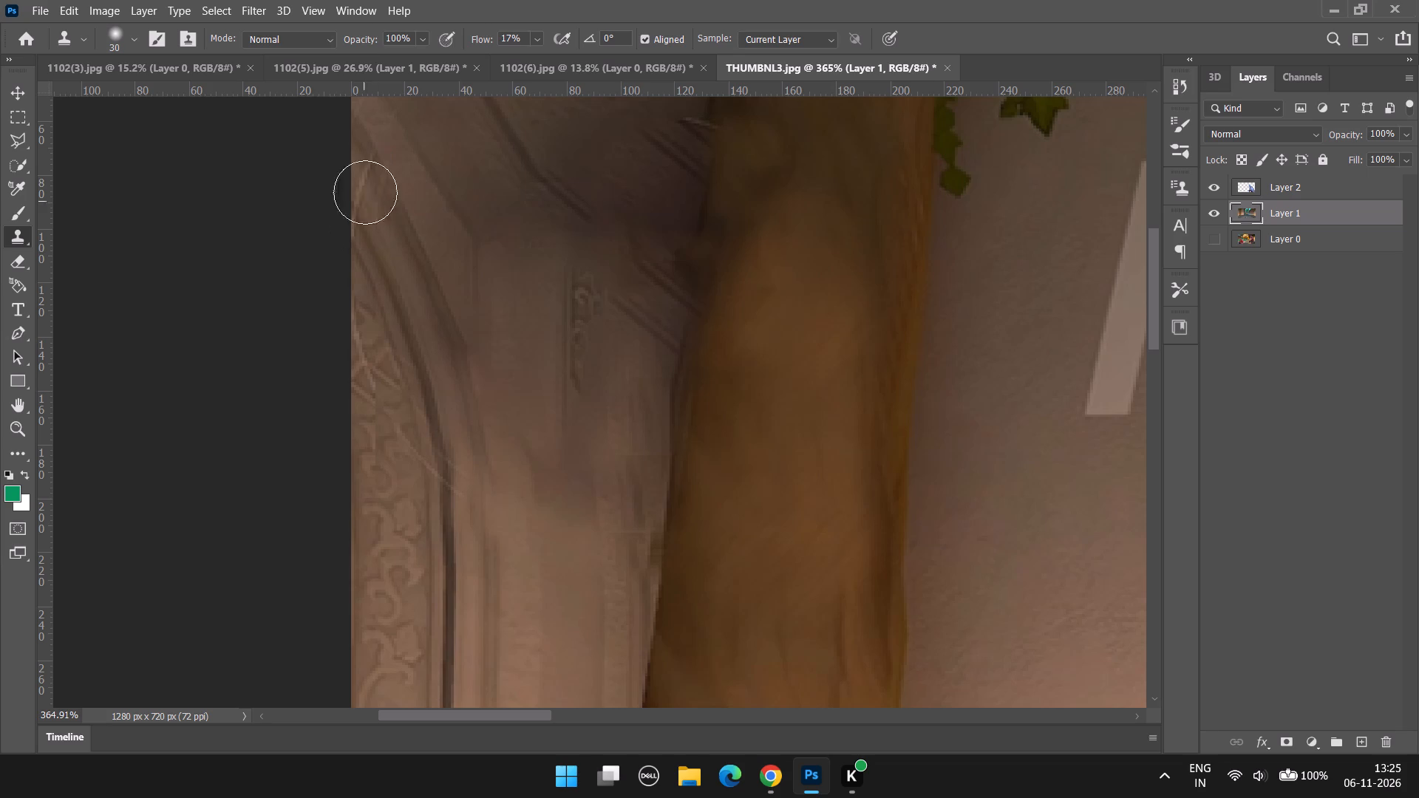
{"action": "left_click", "coordinate": [372, 363], "text": "alt"}
Review the whole thumbnail and check the open 1102(6).jpg and 1102(5).jpg documents.
{"action": "scroll", "coordinate": [370, 388], "scroll_direction": "down", "scroll_amount": 17, "text": "alt"}
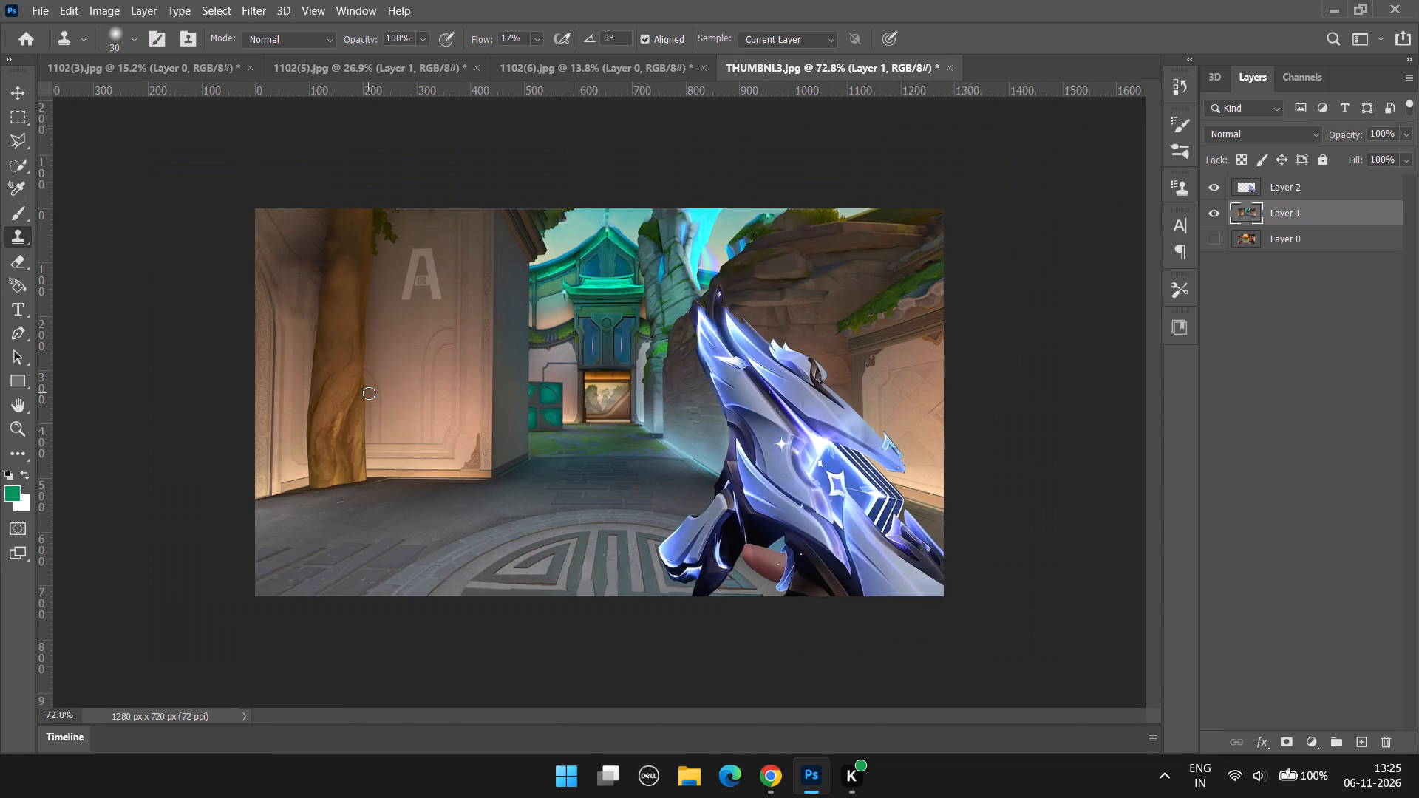
{"action": "scroll", "coordinate": [729, 243], "scroll_direction": "up", "scroll_amount": 4, "text": "alt"}
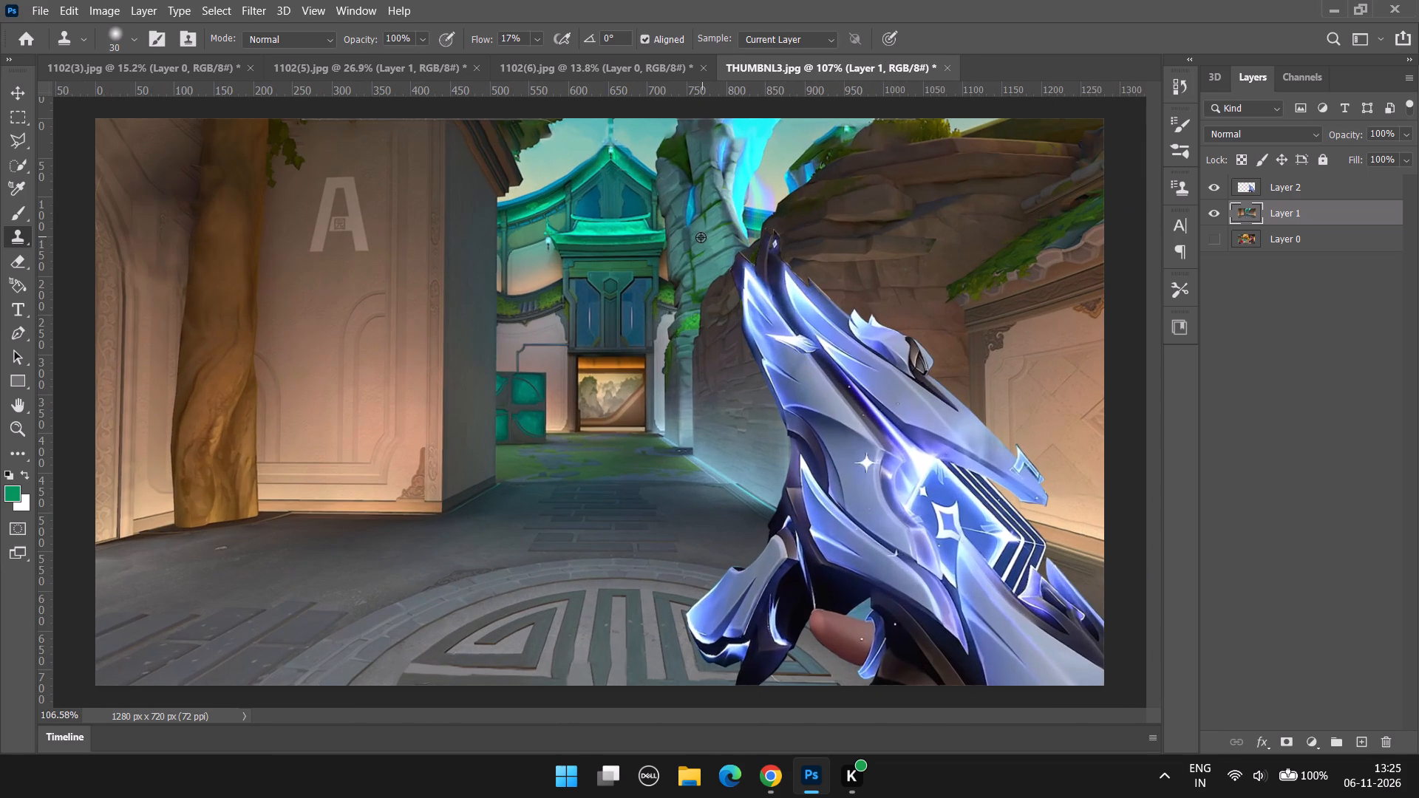
{"action": "scroll", "coordinate": [696, 324], "scroll_direction": "down", "scroll_amount": 1, "text": "alt"}
{"action": "scroll", "coordinate": [776, 350], "scroll_direction": "down", "scroll_amount": 2, "text": "alt"}
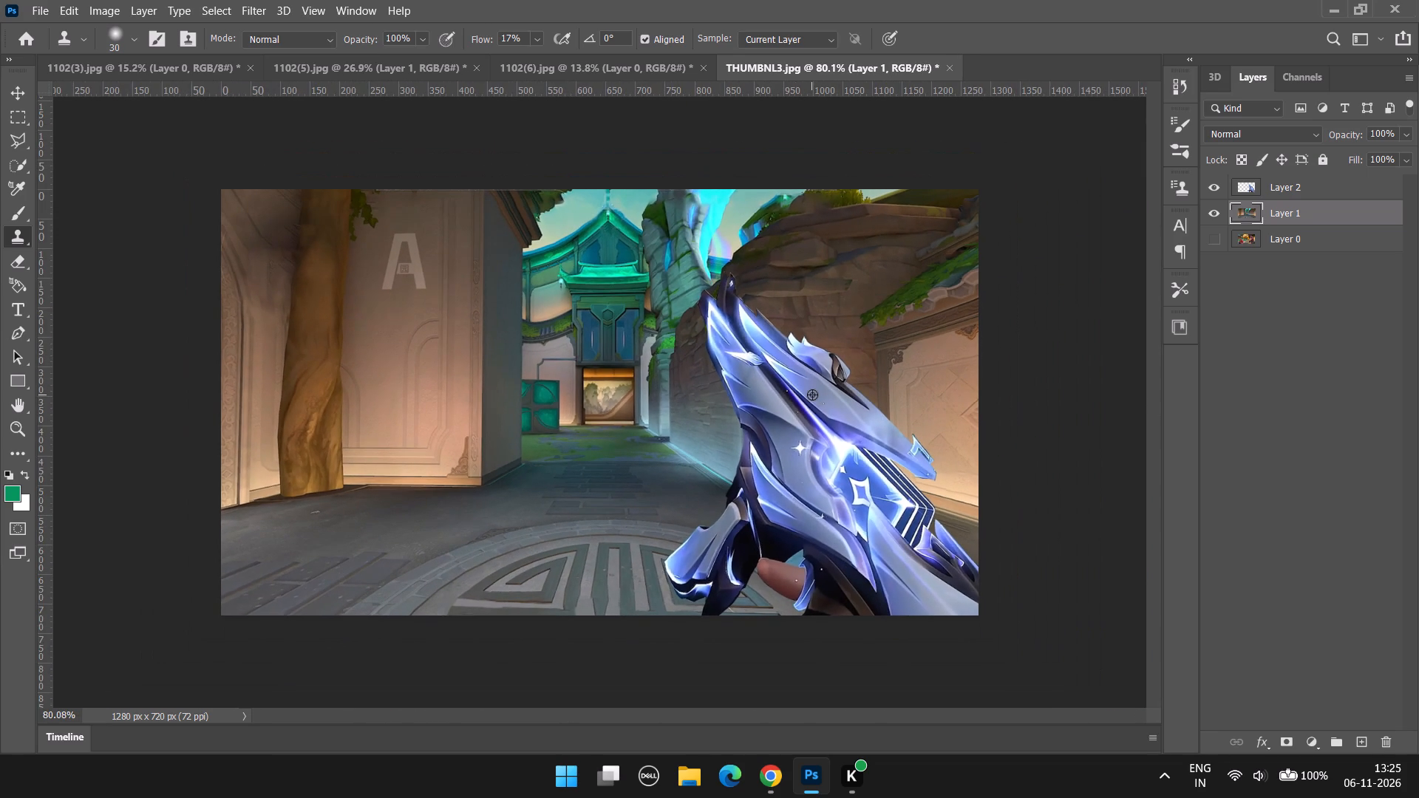
{"action": "left_click", "coordinate": [545, 67]}
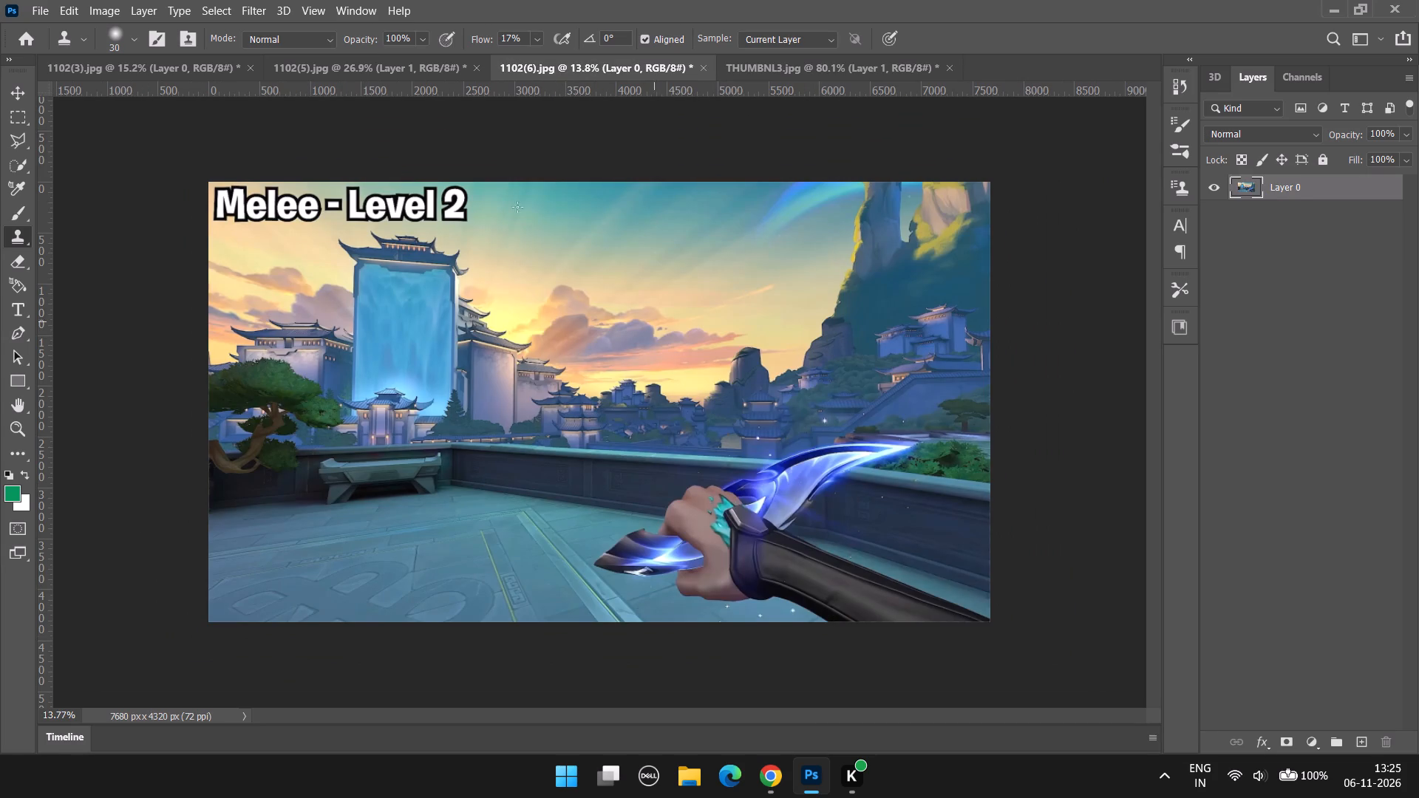
{"action": "left_click", "coordinate": [392, 67]}
{"action": "scroll", "coordinate": [610, 70], "scroll_direction": "down", "scroll_amount": 4, "text": "alt"}
Close the 1102(3).jpg document without saving its changes.
{"action": "left_click", "coordinate": [180, 66]}
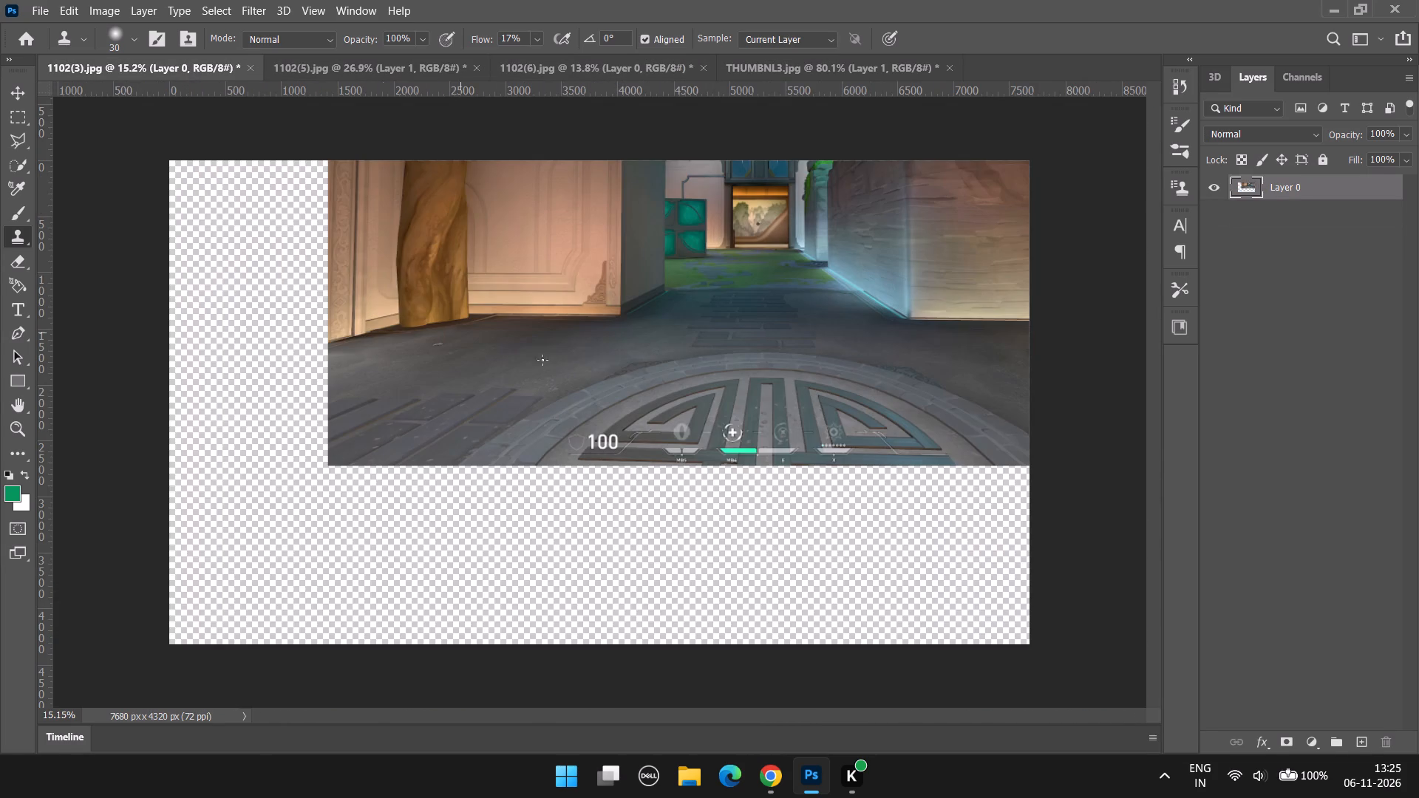
{"action": "left_click", "coordinate": [250, 71]}
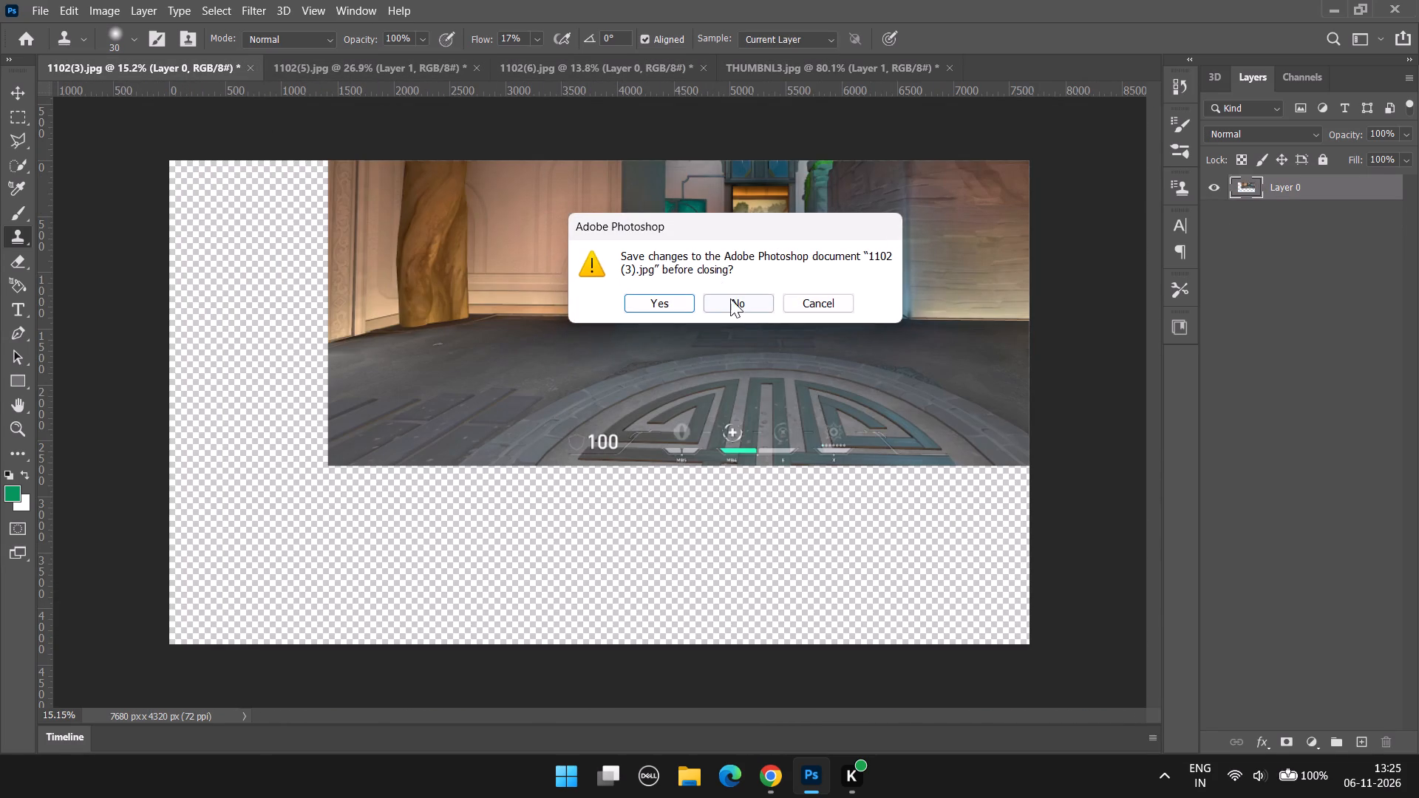
{"action": "left_click", "coordinate": [731, 299]}
{"action": "scroll", "coordinate": [455, 403], "scroll_direction": "down", "scroll_amount": 6, "text": "alt"}
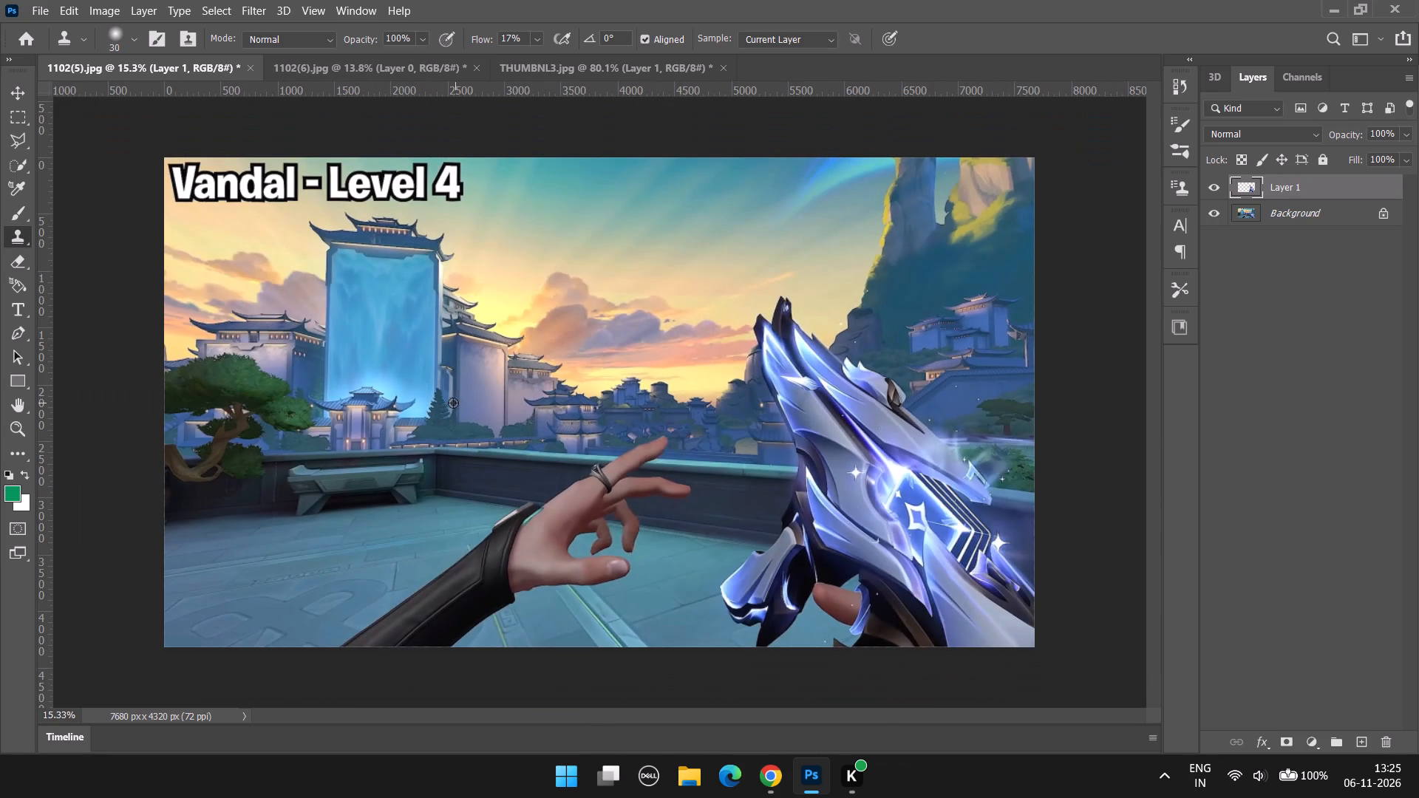
In 1102(6).jpg, start a Pen path at the image's bottom edge and trace the sleeve's underside to the notch beside the cuff.
{"action": "left_click", "coordinate": [460, 61]}
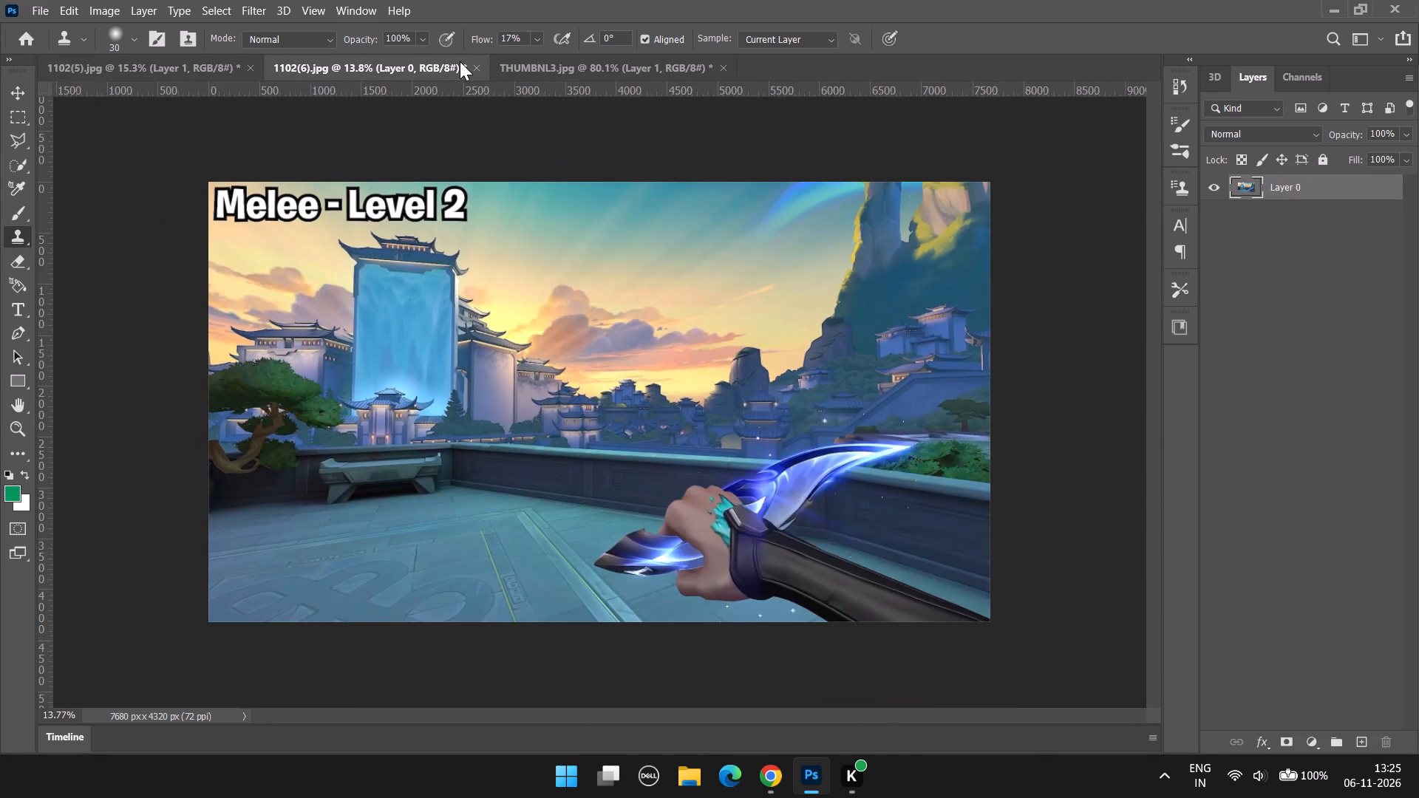
{"action": "scroll", "coordinate": [799, 435], "scroll_direction": "up", "scroll_amount": 7}
{"action": "scroll", "coordinate": [785, 528], "scroll_direction": "down", "scroll_amount": 5}
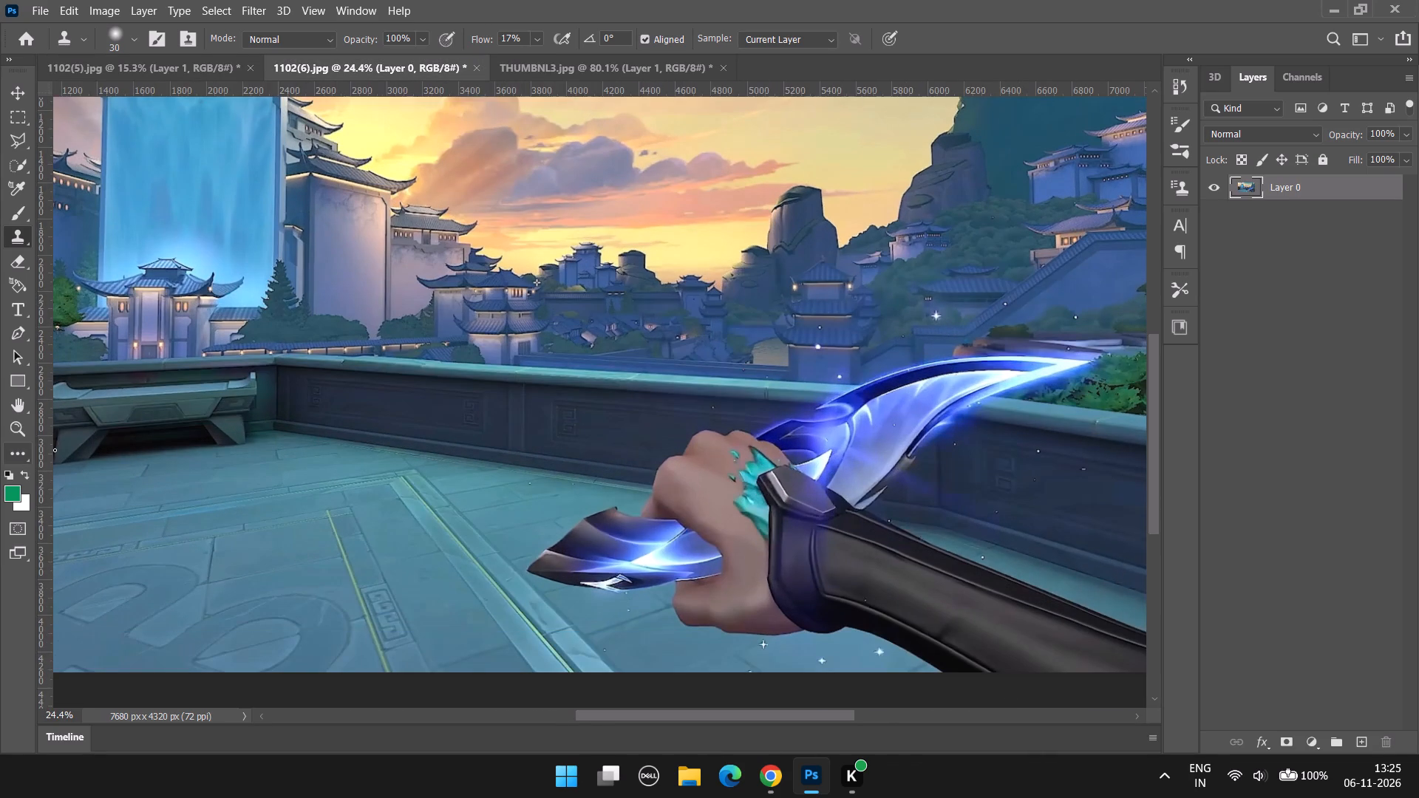
{"action": "key", "text": "p"}
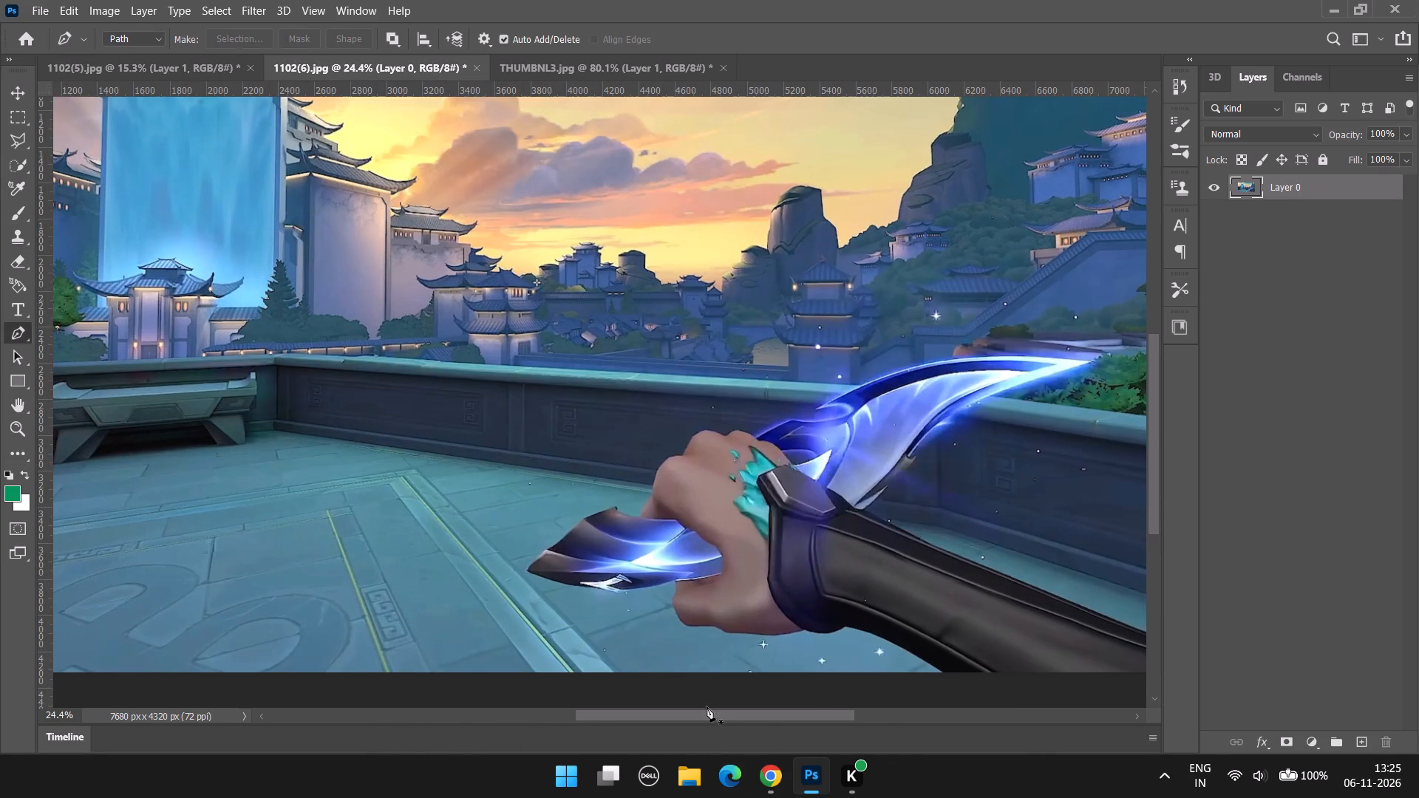
{"action": "left_click_drag", "start_coordinate": [709, 706], "coordinate": [756, 708]}
{"action": "key", "text": "ctrl+z"}
{"action": "left_click_drag", "start_coordinate": [756, 718], "coordinate": [832, 719]}
{"action": "scroll", "coordinate": [817, 629], "scroll_direction": "down", "scroll_amount": 5}
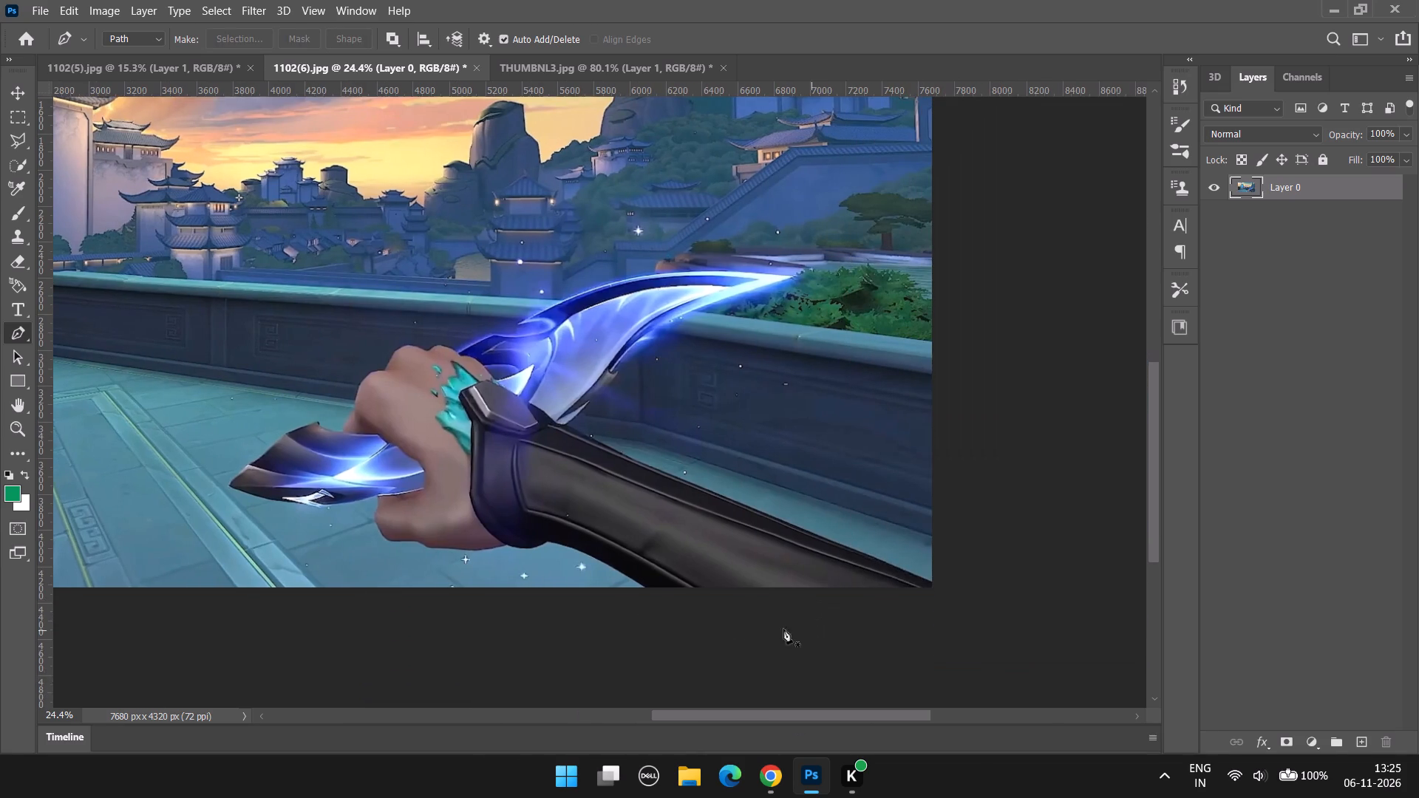
{"action": "scroll", "coordinate": [627, 592], "scroll_direction": "up", "scroll_amount": 5}
{"action": "scroll", "coordinate": [660, 604], "scroll_direction": "up", "scroll_amount": 5, "text": "alt"}
{"action": "scroll", "coordinate": [651, 620], "scroll_direction": "down", "scroll_amount": 7}
{"action": "scroll", "coordinate": [660, 627], "scroll_direction": "up", "scroll_amount": 5}
{"action": "scroll", "coordinate": [667, 625], "scroll_direction": "down", "scroll_amount": 2}
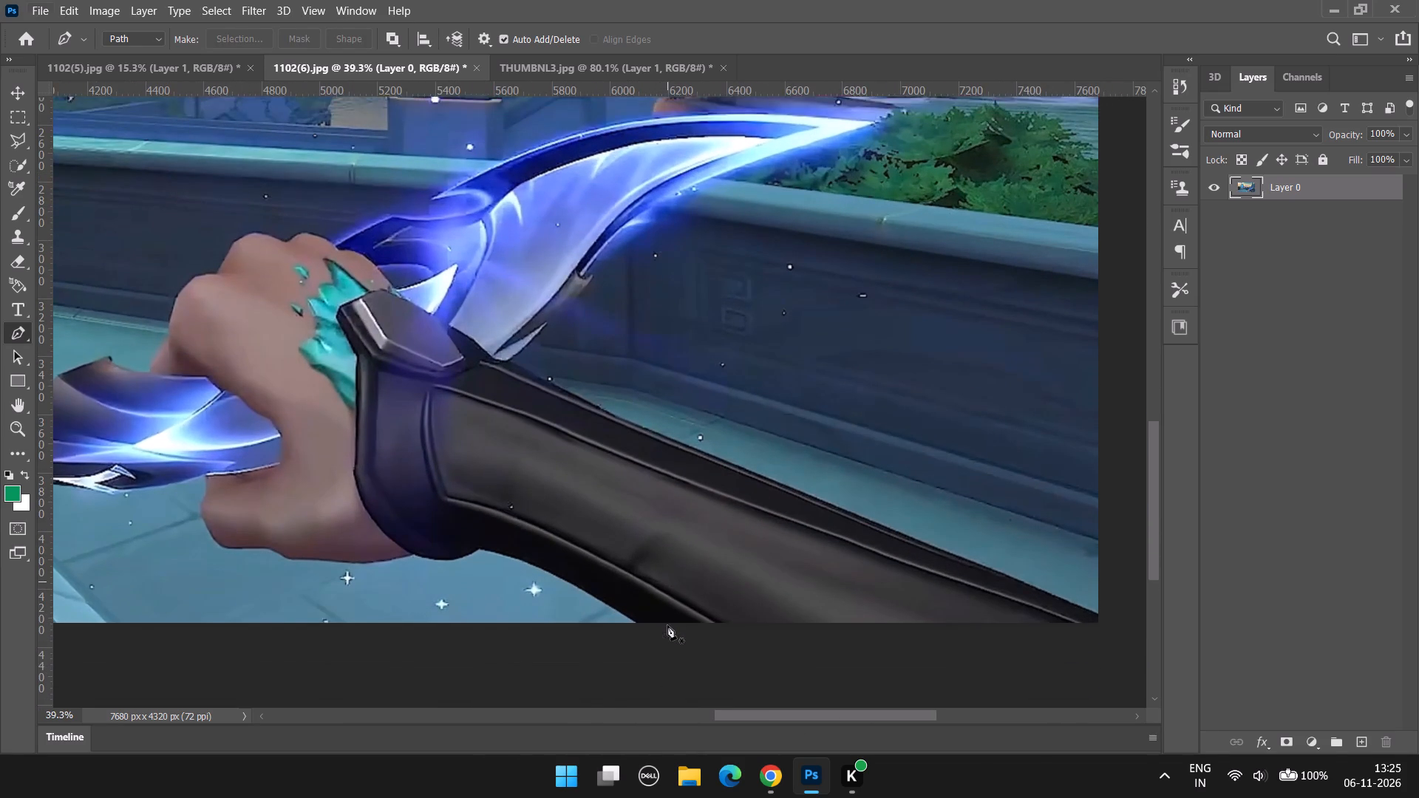
{"action": "scroll", "coordinate": [667, 625], "scroll_direction": "down", "scroll_amount": 7}
{"action": "scroll", "coordinate": [707, 618], "scroll_direction": "up", "scroll_amount": 8}
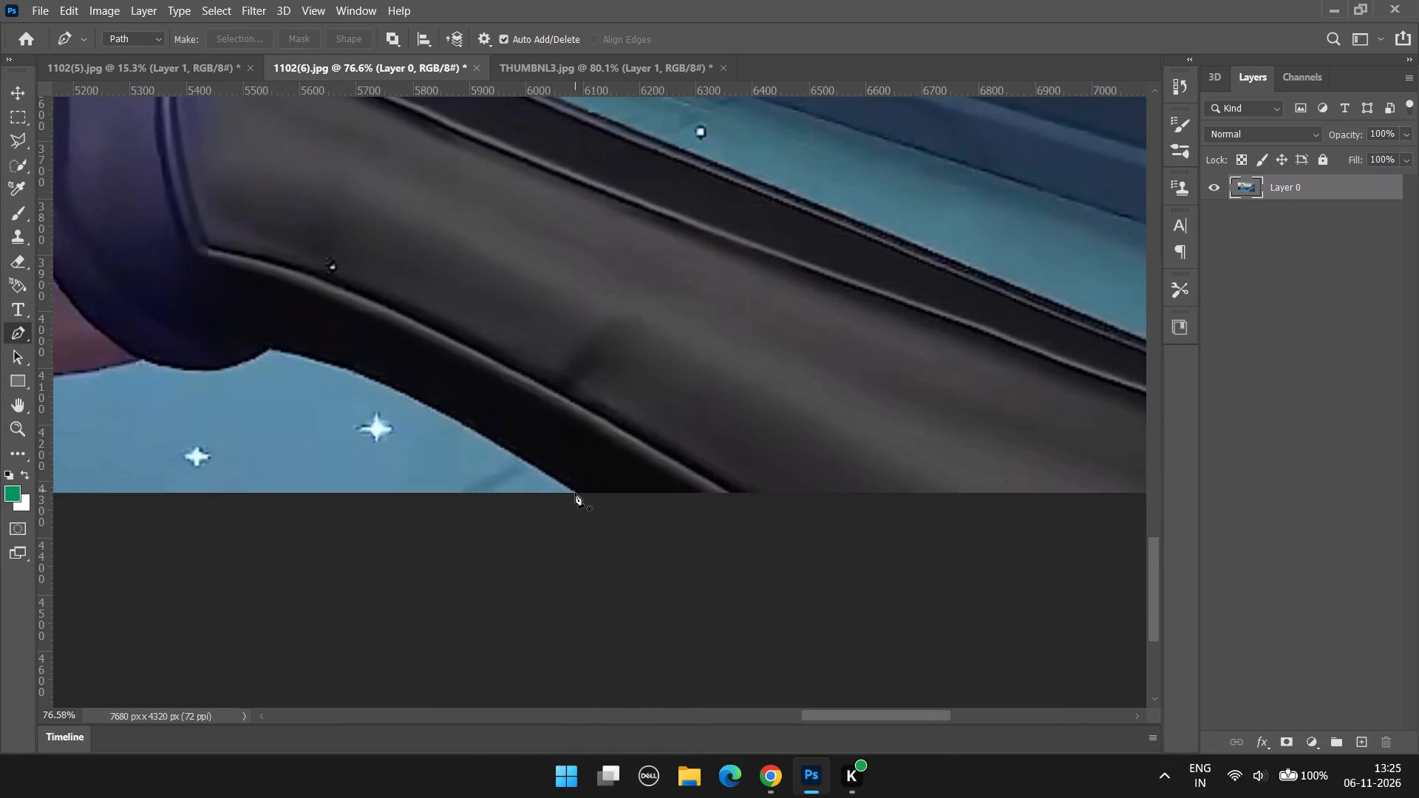
{"action": "left_click", "coordinate": [575, 493]}
{"action": "left_click", "coordinate": [520, 458]}
{"action": "left_click_drag", "start_coordinate": [453, 420], "coordinate": [445, 418]}
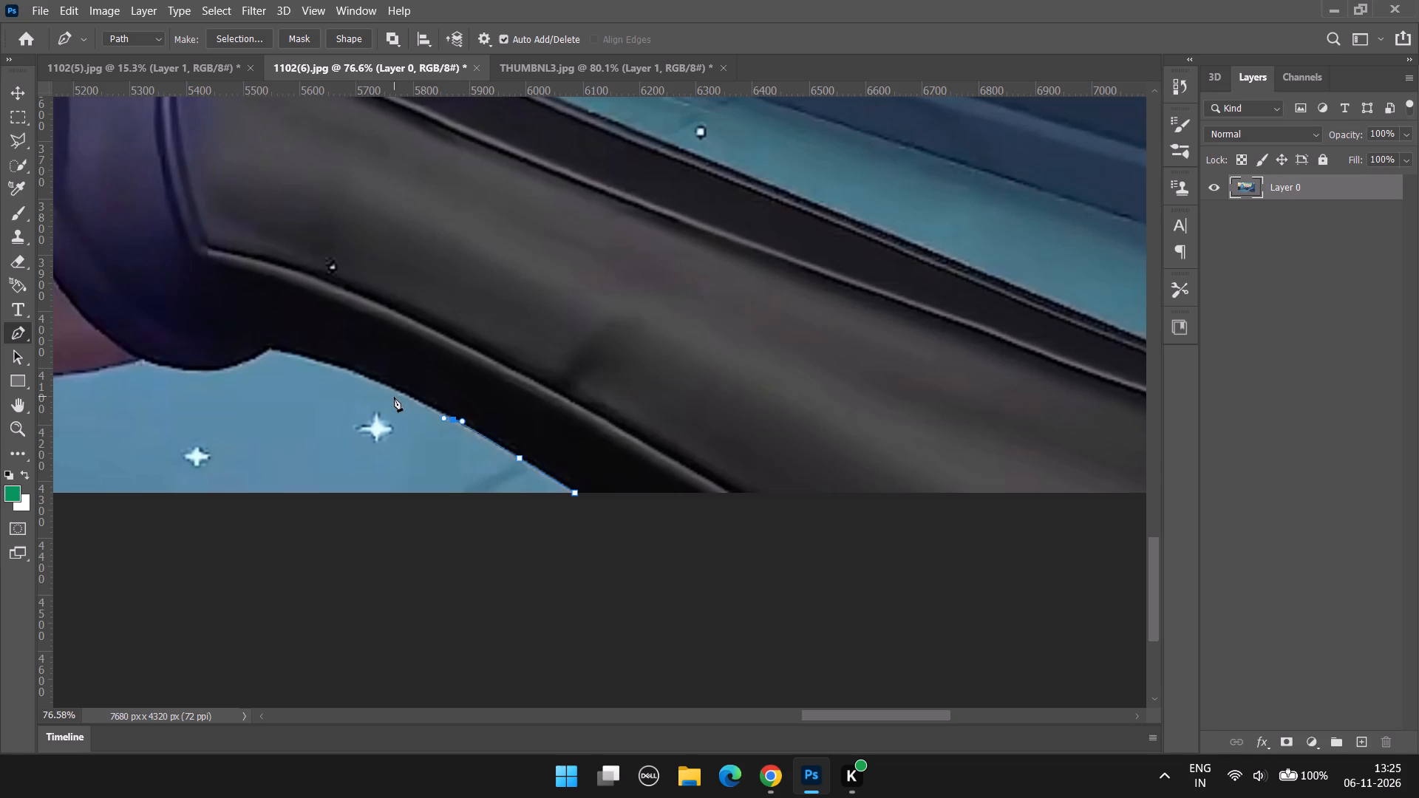
{"action": "key", "text": "ctrl+z"}
{"action": "left_click", "coordinate": [462, 423]}
{"action": "left_click", "coordinate": [404, 393]}
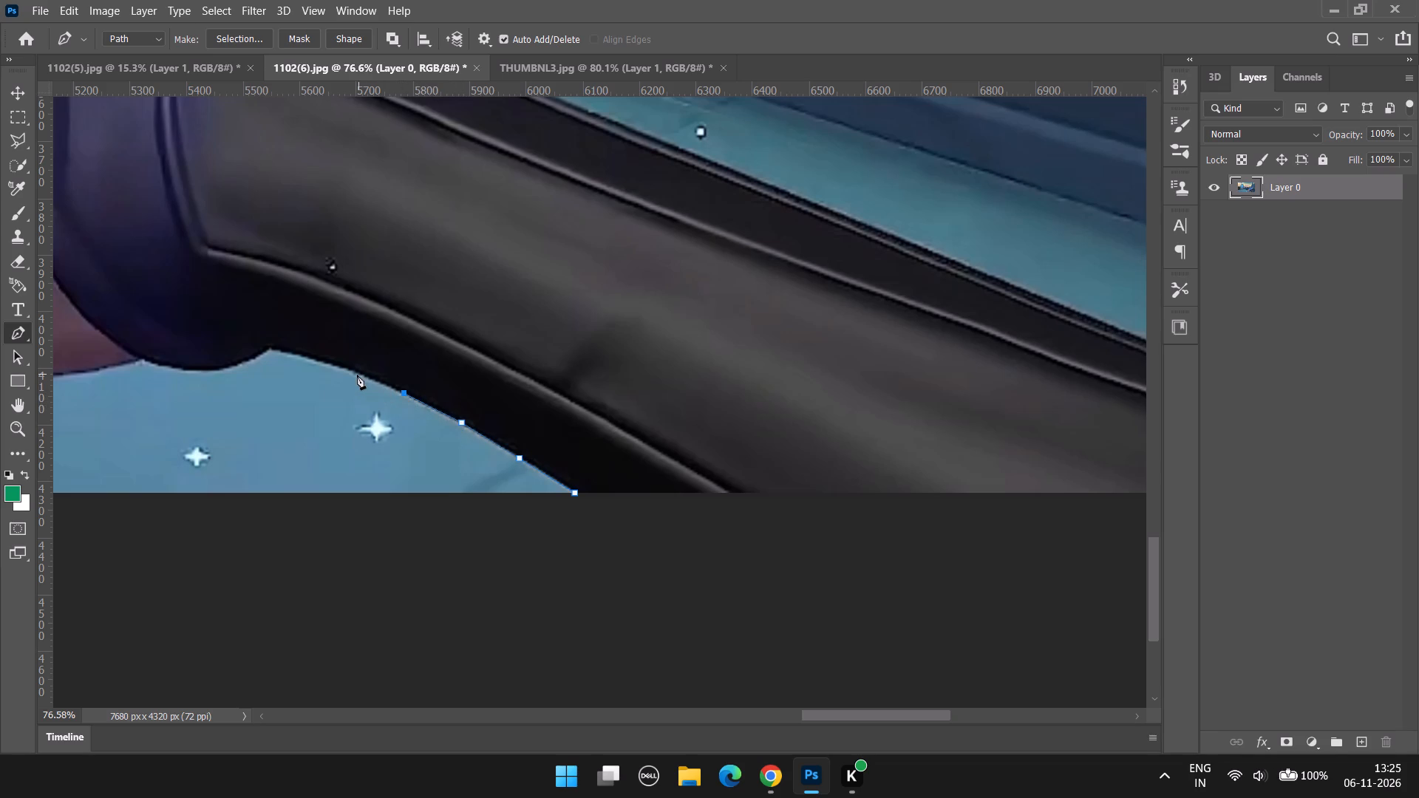
{"action": "left_click", "coordinate": [357, 375]}
{"action": "left_click", "coordinate": [290, 354]}
{"action": "left_click_drag", "start_coordinate": [273, 347], "coordinate": [259, 352]}
{"action": "key", "text": "ctrl+z"}
{"action": "scroll", "coordinate": [279, 364], "scroll_direction": "up", "scroll_amount": 5, "text": "alt"}
{"action": "left_click", "coordinate": [267, 338]}
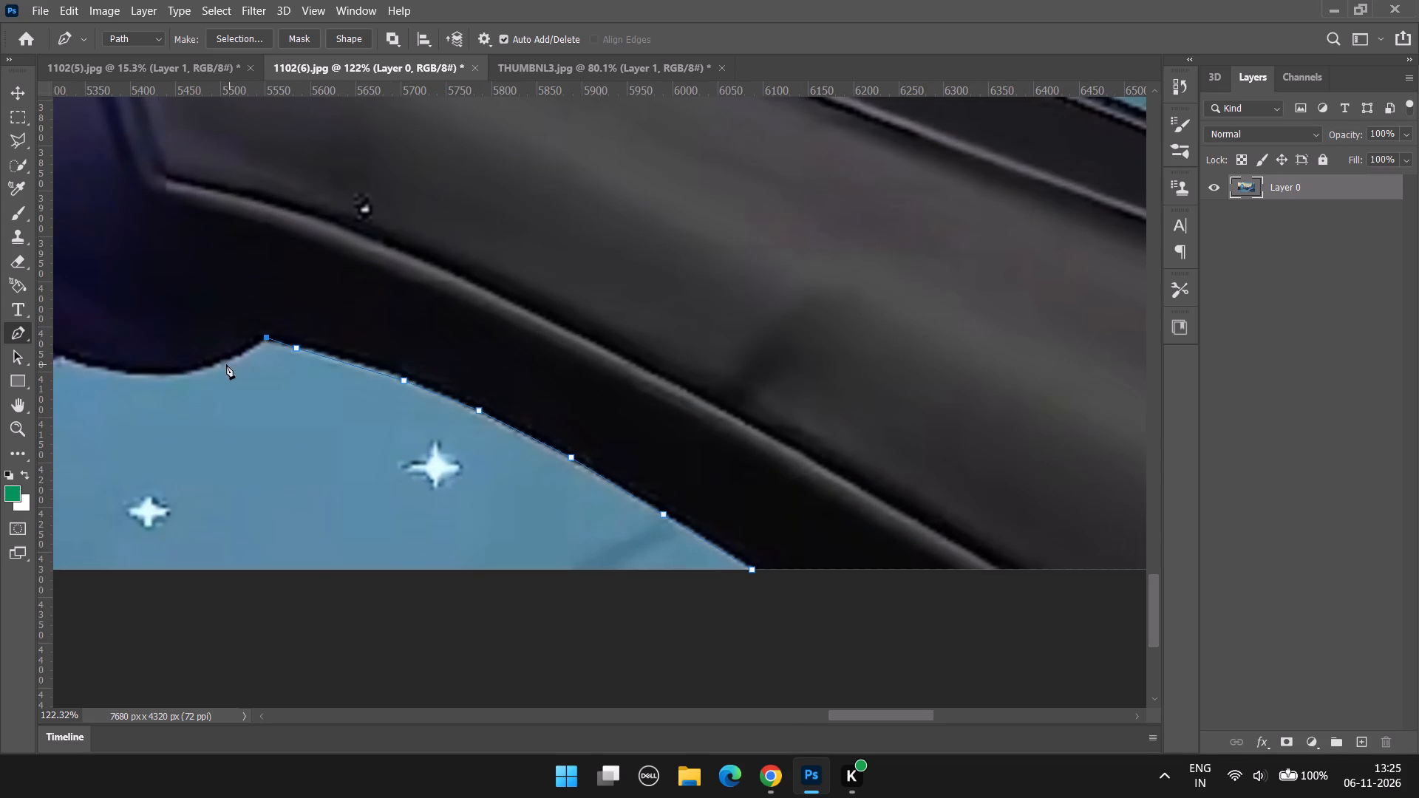
Continue the path along the cuff's rounded lower edge to where it meets the hand.
{"action": "left_click", "coordinate": [220, 365]}
{"action": "left_click", "coordinate": [163, 373]}
{"action": "left_click", "coordinate": [87, 361]}
{"action": "left_click_drag", "start_coordinate": [857, 723], "coordinate": [800, 718]}
{"action": "left_click_drag", "start_coordinate": [859, 716], "coordinate": [800, 717]}
{"action": "left_click", "coordinate": [800, 717]}
{"action": "key", "text": "ctrl+z"}
{"action": "key", "text": "ctrl+z"}
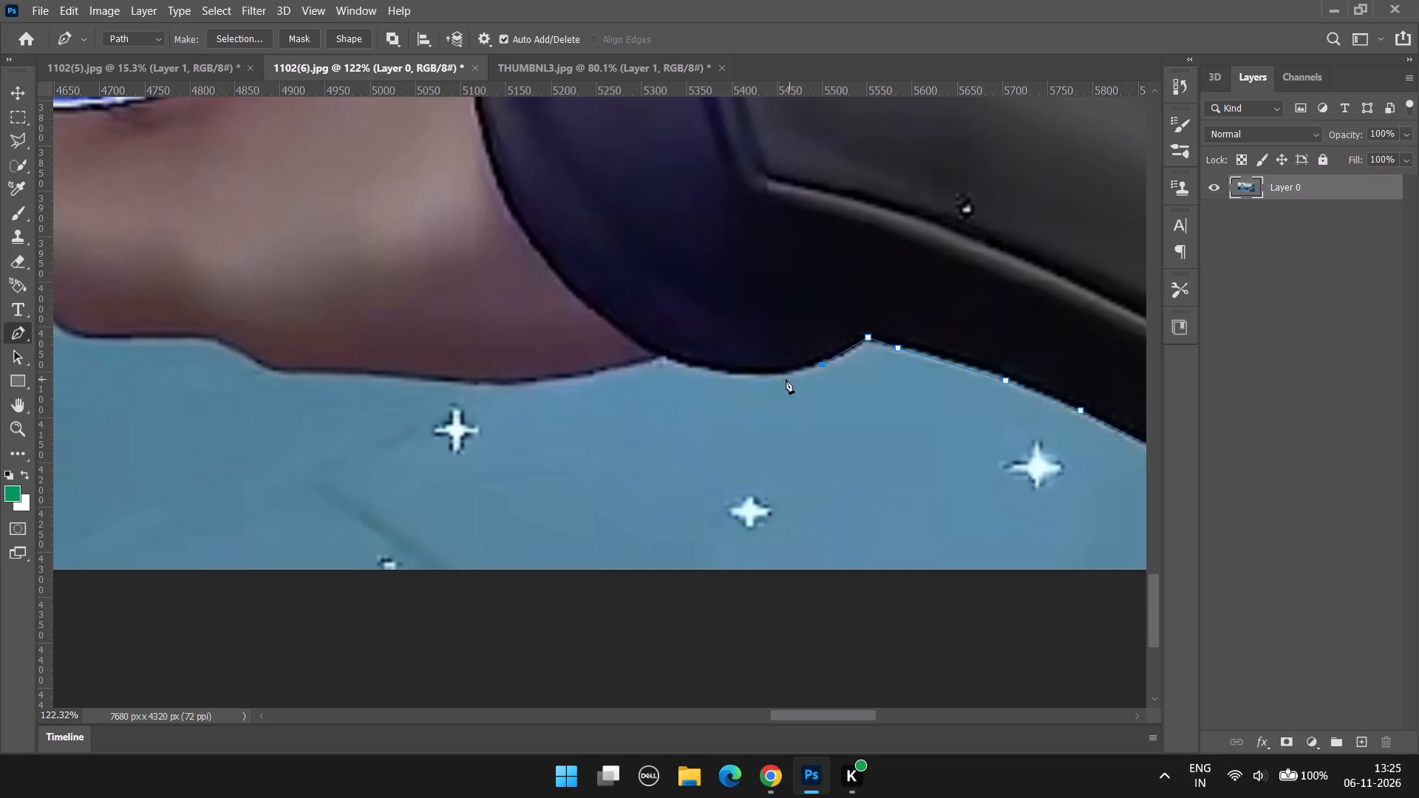
{"action": "left_click", "coordinate": [774, 375]}
{"action": "left_click", "coordinate": [732, 373]}
{"action": "left_click", "coordinate": [665, 358]}
{"action": "left_click", "coordinate": [656, 358]}
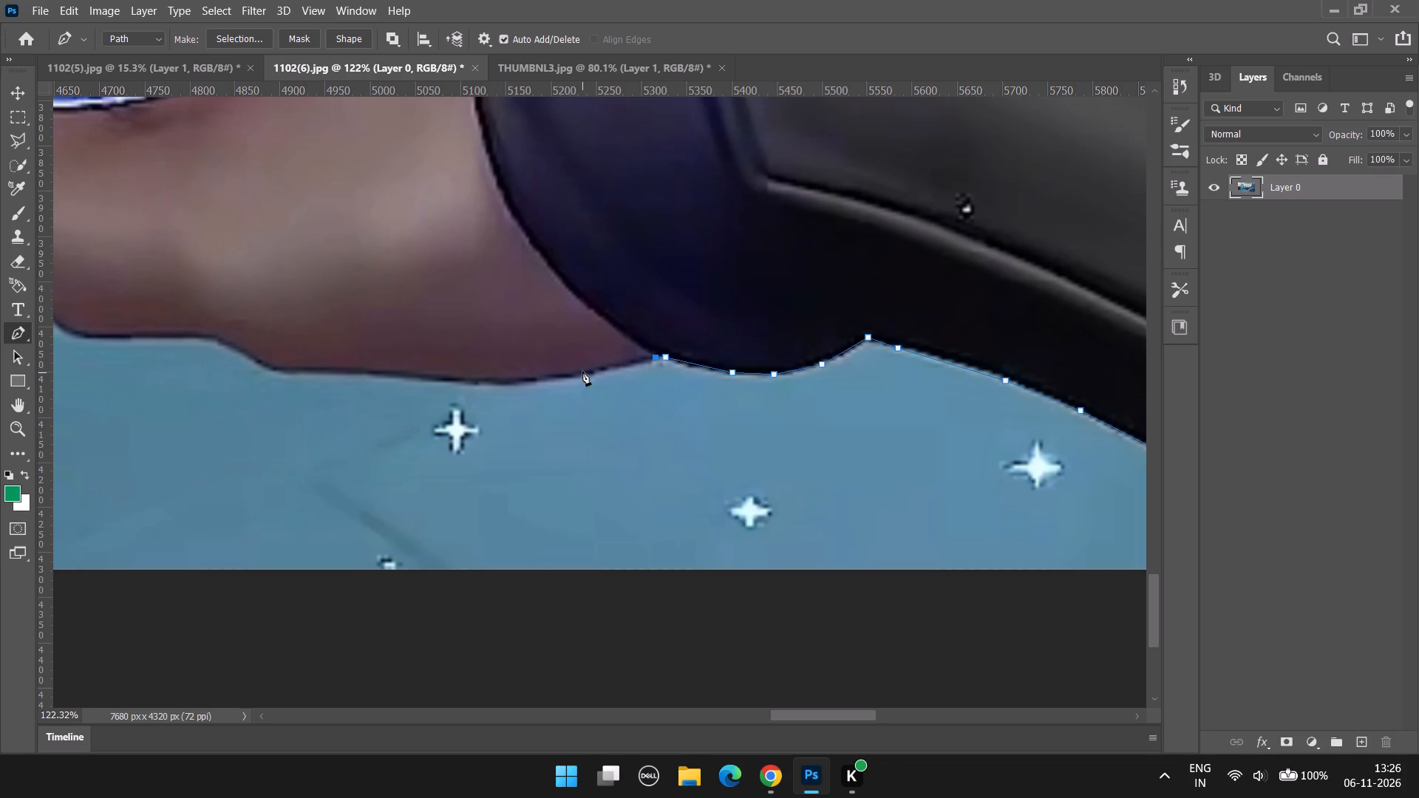
Trace the hand's lower edge from the cuff to the corner where the outline bends upward.
{"action": "left_click", "coordinate": [584, 375]}
{"action": "left_click", "coordinate": [500, 382]}
{"action": "left_click", "coordinate": [457, 380]}
{"action": "left_click", "coordinate": [407, 378]}
{"action": "key", "text": "ctrl+z"}
{"action": "left_click", "coordinate": [412, 377]}
{"action": "left_click", "coordinate": [384, 373]}
{"action": "left_click", "coordinate": [355, 372]}
{"action": "left_click", "coordinate": [326, 369]}
{"action": "left_click", "coordinate": [293, 374]}
Continue the path up around the bend and along the flat underside of the fist.
{"action": "left_click_drag", "start_coordinate": [279, 369], "coordinate": [277, 369]}
{"action": "left_click_drag", "start_coordinate": [277, 369], "coordinate": [268, 367]}
{"action": "left_click_drag", "start_coordinate": [255, 358], "coordinate": [241, 355]}
{"action": "left_click_drag", "start_coordinate": [231, 347], "coordinate": [220, 344]}
{"action": "left_click_drag", "start_coordinate": [208, 340], "coordinate": [192, 340]}
{"action": "left_click_drag", "start_coordinate": [159, 337], "coordinate": [139, 339]}
{"action": "left_click_drag", "start_coordinate": [126, 338], "coordinate": [101, 337]}
{"action": "left_click_drag", "start_coordinate": [98, 336], "coordinate": [83, 336]}
{"action": "left_click", "coordinate": [72, 332]}
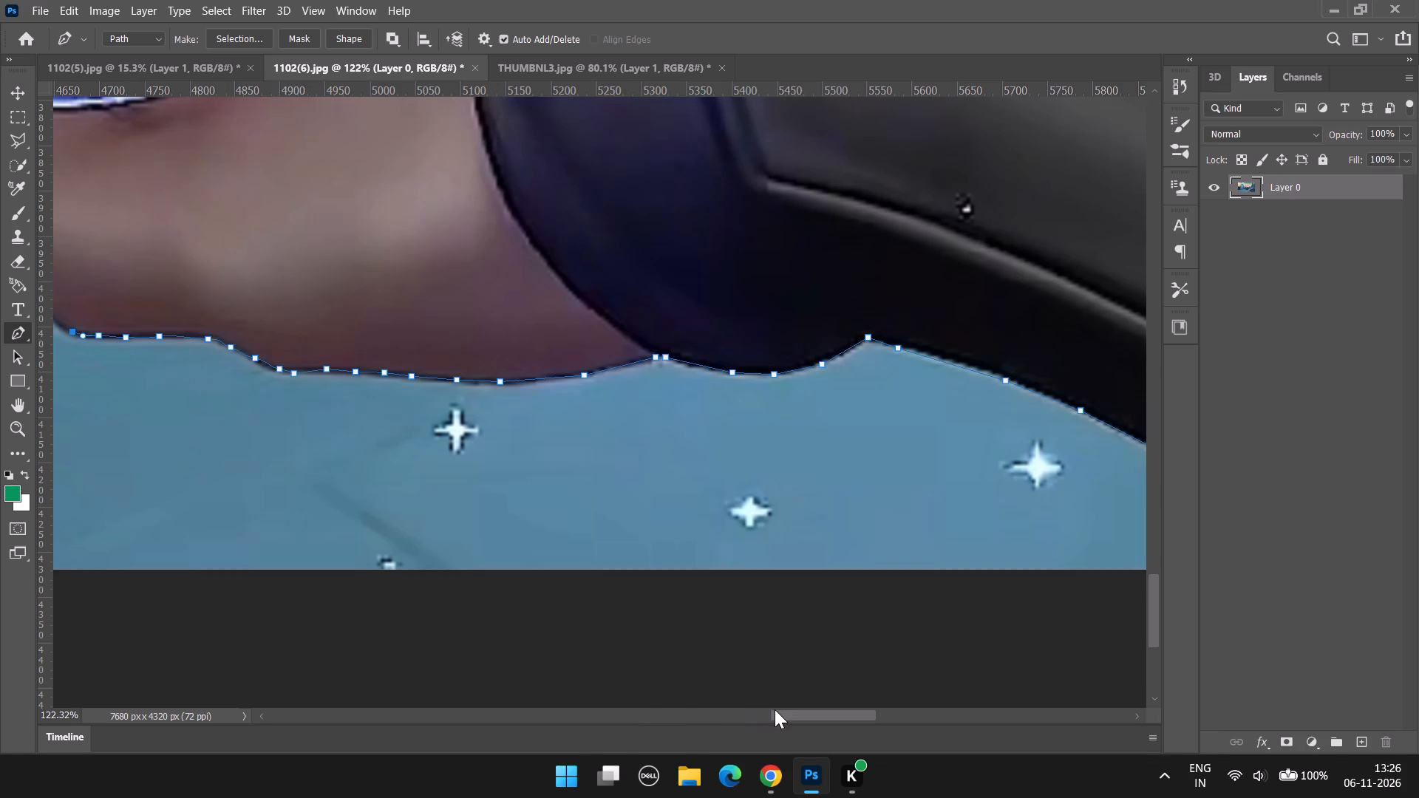
Trace the fist's rounded outer edge upward to where it meets the knife's lower blade.
{"action": "left_click_drag", "start_coordinate": [775, 709], "coordinate": [697, 699]}
{"action": "left_click", "coordinate": [697, 699]}
{"action": "scroll", "coordinate": [805, 352], "scroll_direction": "up", "scroll_amount": 4}
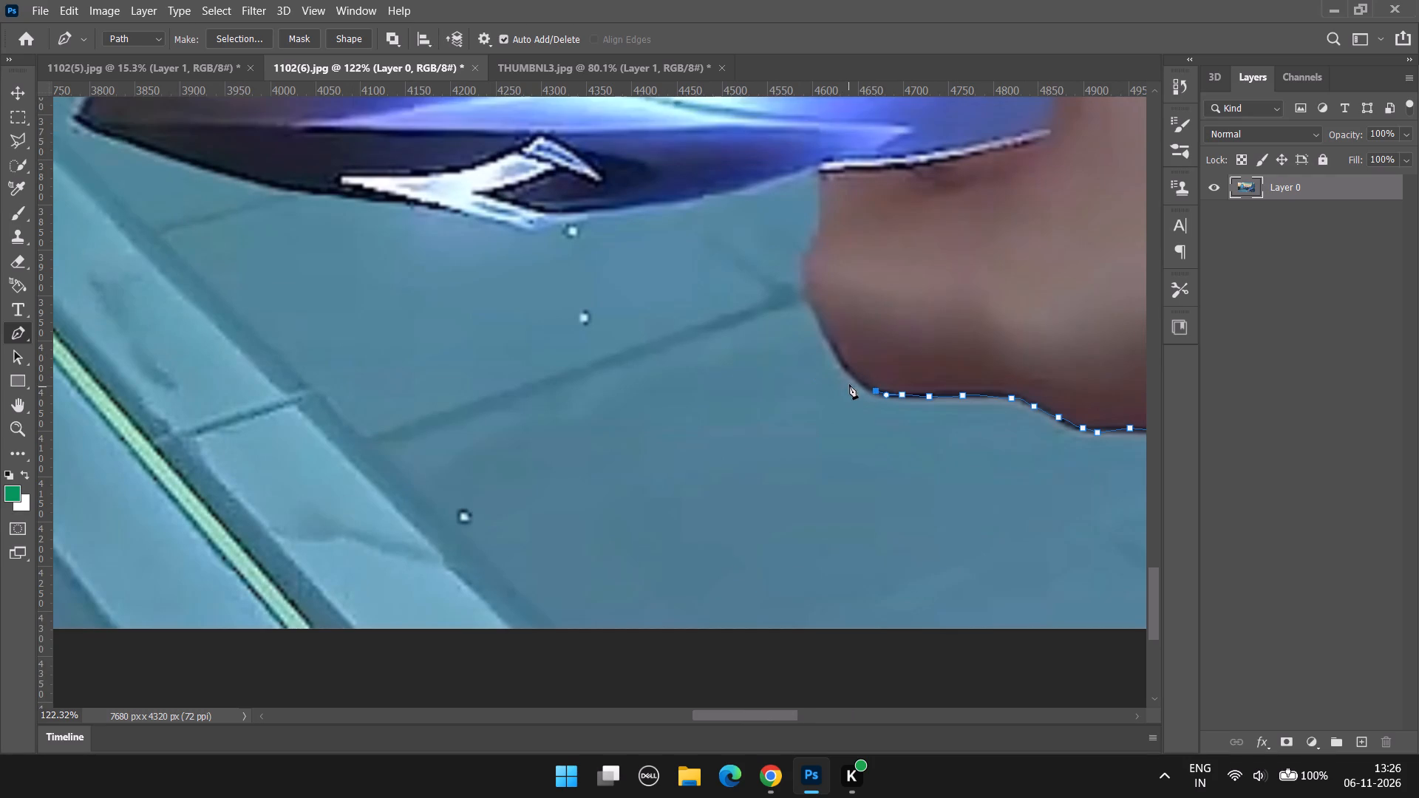
{"action": "left_click", "coordinate": [854, 378]}
{"action": "left_click", "coordinate": [837, 351]}
{"action": "left_click", "coordinate": [820, 323]}
{"action": "left_click_drag", "start_coordinate": [814, 303], "coordinate": [811, 296]}
{"action": "left_click", "coordinate": [806, 273]}
{"action": "left_click_drag", "start_coordinate": [808, 253], "coordinate": [812, 245]}
{"action": "left_click_drag", "start_coordinate": [817, 232], "coordinate": [821, 225]}
{"action": "left_click", "coordinate": [823, 199]}
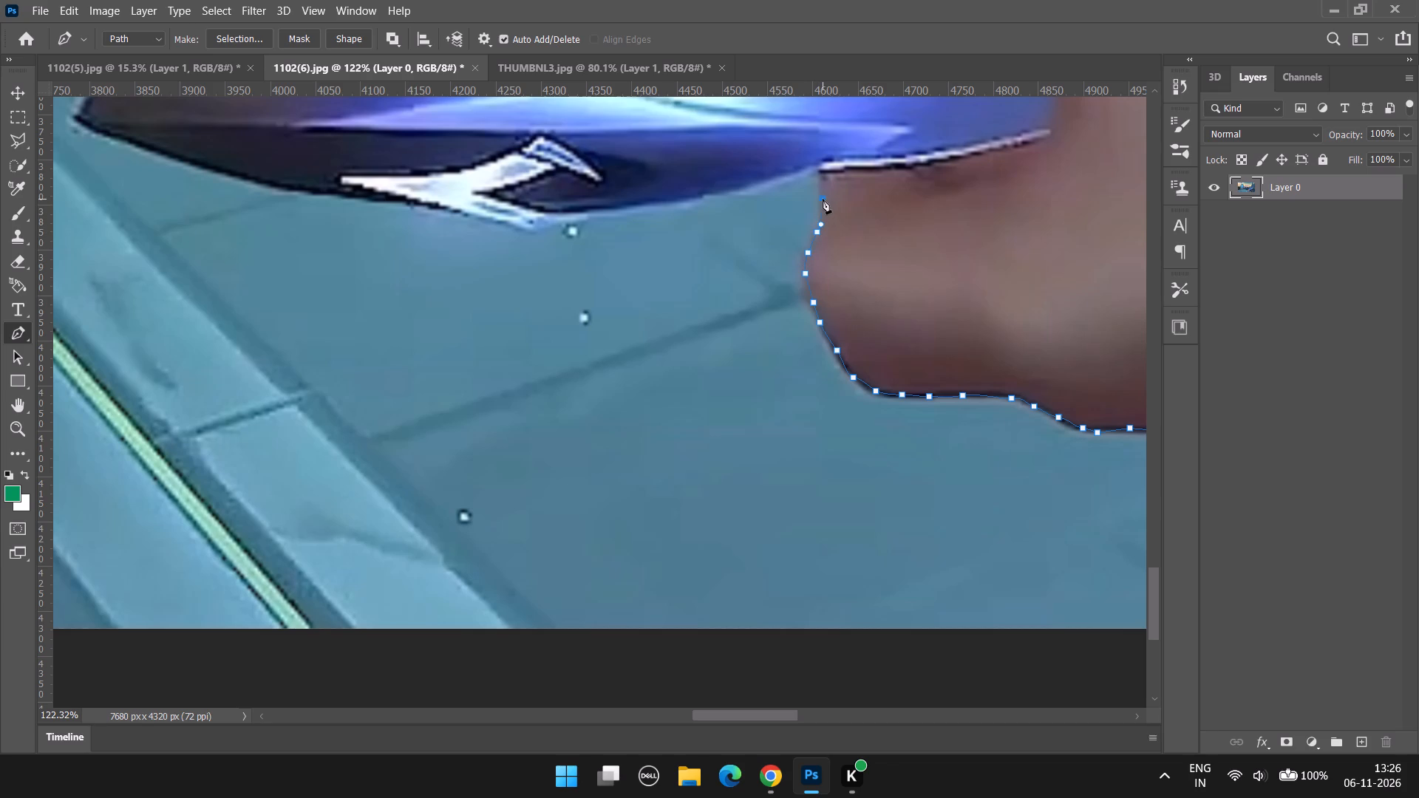
{"action": "left_click", "coordinate": [823, 181]}
{"action": "left_click", "coordinate": [823, 171]}
Continue the path along the lower blade's underside from the fist to the bottom tip of the white emblem.
{"action": "left_click_drag", "start_coordinate": [789, 179], "coordinate": [774, 185]}
{"action": "left_click_drag", "start_coordinate": [740, 192], "coordinate": [725, 195]}
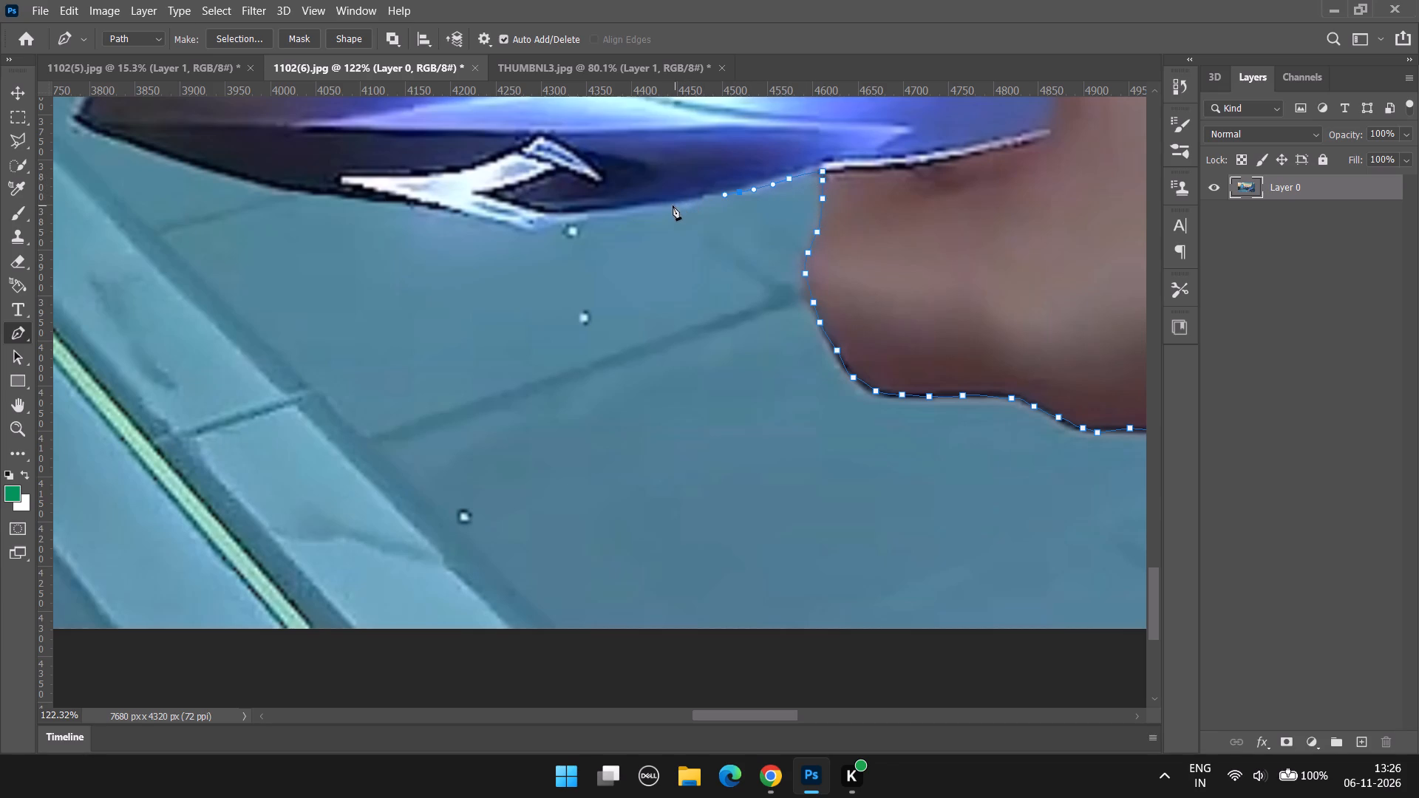
{"action": "left_click", "coordinate": [671, 205]}
{"action": "left_click_drag", "start_coordinate": [584, 217], "coordinate": [571, 219]}
{"action": "left_click", "coordinate": [534, 225]}
Trace along the white emblem's lower edge and onto the blade's dark underside just past the emblem.
{"action": "left_click_drag", "start_coordinate": [517, 230], "coordinate": [488, 223]}
{"action": "left_click_drag", "start_coordinate": [469, 217], "coordinate": [442, 211]}
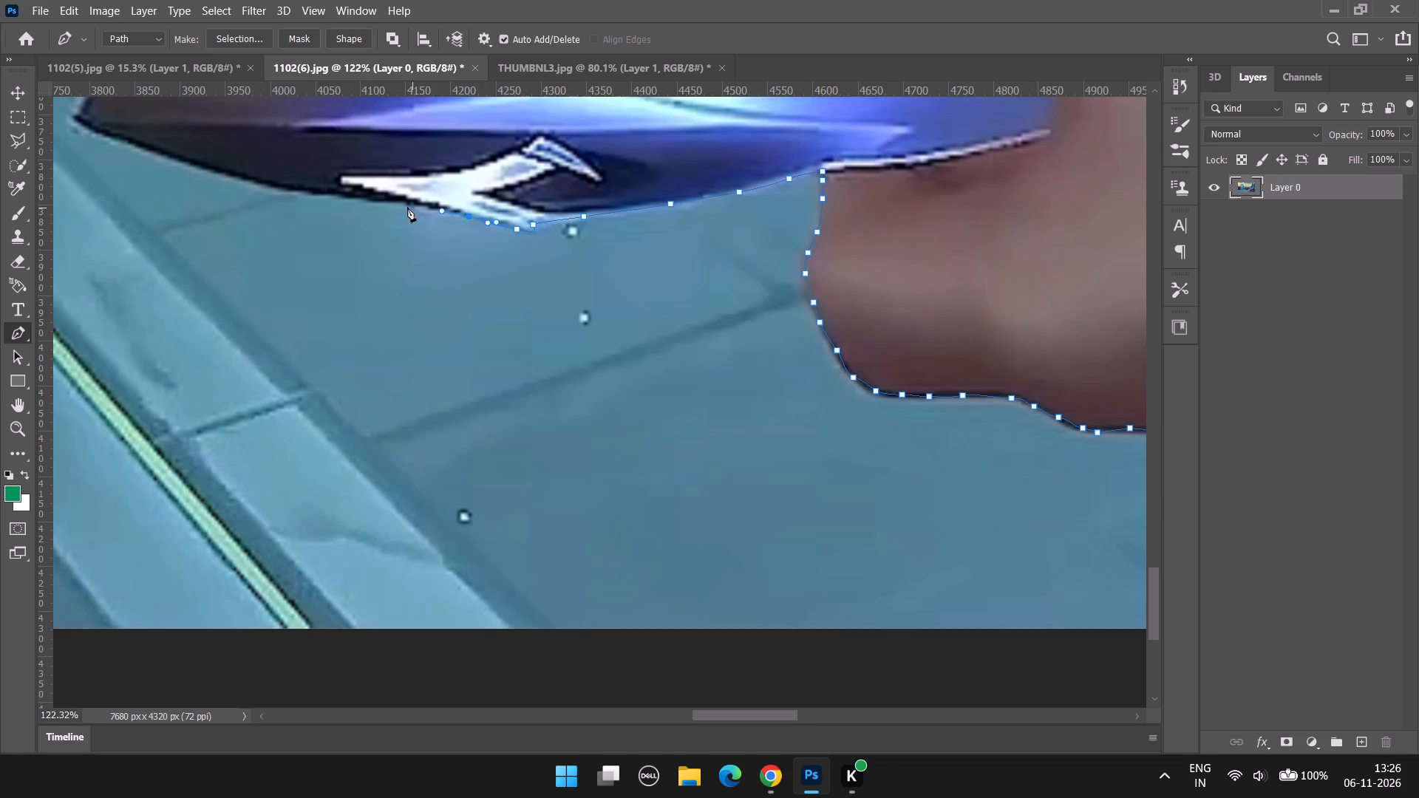
{"action": "left_click", "coordinate": [401, 206]}
{"action": "key", "text": "ctrl+z"}
{"action": "scroll", "coordinate": [409, 206], "scroll_direction": "up", "scroll_amount": 10}
{"action": "left_click", "coordinate": [397, 239]}
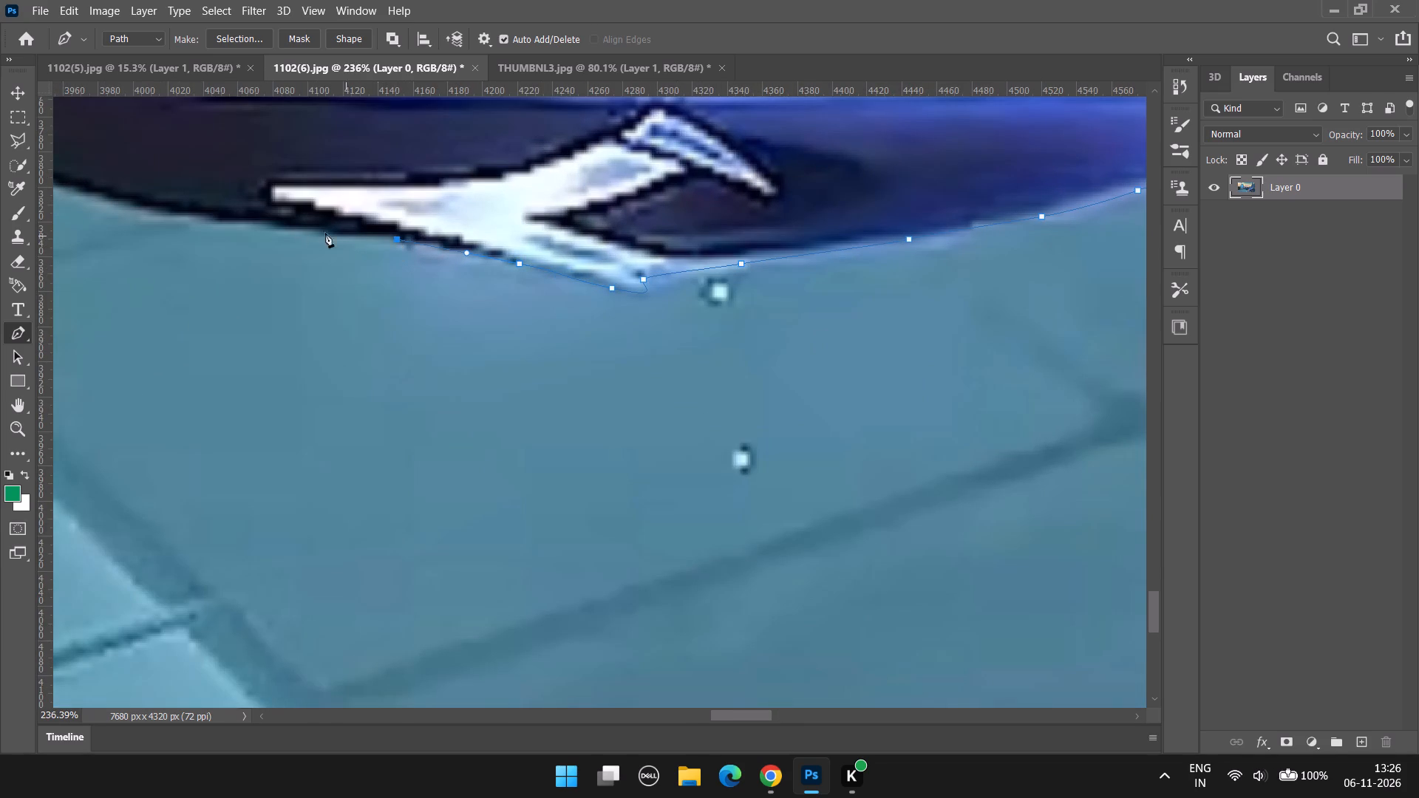
{"action": "left_click", "coordinate": [264, 223]}
Continue the path along the blade's dark curved underside to its pointed outer tip.
{"action": "left_click_drag", "start_coordinate": [733, 712], "coordinate": [719, 695]}
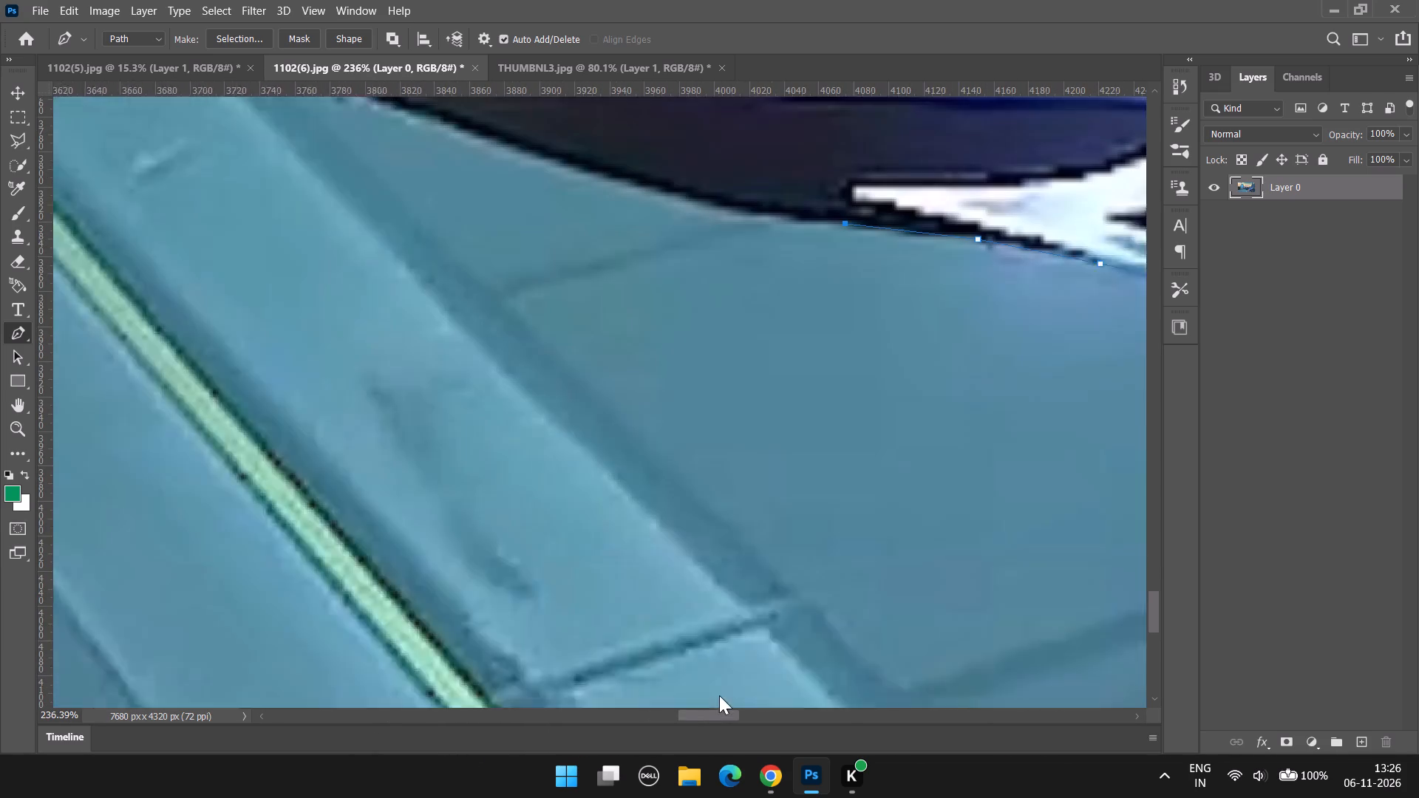
{"action": "left_click_drag", "start_coordinate": [719, 695], "coordinate": [718, 692]}
{"action": "scroll", "coordinate": [515, 472], "scroll_direction": "up", "scroll_amount": 5}
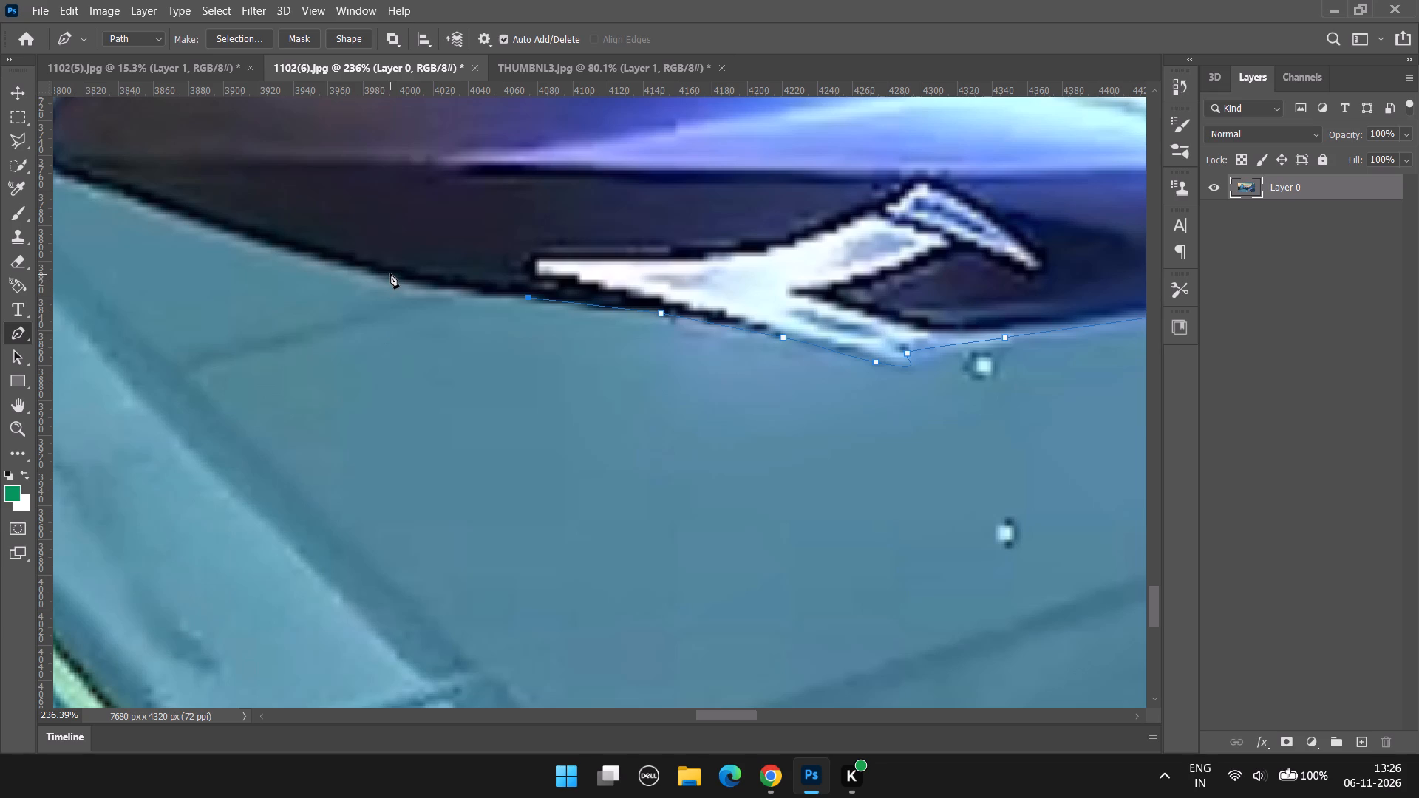
{"action": "left_click", "coordinate": [390, 273]}
{"action": "left_click_drag", "start_coordinate": [278, 243], "coordinate": [242, 233]}
{"action": "left_click_drag", "start_coordinate": [160, 203], "coordinate": [140, 200]}
{"action": "left_click_drag", "start_coordinate": [78, 180], "coordinate": [137, 211]}
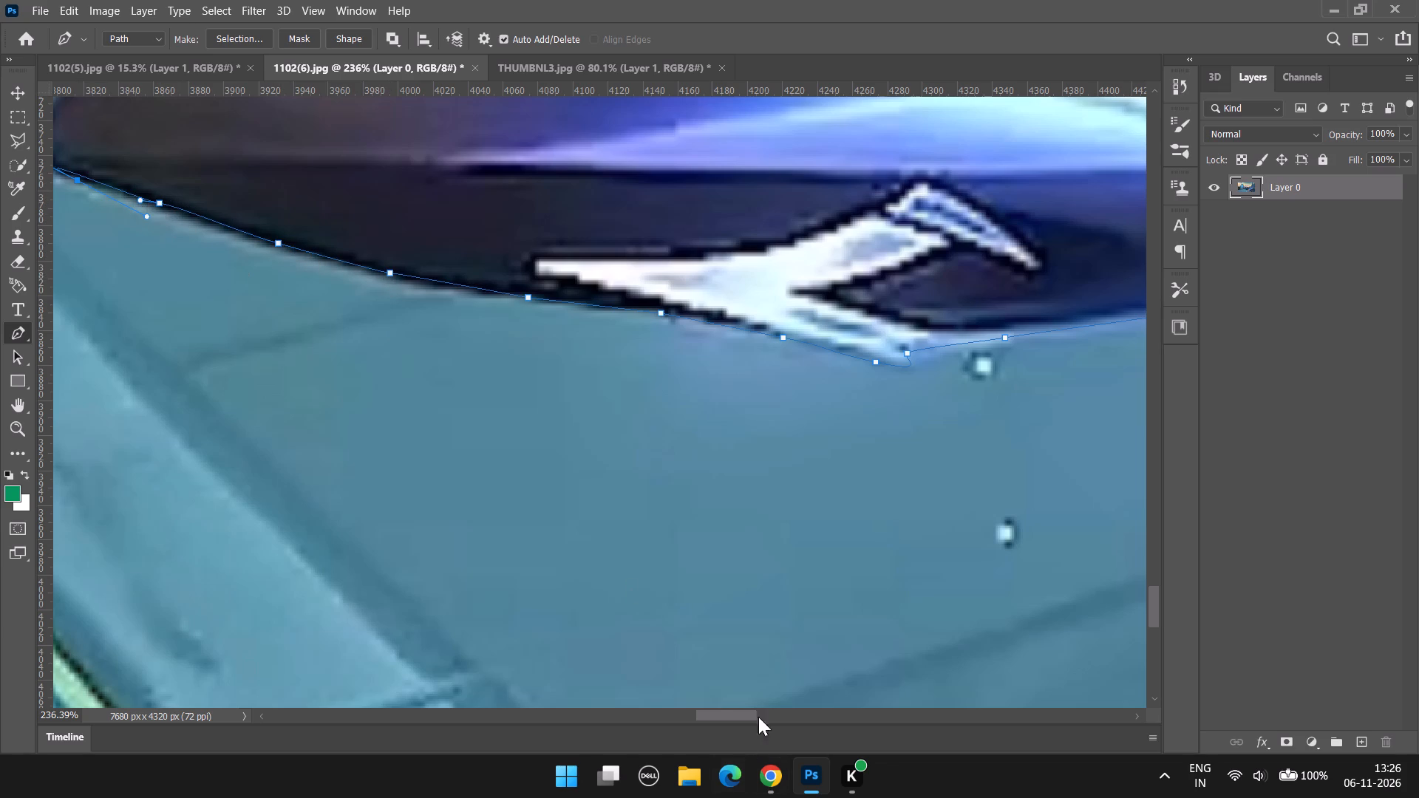
{"action": "left_click_drag", "start_coordinate": [726, 711], "coordinate": [700, 707]}
{"action": "key", "text": "ctrl+z"}
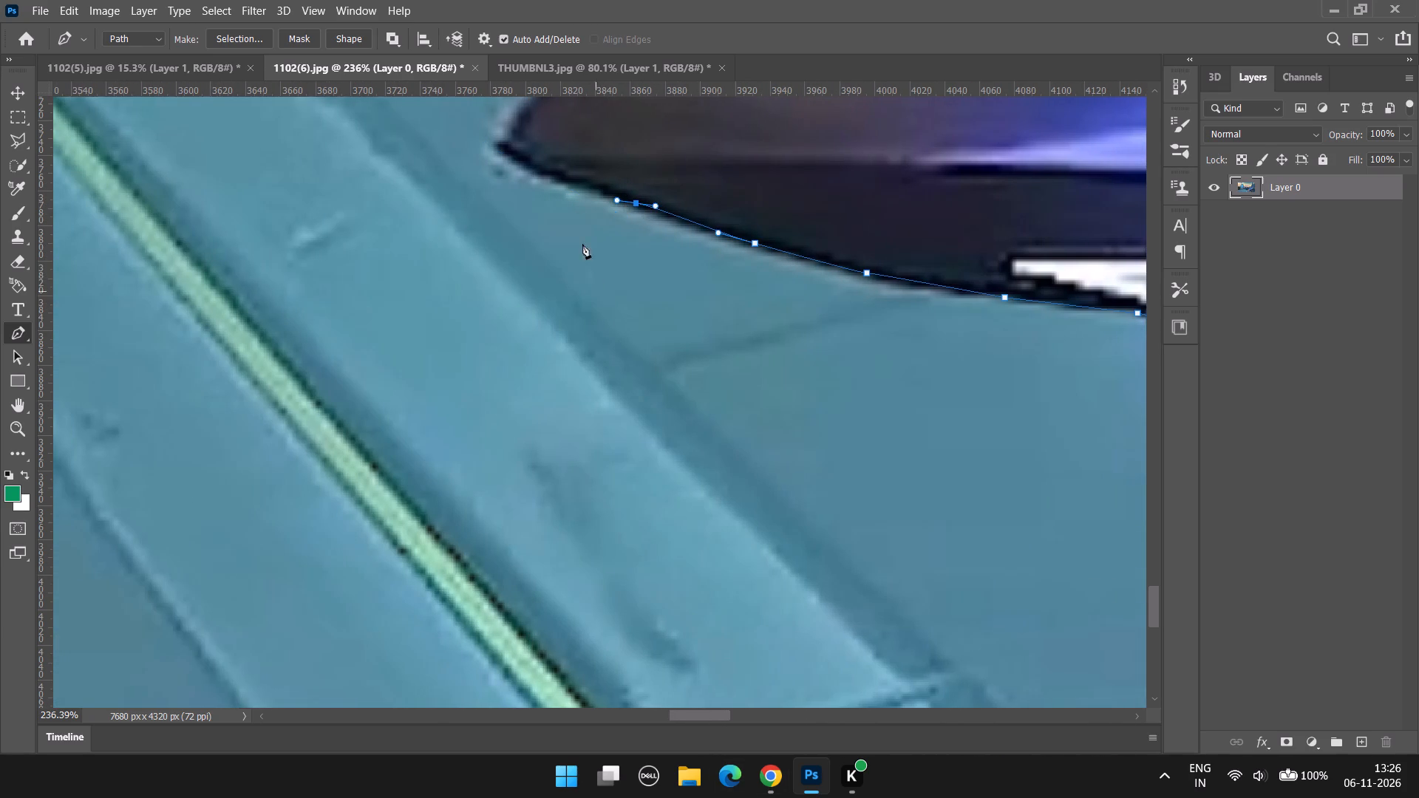
{"action": "scroll", "coordinate": [568, 149], "scroll_direction": "up", "scroll_amount": 3}
{"action": "left_click", "coordinate": [562, 229]}
{"action": "left_click", "coordinate": [496, 197]}
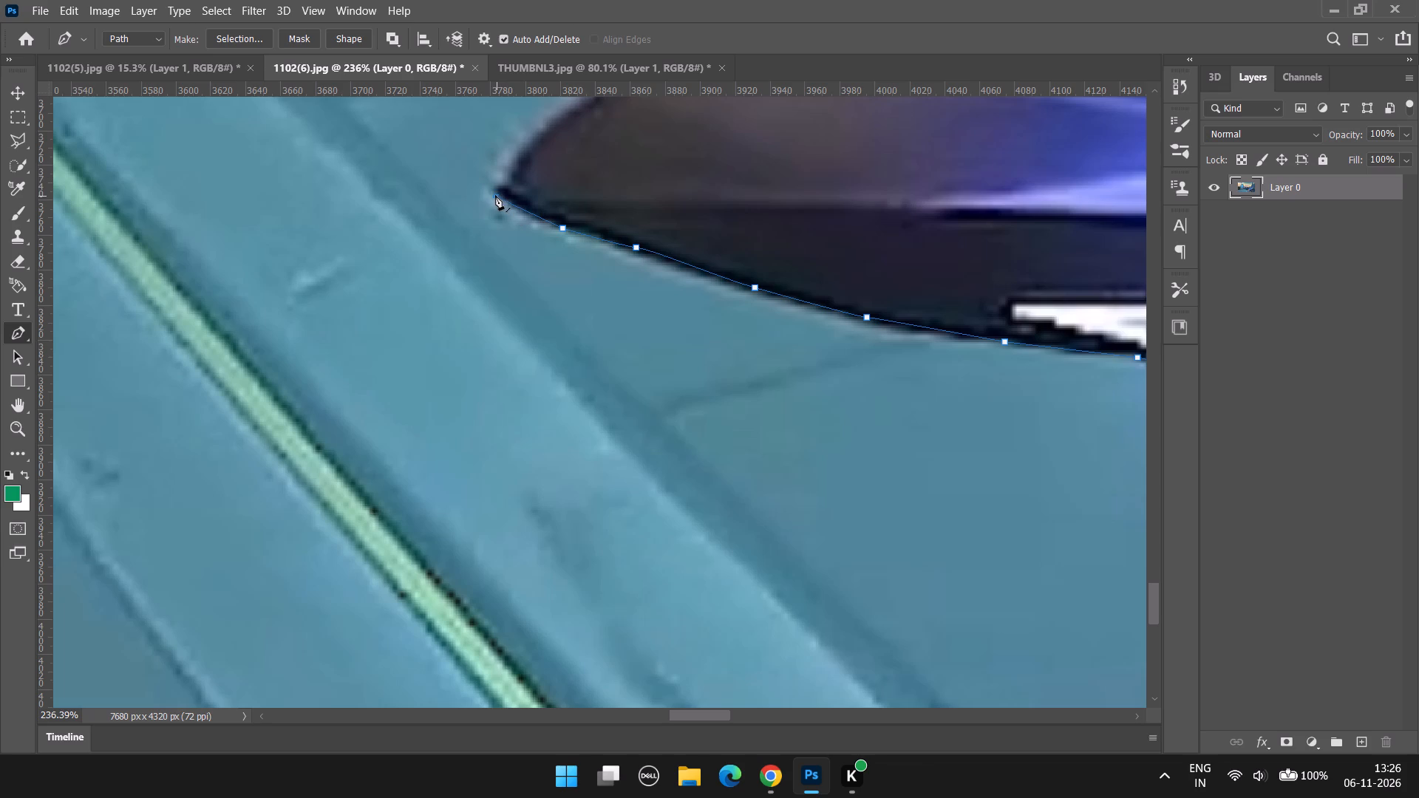
{"action": "left_click", "coordinate": [492, 185]}
Trace from the blade's pointed tip up its outer edge, past the pale corner and onto the dark section.
{"action": "scroll", "coordinate": [514, 179], "scroll_direction": "down", "scroll_amount": 6, "text": "alt"}
{"action": "scroll", "coordinate": [522, 183], "scroll_direction": "up", "scroll_amount": 10}
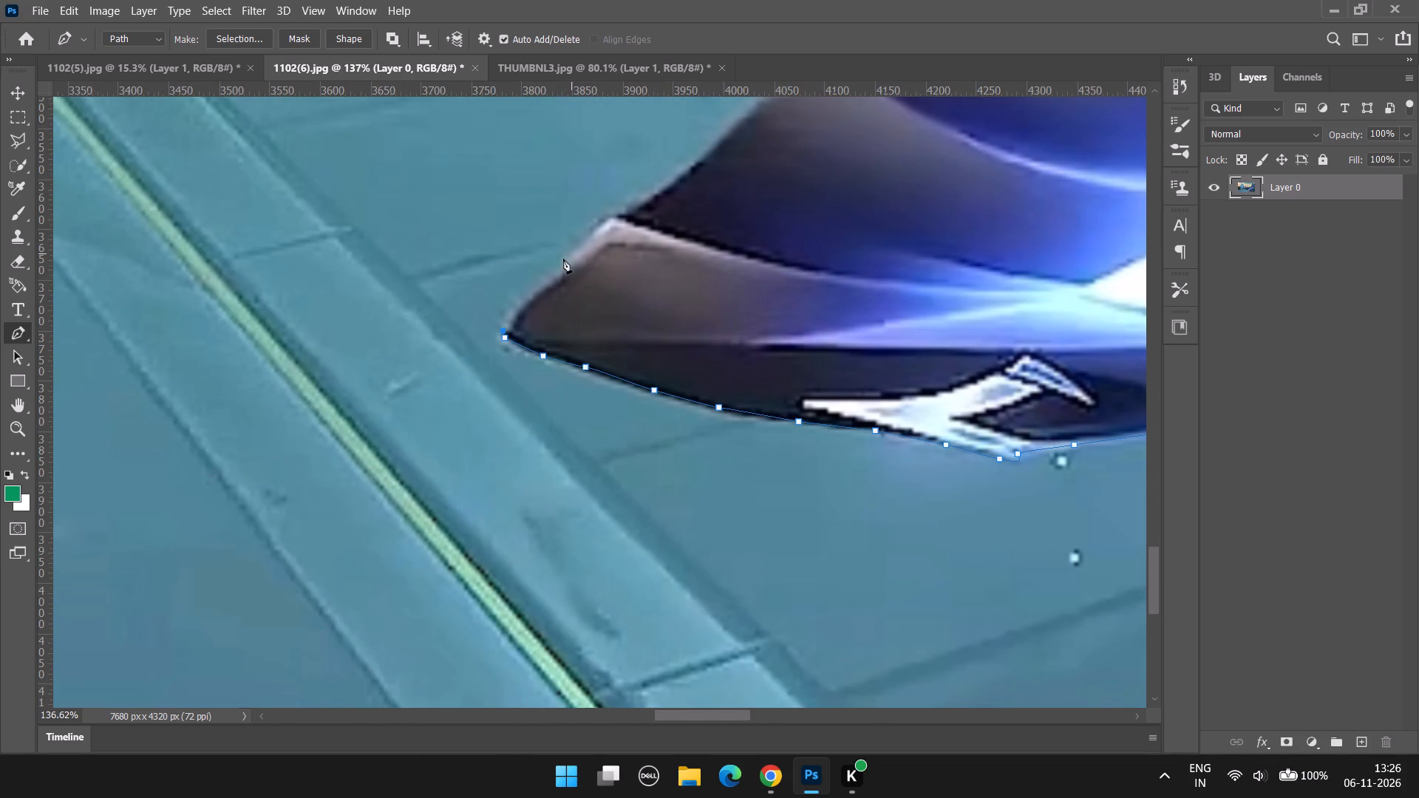
{"action": "left_click", "coordinate": [558, 273]}
{"action": "left_click", "coordinate": [599, 225]}
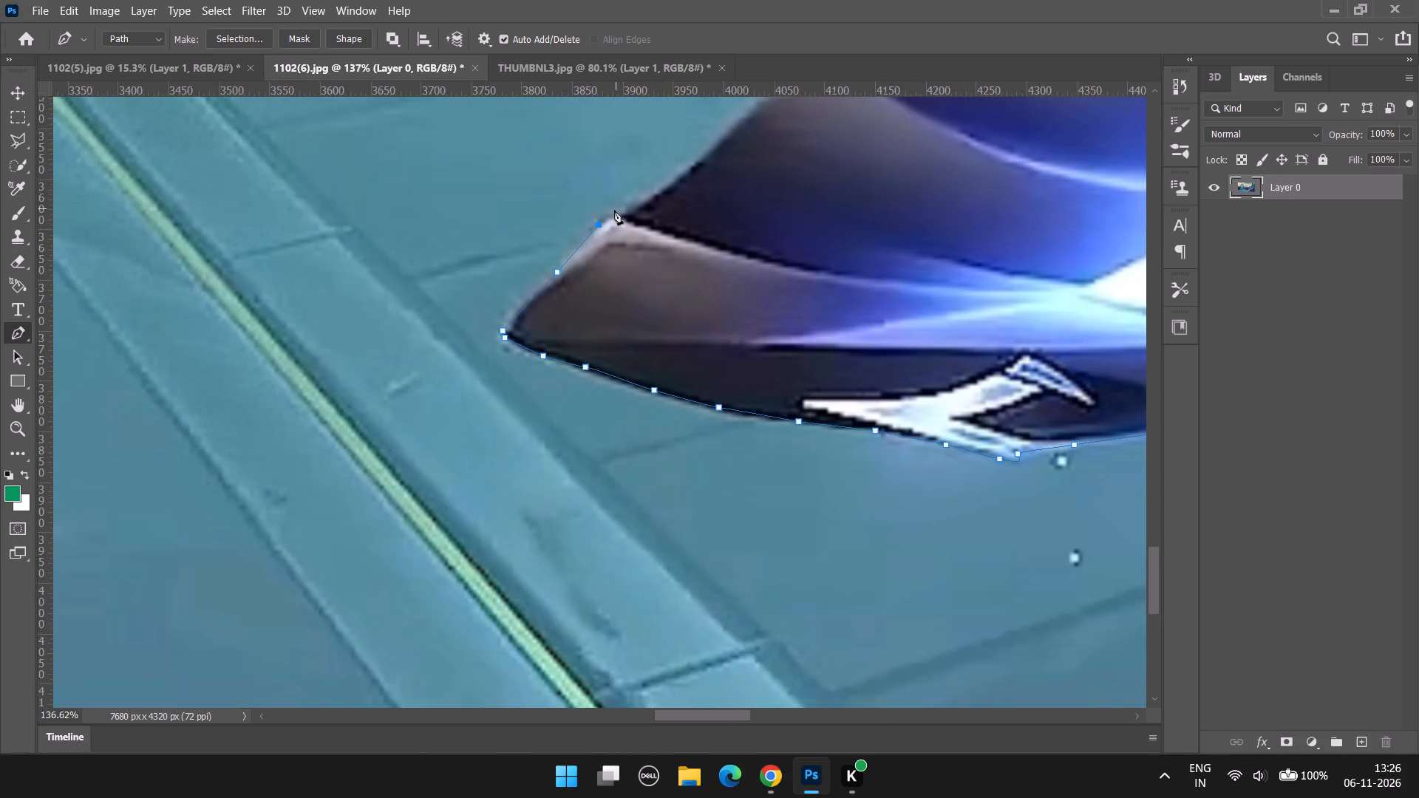
{"action": "left_click", "coordinate": [610, 216]}
{"action": "left_click", "coordinate": [646, 201]}
{"action": "left_click", "coordinate": [681, 174]}
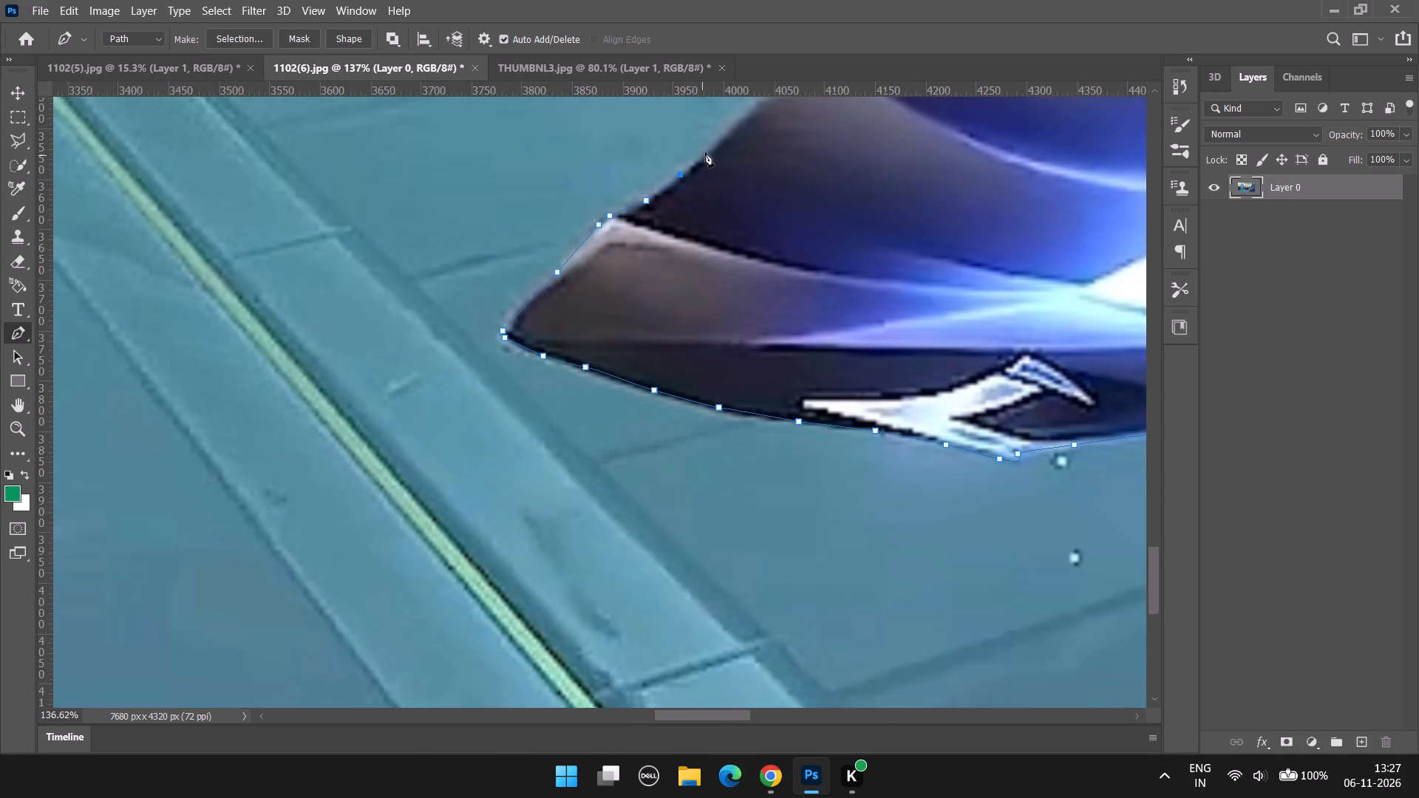
{"action": "left_click", "coordinate": [709, 149]}
Continue the path up the blade's slanted outer edge and around the bend to its uppermost point.
{"action": "scroll", "coordinate": [775, 155], "scroll_direction": "up", "scroll_amount": 5}
{"action": "scroll", "coordinate": [856, 176], "scroll_direction": "down", "scroll_amount": 6, "text": "alt"}
{"action": "scroll", "coordinate": [910, 173], "scroll_direction": "up", "scroll_amount": 10}
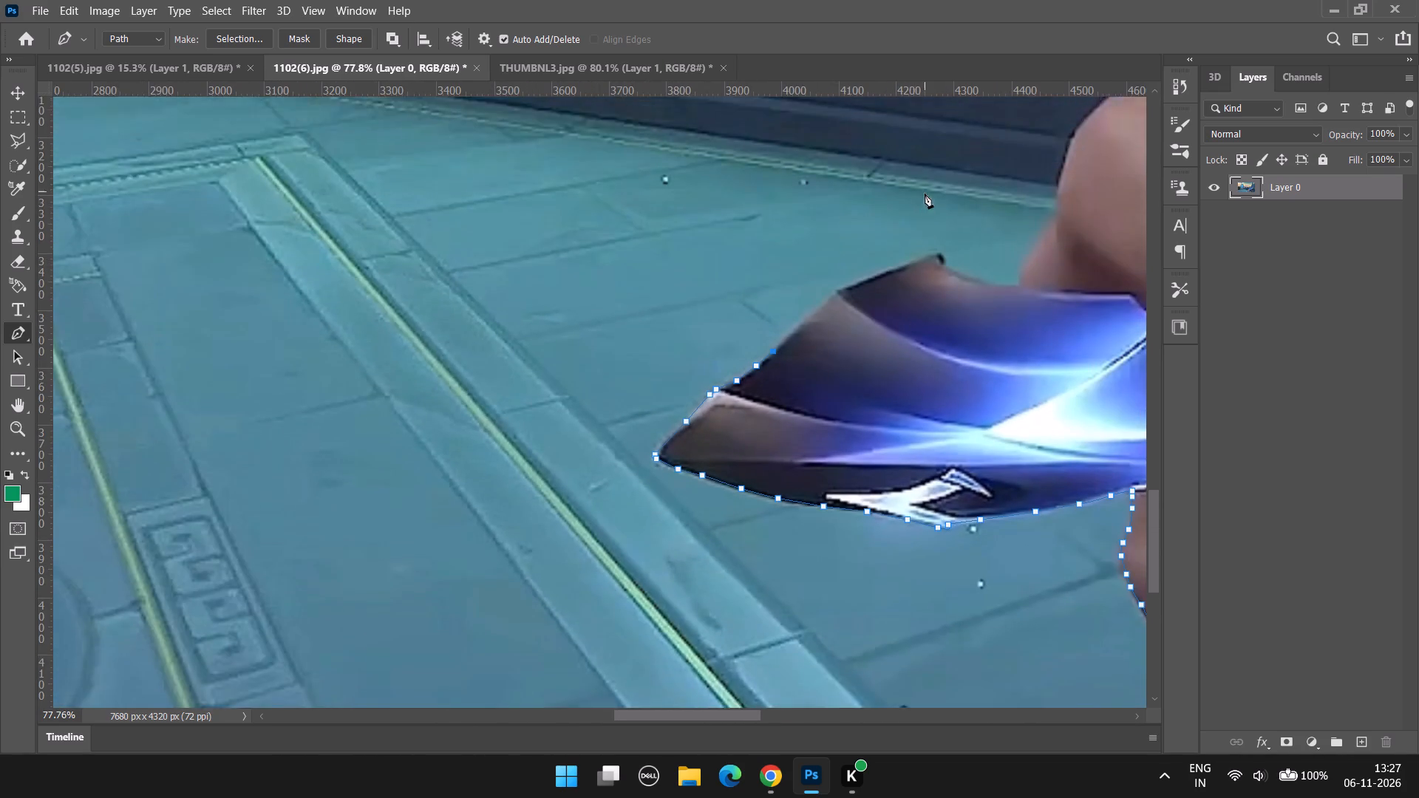
{"action": "scroll", "coordinate": [925, 194], "scroll_direction": "up", "scroll_amount": 4}
{"action": "left_click", "coordinate": [767, 355]}
{"action": "left_click", "coordinate": [802, 328]}
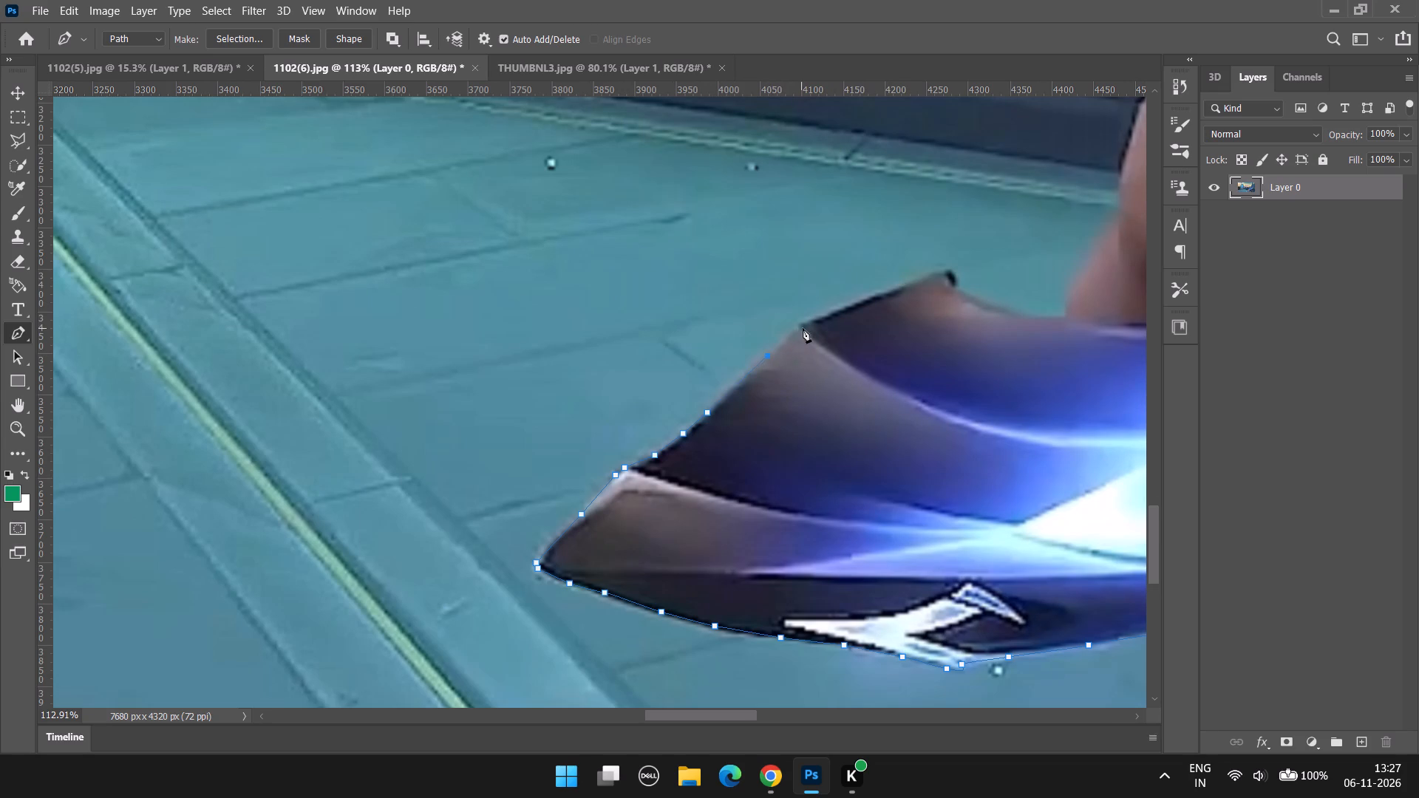
{"action": "left_click", "coordinate": [889, 291]}
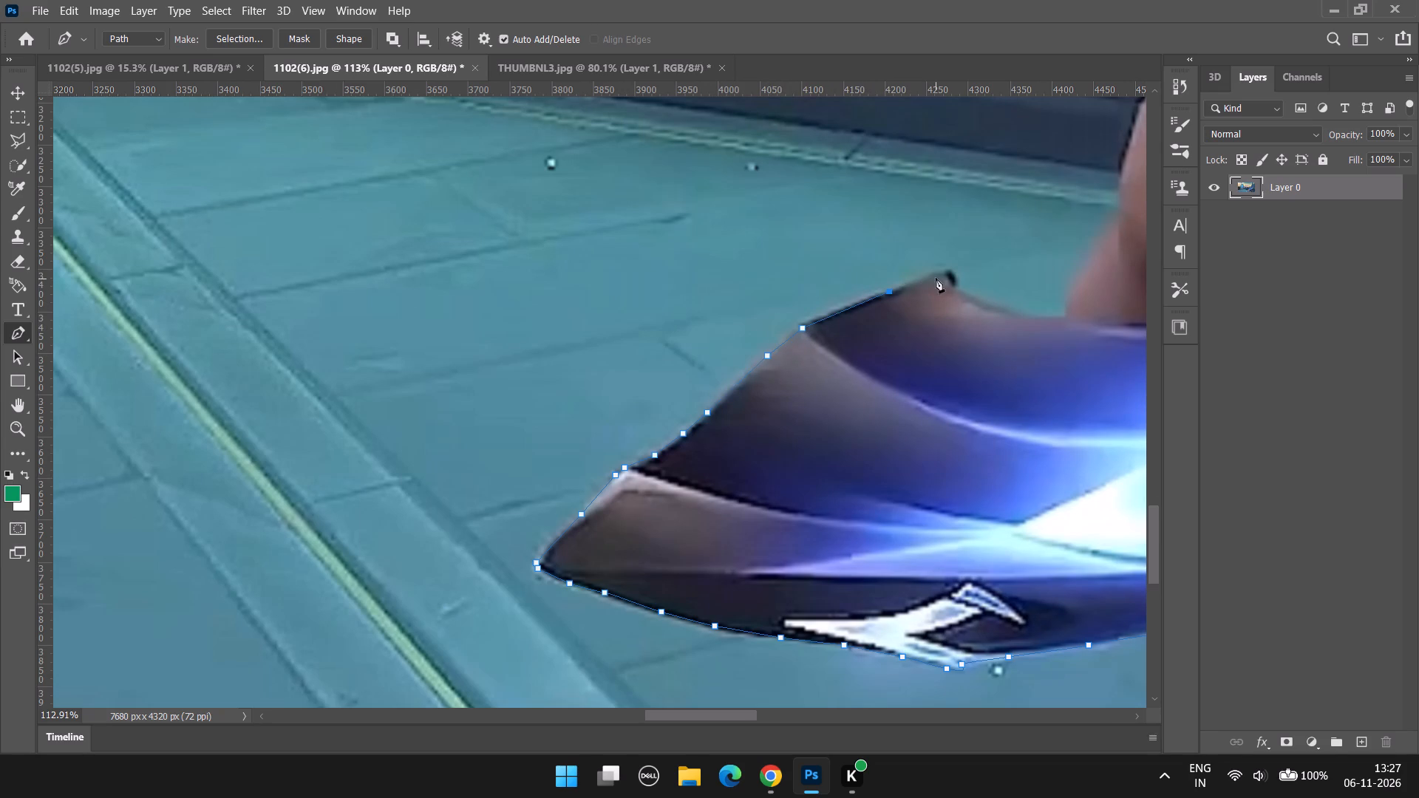
{"action": "left_click", "coordinate": [939, 278]}
{"action": "key", "text": "ctrl+z"}
{"action": "left_click", "coordinate": [945, 267]}
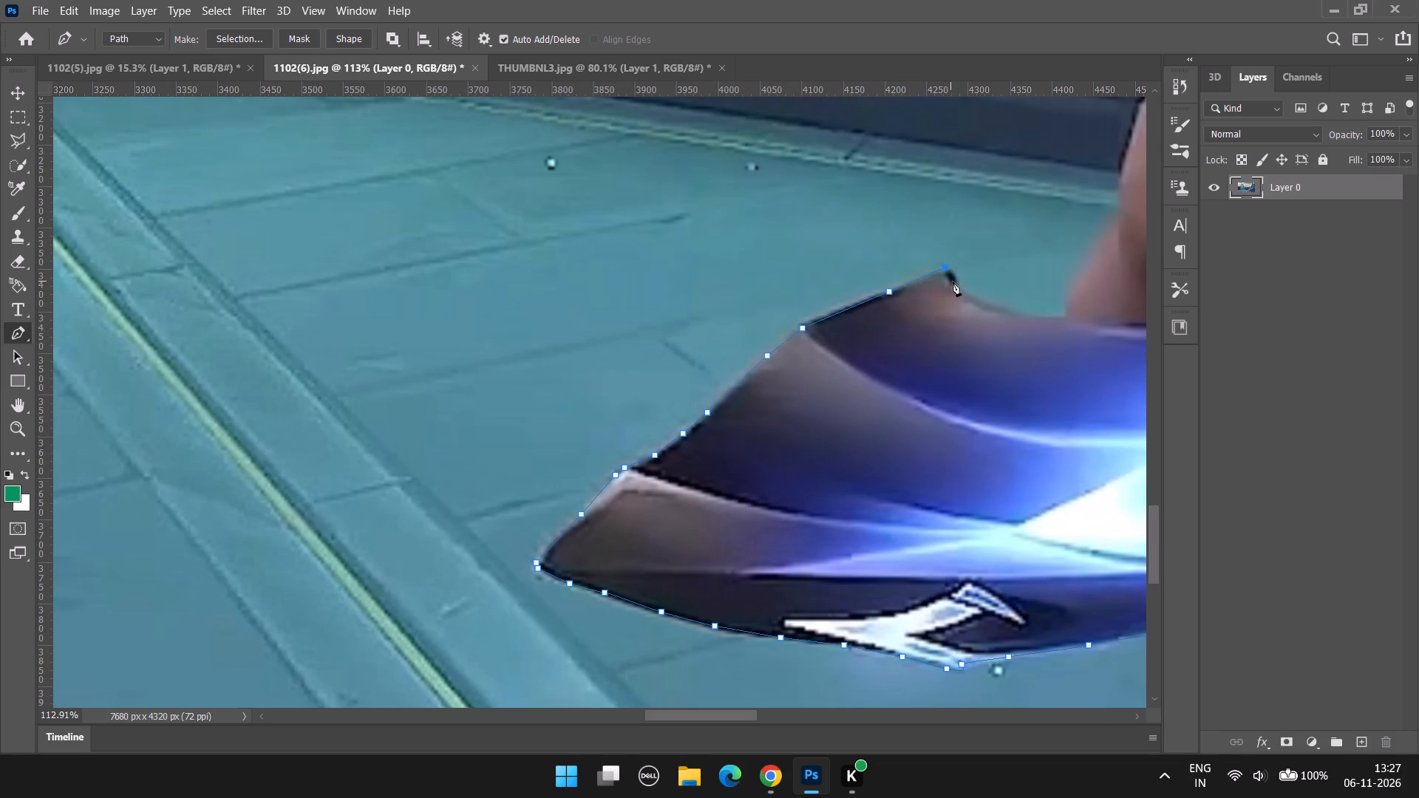
Trace down from the blade's uppermost point along its concave top edge to where it meets the finger.
{"action": "left_click", "coordinate": [954, 286]}
{"action": "left_click", "coordinate": [968, 294]}
{"action": "double_click", "coordinate": [996, 306]}
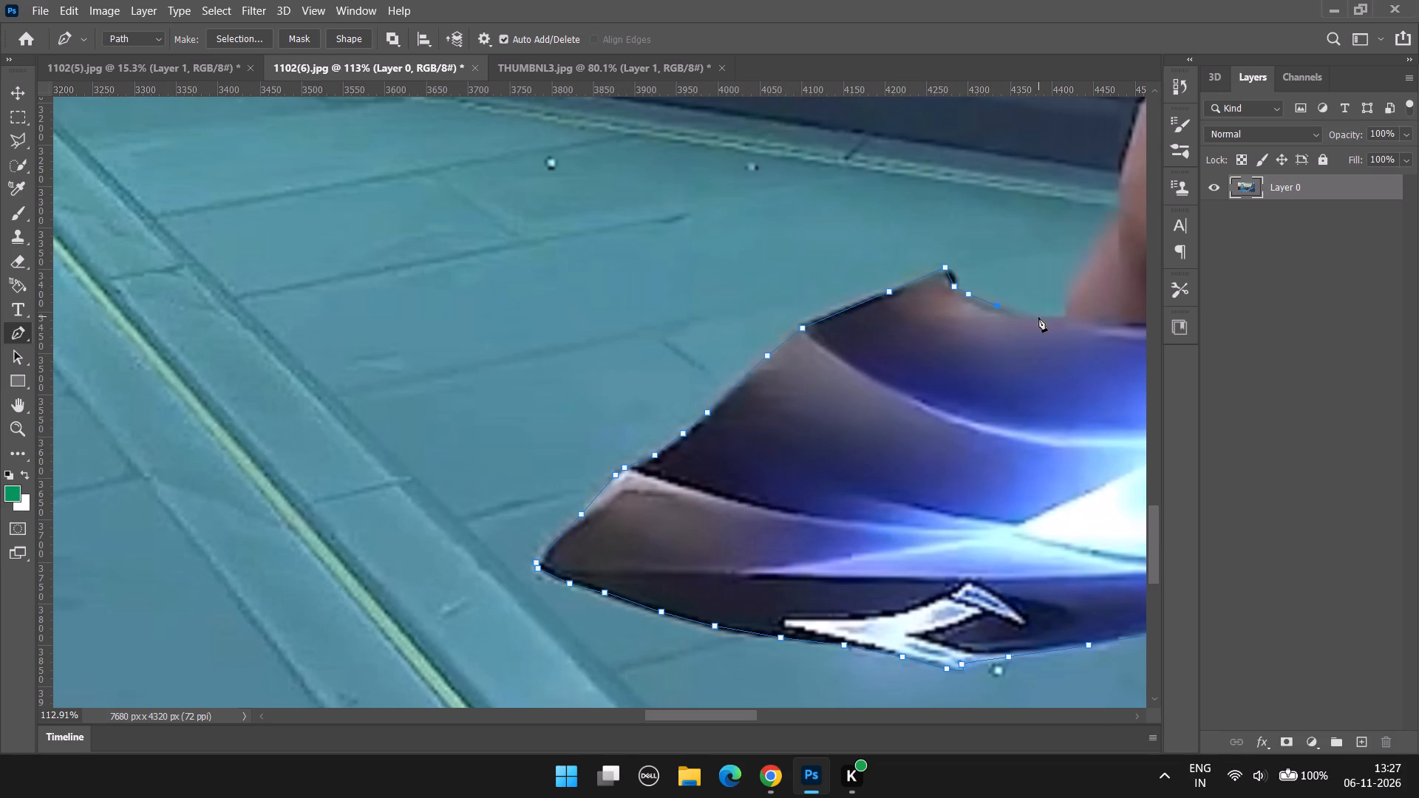
{"action": "left_click", "coordinate": [1038, 318]}
{"action": "left_click", "coordinate": [1061, 318]}
Continue the path up the edge of the finger behind the blade to where it meets the larger front knuckle.
{"action": "left_click_drag", "start_coordinate": [740, 712], "coordinate": [775, 709]}
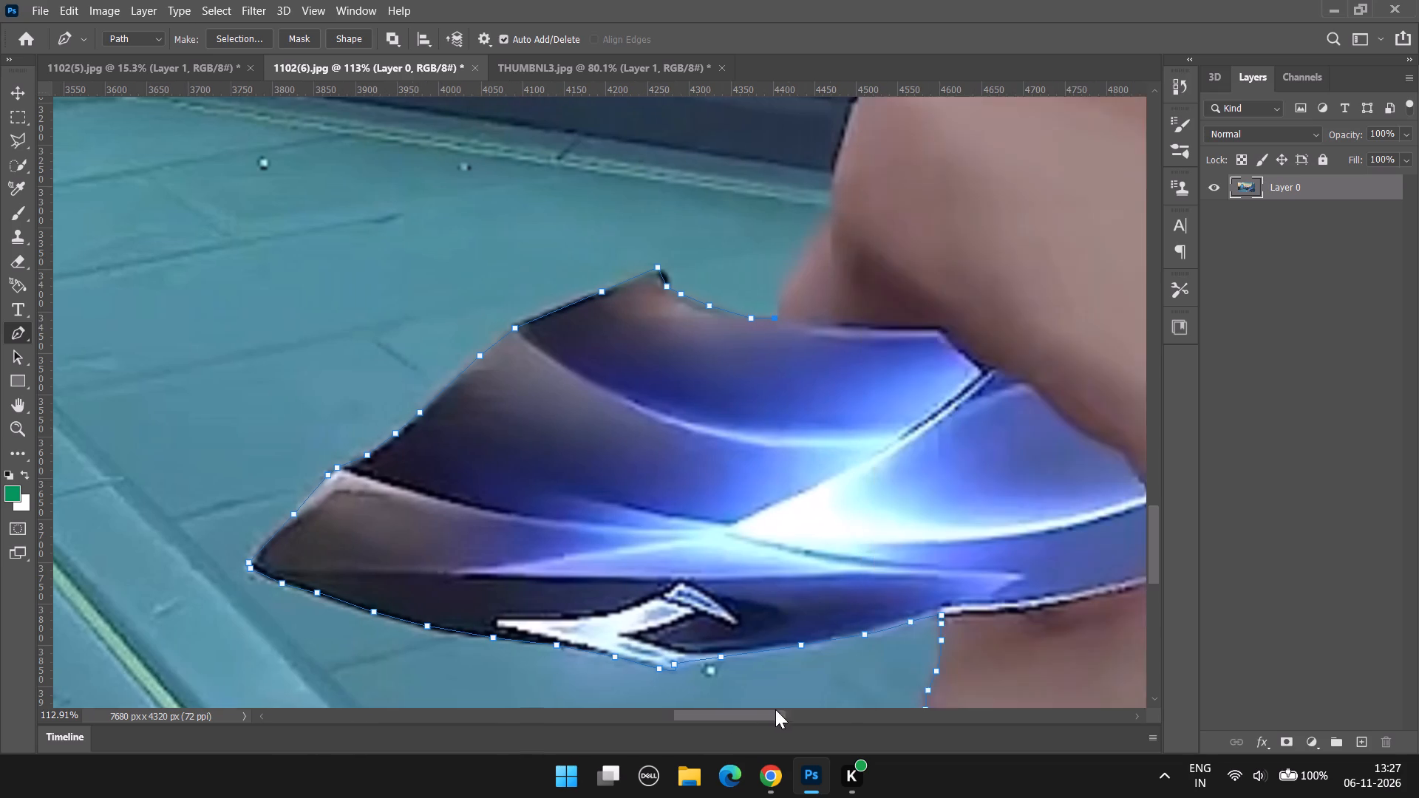
{"action": "left_click_drag", "start_coordinate": [775, 709], "coordinate": [797, 701]}
{"action": "scroll", "coordinate": [656, 355], "scroll_direction": "up", "scroll_amount": 3, "text": "alt"}
{"action": "scroll", "coordinate": [645, 349], "scroll_direction": "down", "scroll_amount": 5, "text": "alt"}
{"action": "scroll", "coordinate": [644, 348], "scroll_direction": "up", "scroll_amount": 3, "text": "alt"}
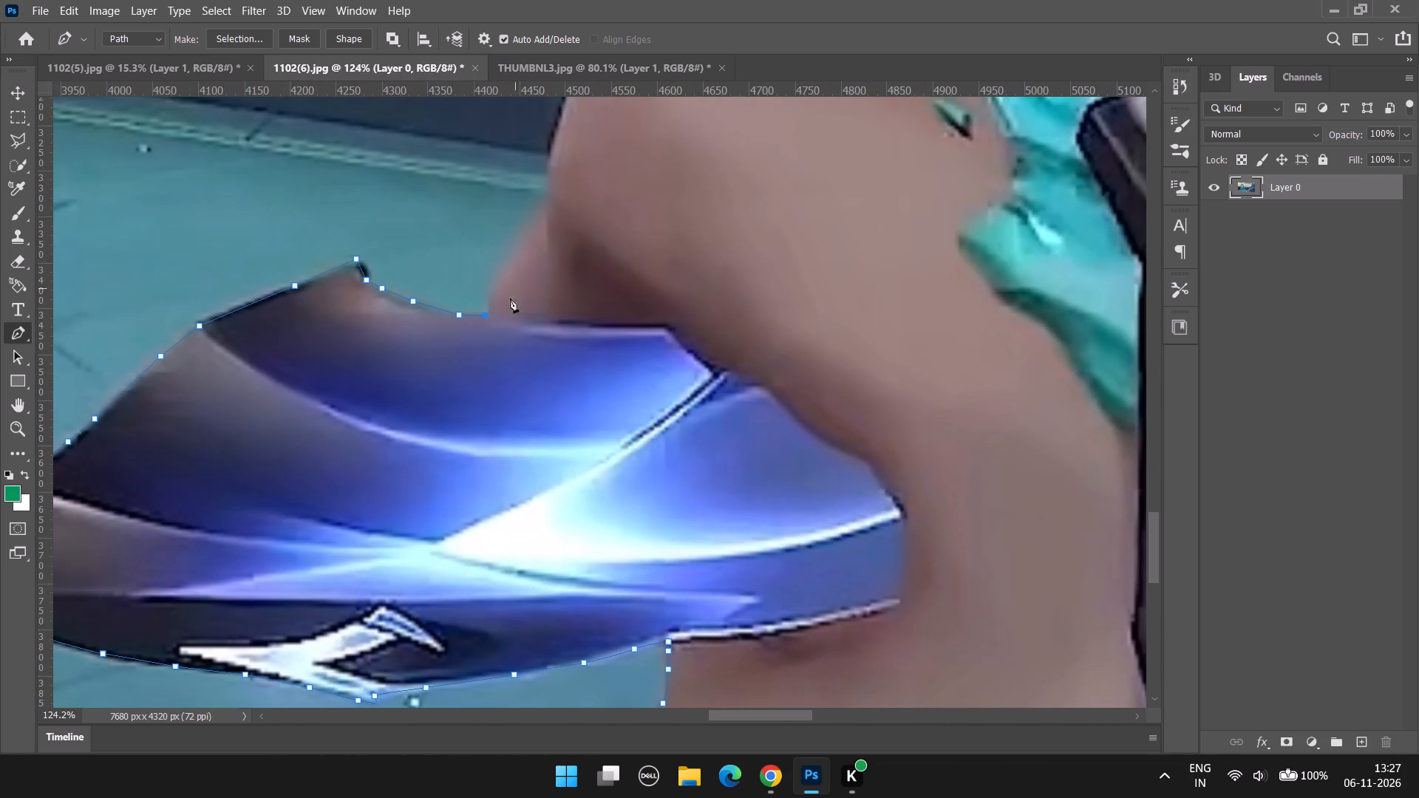
{"action": "left_click", "coordinate": [489, 298]}
{"action": "left_click", "coordinate": [496, 271]}
{"action": "left_click", "coordinate": [510, 250]}
{"action": "left_click", "coordinate": [534, 214]}
{"action": "left_click", "coordinate": [546, 203]}
Trace up and over the rounded front knuckle to the crease where the second knuckle begins.
{"action": "scroll", "coordinate": [548, 200], "scroll_direction": "up", "scroll_amount": 5}
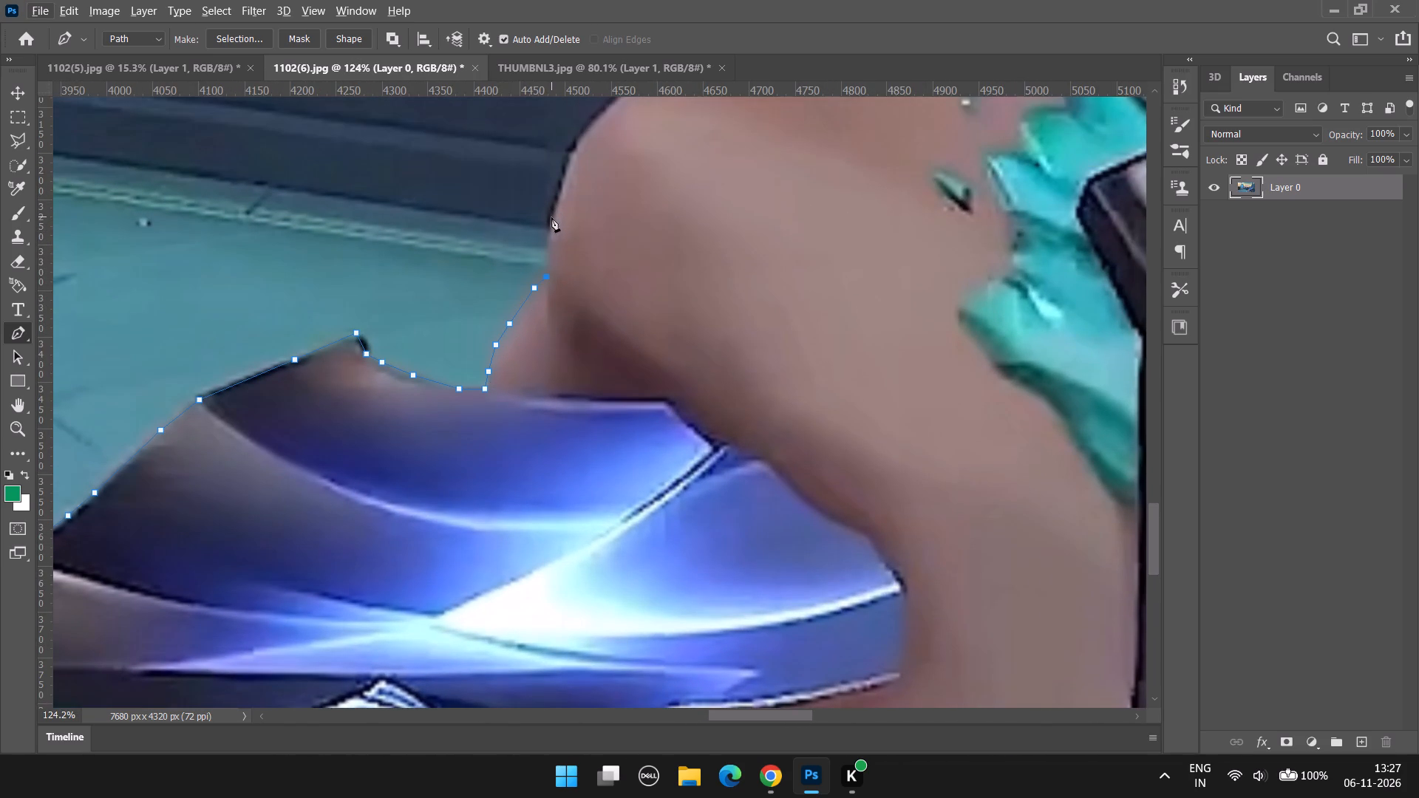
{"action": "left_click", "coordinate": [551, 217]}
{"action": "left_click", "coordinate": [564, 180]}
{"action": "left_click", "coordinate": [576, 146]}
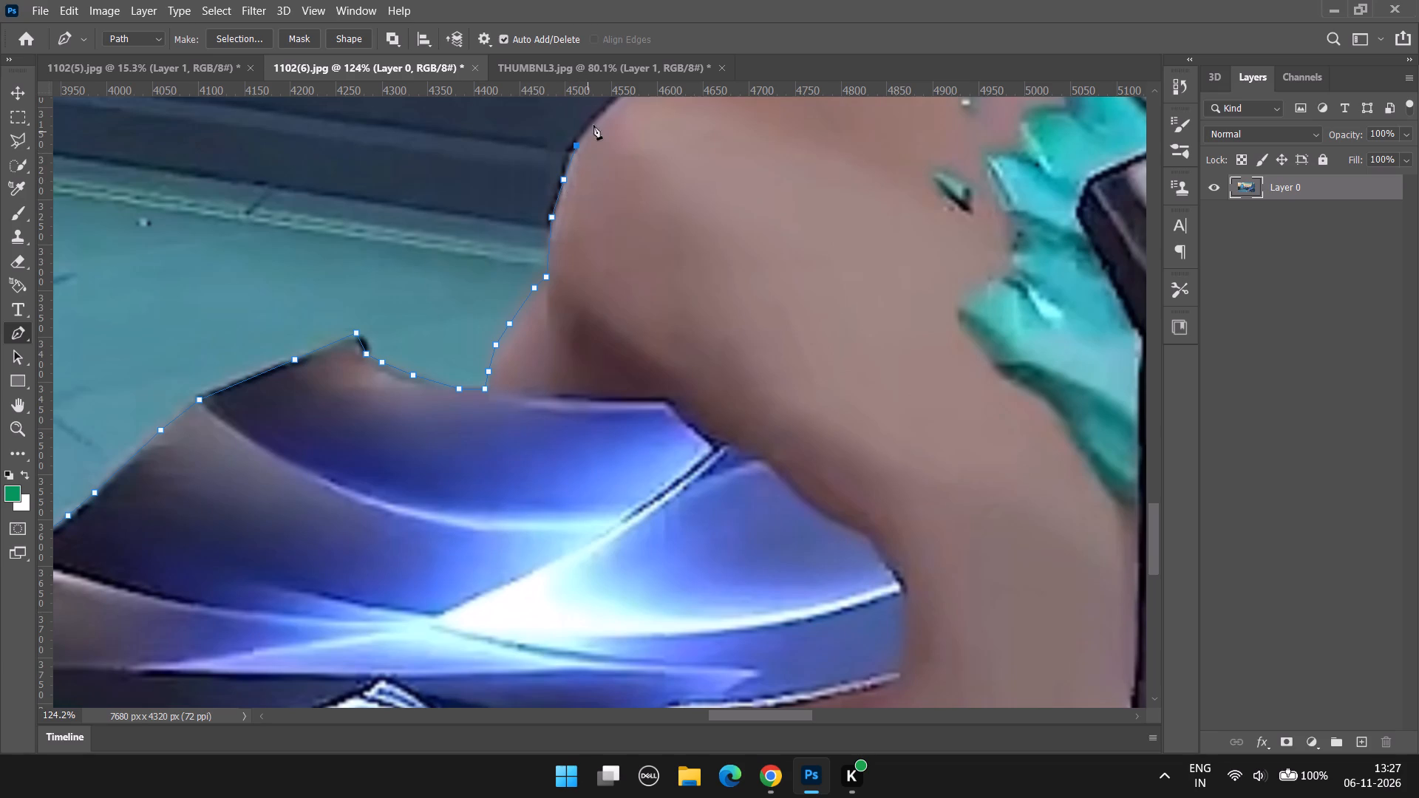
{"action": "left_click", "coordinate": [598, 119]}
{"action": "scroll", "coordinate": [632, 143], "scroll_direction": "up", "scroll_amount": 7}
{"action": "left_click", "coordinate": [625, 192]}
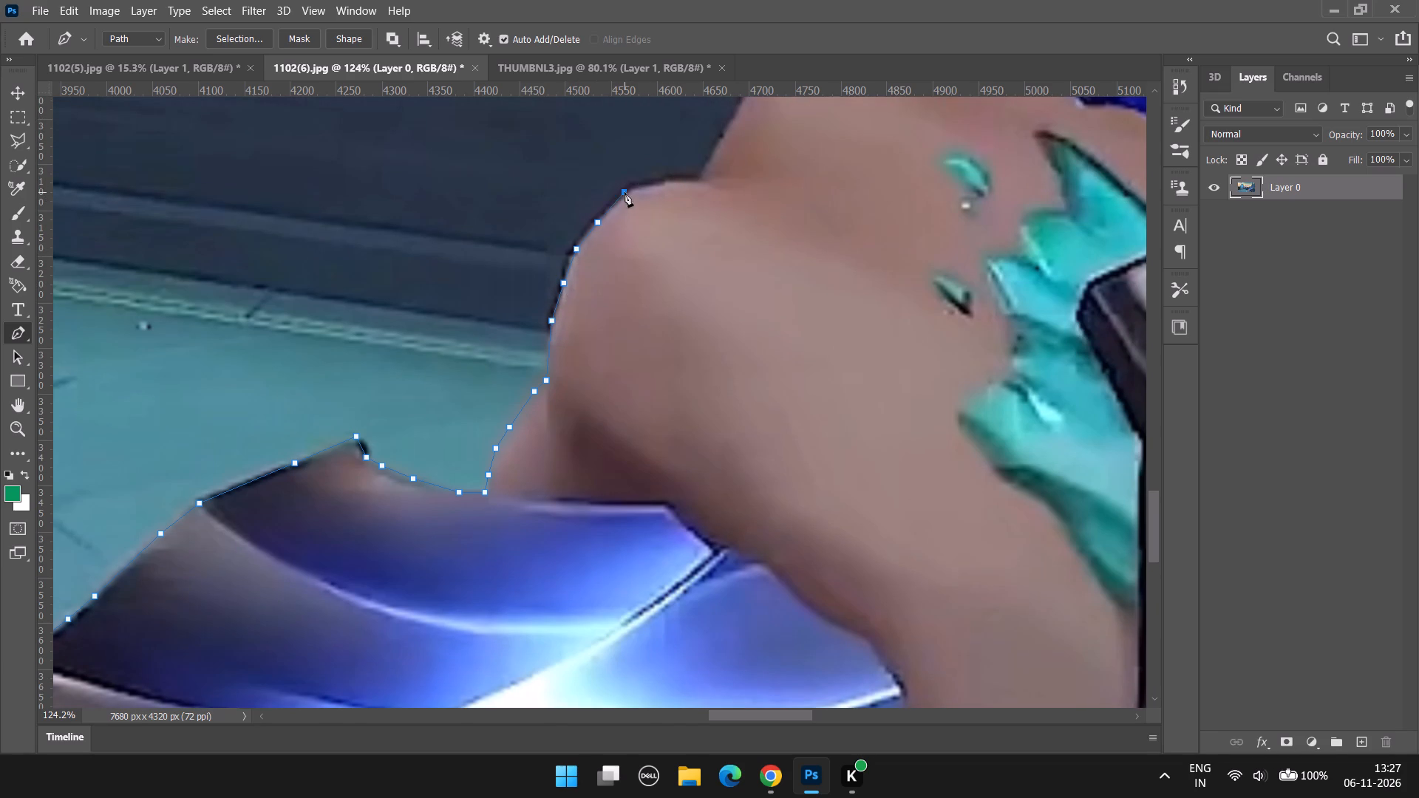
{"action": "double_click", "coordinate": [633, 188]}
{"action": "left_click", "coordinate": [664, 179]}
{"action": "left_click", "coordinate": [697, 180]}
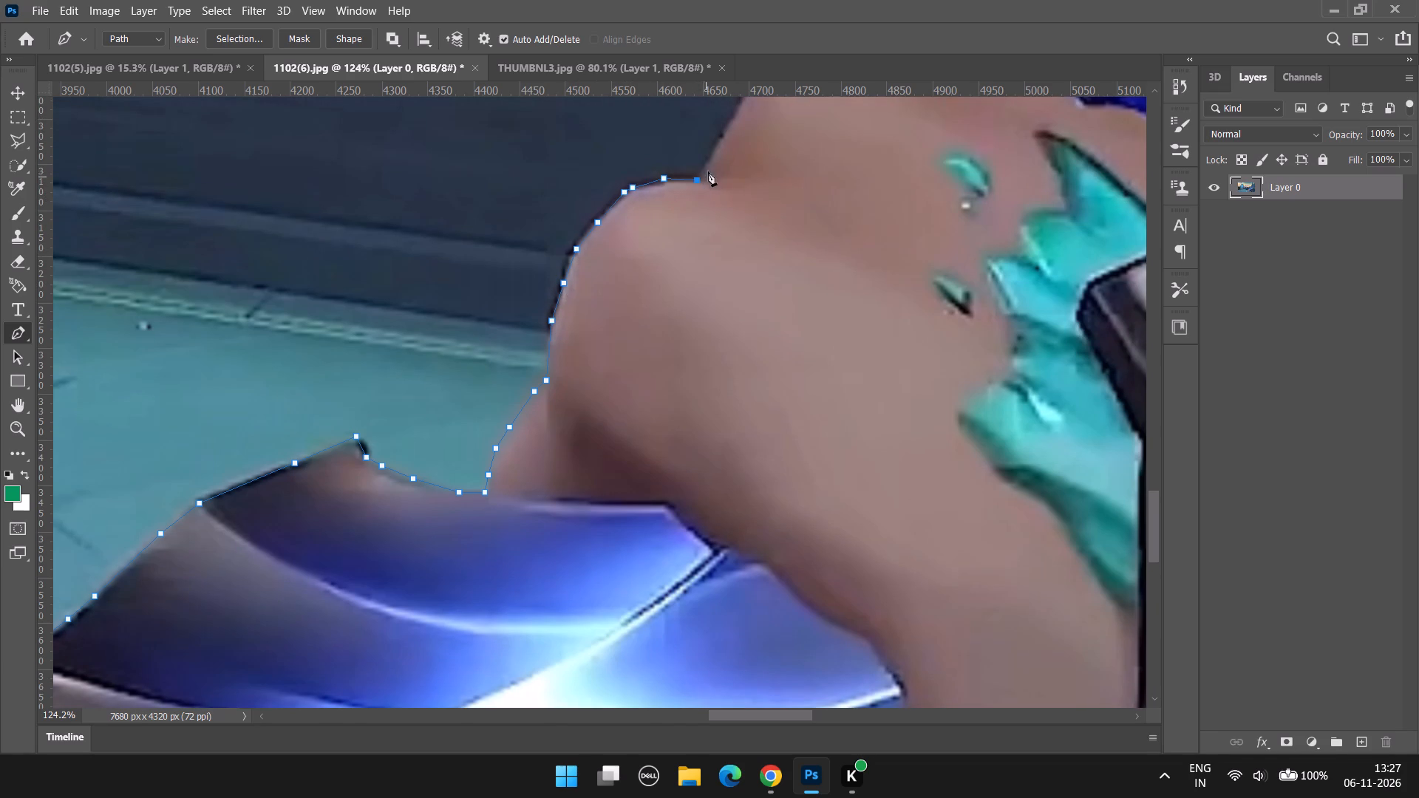
Continue the path up and over the second knuckle to the dip before the third knuckle.
{"action": "left_click", "coordinate": [710, 160]}
{"action": "scroll", "coordinate": [715, 156], "scroll_direction": "up", "scroll_amount": 5}
{"action": "left_click", "coordinate": [735, 190]}
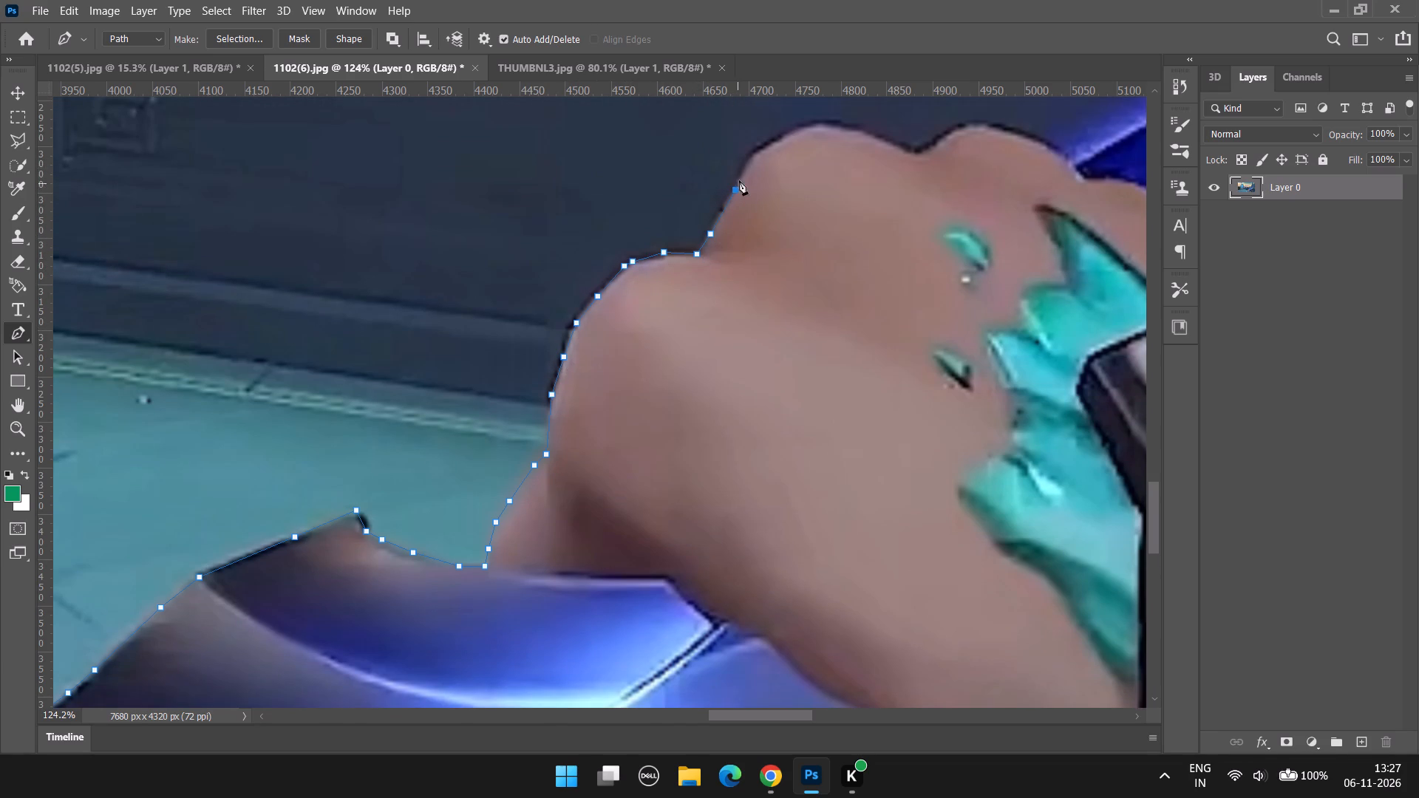
{"action": "left_click", "coordinate": [745, 168]}
{"action": "left_click", "coordinate": [752, 154]}
{"action": "left_click", "coordinate": [786, 134]}
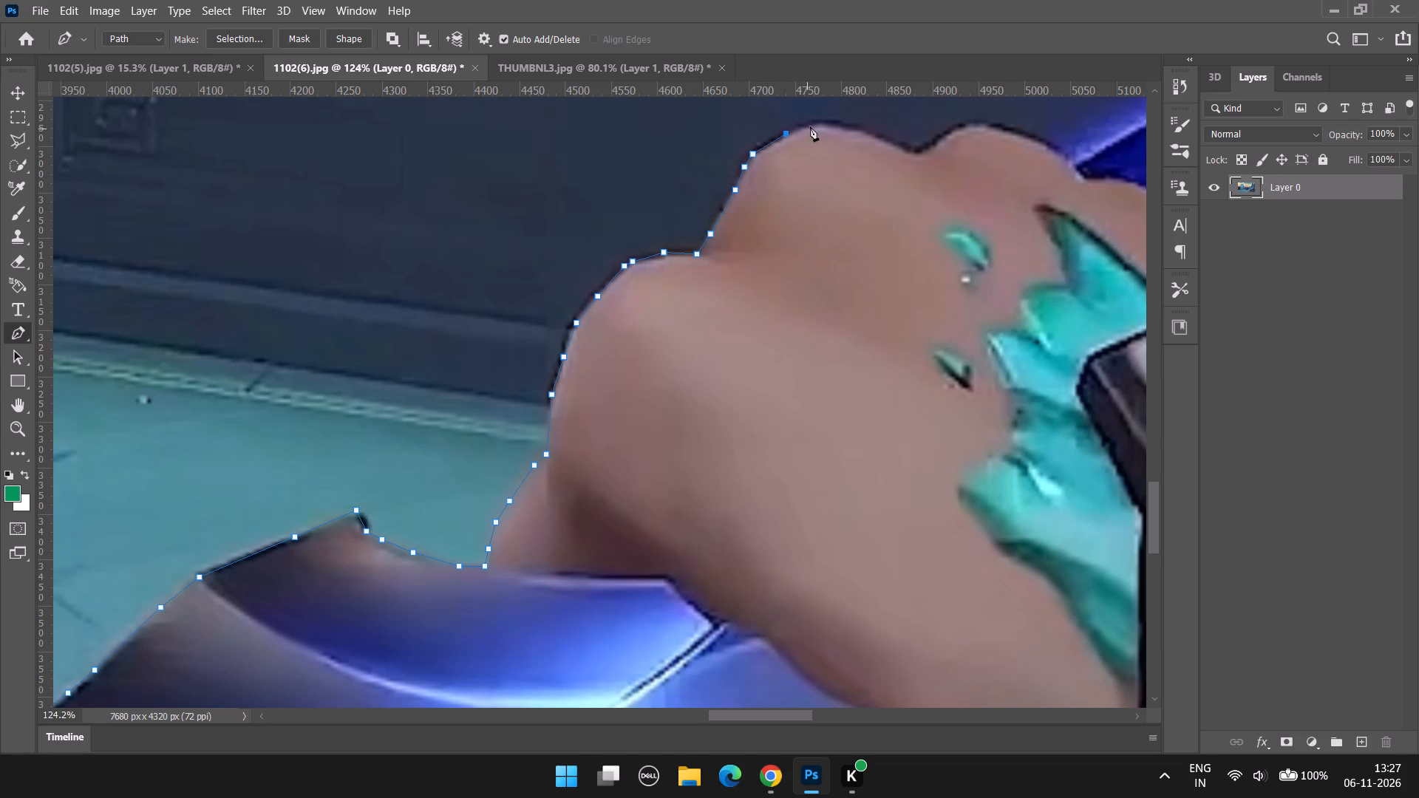
{"action": "left_click", "coordinate": [820, 122]}
{"action": "left_click", "coordinate": [874, 139]}
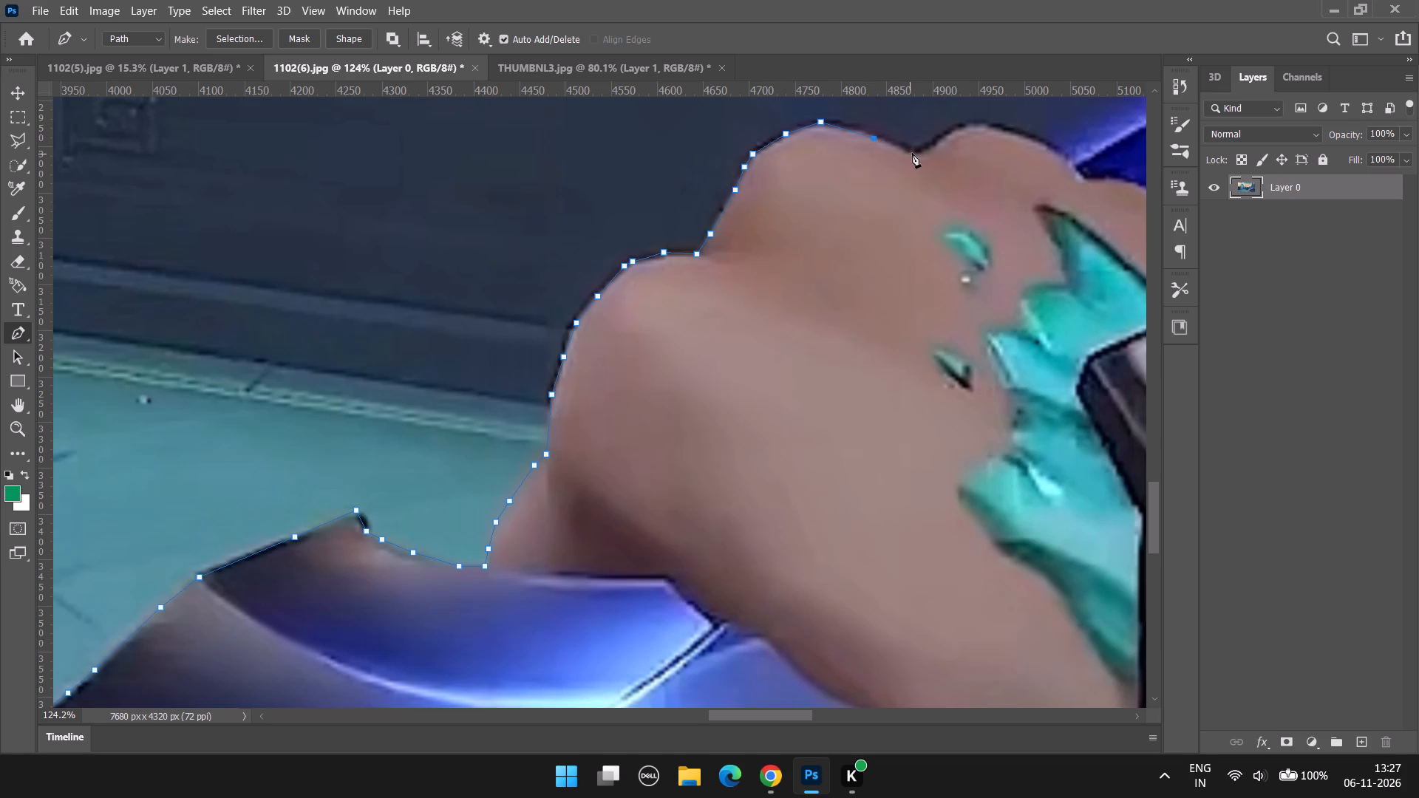
{"action": "left_click", "coordinate": [913, 153]}
Trace over the third knuckle and down to the notch beside the upper blade.
{"action": "left_click", "coordinate": [927, 151]}
{"action": "left_click", "coordinate": [945, 137]}
{"action": "left_click", "coordinate": [967, 127]}
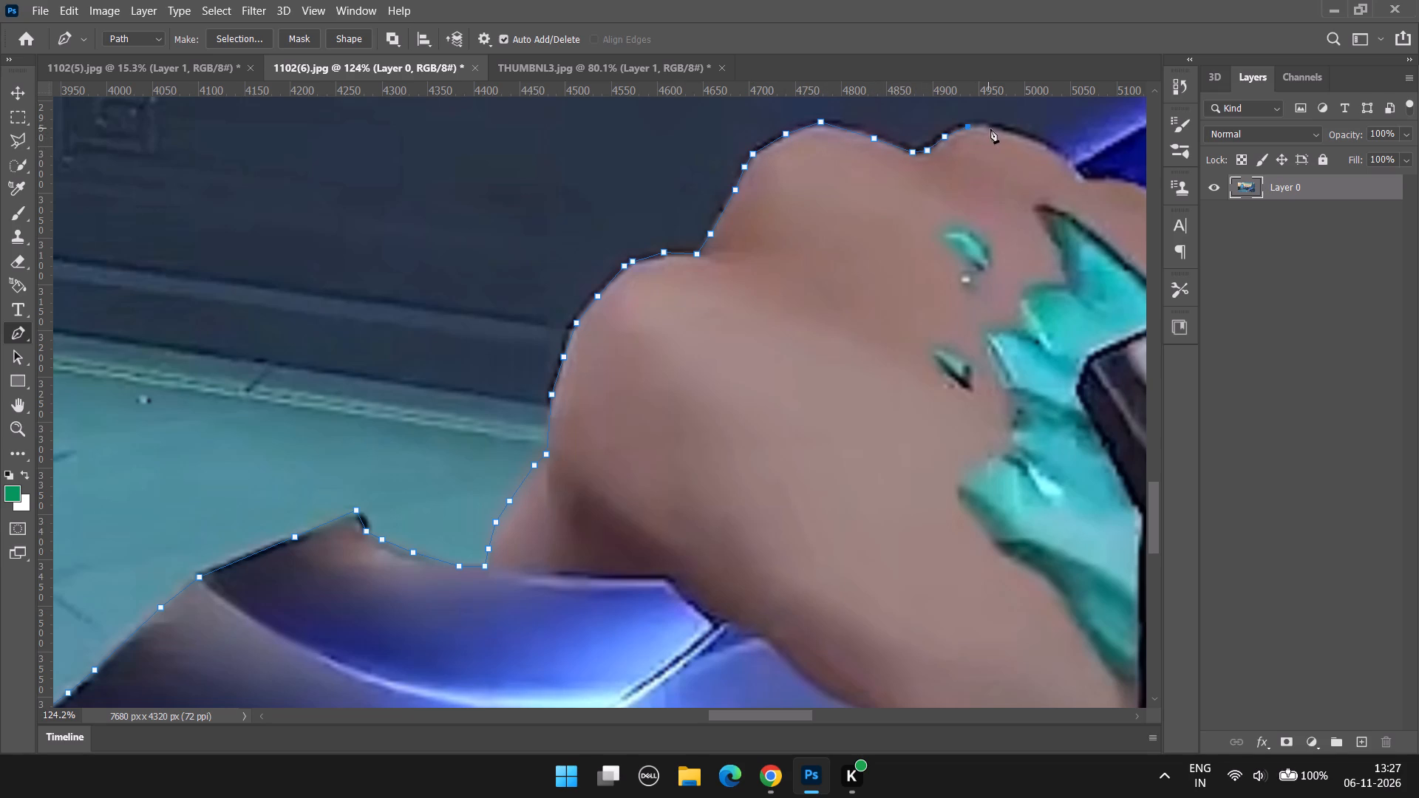
{"action": "left_click", "coordinate": [991, 131]}
{"action": "left_click", "coordinate": [1041, 139]}
{"action": "left_click", "coordinate": [1071, 159]}
{"action": "left_click", "coordinate": [1078, 179]}
Continue the path over the last knuckle and down the back of the hand to the dark wrist guard.
{"action": "left_click", "coordinate": [1109, 177]}
{"action": "left_click", "coordinate": [1134, 185]}
{"action": "left_click_drag", "start_coordinate": [797, 710], "coordinate": [808, 709]}
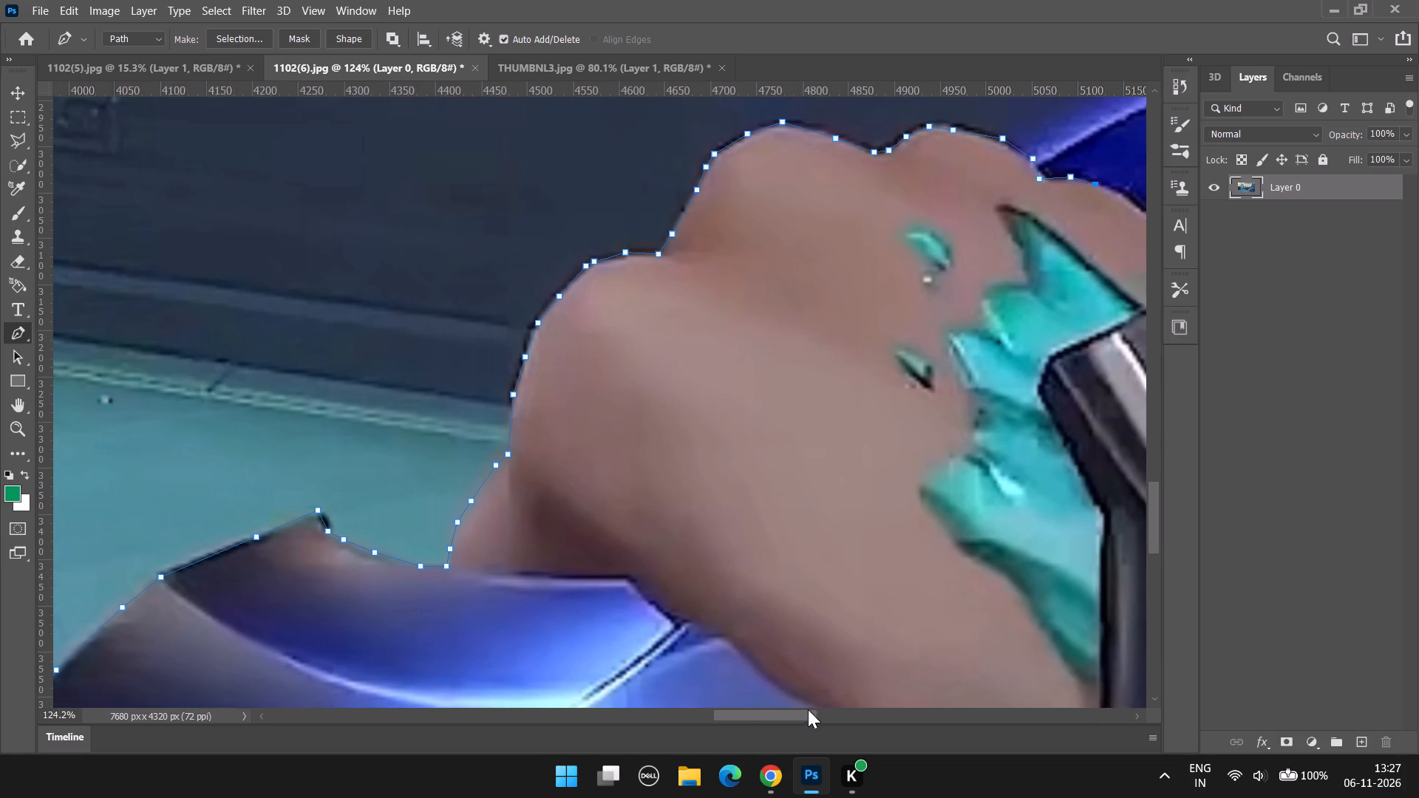
{"action": "left_click_drag", "start_coordinate": [808, 709], "coordinate": [837, 705]}
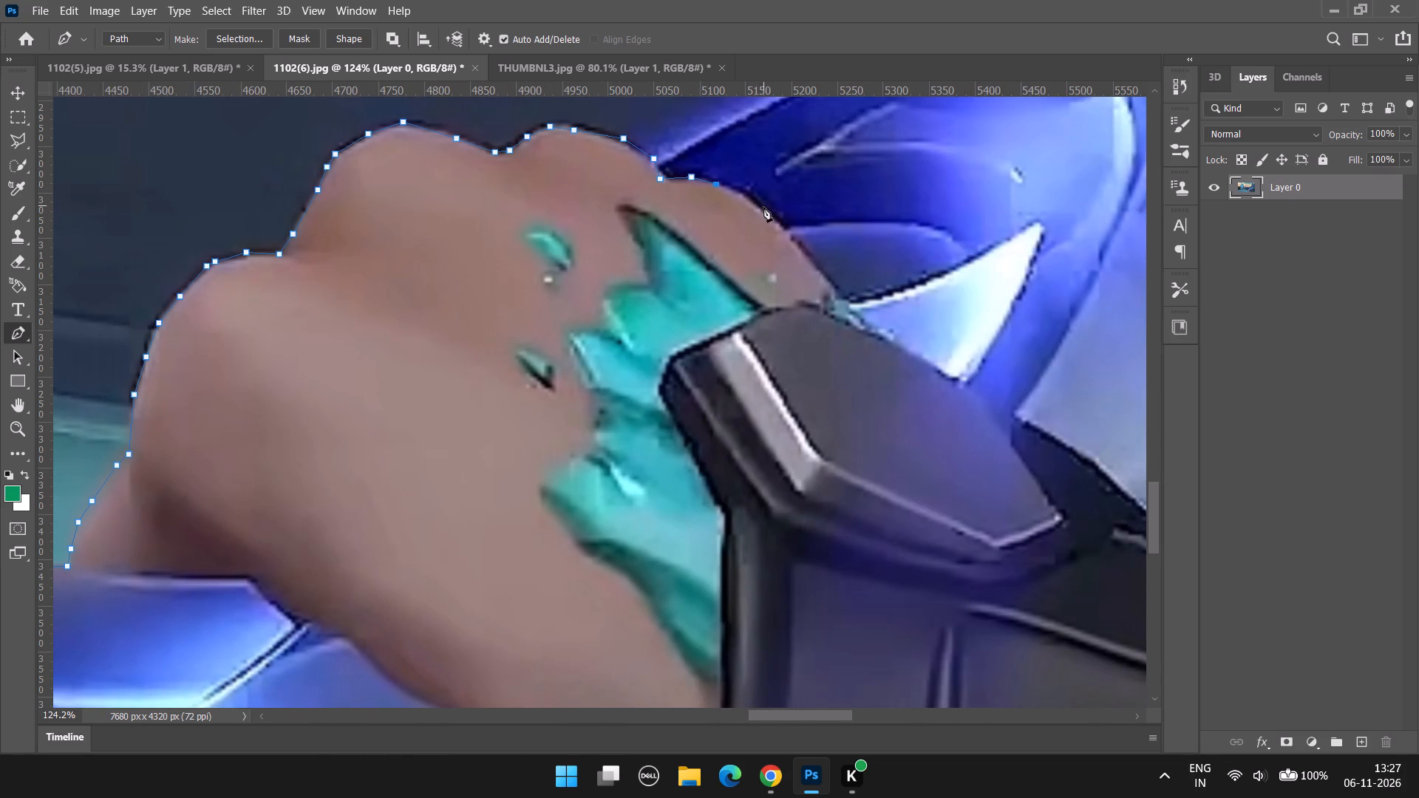
{"action": "left_click", "coordinate": [763, 208]}
{"action": "left_click", "coordinate": [798, 244]}
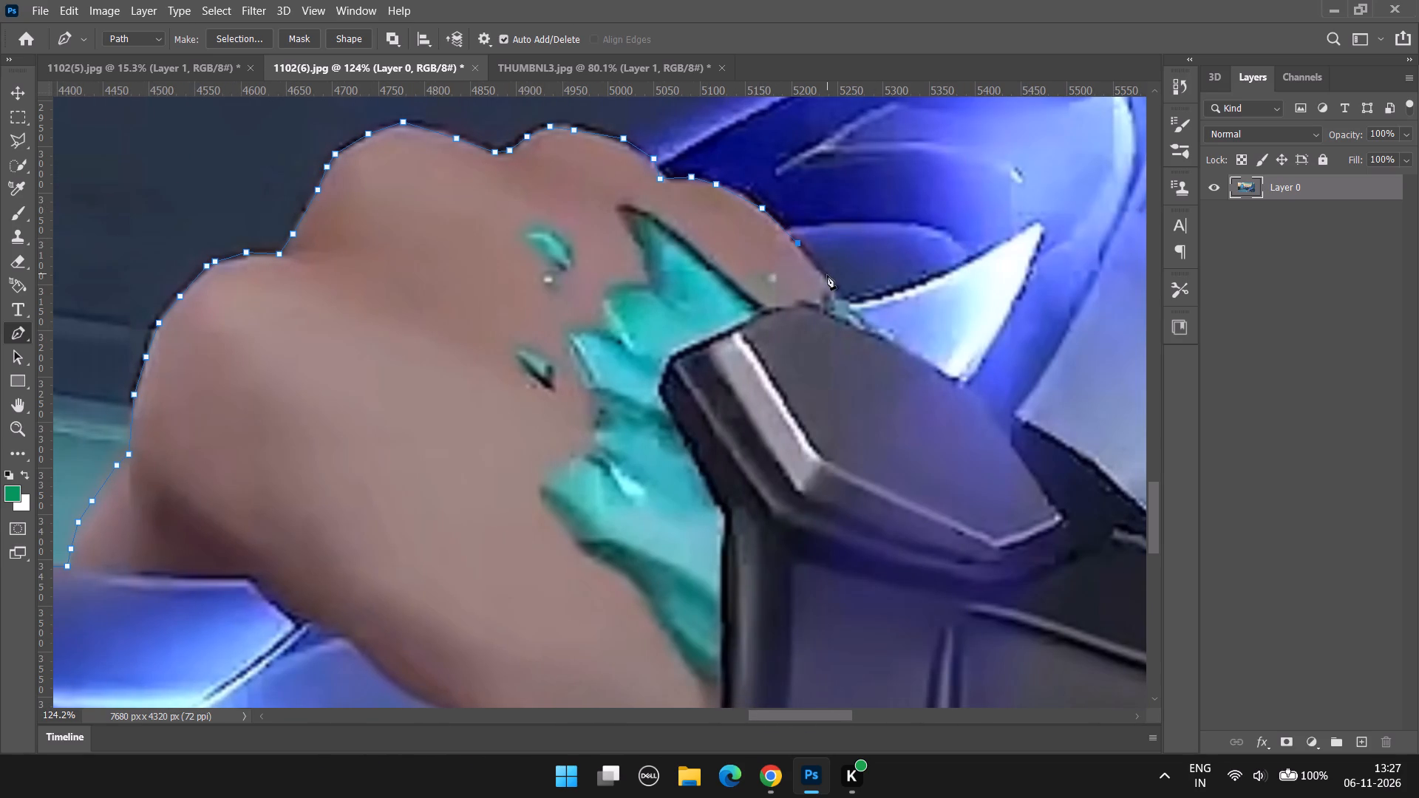
{"action": "left_click", "coordinate": [830, 281]}
{"action": "left_click", "coordinate": [841, 305]}
{"action": "scroll", "coordinate": [877, 301], "scroll_direction": "down", "scroll_amount": 5, "text": "alt"}
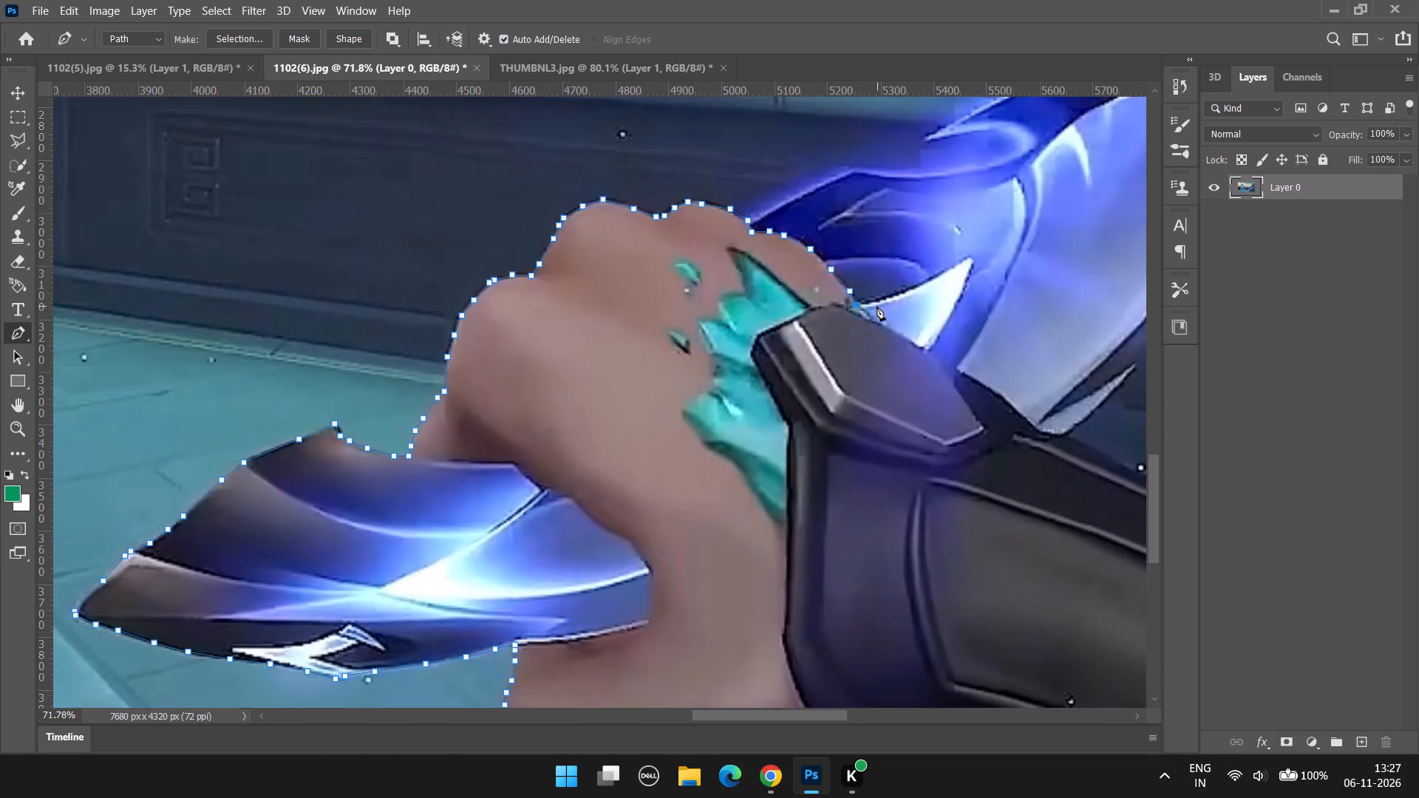
Undo the path points over the last knuckle and back of the hand, back to the notch beside the upper blade.
{"action": "scroll", "coordinate": [877, 306], "scroll_direction": "down", "scroll_amount": 7, "text": "alt"}
{"action": "key", "text": "ctrl+z"}
{"action": "key", "text": "ctrl+z"}
{"action": "key", "text": "ctrl+z"}
{"action": "key", "text": "ctrl+z"}
{"action": "key", "text": "ctrl+z"}
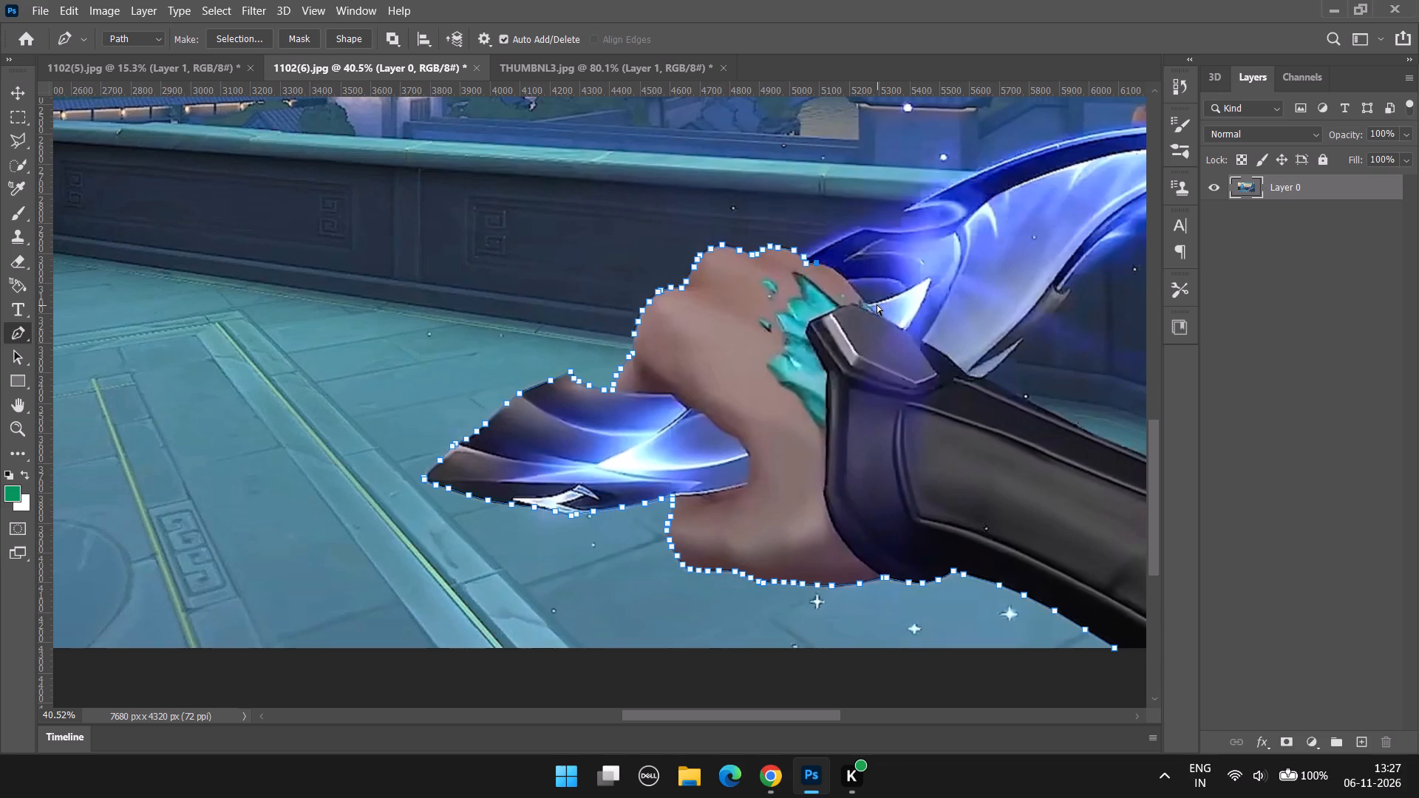
{"action": "key", "text": "ctrl+z"}
{"action": "key", "text": "ctrl+z"}
Trace from the knuckle notch along the dark blue blade's upper edge to the back of its curved recess.
{"action": "scroll", "coordinate": [890, 233], "scroll_direction": "up", "scroll_amount": 15}
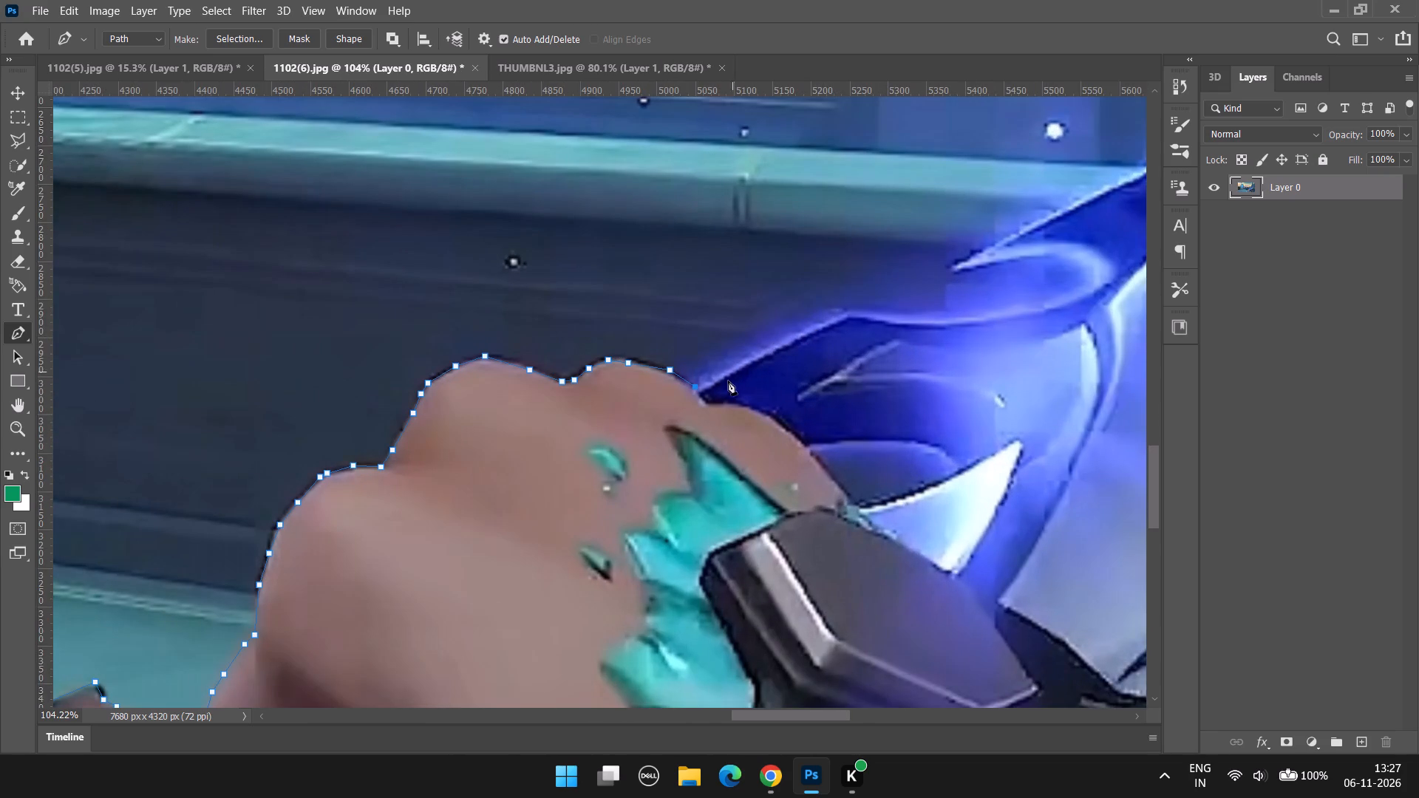
{"action": "left_click", "coordinate": [721, 378]}
{"action": "left_click", "coordinate": [784, 343]}
{"action": "left_click", "coordinate": [843, 318]}
{"action": "left_click", "coordinate": [866, 316]}
{"action": "left_click", "coordinate": [917, 324]}
{"action": "left_click", "coordinate": [1019, 314]}
{"action": "left_click", "coordinate": [1064, 307]}
{"action": "left_click", "coordinate": [1093, 289]}
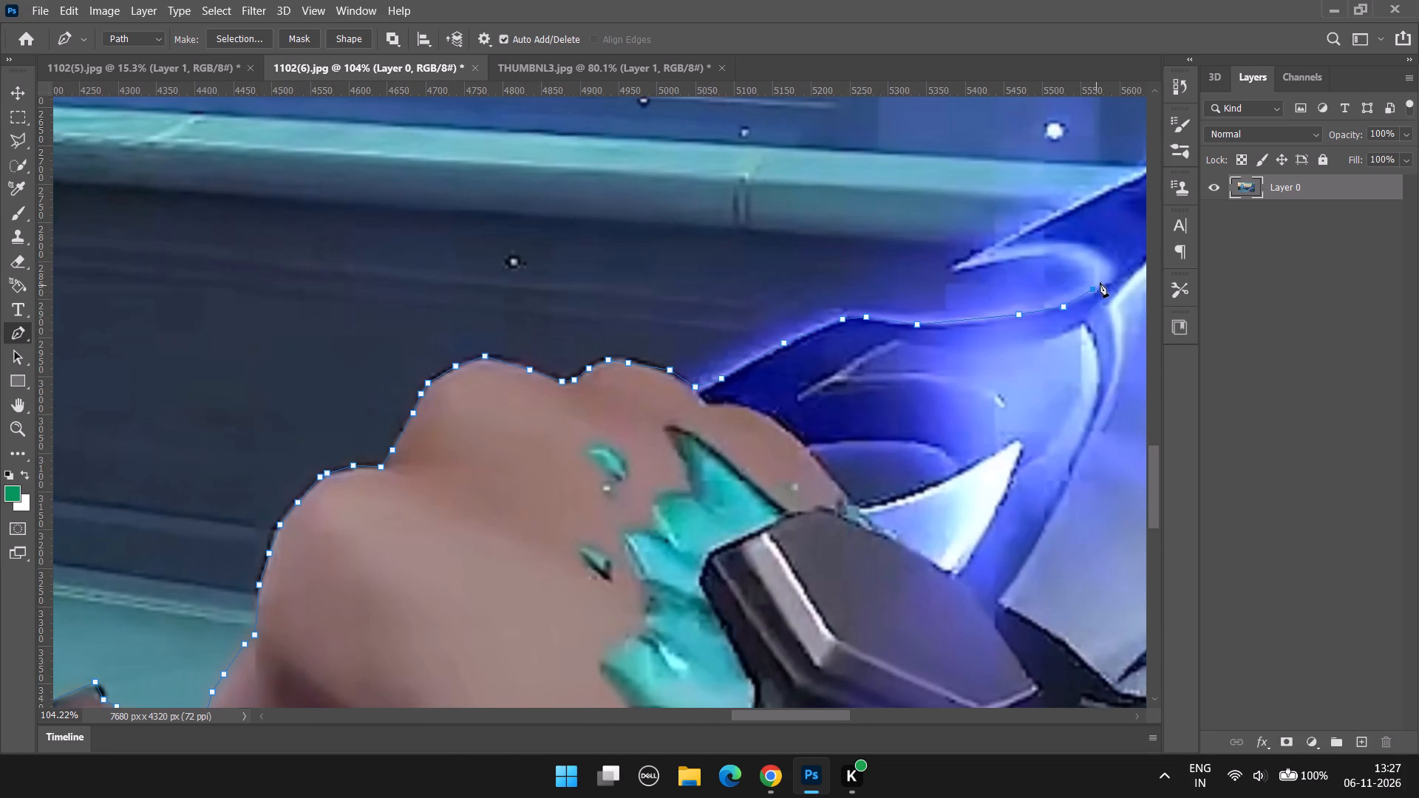
Continue the path around the curved recess, out to the thin spike's tip and back along the spike's upper edge.
{"action": "left_click", "coordinate": [1092, 270]}
{"action": "left_click", "coordinate": [1069, 254]}
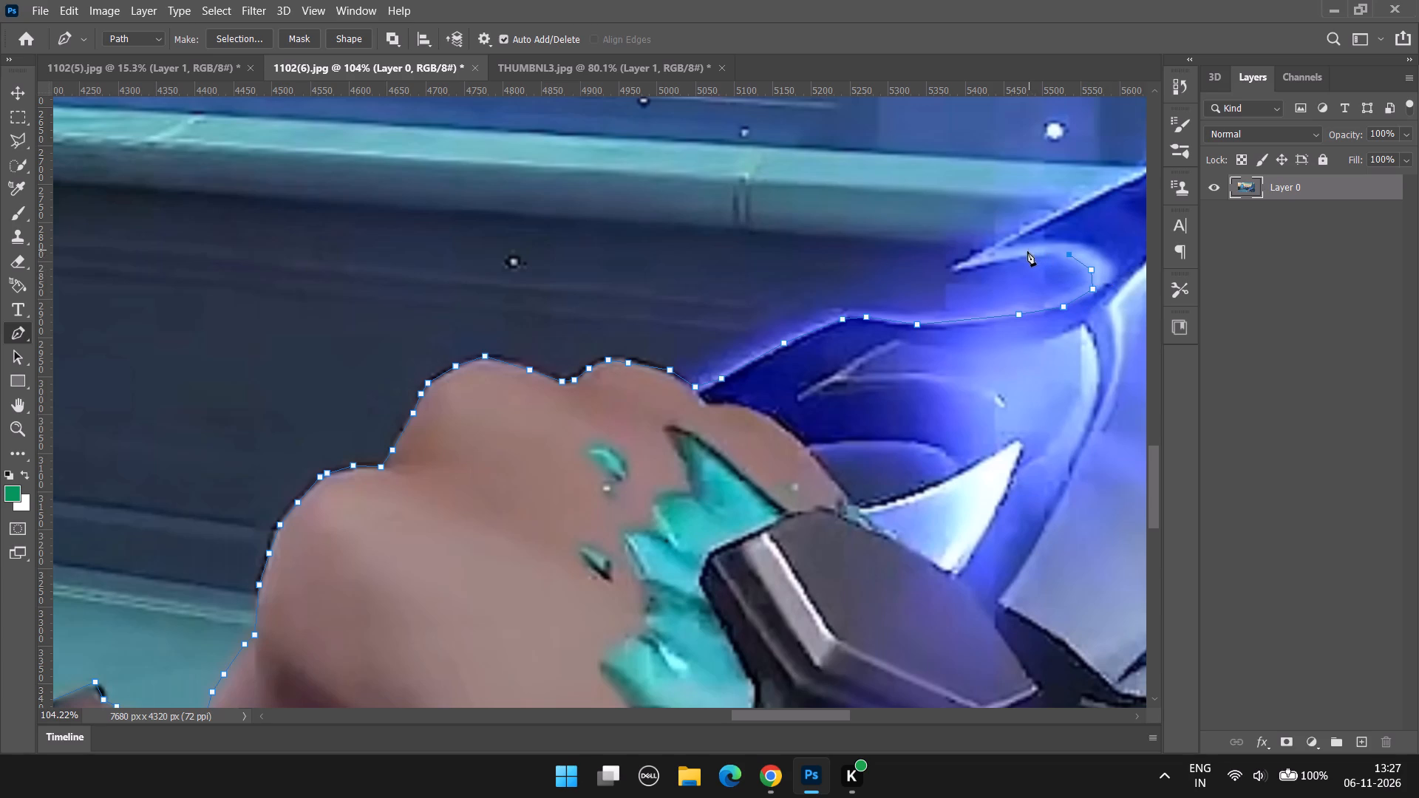
{"action": "left_click", "coordinate": [1024, 253]}
{"action": "left_click", "coordinate": [989, 265]}
{"action": "left_click", "coordinate": [954, 273]}
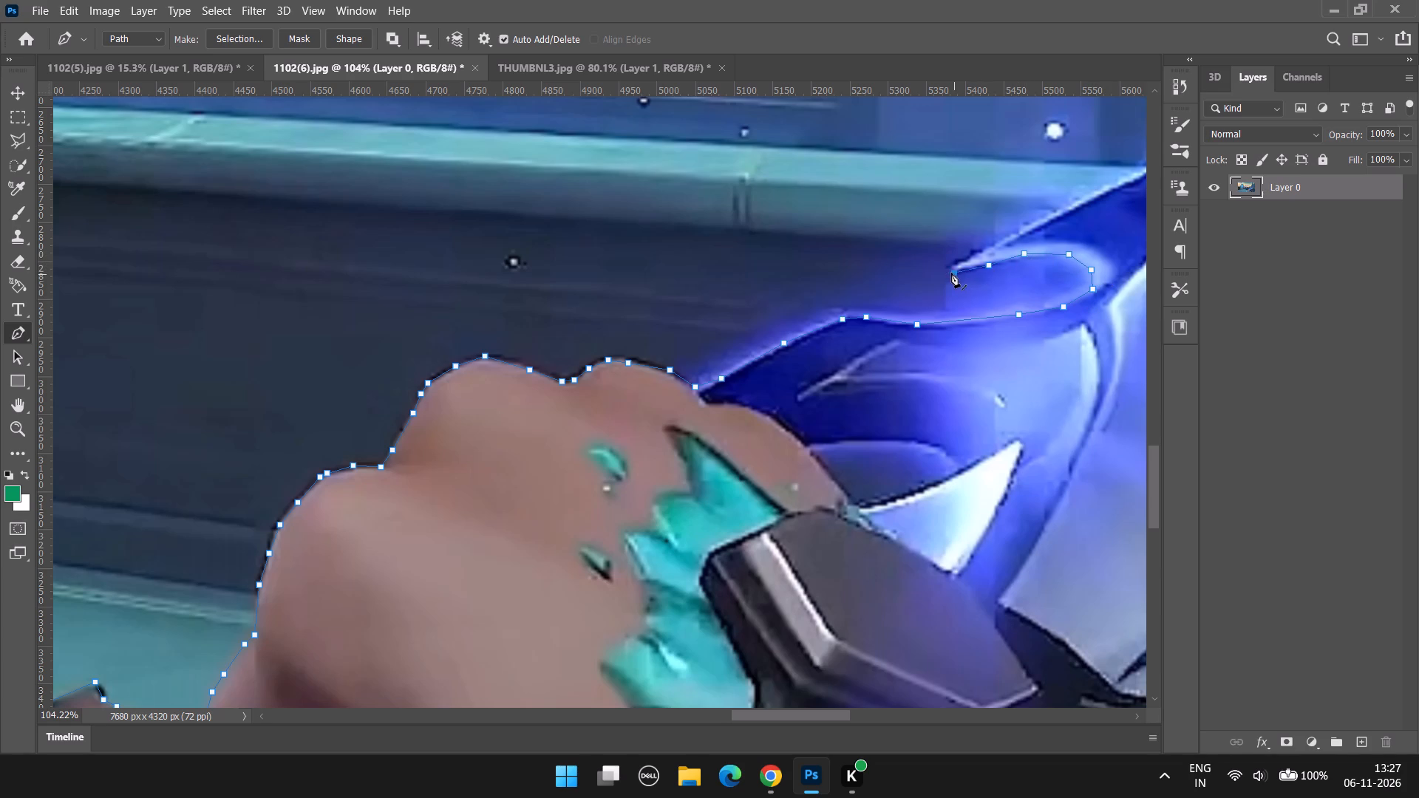
{"action": "left_click", "coordinate": [951, 266]}
{"action": "left_click", "coordinate": [996, 244]}
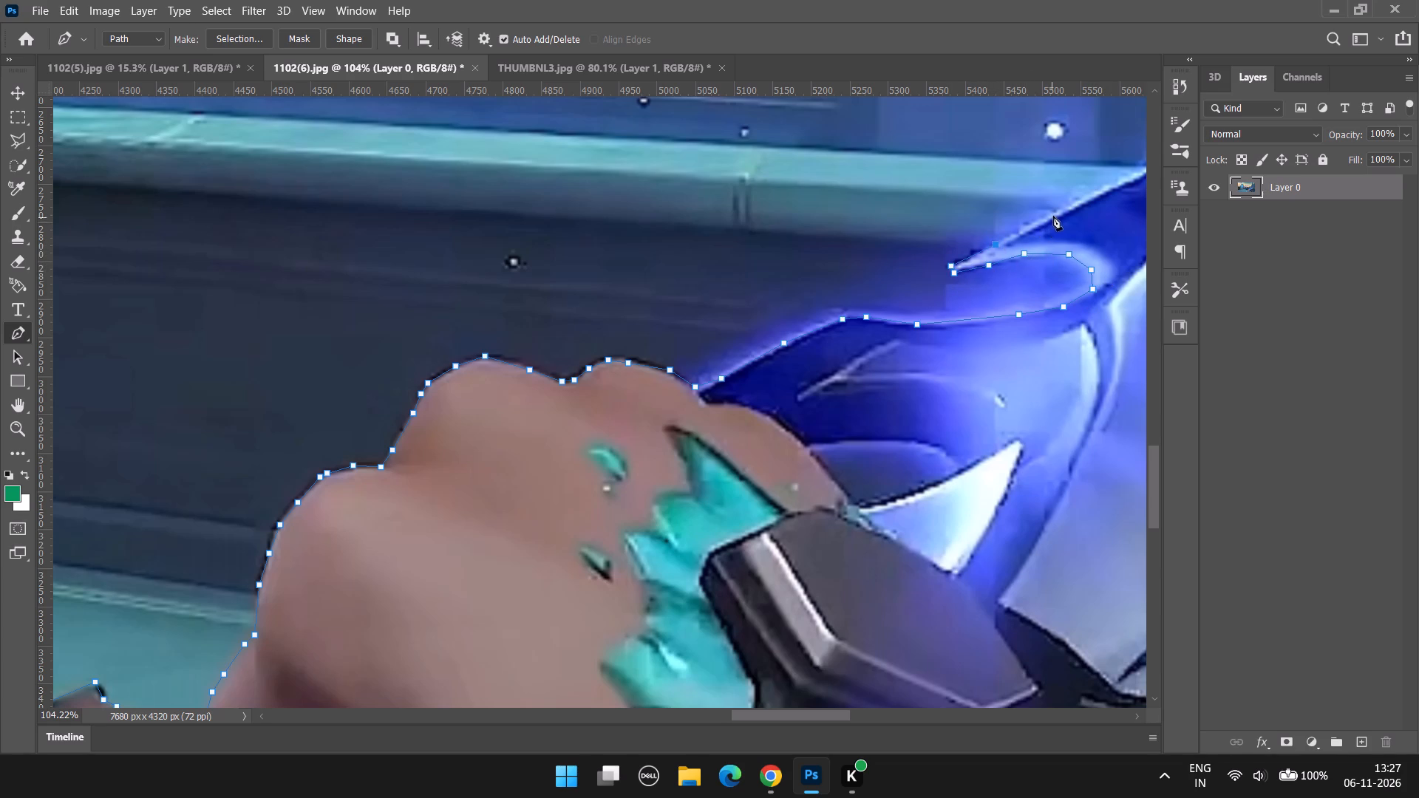
{"action": "left_click", "coordinate": [1060, 211]}
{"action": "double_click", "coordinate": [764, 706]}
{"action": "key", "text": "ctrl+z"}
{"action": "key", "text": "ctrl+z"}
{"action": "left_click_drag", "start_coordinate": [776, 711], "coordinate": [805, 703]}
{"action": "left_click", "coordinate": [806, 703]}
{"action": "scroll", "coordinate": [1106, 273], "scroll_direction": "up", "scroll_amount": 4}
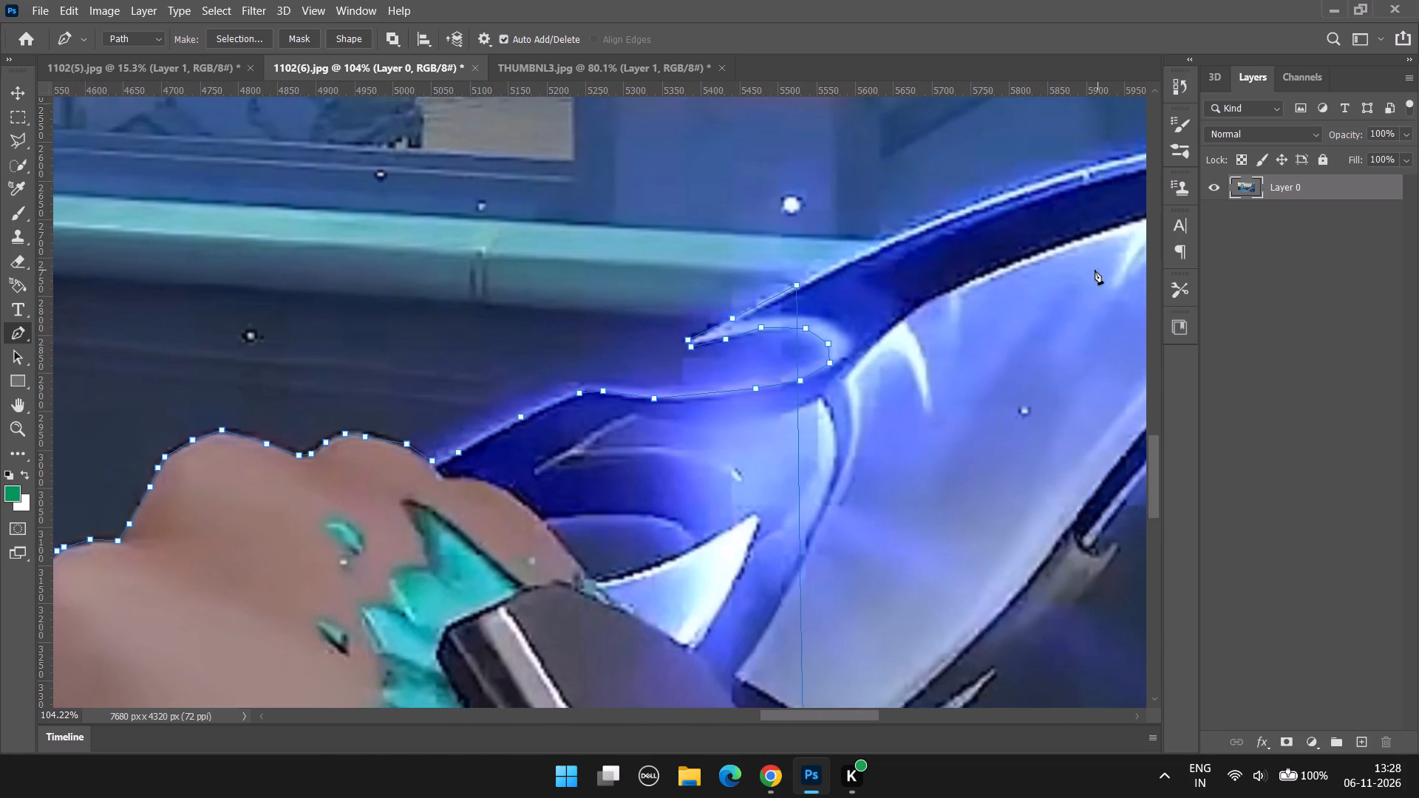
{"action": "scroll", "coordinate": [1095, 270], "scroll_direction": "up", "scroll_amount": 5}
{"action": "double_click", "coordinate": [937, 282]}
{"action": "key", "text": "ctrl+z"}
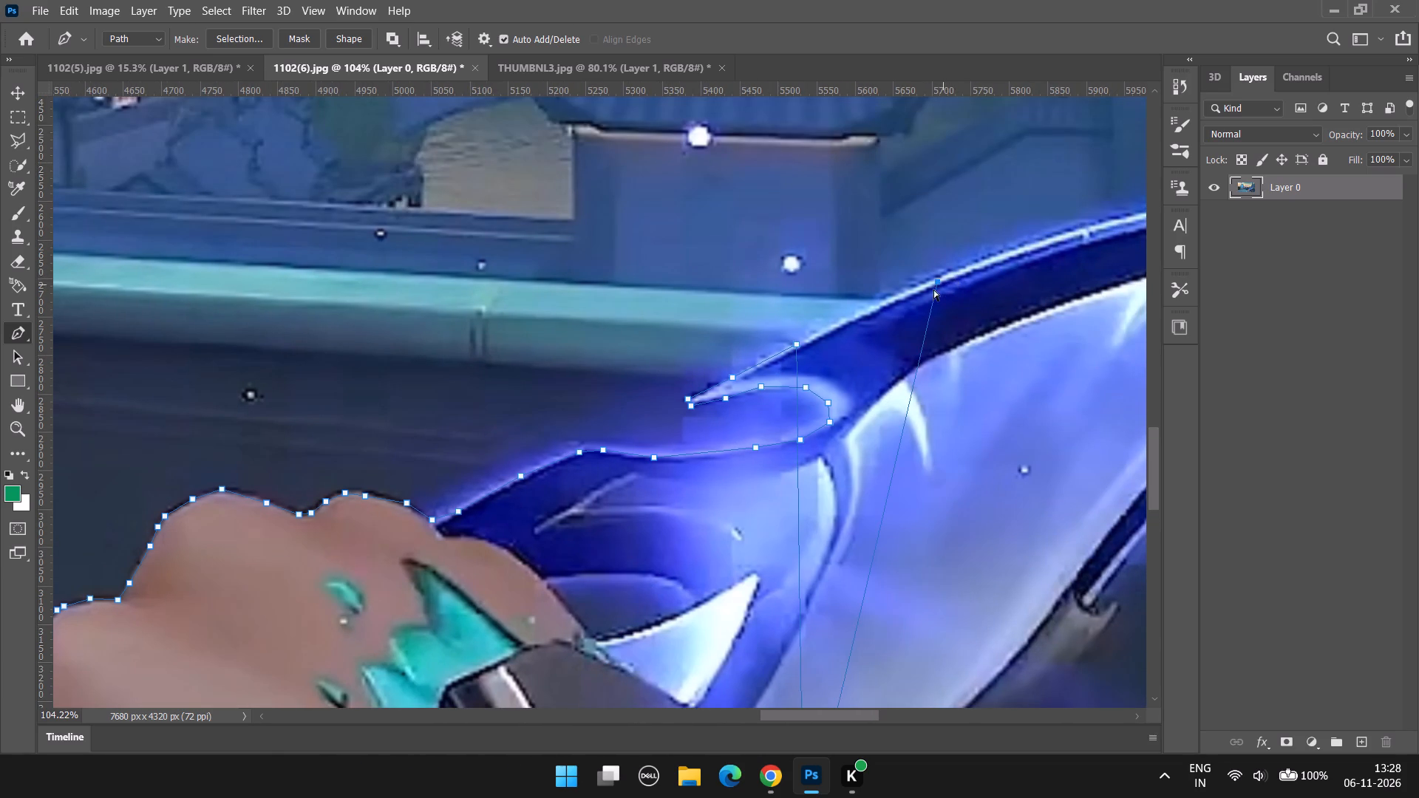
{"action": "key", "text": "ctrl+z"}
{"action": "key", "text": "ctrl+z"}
Trace from the spike up along the glowing outer edge of the upper blade's rising curve.
{"action": "left_click", "coordinate": [853, 316]}
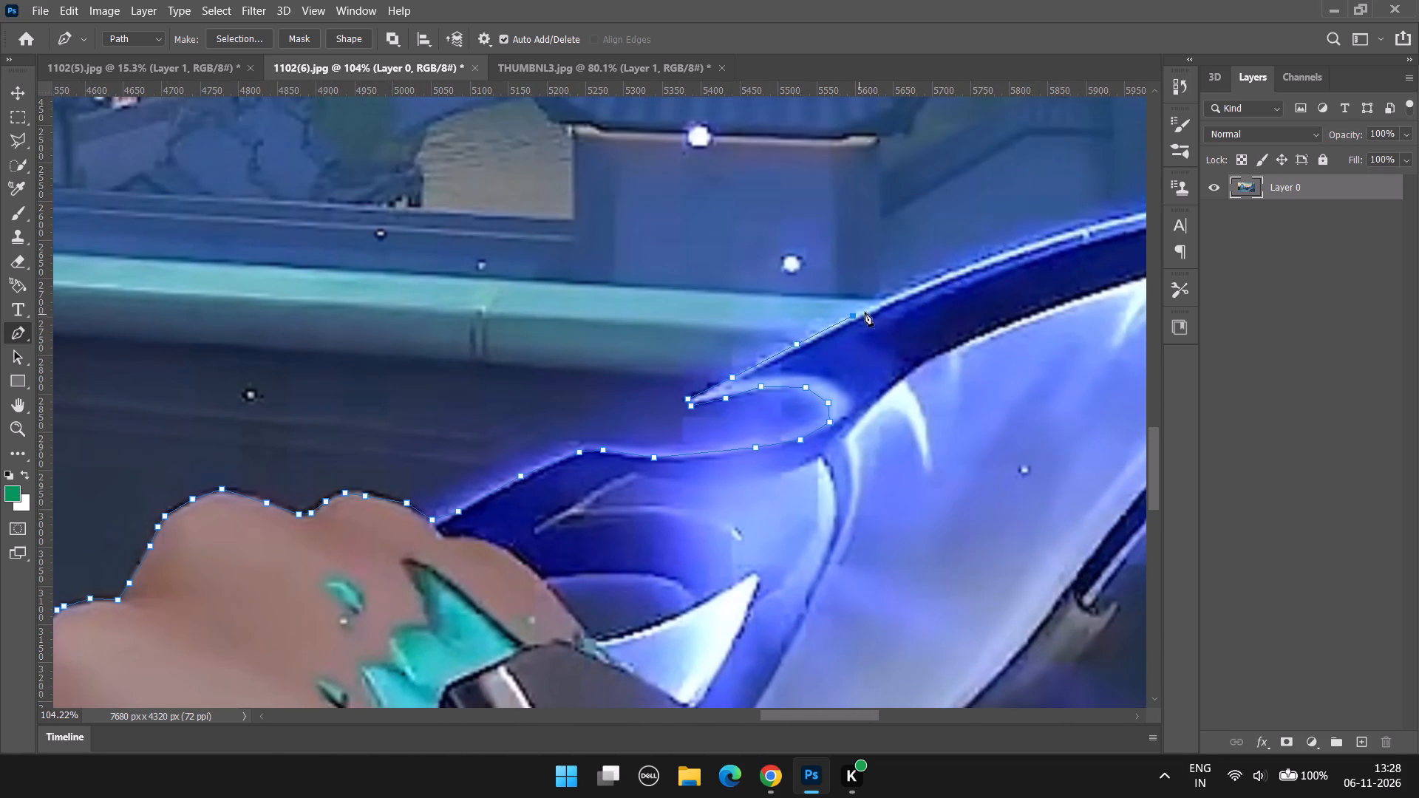
{"action": "left_click", "coordinate": [911, 287]}
{"action": "left_click", "coordinate": [987, 260]}
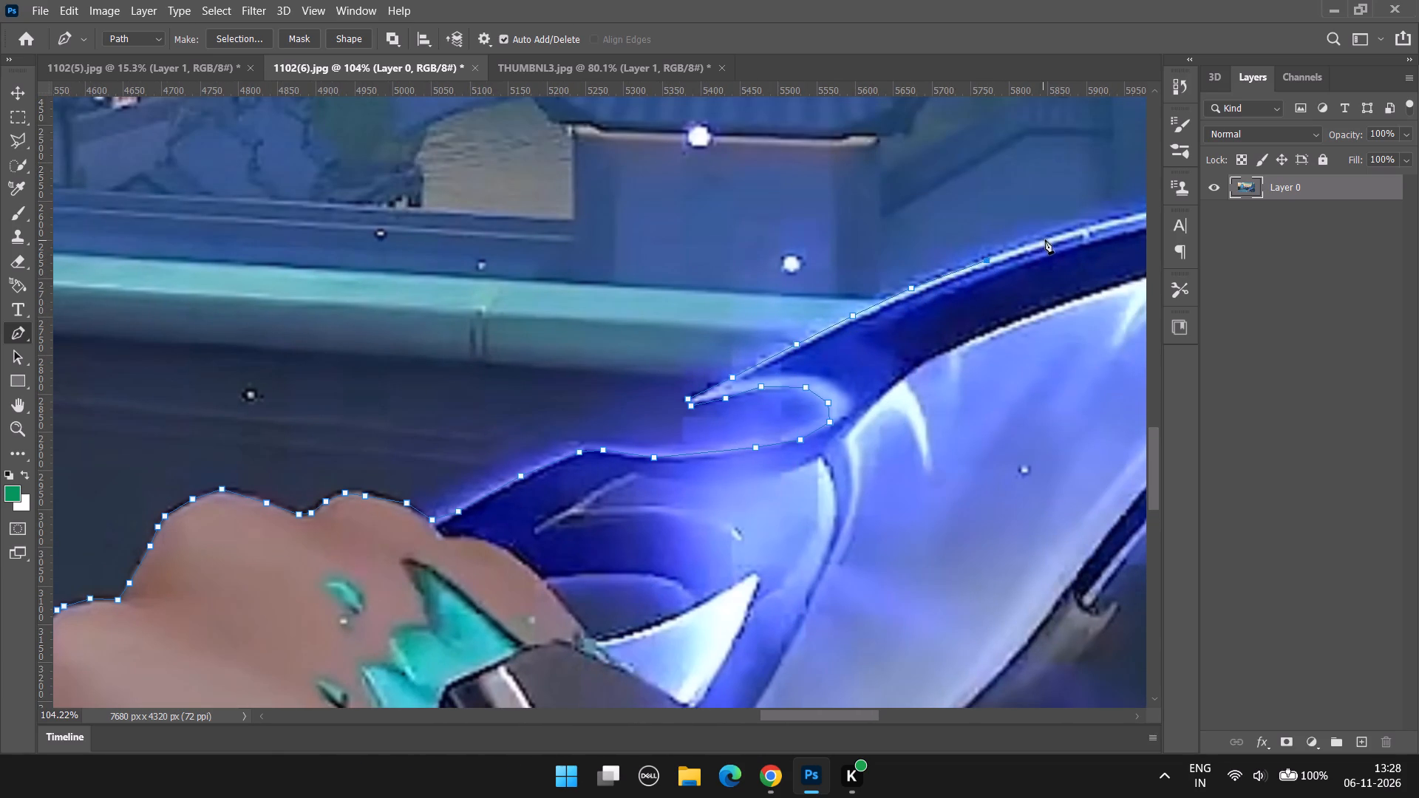
{"action": "left_click", "coordinate": [1050, 237]}
{"action": "left_click", "coordinate": [1102, 219]}
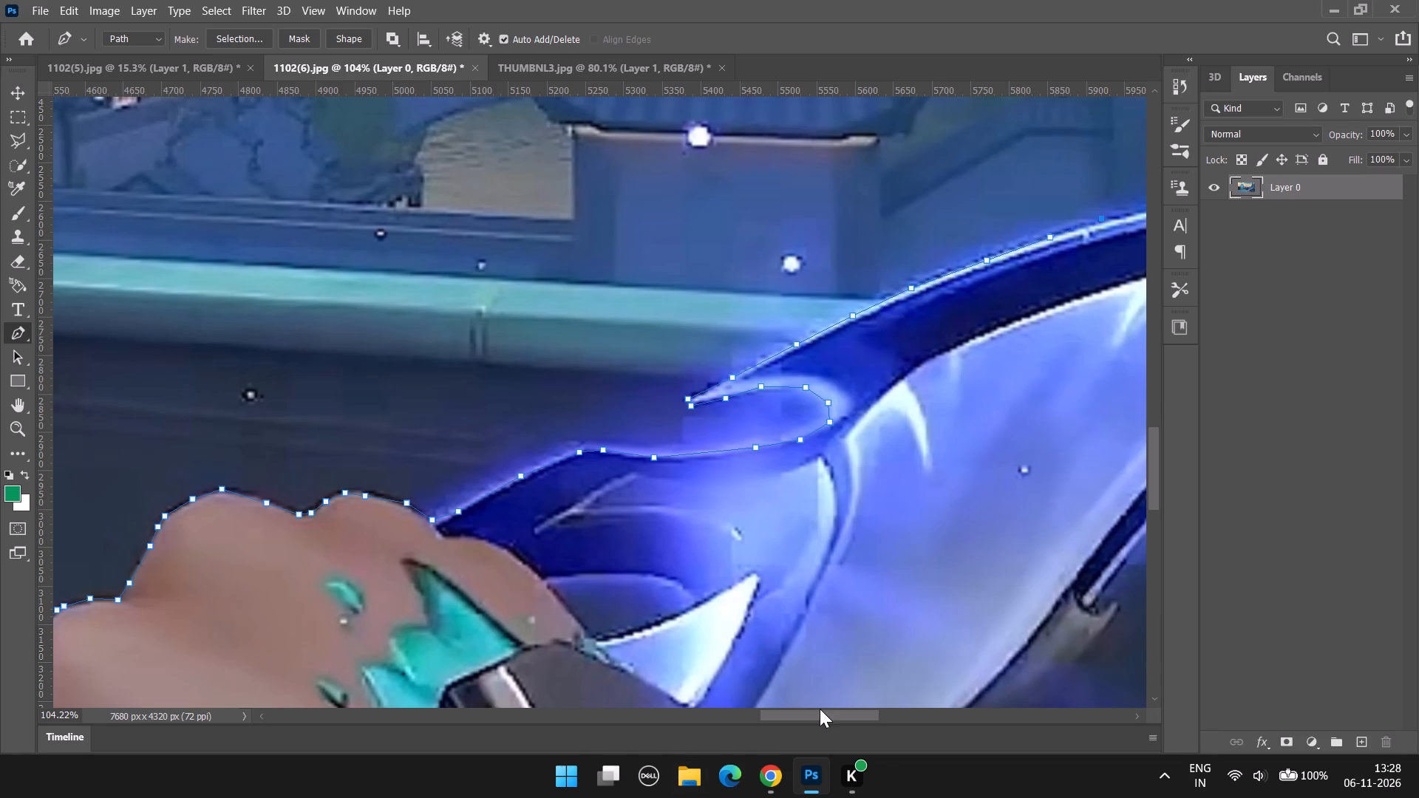
Continue the path over the crest of the upper blade's glowing outer edge toward the far tip.
{"action": "left_click", "coordinate": [813, 712]}
{"action": "left_click_drag", "start_coordinate": [823, 709], "coordinate": [885, 701]}
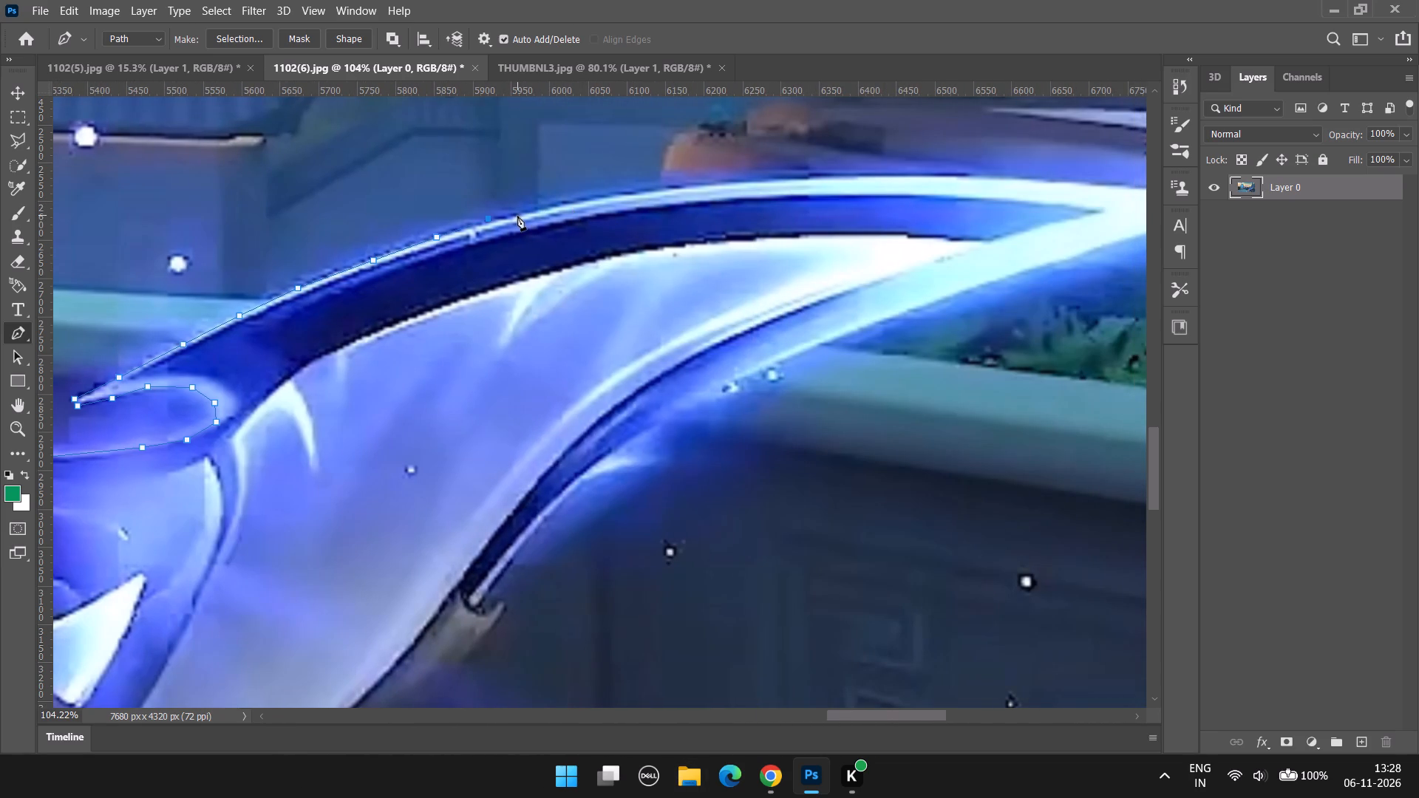
{"action": "left_click_drag", "start_coordinate": [520, 214], "coordinate": [536, 207]}
{"action": "key", "text": "ctrl+z"}
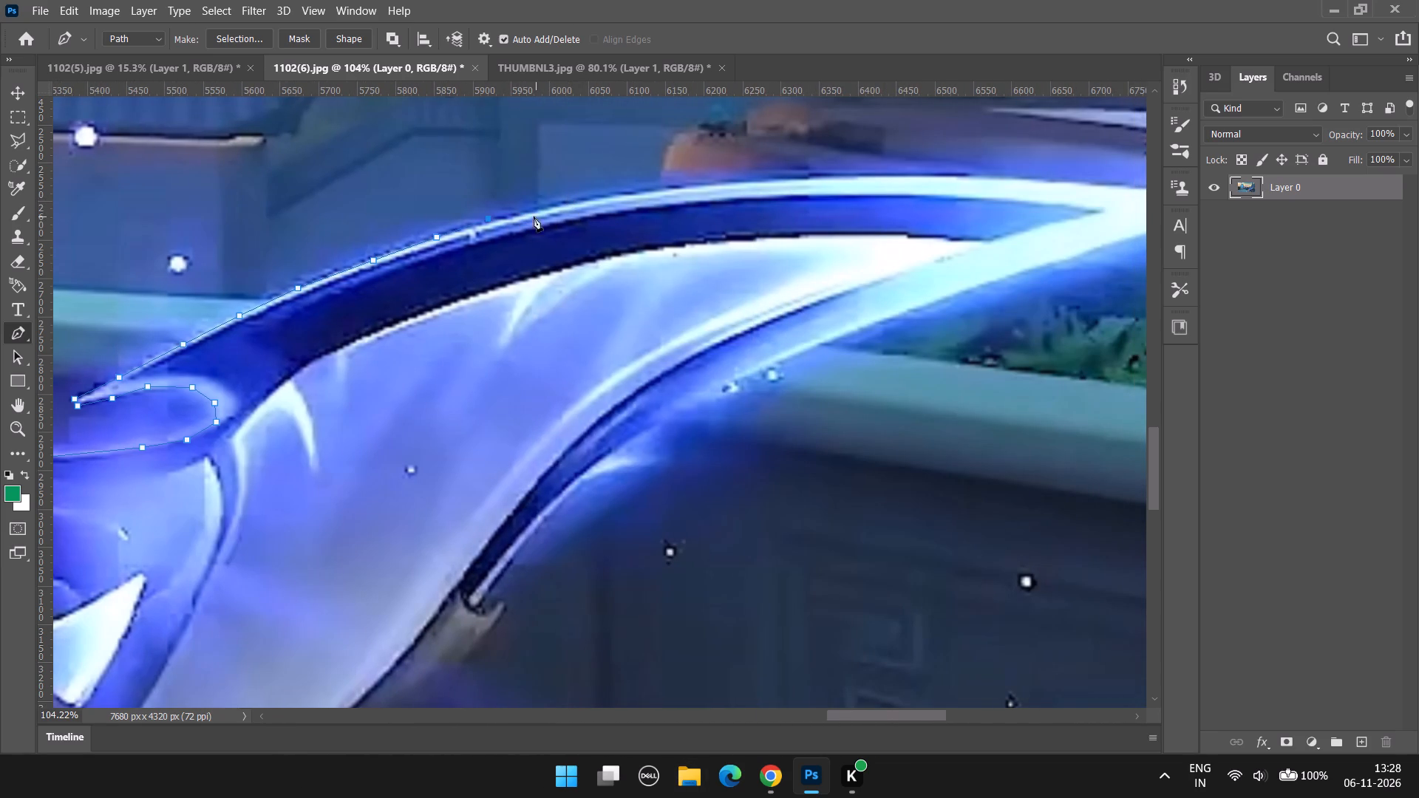
{"action": "left_click", "coordinate": [525, 212]}
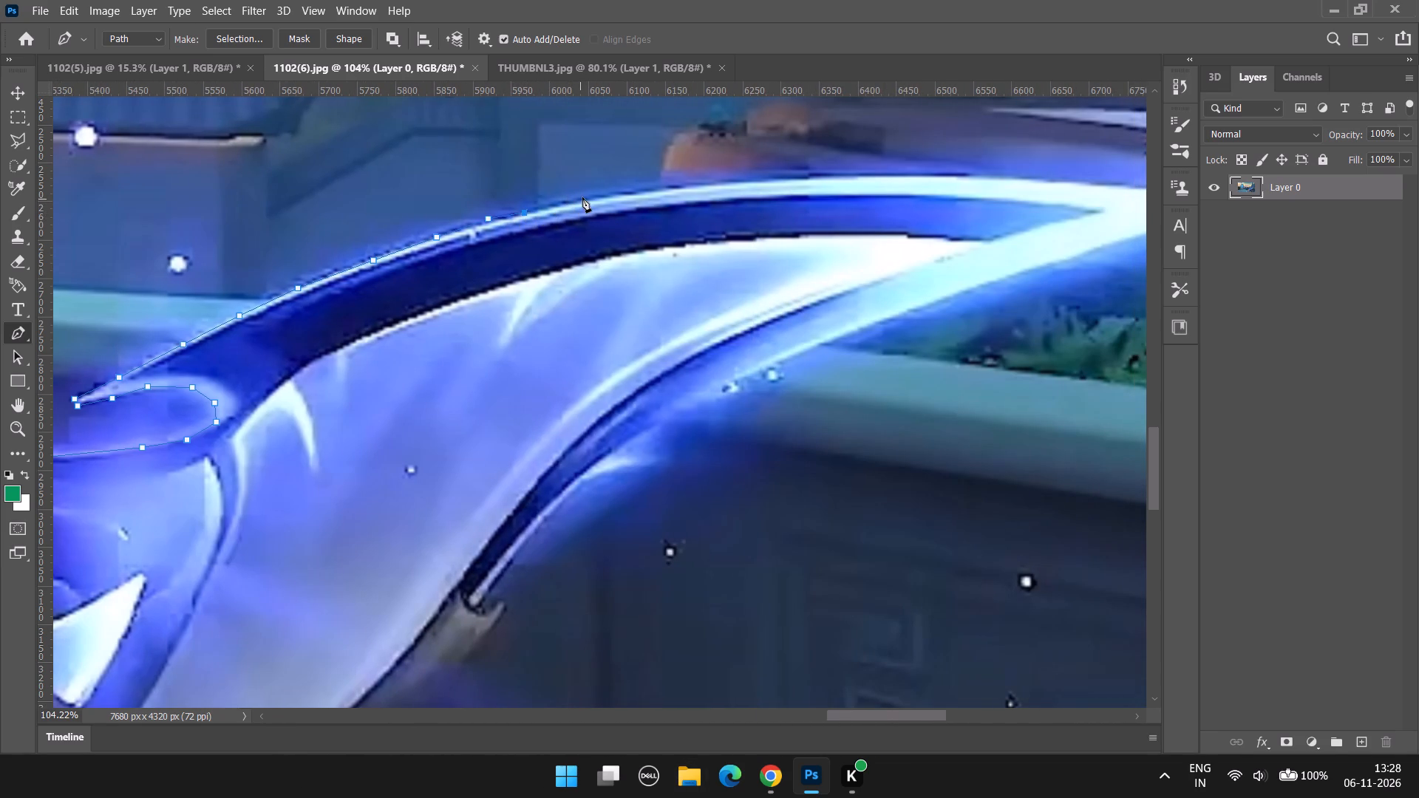
{"action": "left_click", "coordinate": [588, 196]}
{"action": "left_click", "coordinate": [678, 185]}
{"action": "left_click", "coordinate": [742, 180]}
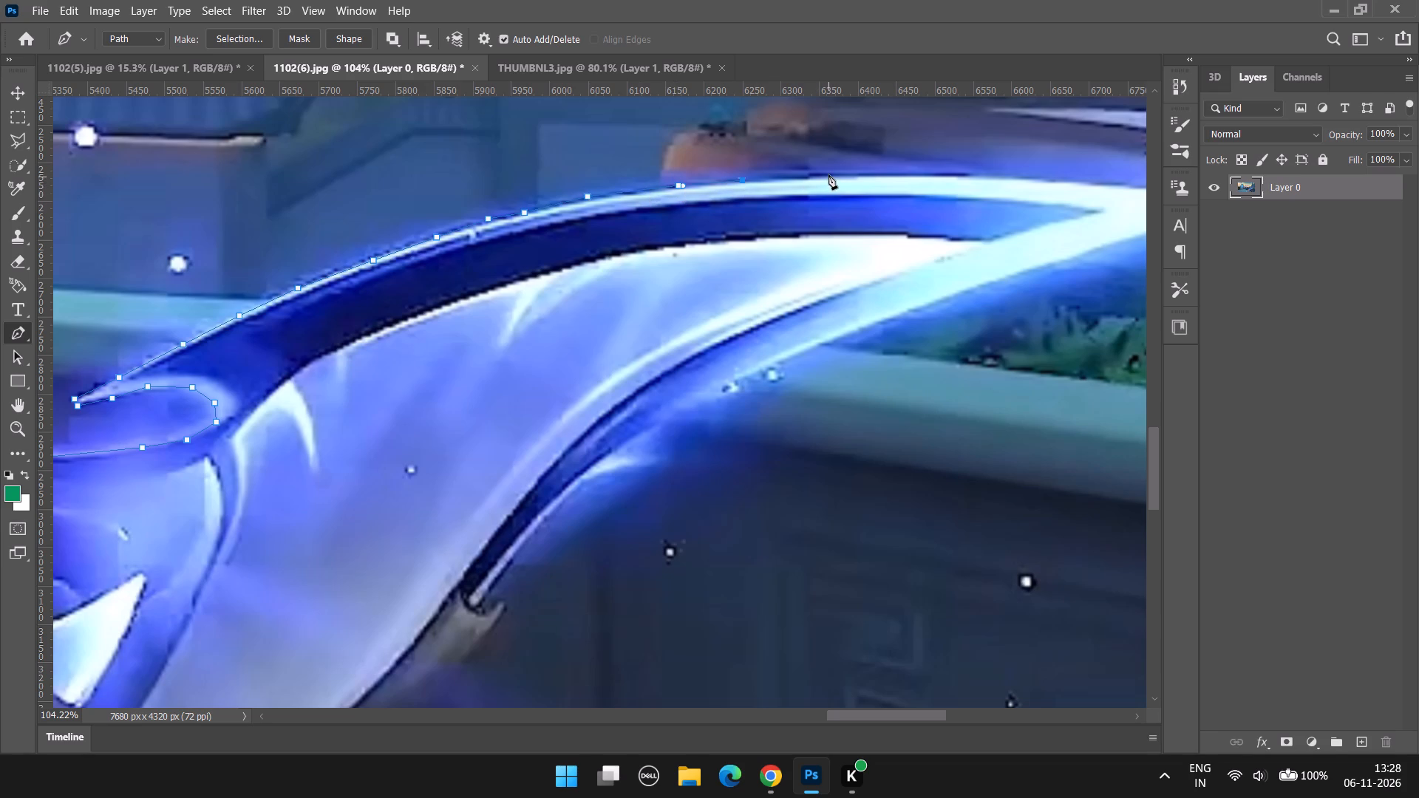
{"action": "left_click", "coordinate": [829, 174]}
{"action": "left_click", "coordinate": [928, 177]}
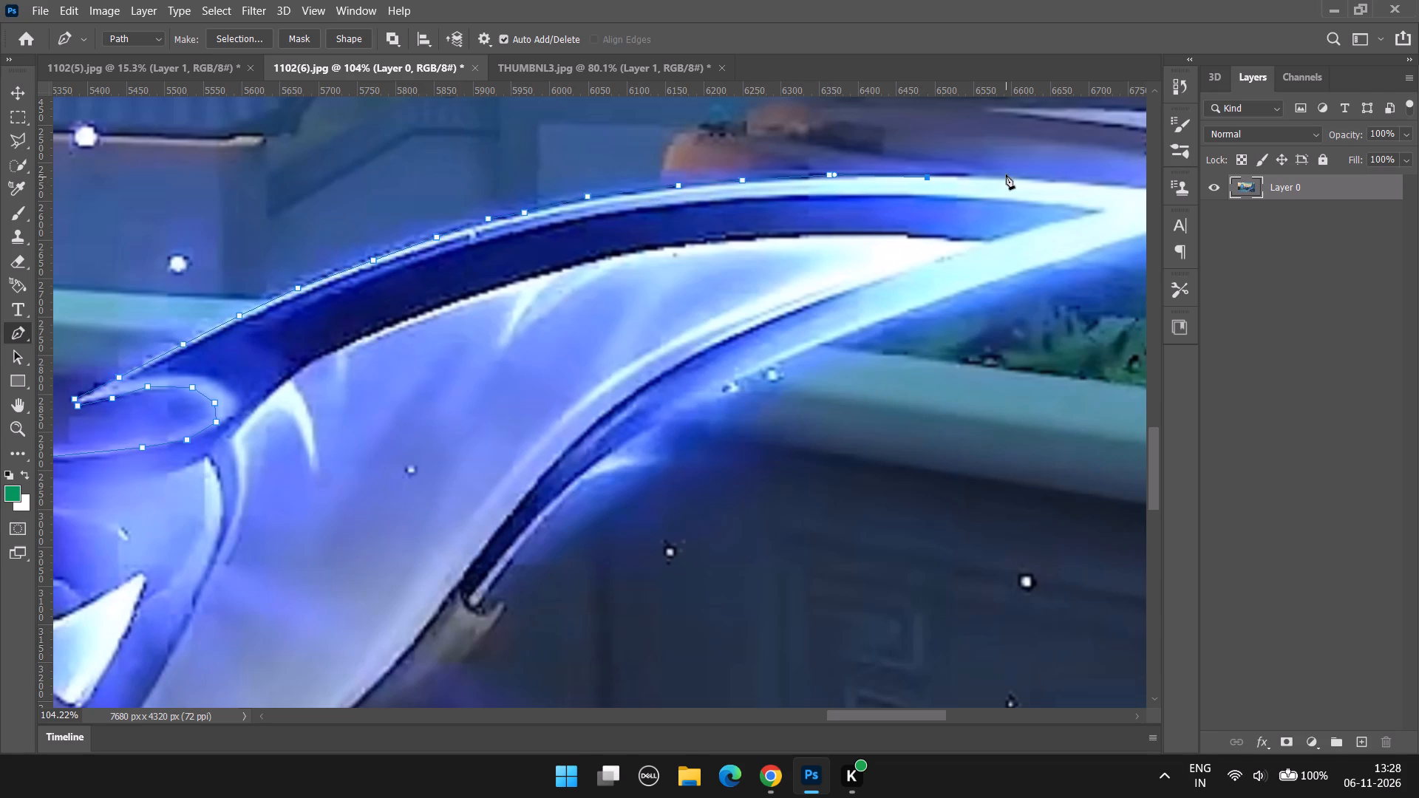
{"action": "left_click", "coordinate": [1006, 174]}
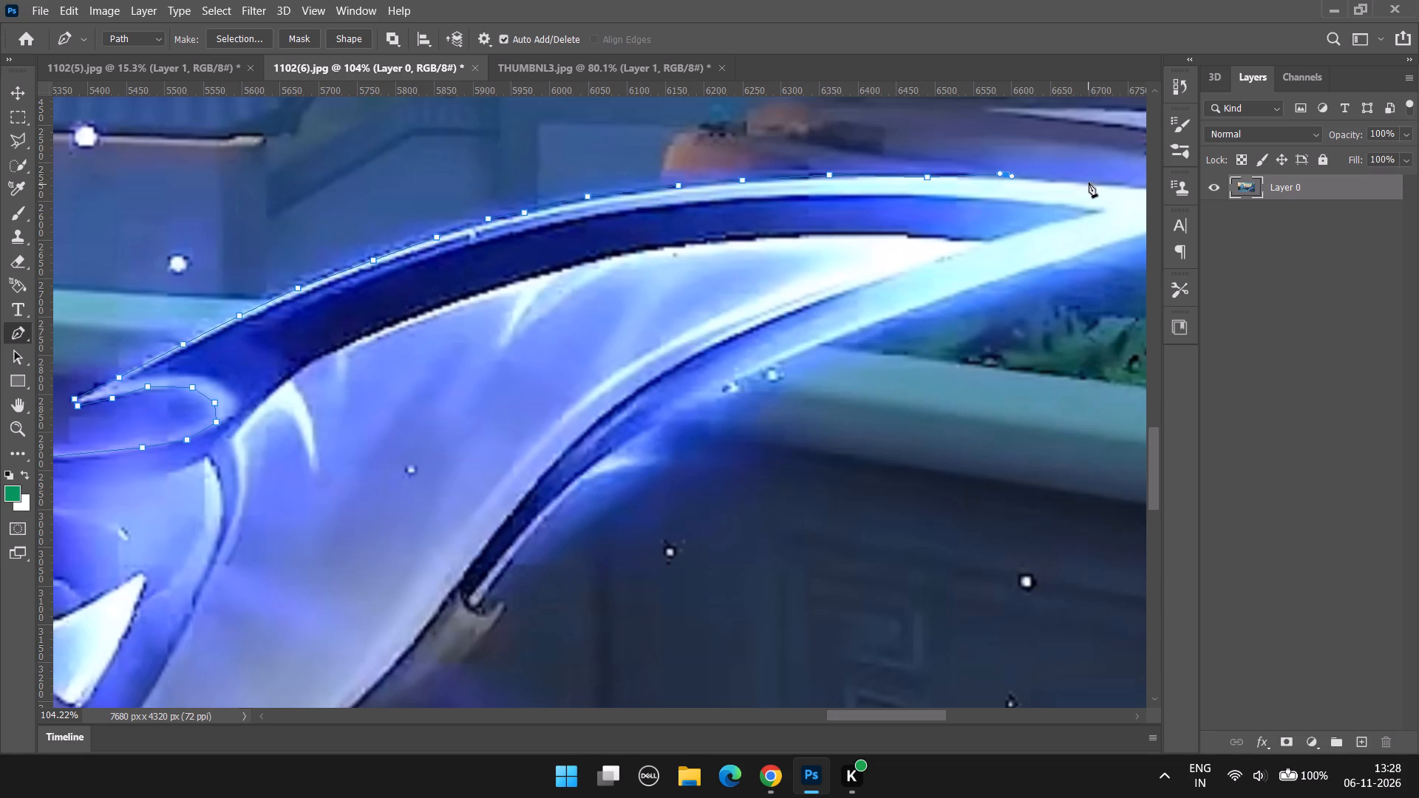
{"action": "left_click", "coordinate": [1089, 183]}
{"action": "left_click", "coordinate": [1139, 185]}
Trace around the upper blade's pointed tip and back along its glowing underside beside the green foliage.
{"action": "left_click_drag", "start_coordinate": [876, 716], "coordinate": [924, 714]}
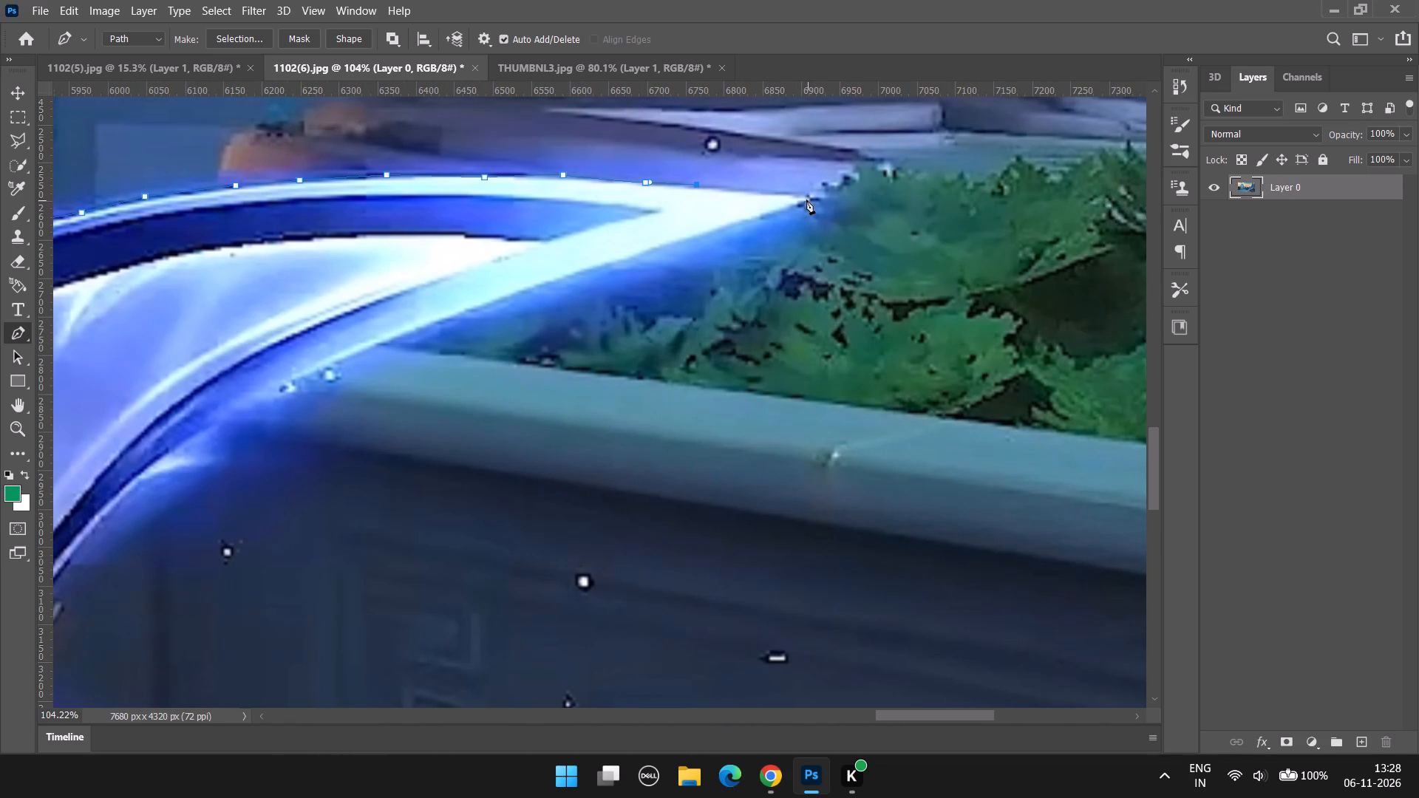
{"action": "left_click", "coordinate": [808, 192]}
{"action": "left_click_drag", "start_coordinate": [814, 196], "coordinate": [792, 205]}
{"action": "left_click", "coordinate": [719, 227]}
{"action": "left_click_drag", "start_coordinate": [658, 249], "coordinate": [647, 251]}
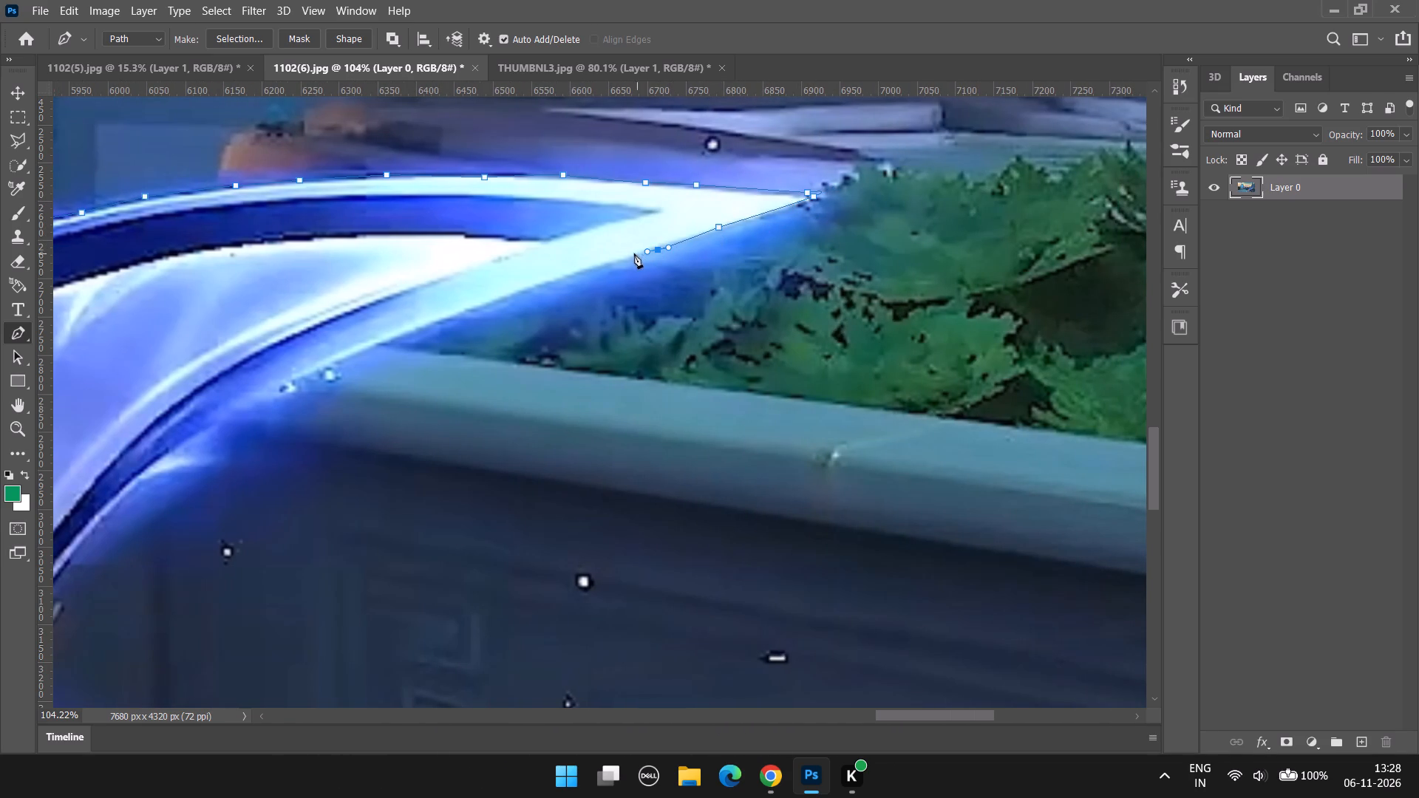
{"action": "left_click", "coordinate": [597, 265]}
{"action": "left_click_drag", "start_coordinate": [544, 283], "coordinate": [537, 283]}
{"action": "left_click_drag", "start_coordinate": [537, 283], "coordinate": [530, 283]}
{"action": "left_click", "coordinate": [443, 322]}
Continue the path down the blade's underside, past the small sparkles, to the glowing streak over the dark wall.
{"action": "left_click_drag", "start_coordinate": [348, 357], "coordinate": [337, 364]}
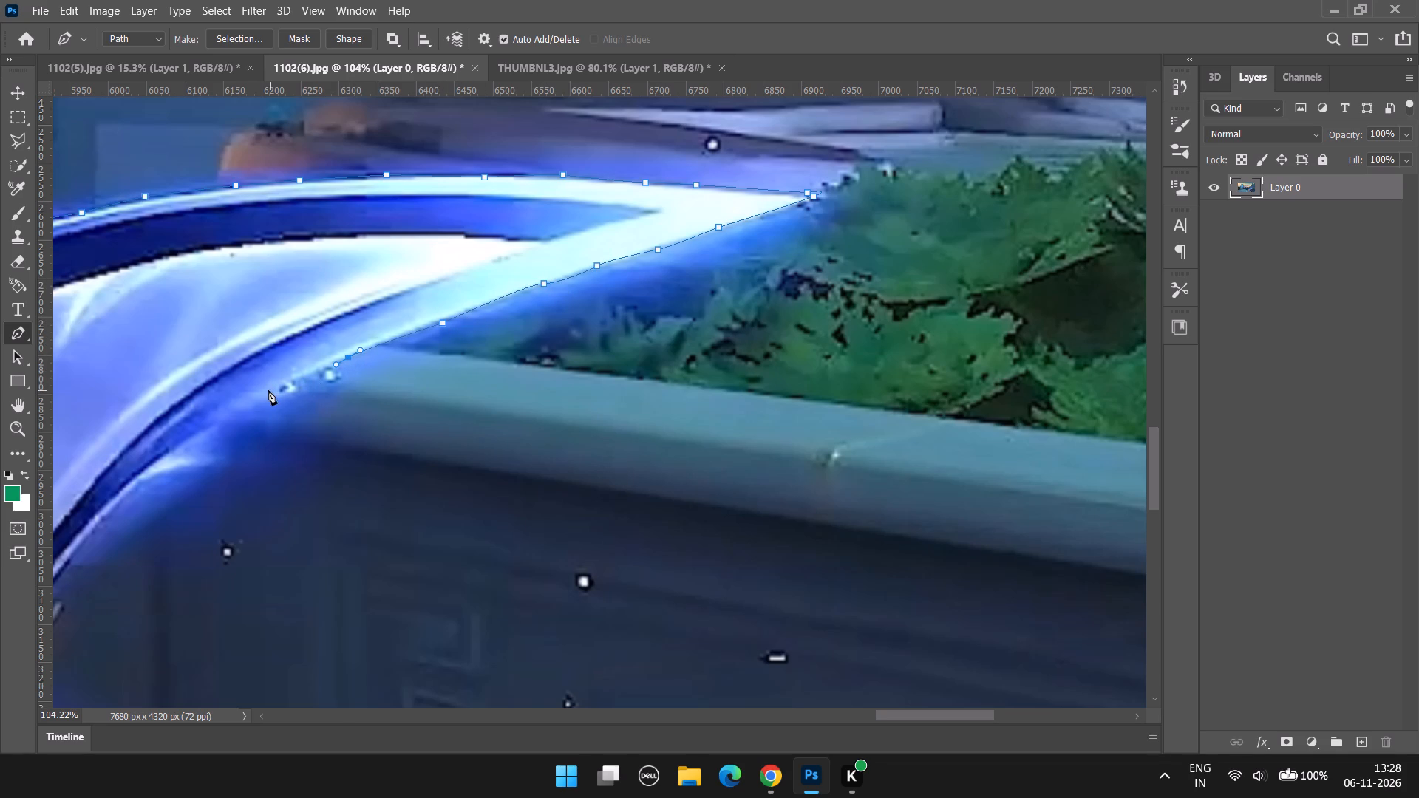
{"action": "left_click", "coordinate": [268, 390]}
{"action": "left_click_drag", "start_coordinate": [214, 428], "coordinate": [205, 434]}
{"action": "key", "text": "ctrl+z"}
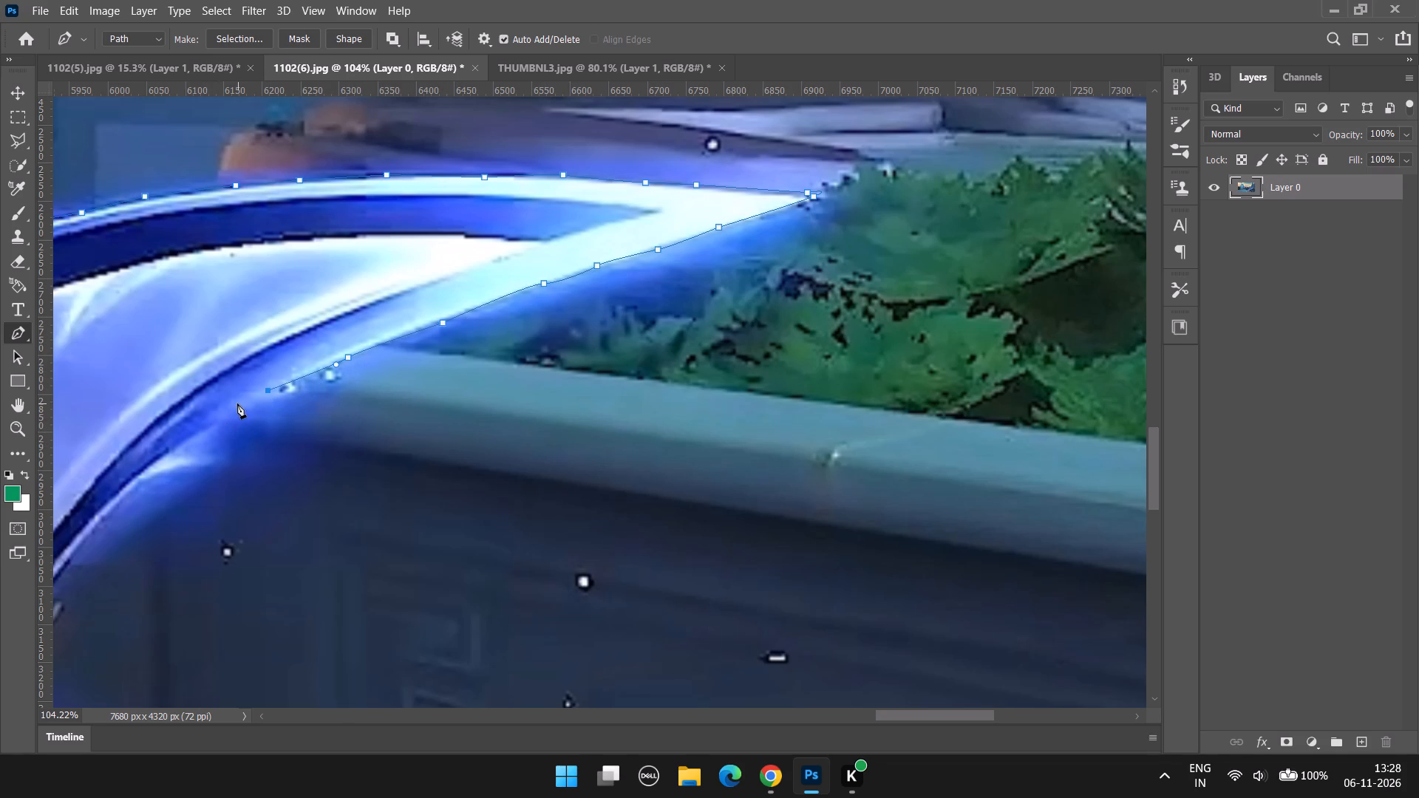
{"action": "left_click", "coordinate": [231, 413]}
{"action": "left_click", "coordinate": [179, 443]}
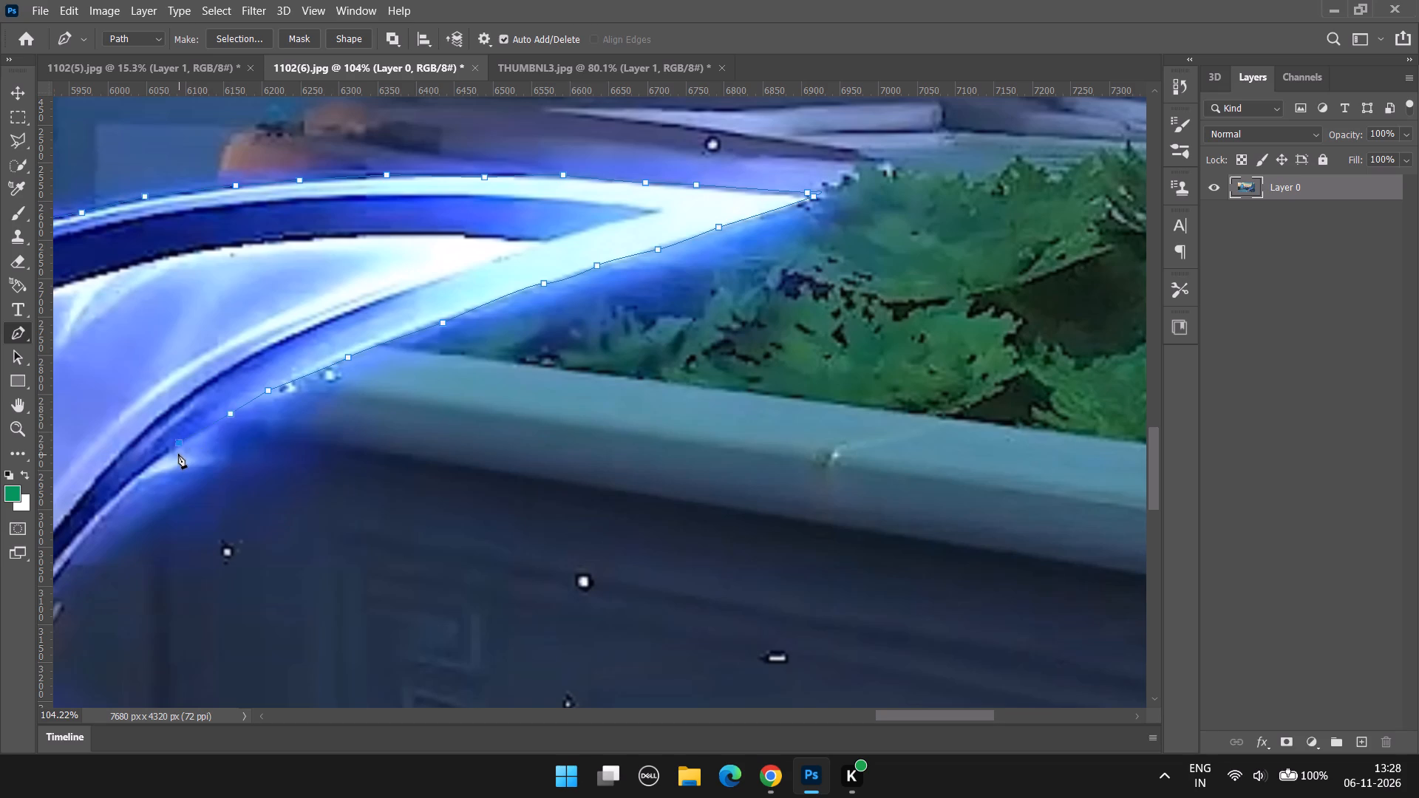
{"action": "key", "text": "ctrl+z"}
{"action": "left_click", "coordinate": [187, 440]}
{"action": "left_click", "coordinate": [146, 473]}
Trace down the blade's thin lower rim to the dark notch above the small grey barb.
{"action": "scroll", "coordinate": [147, 467], "scroll_direction": "down", "scroll_amount": 6}
{"action": "double_click", "coordinate": [903, 725]}
{"action": "triple_click", "coordinate": [894, 726]}
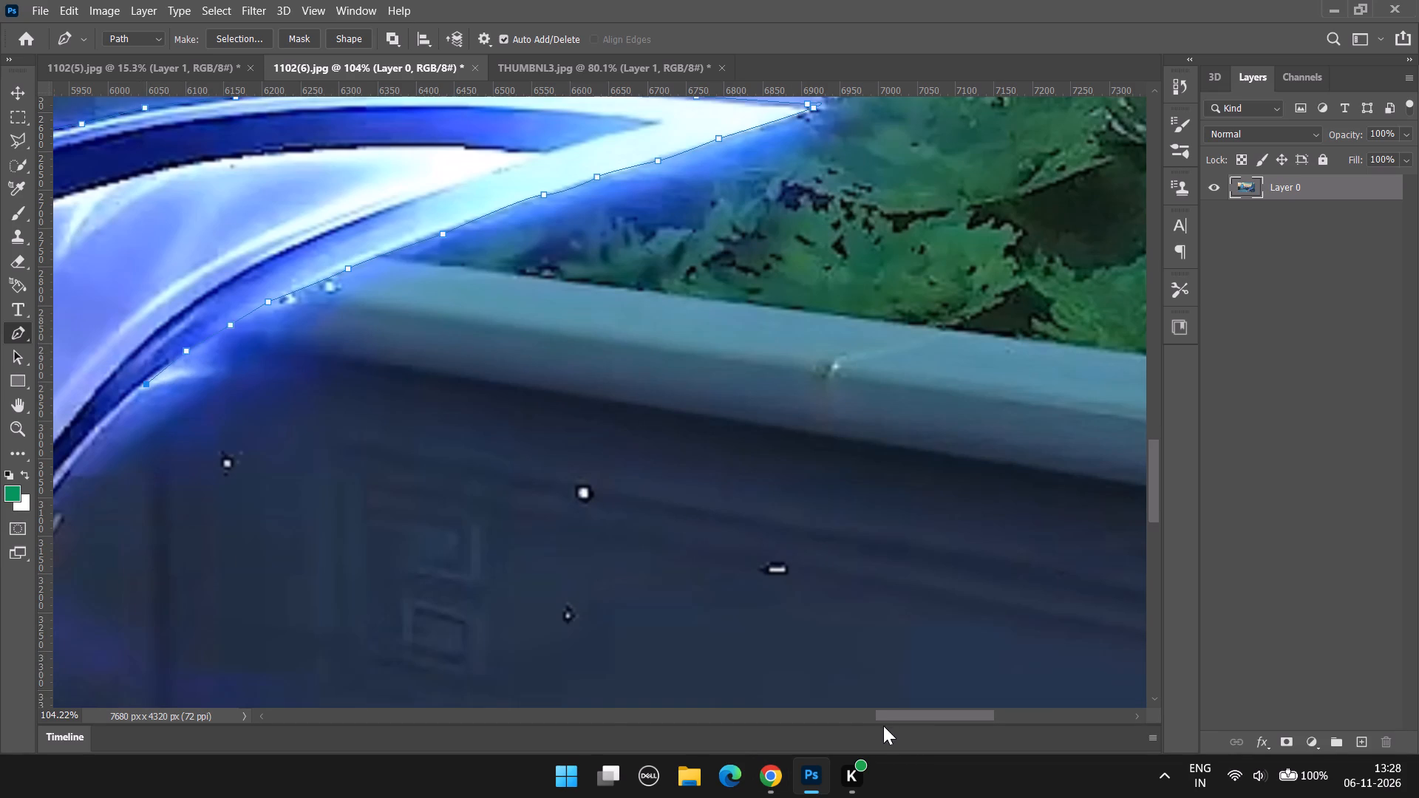
{"action": "left_click_drag", "start_coordinate": [895, 716], "coordinate": [837, 718]}
{"action": "double_click", "coordinate": [831, 717]}
{"action": "scroll", "coordinate": [701, 591], "scroll_direction": "up", "scroll_amount": 3, "text": "alt"}
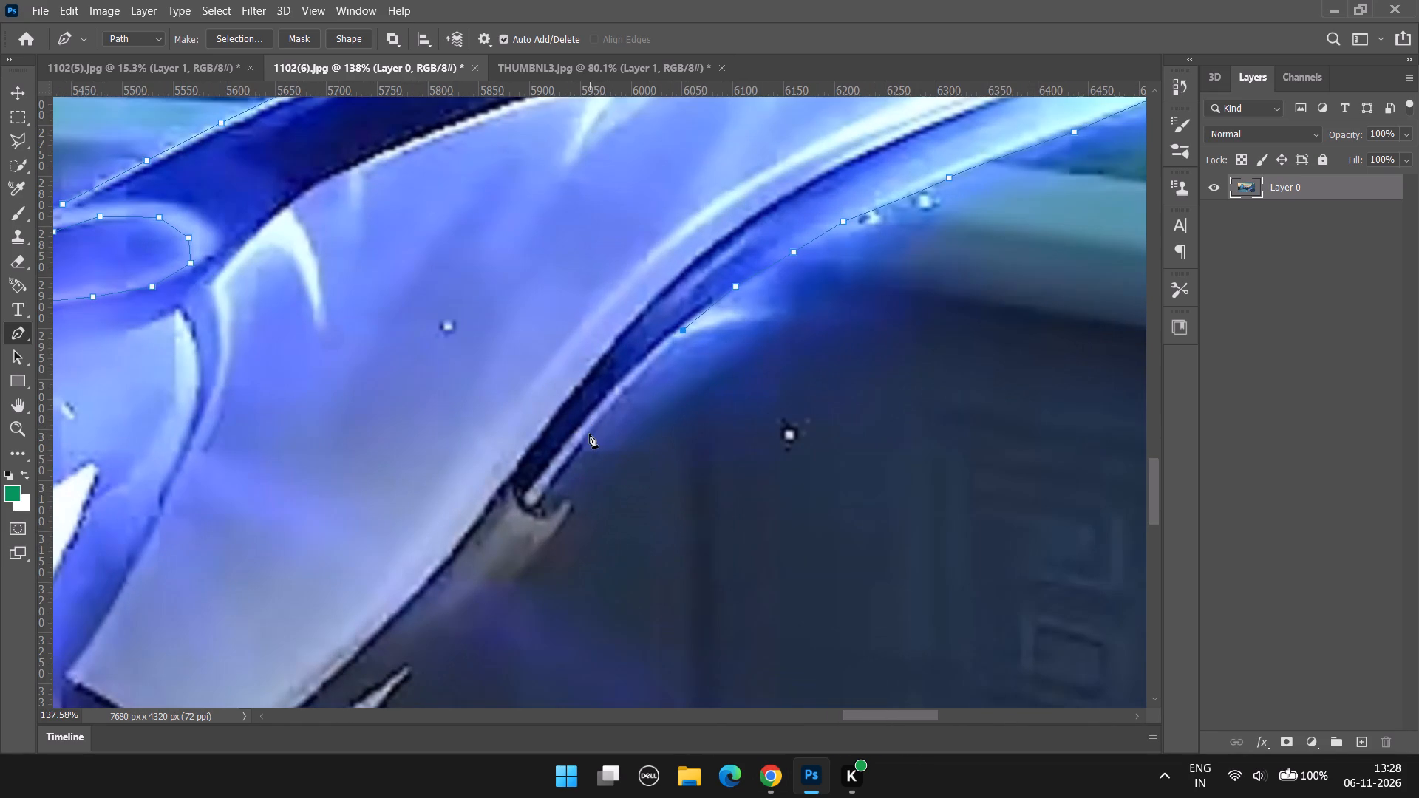
{"action": "left_click", "coordinate": [588, 434]}
{"action": "left_click", "coordinate": [551, 477]}
{"action": "left_click", "coordinate": [523, 511]}
Continue the path from the dark notch down the blade's lower edge to the inner corner of the small lower spike.
{"action": "scroll", "coordinate": [525, 512], "scroll_direction": "down", "scroll_amount": 12, "text": "alt"}
{"action": "scroll", "coordinate": [459, 575], "scroll_direction": "up", "scroll_amount": 11, "text": "alt"}
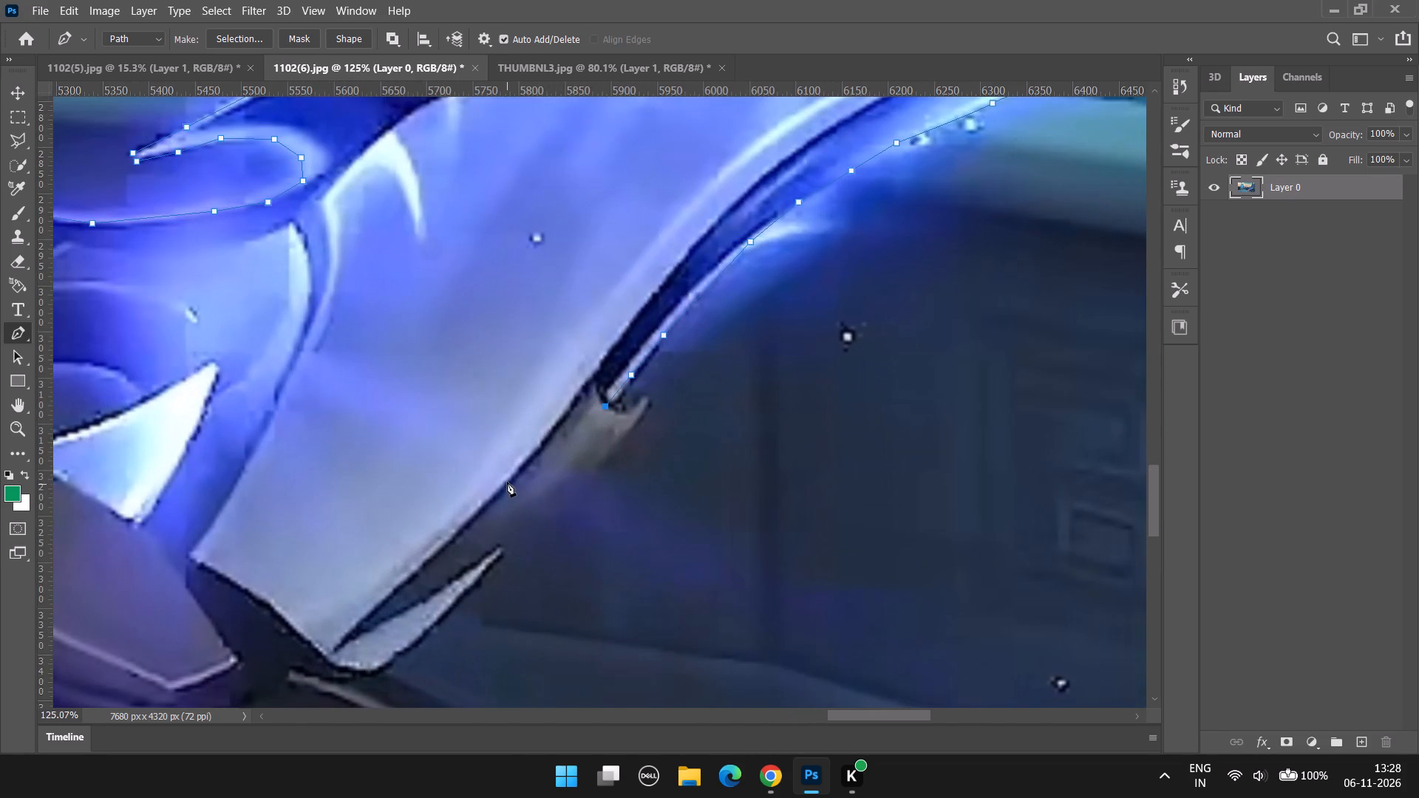
{"action": "left_click", "coordinate": [595, 395]}
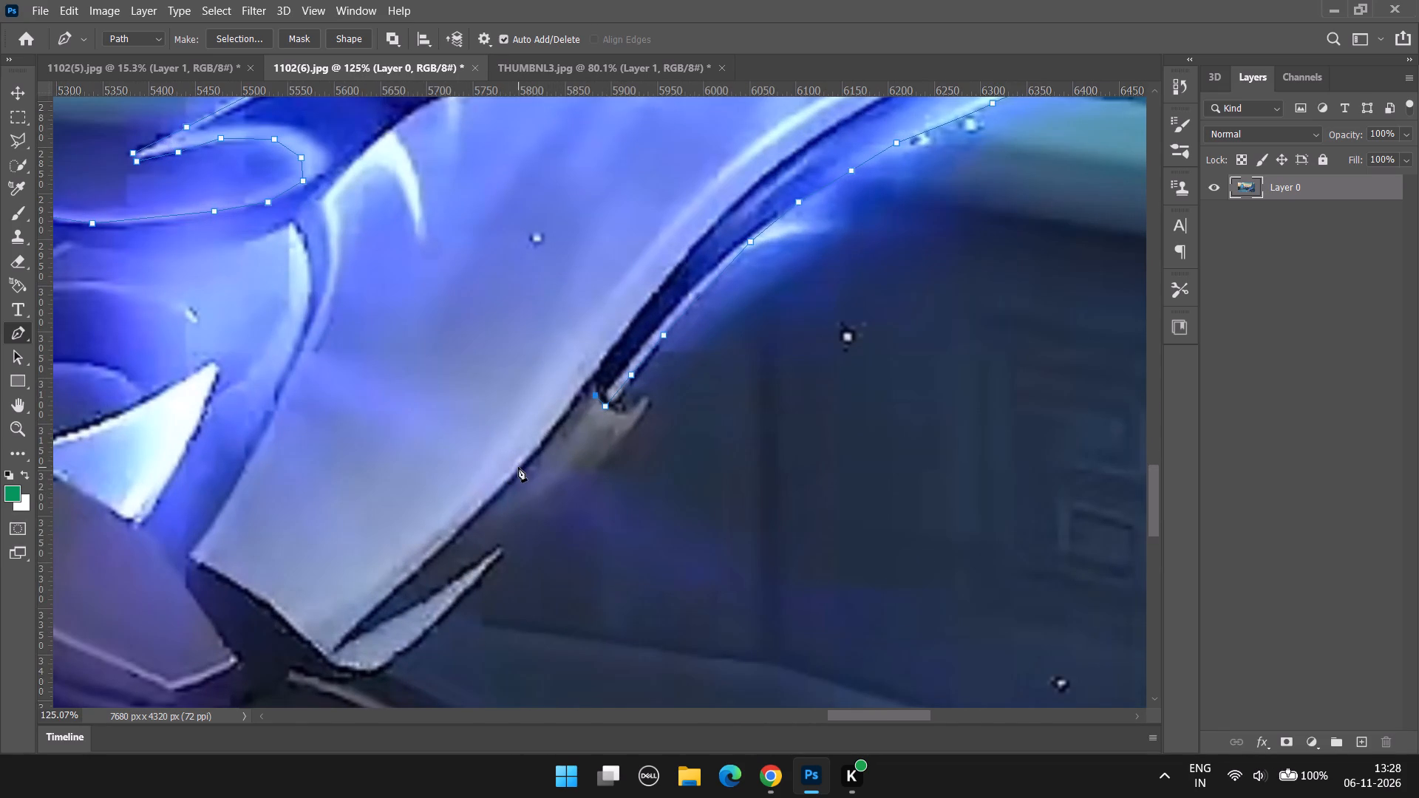
{"action": "left_click", "coordinate": [518, 467]}
{"action": "left_click", "coordinate": [465, 522]}
{"action": "left_click", "coordinate": [385, 602]}
{"action": "left_click", "coordinate": [336, 645]}
Trace around the small pointed spike at the blade's base, ending where it meets the dark sleeve.
{"action": "scroll", "coordinate": [457, 613], "scroll_direction": "down", "scroll_amount": 11, "text": "alt"}
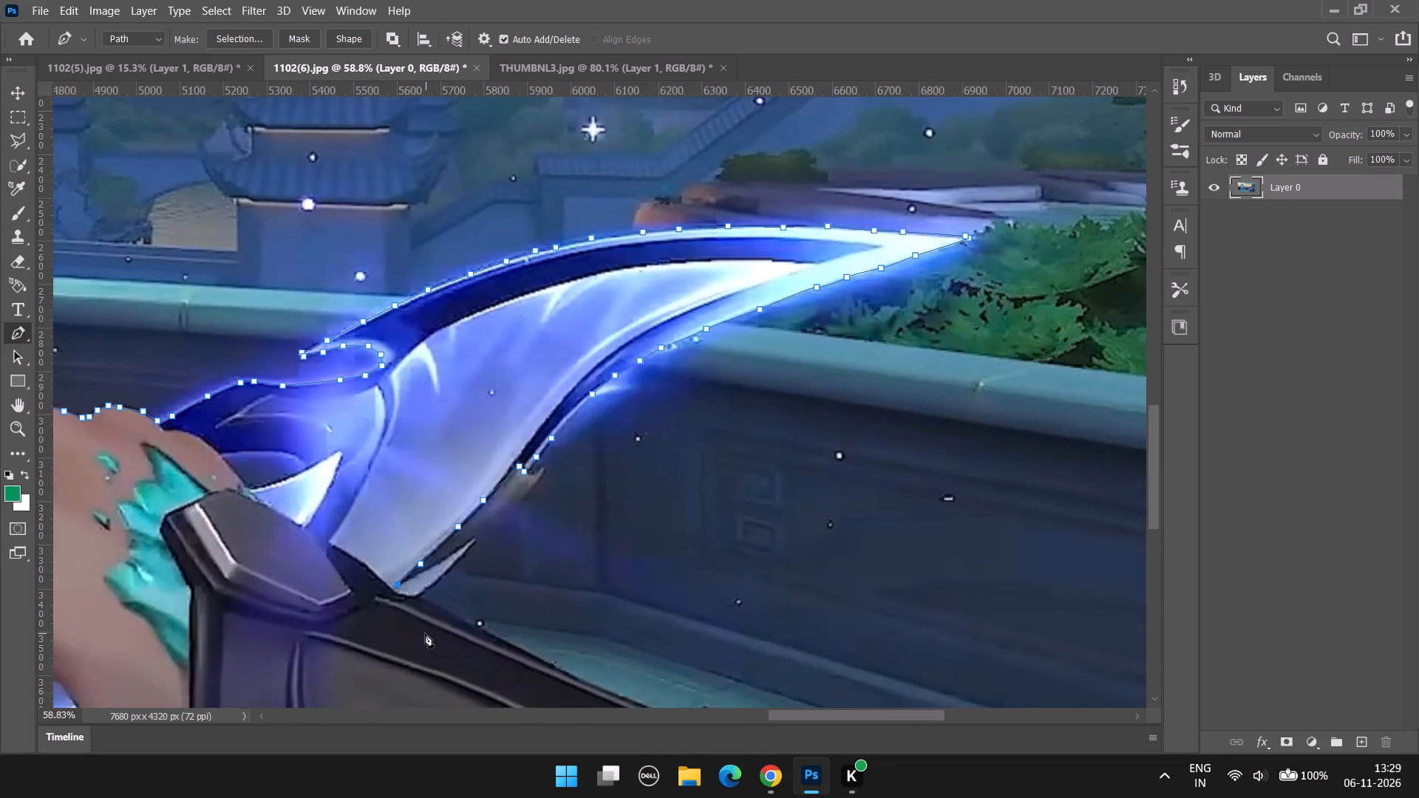
{"action": "scroll", "coordinate": [428, 621], "scroll_direction": "up", "scroll_amount": 8, "text": "alt"}
{"action": "left_click", "coordinate": [477, 498]}
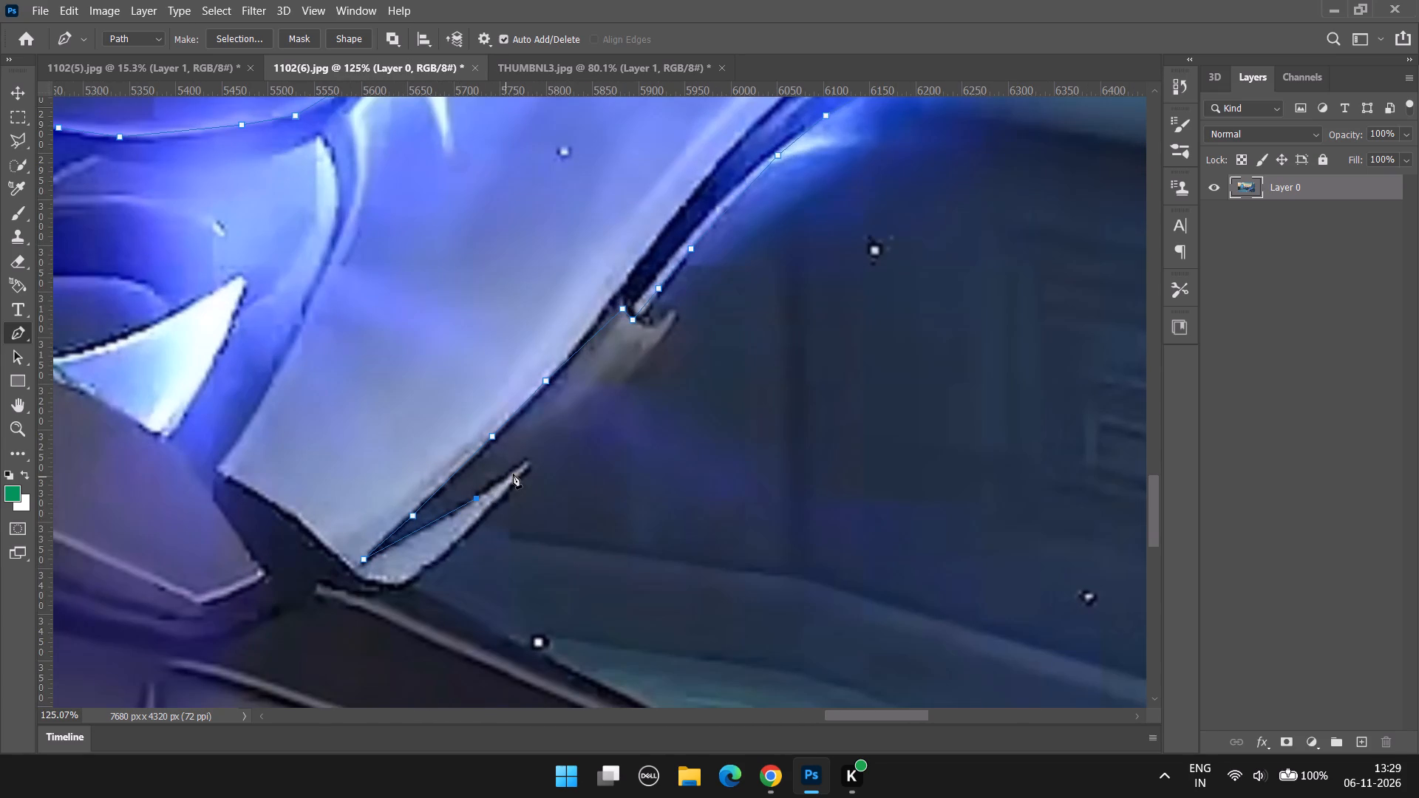
{"action": "left_click", "coordinate": [518, 468]}
{"action": "left_click", "coordinate": [529, 462]}
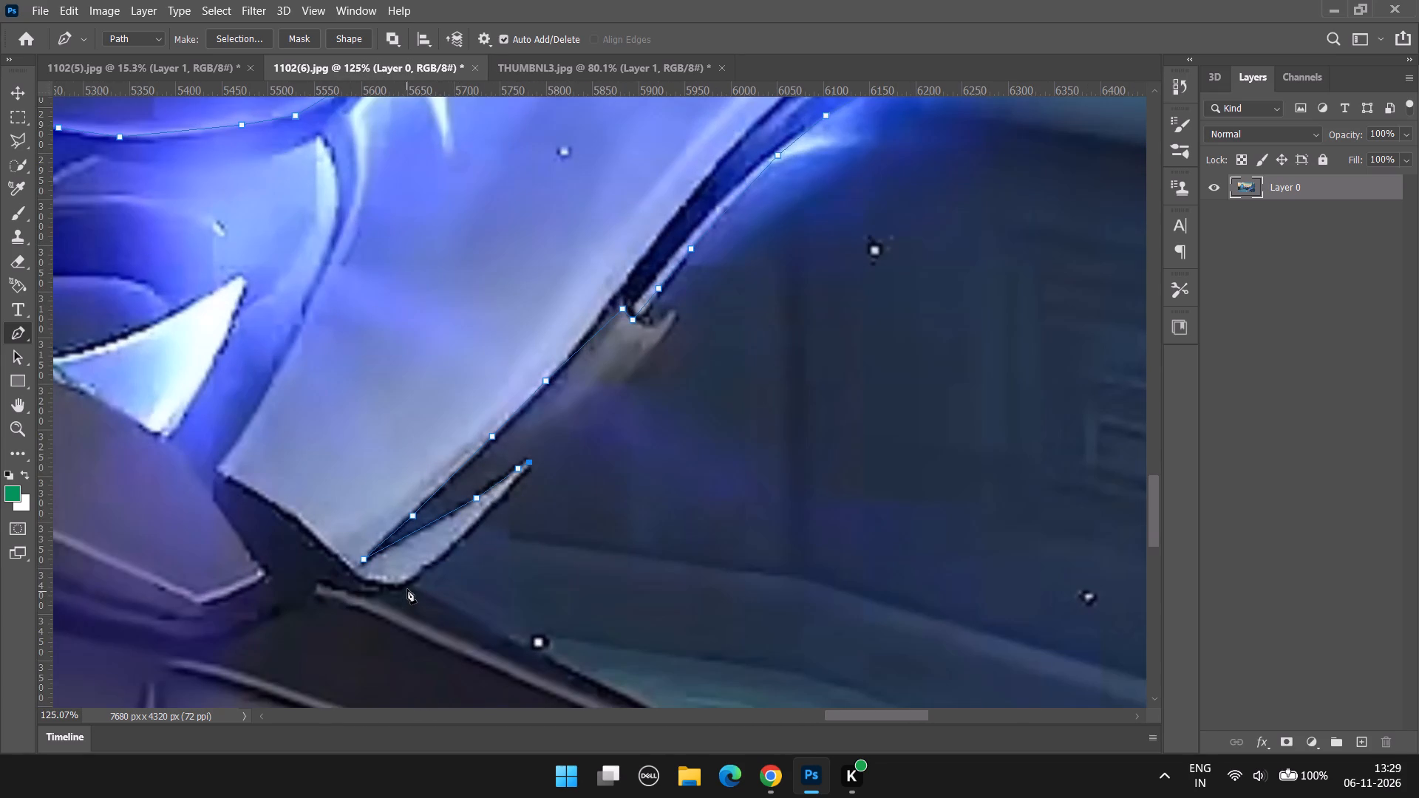
{"action": "left_click", "coordinate": [410, 588]}
Trace the dark sleeve's upper edge from the spike along the first stretch of teal floor.
{"action": "left_click", "coordinate": [521, 642]}
{"action": "scroll", "coordinate": [528, 643], "scroll_direction": "down", "scroll_amount": 6}
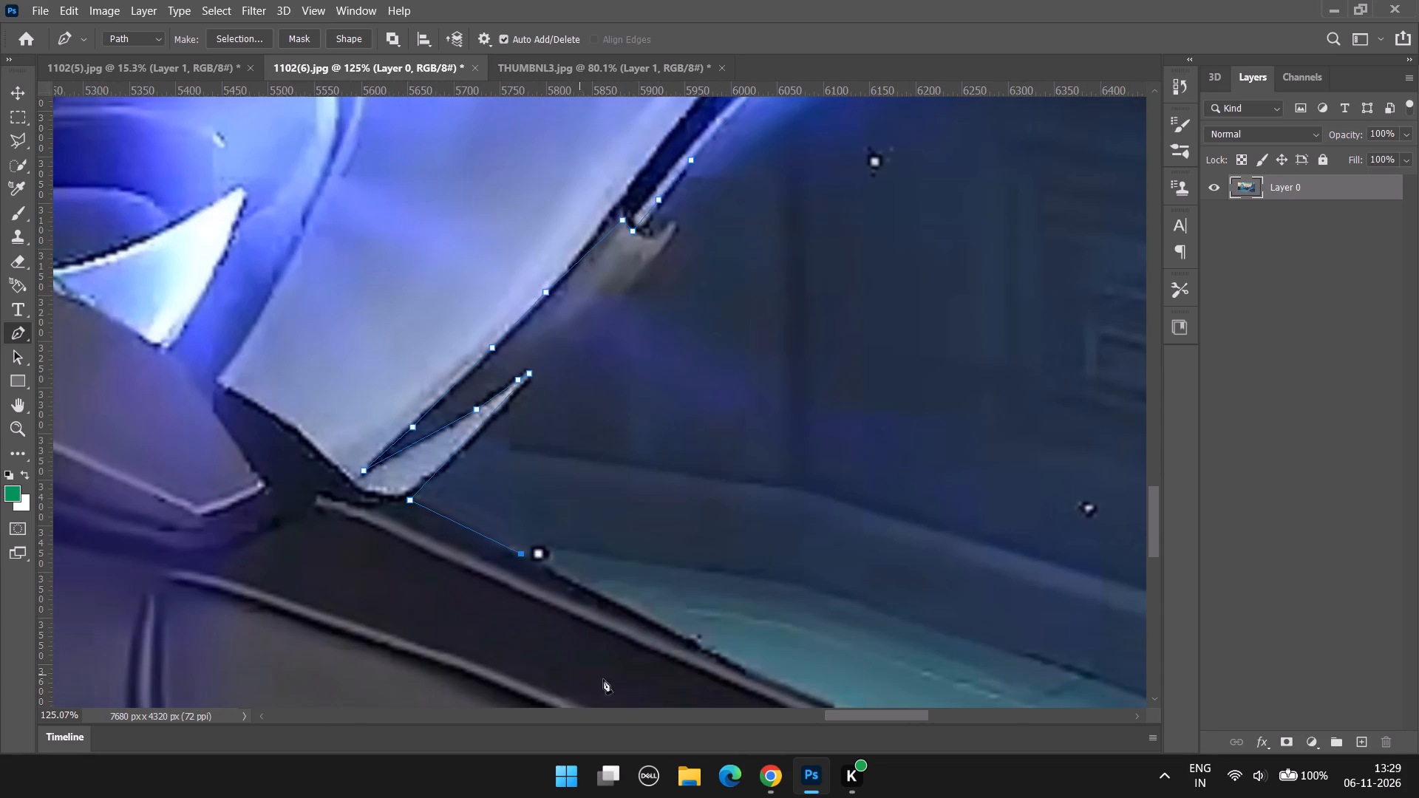
{"action": "left_click", "coordinate": [730, 658]}
{"action": "scroll", "coordinate": [742, 661], "scroll_direction": "down", "scroll_amount": 7}
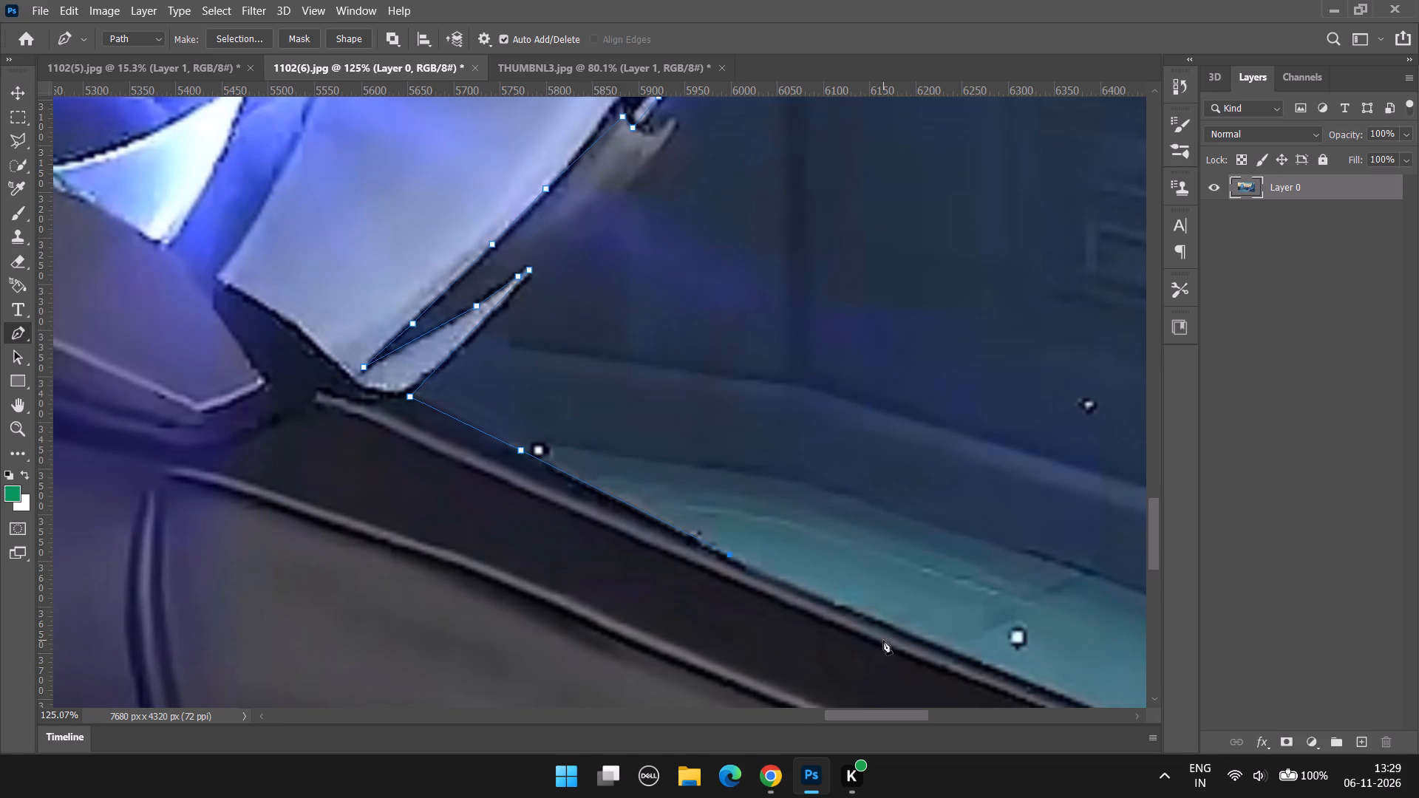
{"action": "left_click", "coordinate": [893, 630]}
{"action": "left_click", "coordinate": [1026, 683]}
{"action": "left_click_drag", "start_coordinate": [906, 717], "coordinate": [942, 720]}
{"action": "scroll", "coordinate": [930, 685], "scroll_direction": "down", "scroll_amount": 12}
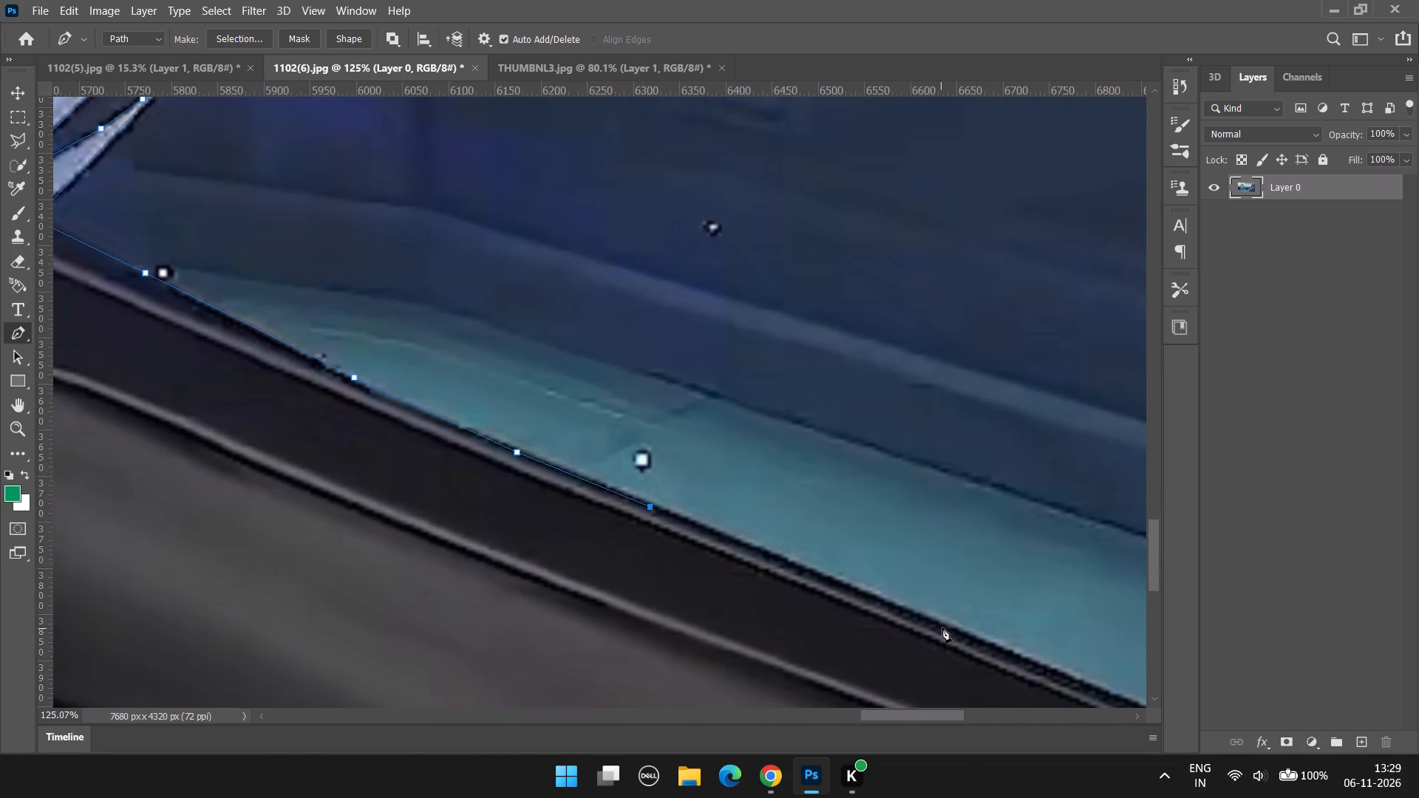
{"action": "left_click", "coordinate": [946, 624]}
{"action": "left_click", "coordinate": [1053, 664]}
Continue the path along the rest of the sleeve's upper edge to the image's right border.
{"action": "left_click", "coordinate": [930, 709]}
{"action": "left_click_drag", "start_coordinate": [939, 709], "coordinate": [957, 711]}
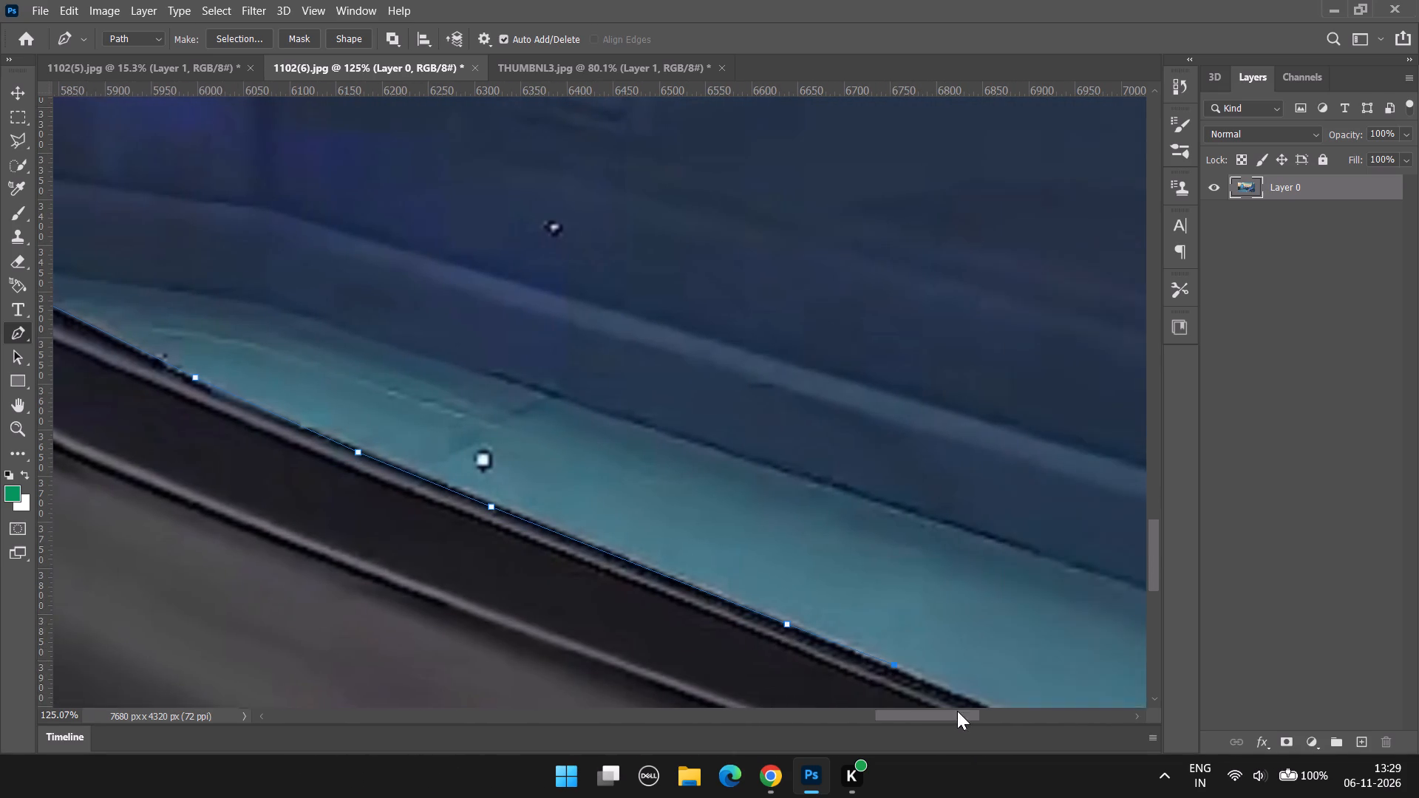
{"action": "left_click_drag", "start_coordinate": [957, 711], "coordinate": [968, 712]}
{"action": "scroll", "coordinate": [979, 624], "scroll_direction": "down", "scroll_amount": 10}
{"action": "left_click", "coordinate": [995, 644]}
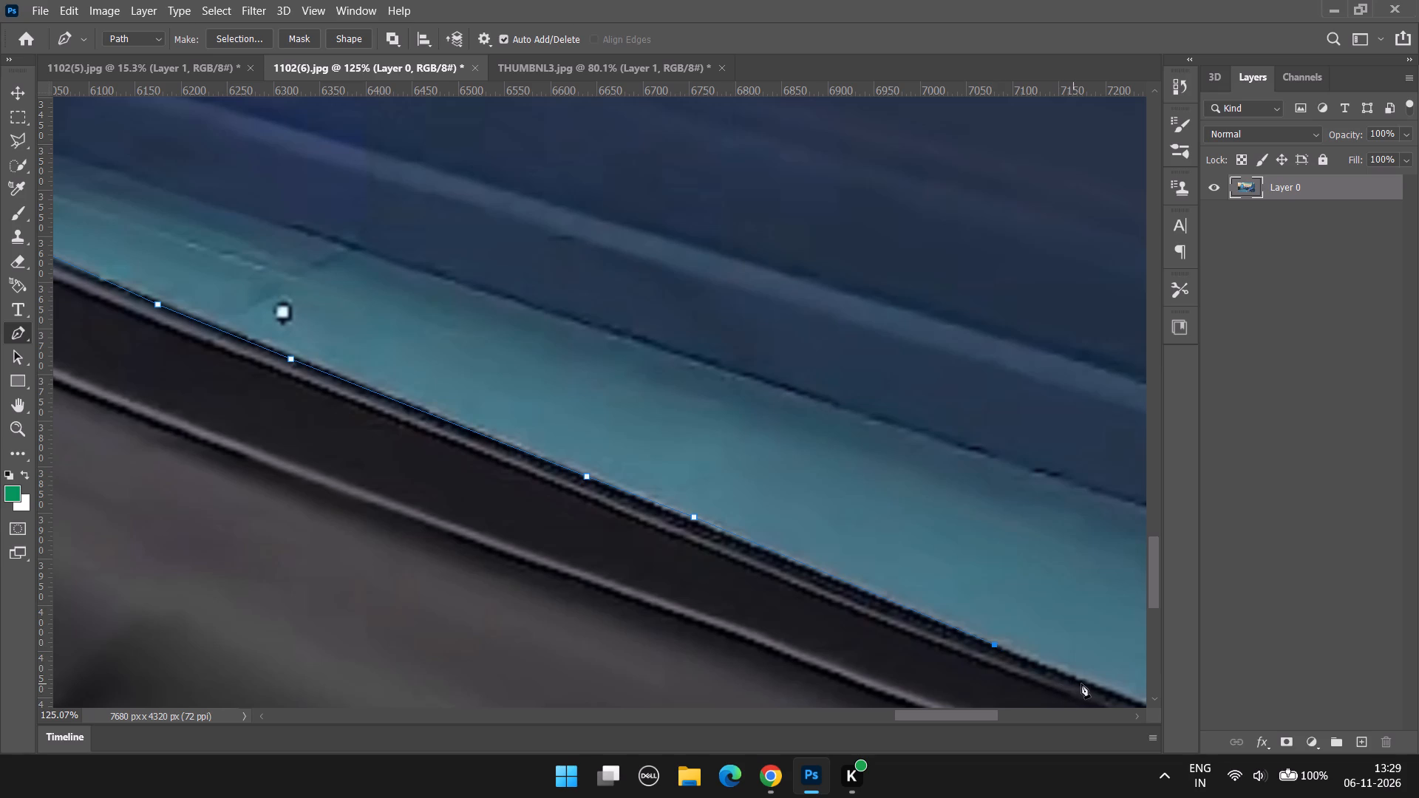
{"action": "left_click", "coordinate": [1094, 683]}
{"action": "left_click_drag", "start_coordinate": [962, 720], "coordinate": [1002, 718]}
{"action": "scroll", "coordinate": [1013, 625], "scroll_direction": "down", "scroll_amount": 12}
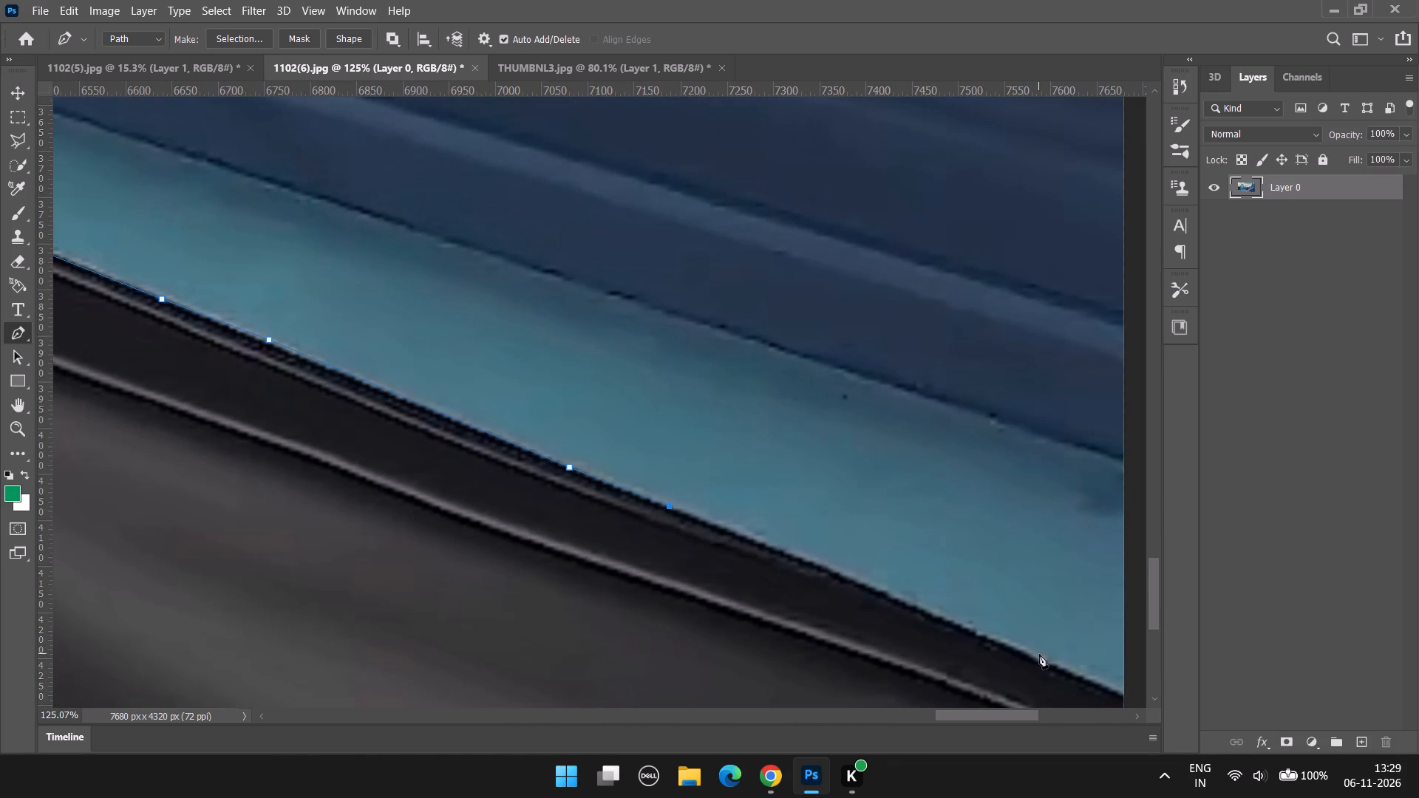
{"action": "left_click", "coordinate": [1043, 657]}
{"action": "scroll", "coordinate": [1074, 631], "scroll_direction": "down", "scroll_amount": 7}
{"action": "left_click_drag", "start_coordinate": [976, 715], "coordinate": [980, 717]}
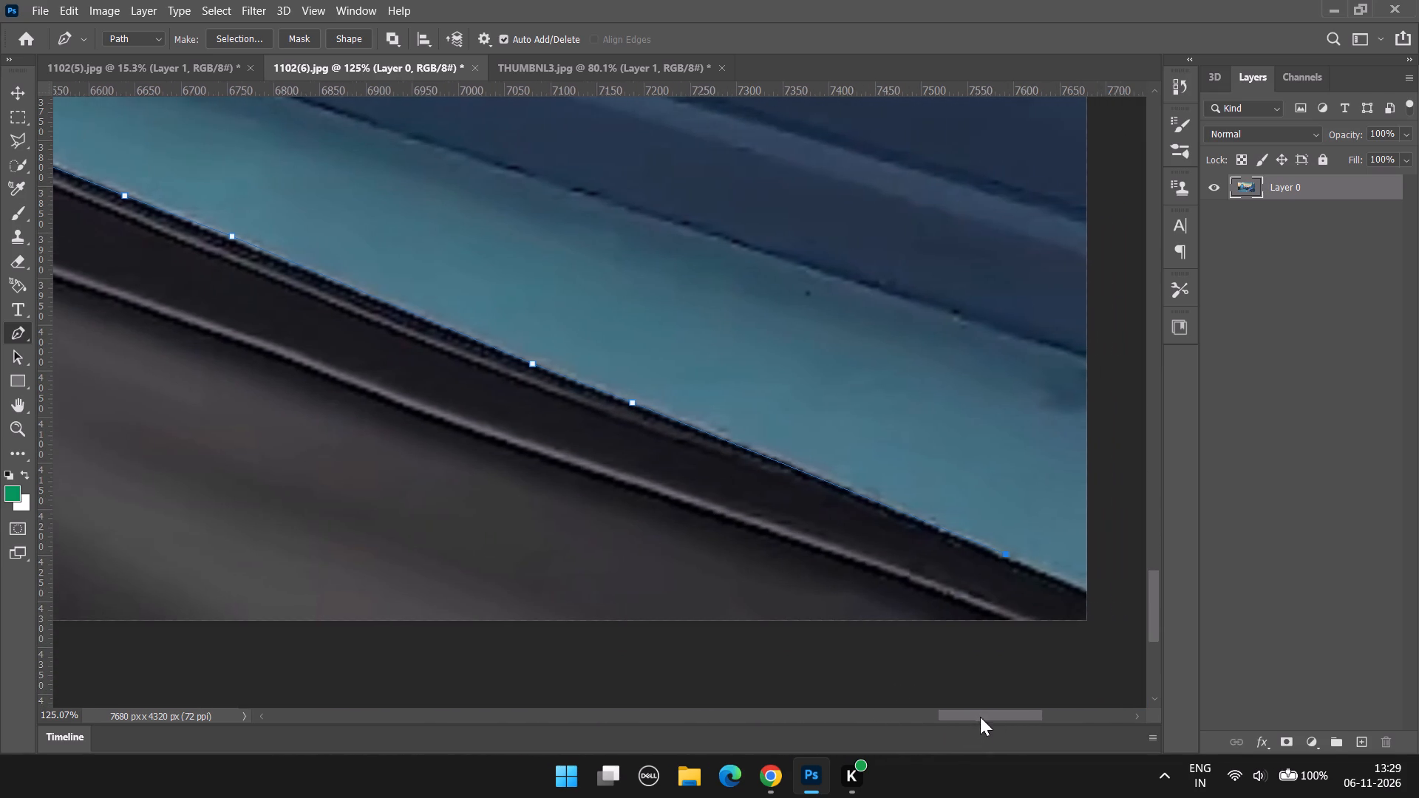
{"action": "left_click_drag", "start_coordinate": [980, 717], "coordinate": [1002, 718]}
{"action": "left_click", "coordinate": [1005, 718]}
{"action": "left_click", "coordinate": [831, 591]}
Close the path around the image's lower-right corner and along its bottom border to the starting anchor.
{"action": "left_click", "coordinate": [831, 619]}
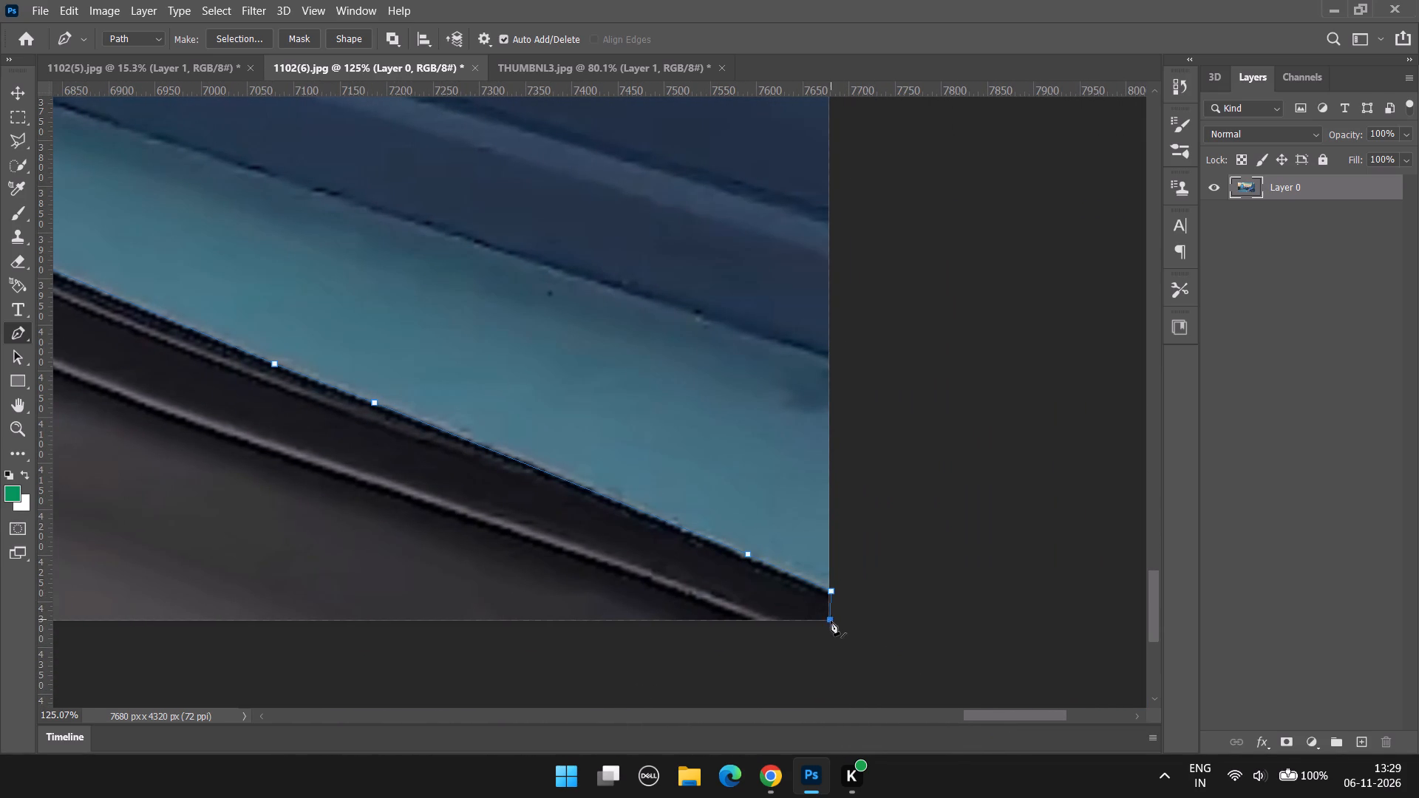
{"action": "left_click", "coordinate": [70, 620]}
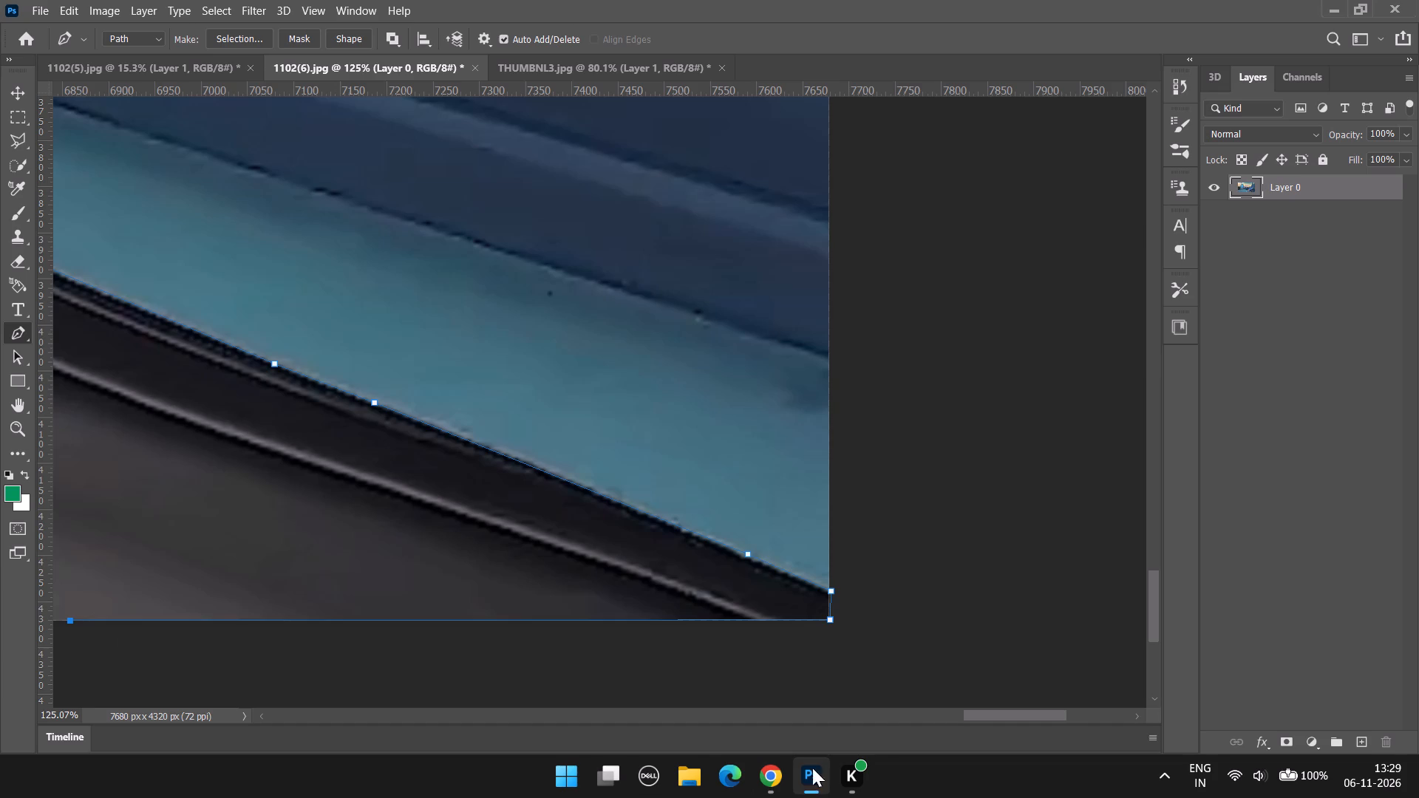
{"action": "left_click_drag", "start_coordinate": [967, 711], "coordinate": [811, 709]}
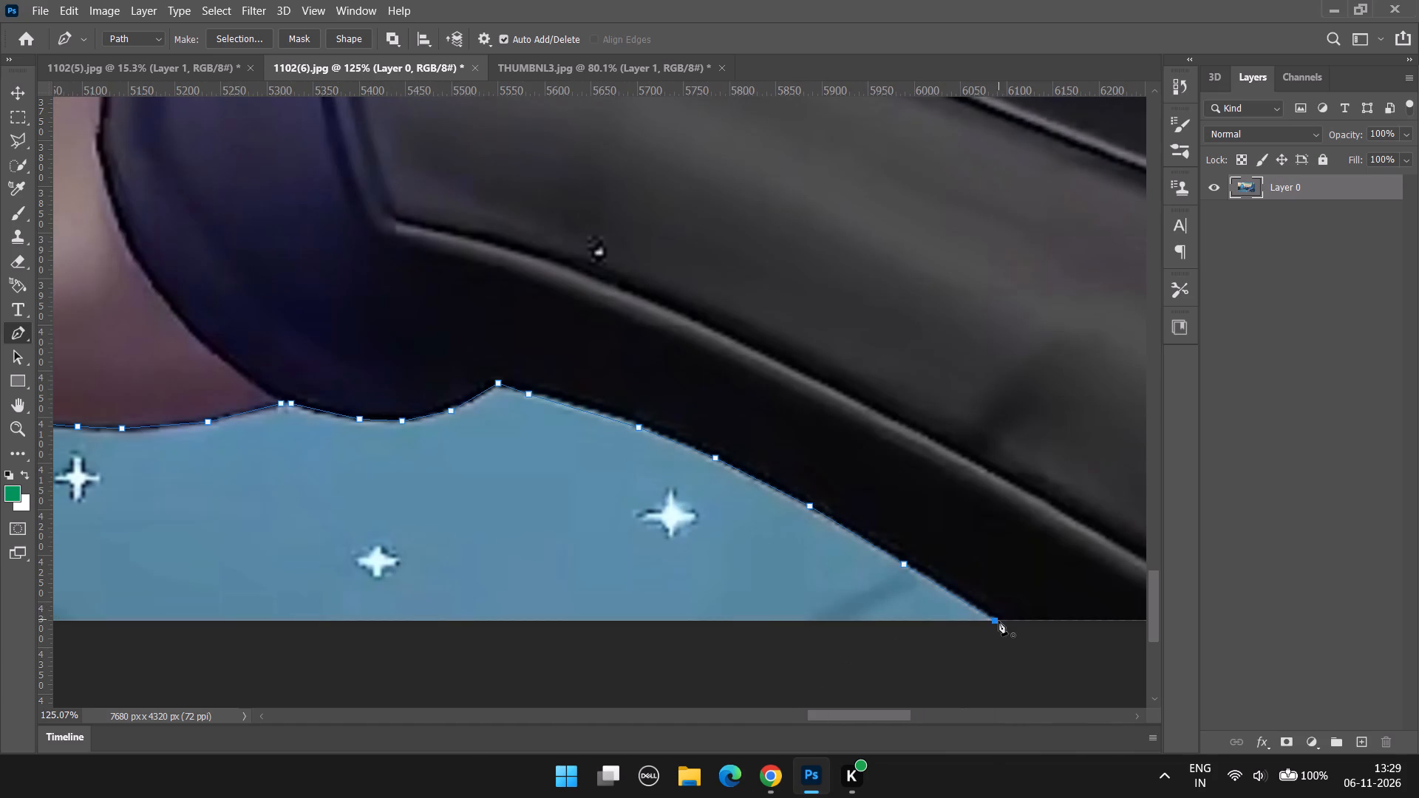
{"action": "left_click", "coordinate": [997, 624]}
Convert the closed knife-and-arm path to a selection and copy it onto its own layer.
{"action": "scroll", "coordinate": [996, 614], "scroll_direction": "down", "scroll_amount": 20, "text": "alt"}
{"action": "scroll", "coordinate": [996, 614], "scroll_direction": "down", "scroll_amount": 1, "text": "alt"}
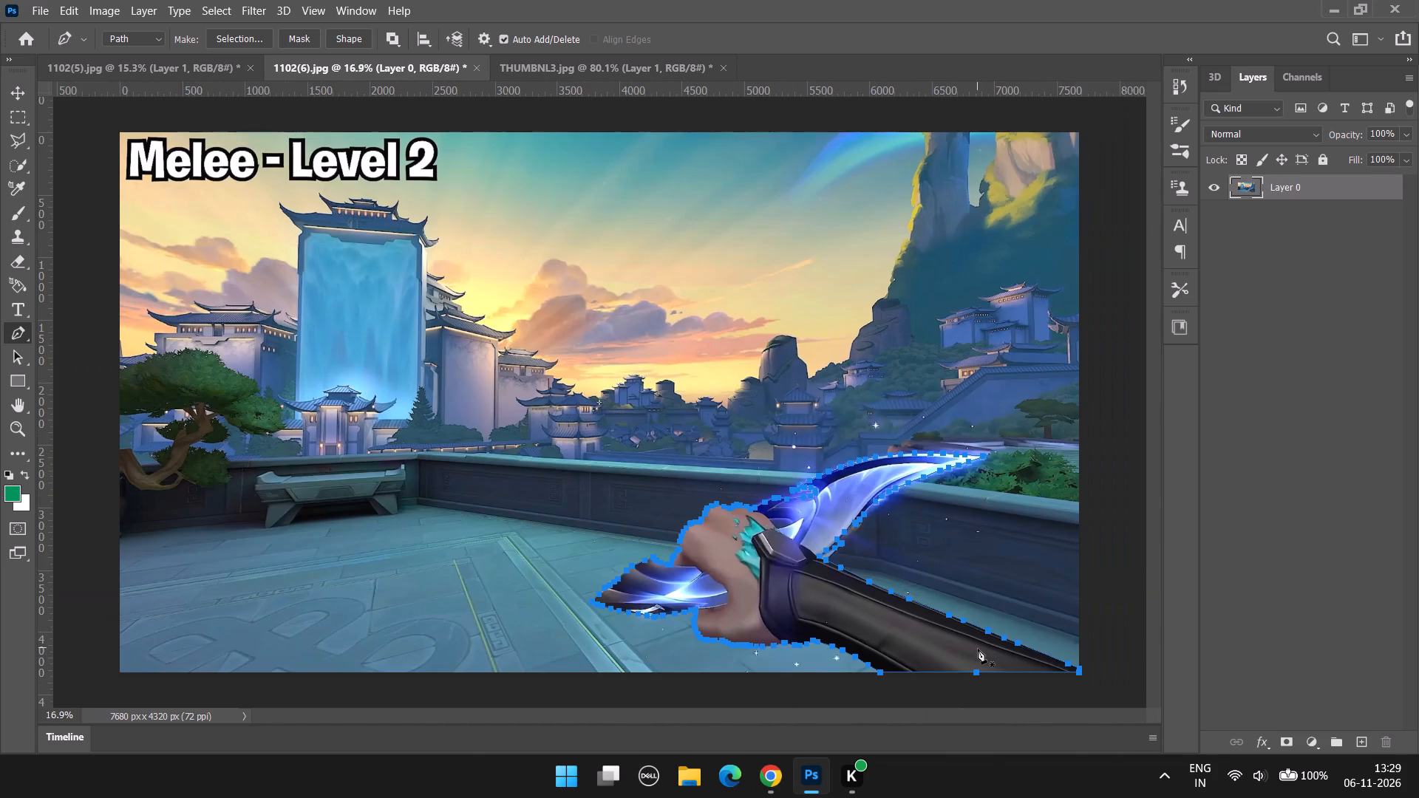
{"action": "right_click", "coordinate": [962, 657]}
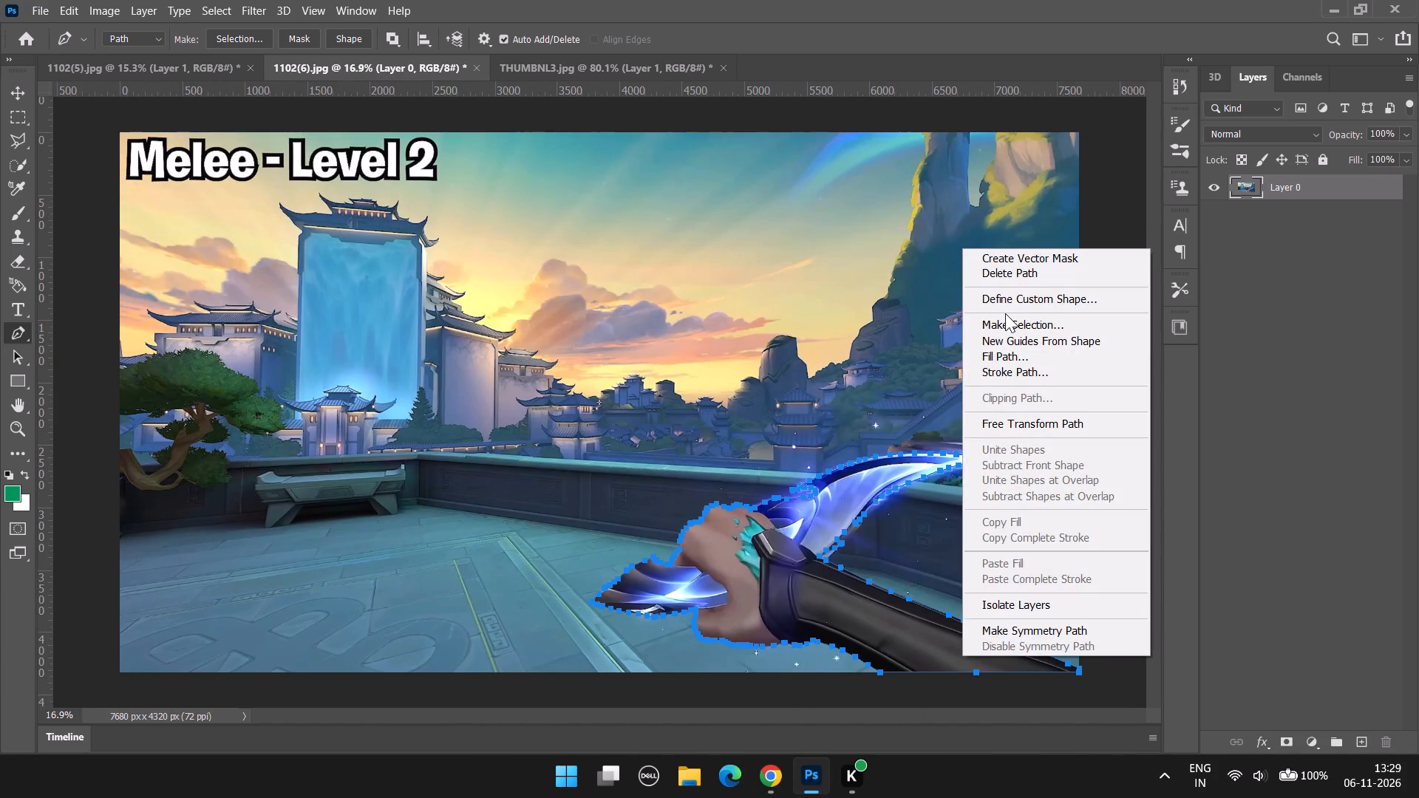
{"action": "left_click", "coordinate": [1005, 316]}
{"action": "left_click", "coordinate": [1004, 324]}
{"action": "left_click", "coordinate": [804, 183]}
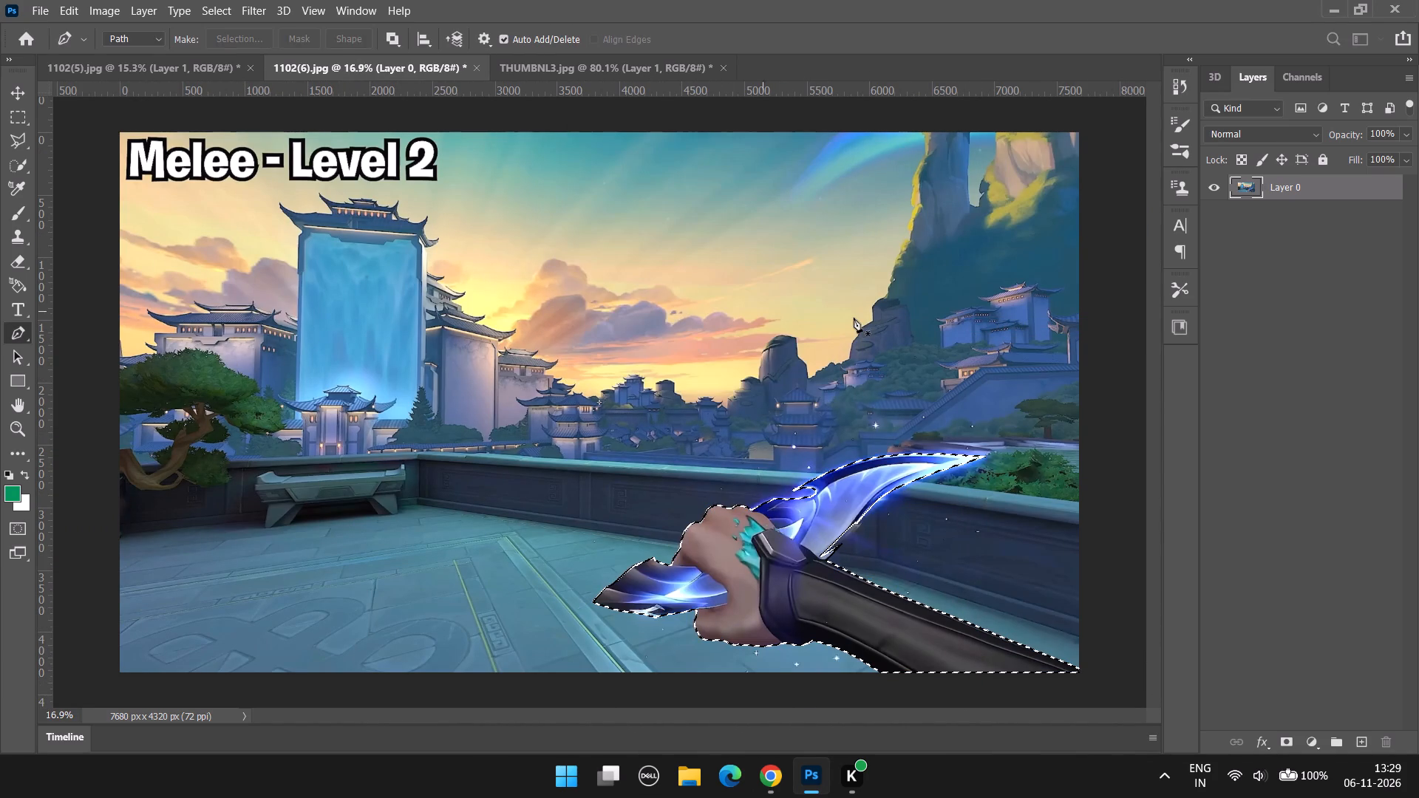
{"action": "key", "text": "ctrl+j"}
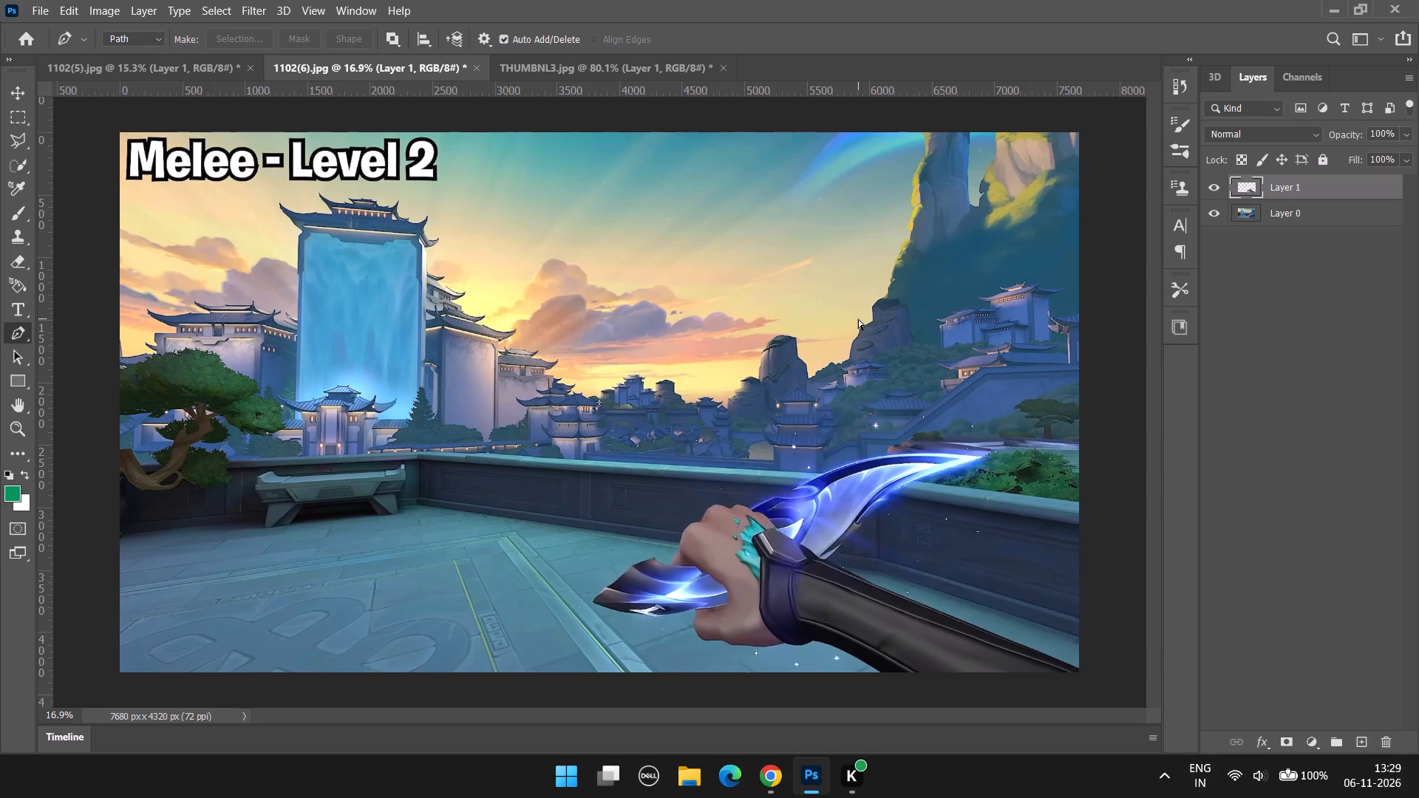
Bring the knife-and-arm cutout from 1102(6).jpg into THUMBNL3.jpg with the Move tool.
{"action": "left_click", "coordinate": [7, 84]}
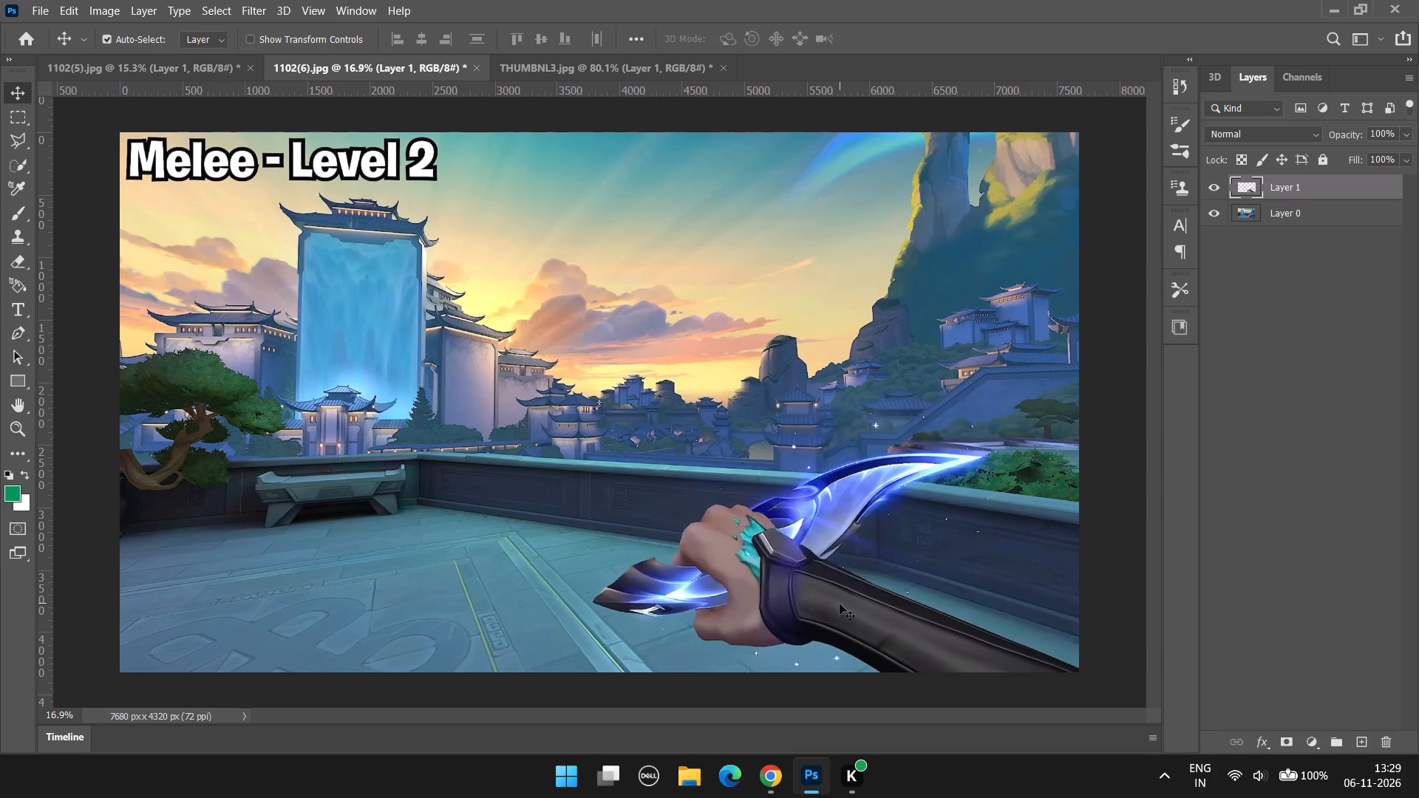
{"action": "left_click_drag", "start_coordinate": [840, 604], "coordinate": [603, 66]}
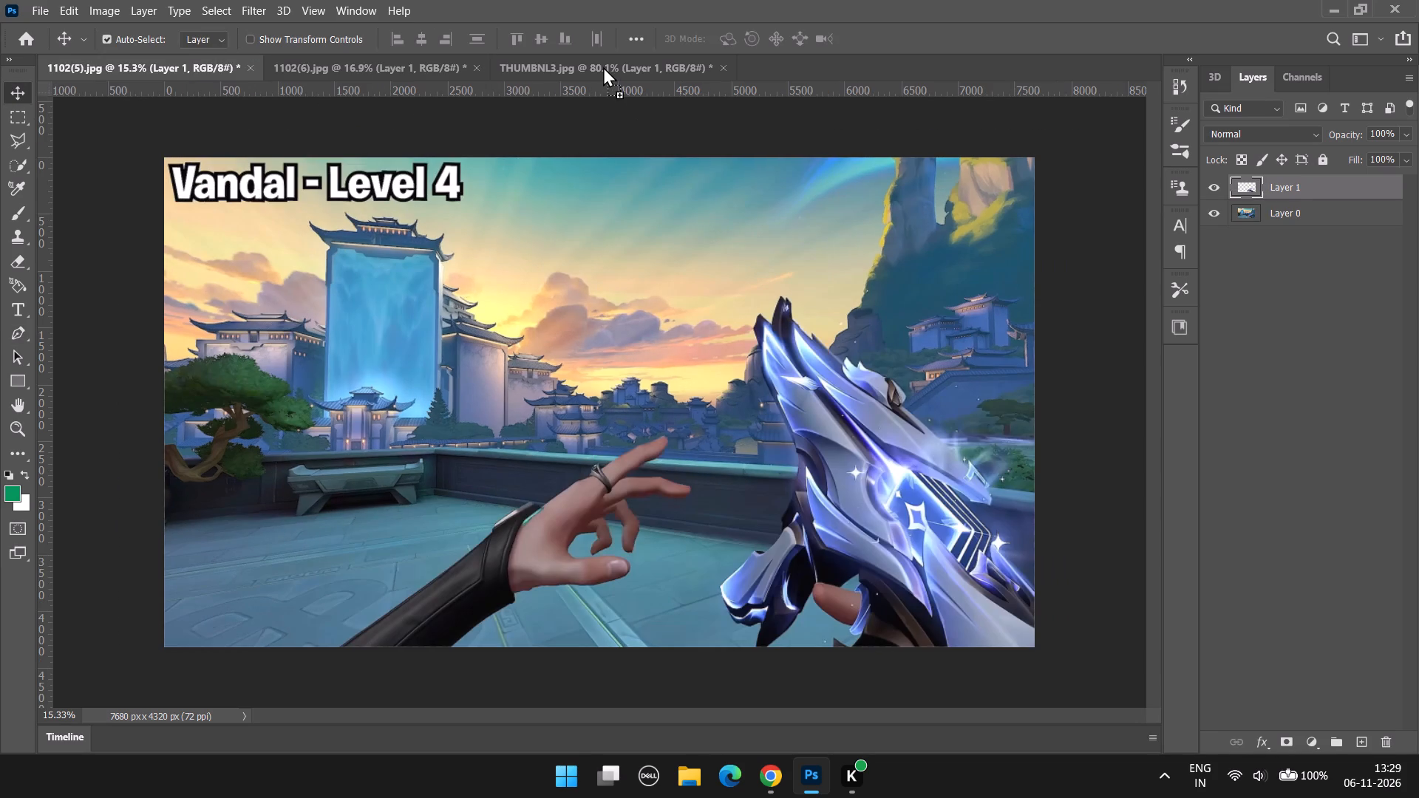
{"action": "left_click_drag", "start_coordinate": [603, 66], "coordinate": [419, 509]}
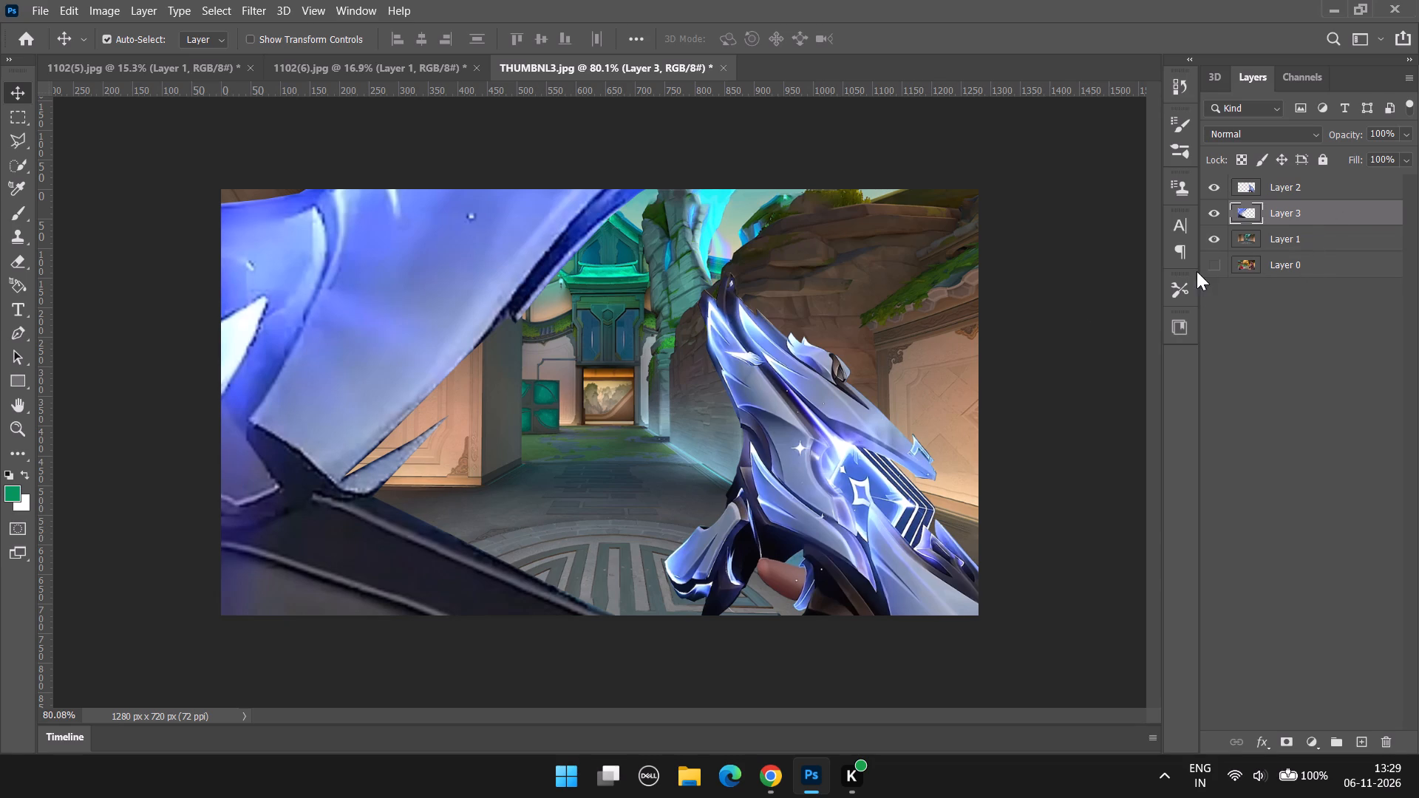
Delete the hidden Layer 0 from THUMBNL3.jpg.
{"action": "double_click", "coordinate": [1219, 269]}
{"action": "right_click", "coordinate": [1316, 278]}
{"action": "right_click", "coordinate": [1311, 265]}
{"action": "right_click", "coordinate": [1333, 266]}
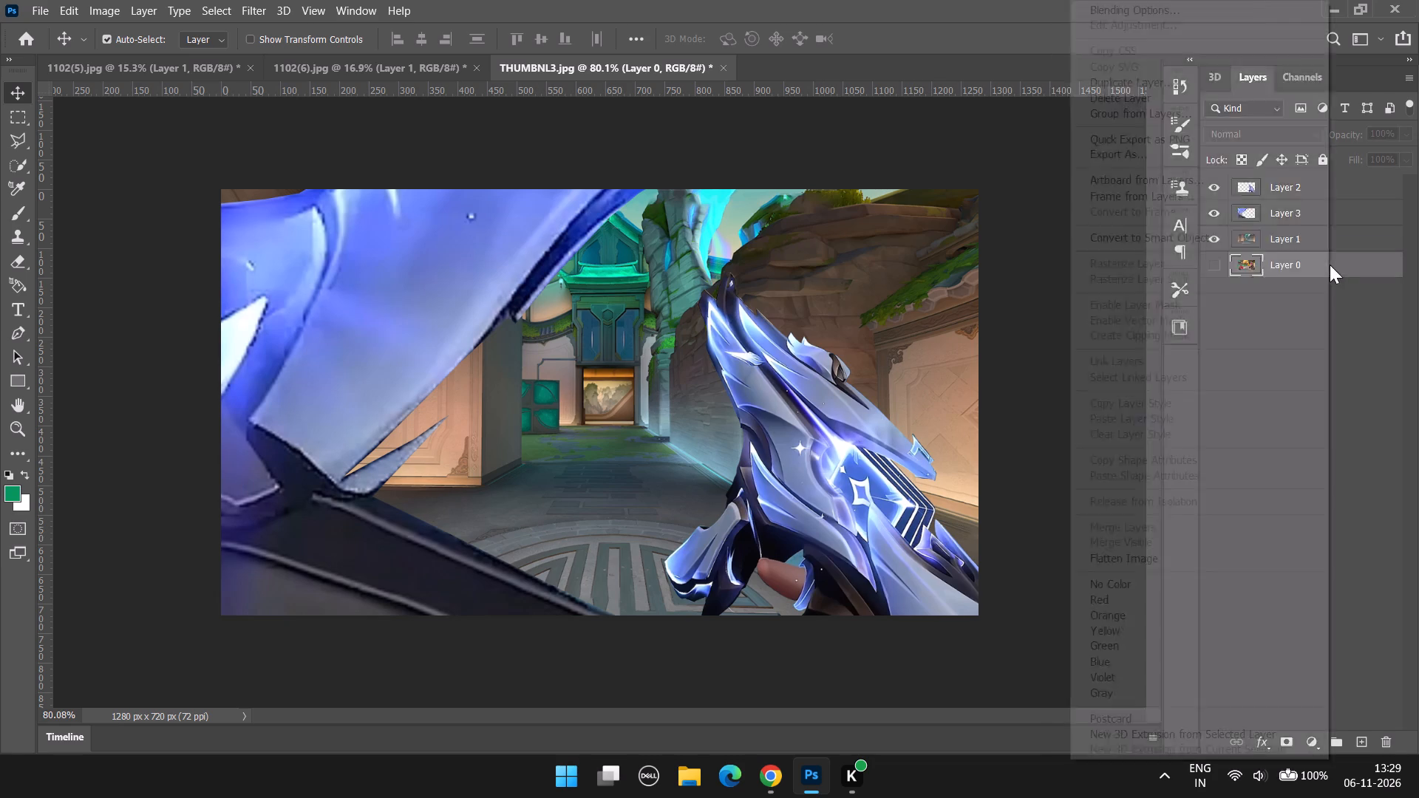
{"action": "left_click", "coordinate": [1211, 97]}
{"action": "left_click", "coordinate": [644, 300]}
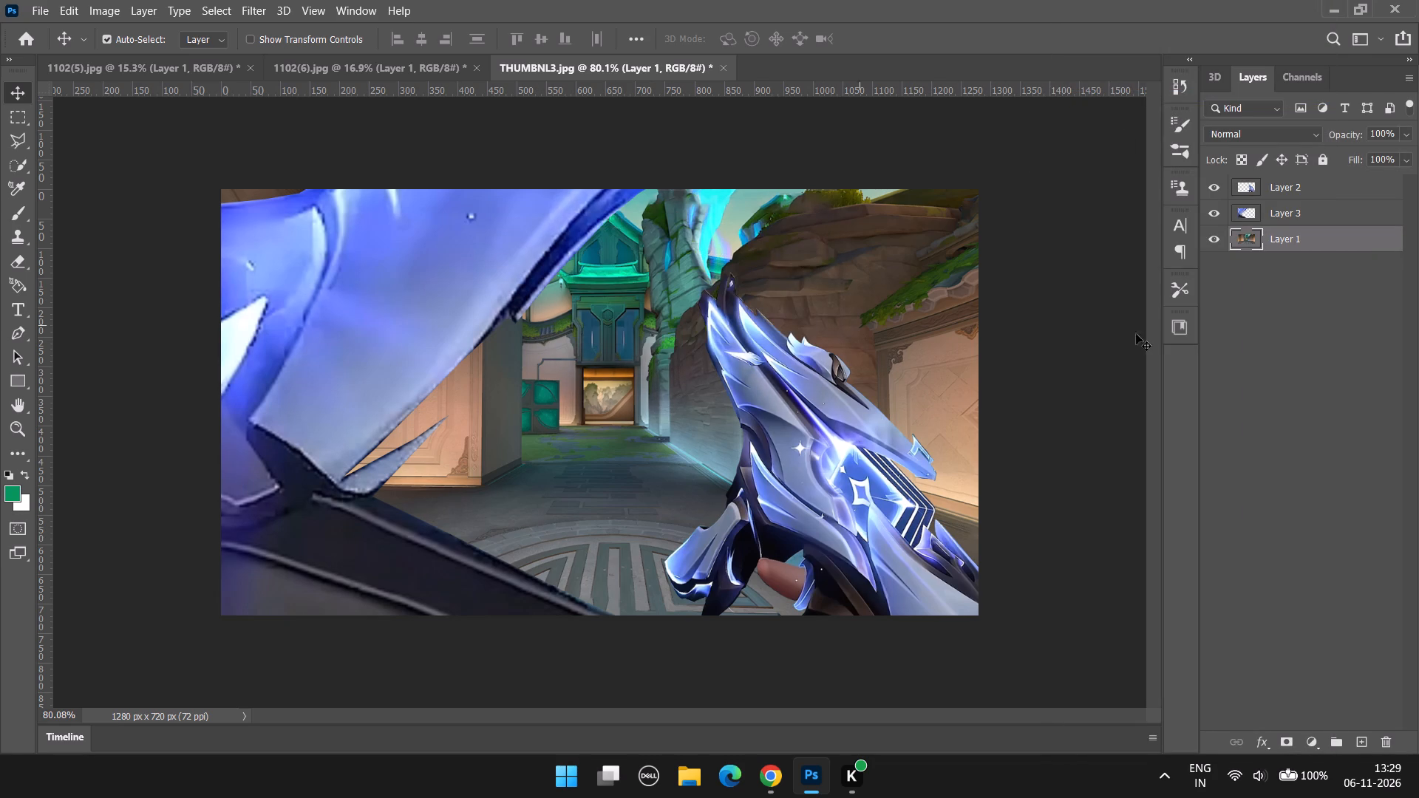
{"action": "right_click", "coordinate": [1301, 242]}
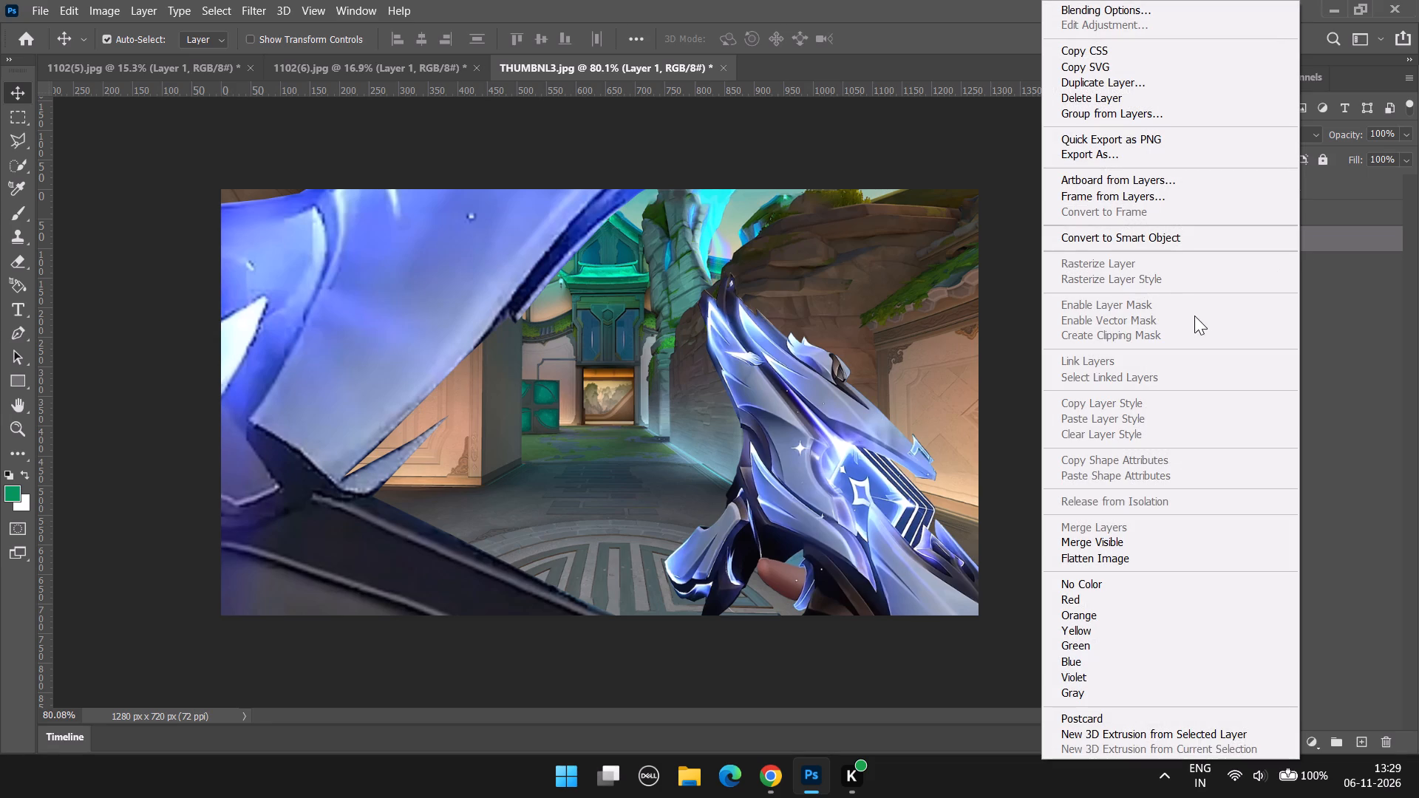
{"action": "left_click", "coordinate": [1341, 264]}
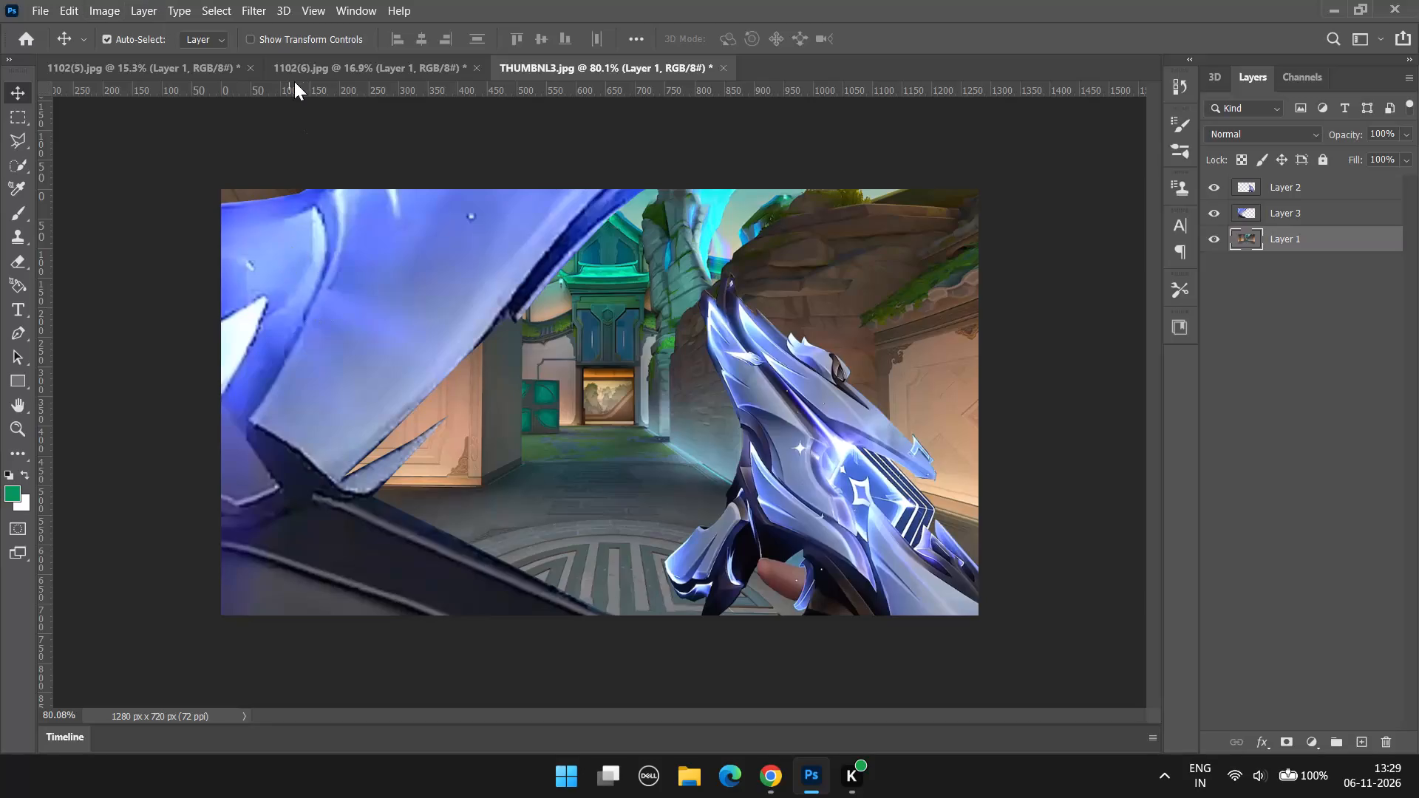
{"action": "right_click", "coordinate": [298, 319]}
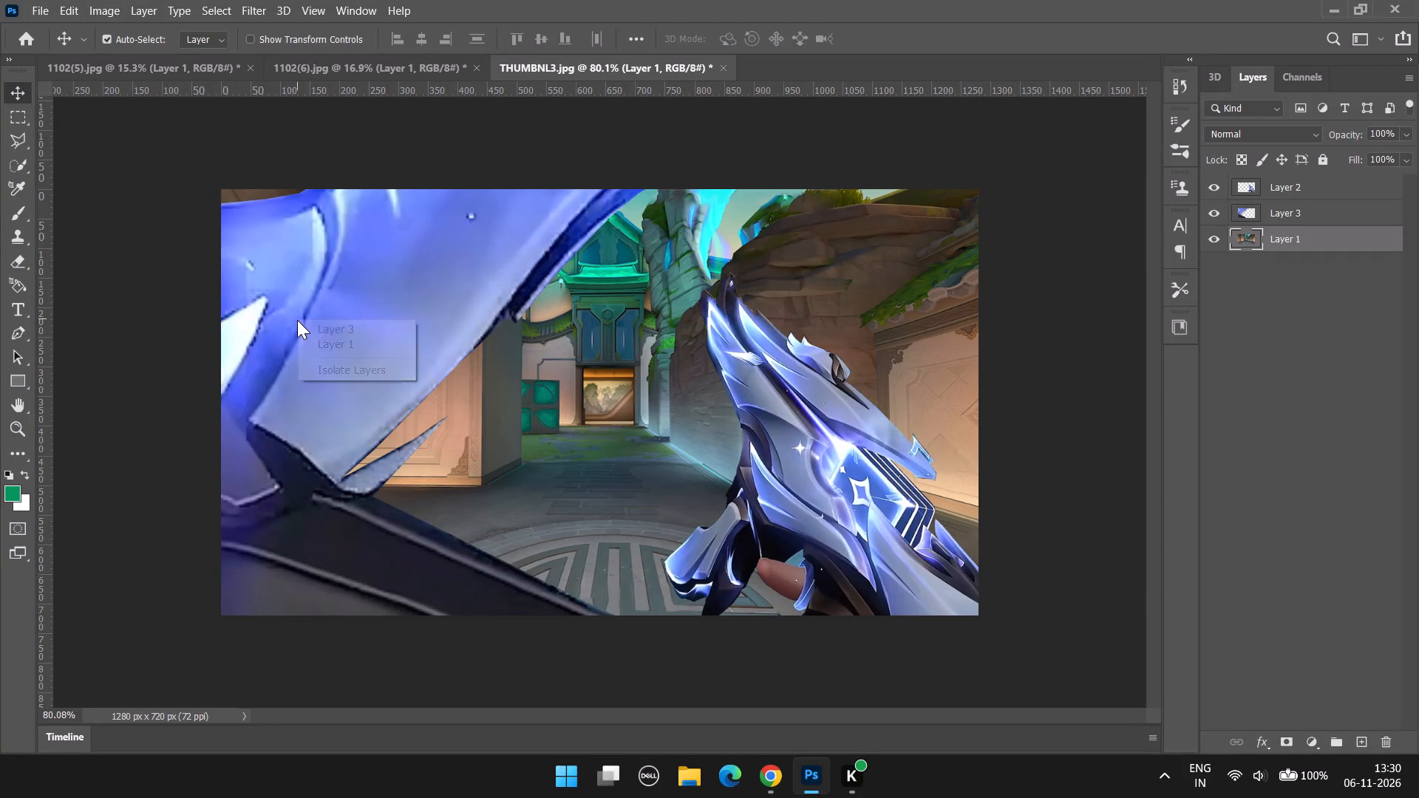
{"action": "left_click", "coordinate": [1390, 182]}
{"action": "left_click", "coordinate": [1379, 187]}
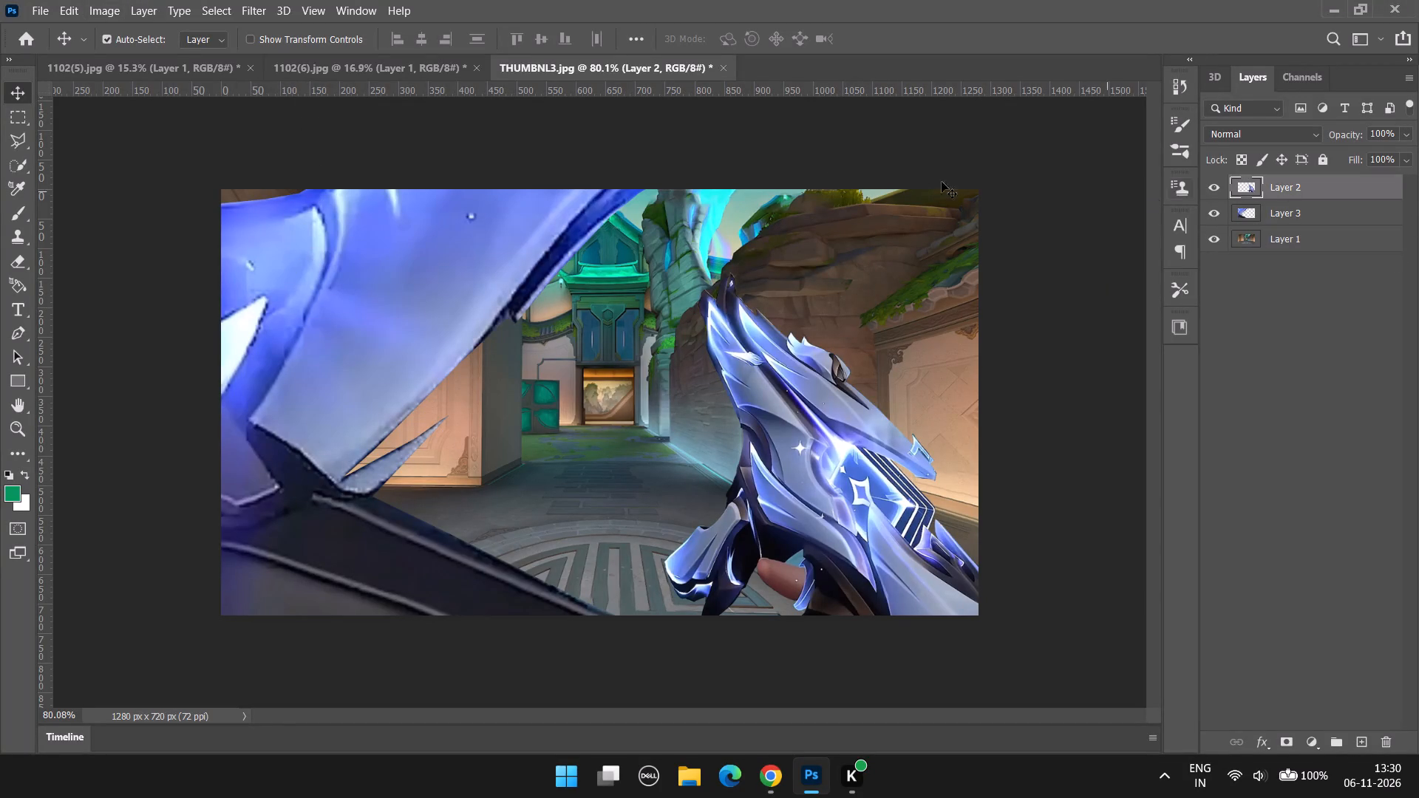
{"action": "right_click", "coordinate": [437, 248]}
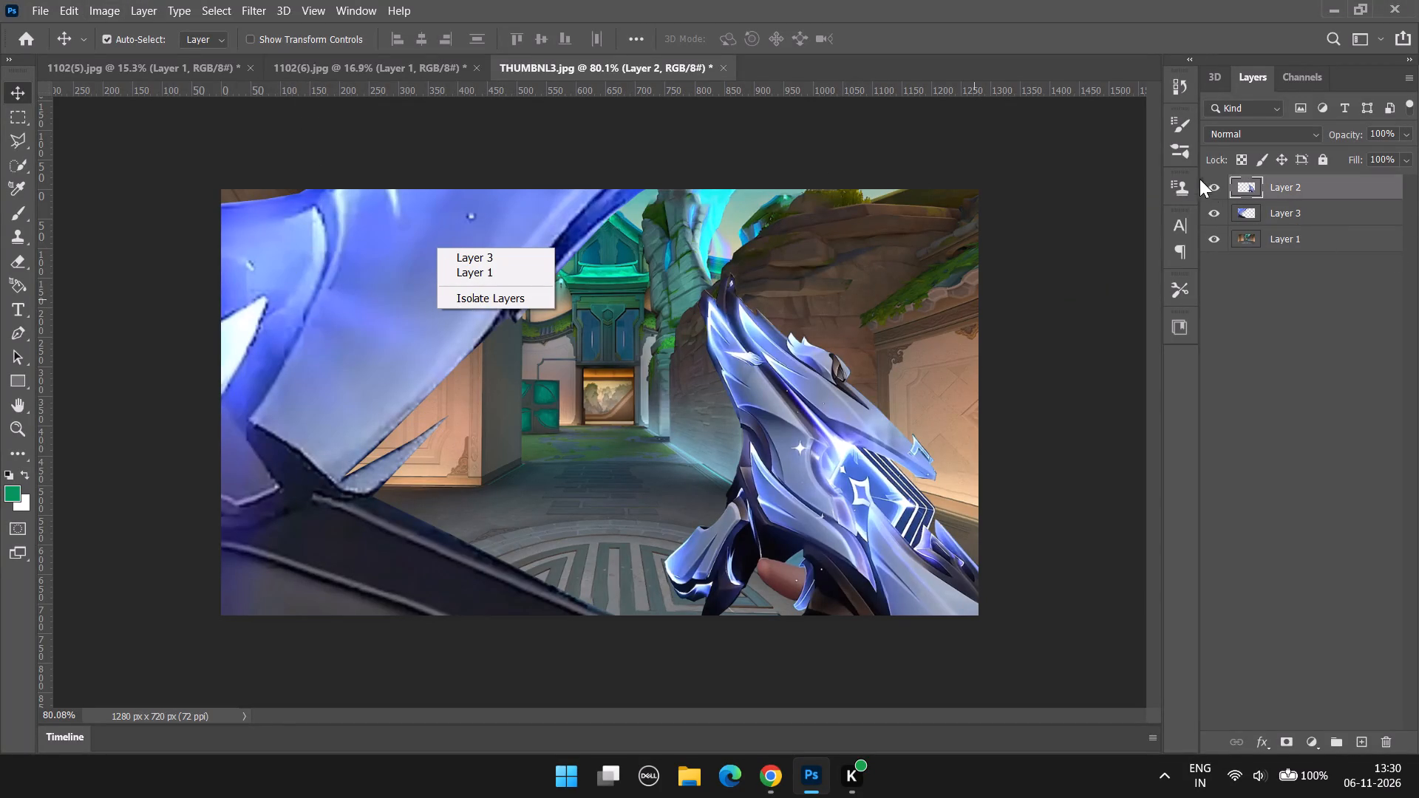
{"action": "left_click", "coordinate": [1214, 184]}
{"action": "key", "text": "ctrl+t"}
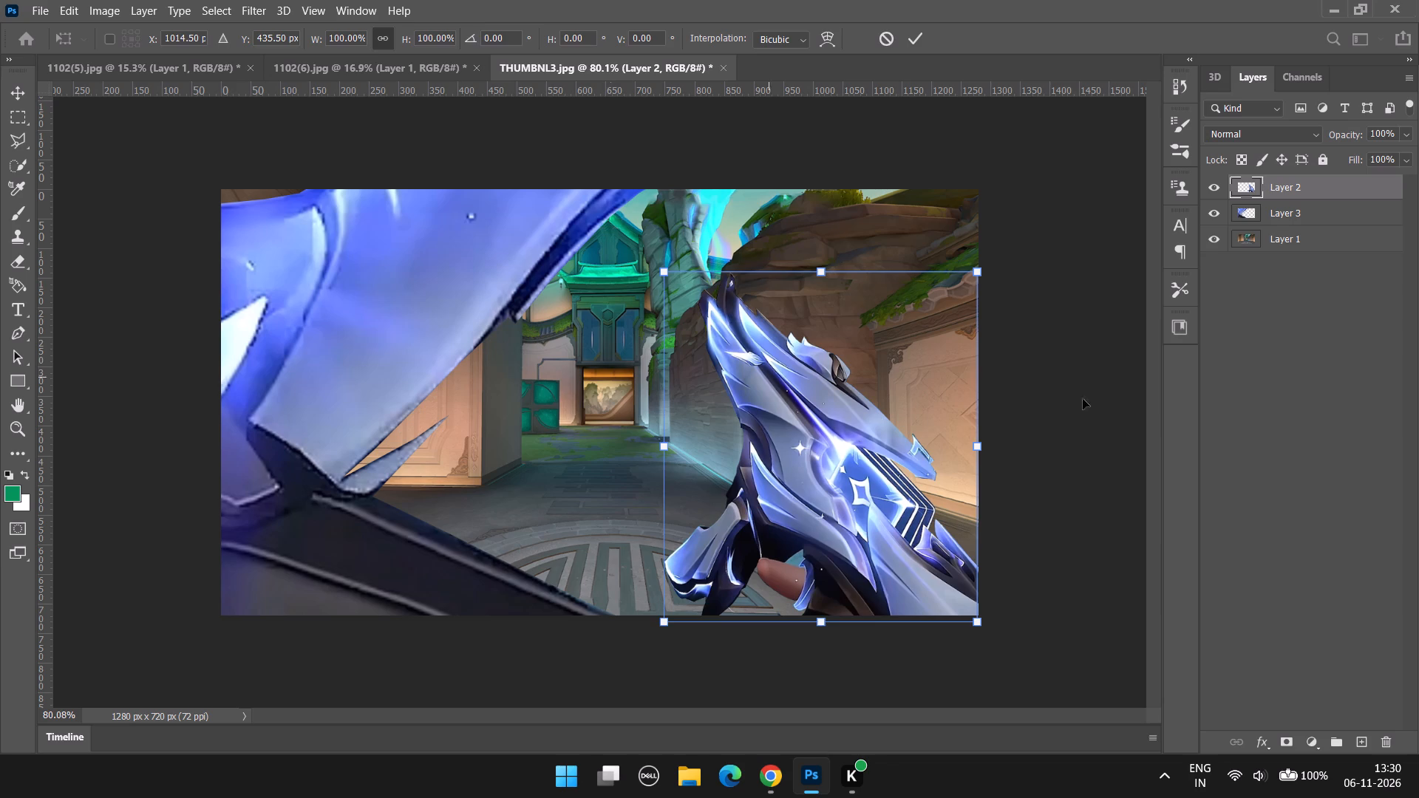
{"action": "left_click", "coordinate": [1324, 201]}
Flip the knife-and-arm cutout on Layer 3 horizontally with Free Transform.
{"action": "left_click", "coordinate": [1325, 213]}
{"action": "key", "text": "ctrl+t"}
{"action": "right_click", "coordinate": [430, 335]}
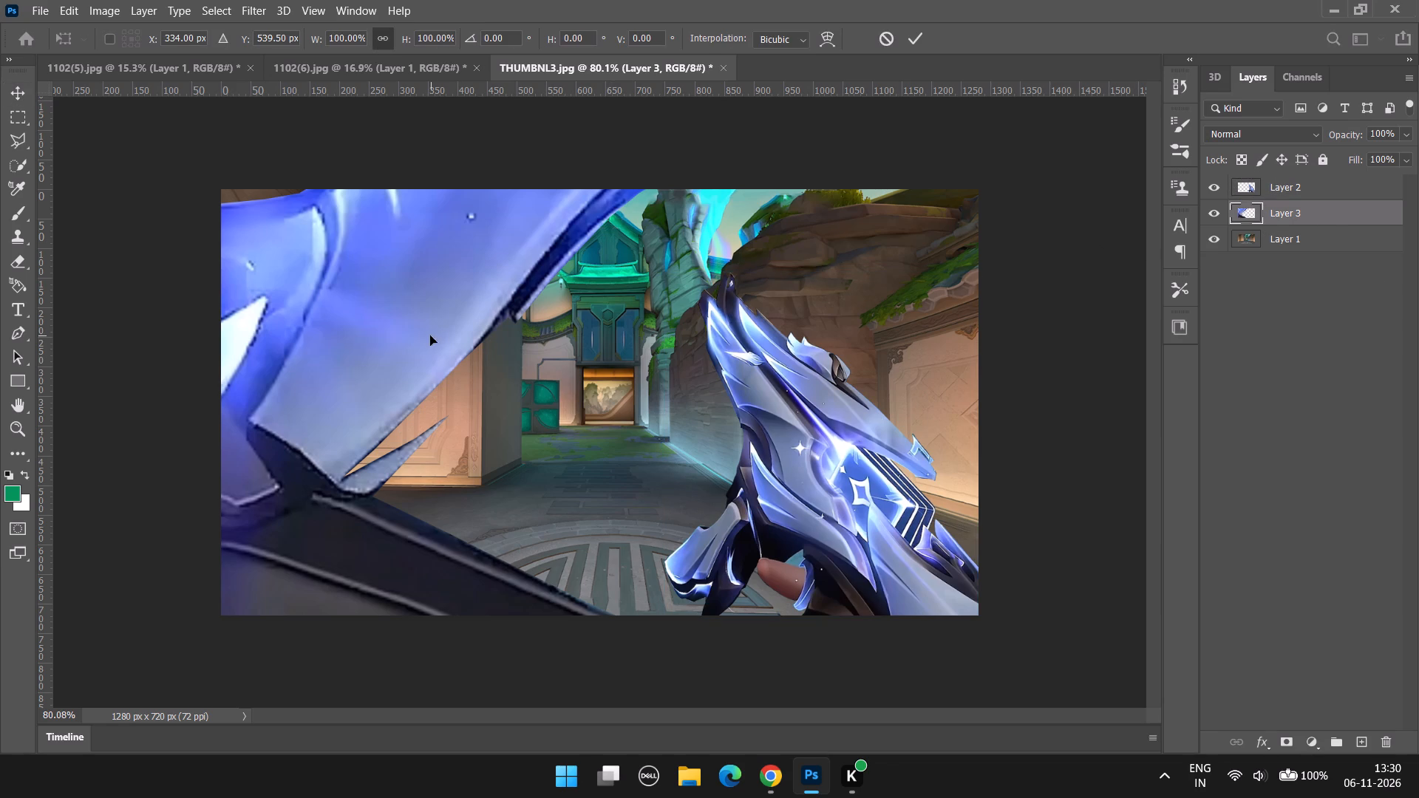
{"action": "left_click", "coordinate": [508, 647]}
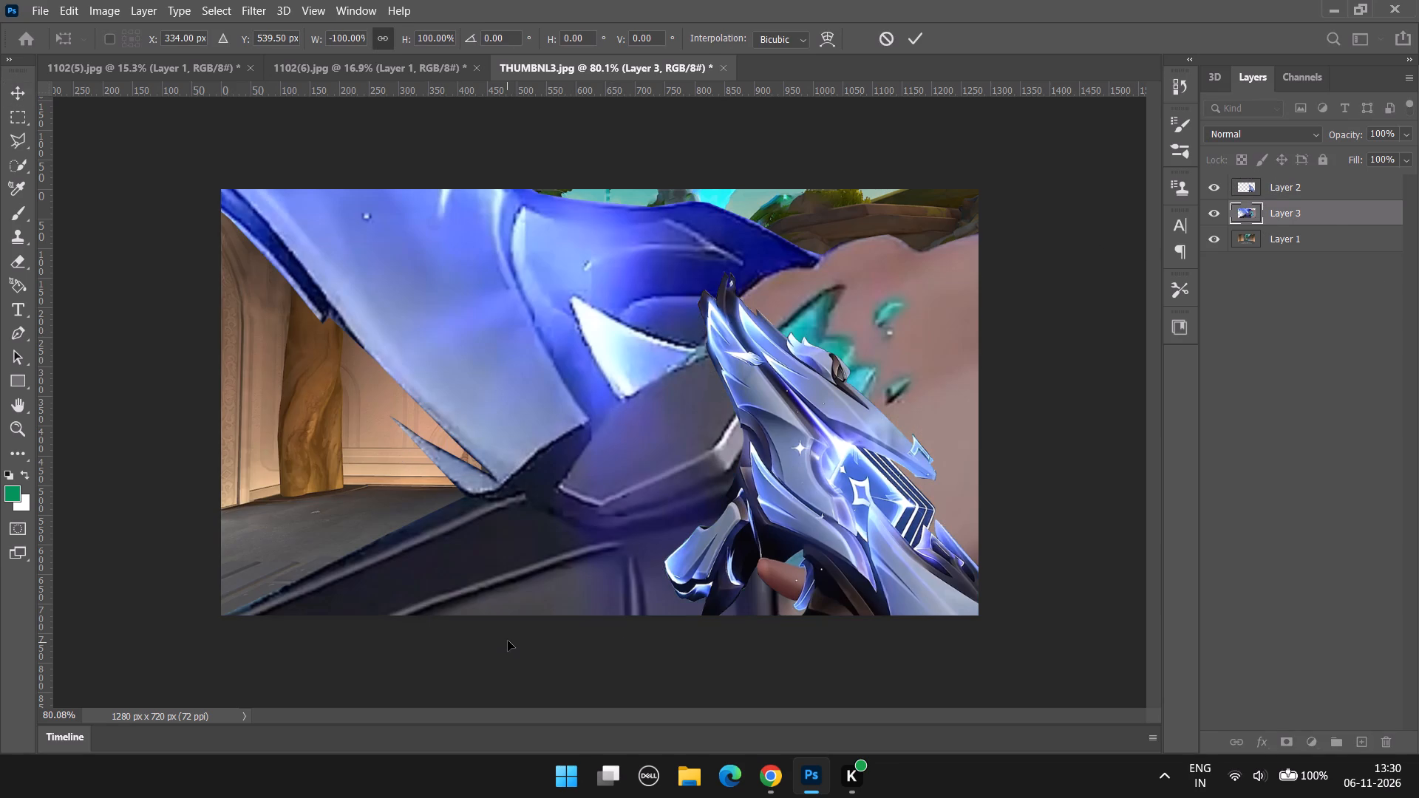
Scale the mirrored knife-and-arm cutout down to about 24.6% and bring it over the map's lower-left corner.
{"action": "key", "text": "ctrl+t"}
{"action": "scroll", "coordinate": [508, 630], "scroll_direction": "down", "scroll_amount": 9, "text": "alt"}
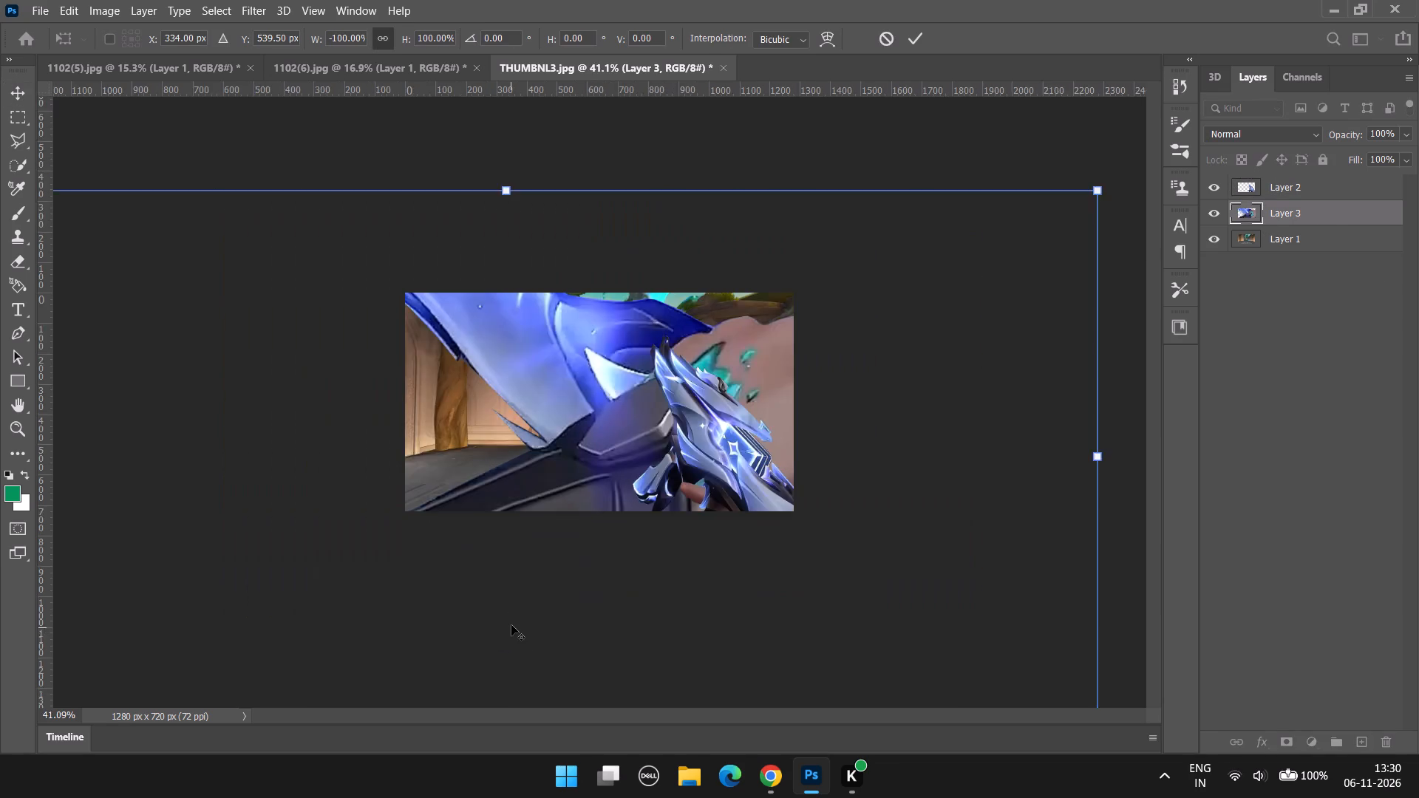
{"action": "scroll", "coordinate": [511, 625], "scroll_direction": "down", "scroll_amount": 4, "text": "alt"}
{"action": "left_click", "coordinate": [884, 267]}
{"action": "left_click_drag", "start_coordinate": [886, 279], "coordinate": [477, 536]}
{"action": "triple_click", "coordinate": [473, 538]}
{"action": "left_click_drag", "start_coordinate": [312, 561], "coordinate": [383, 522]}
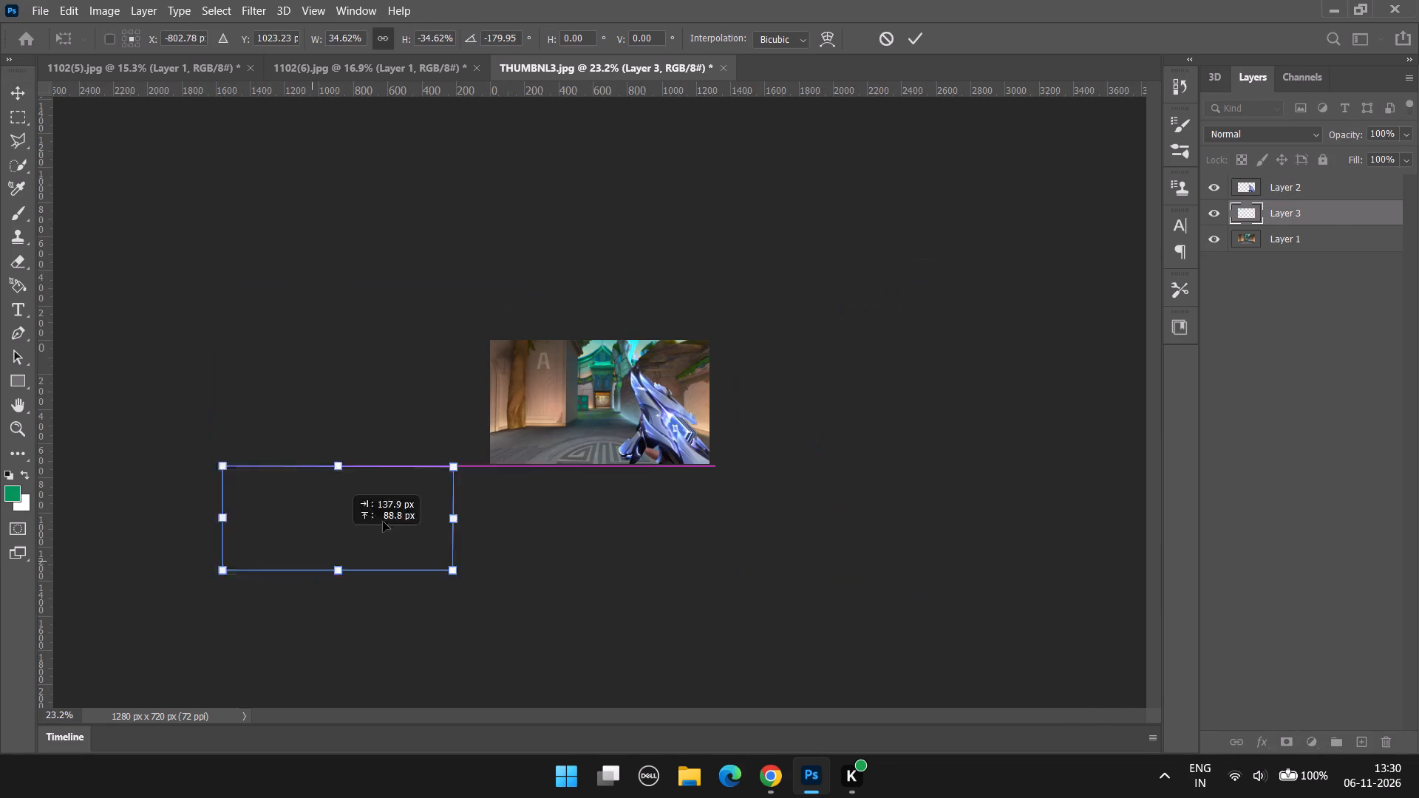
{"action": "left_click_drag", "start_coordinate": [383, 522], "coordinate": [528, 480]}
{"action": "left_click_drag", "start_coordinate": [670, 403], "coordinate": [609, 439]}
{"action": "left_click", "coordinate": [599, 443]}
Shrink the knife-and-arm cutout further and fit it into the canvas's lower-left area, opposite the Vandal.
{"action": "scroll", "coordinate": [660, 372], "scroll_direction": "up", "scroll_amount": 8}
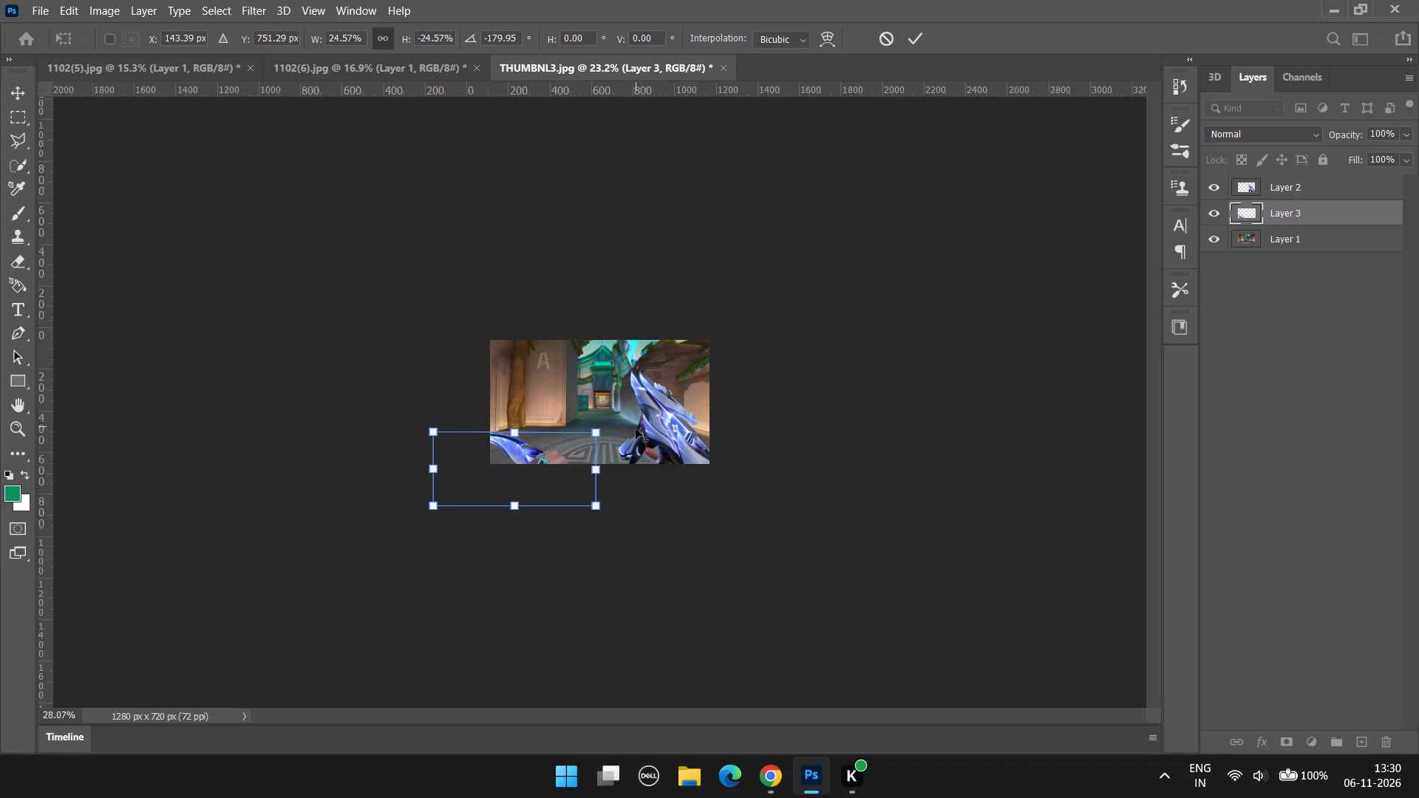
{"action": "scroll", "coordinate": [636, 429], "scroll_direction": "up", "scroll_amount": 7}
{"action": "left_click_drag", "start_coordinate": [464, 604], "coordinate": [524, 501]}
{"action": "left_click_drag", "start_coordinate": [645, 375], "coordinate": [630, 386]}
{"action": "left_click_drag", "start_coordinate": [610, 393], "coordinate": [599, 398]}
{"action": "left_click", "coordinate": [599, 398]}
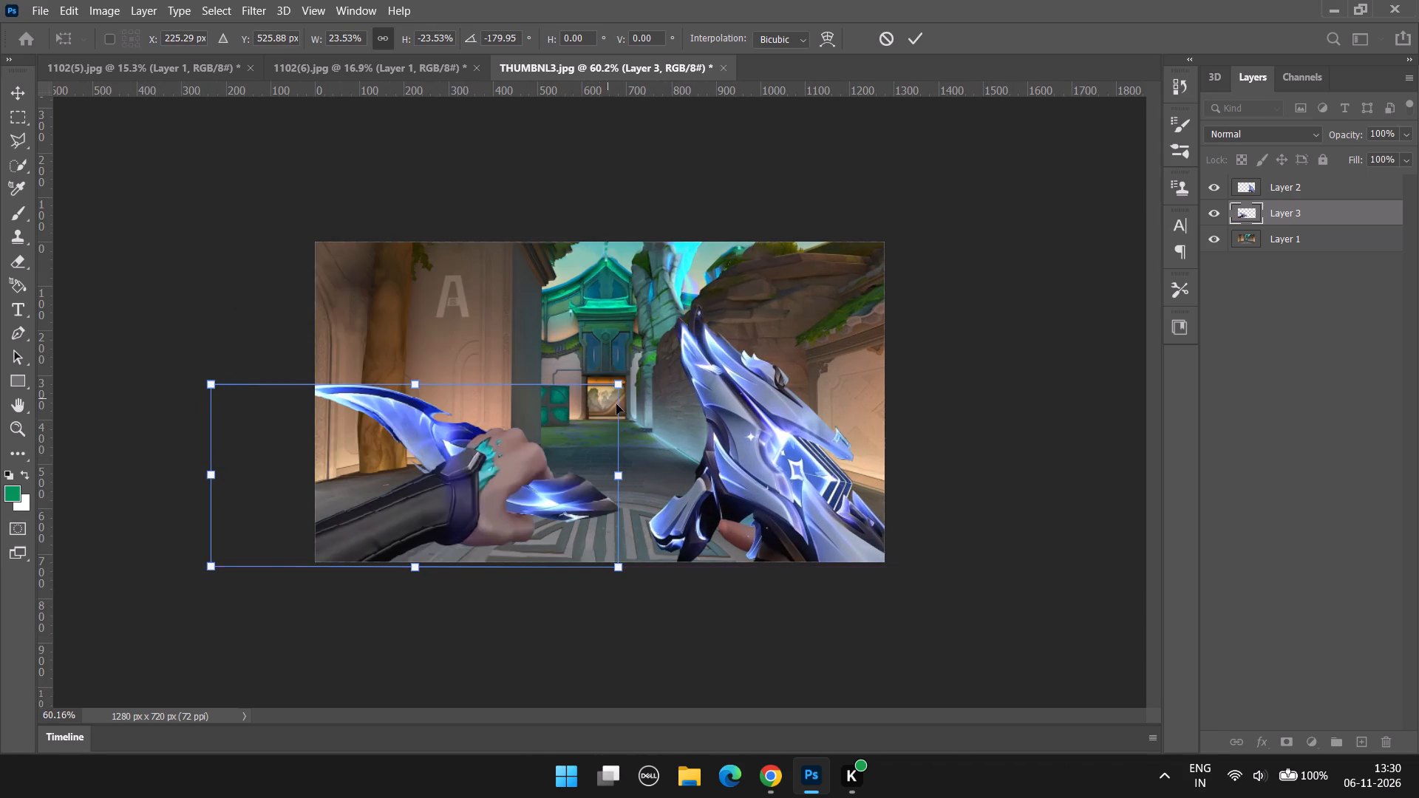
{"action": "left_click_drag", "start_coordinate": [615, 385], "coordinate": [591, 419]}
{"action": "left_click_drag", "start_coordinate": [589, 421], "coordinate": [577, 437]}
{"action": "left_click", "coordinate": [577, 437]}
{"action": "left_click_drag", "start_coordinate": [463, 509], "coordinate": [498, 462]}
{"action": "left_click", "coordinate": [498, 462]}
{"action": "left_click_drag", "start_coordinate": [500, 460], "coordinate": [520, 491]}
{"action": "left_click", "coordinate": [520, 493]}
Reposition the knife cutout with the Move tool so the sleeve runs off the canvas's lower-left corner.
{"action": "left_click_drag", "start_coordinate": [417, 488], "coordinate": [446, 513]}
{"action": "left_click_drag", "start_coordinate": [451, 508], "coordinate": [457, 503]}
{"action": "left_click_drag", "start_coordinate": [462, 503], "coordinate": [470, 531]}
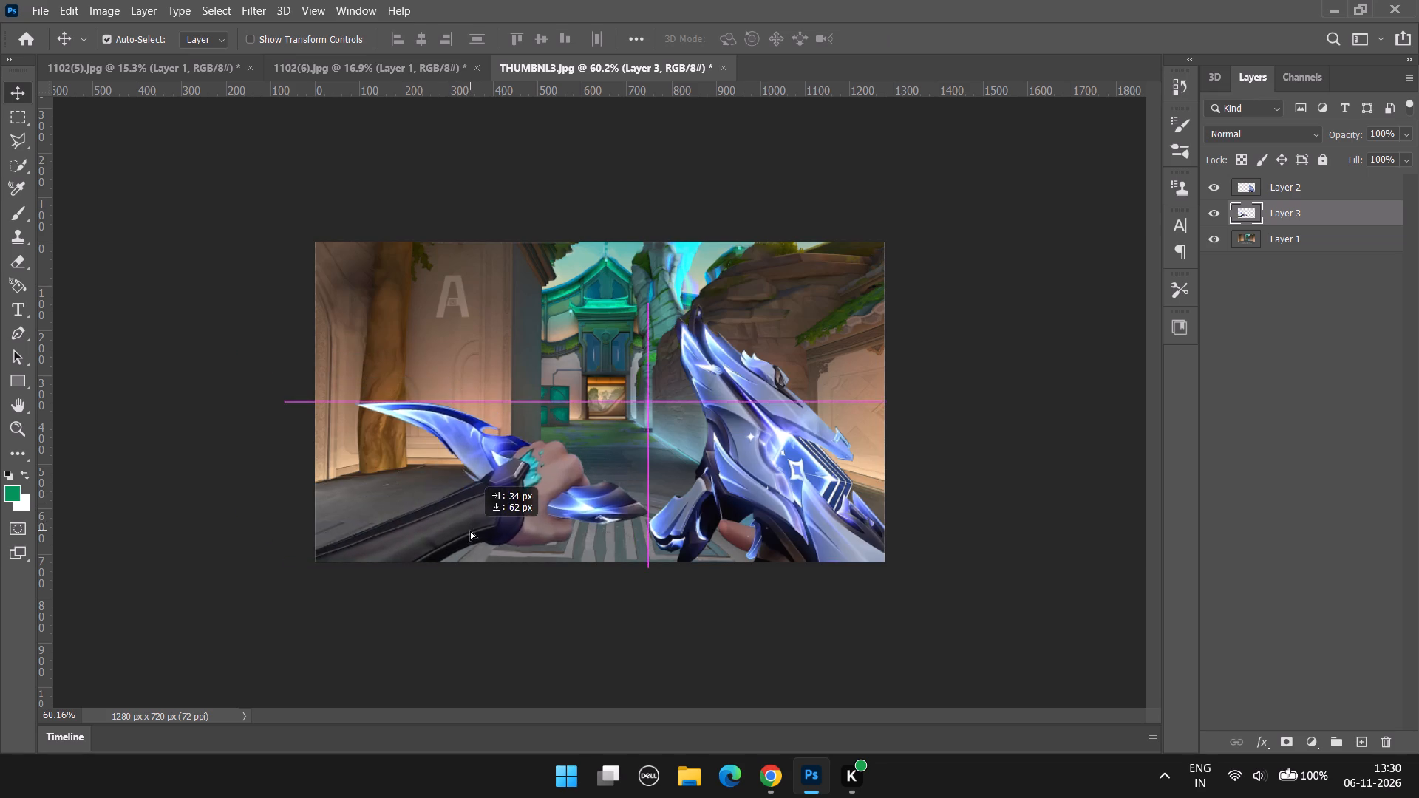
{"action": "left_click_drag", "start_coordinate": [470, 531], "coordinate": [468, 518]}
{"action": "left_click_drag", "start_coordinate": [473, 517], "coordinate": [466, 526]}
{"action": "double_click", "coordinate": [465, 527]}
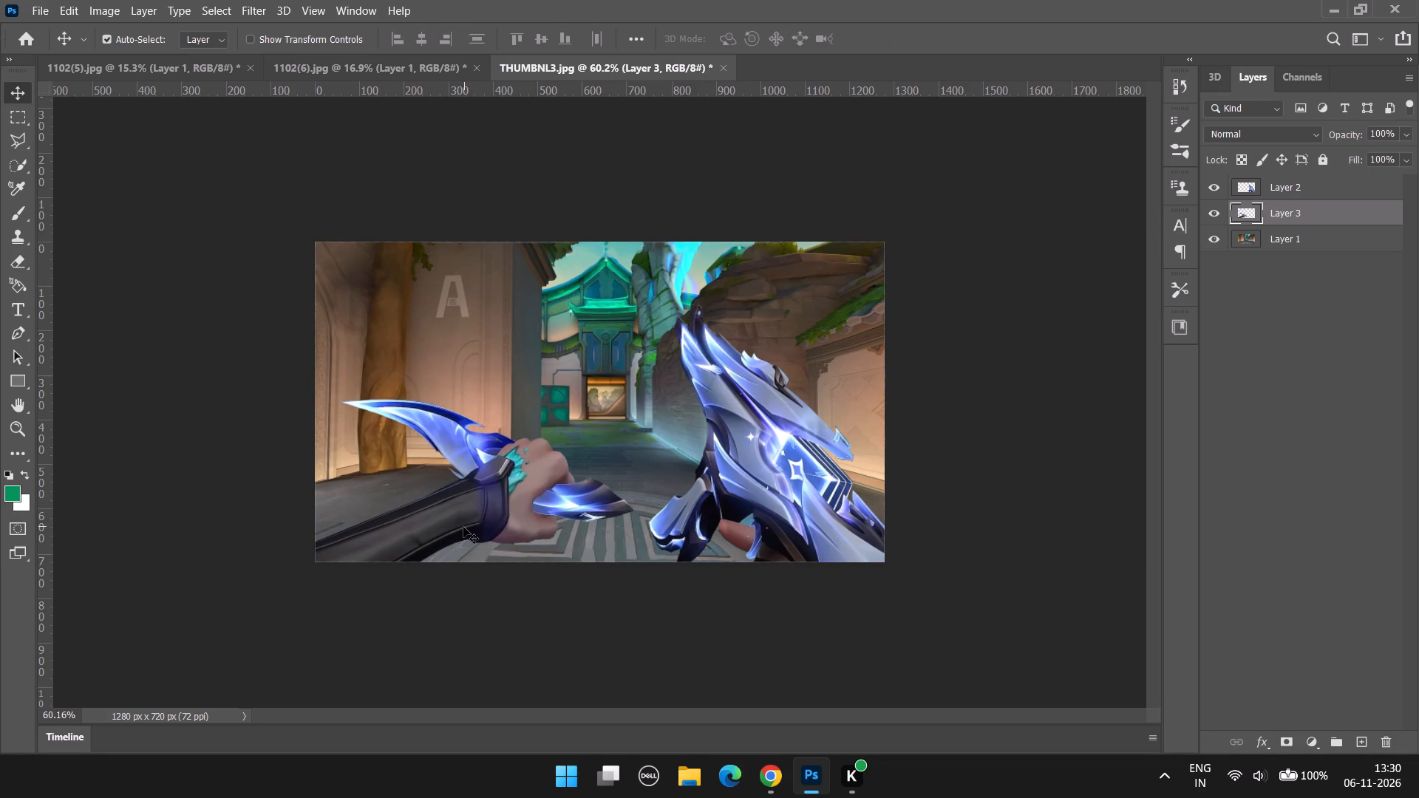
{"action": "double_click", "coordinate": [450, 525]}
{"action": "left_click", "coordinate": [448, 524]}
{"action": "left_click", "coordinate": [443, 521]}
{"action": "left_click", "coordinate": [472, 511]}
Scale the knife-and-arm cutout to about 94% and shift it about 15 px left along the canvas's bottom edge.
{"action": "key", "text": "ctrl+t"}
{"action": "left_click_drag", "start_coordinate": [635, 398], "coordinate": [615, 409]}
{"action": "double_click", "coordinate": [603, 415]}
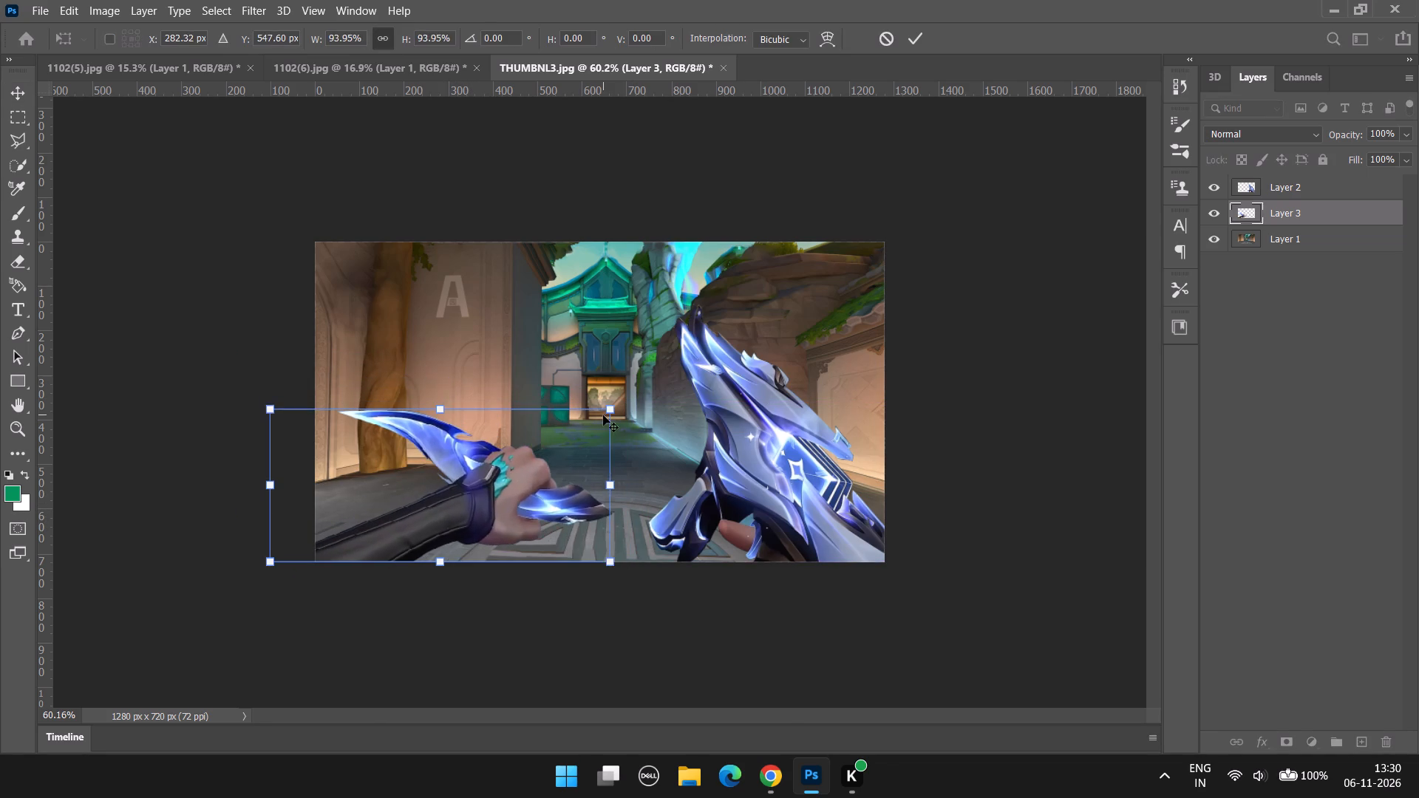
{"action": "left_click_drag", "start_coordinate": [477, 504], "coordinate": [469, 507]}
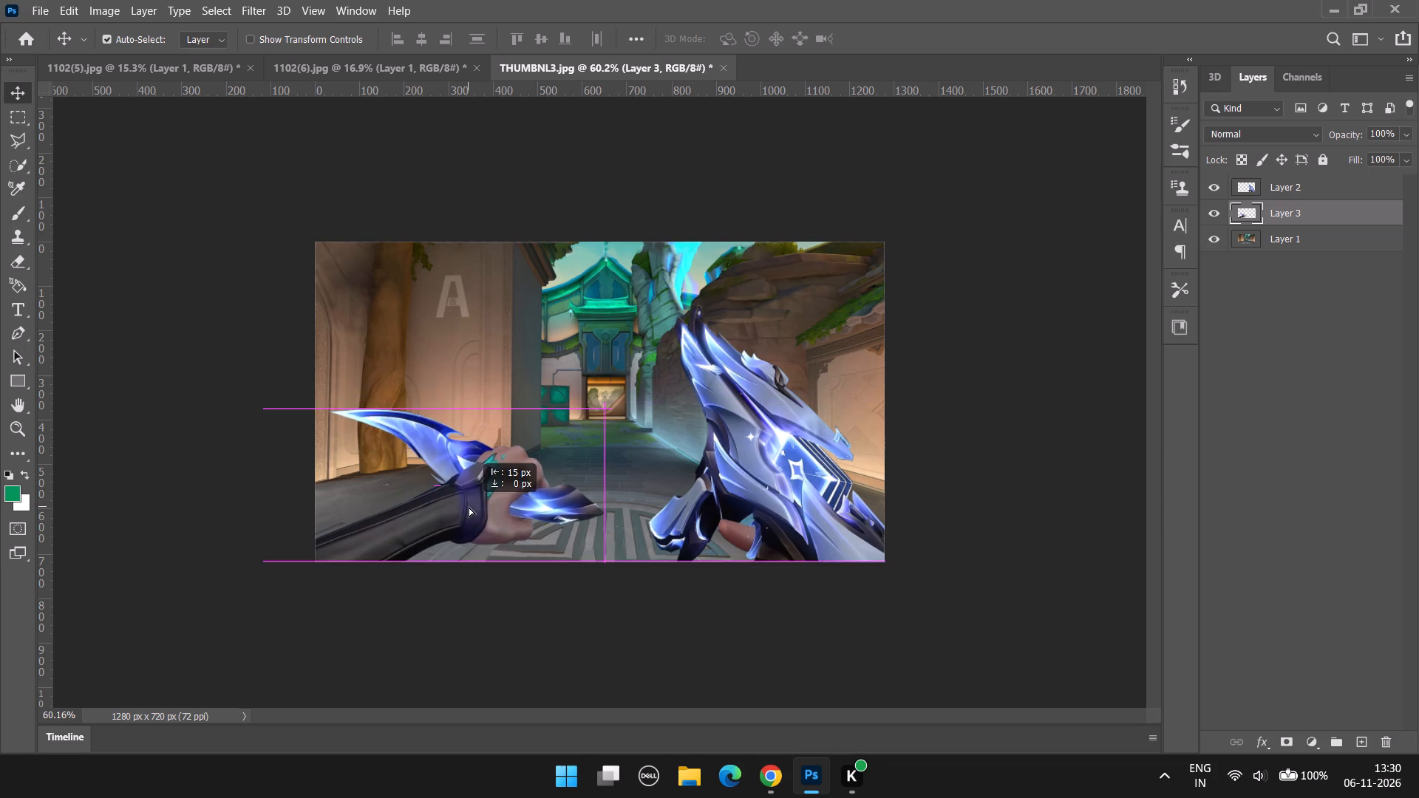
{"action": "left_click_drag", "start_coordinate": [469, 507], "coordinate": [467, 506]}
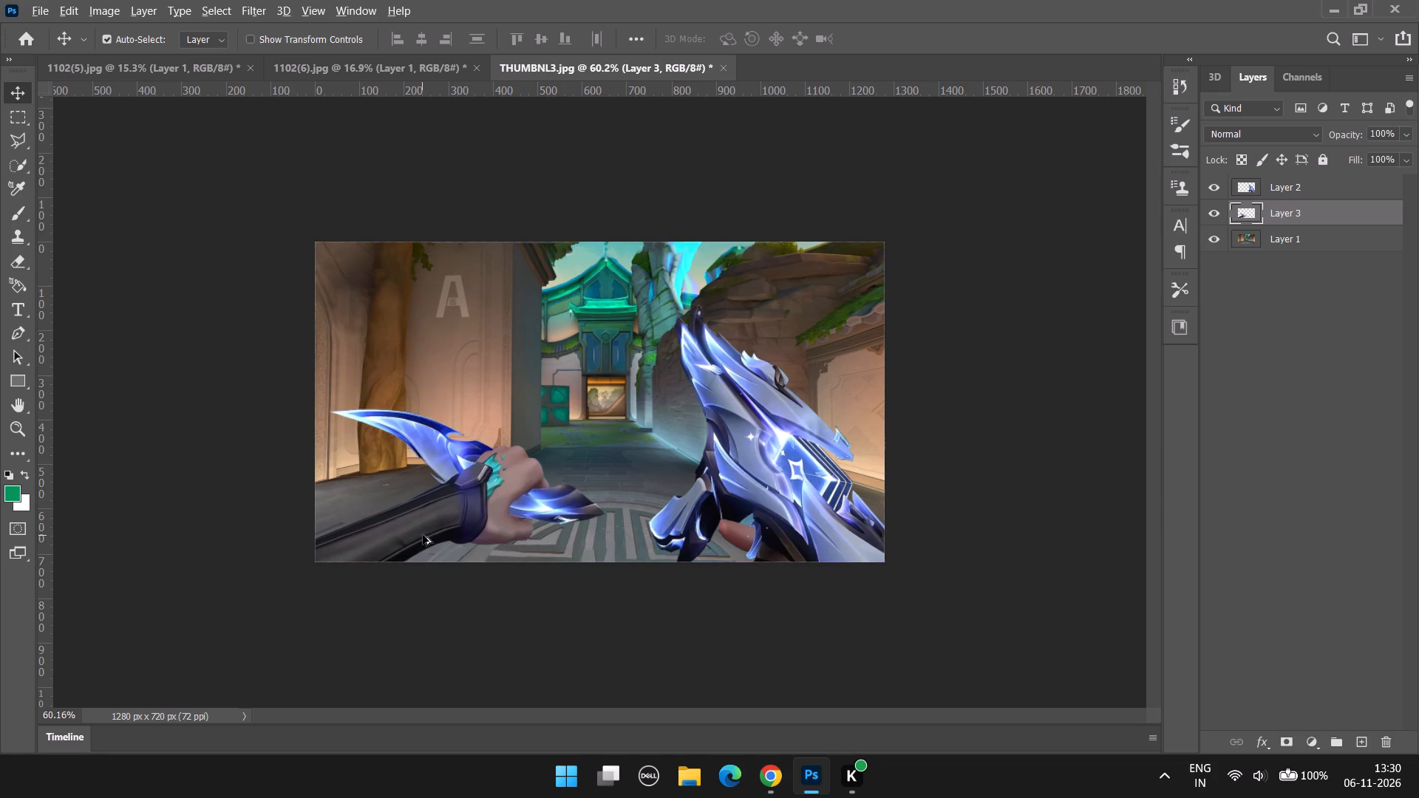
Add a Levels adjustment layer directly above the map background, Layer 1.
{"action": "scroll", "coordinate": [423, 535], "scroll_direction": "up", "scroll_amount": 1, "text": "alt"}
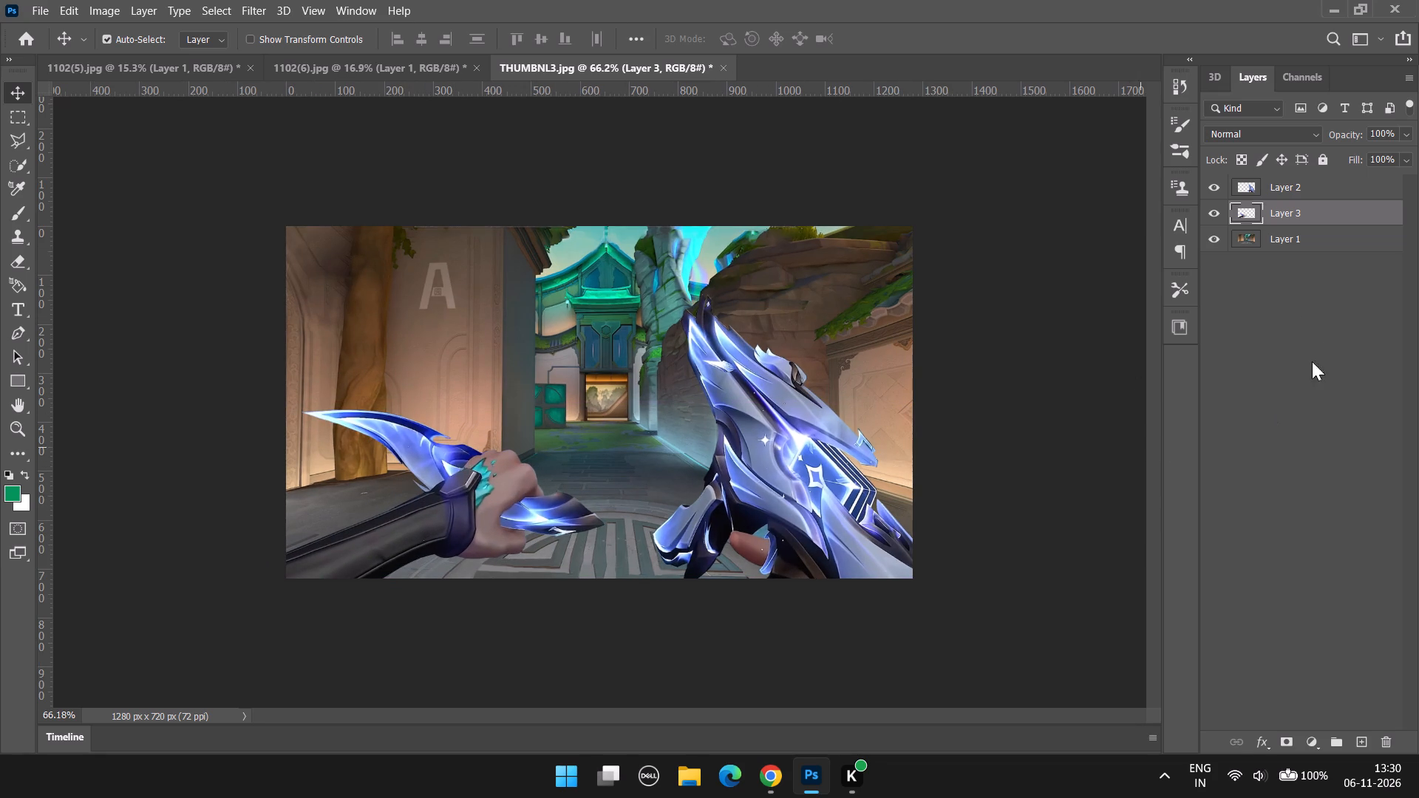
{"action": "scroll", "coordinate": [410, 555], "scroll_direction": "up", "scroll_amount": 4, "text": "alt"}
{"action": "scroll", "coordinate": [410, 553], "scroll_direction": "down", "scroll_amount": 4, "text": "alt"}
{"action": "left_click", "coordinate": [1344, 248]}
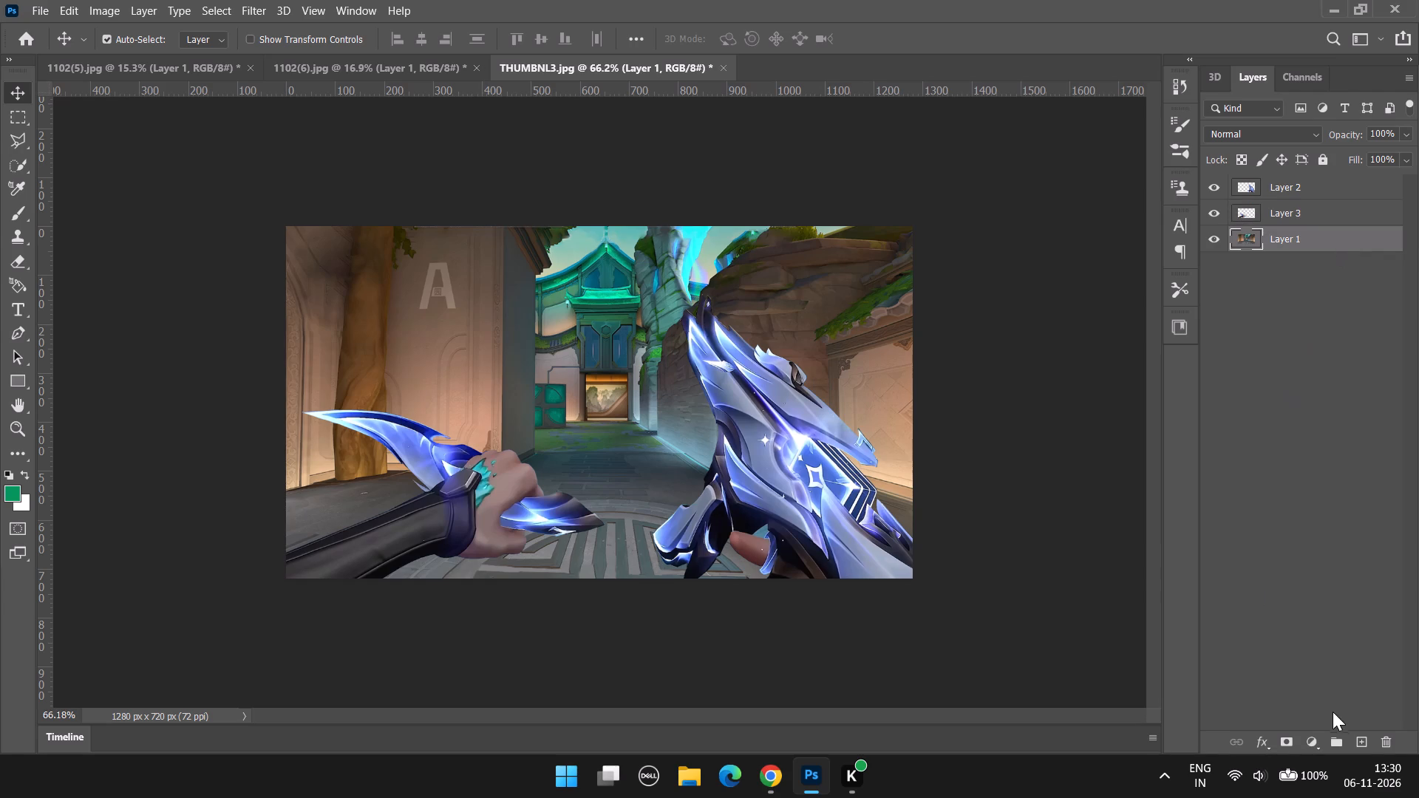
{"action": "left_click", "coordinate": [1320, 742]}
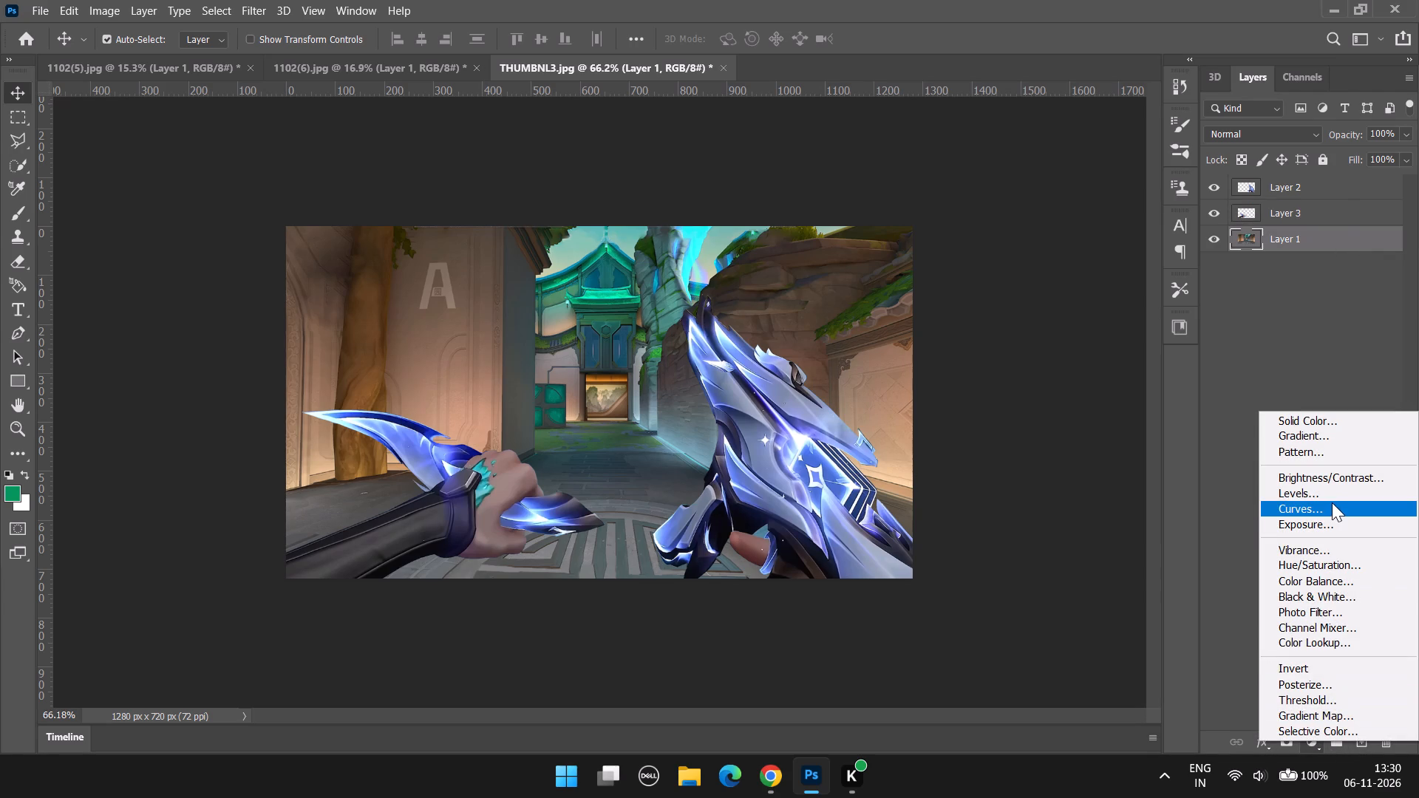
{"action": "left_click", "coordinate": [1321, 495]}
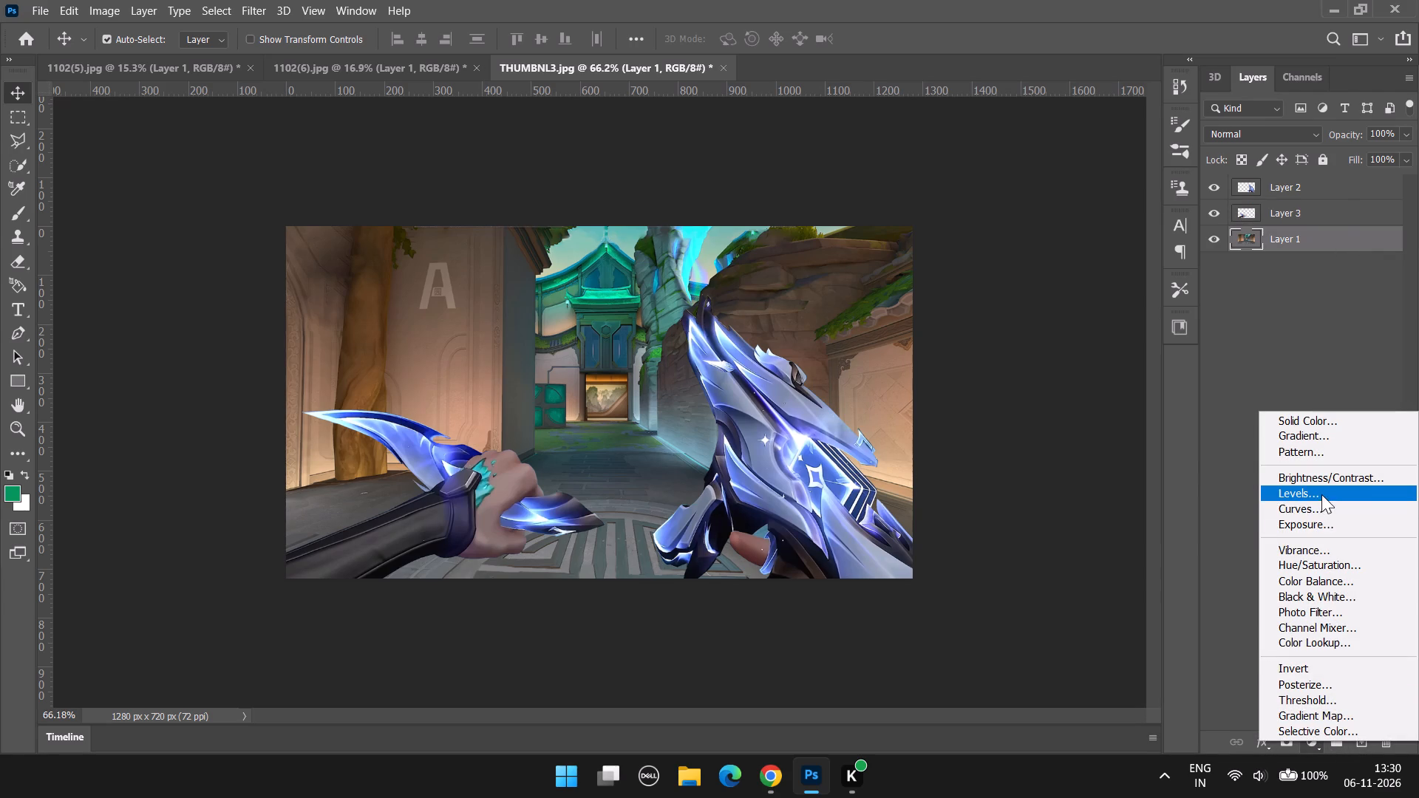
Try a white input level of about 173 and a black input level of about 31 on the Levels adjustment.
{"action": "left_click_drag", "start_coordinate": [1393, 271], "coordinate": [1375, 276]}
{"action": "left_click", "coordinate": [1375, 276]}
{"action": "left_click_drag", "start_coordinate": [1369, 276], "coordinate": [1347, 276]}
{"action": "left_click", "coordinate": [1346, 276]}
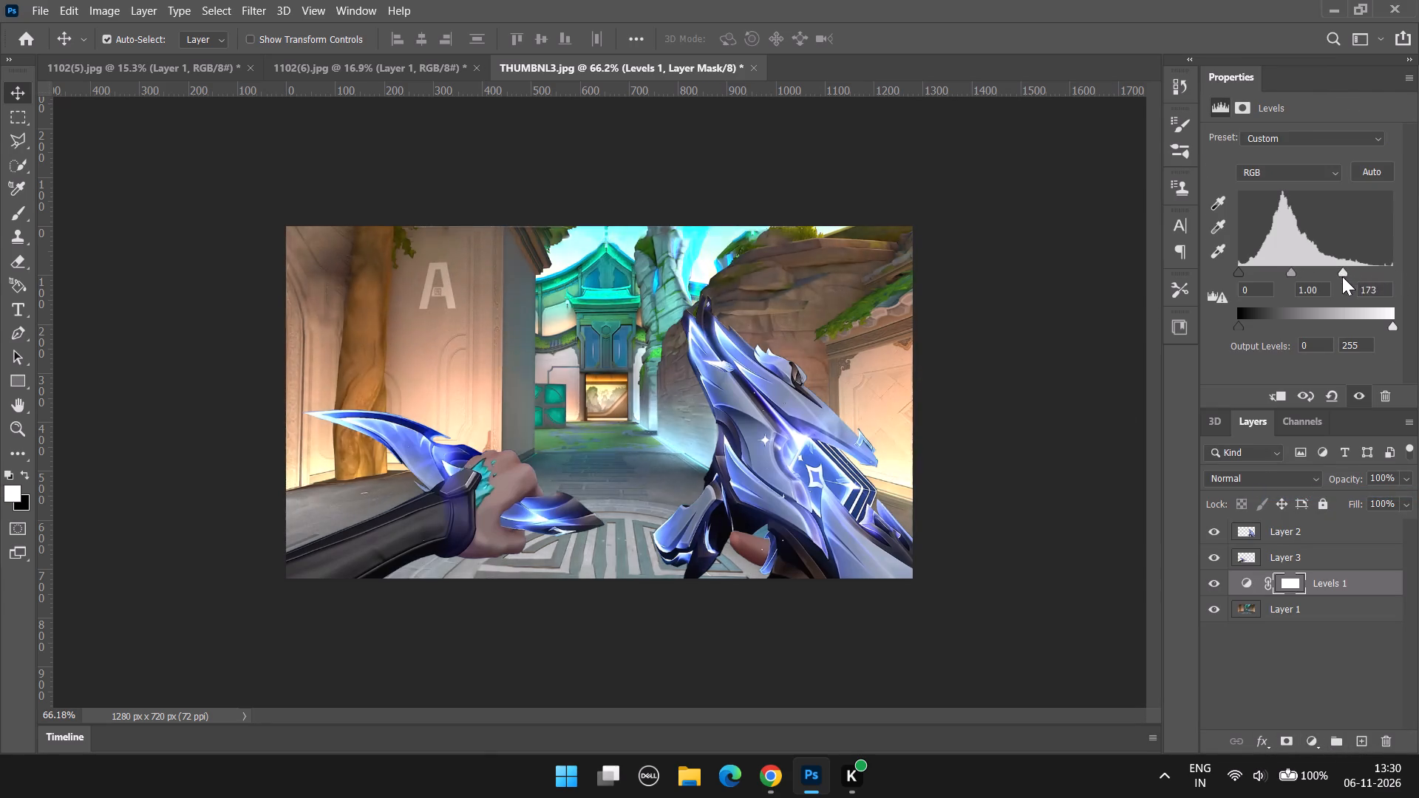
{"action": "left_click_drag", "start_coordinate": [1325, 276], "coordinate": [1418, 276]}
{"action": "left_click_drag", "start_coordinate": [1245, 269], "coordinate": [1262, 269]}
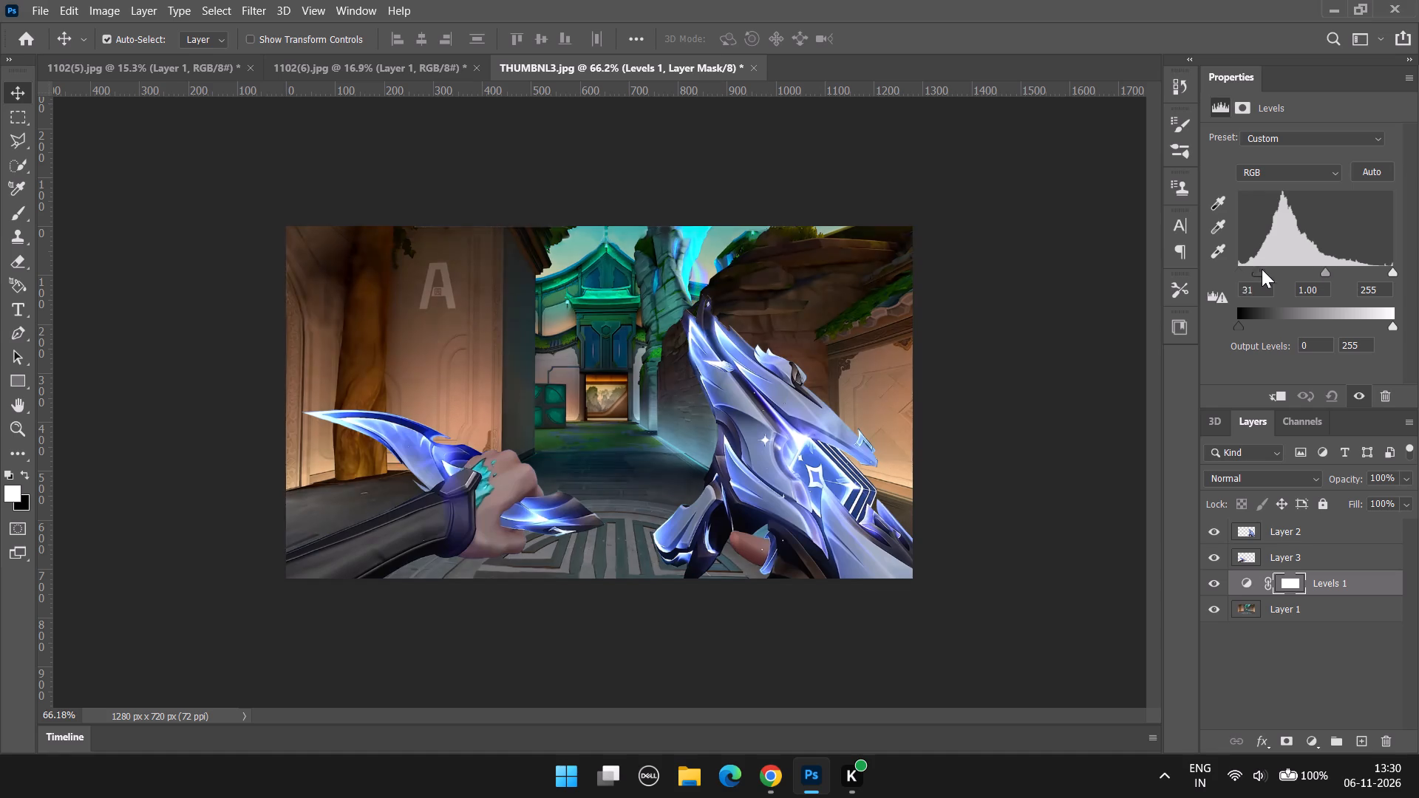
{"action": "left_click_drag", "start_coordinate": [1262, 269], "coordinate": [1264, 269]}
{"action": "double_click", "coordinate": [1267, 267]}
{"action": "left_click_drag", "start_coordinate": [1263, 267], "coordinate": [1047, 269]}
Darken the map background by setting the Levels adjustment's white output level to 208.
{"action": "left_click_drag", "start_coordinate": [1387, 323], "coordinate": [1368, 325]}
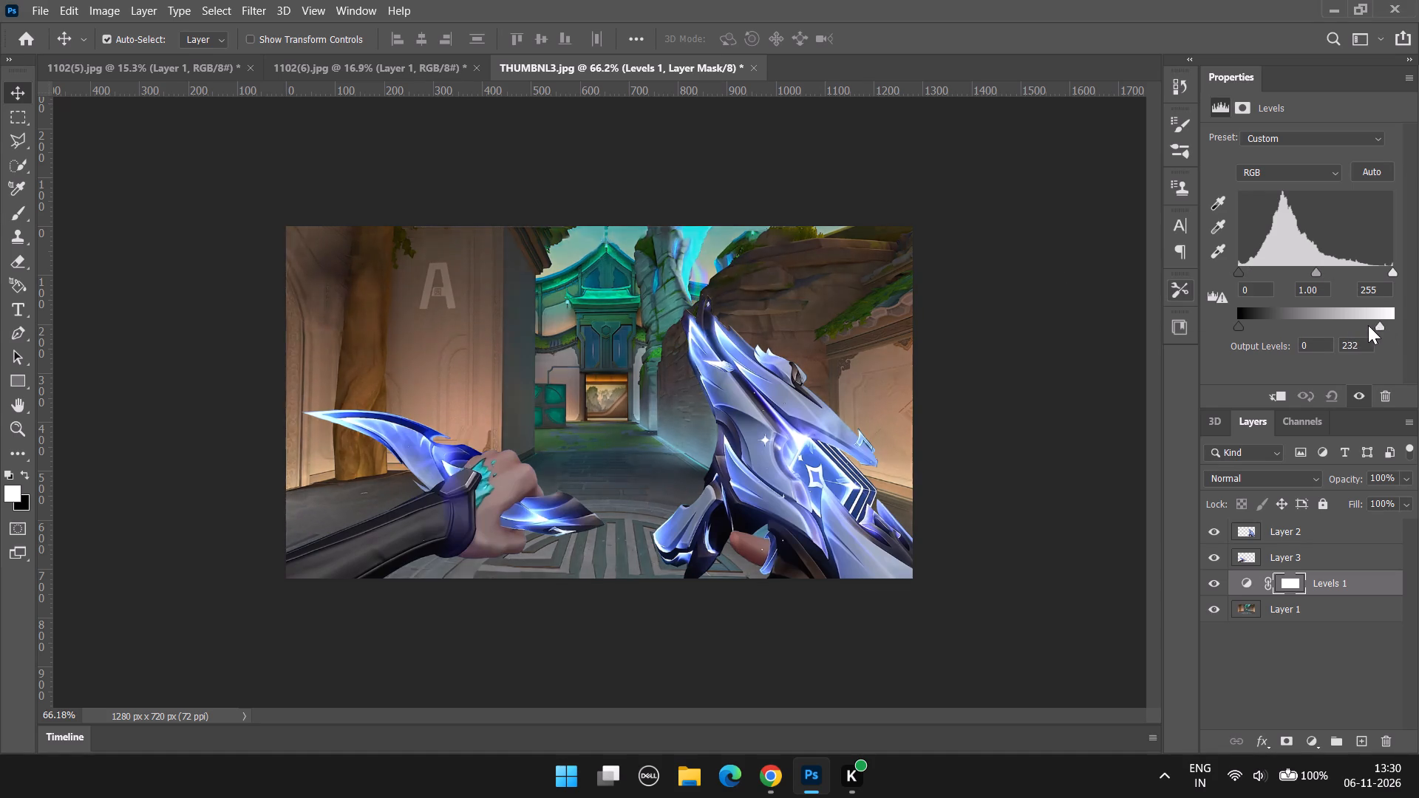
{"action": "left_click_drag", "start_coordinate": [1368, 325], "coordinate": [1363, 325]}
{"action": "left_click", "coordinate": [1359, 325]}
{"action": "left_click", "coordinate": [1360, 325]}
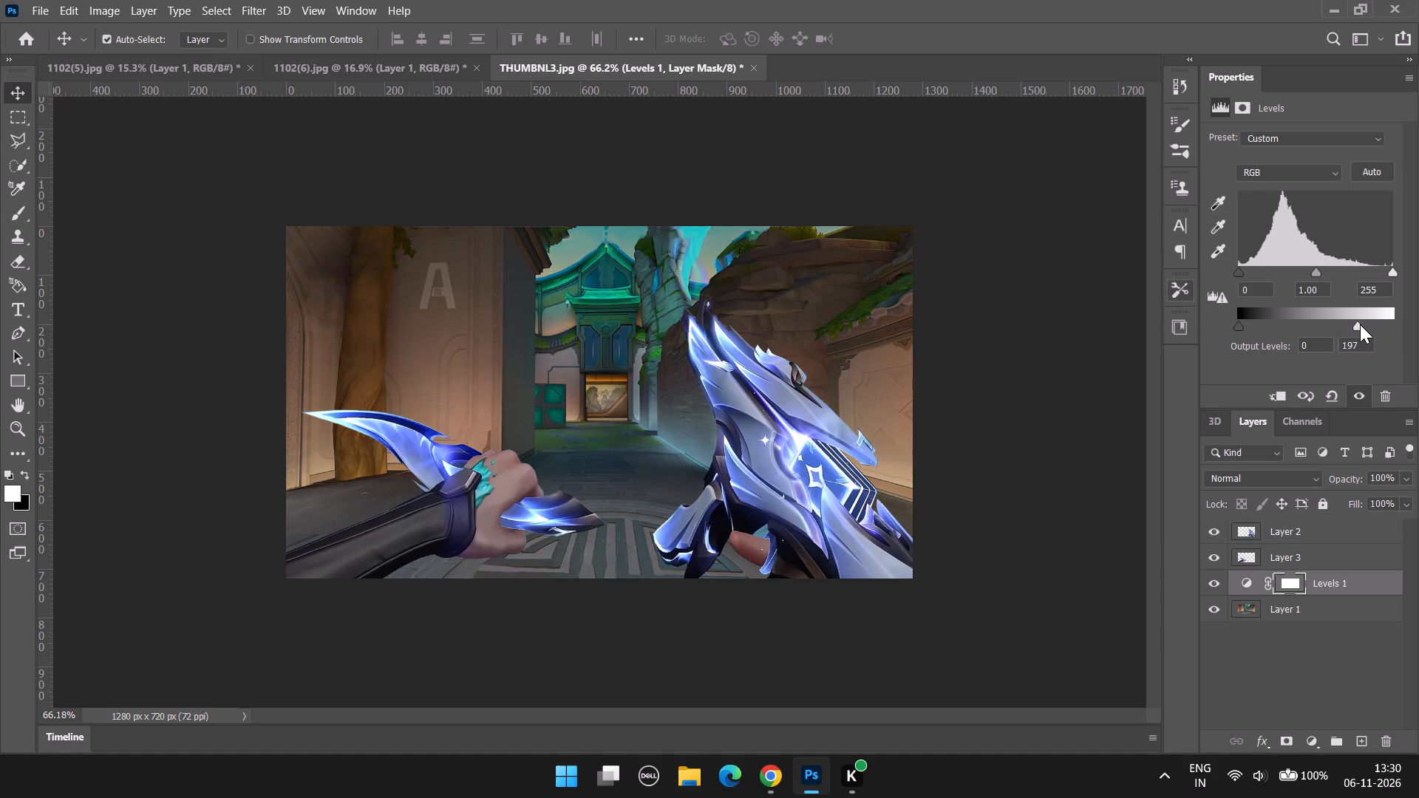
{"action": "triple_click", "coordinate": [1364, 322]}
Convert the map background, Layer 1, to a Smart Object.
{"action": "right_click", "coordinate": [1330, 613]}
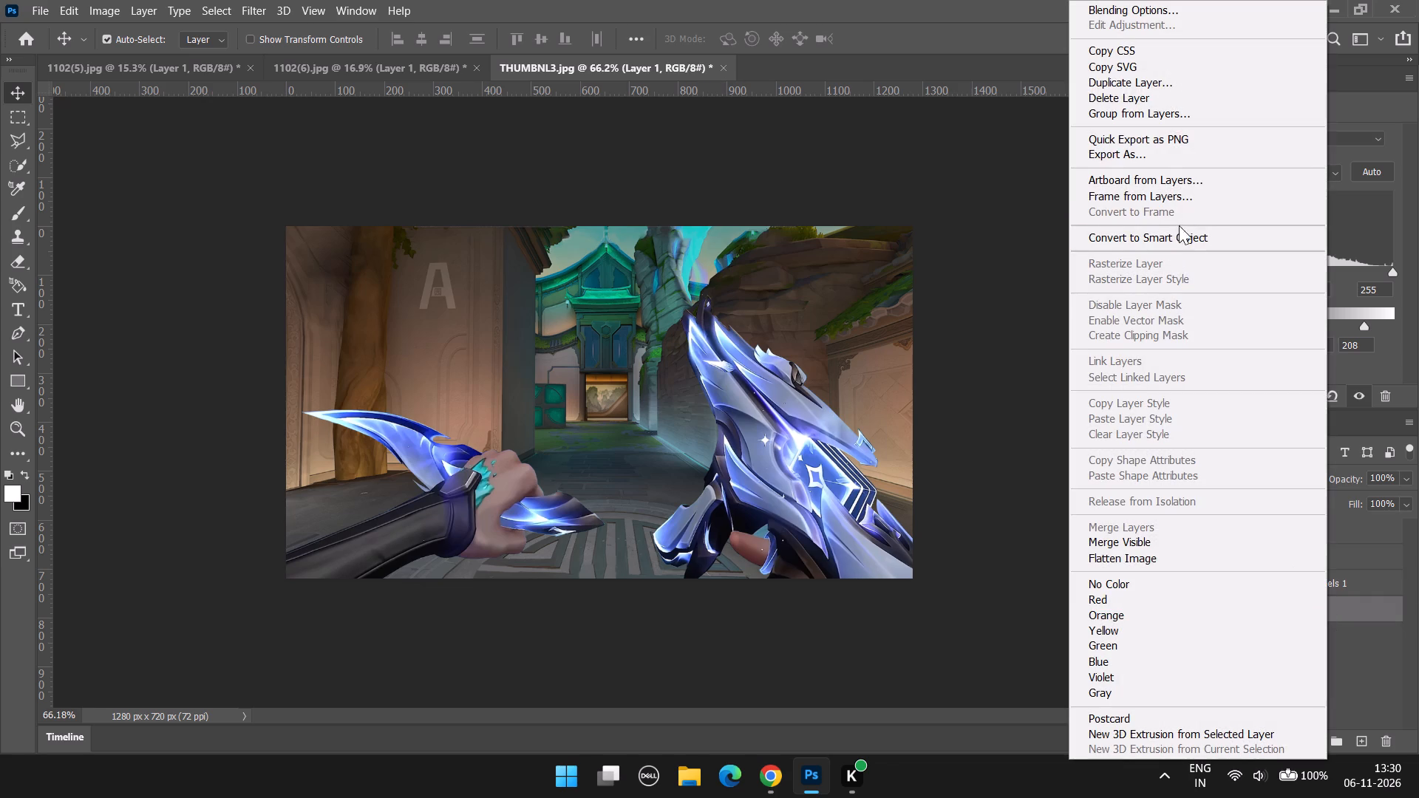
{"action": "left_click", "coordinate": [1228, 236]}
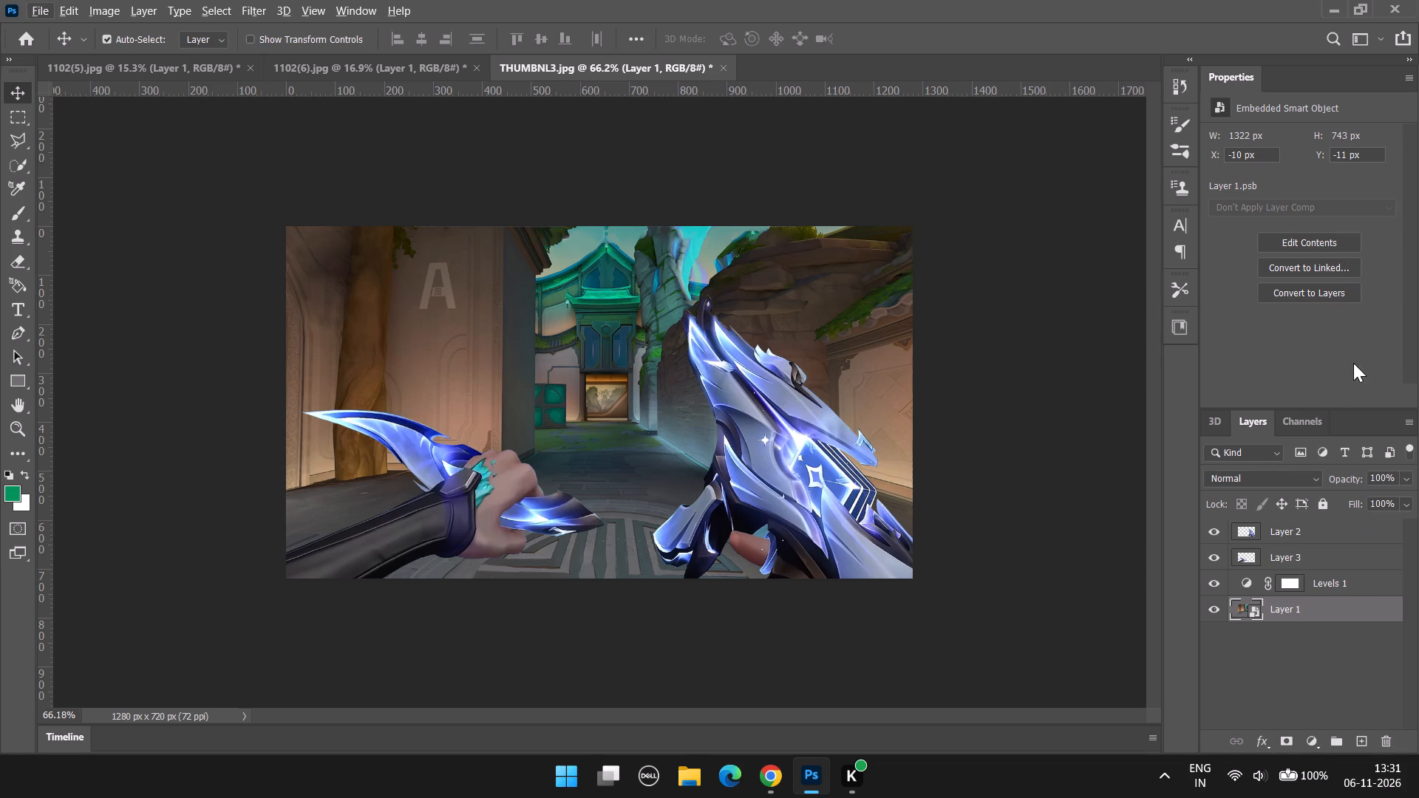
Set the feather of the Levels 1 layer mask to 1.7 px.
{"action": "scroll", "coordinate": [1335, 590], "scroll_direction": "up", "scroll_amount": 1}
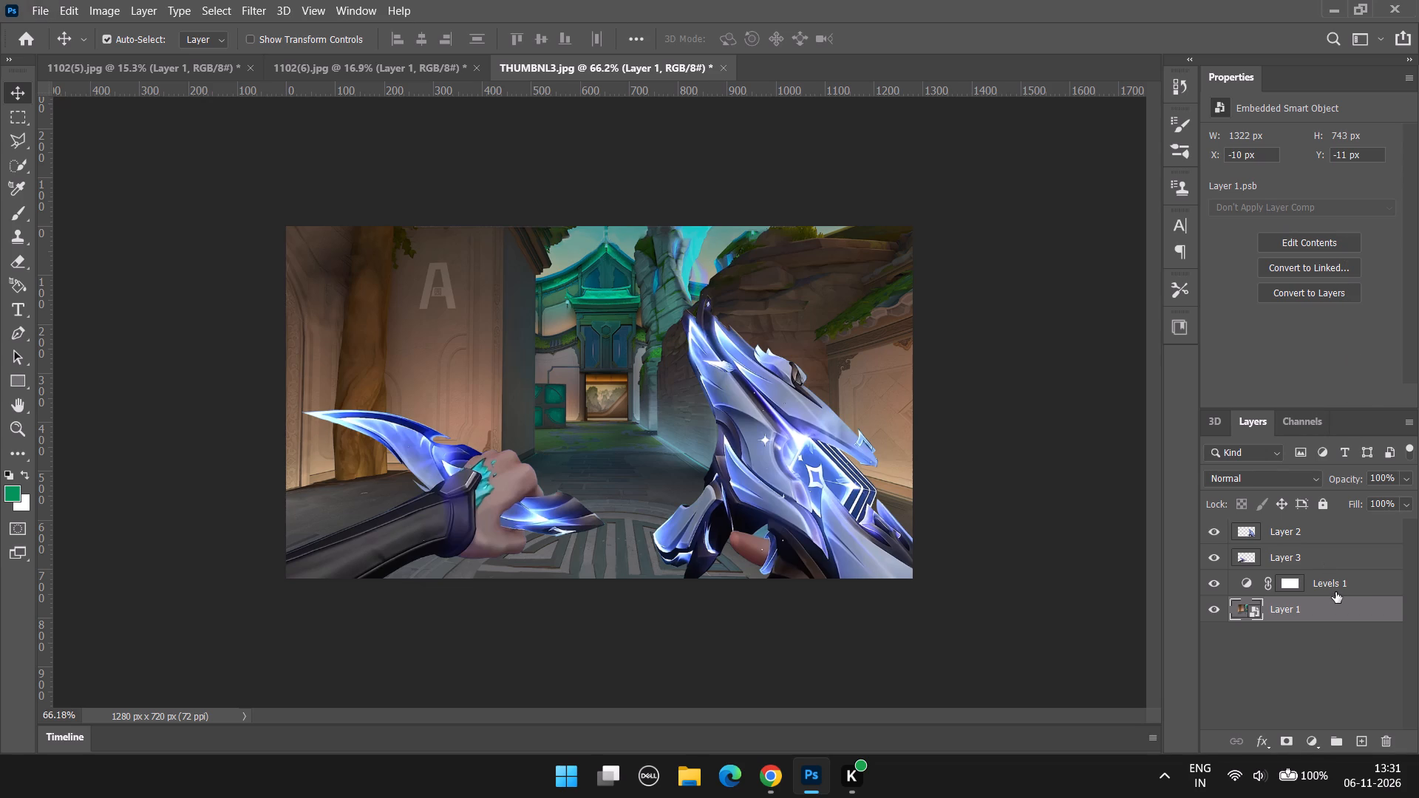
{"action": "left_click", "coordinate": [1335, 592]}
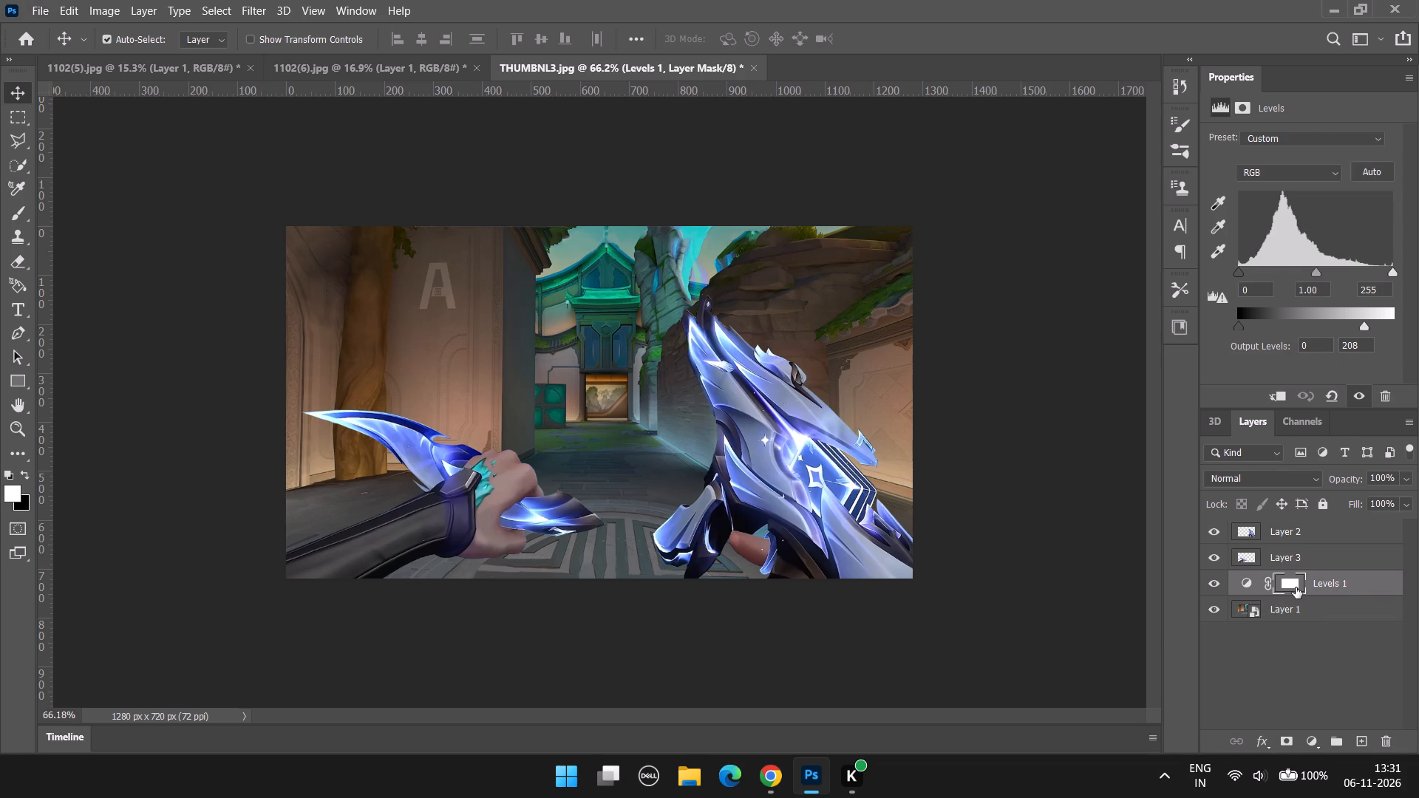
{"action": "left_click", "coordinate": [1284, 582]}
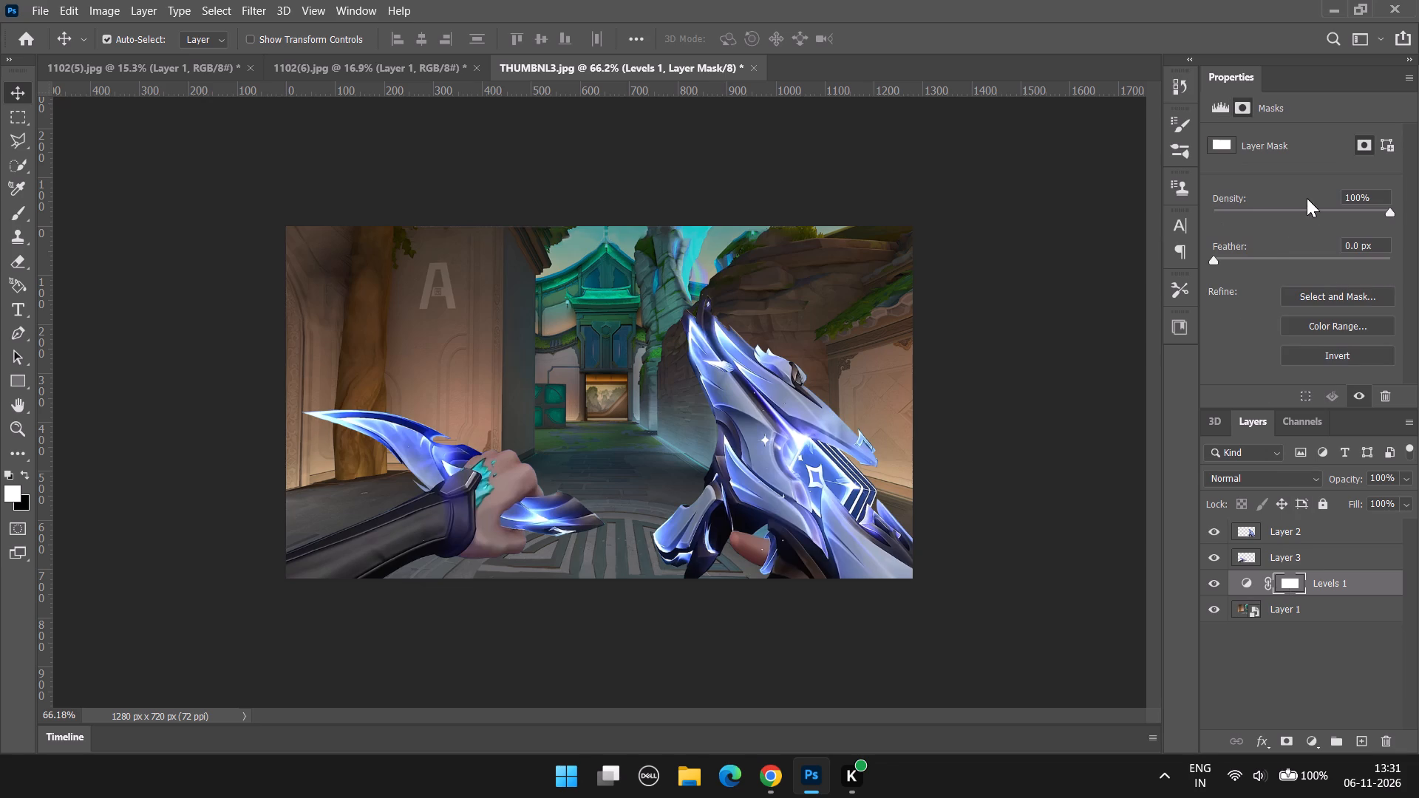
{"action": "left_click_drag", "start_coordinate": [1218, 261], "coordinate": [1230, 261]}
{"action": "left_click_drag", "start_coordinate": [1242, 260], "coordinate": [1264, 261]}
{"action": "left_click_drag", "start_coordinate": [1265, 261], "coordinate": [1293, 264]}
{"action": "left_click_drag", "start_coordinate": [1293, 264], "coordinate": [1273, 265]}
{"action": "left_click_drag", "start_coordinate": [1273, 265], "coordinate": [1291, 271]}
{"action": "left_click_drag", "start_coordinate": [1285, 272], "coordinate": [1239, 276]}
{"action": "left_click_drag", "start_coordinate": [1239, 276], "coordinate": [1228, 280]}
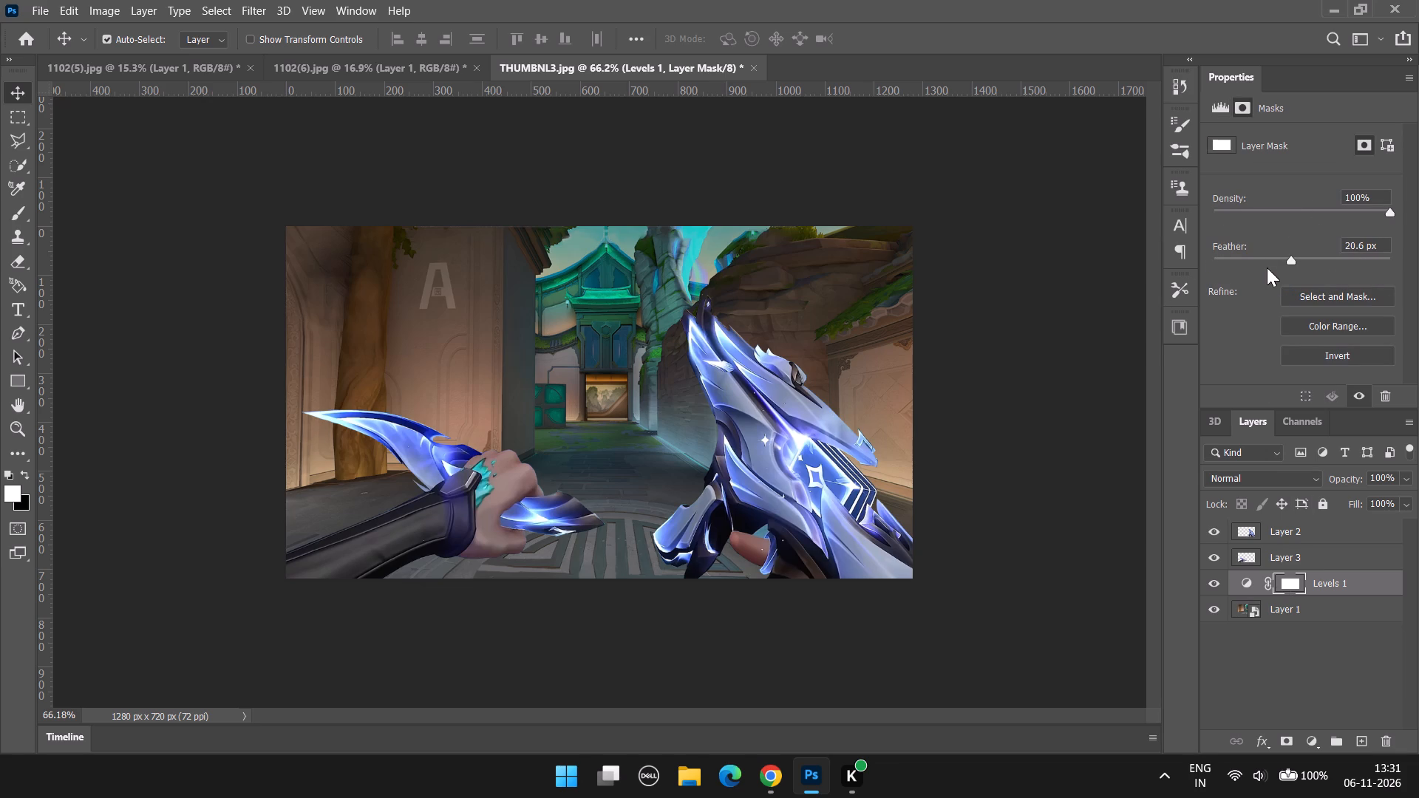
{"action": "left_click", "coordinate": [1265, 264]}
{"action": "left_click_drag", "start_coordinate": [1265, 260], "coordinate": [1248, 262]}
{"action": "left_click", "coordinate": [1247, 262]}
{"action": "triple_click", "coordinate": [1233, 262]}
{"action": "left_click", "coordinate": [1230, 262]}
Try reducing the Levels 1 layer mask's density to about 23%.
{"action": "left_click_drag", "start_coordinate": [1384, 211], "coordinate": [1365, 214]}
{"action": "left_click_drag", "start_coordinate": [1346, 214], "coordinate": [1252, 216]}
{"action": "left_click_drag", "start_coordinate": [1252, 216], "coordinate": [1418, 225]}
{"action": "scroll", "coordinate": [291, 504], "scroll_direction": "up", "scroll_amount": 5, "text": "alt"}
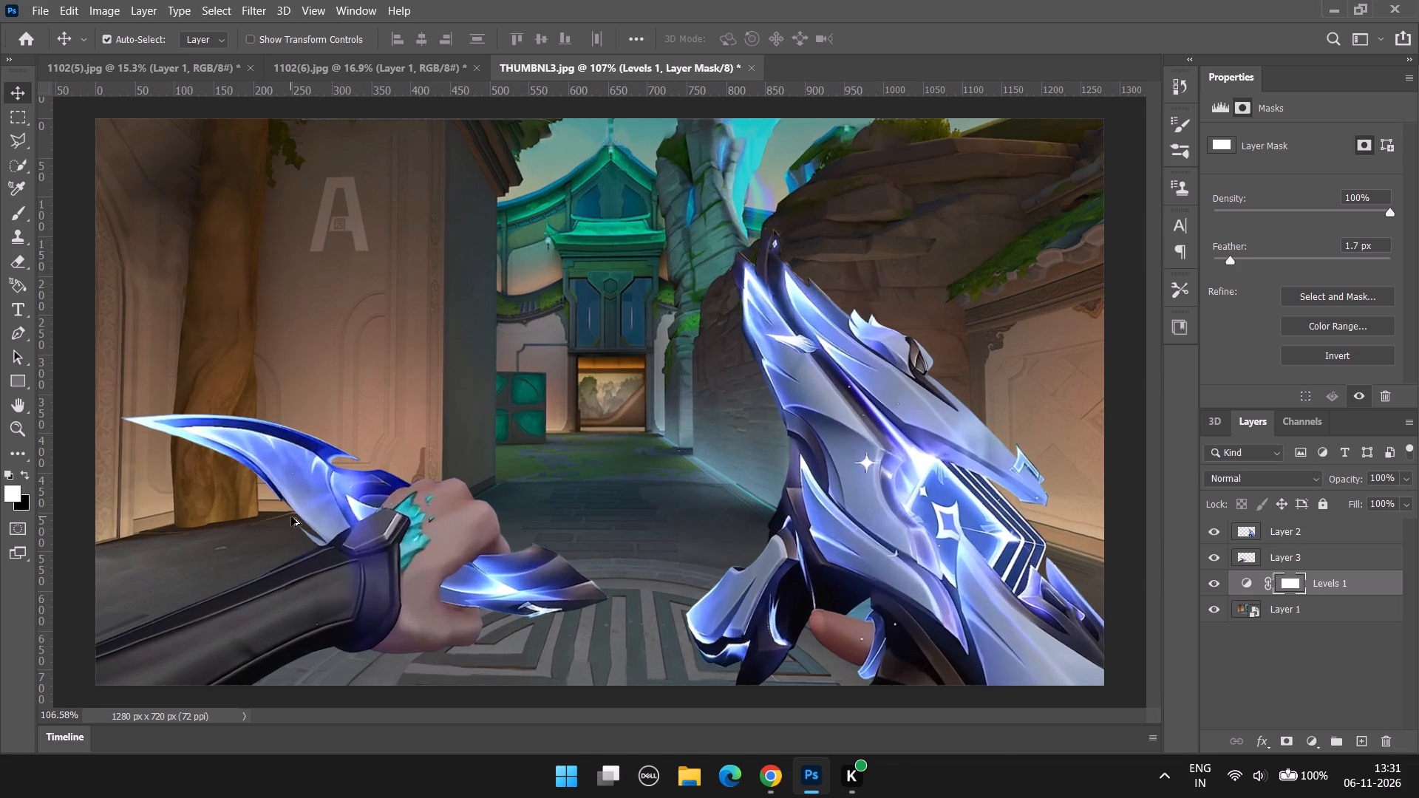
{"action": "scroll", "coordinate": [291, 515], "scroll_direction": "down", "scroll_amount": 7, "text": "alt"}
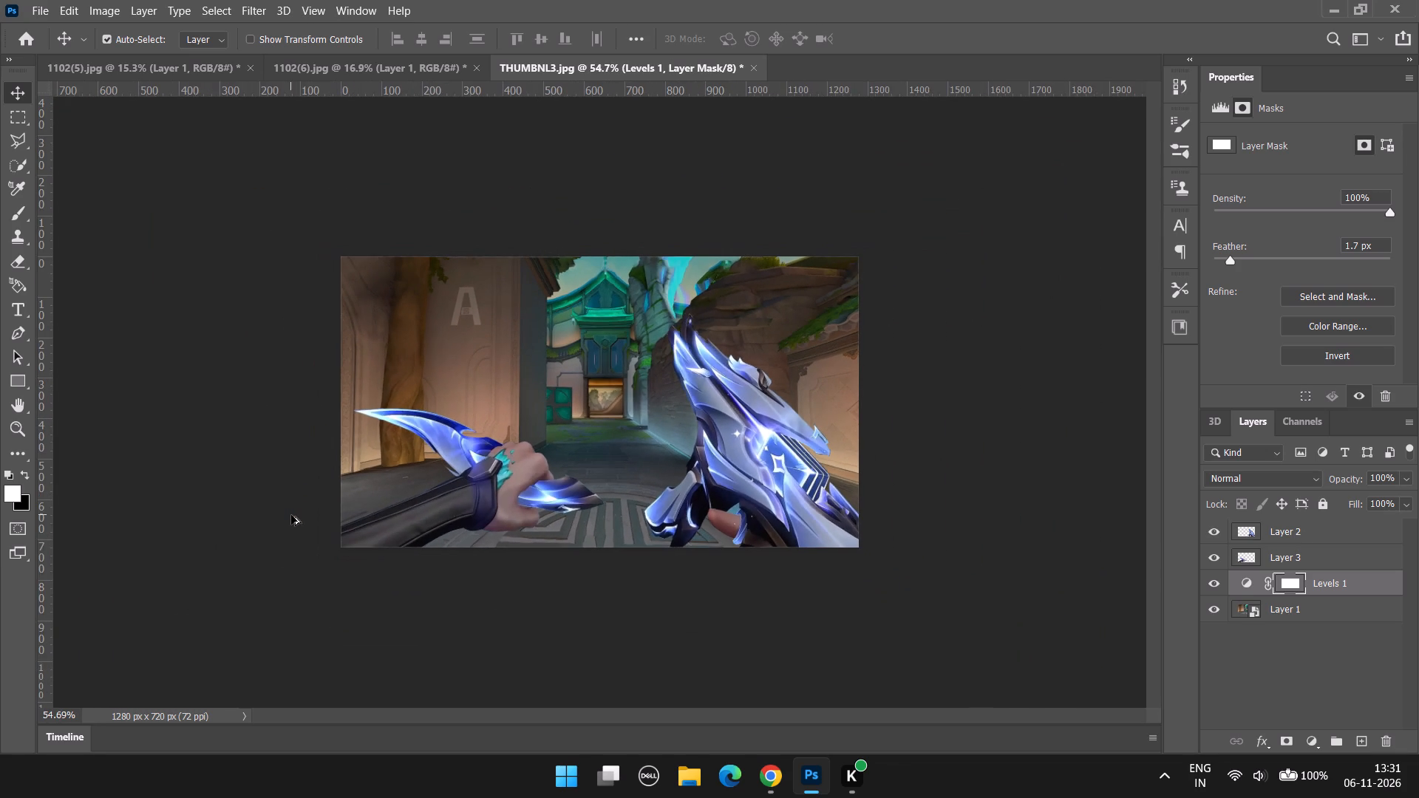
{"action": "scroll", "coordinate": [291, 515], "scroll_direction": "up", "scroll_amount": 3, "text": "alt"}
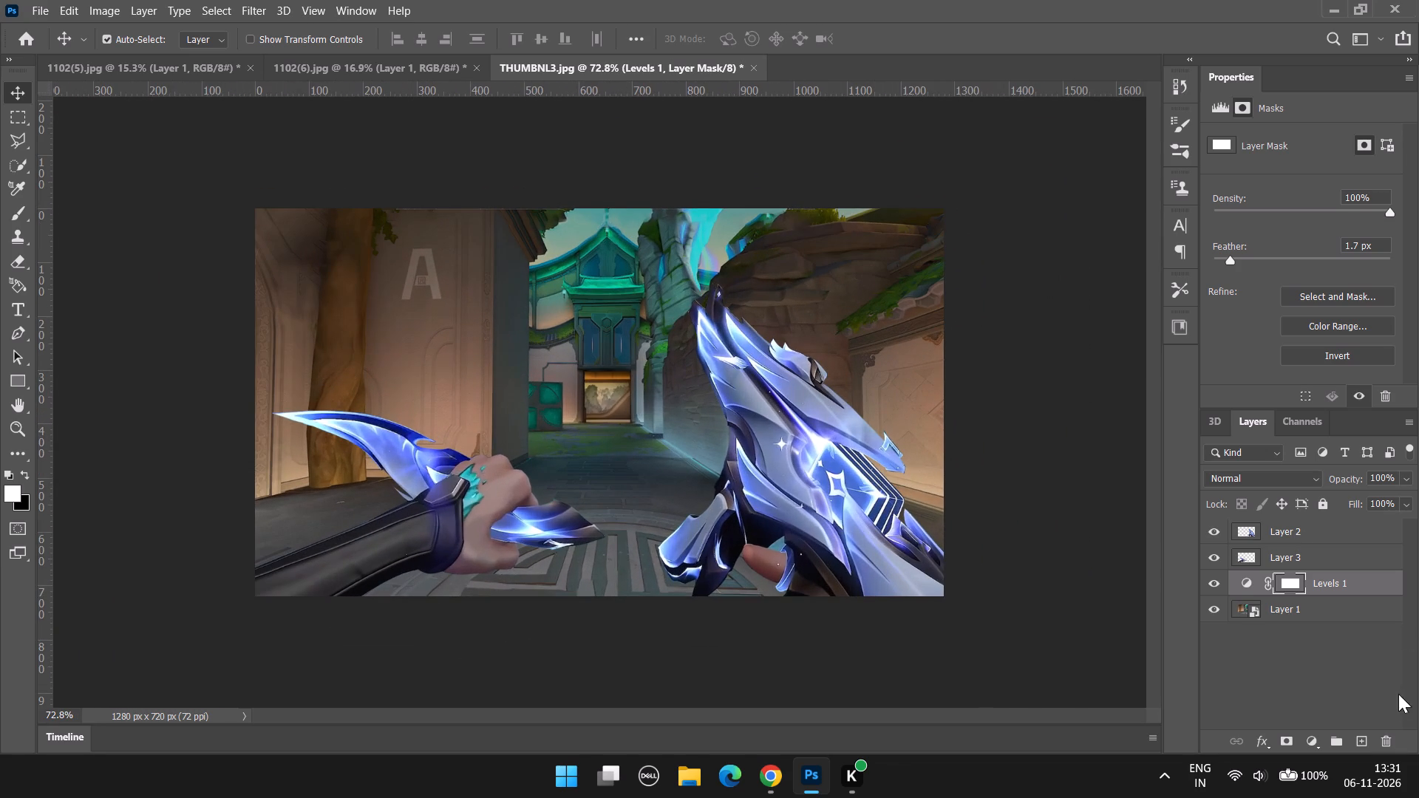
Stamp all visible layers into a new merged layer at the top of the layer stack.
{"action": "left_click", "coordinate": [1313, 604]}
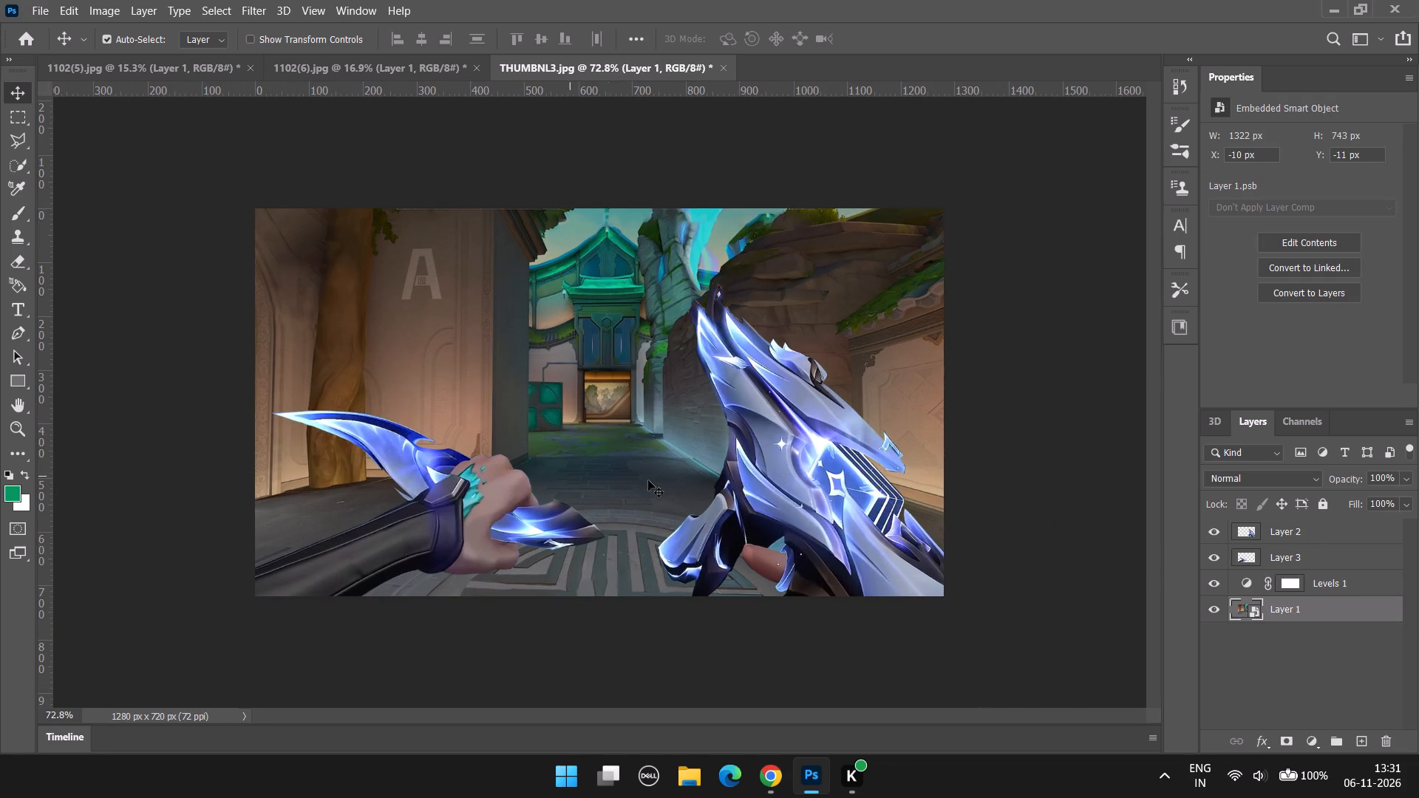
{"action": "left_click", "coordinate": [1318, 531]}
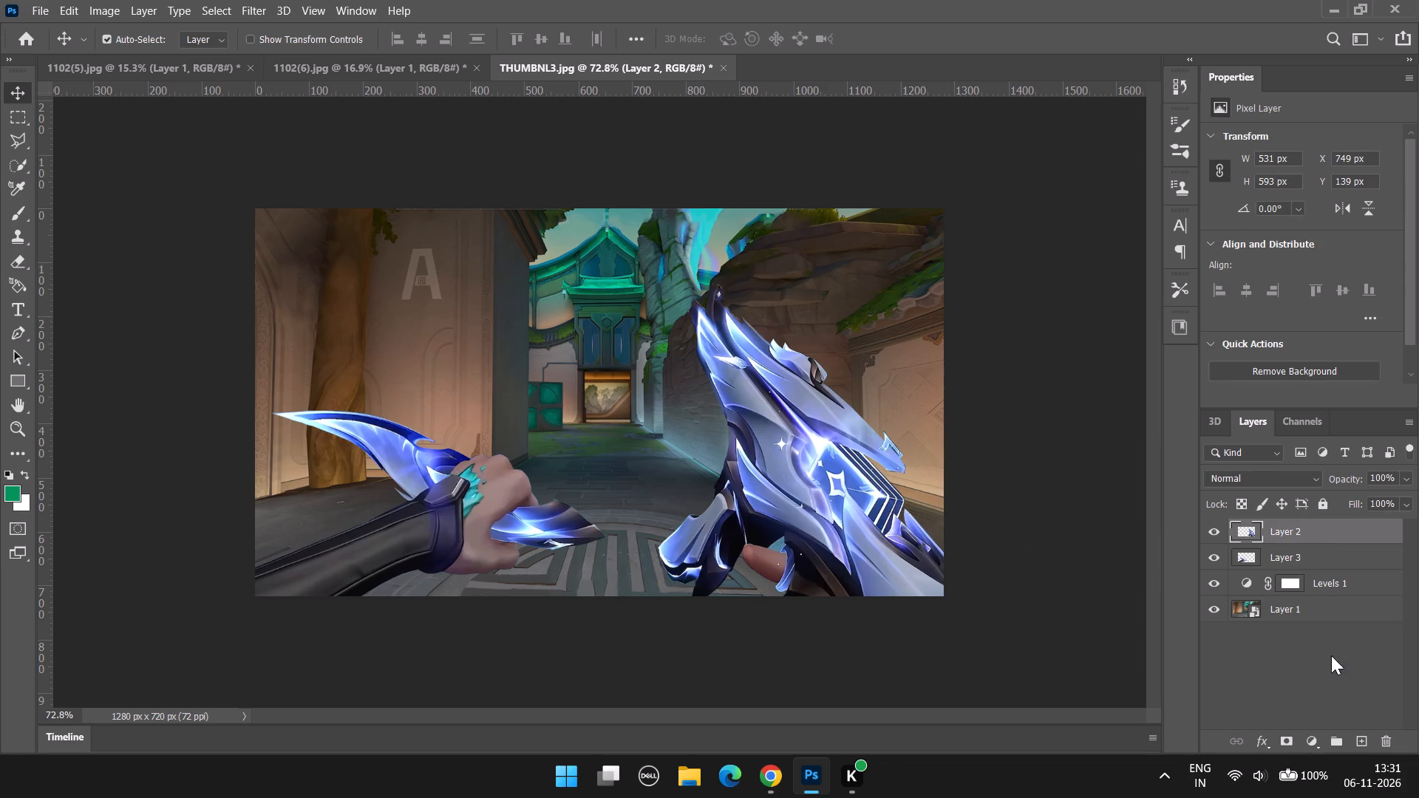
{"action": "left_click", "coordinate": [1309, 622]}
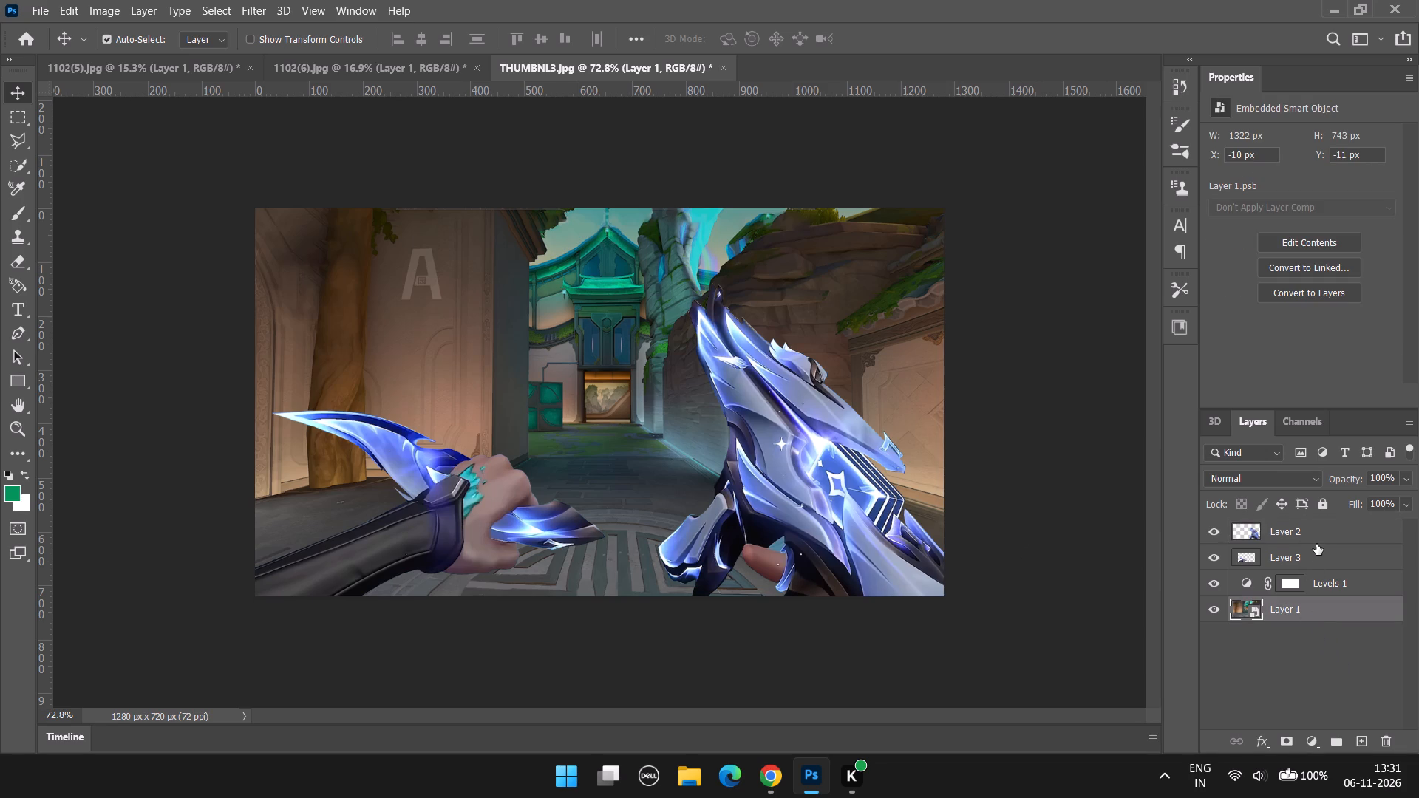
{"action": "left_click", "coordinate": [1315, 537], "text": "shift"}
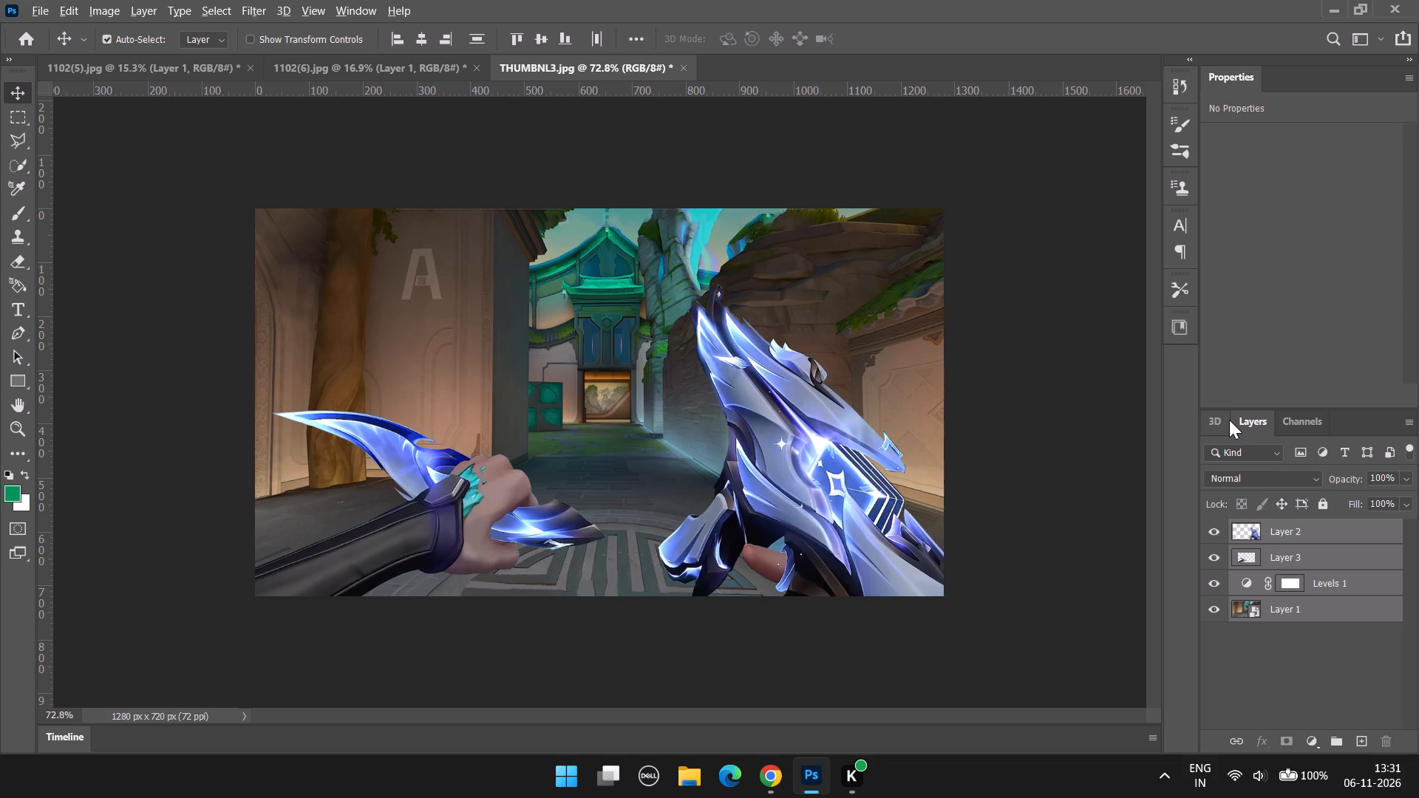
{"action": "key", "text": "ctrl+alt+shift+e"}
{"action": "left_click", "coordinate": [1287, 528]}
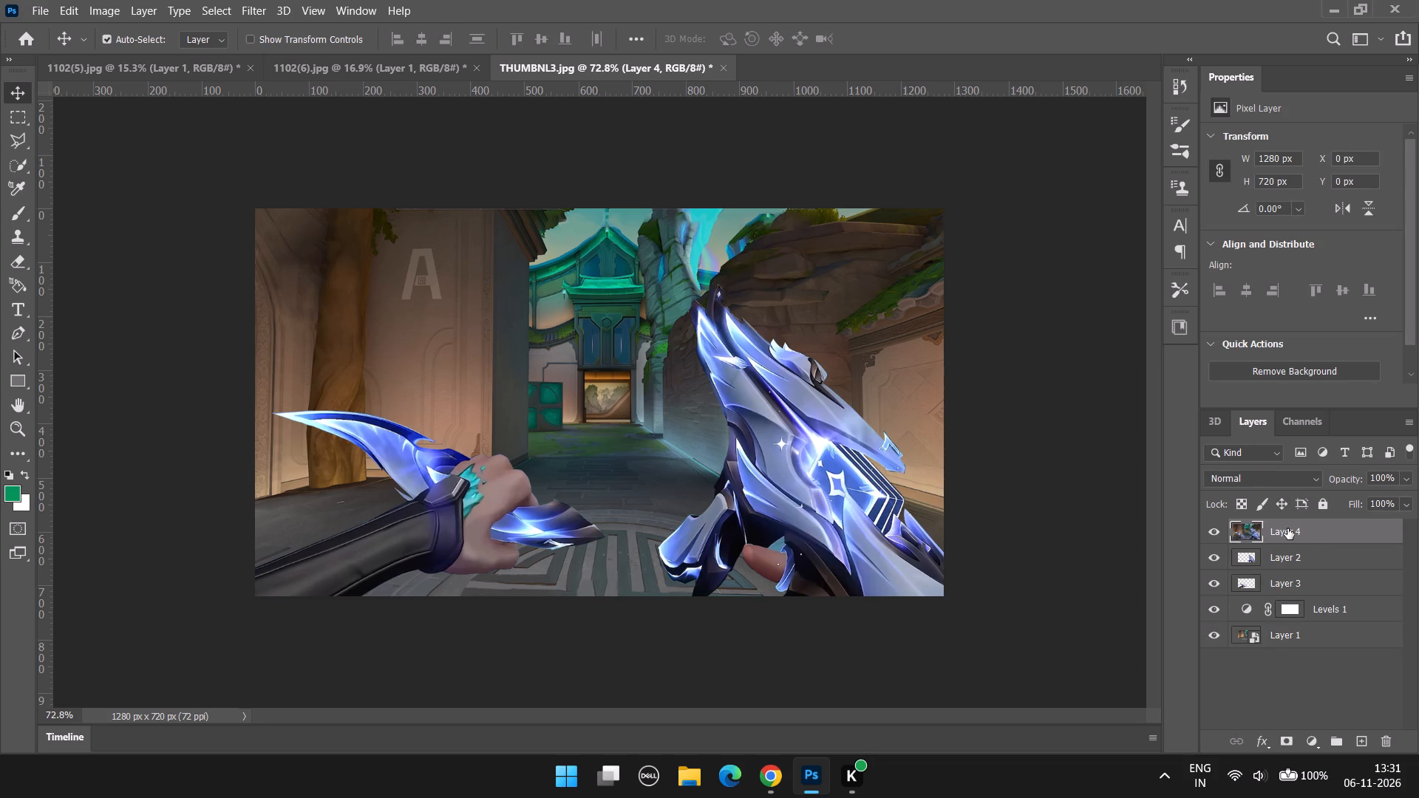
Open the Camera Raw Filter on the merged layer and set Exposure to +0.50.
{"action": "left_click", "coordinate": [252, 3]}
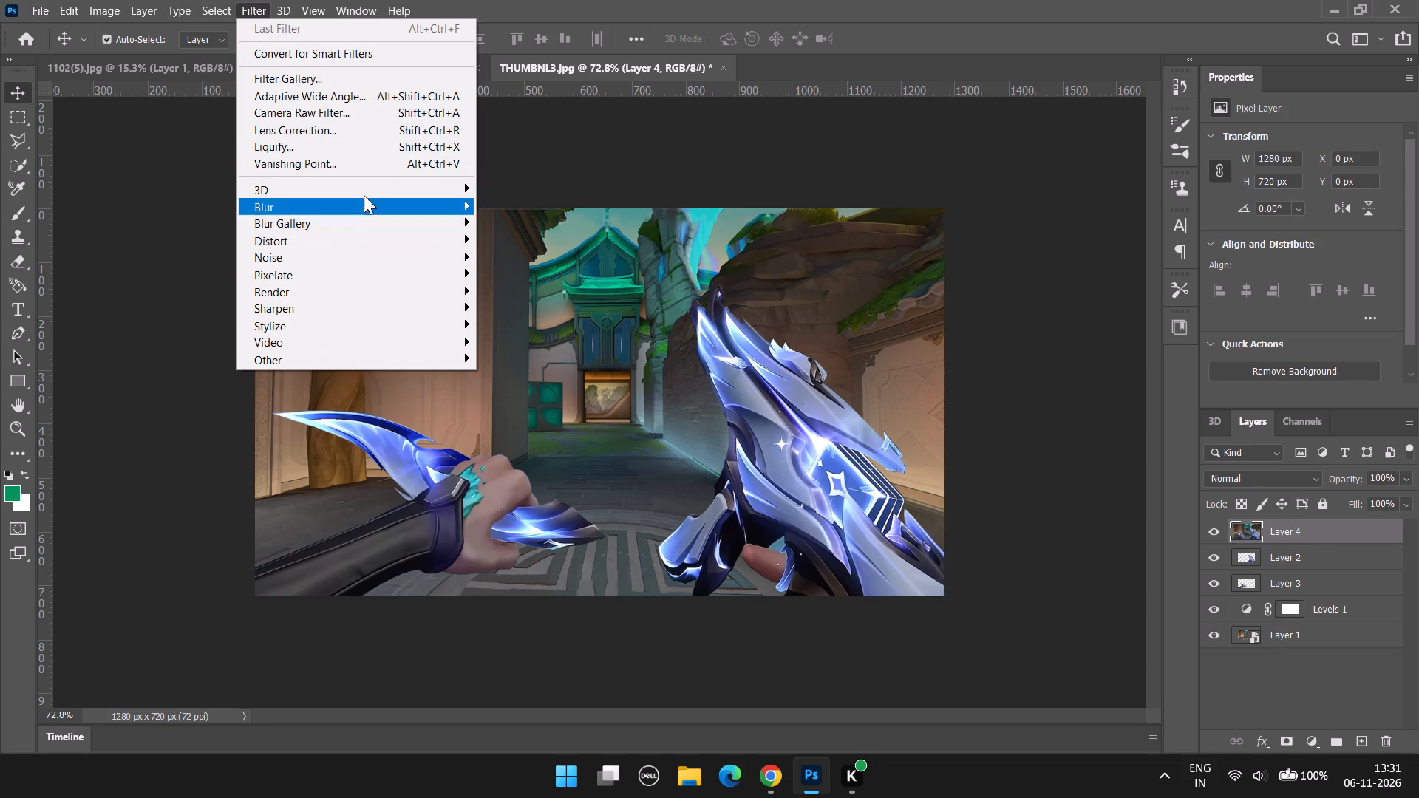
{"action": "left_click", "coordinate": [358, 120]}
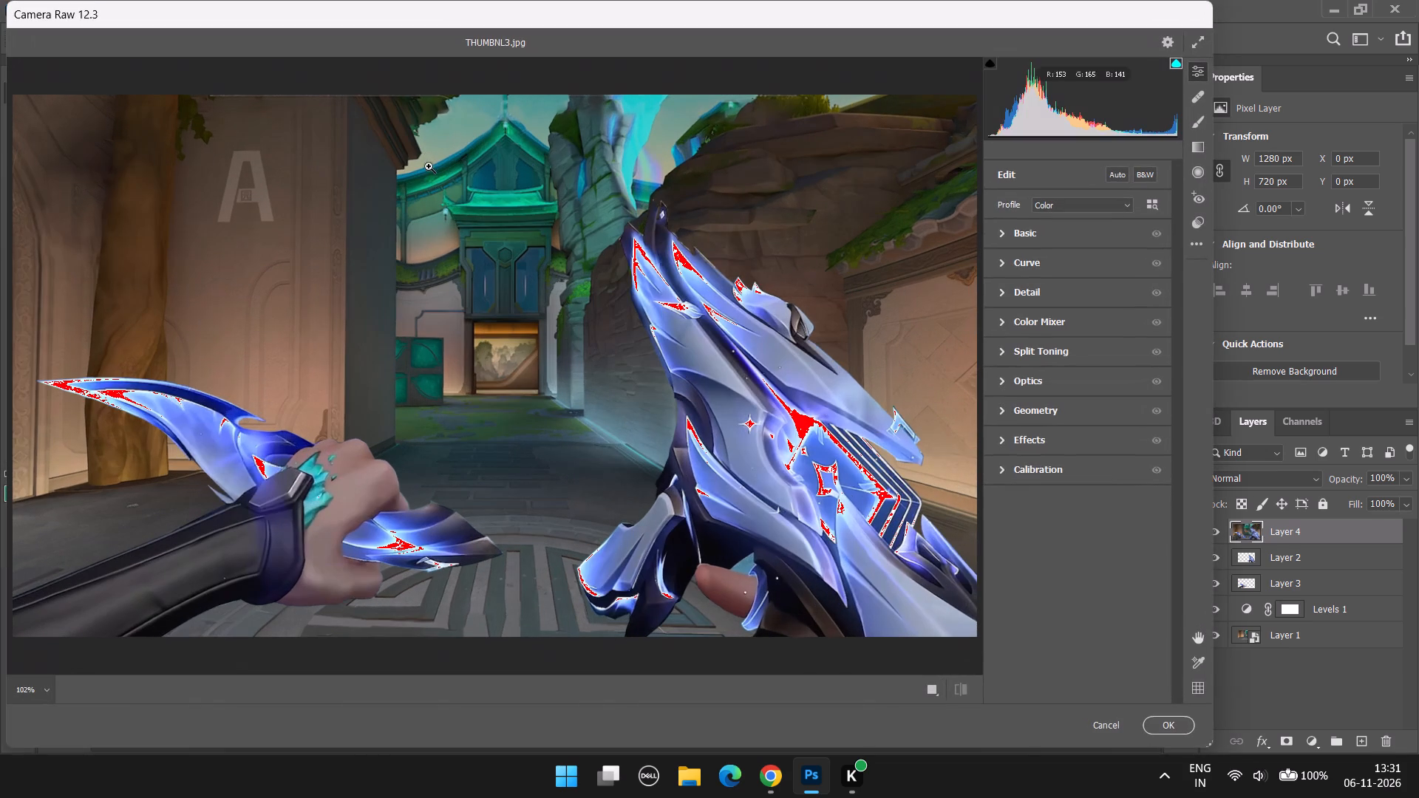
{"action": "left_click", "coordinate": [1004, 244]}
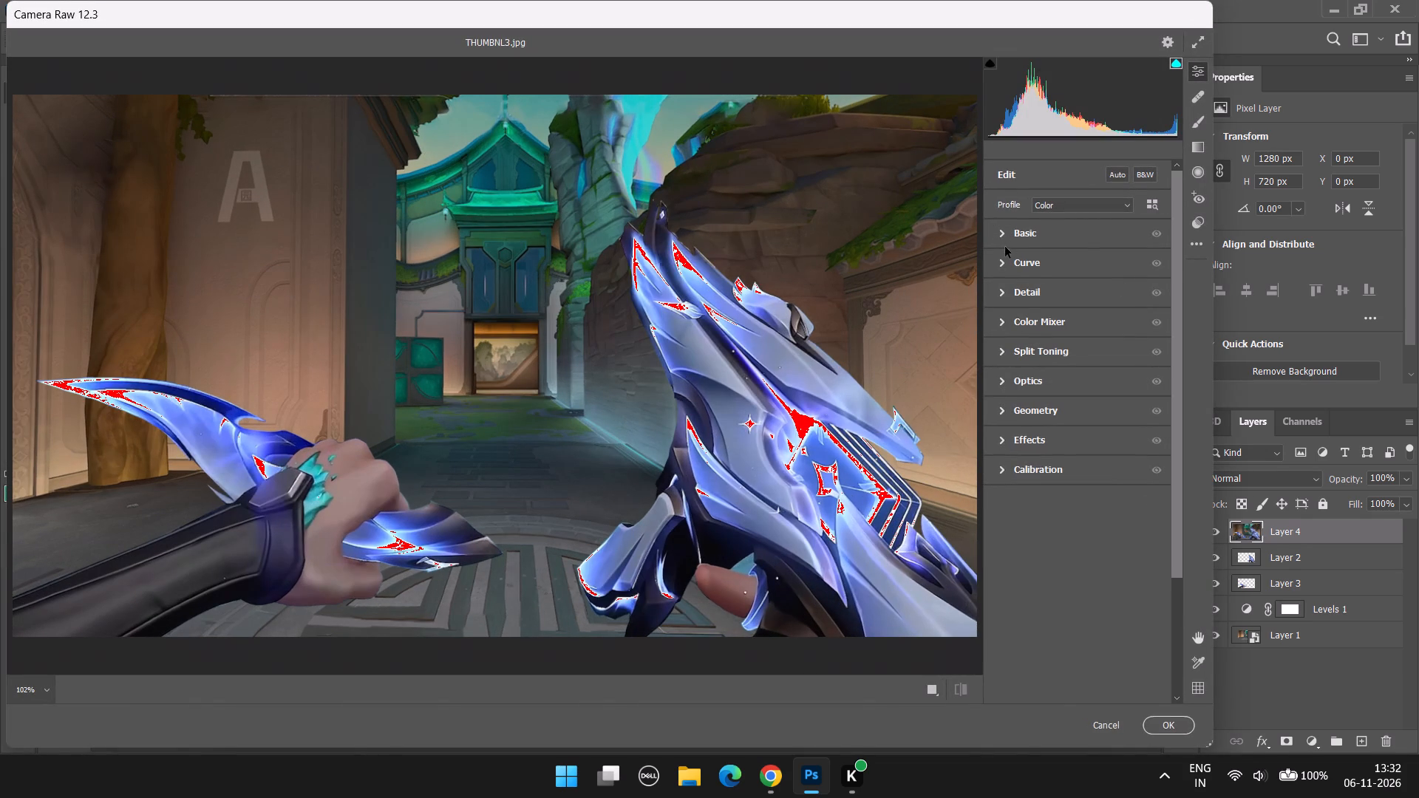
{"action": "left_click", "coordinate": [1089, 352]}
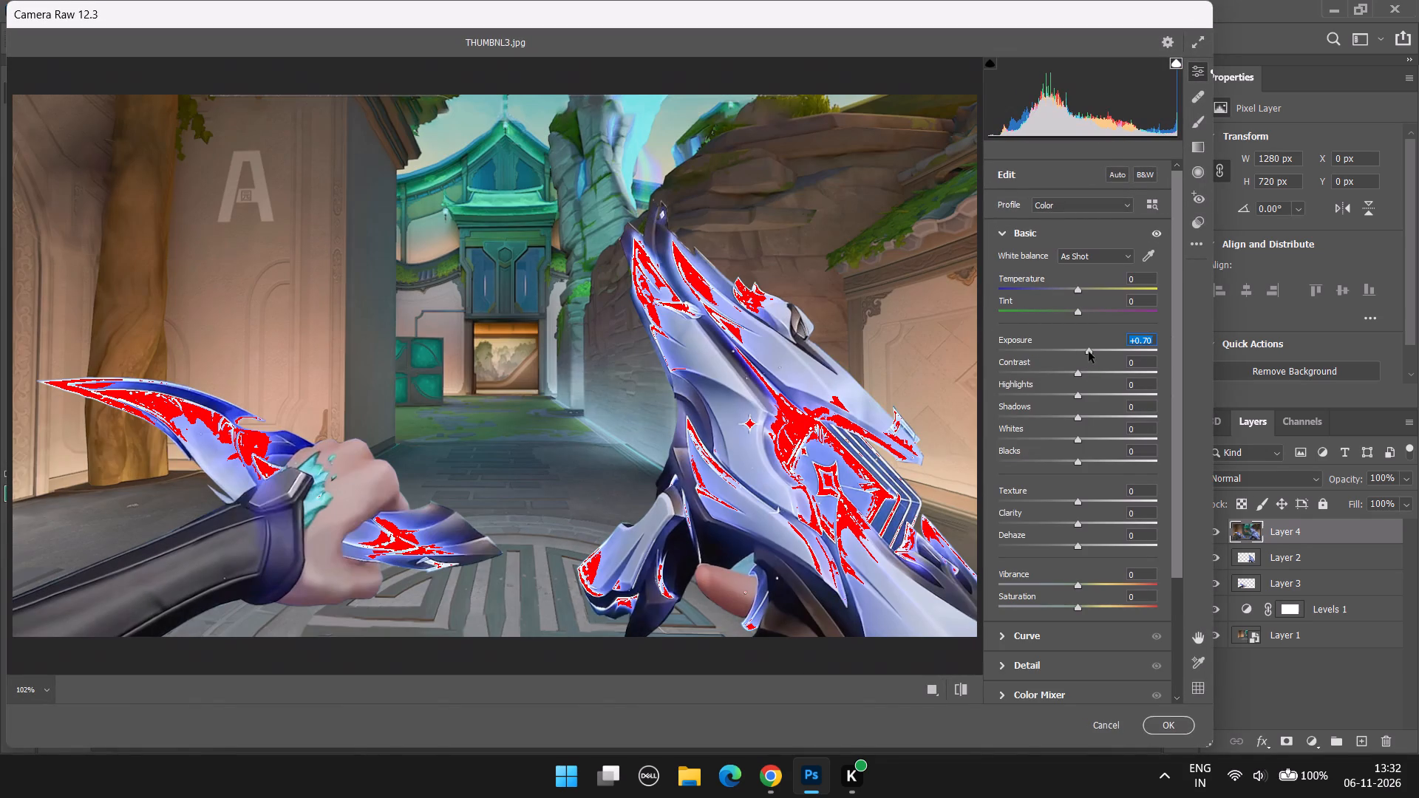
{"action": "left_click", "coordinate": [1084, 350]}
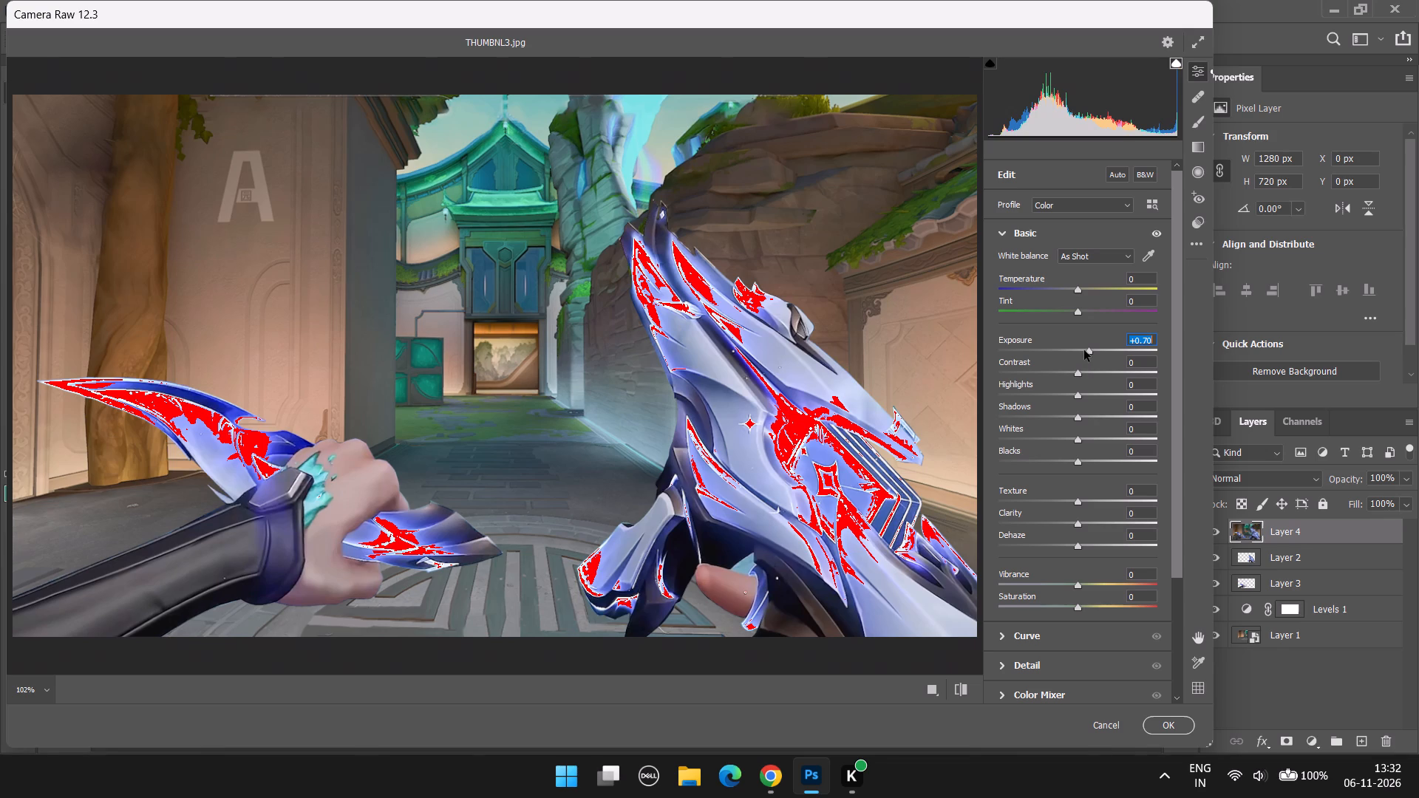
{"action": "left_click", "coordinate": [1087, 352]}
{"action": "left_click", "coordinate": [1084, 355]}
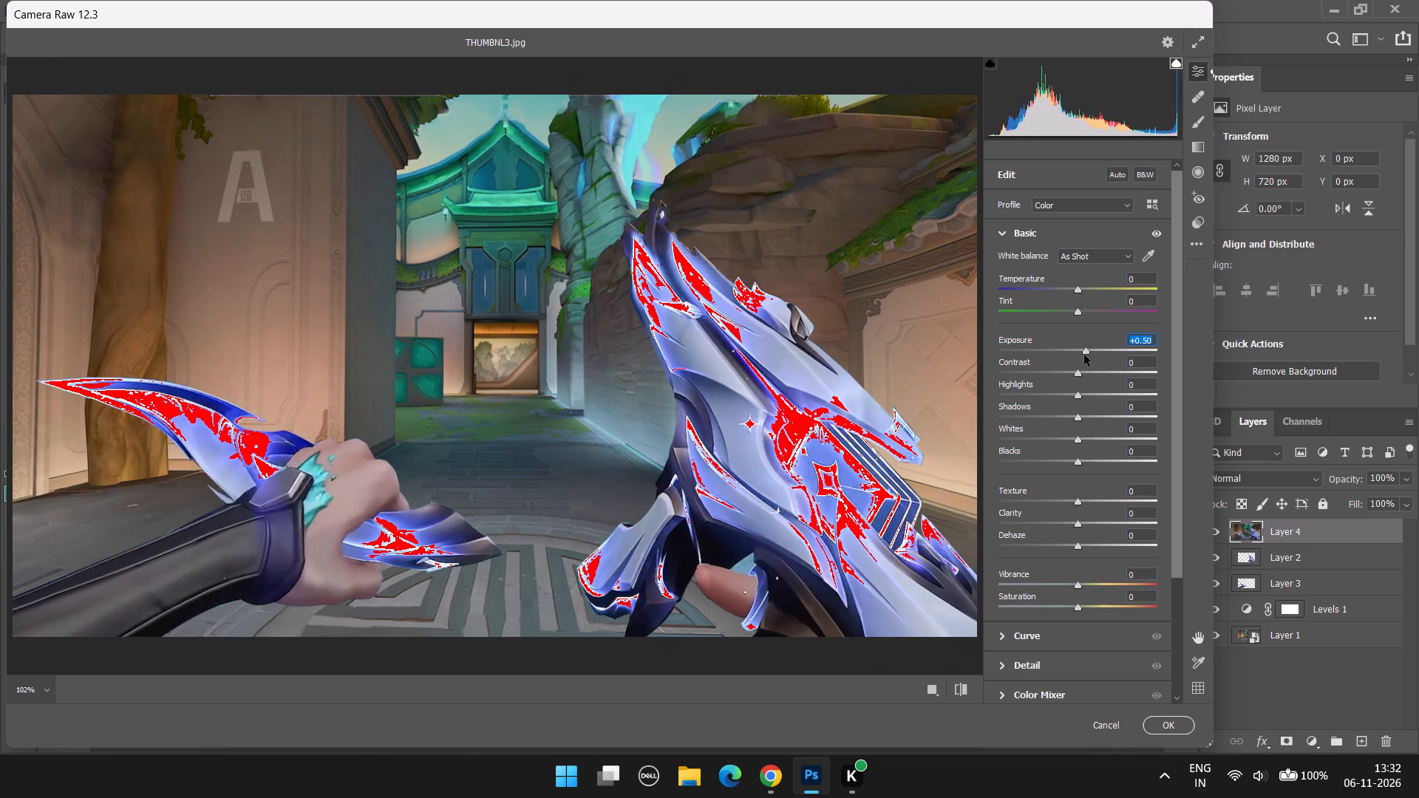
Set the merged image's Contrast to +8 in Camera Raw.
{"action": "left_click", "coordinate": [1080, 375]}
{"action": "left_click_drag", "start_coordinate": [1081, 375], "coordinate": [1088, 375]}
{"action": "left_click_drag", "start_coordinate": [1092, 375], "coordinate": [1114, 374]}
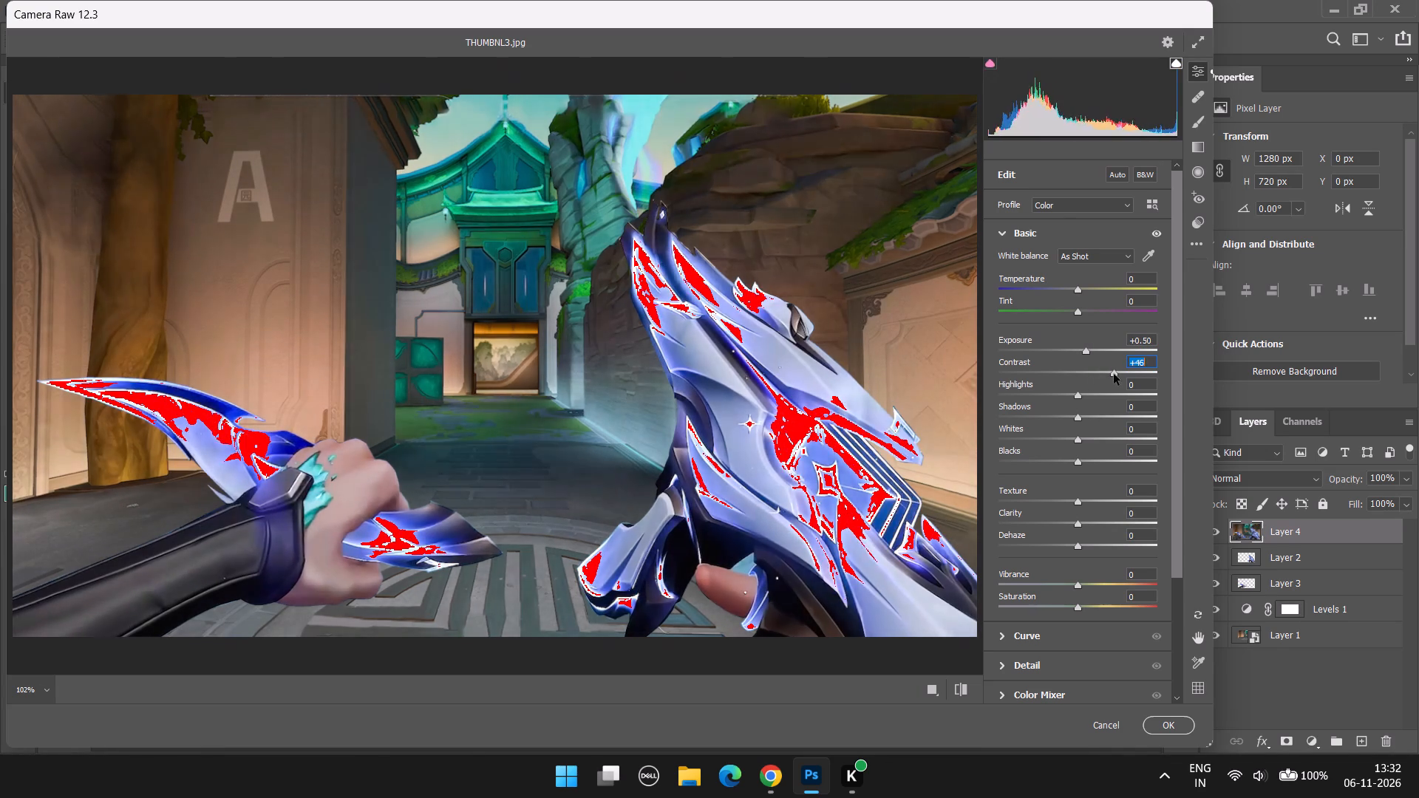
{"action": "left_click_drag", "start_coordinate": [1114, 374], "coordinate": [1084, 377]}
{"action": "triple_click", "coordinate": [1083, 377]}
{"action": "left_click", "coordinate": [1083, 377]}
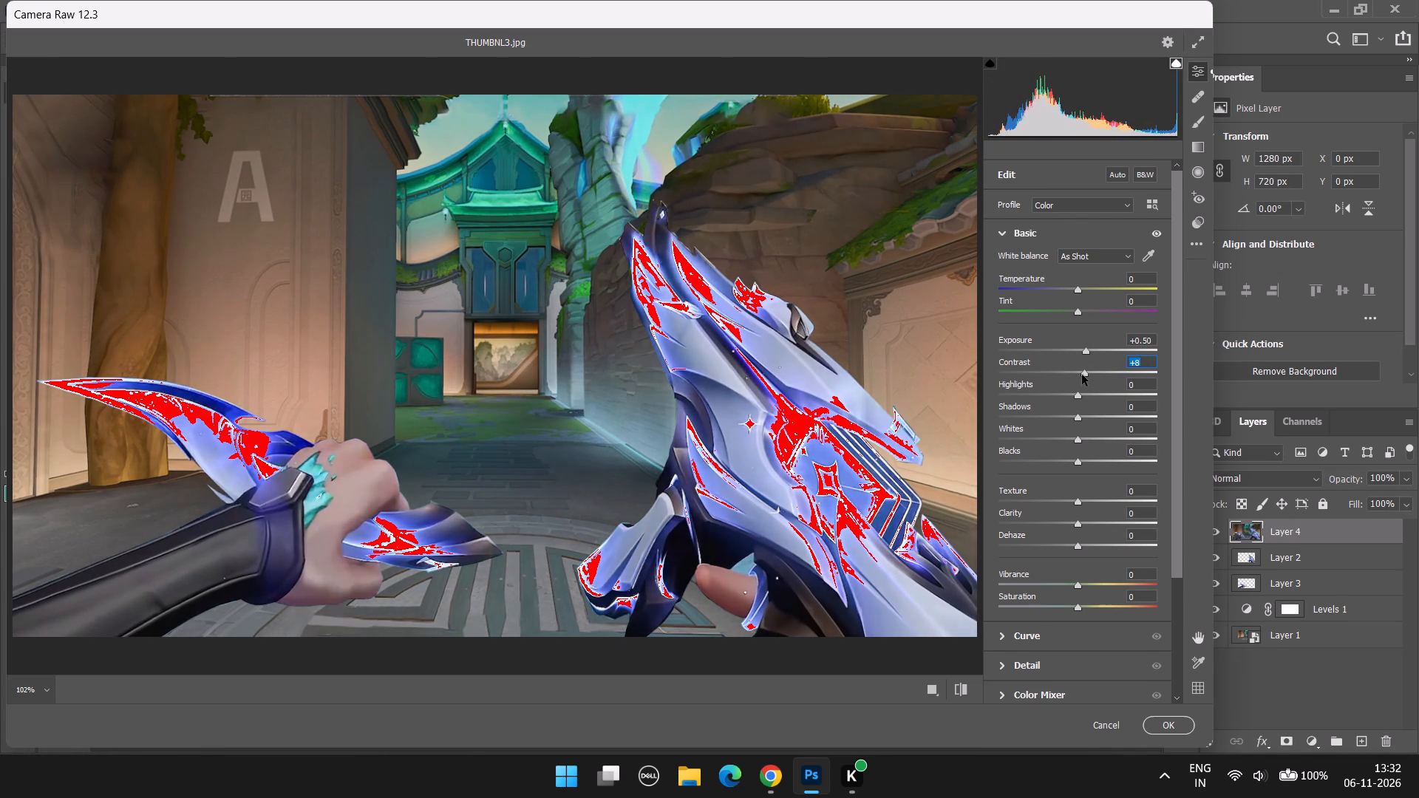
Raise the merged image's Highlights to +24 in the Basic adjustments.
{"action": "scroll", "coordinate": [1085, 378], "scroll_direction": "down", "scroll_amount": 1}
{"action": "left_click_drag", "start_coordinate": [1079, 361], "coordinate": [1090, 361]}
{"action": "left_click_drag", "start_coordinate": [1090, 361], "coordinate": [1111, 360]}
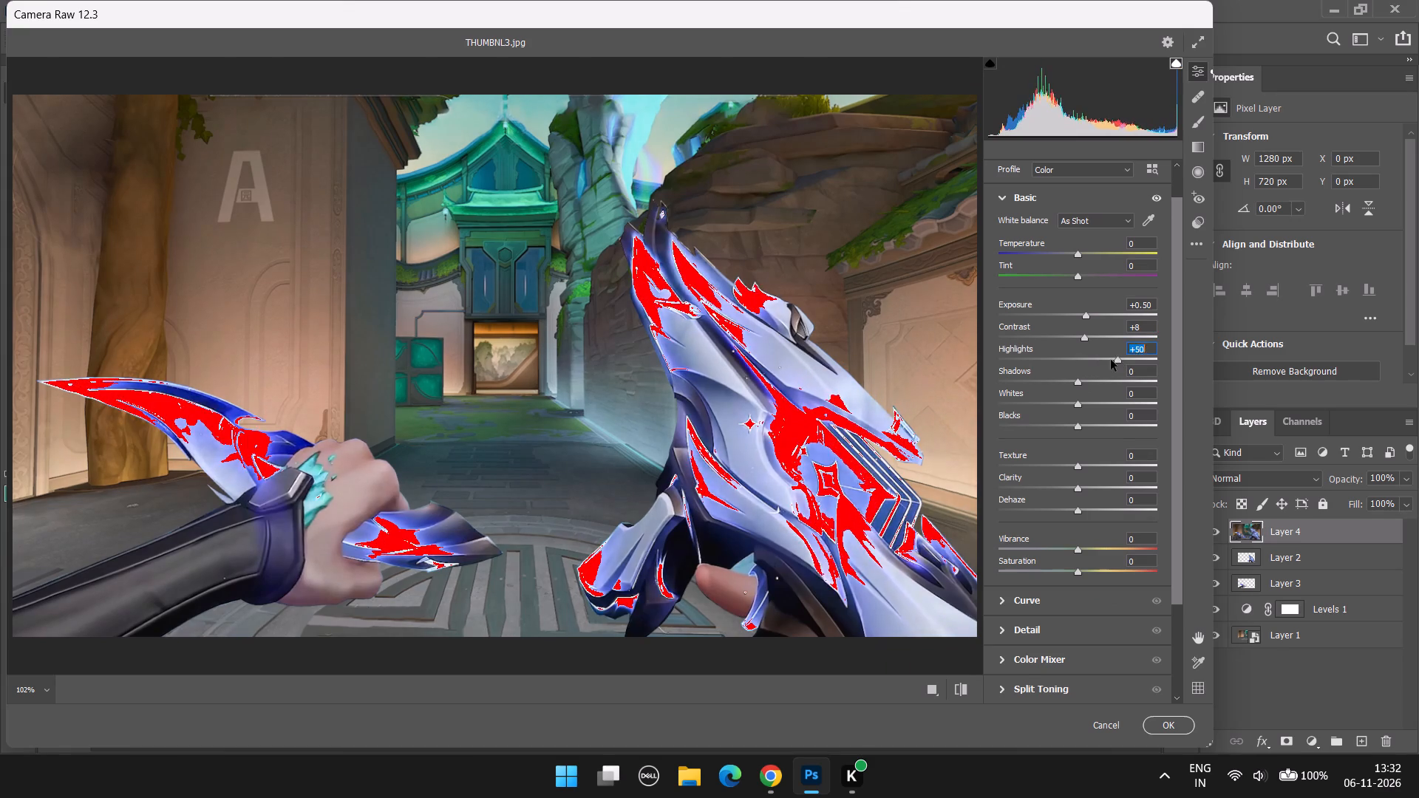
{"action": "left_click_drag", "start_coordinate": [1111, 360], "coordinate": [1104, 366]}
{"action": "left_click", "coordinate": [1103, 366]}
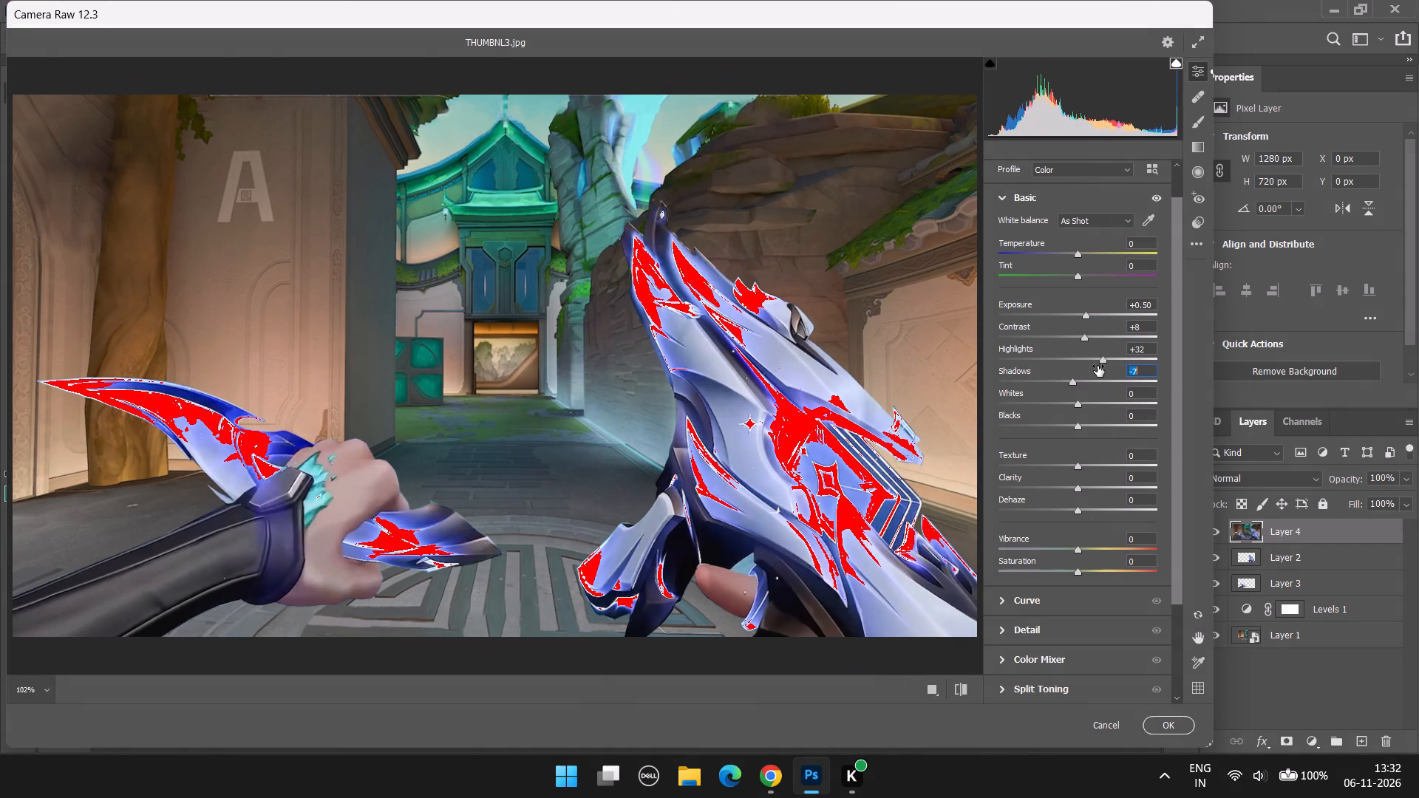
{"action": "left_click", "coordinate": [1098, 366]}
{"action": "left_click", "coordinate": [1106, 360]}
{"action": "left_click", "coordinate": [1095, 359]}
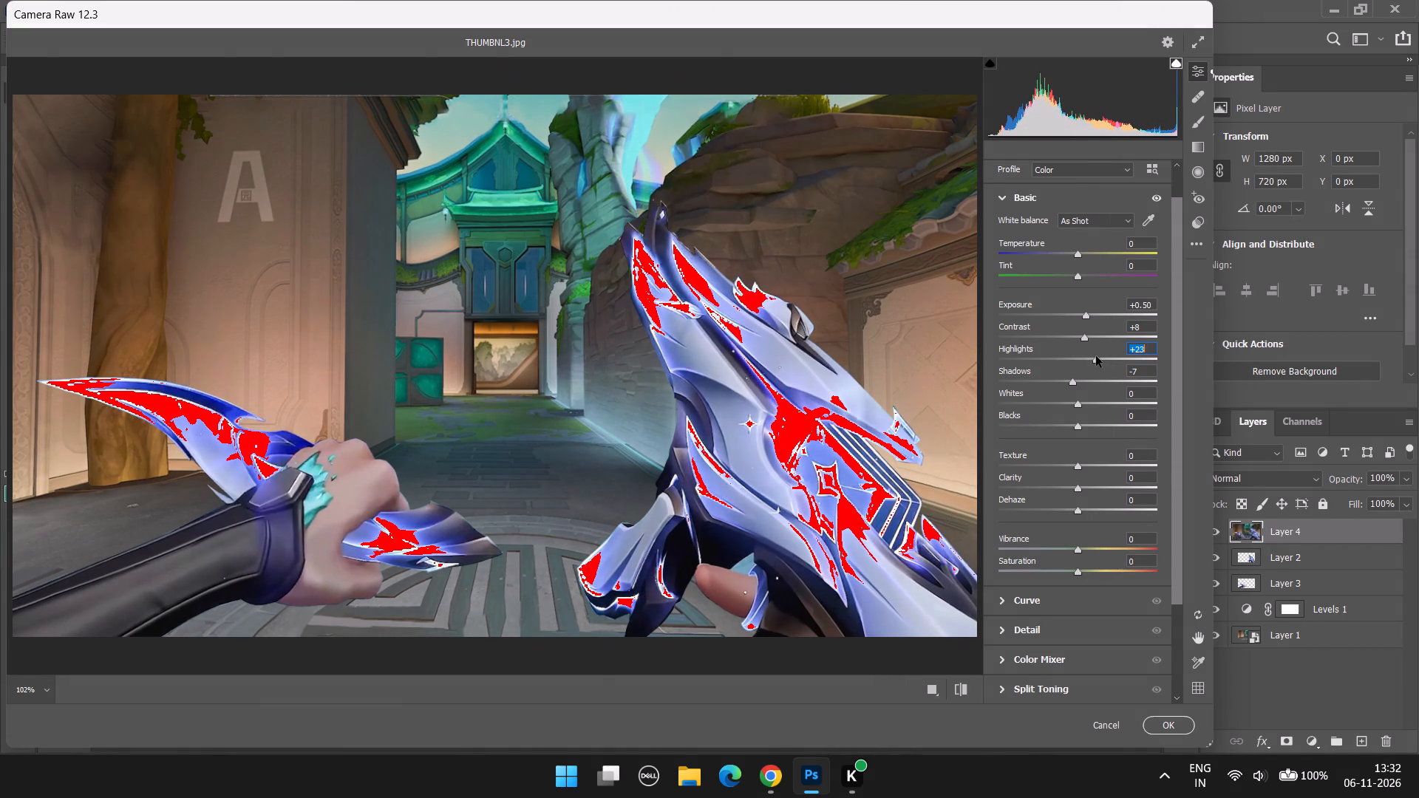
{"action": "left_click", "coordinate": [1101, 358]}
{"action": "left_click", "coordinate": [1103, 361]}
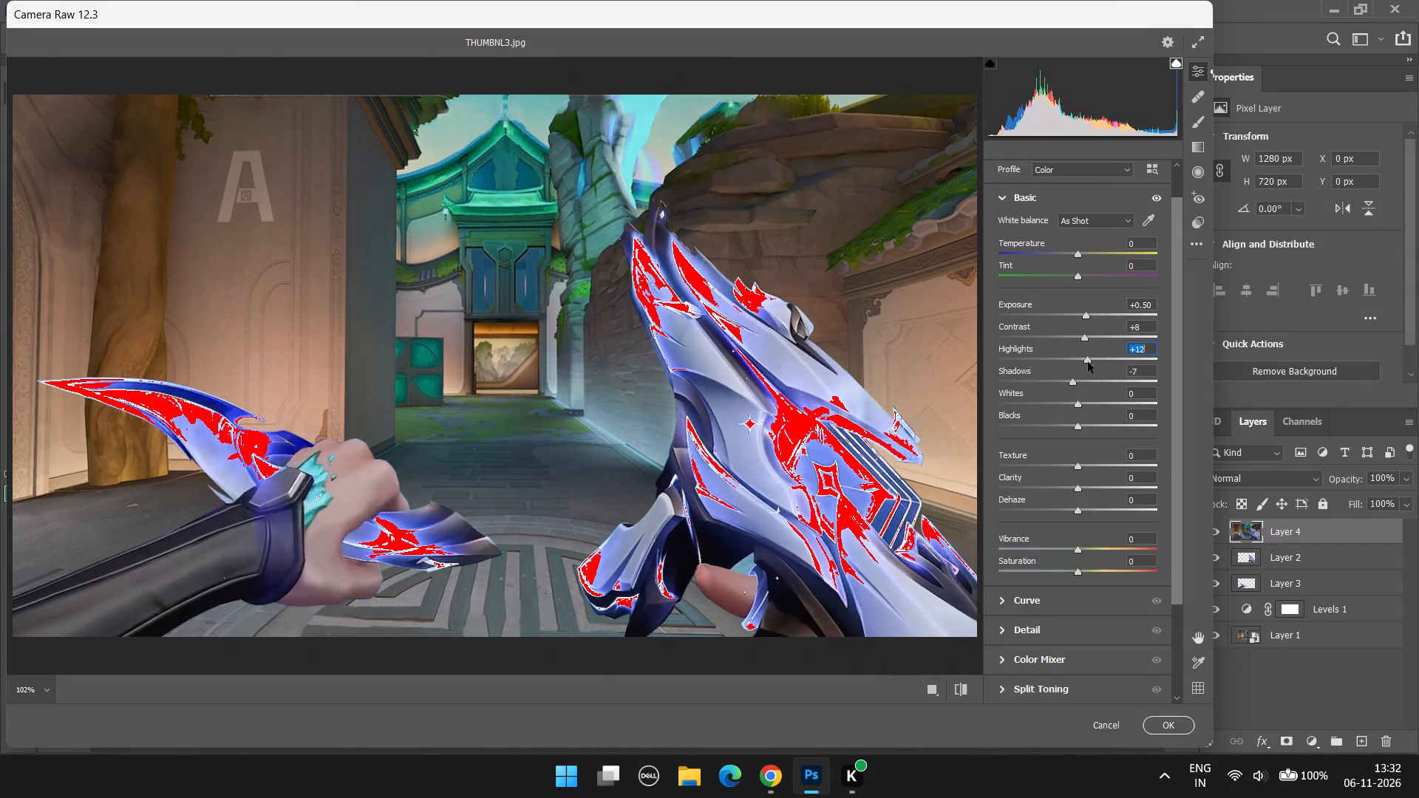
Lift the merged image's Shadows to +9 in the Basic adjustments.
{"action": "scroll", "coordinate": [1097, 369], "scroll_direction": "down", "scroll_amount": 1}
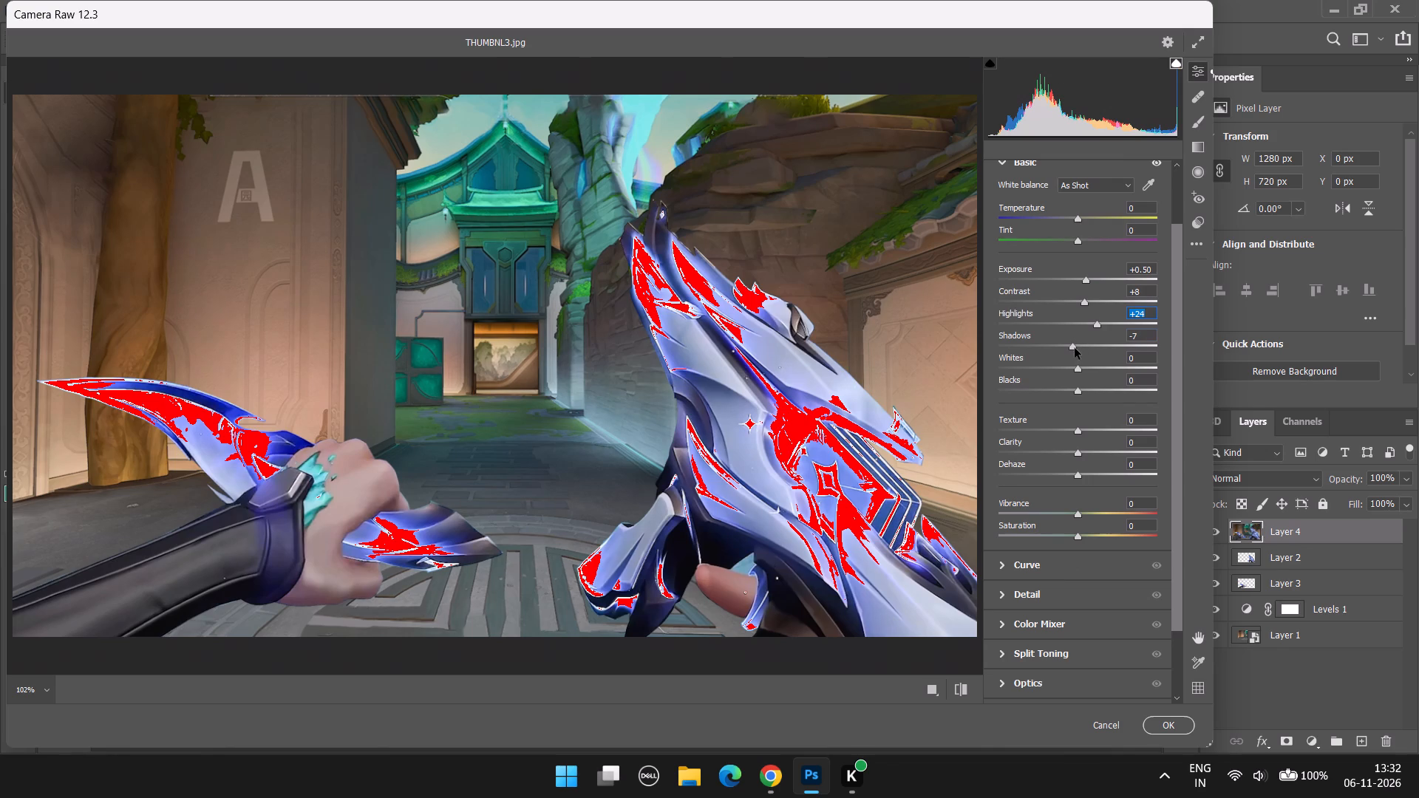
{"action": "left_click", "coordinate": [1075, 348]}
{"action": "left_click_drag", "start_coordinate": [1076, 347], "coordinate": [1089, 347]}
{"action": "left_click_drag", "start_coordinate": [1089, 347], "coordinate": [1077, 347]}
{"action": "left_click", "coordinate": [1077, 347]}
{"action": "left_click_drag", "start_coordinate": [1077, 347], "coordinate": [1083, 347]}
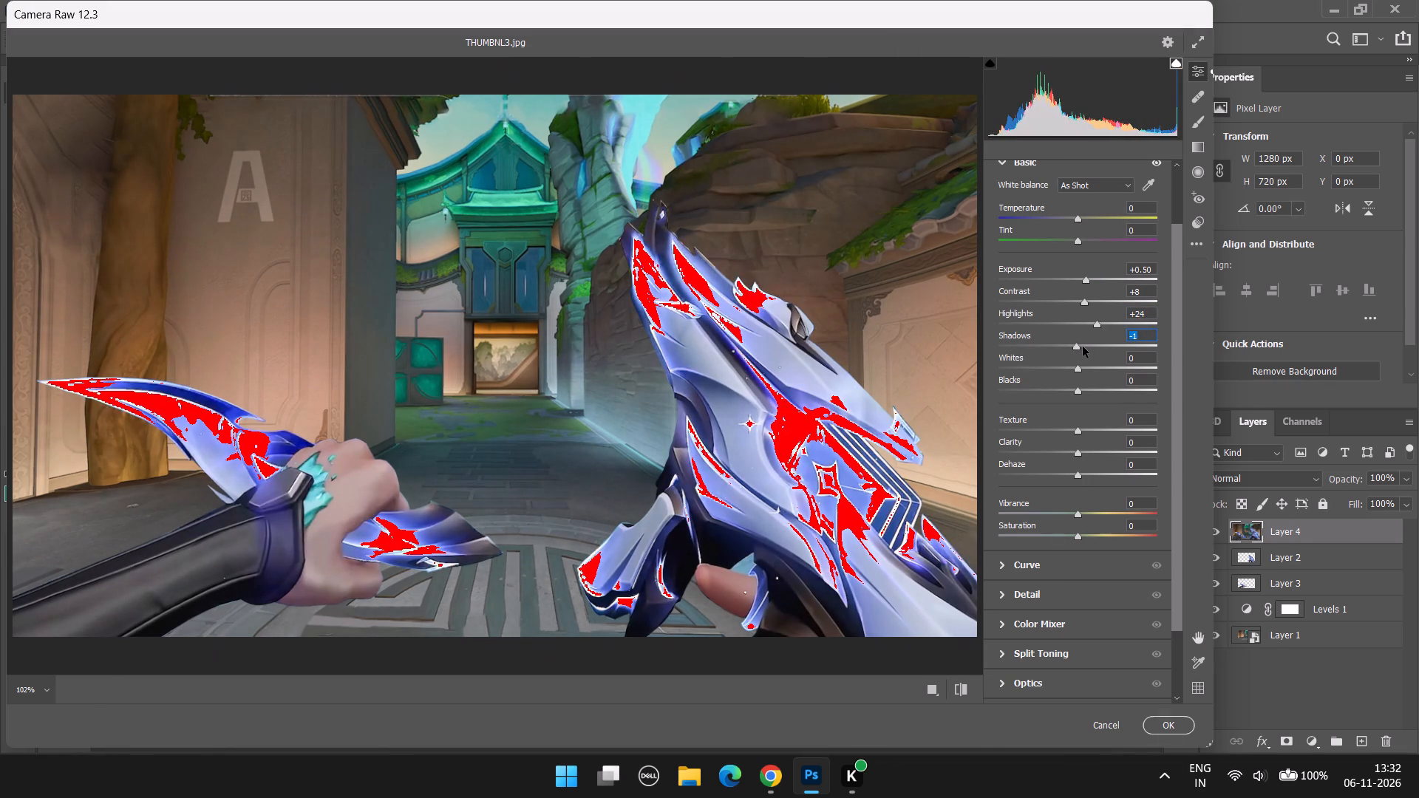
{"action": "left_click_drag", "start_coordinate": [1083, 347], "coordinate": [1089, 345]}
{"action": "left_click", "coordinate": [1090, 345]}
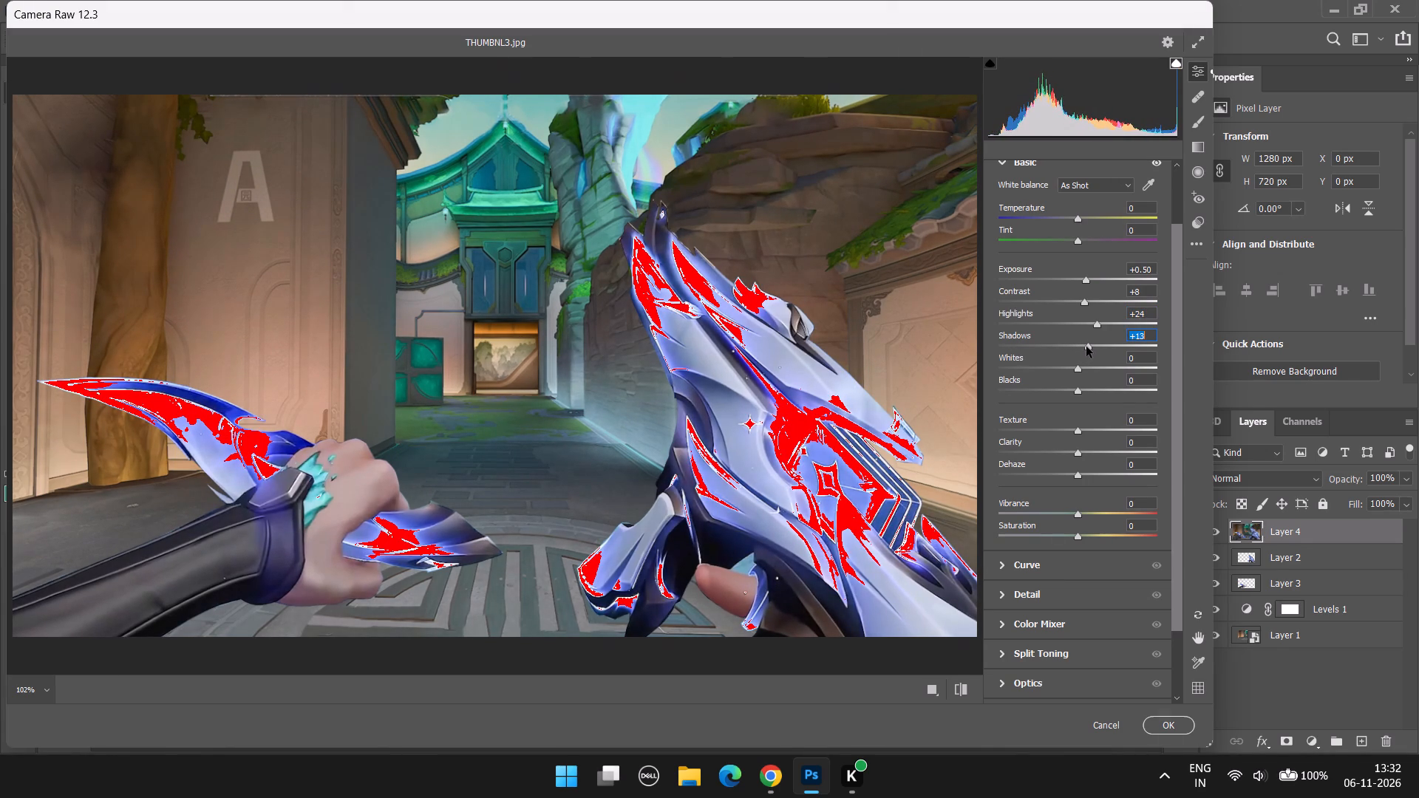
Set the merged image's Whites to +24 and Blacks to +3.
{"action": "scroll", "coordinate": [1090, 346], "scroll_direction": "down", "scroll_amount": 1}
{"action": "left_click", "coordinate": [1078, 335]}
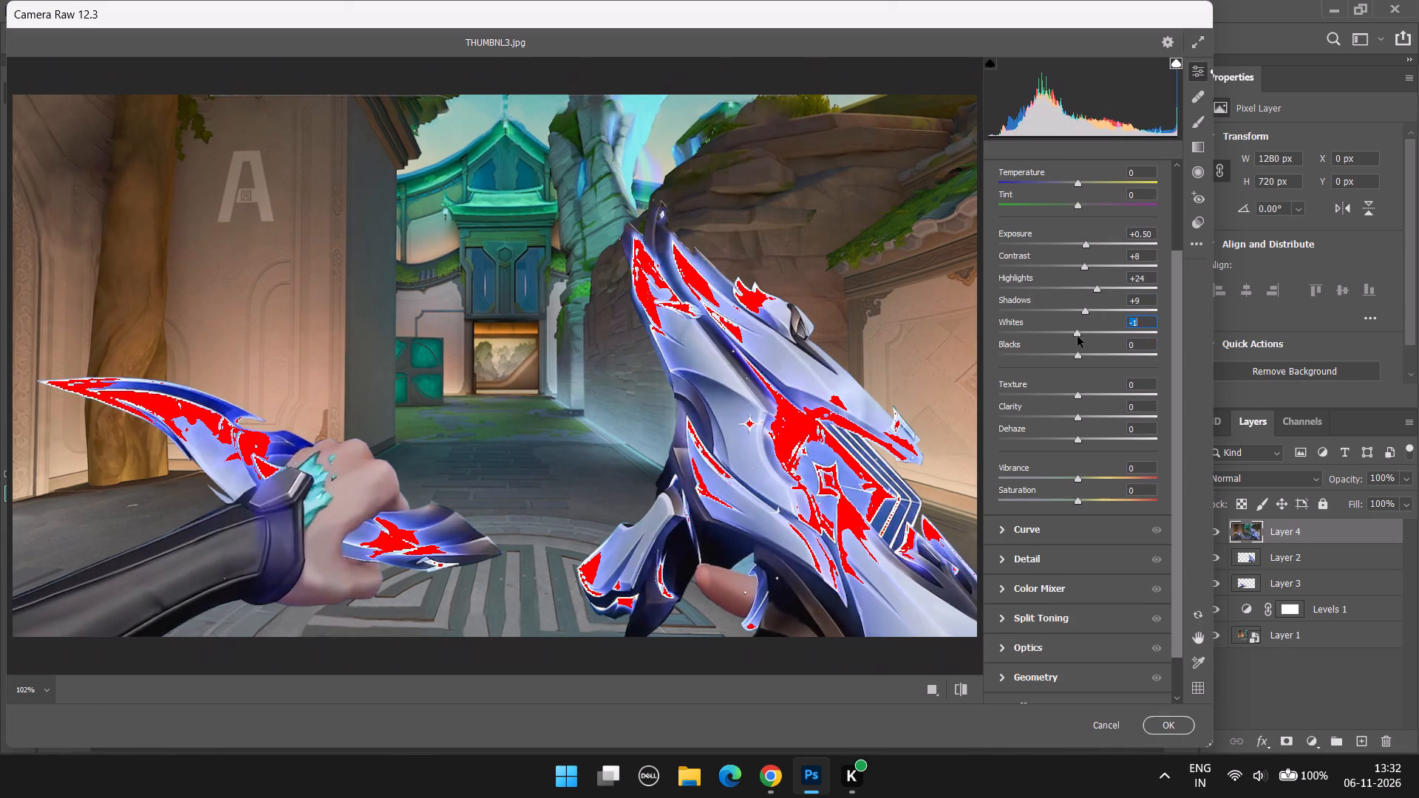
{"action": "left_click_drag", "start_coordinate": [1078, 336], "coordinate": [1094, 336]}
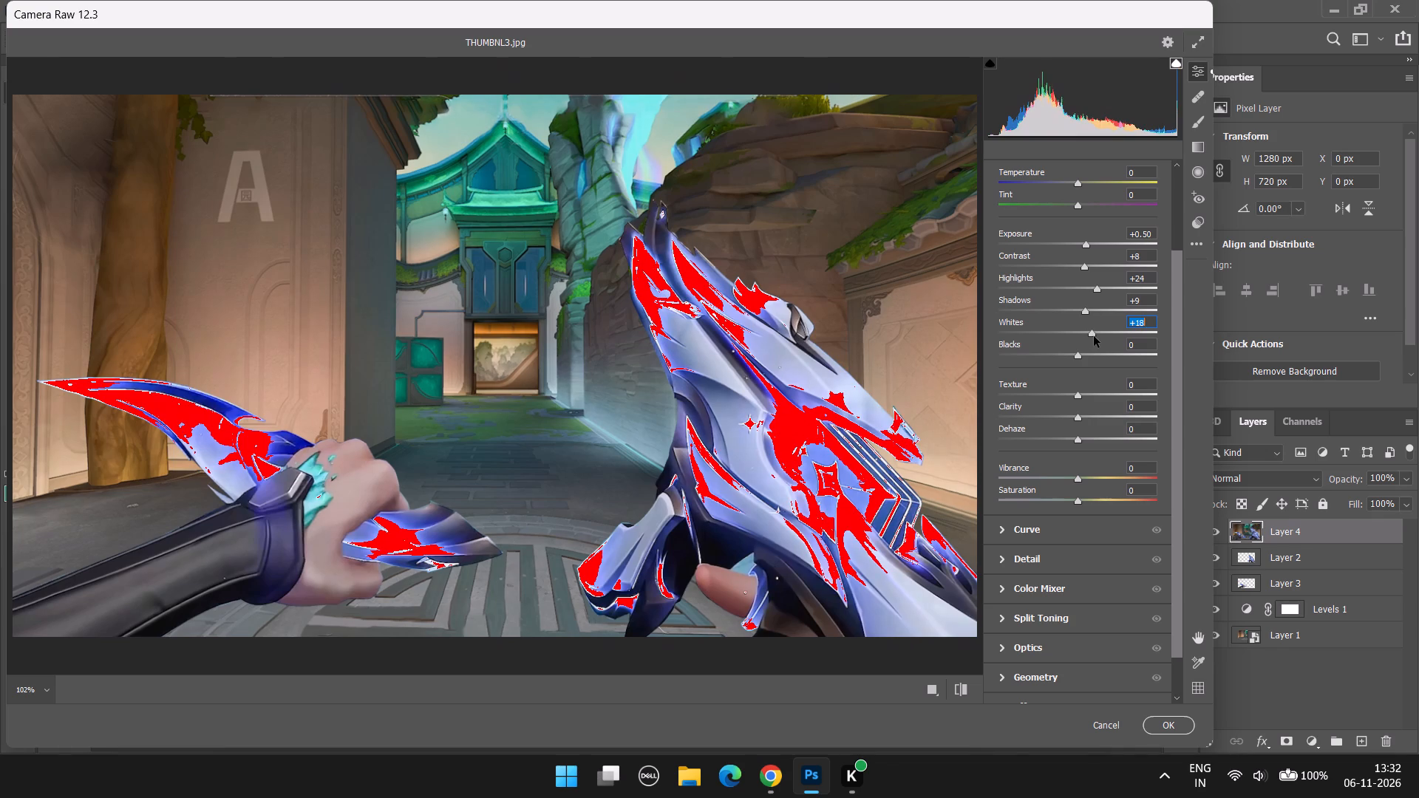
{"action": "left_click_drag", "start_coordinate": [1094, 336], "coordinate": [1098, 338]}
{"action": "left_click", "coordinate": [1075, 358]}
{"action": "left_click_drag", "start_coordinate": [1081, 357], "coordinate": [1087, 356]}
{"action": "left_click_drag", "start_coordinate": [1087, 356], "coordinate": [1094, 356]}
{"action": "left_click_drag", "start_coordinate": [1095, 356], "coordinate": [1085, 358]}
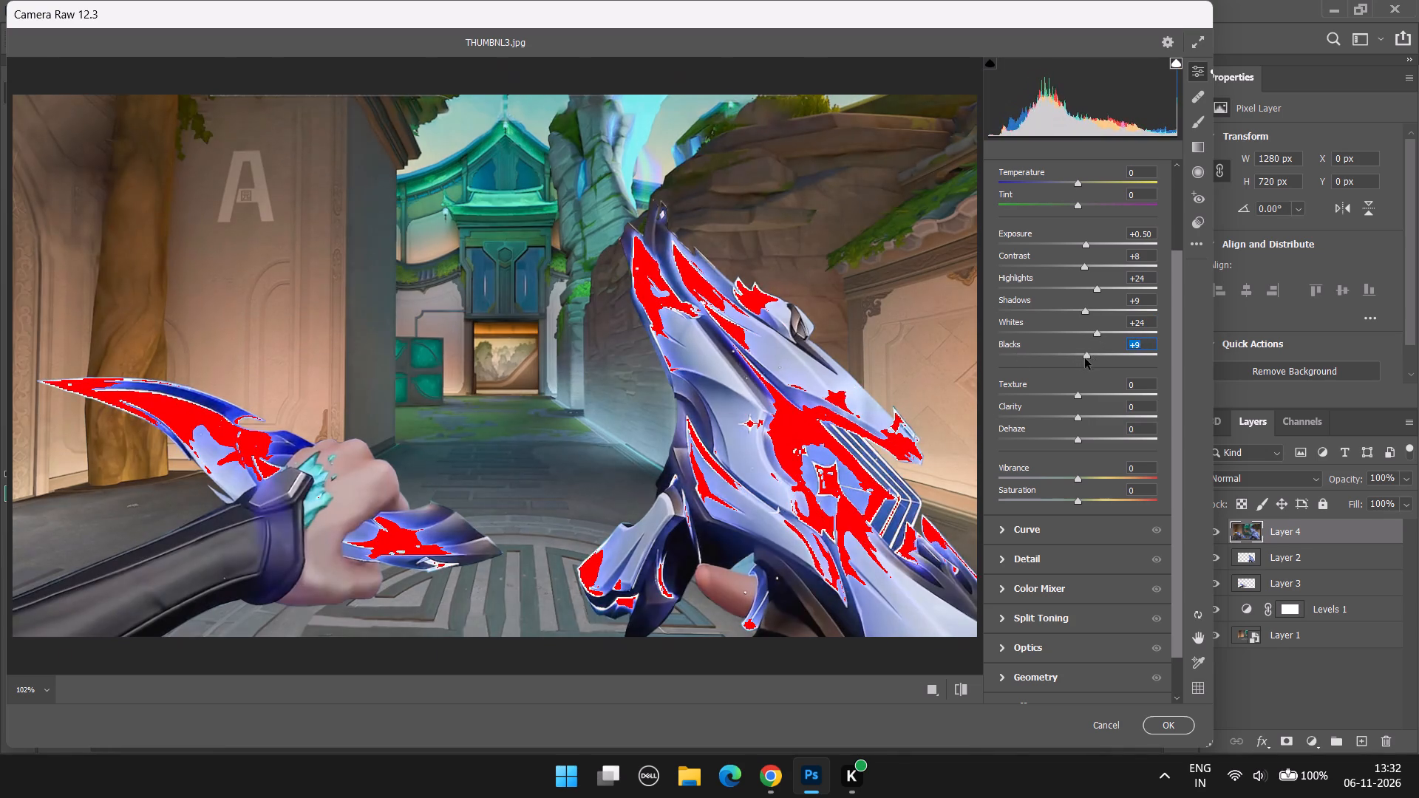
{"action": "left_click_drag", "start_coordinate": [1085, 358], "coordinate": [1075, 358]}
{"action": "left_click_drag", "start_coordinate": [1075, 358], "coordinate": [1085, 356]}
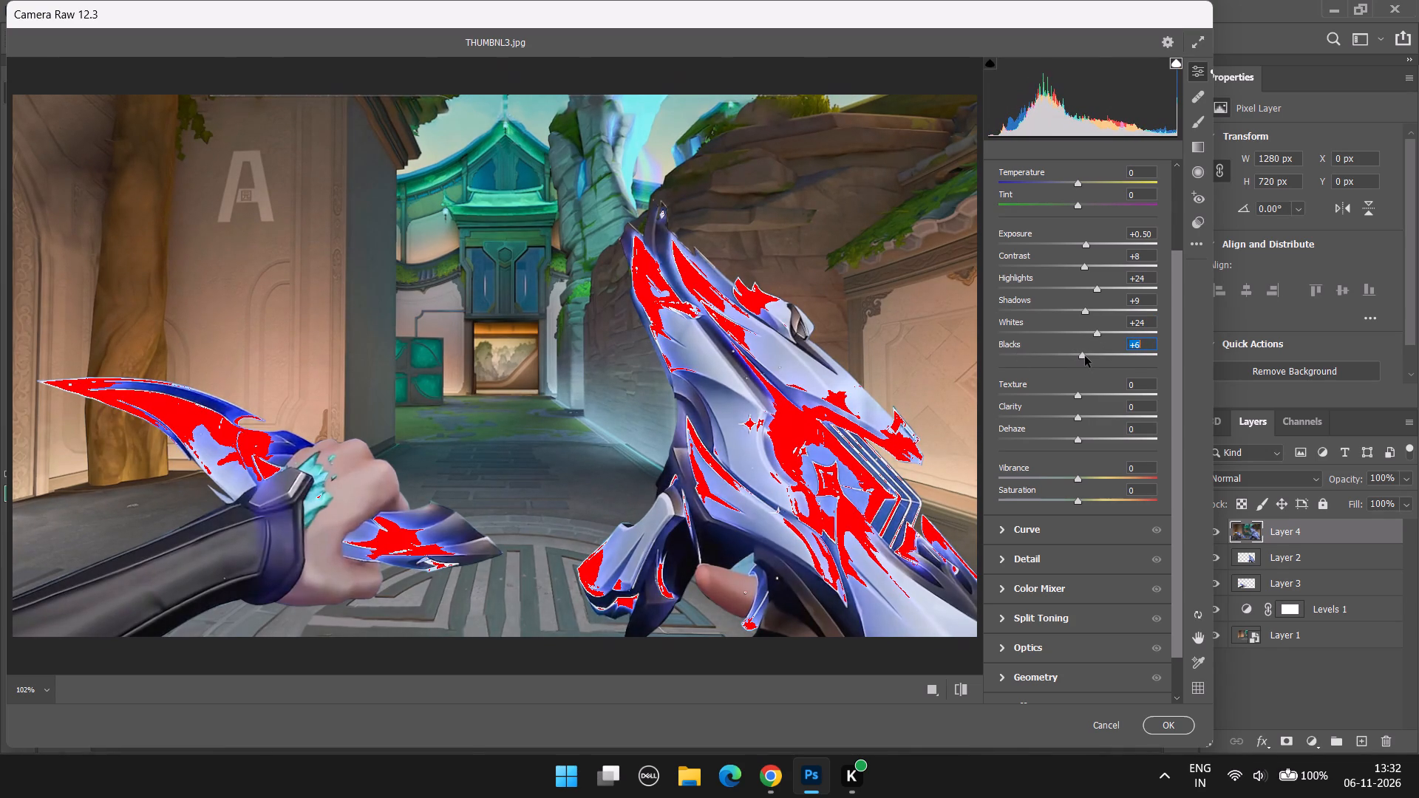
{"action": "left_click_drag", "start_coordinate": [1085, 356], "coordinate": [1083, 356]}
Bring out detail in the merged image with Texture at +22 and Clarity at +8.
{"action": "scroll", "coordinate": [1105, 369], "scroll_direction": "down", "scroll_amount": 1}
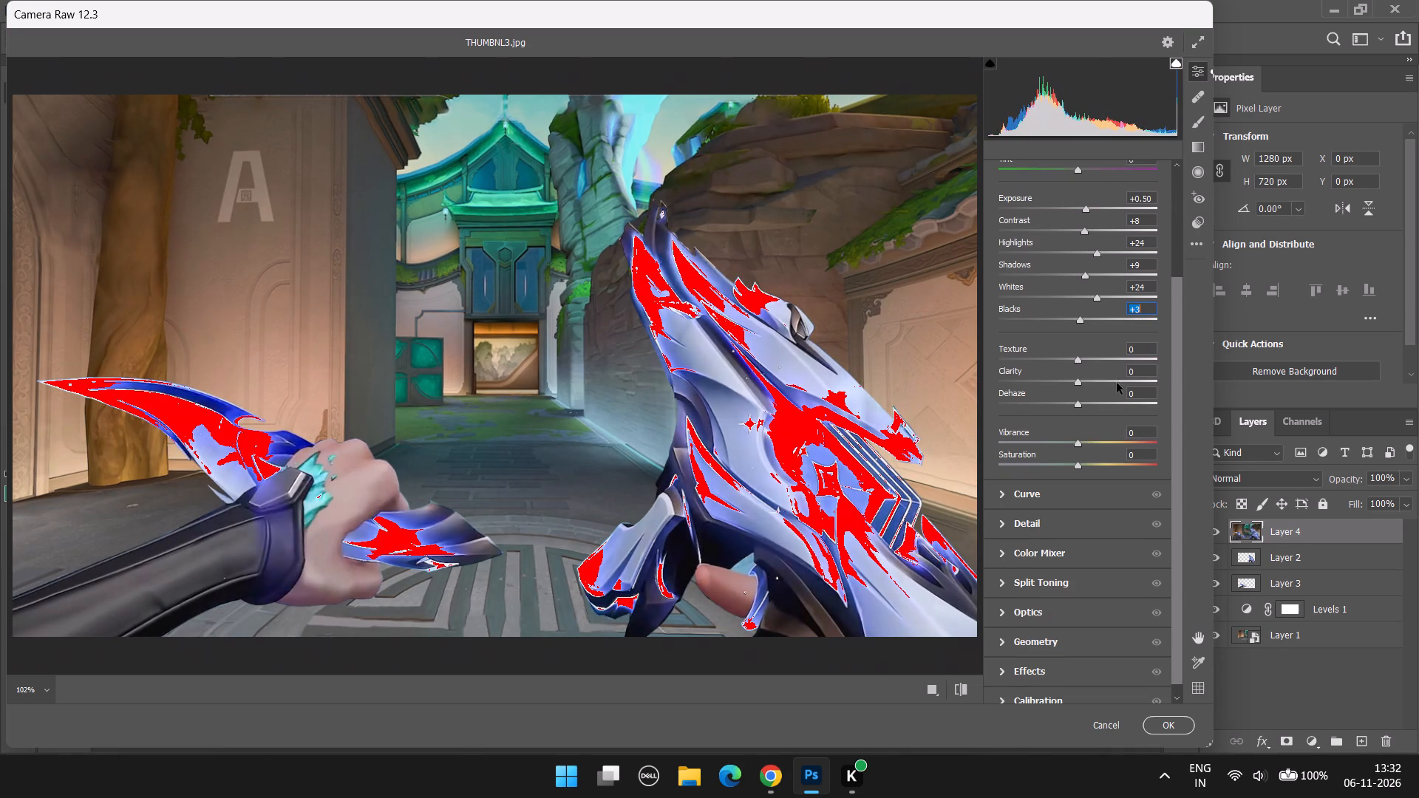
{"action": "left_click_drag", "start_coordinate": [1094, 361], "coordinate": [1111, 369]}
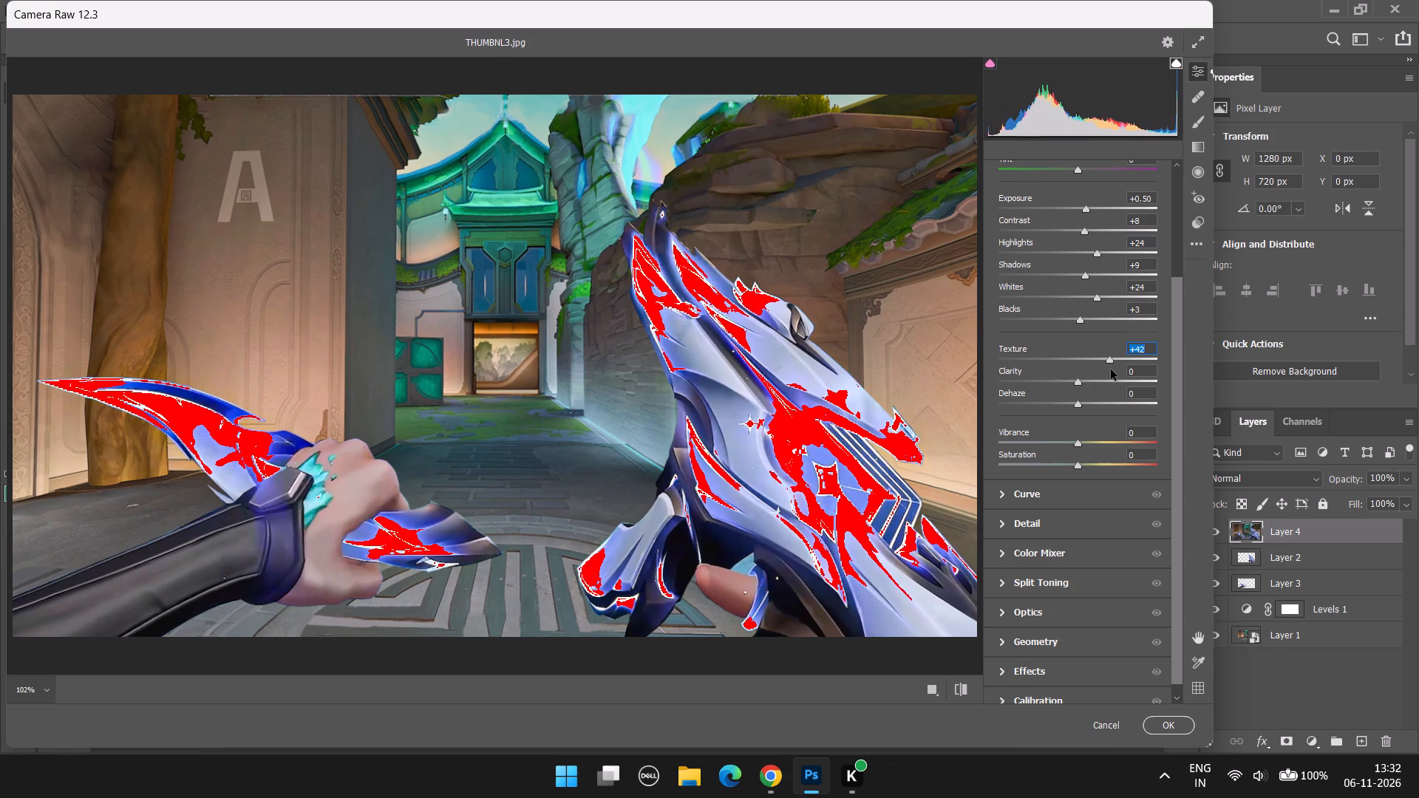
{"action": "left_click_drag", "start_coordinate": [1111, 369], "coordinate": [1099, 369]}
{"action": "left_click", "coordinate": [1099, 369]}
{"action": "left_click", "coordinate": [1103, 363]}
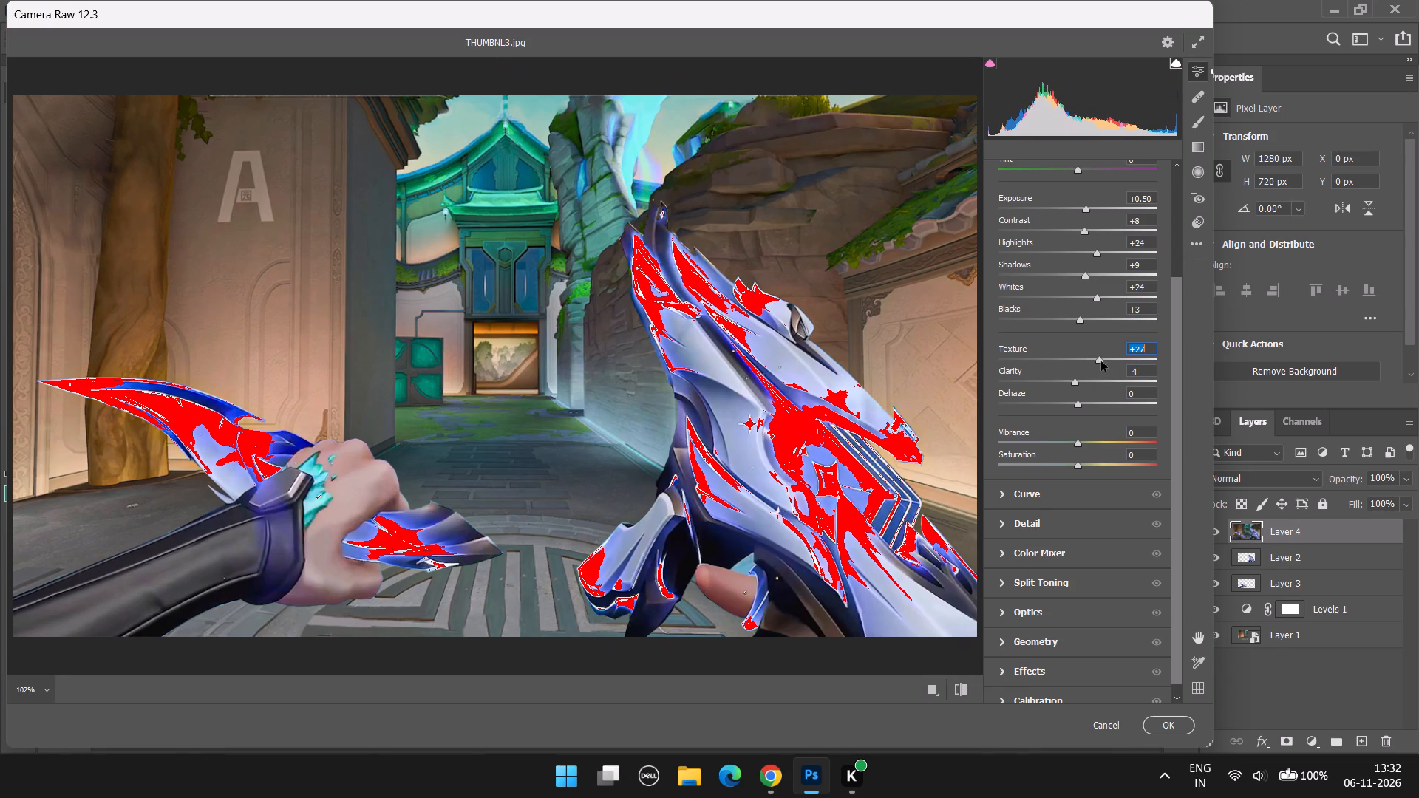
{"action": "left_click", "coordinate": [1096, 358]}
{"action": "left_click", "coordinate": [1081, 379]}
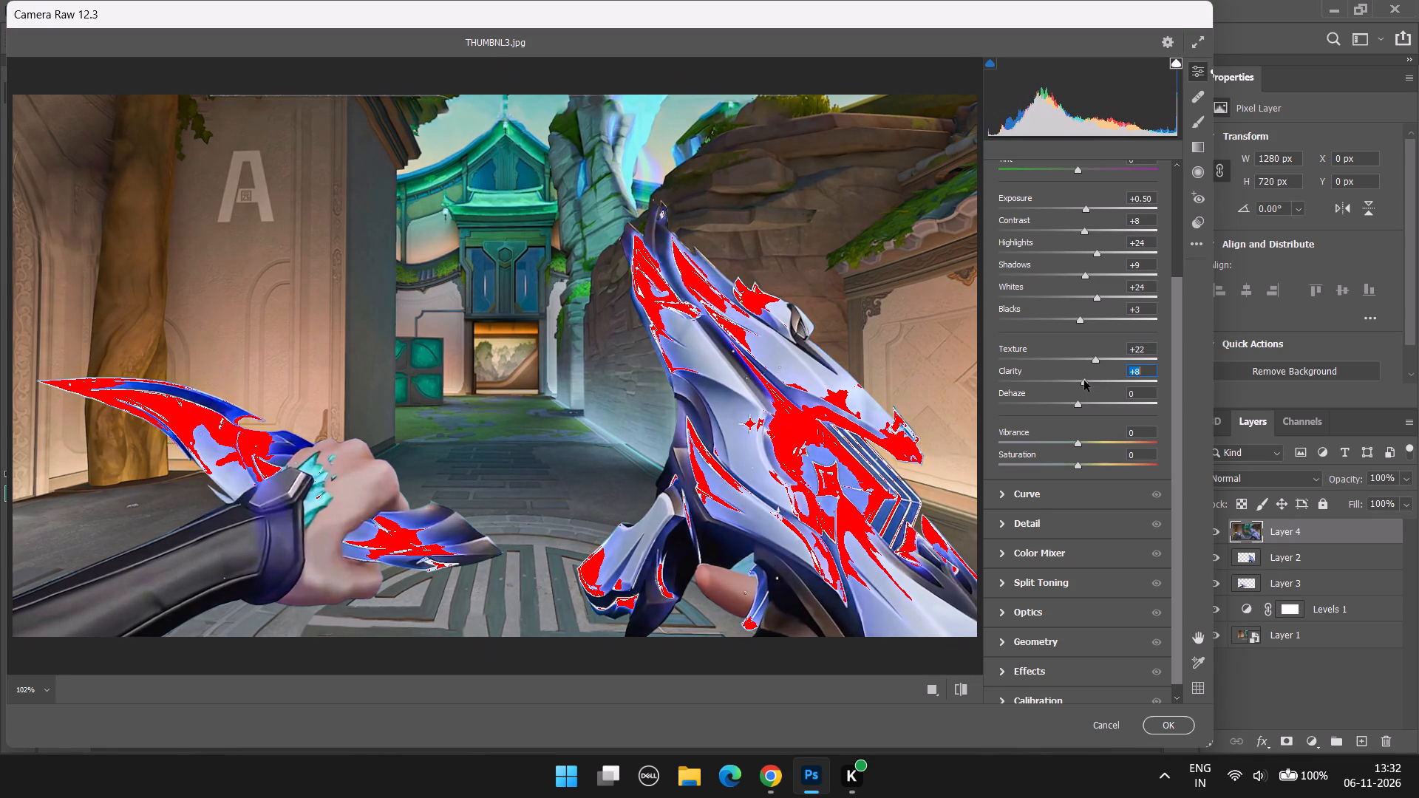
Set the merged image's Dehaze to +1, after trying stronger and weaker amounts.
{"action": "scroll", "coordinate": [1101, 367], "scroll_direction": "down", "scroll_amount": 2}
{"action": "left_click_drag", "start_coordinate": [1080, 393], "coordinate": [1134, 402]}
{"action": "left_click_drag", "start_coordinate": [1134, 402], "coordinate": [1044, 399]}
{"action": "left_click", "coordinate": [1090, 394]}
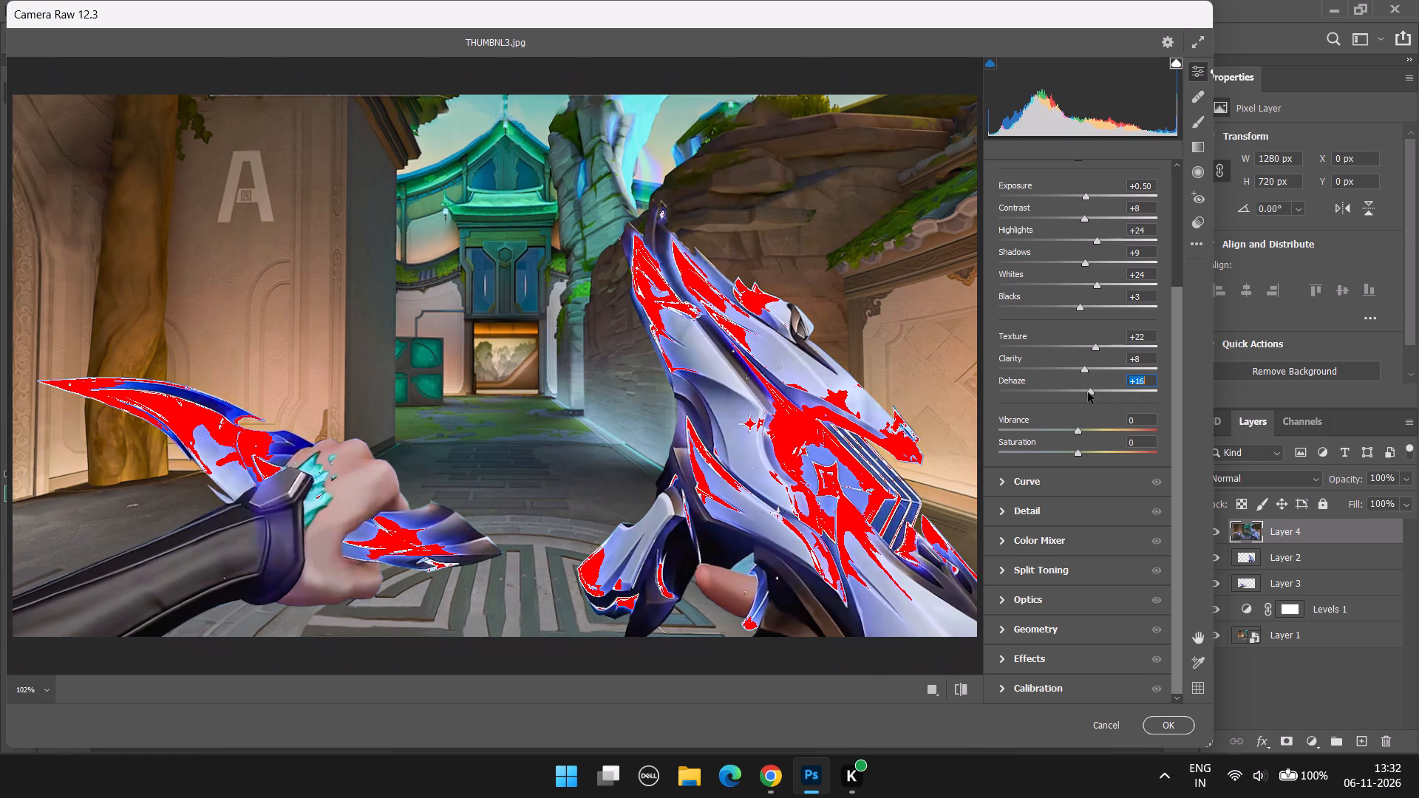
{"action": "left_click", "coordinate": [1078, 392]}
Boost the merged image's colours by setting Vibrance to +52 and Saturation to +36.
{"action": "scroll", "coordinate": [1101, 406], "scroll_direction": "down", "scroll_amount": 1}
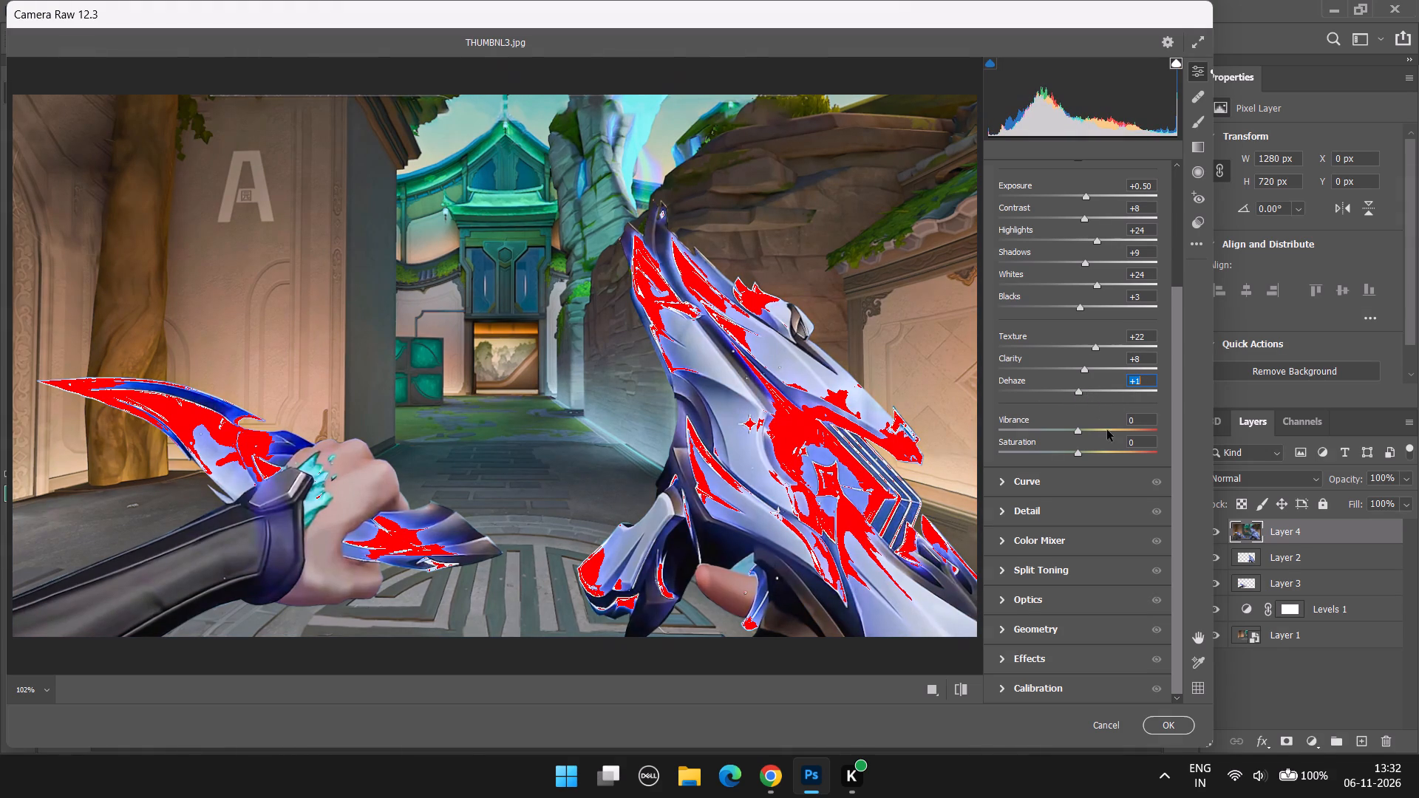
{"action": "left_click", "coordinate": [1118, 429]}
{"action": "left_click", "coordinate": [1109, 455]}
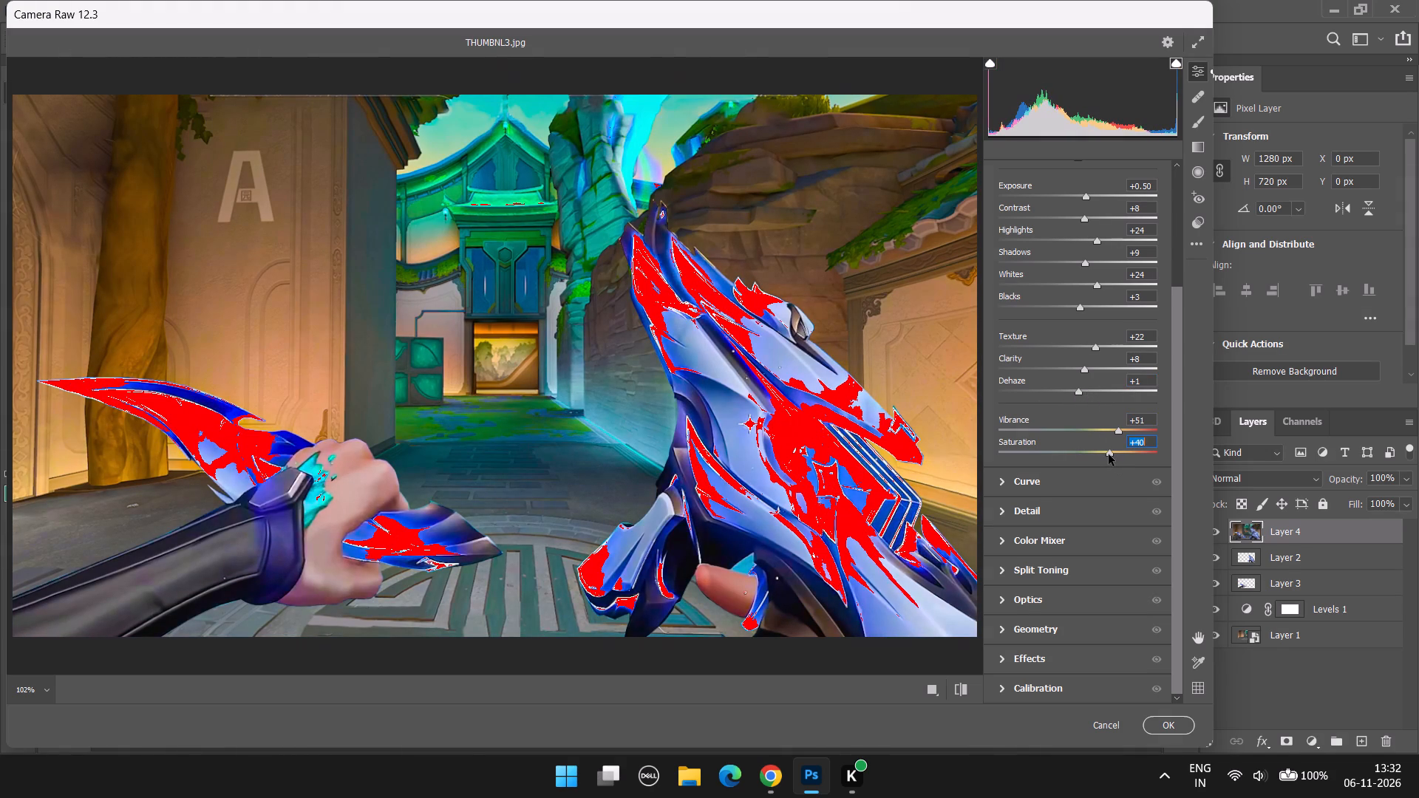
{"action": "left_click_drag", "start_coordinate": [1116, 432], "coordinate": [1100, 432]}
{"action": "left_click", "coordinate": [1100, 432]}
{"action": "left_click_drag", "start_coordinate": [1102, 432], "coordinate": [1121, 430]}
{"action": "left_click_drag", "start_coordinate": [1135, 429], "coordinate": [1140, 429]}
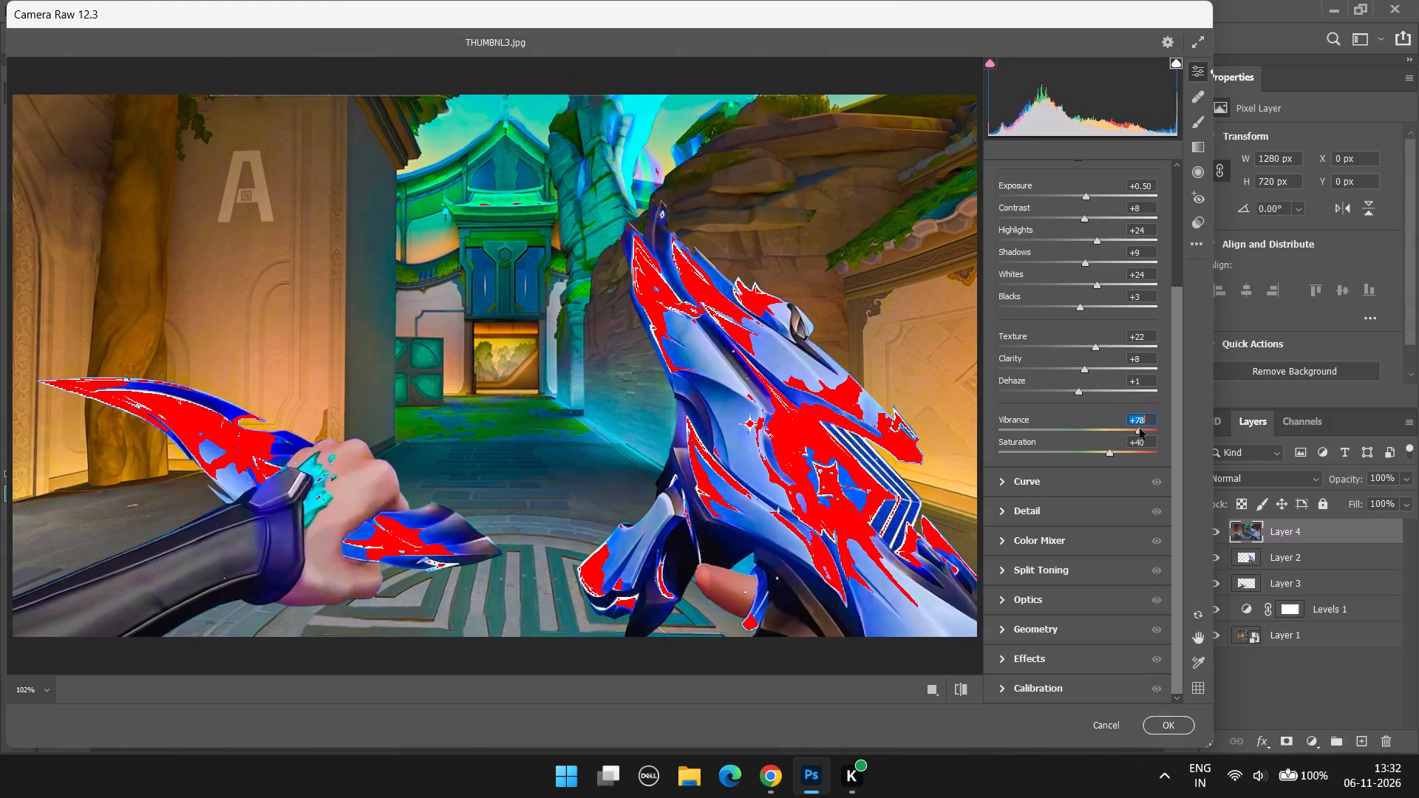
{"action": "left_click_drag", "start_coordinate": [1140, 429], "coordinate": [1112, 431]}
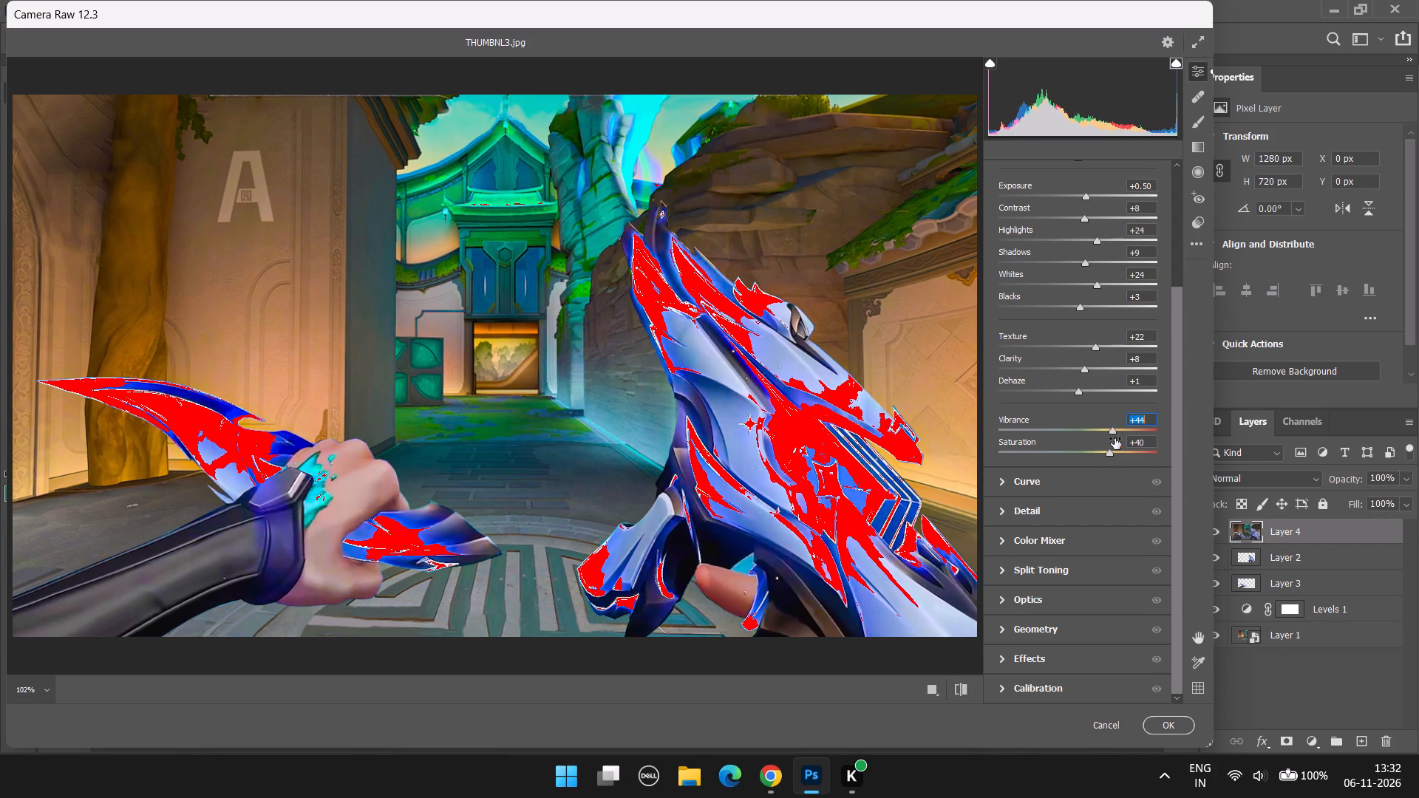
{"action": "left_click_drag", "start_coordinate": [1112, 451], "coordinate": [1129, 453]}
{"action": "left_click", "coordinate": [1151, 457]}
{"action": "triple_click", "coordinate": [1110, 460]}
{"action": "left_click_drag", "start_coordinate": [1117, 458], "coordinate": [1125, 454]}
{"action": "left_click_drag", "start_coordinate": [1129, 451], "coordinate": [1142, 452]}
{"action": "left_click", "coordinate": [1141, 452]}
{"action": "left_click_drag", "start_coordinate": [1134, 452], "coordinate": [1115, 453]}
{"action": "left_click", "coordinate": [1105, 453]}
{"action": "left_click_drag", "start_coordinate": [1102, 453], "coordinate": [1113, 453]}
{"action": "left_click_drag", "start_coordinate": [1116, 453], "coordinate": [1137, 452]}
{"action": "left_click", "coordinate": [1138, 452]}
{"action": "left_click_drag", "start_coordinate": [1137, 452], "coordinate": [1110, 456]}
{"action": "left_click_drag", "start_coordinate": [1114, 432], "coordinate": [1128, 432]}
{"action": "left_click_drag", "start_coordinate": [1129, 432], "coordinate": [1121, 432]}
{"action": "scroll", "coordinate": [1121, 437], "scroll_direction": "down", "scroll_amount": 2}
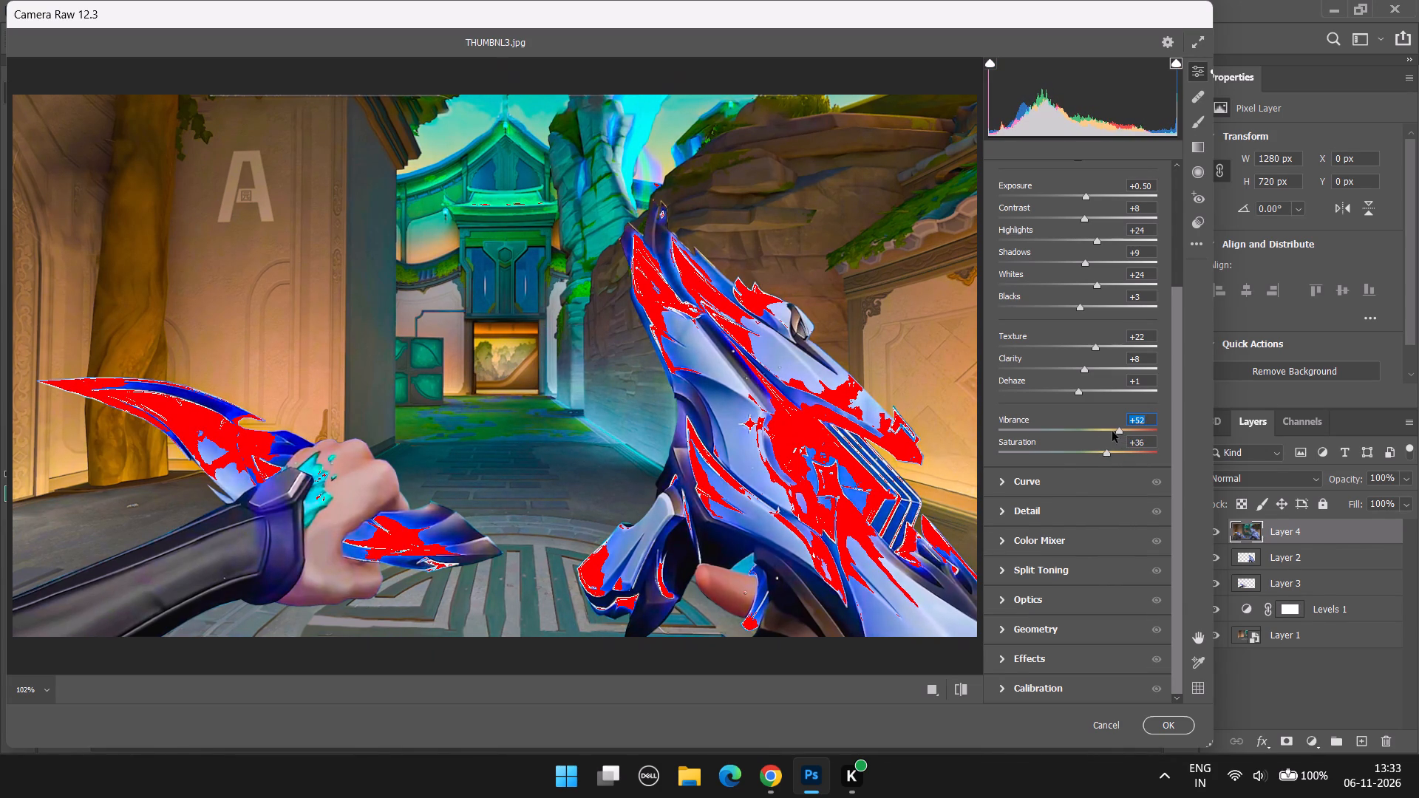
{"action": "scroll", "coordinate": [1112, 432], "scroll_direction": "down", "scroll_amount": 2}
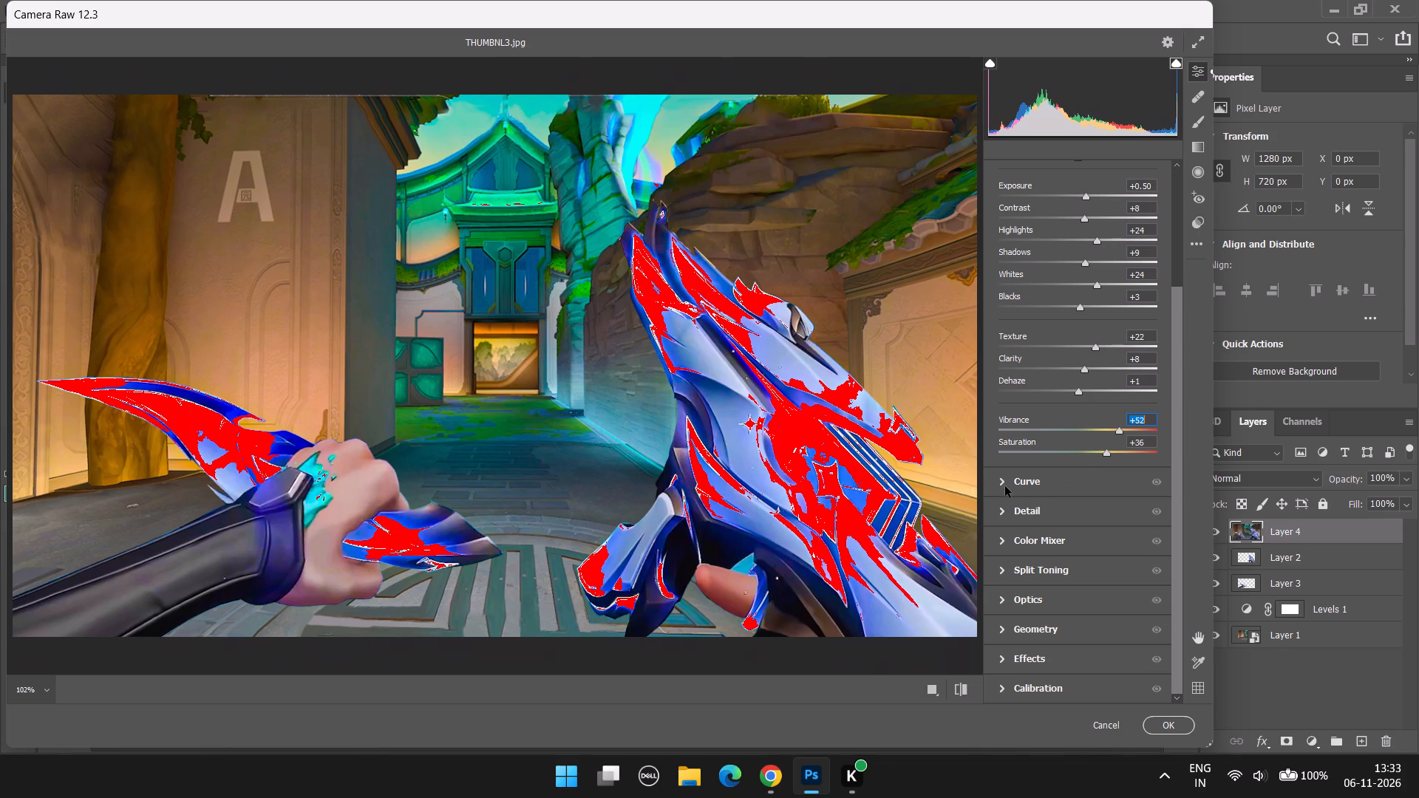
In the merged image's parametric Curve, set Highlights to +44 and Lights to +23 after trying stronger amounts.
{"action": "left_click", "coordinate": [1004, 485]}
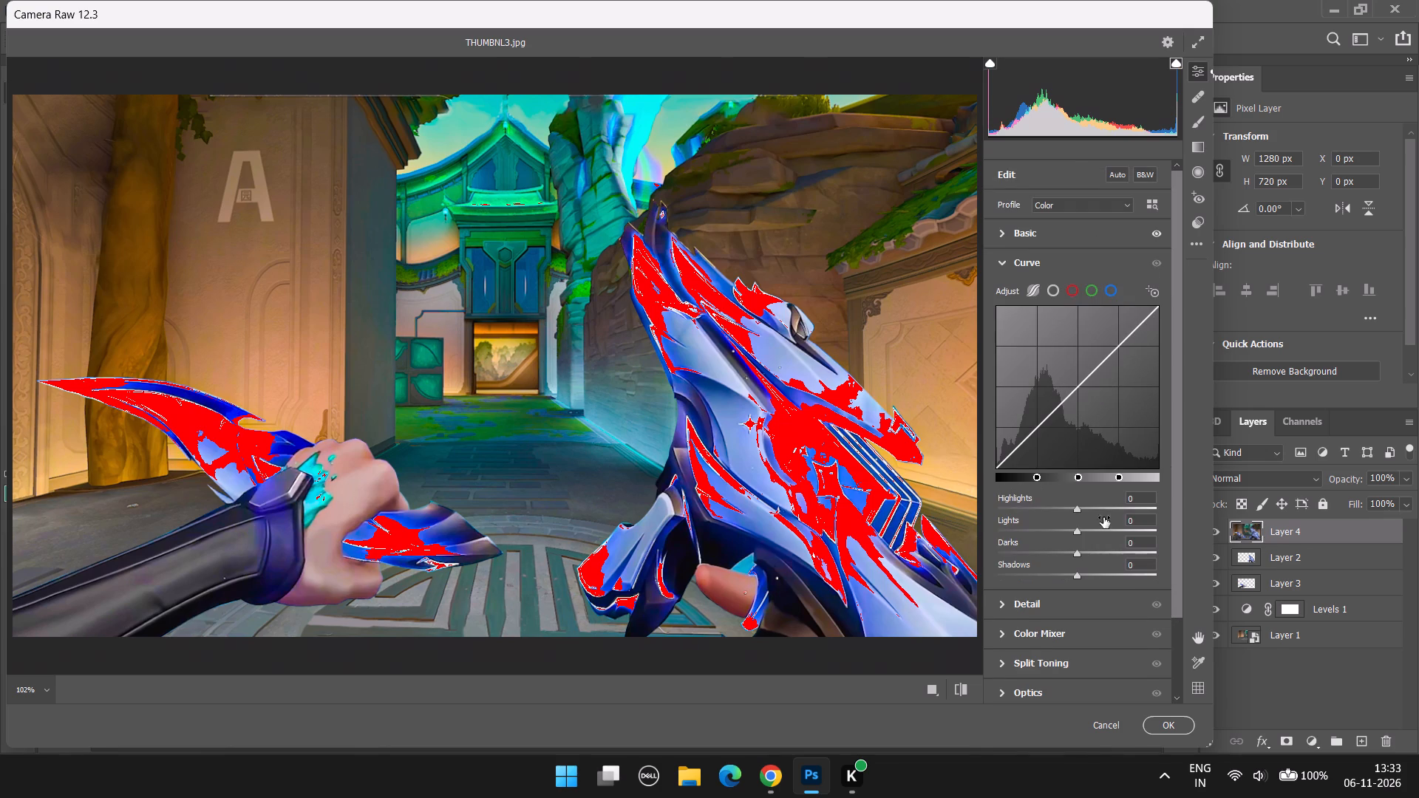
{"action": "scroll", "coordinate": [1100, 516], "scroll_direction": "down", "scroll_amount": 2}
{"action": "left_click_drag", "start_coordinate": [1075, 437], "coordinate": [1121, 439]}
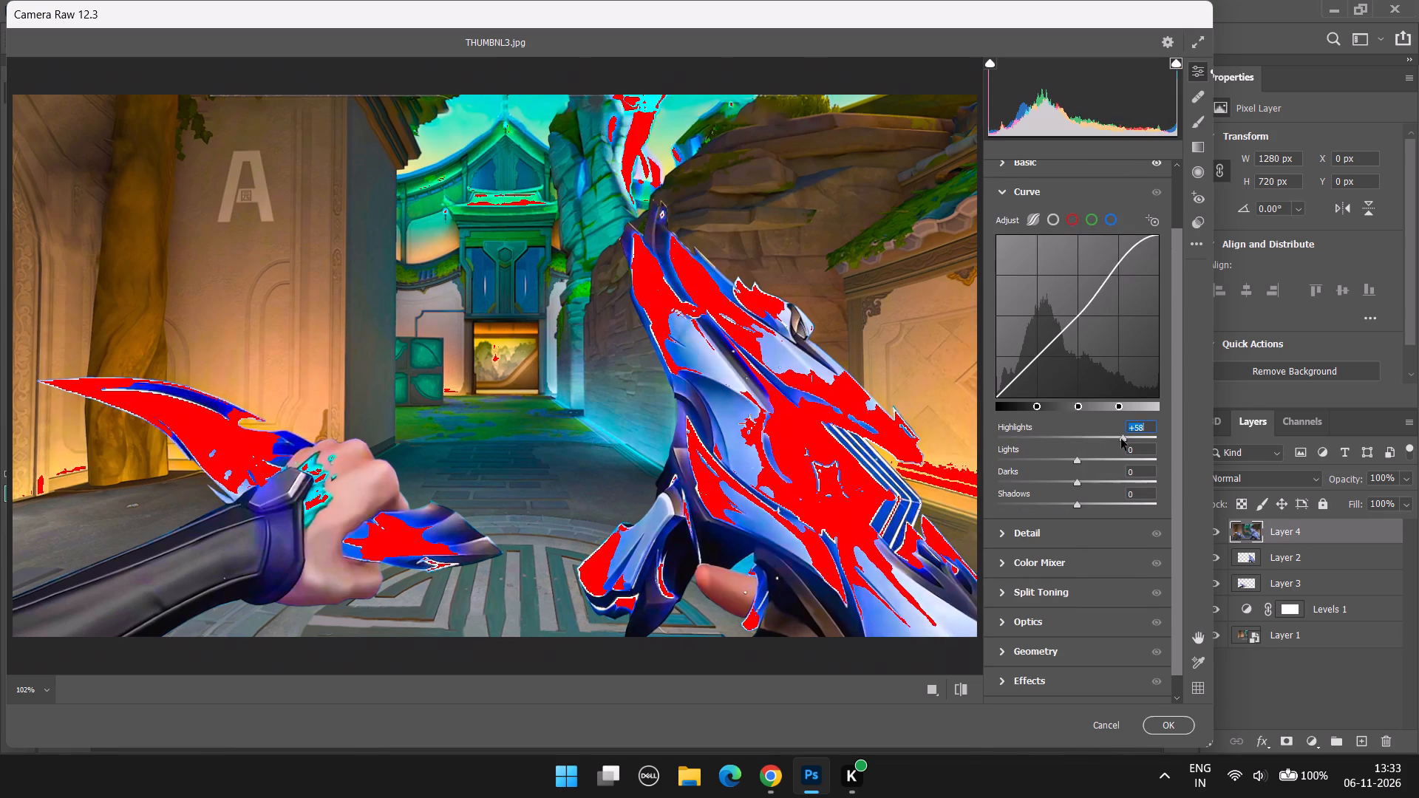
{"action": "left_click_drag", "start_coordinate": [1121, 439], "coordinate": [1129, 446]}
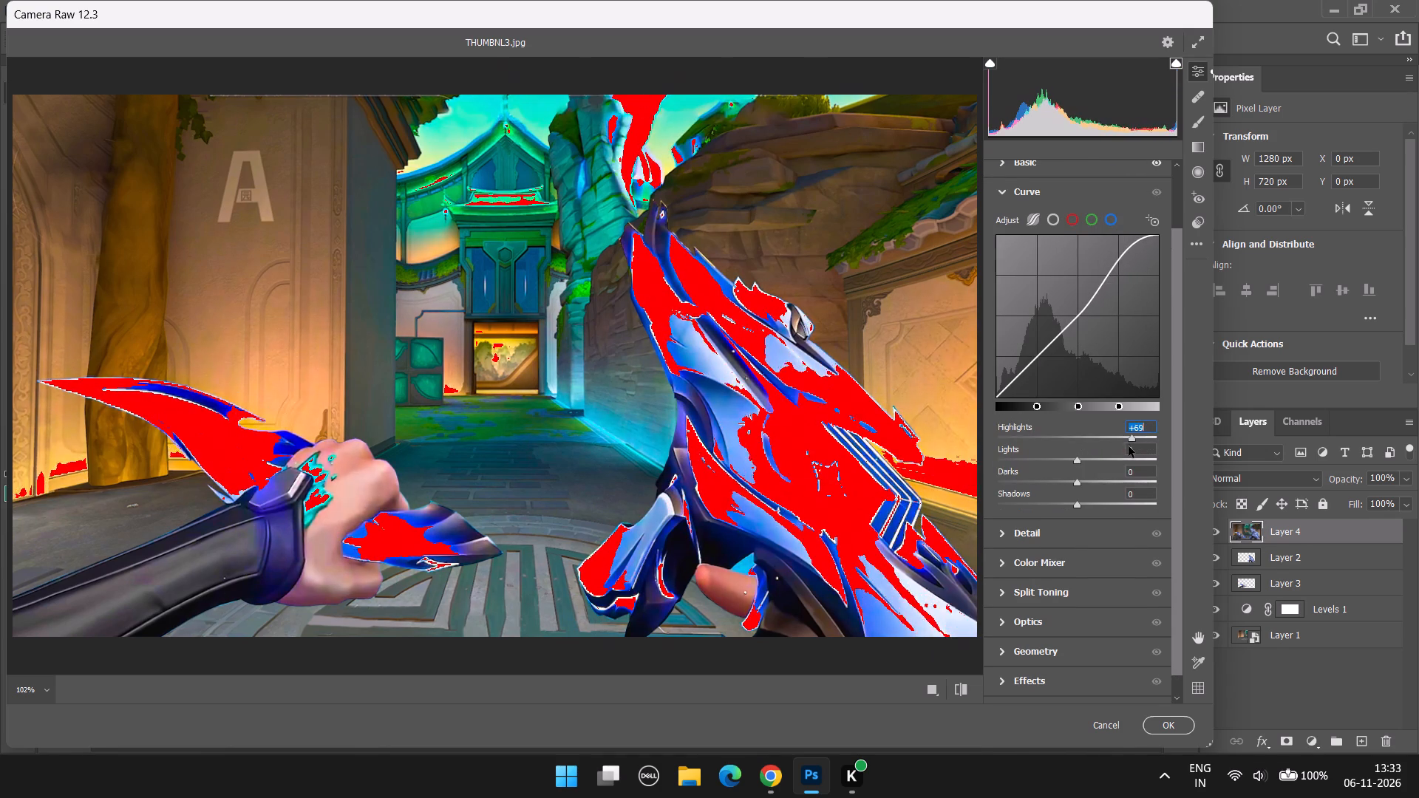
{"action": "left_click_drag", "start_coordinate": [1129, 446], "coordinate": [1110, 446]}
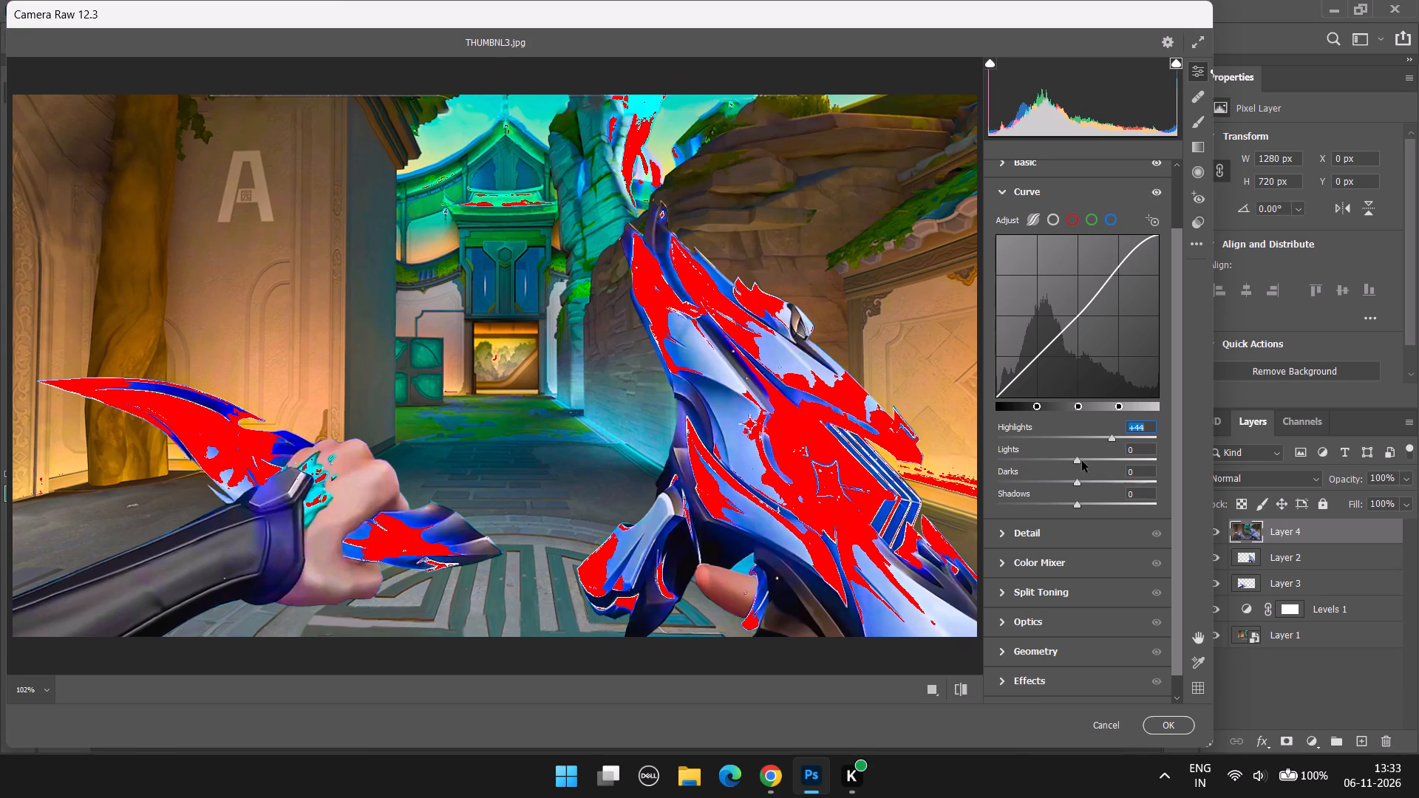
{"action": "left_click_drag", "start_coordinate": [1082, 461], "coordinate": [1111, 452]}
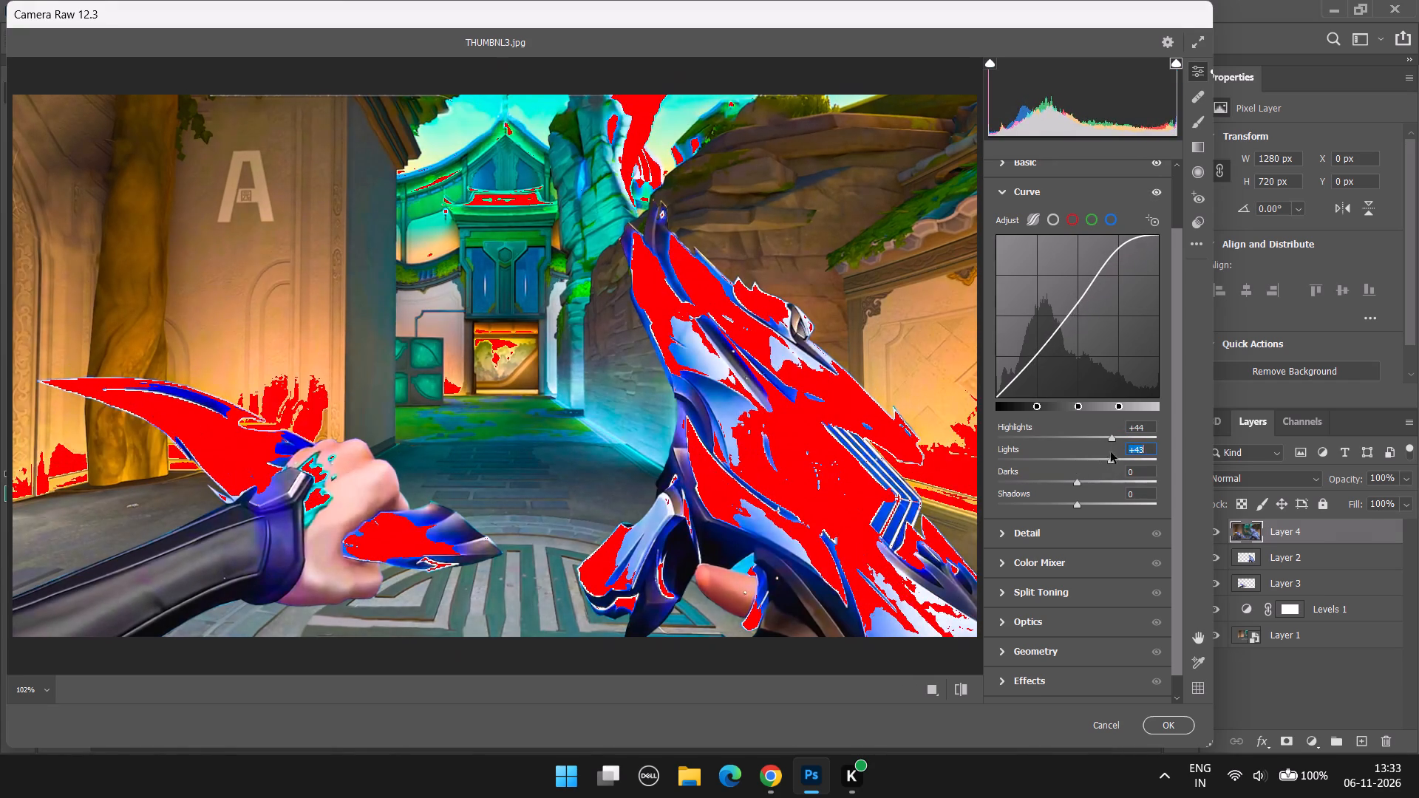
{"action": "left_click_drag", "start_coordinate": [1111, 452], "coordinate": [1095, 461]}
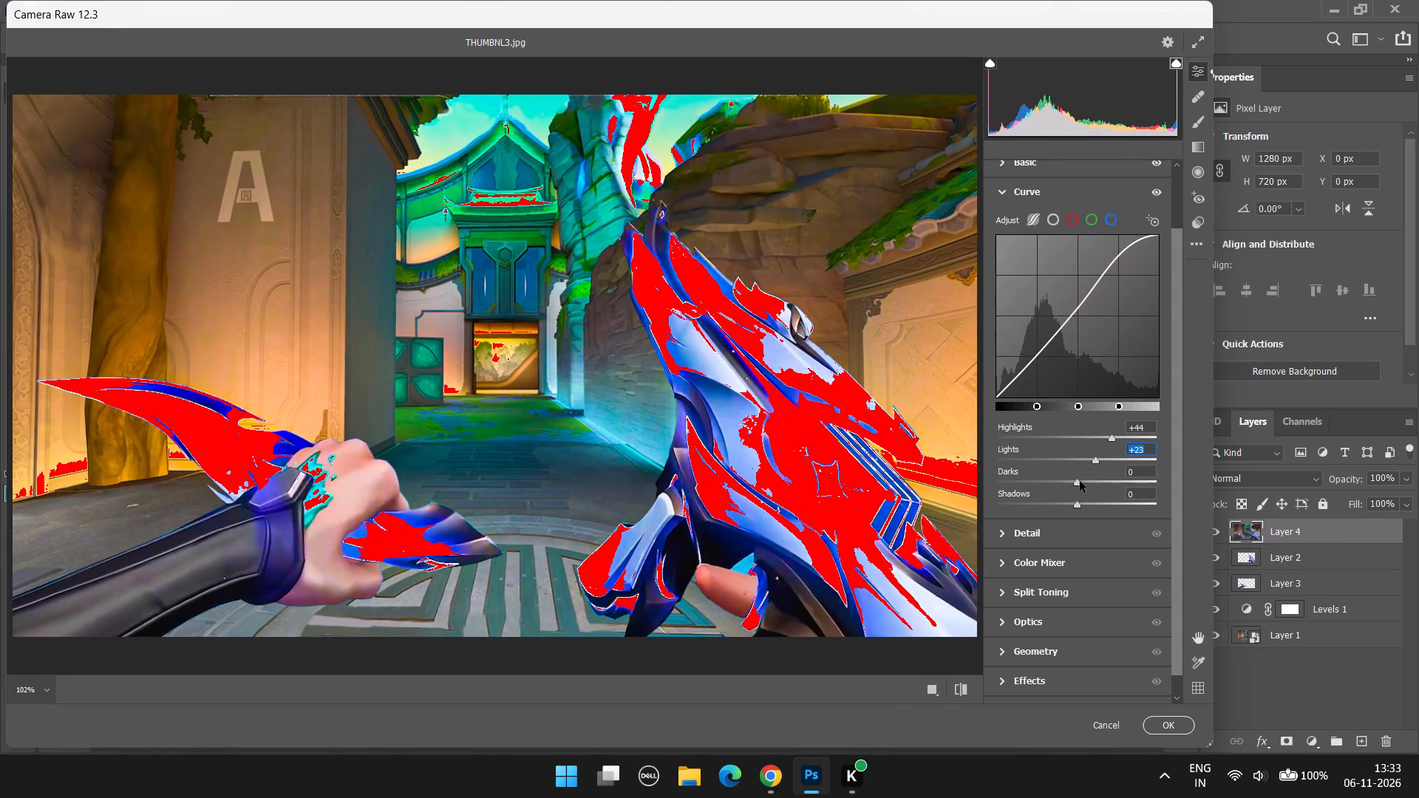
Lift the darker tones in the parametric Curve with Darks at +7 and Shadows at +11.
{"action": "left_click", "coordinate": [1081, 481]}
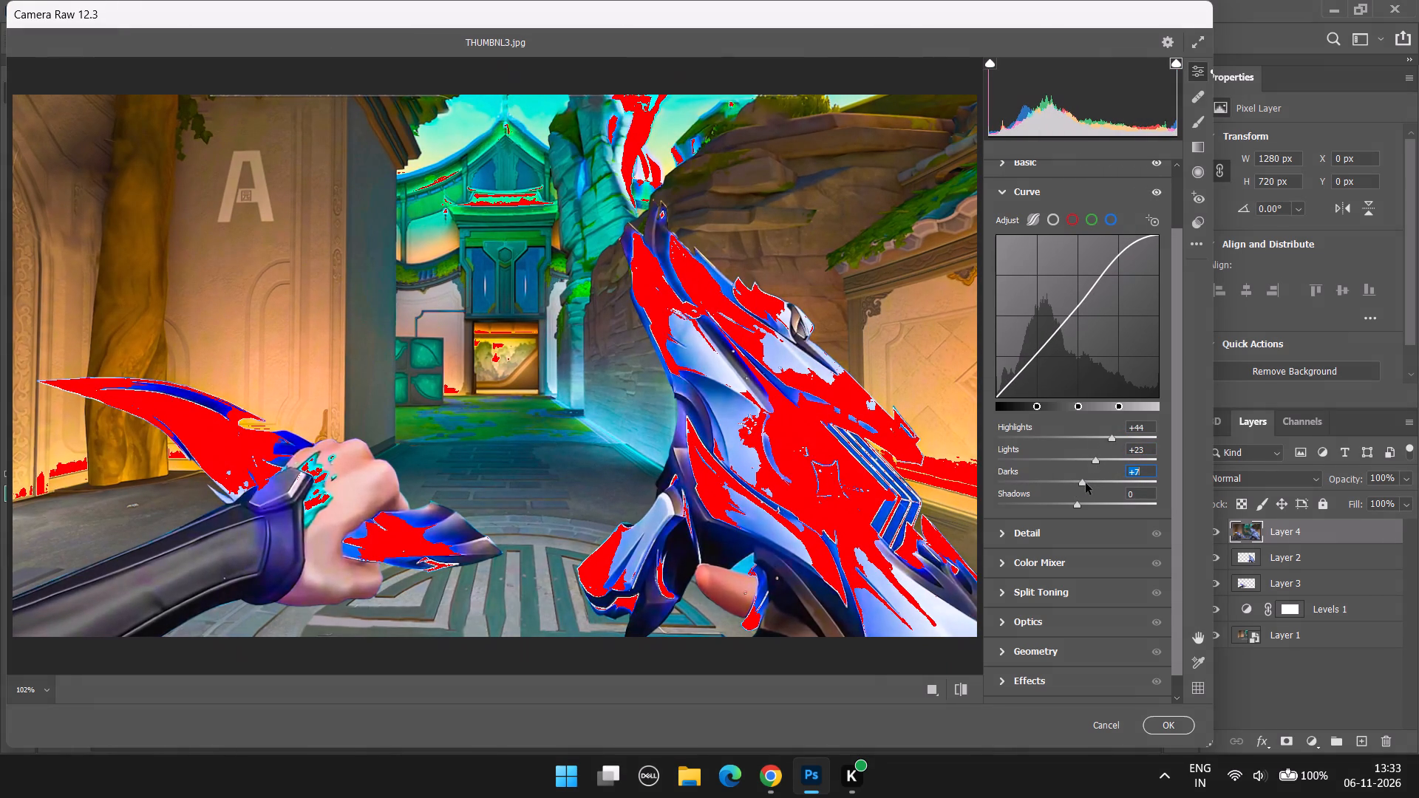
{"action": "left_click_drag", "start_coordinate": [1081, 507], "coordinate": [1079, 509]}
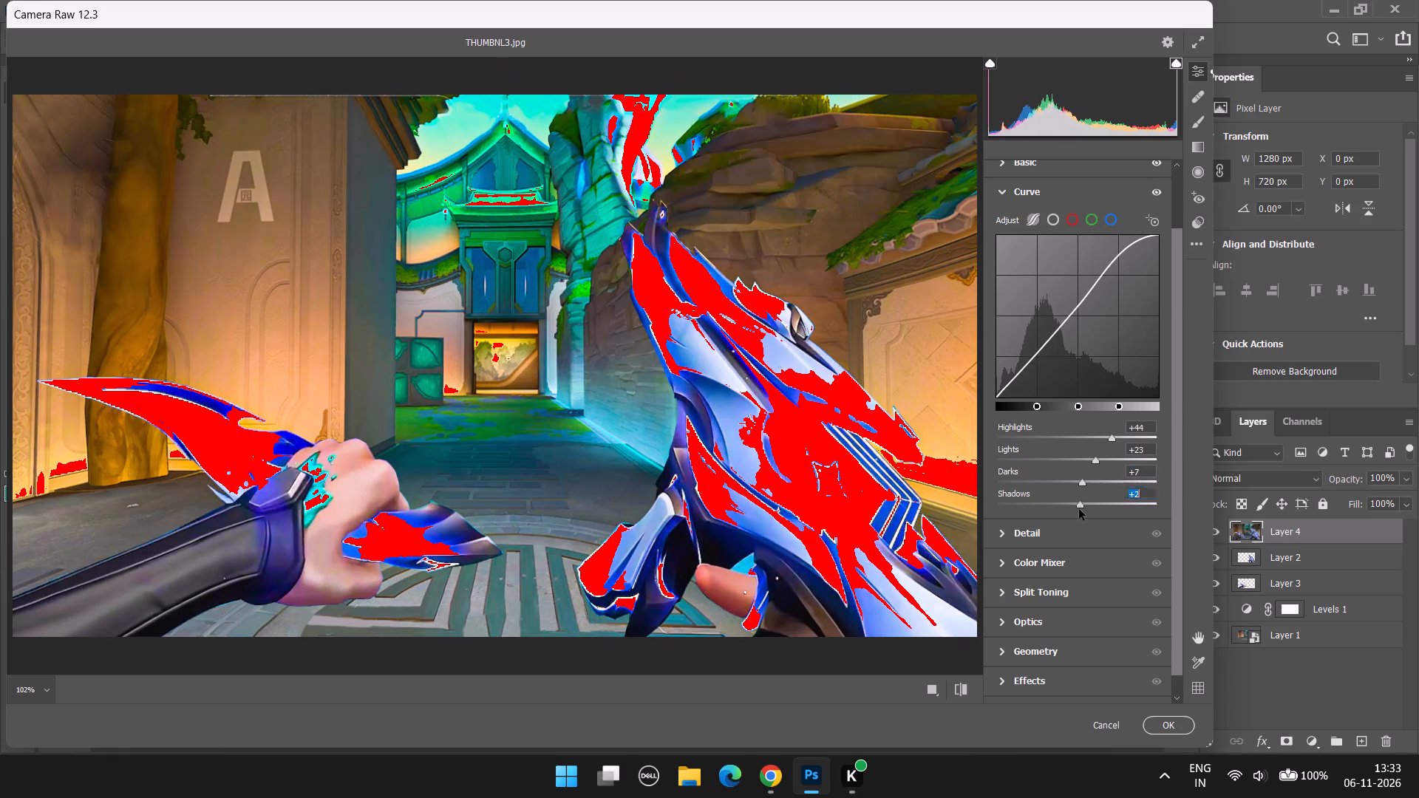
{"action": "left_click_drag", "start_coordinate": [1079, 509], "coordinate": [1091, 516]}
{"action": "left_click_drag", "start_coordinate": [1091, 516], "coordinate": [1095, 516]}
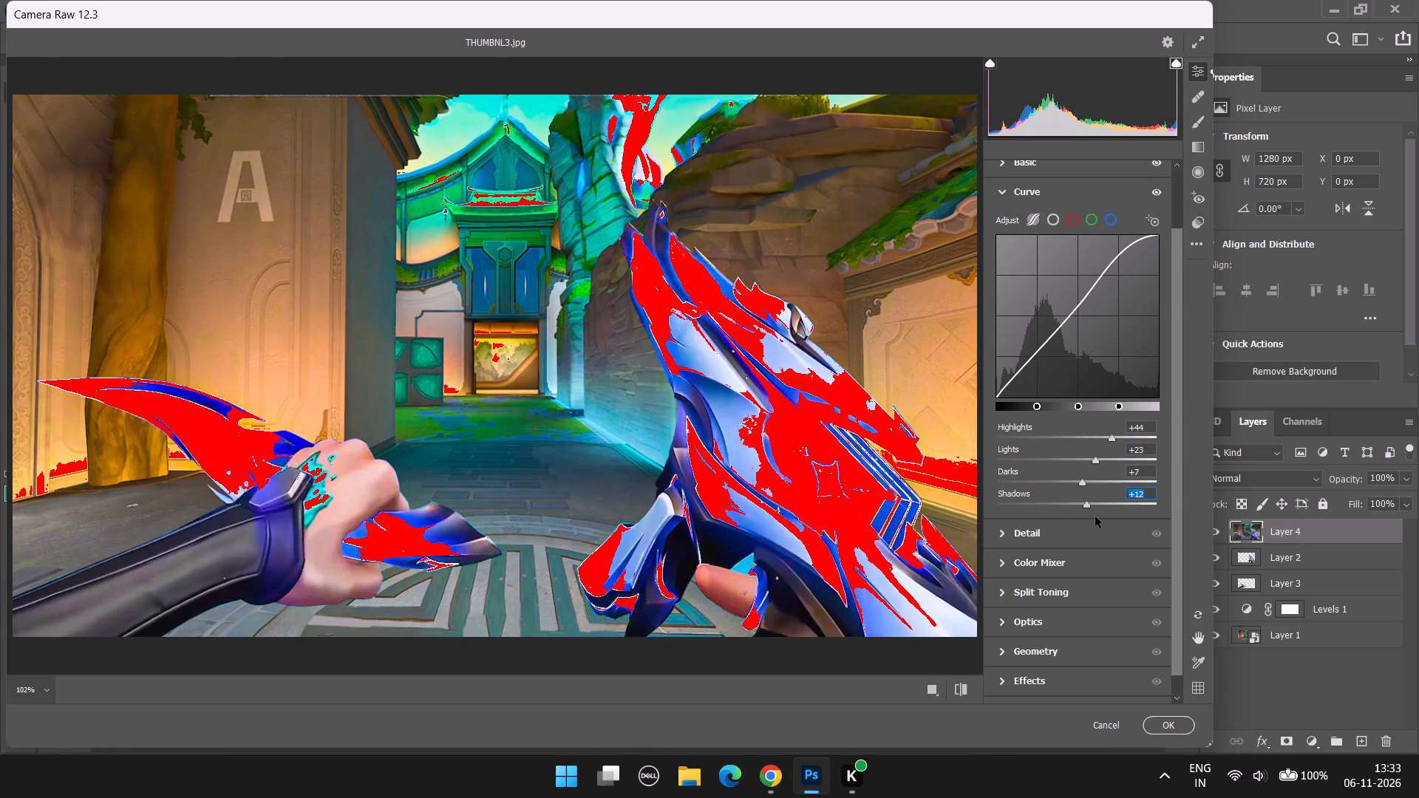
{"action": "left_click_drag", "start_coordinate": [1095, 516], "coordinate": [1106, 515]}
{"action": "left_click_drag", "start_coordinate": [1121, 514], "coordinate": [1105, 514]}
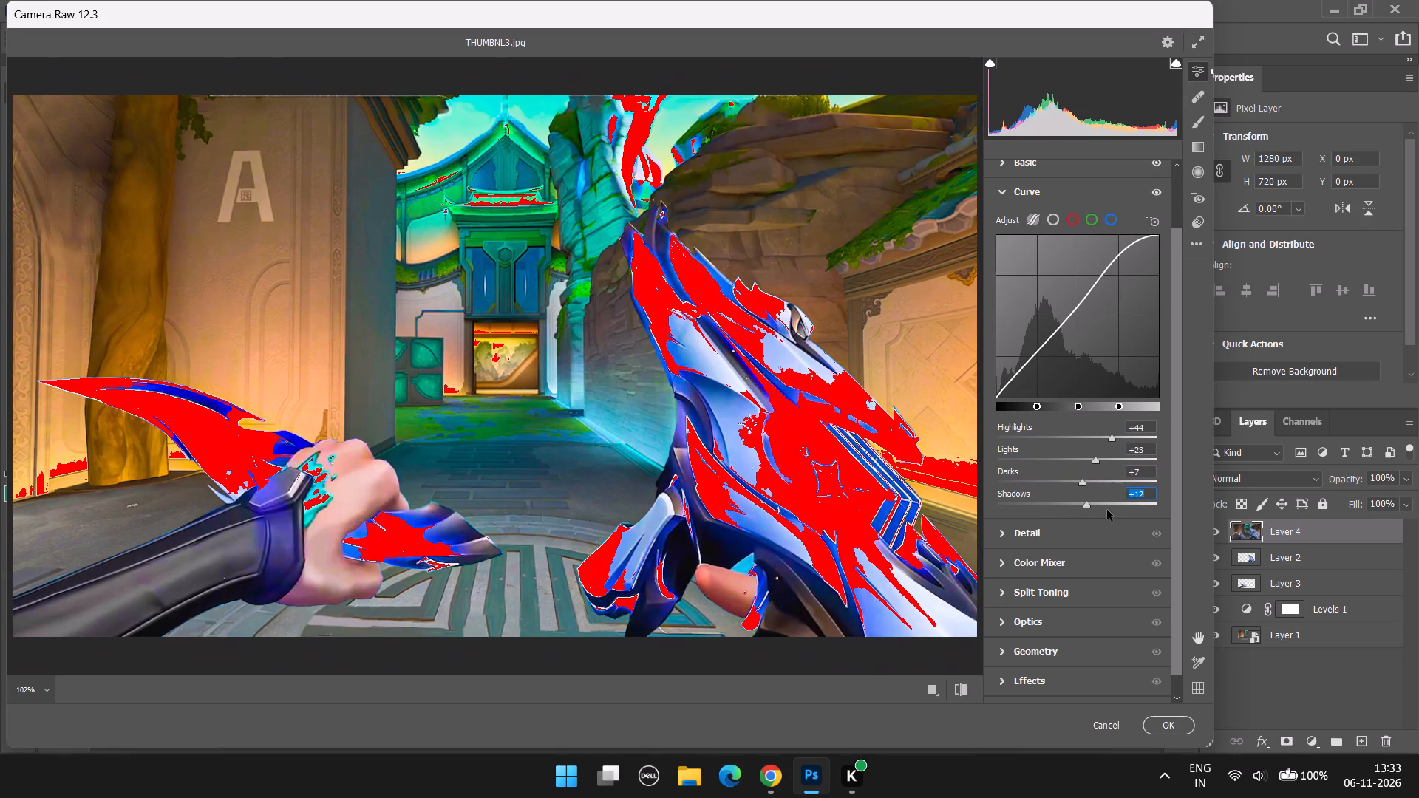
{"action": "left_click", "coordinate": [1100, 506]}
{"action": "left_click_drag", "start_coordinate": [1100, 506], "coordinate": [1085, 509]}
Set the Detail adjustments to Sharpening 85, Noise Reduction 36 and Color Noise Reduction 12.
{"action": "scroll", "coordinate": [1100, 510], "scroll_direction": "down", "scroll_amount": 1}
{"action": "left_click", "coordinate": [1025, 516]}
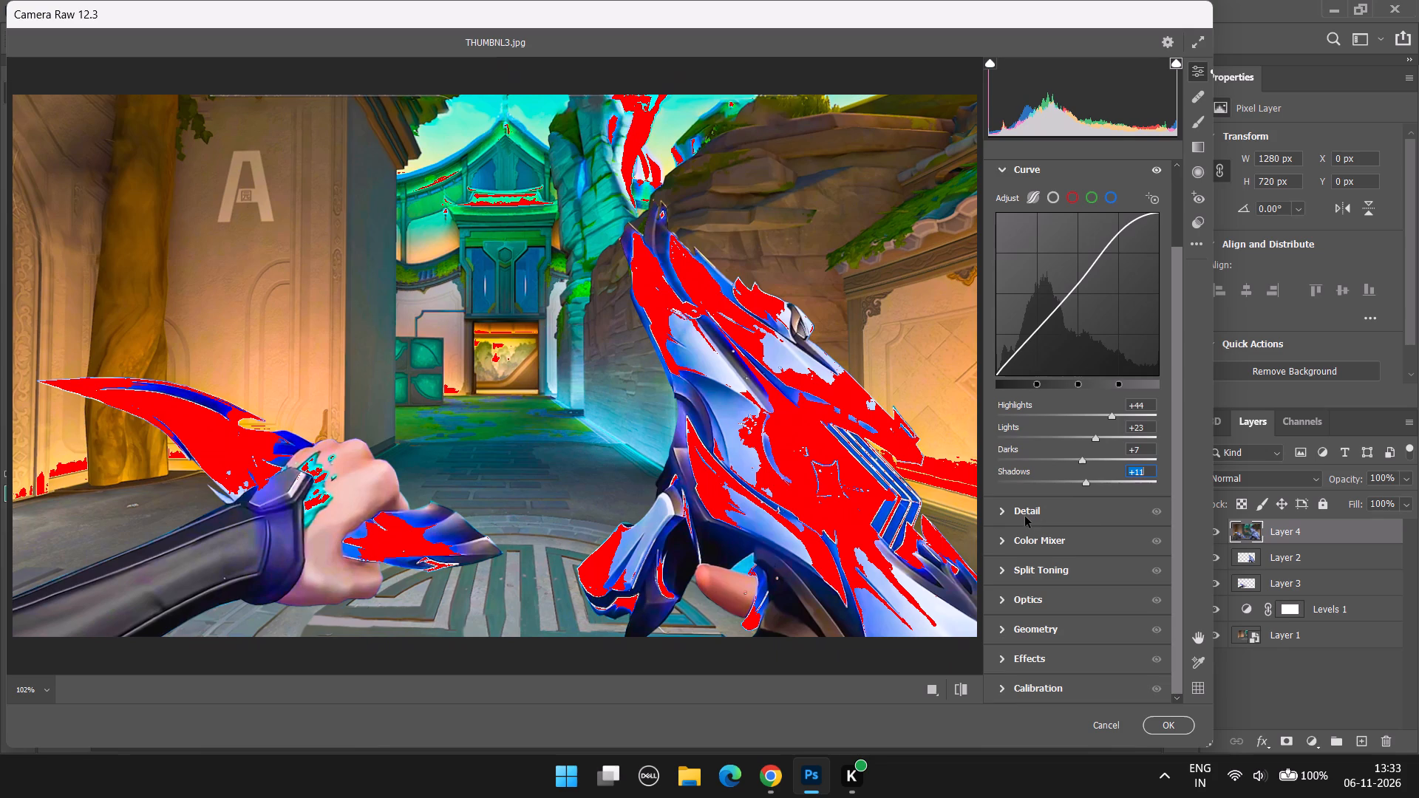
{"action": "left_click", "coordinate": [1088, 329]}
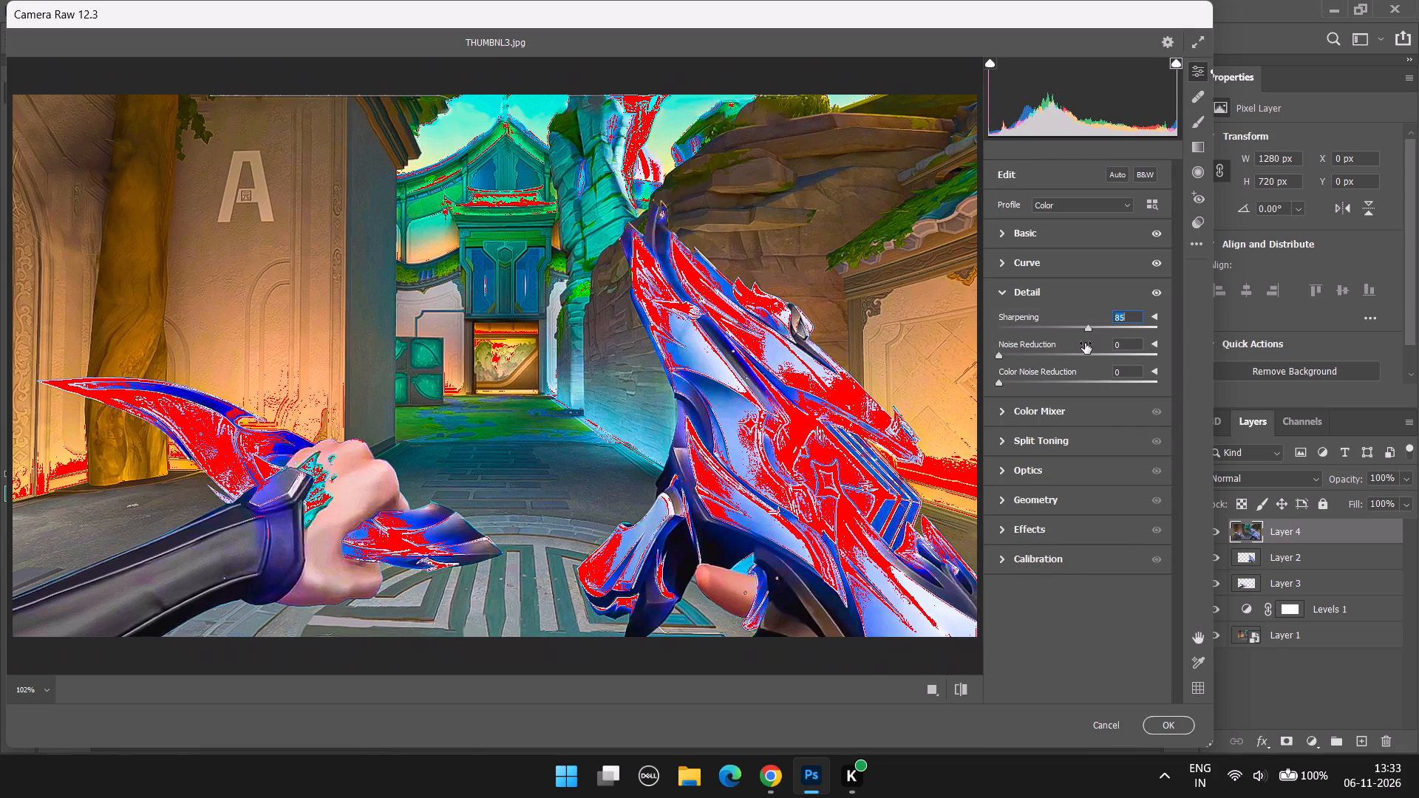
{"action": "left_click", "coordinate": [1055, 358]}
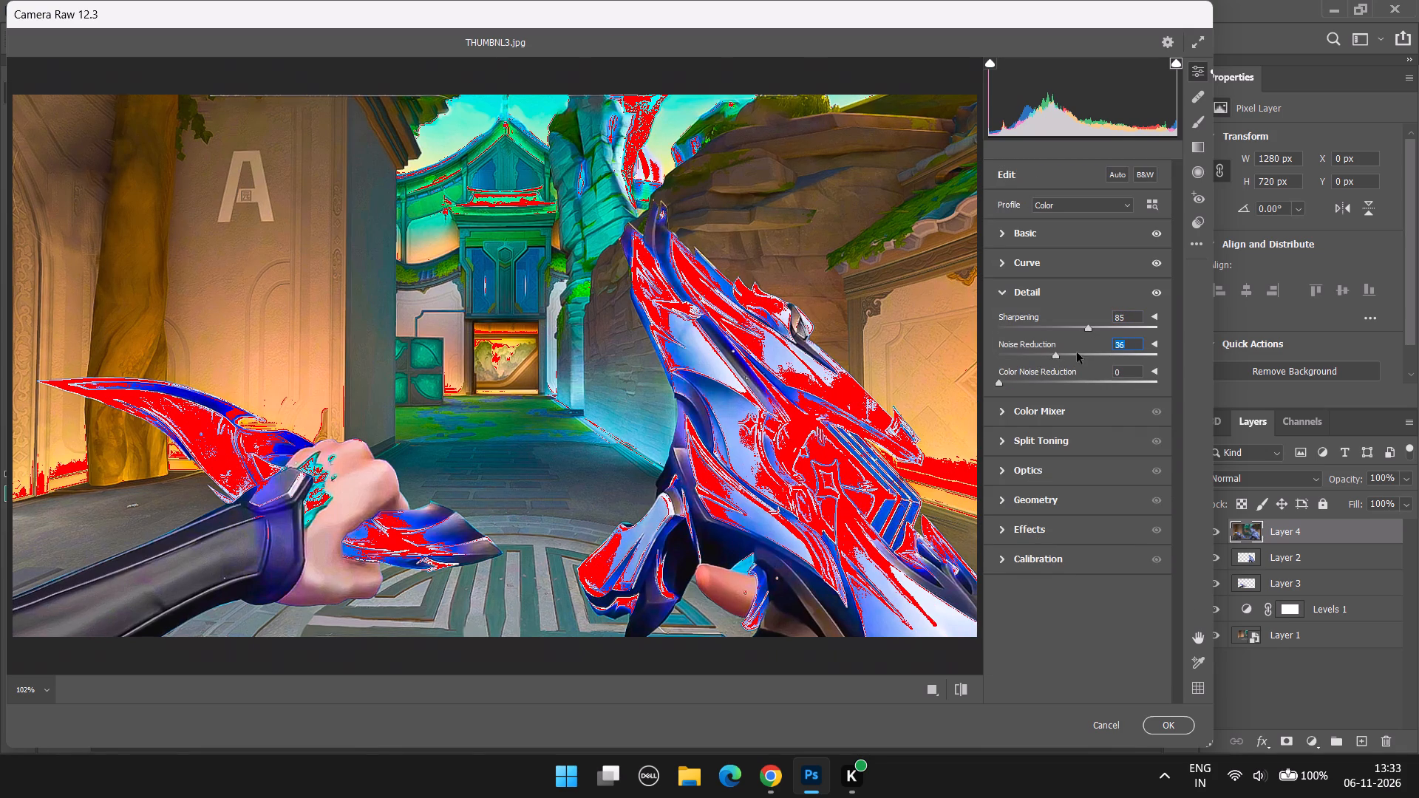
{"action": "left_click", "coordinate": [1032, 382]}
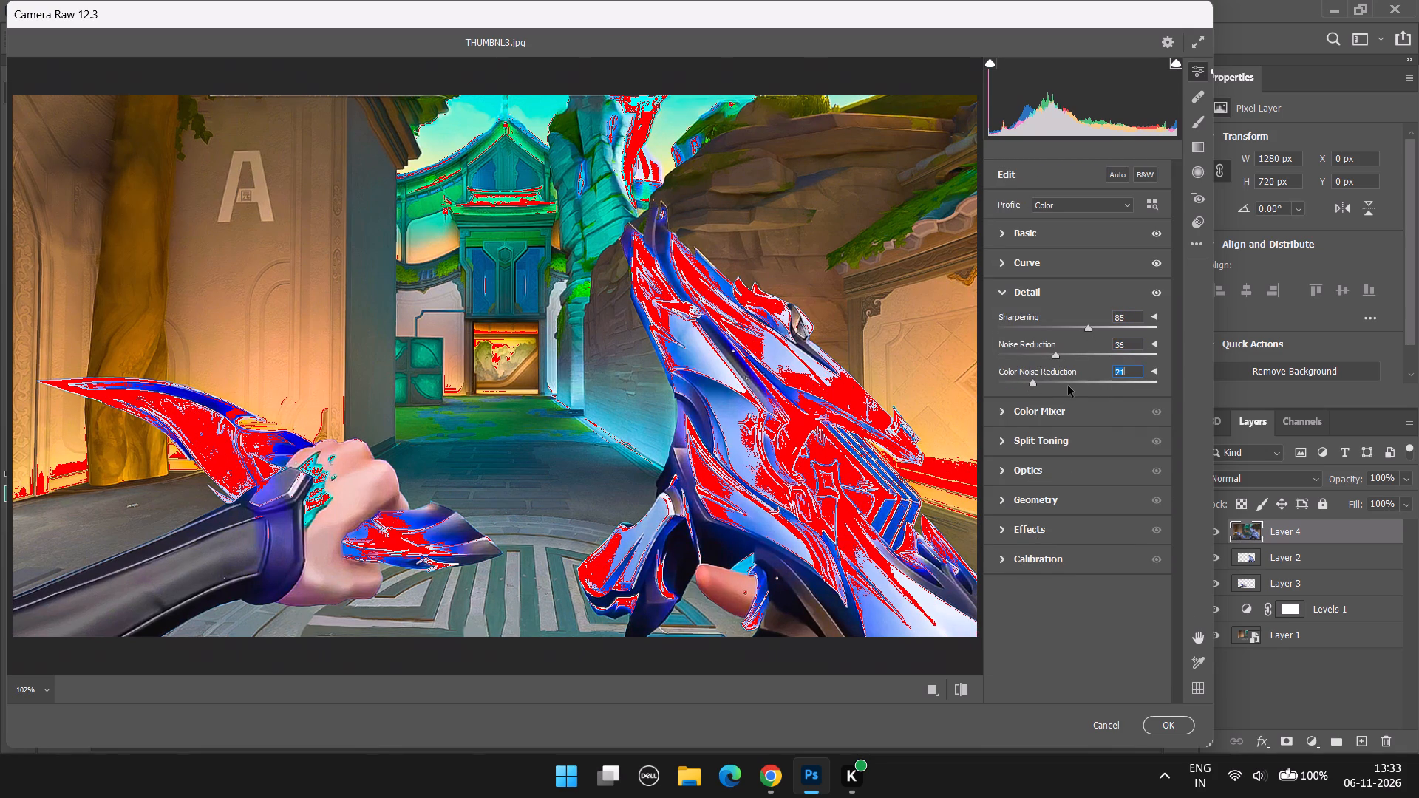
{"action": "left_click", "coordinate": [1018, 379]}
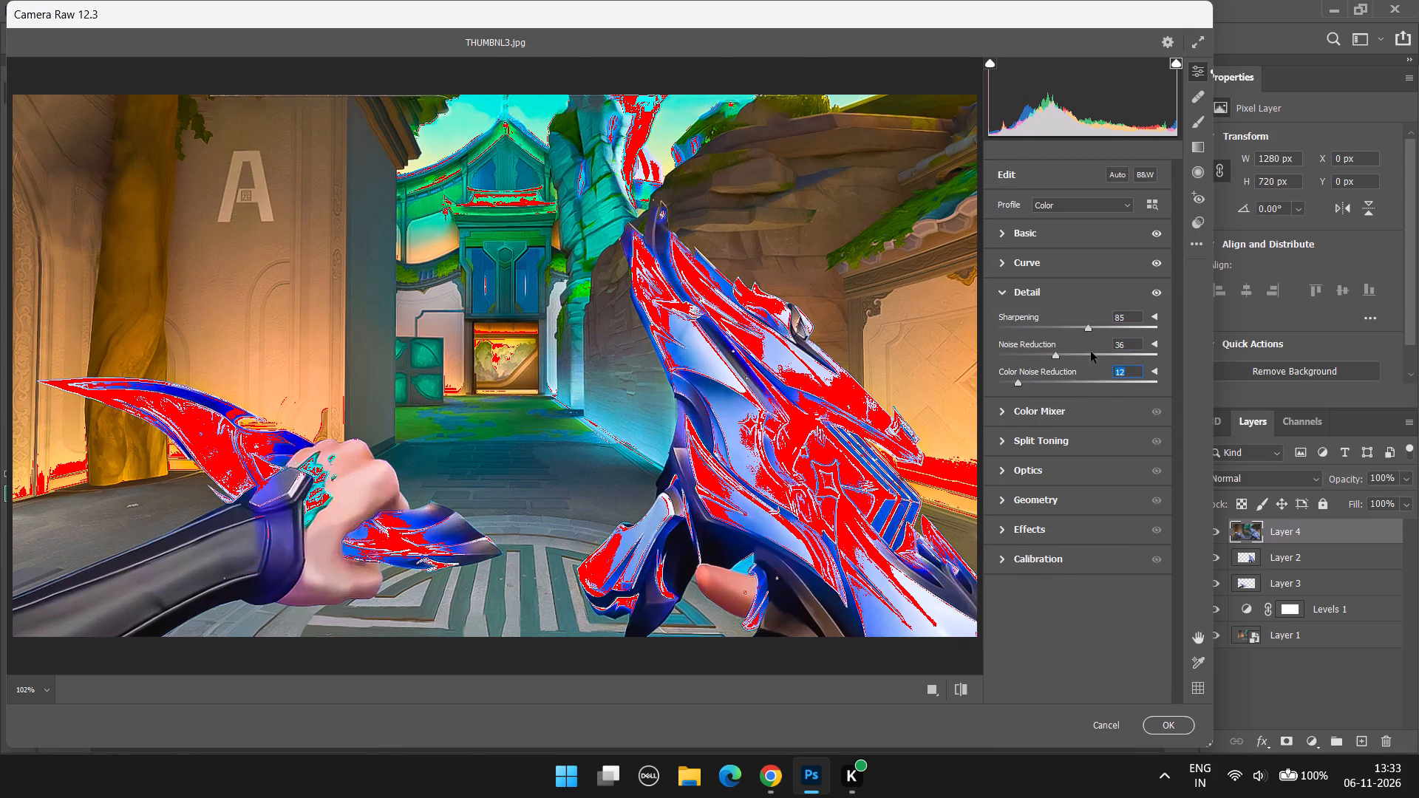
In the Color Mixer's HSL Luminance settings, set Reds to +2 after trying darker and brighter amounts.
{"action": "left_click", "coordinate": [1040, 417]}
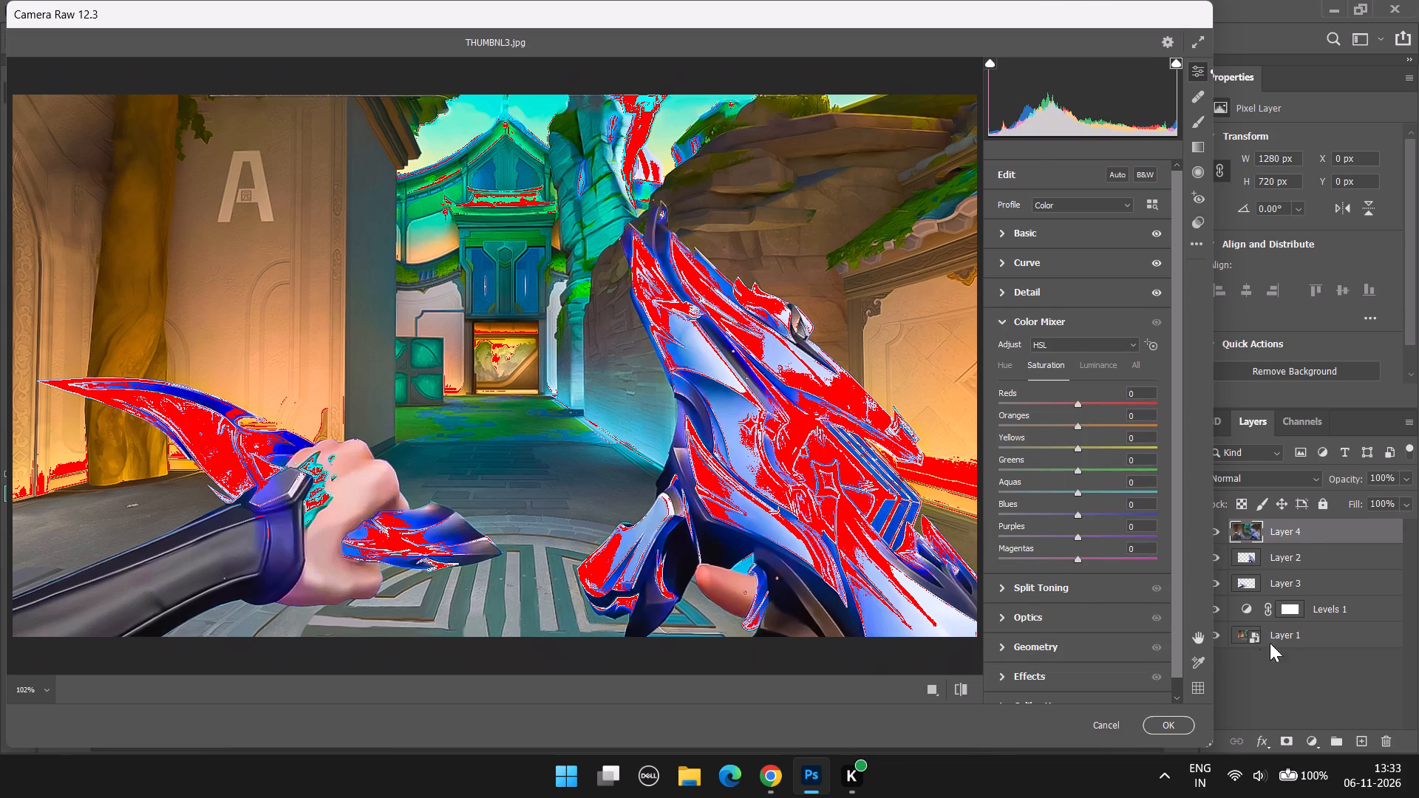
{"action": "scroll", "coordinate": [1059, 549], "scroll_direction": "down", "scroll_amount": 2}
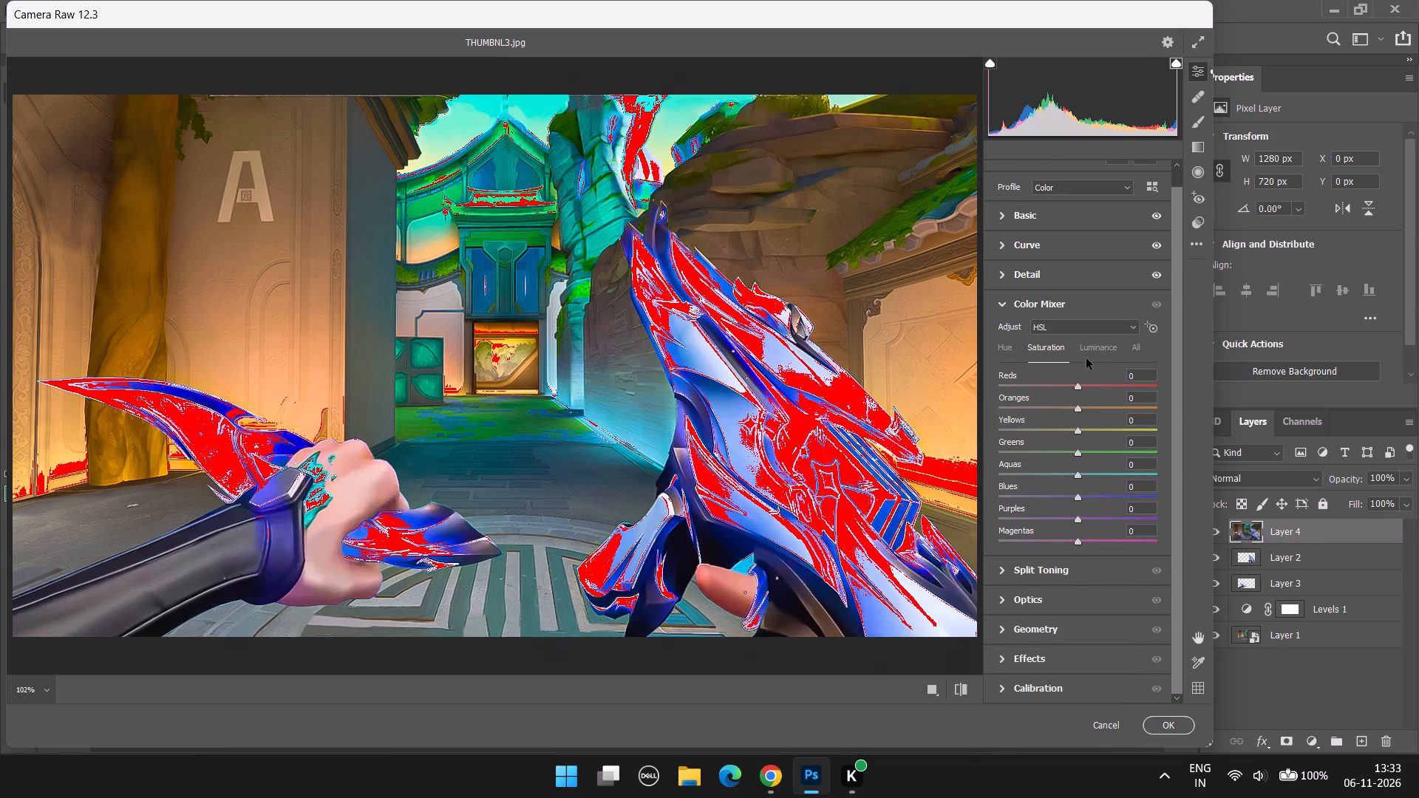
{"action": "left_click", "coordinate": [1064, 330]}
{"action": "left_click", "coordinate": [1065, 329]}
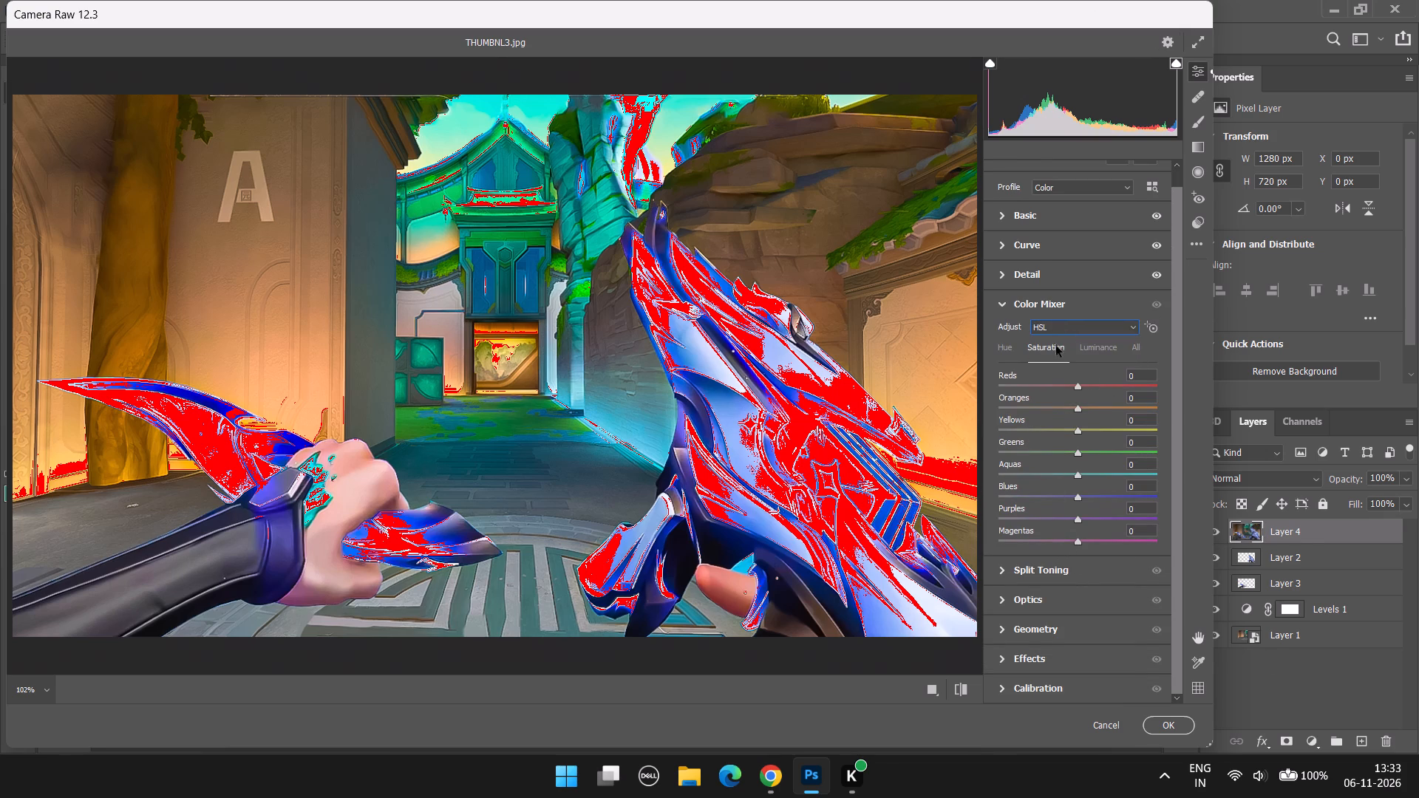
{"action": "left_click", "coordinate": [1004, 358]}
{"action": "left_click", "coordinate": [1064, 349]}
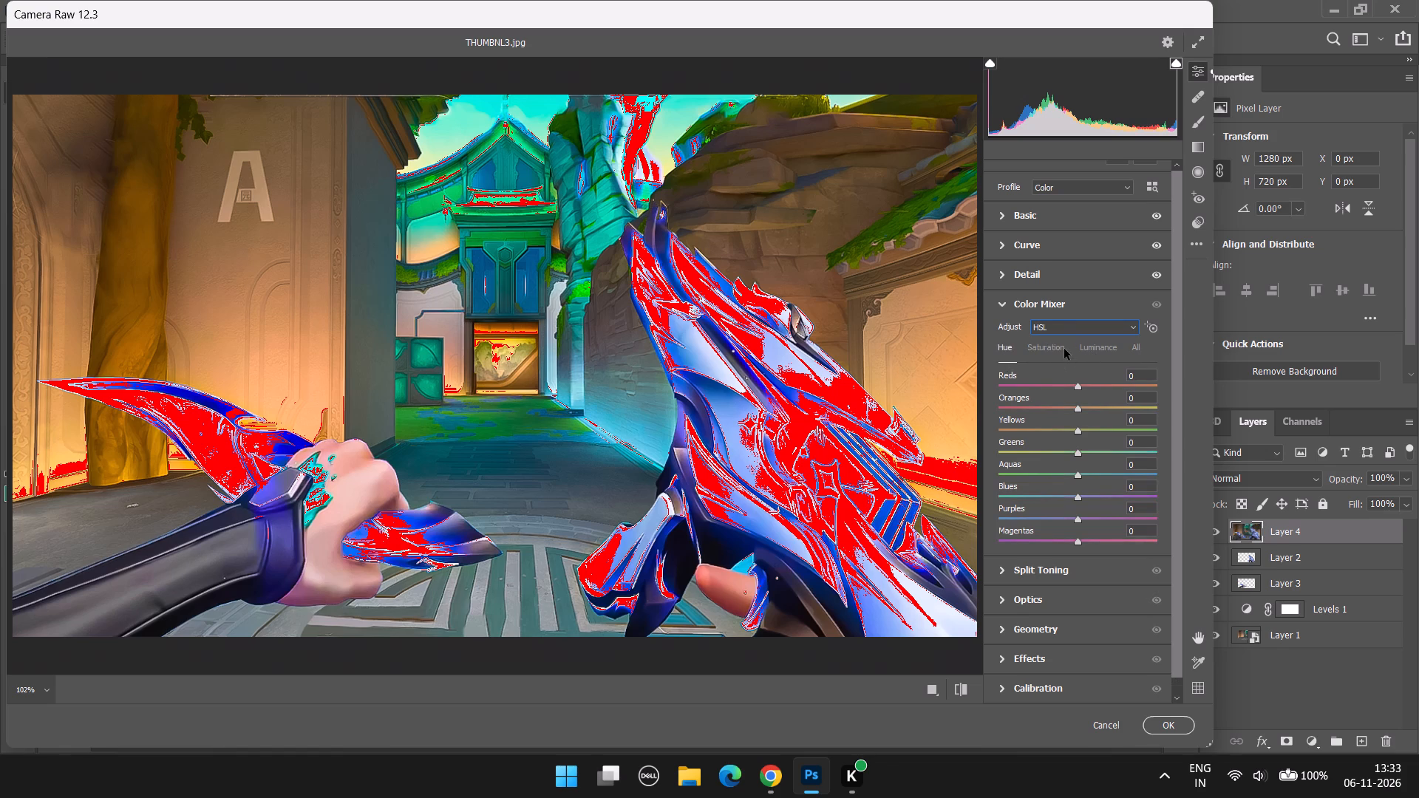
{"action": "left_click", "coordinate": [1109, 348]}
{"action": "scroll", "coordinate": [1108, 350], "scroll_direction": "up", "scroll_amount": 2}
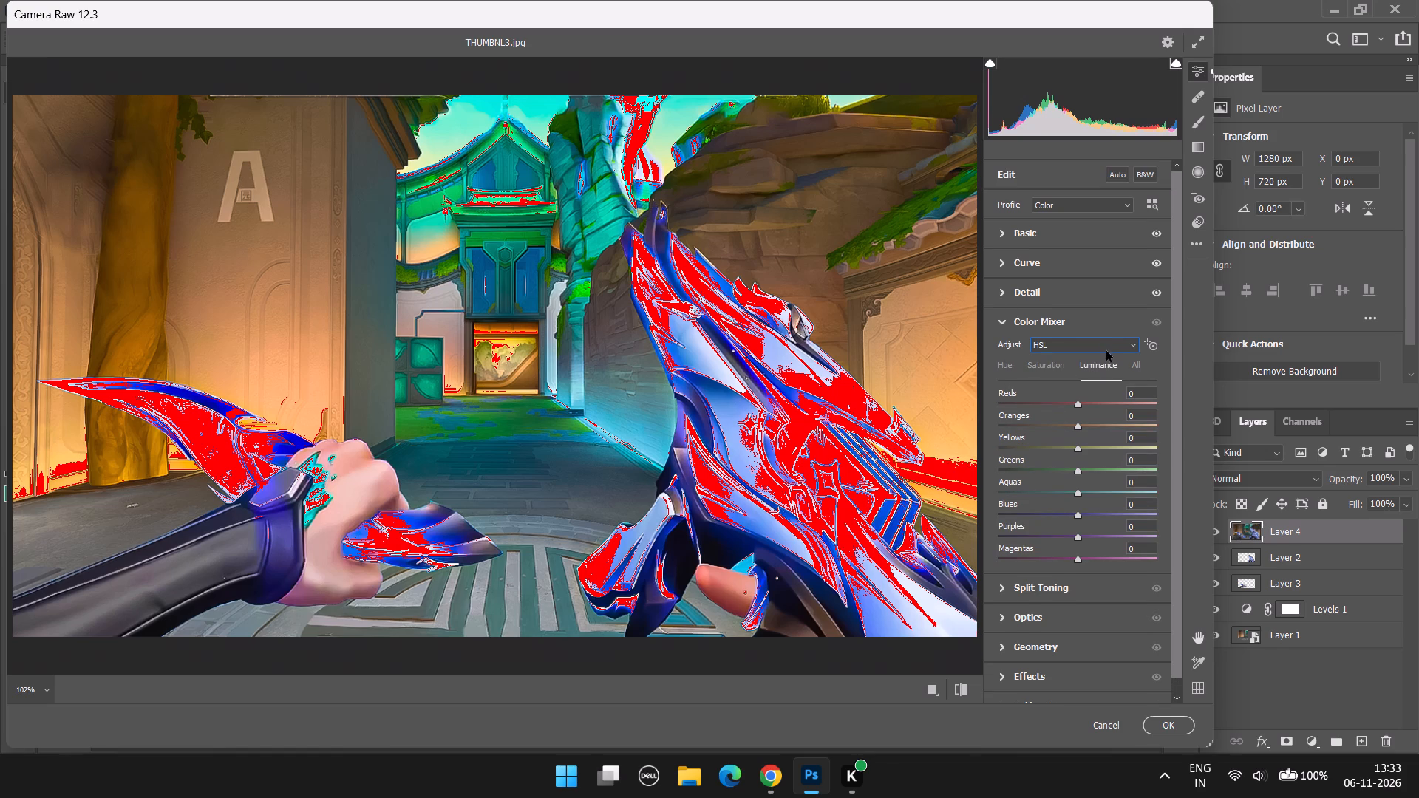
{"action": "left_click_drag", "start_coordinate": [1073, 405], "coordinate": [1049, 417]}
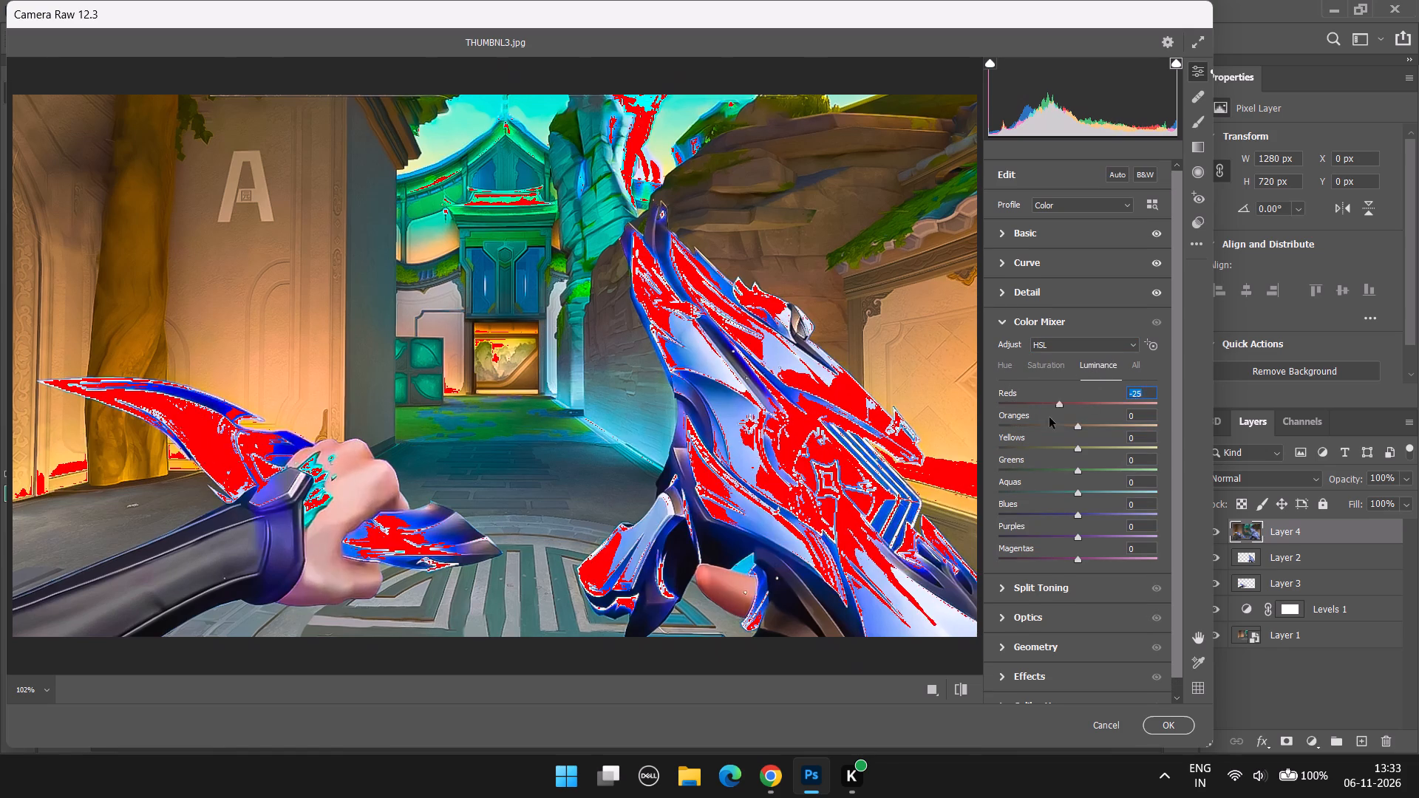
{"action": "left_click_drag", "start_coordinate": [1049, 417], "coordinate": [1107, 423]}
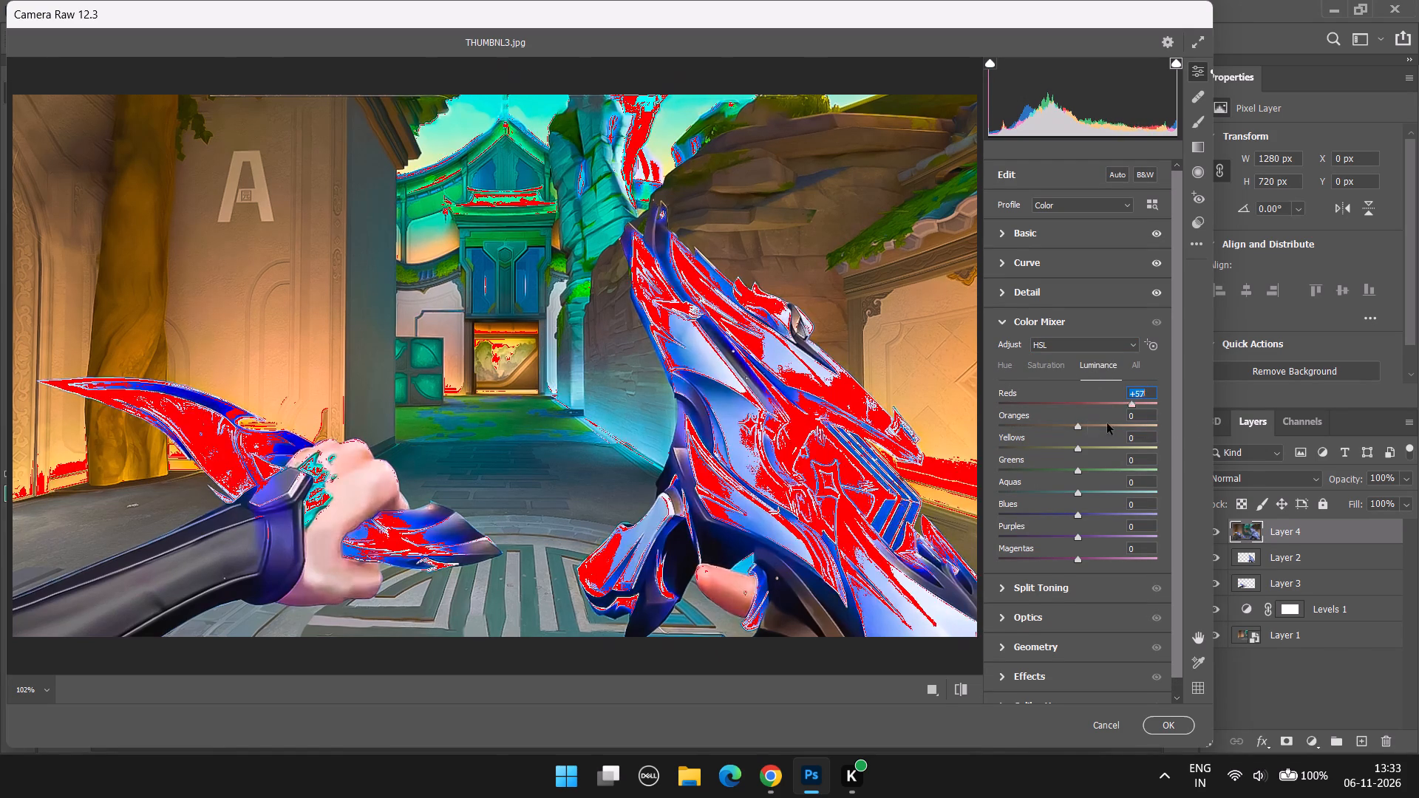
{"action": "left_click_drag", "start_coordinate": [1107, 423], "coordinate": [1078, 432]}
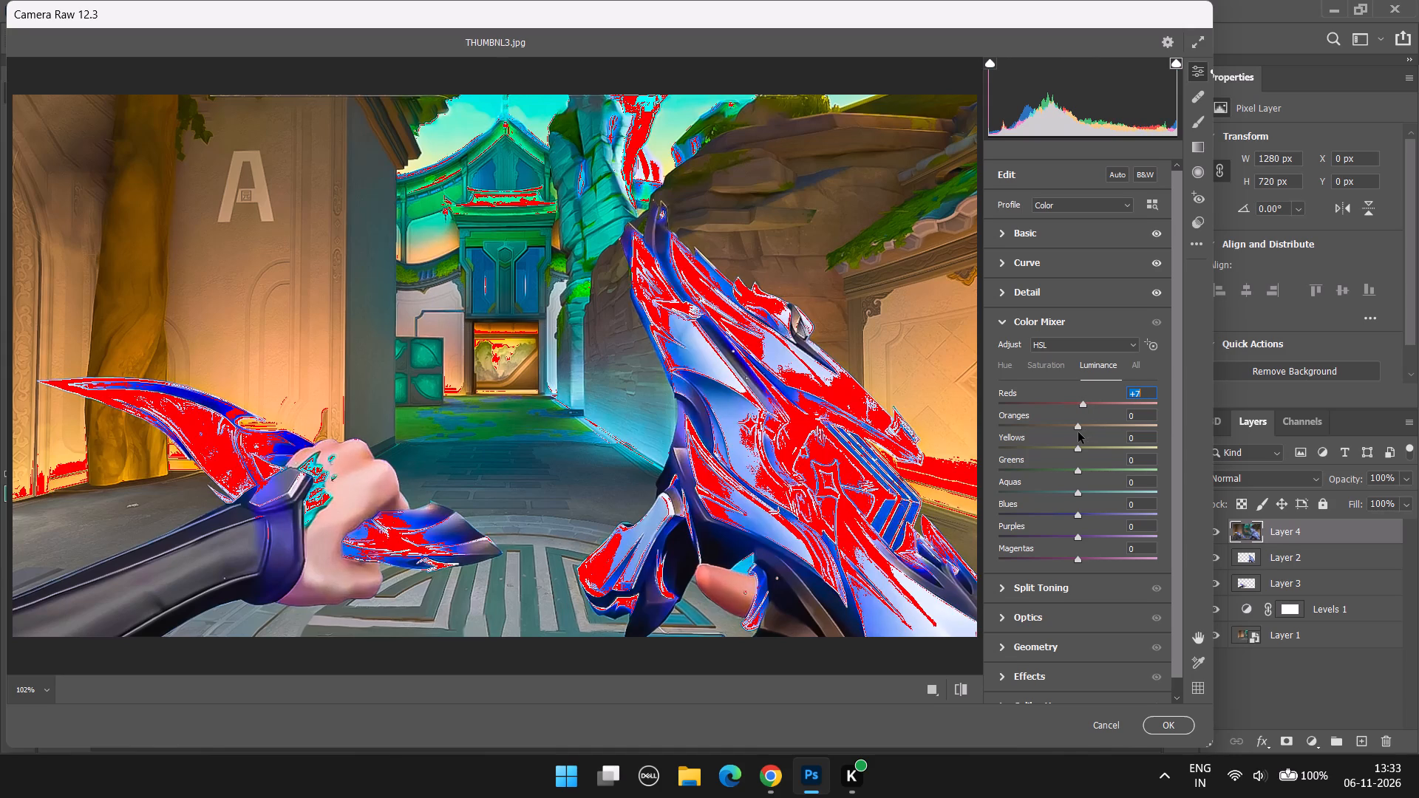
{"action": "left_click_drag", "start_coordinate": [1078, 432], "coordinate": [1075, 431]}
{"action": "left_click", "coordinate": [1075, 431]}
Set the Yellows luminance to +15 in the Color Mixer, after trying brighter amounts.
{"action": "left_click_drag", "start_coordinate": [1075, 431], "coordinate": [1115, 429]}
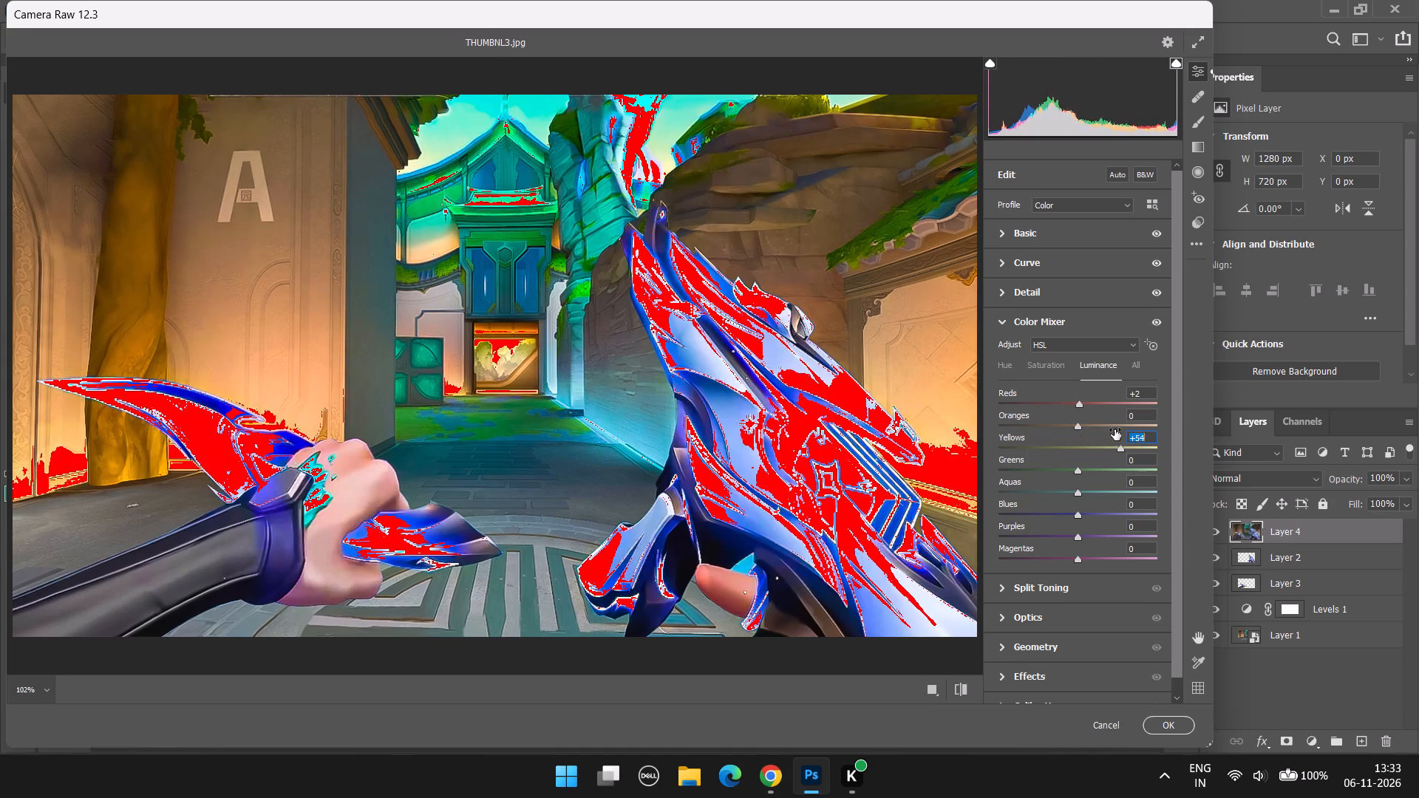
{"action": "left_click_drag", "start_coordinate": [1115, 429], "coordinate": [1103, 432]}
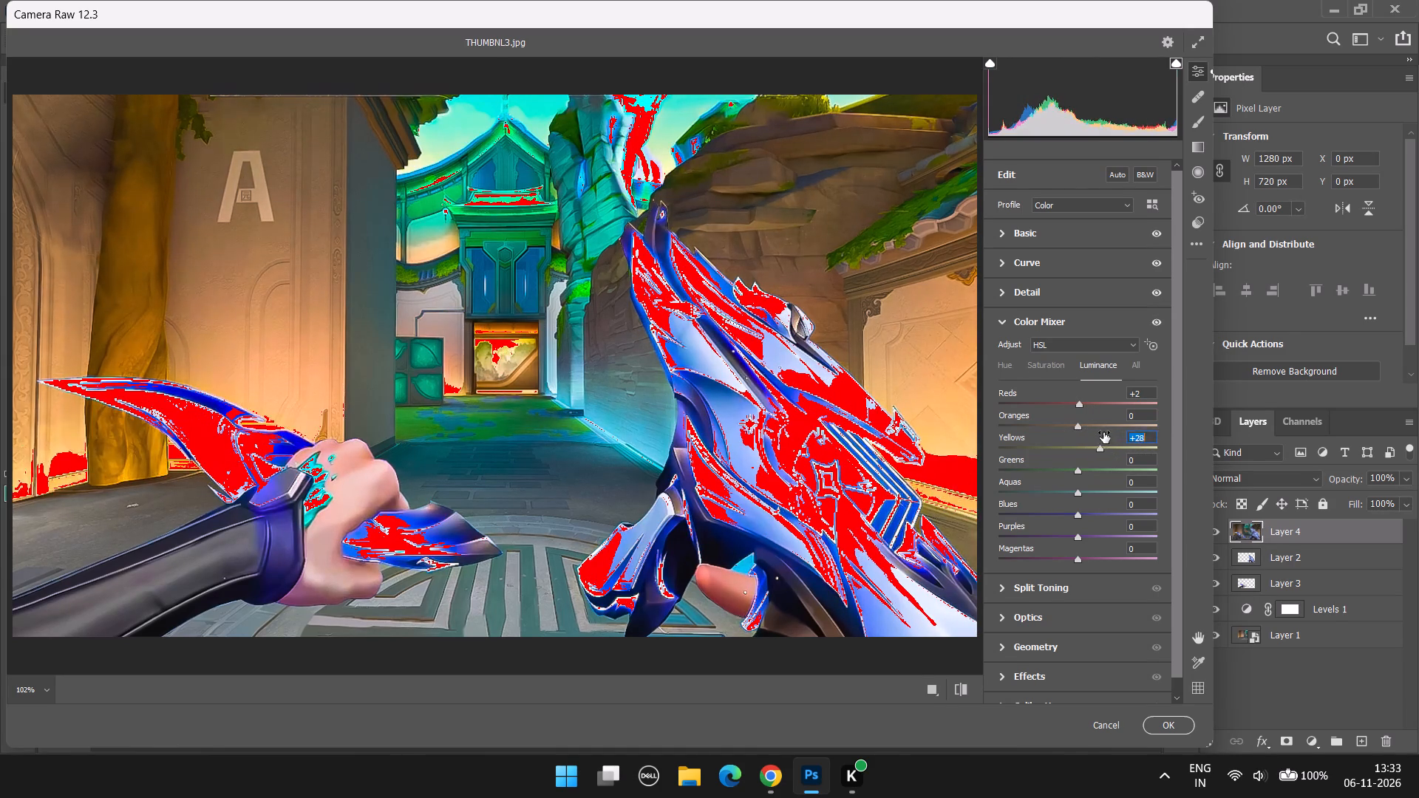
{"action": "left_click_drag", "start_coordinate": [1103, 432], "coordinate": [1125, 439]}
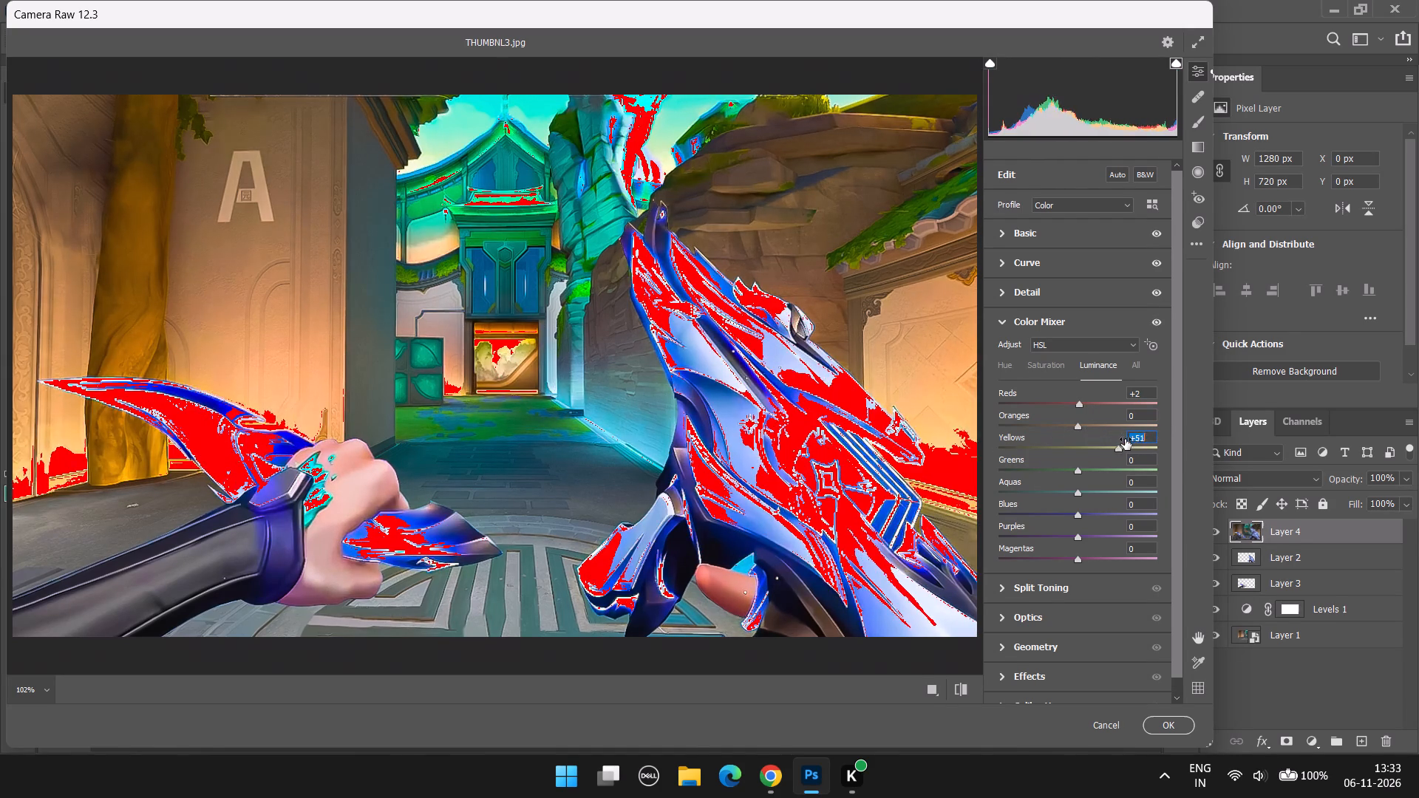
{"action": "left_click_drag", "start_coordinate": [1125, 439], "coordinate": [1111, 441]}
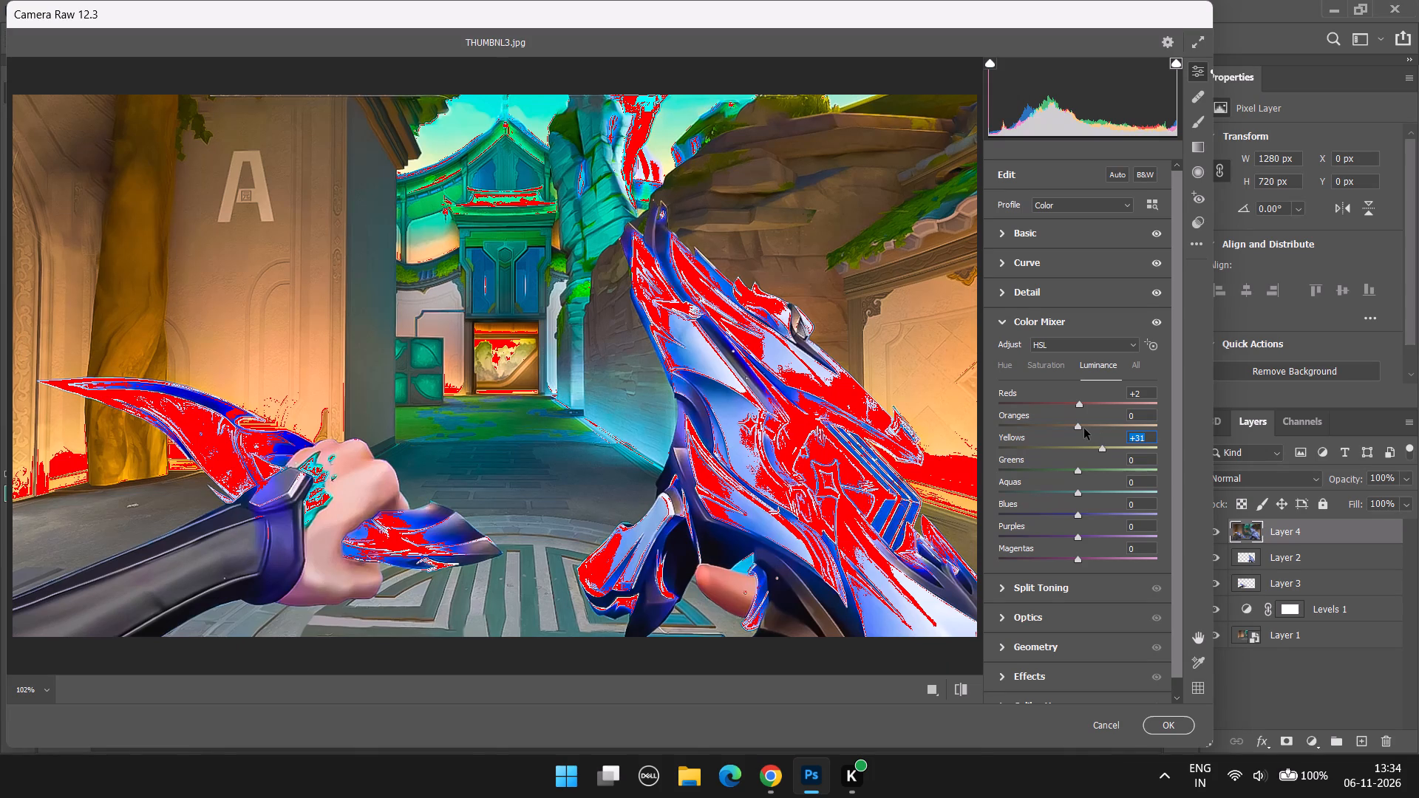
{"action": "left_click", "coordinate": [1098, 451]}
{"action": "left_click", "coordinate": [1089, 449]}
Set the Color Mixer luminance of Aquas to +10 and Blues to +19, after trying other amounts for both.
{"action": "scroll", "coordinate": [1106, 439], "scroll_direction": "down", "scroll_amount": 1}
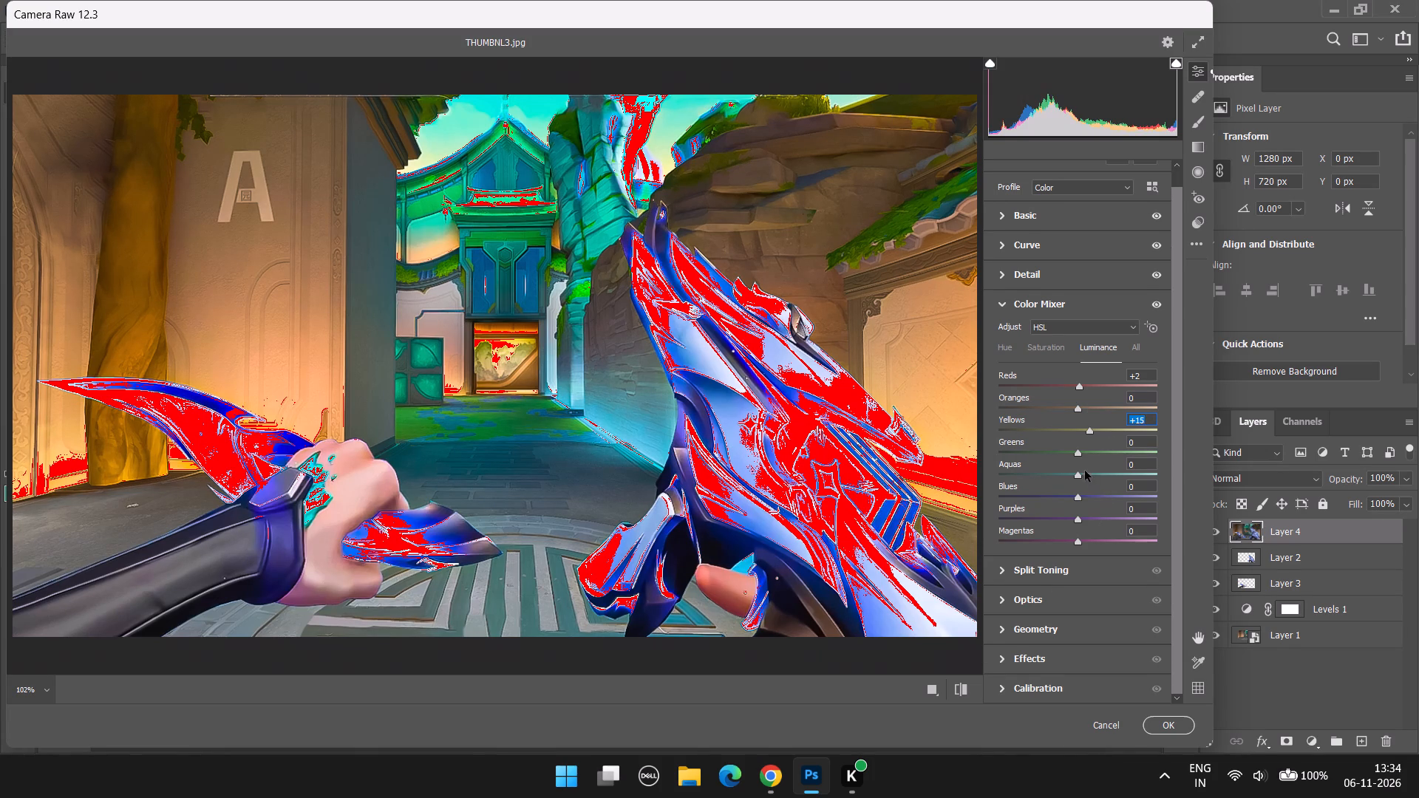
{"action": "left_click", "coordinate": [1073, 473]}
{"action": "left_click_drag", "start_coordinate": [1080, 476], "coordinate": [1103, 475]}
{"action": "double_click", "coordinate": [1117, 475]}
{"action": "left_click_drag", "start_coordinate": [1117, 475], "coordinate": [1090, 480]}
{"action": "left_click_drag", "start_coordinate": [1089, 480], "coordinate": [1154, 481]}
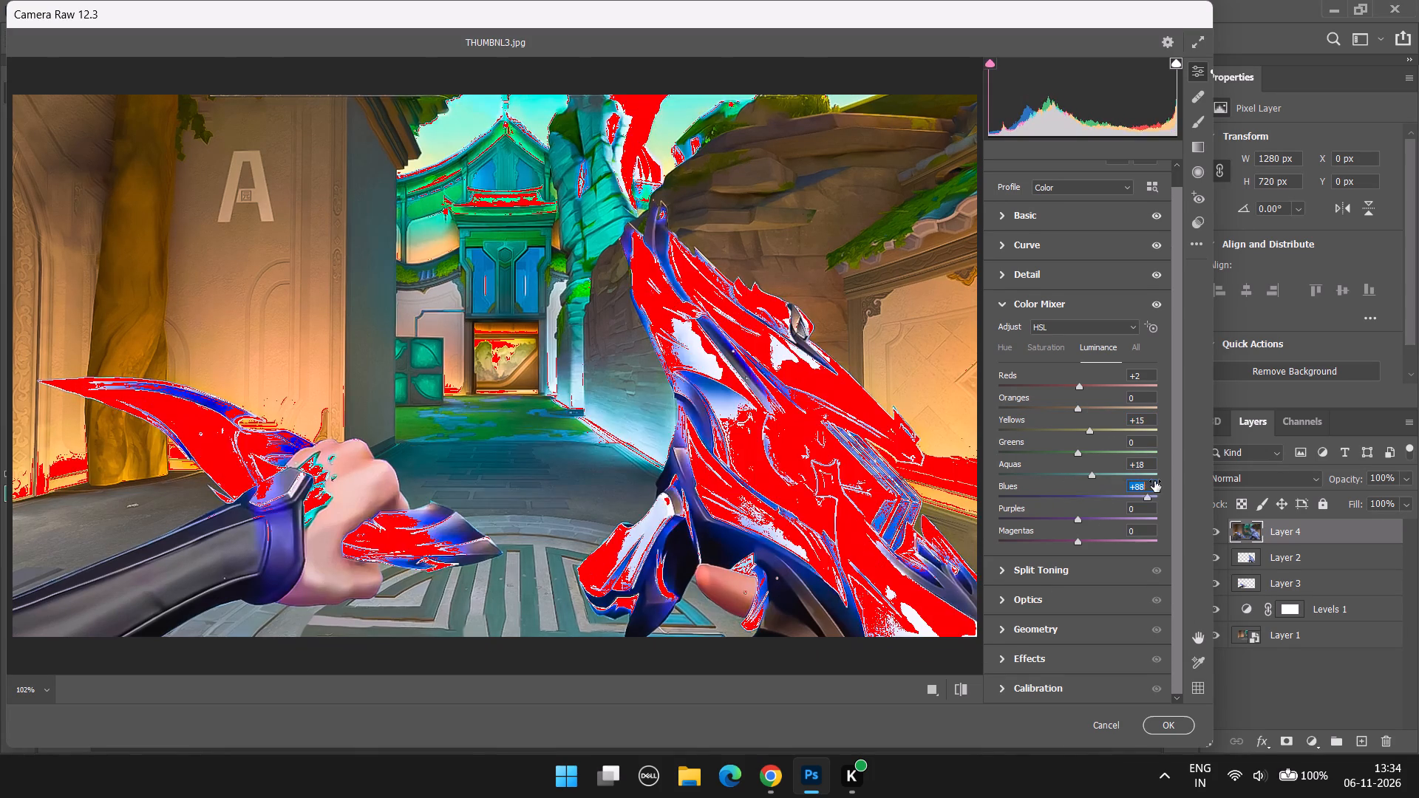
{"action": "left_click_drag", "start_coordinate": [1154, 481], "coordinate": [1144, 487]}
{"action": "left_click_drag", "start_coordinate": [1141, 488], "coordinate": [1116, 491]}
{"action": "left_click_drag", "start_coordinate": [1120, 491], "coordinate": [1100, 492]}
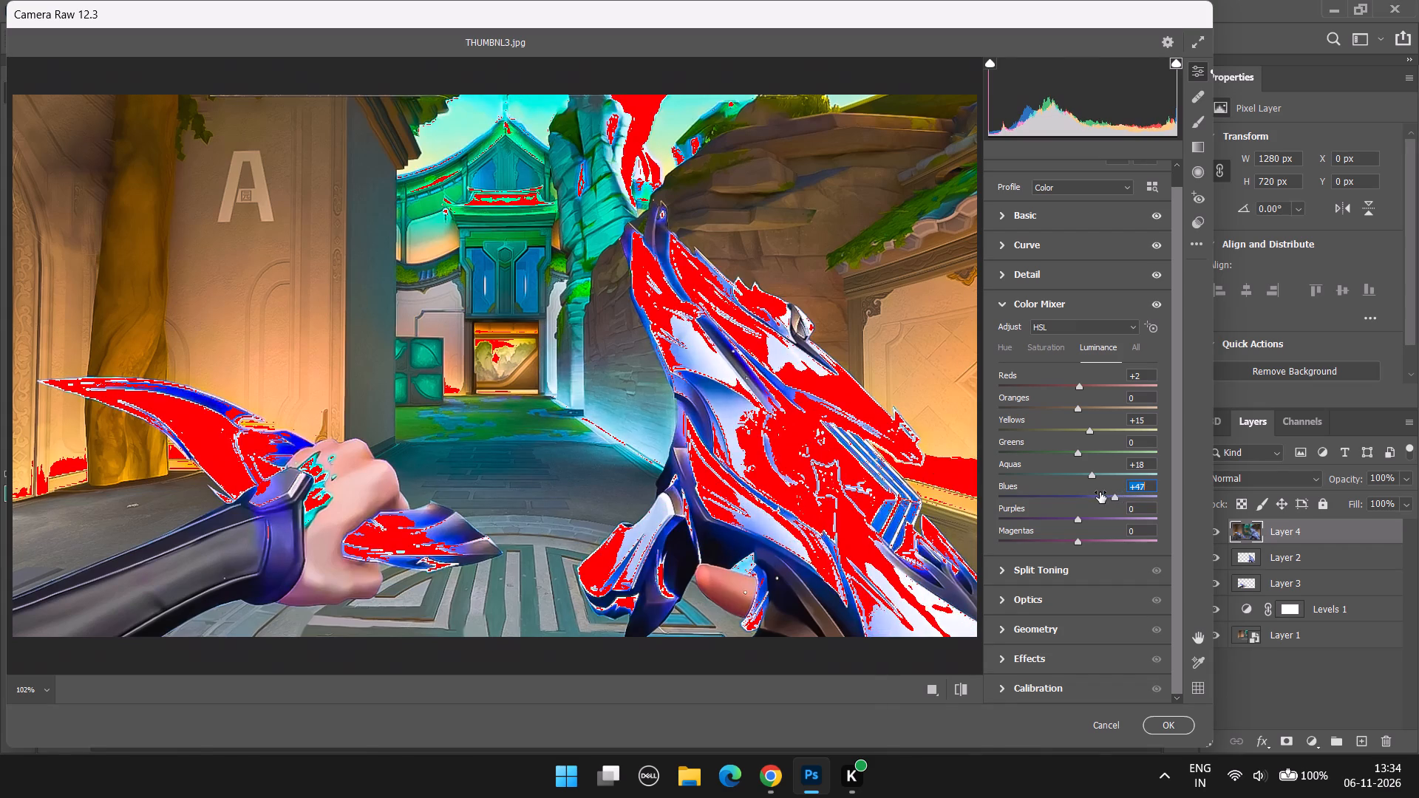
{"action": "left_click_drag", "start_coordinate": [1100, 492], "coordinate": [1107, 491]}
{"action": "left_click_drag", "start_coordinate": [1116, 491], "coordinate": [1057, 494]}
{"action": "left_click_drag", "start_coordinate": [1055, 494], "coordinate": [1119, 498]}
{"action": "left_click_drag", "start_coordinate": [1110, 499], "coordinate": [1090, 499]}
{"action": "left_click", "coordinate": [1092, 499]}
{"action": "left_click_drag", "start_coordinate": [1090, 477], "coordinate": [1106, 477]}
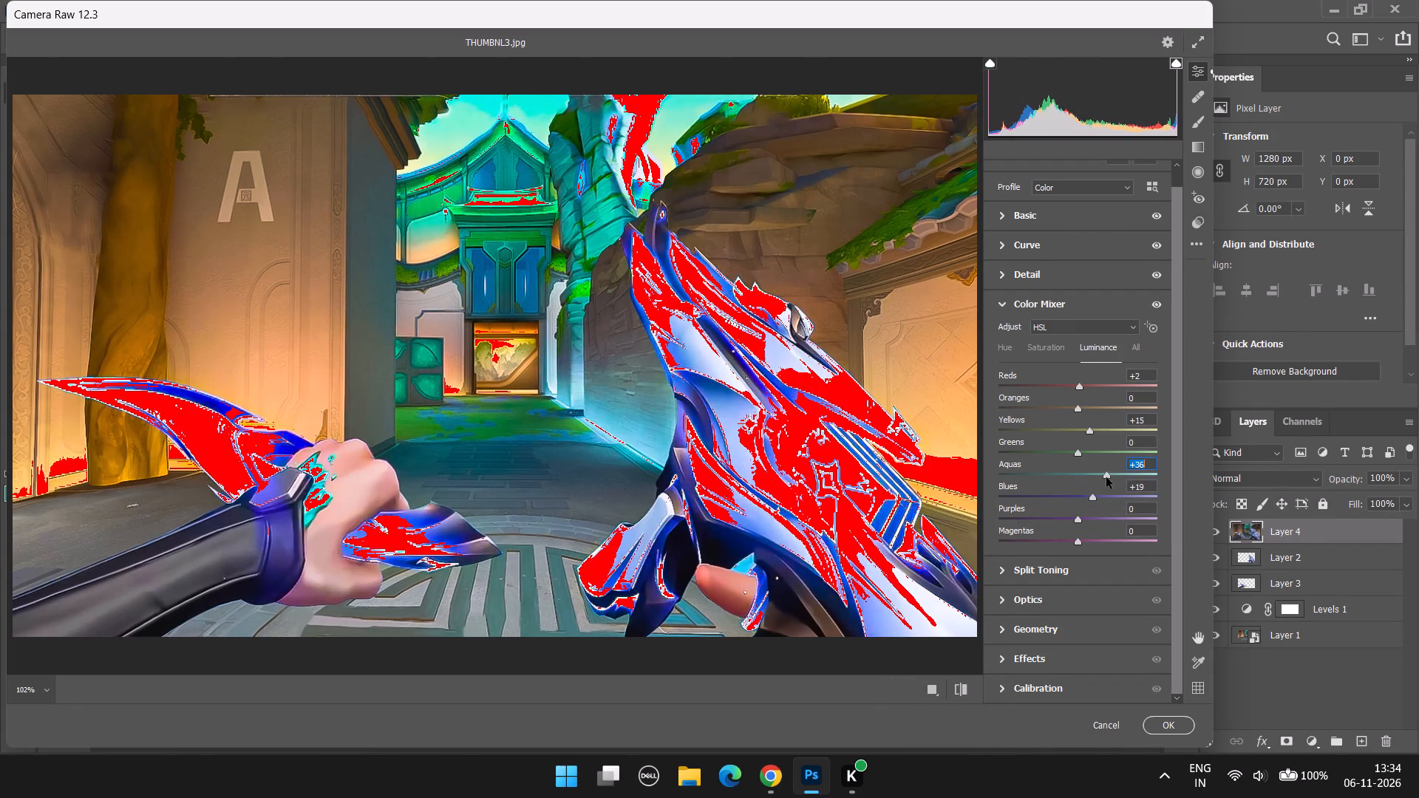
{"action": "left_click_drag", "start_coordinate": [1106, 477], "coordinate": [1084, 484]}
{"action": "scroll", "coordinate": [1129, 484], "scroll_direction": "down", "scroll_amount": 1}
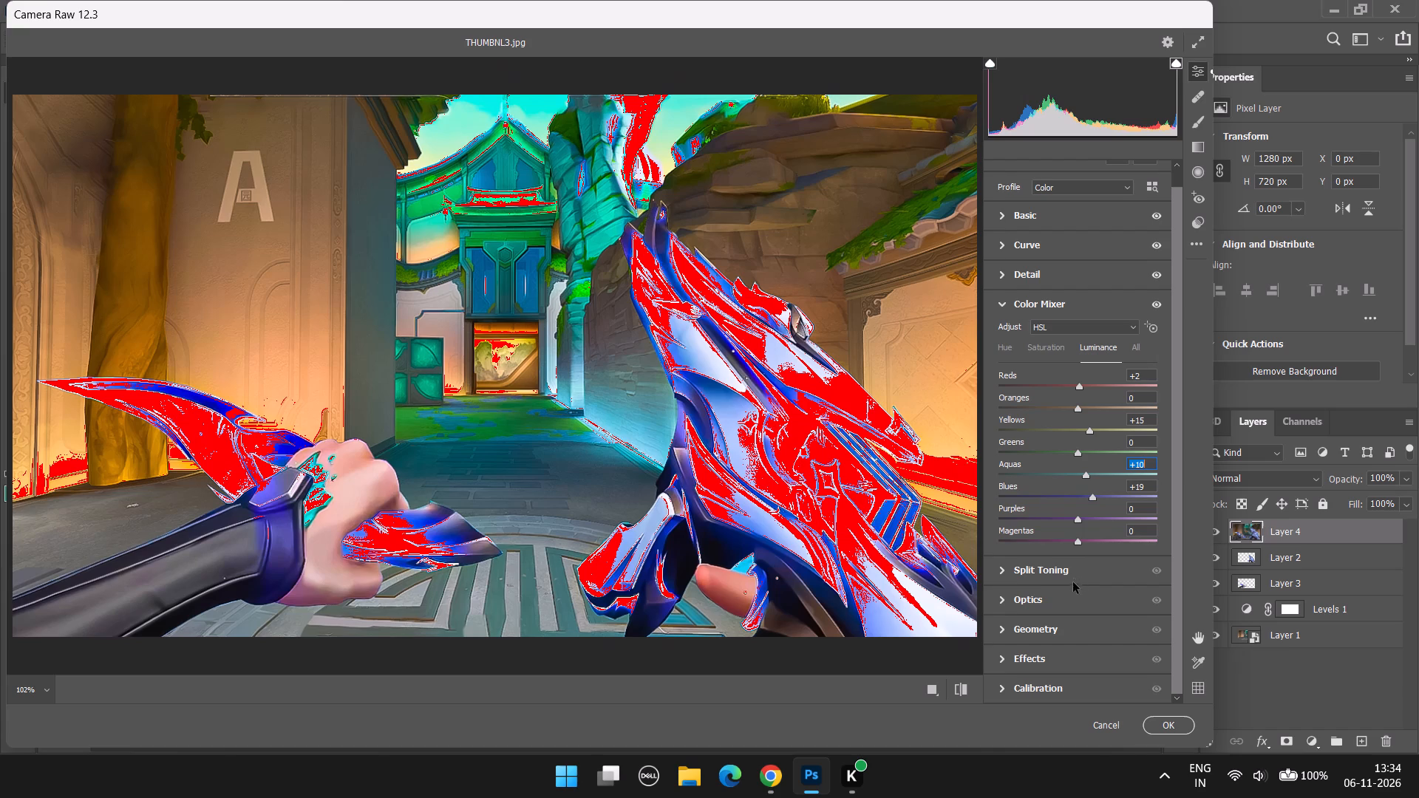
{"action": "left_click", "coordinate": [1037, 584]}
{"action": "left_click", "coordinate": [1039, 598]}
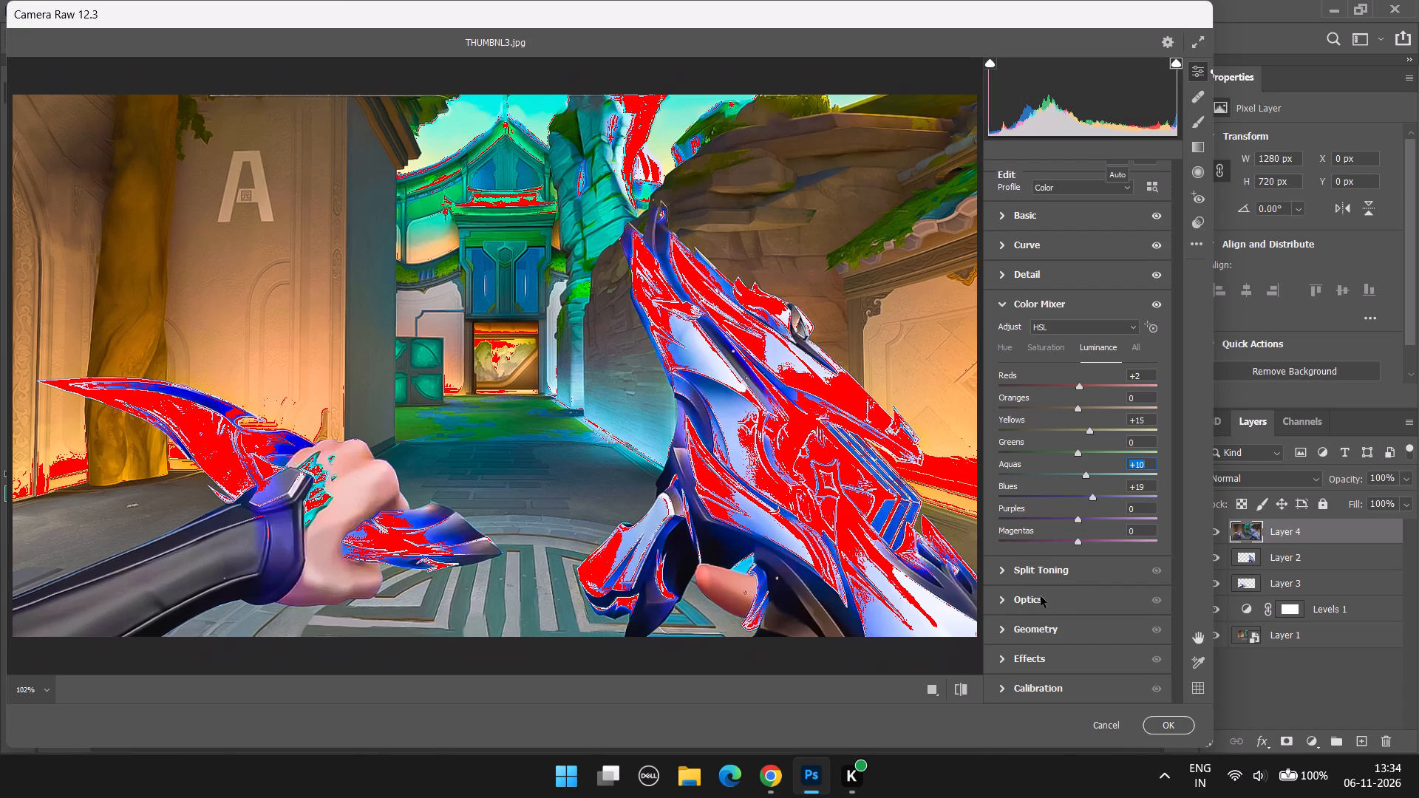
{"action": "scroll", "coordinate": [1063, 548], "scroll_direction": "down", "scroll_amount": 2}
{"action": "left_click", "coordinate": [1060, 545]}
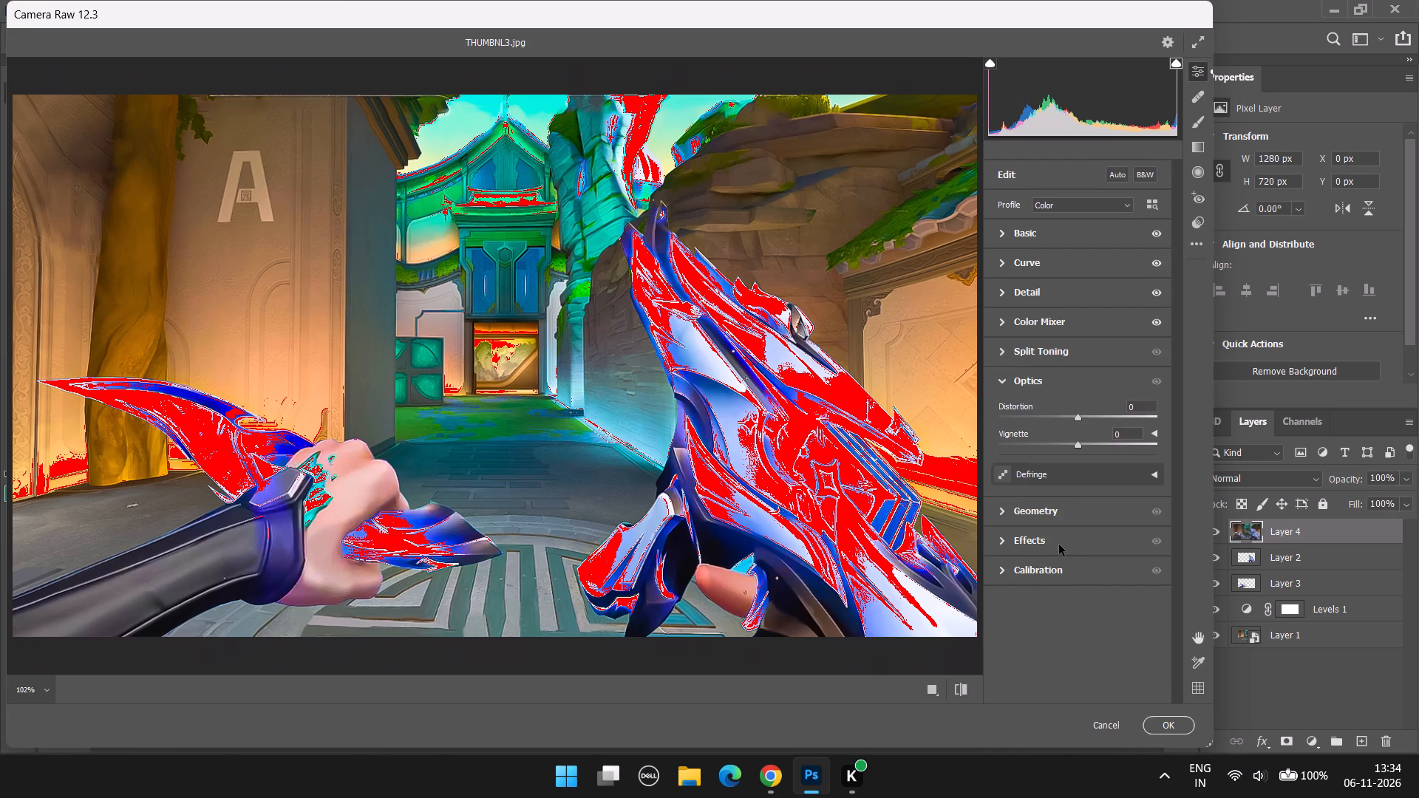
Apply the Camera Raw adjustments to Layer 4.
{"action": "left_click", "coordinate": [1167, 729]}
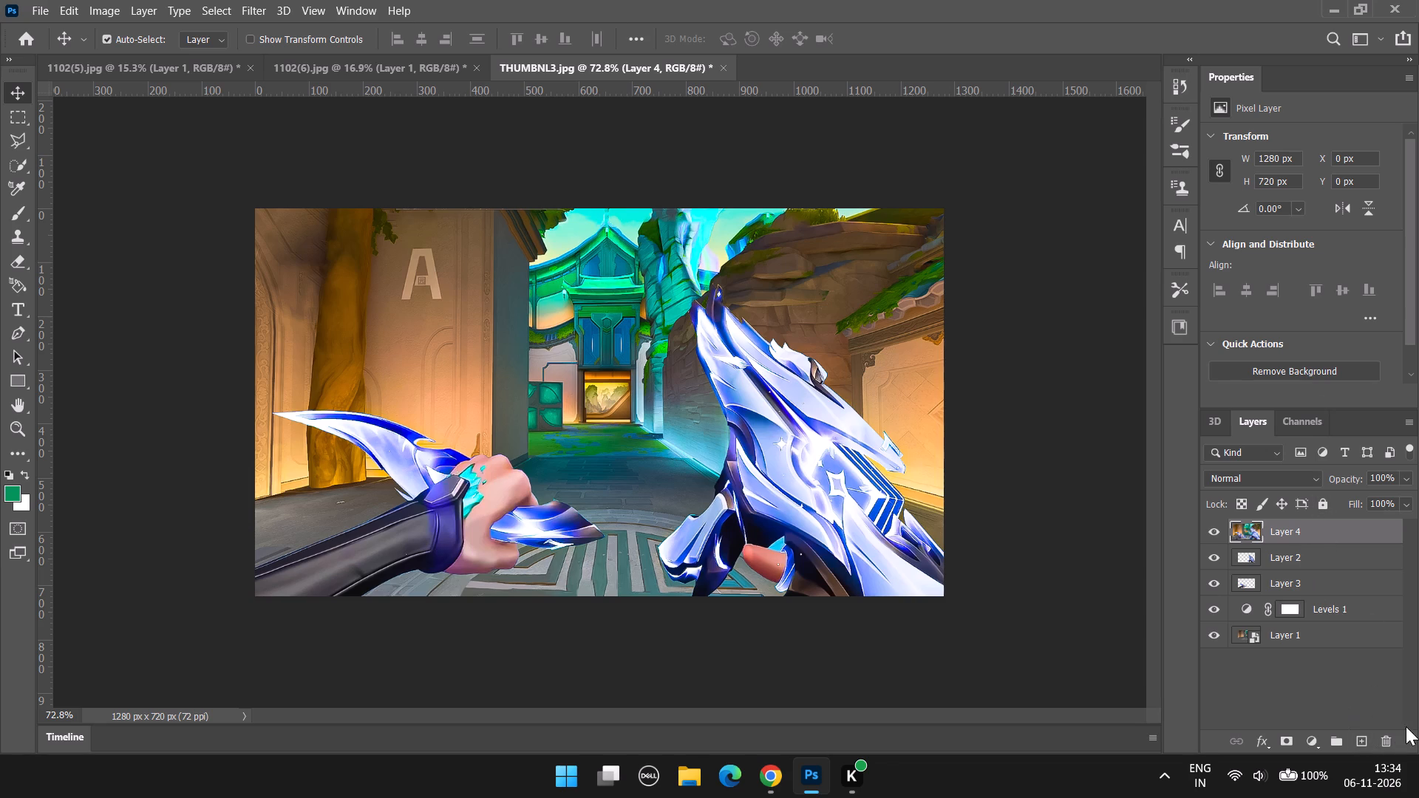
Create a new layer group above Layer 4 and add a Color Lookup adjustment layer inside it.
{"action": "left_click", "coordinate": [1344, 746]}
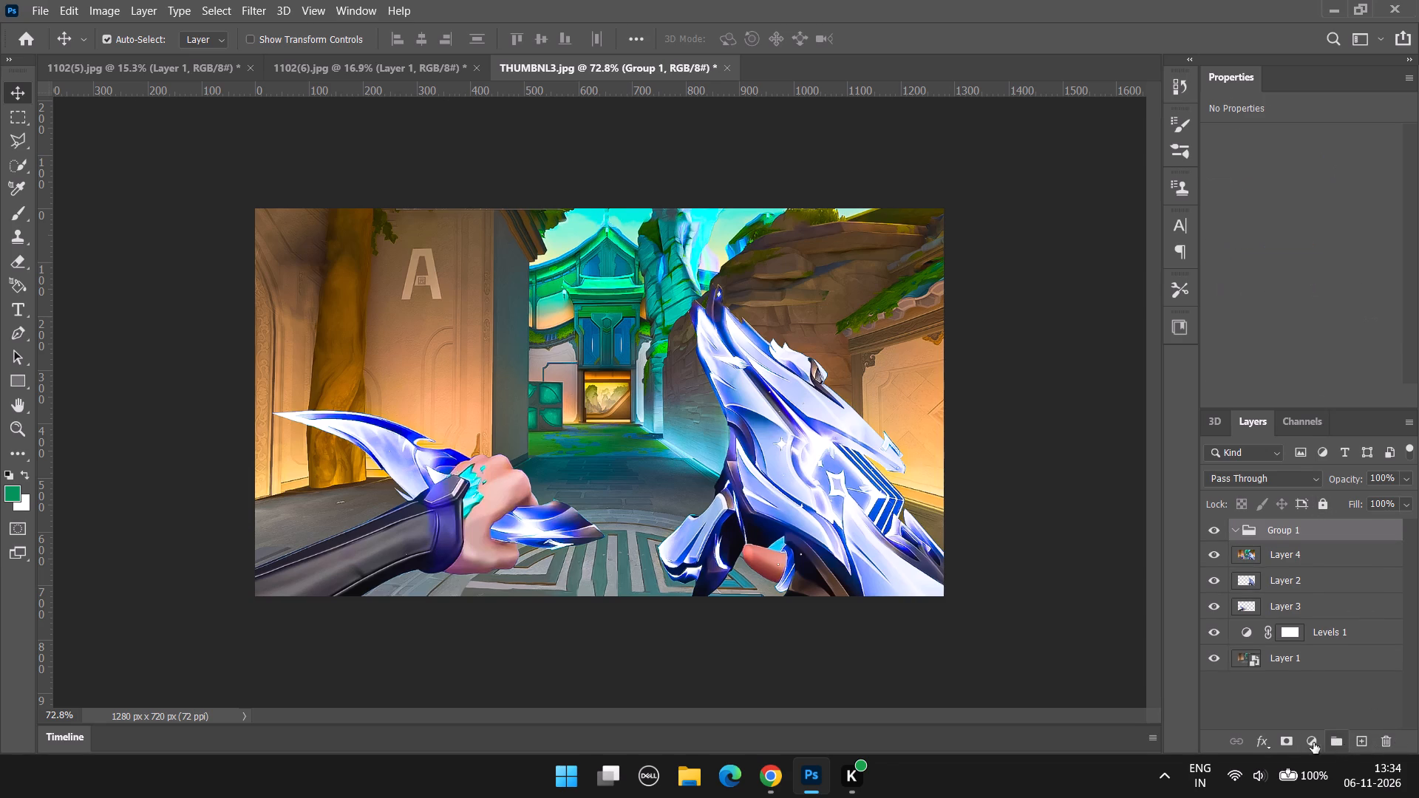
{"action": "left_click", "coordinate": [1311, 743]}
{"action": "left_click", "coordinate": [1303, 652]}
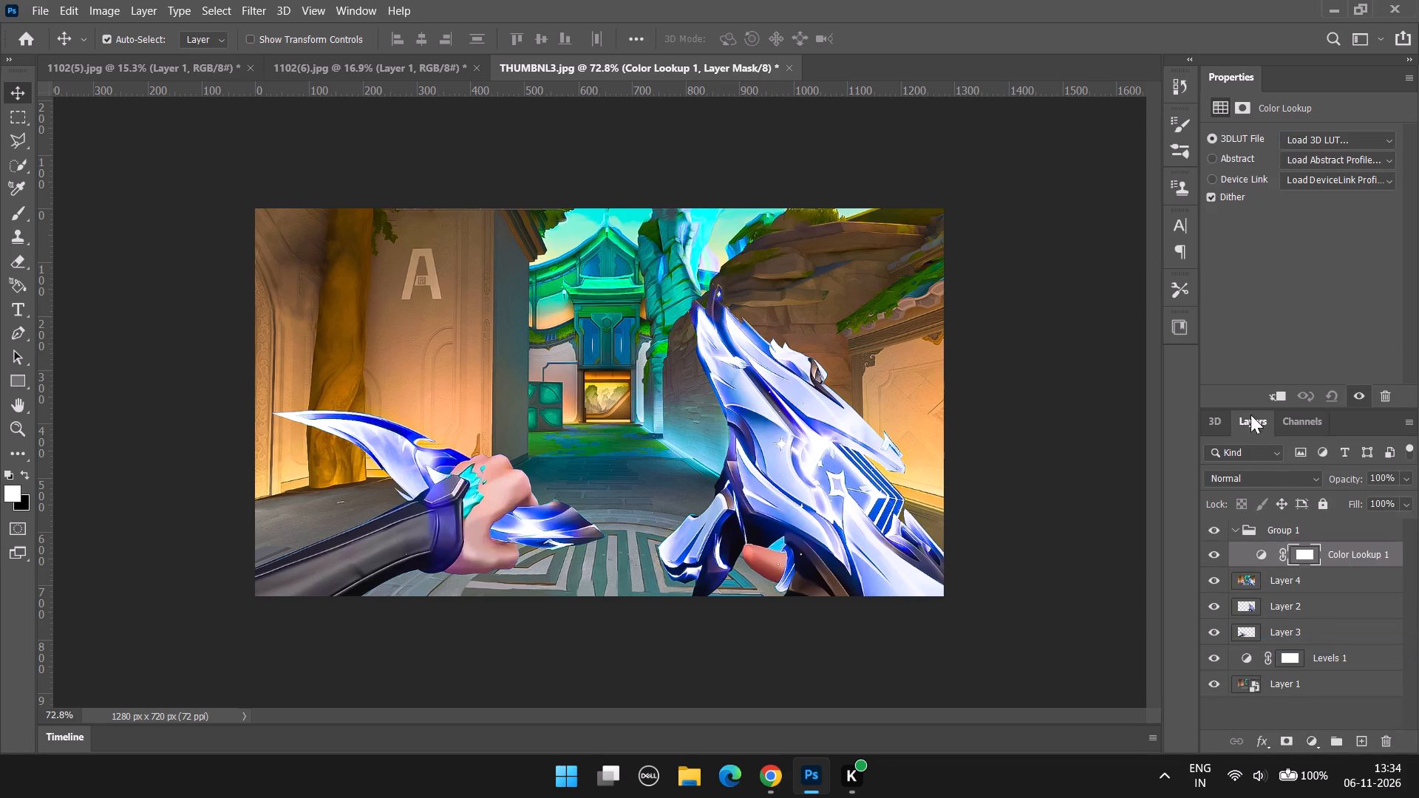
Set the Color Lookup layer's 3DLUT file to 3Strip.look, after trying 2Strip.look.
{"action": "left_click", "coordinate": [1378, 139]}
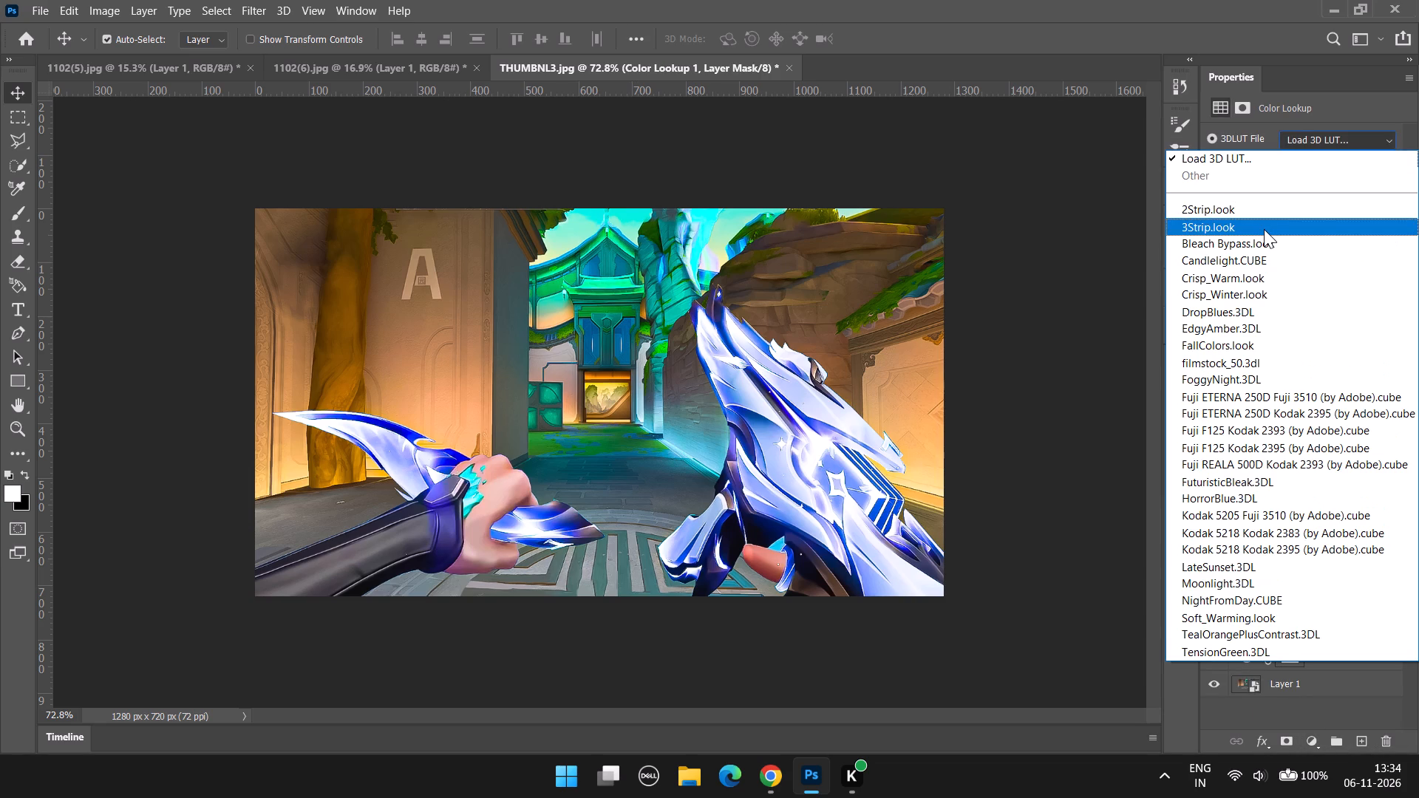
{"action": "left_click", "coordinate": [1264, 229]}
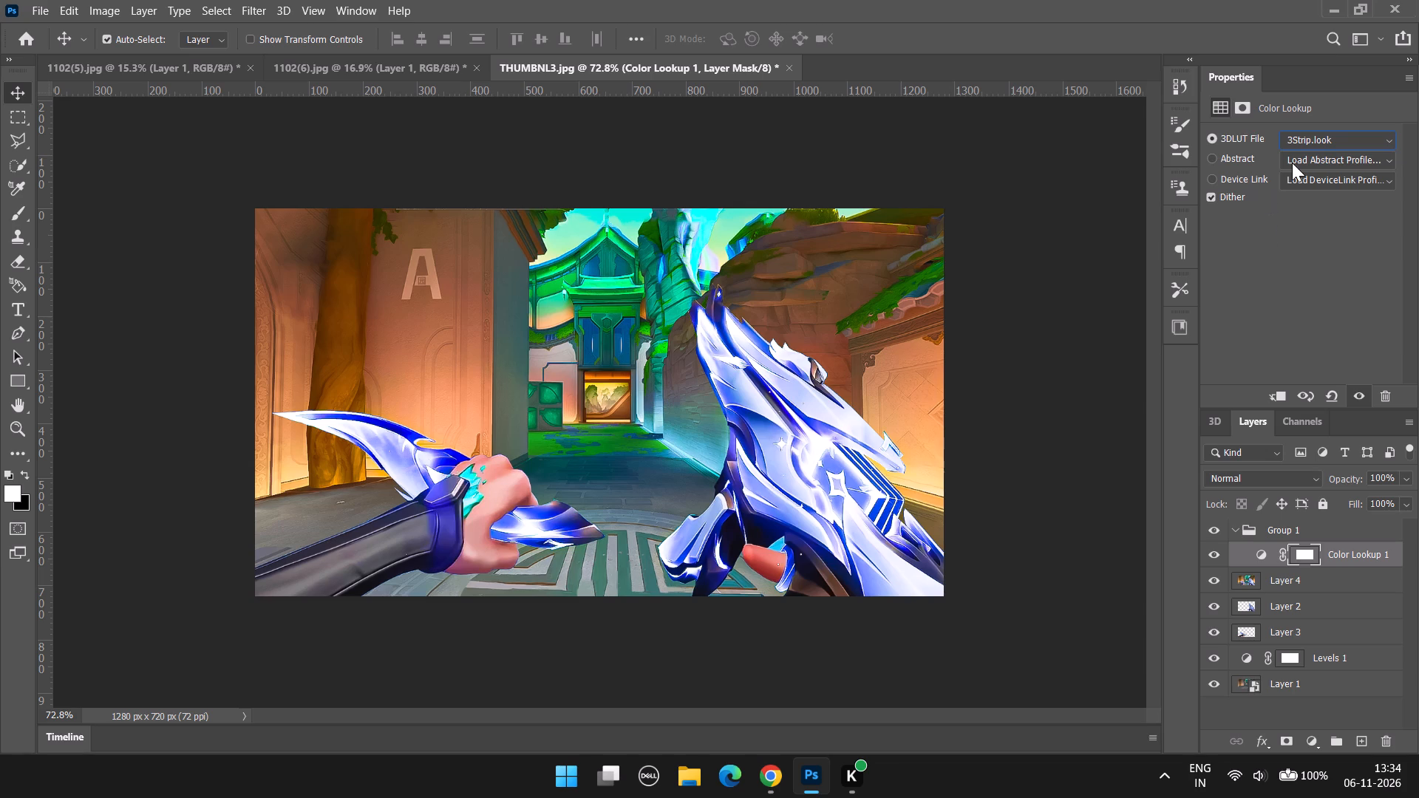
{"action": "left_click", "coordinate": [1321, 139]}
{"action": "left_click", "coordinate": [1248, 209]}
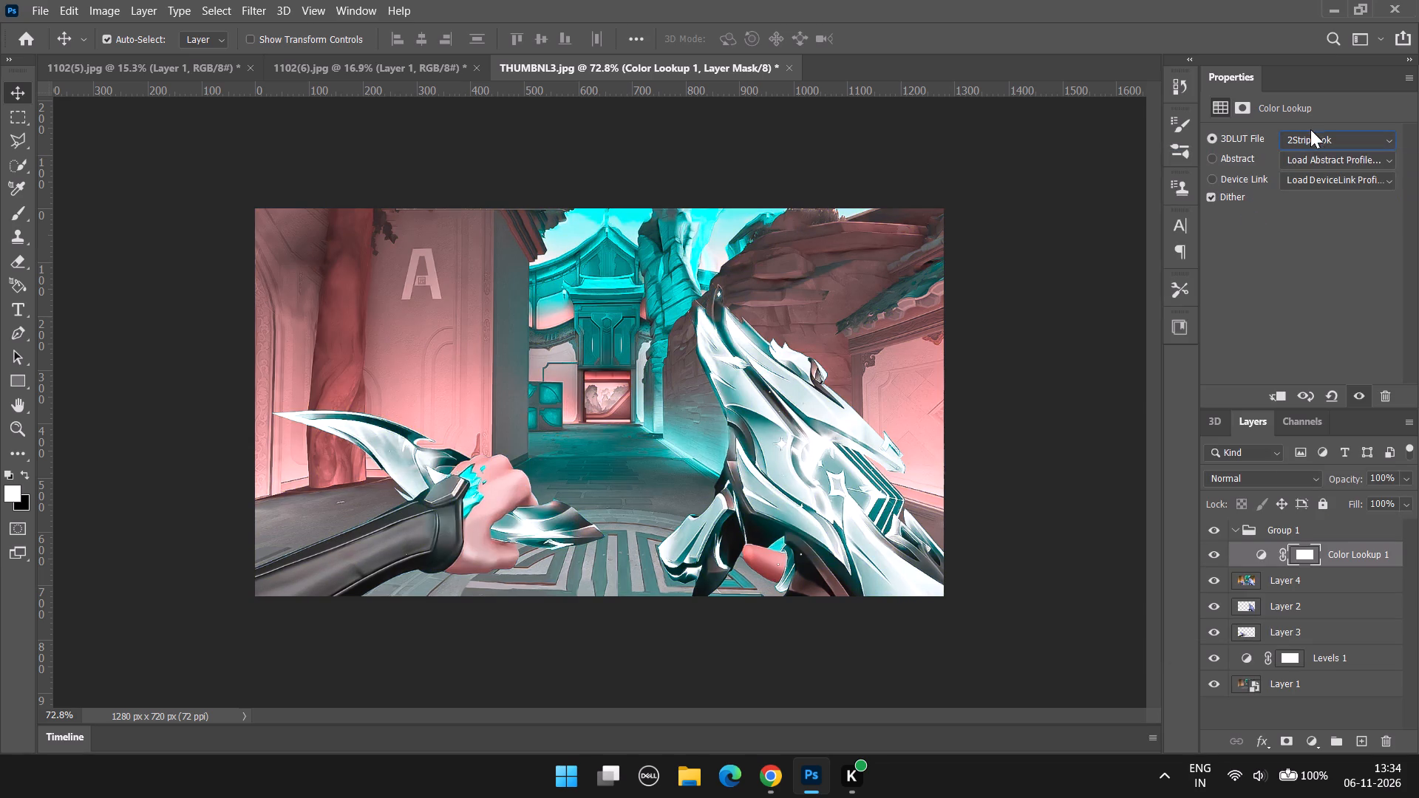
{"action": "left_click", "coordinate": [1318, 139]}
{"action": "left_click", "coordinate": [1240, 161]}
{"action": "left_click", "coordinate": [660, 411]}
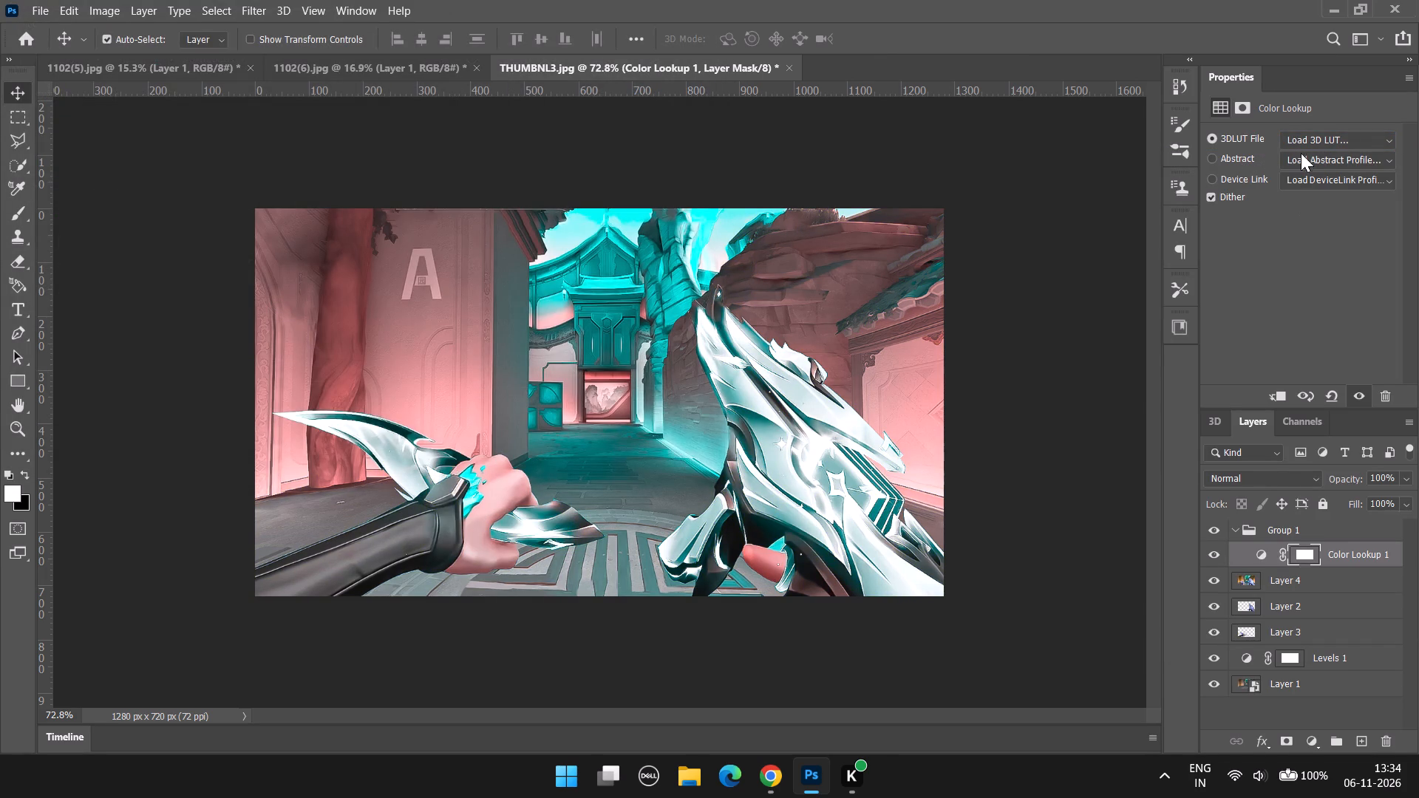
{"action": "left_click", "coordinate": [1302, 143]}
{"action": "left_click", "coordinate": [1248, 229]}
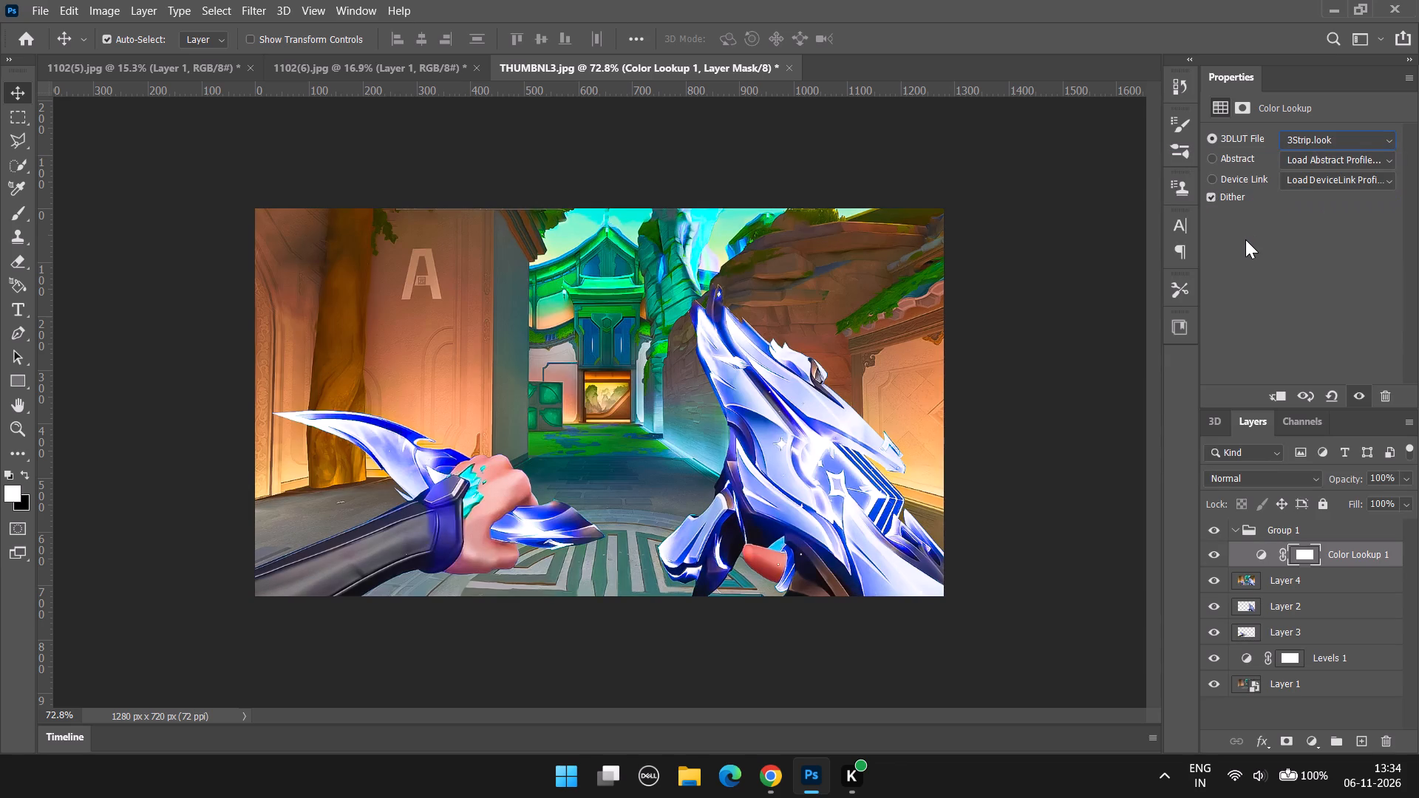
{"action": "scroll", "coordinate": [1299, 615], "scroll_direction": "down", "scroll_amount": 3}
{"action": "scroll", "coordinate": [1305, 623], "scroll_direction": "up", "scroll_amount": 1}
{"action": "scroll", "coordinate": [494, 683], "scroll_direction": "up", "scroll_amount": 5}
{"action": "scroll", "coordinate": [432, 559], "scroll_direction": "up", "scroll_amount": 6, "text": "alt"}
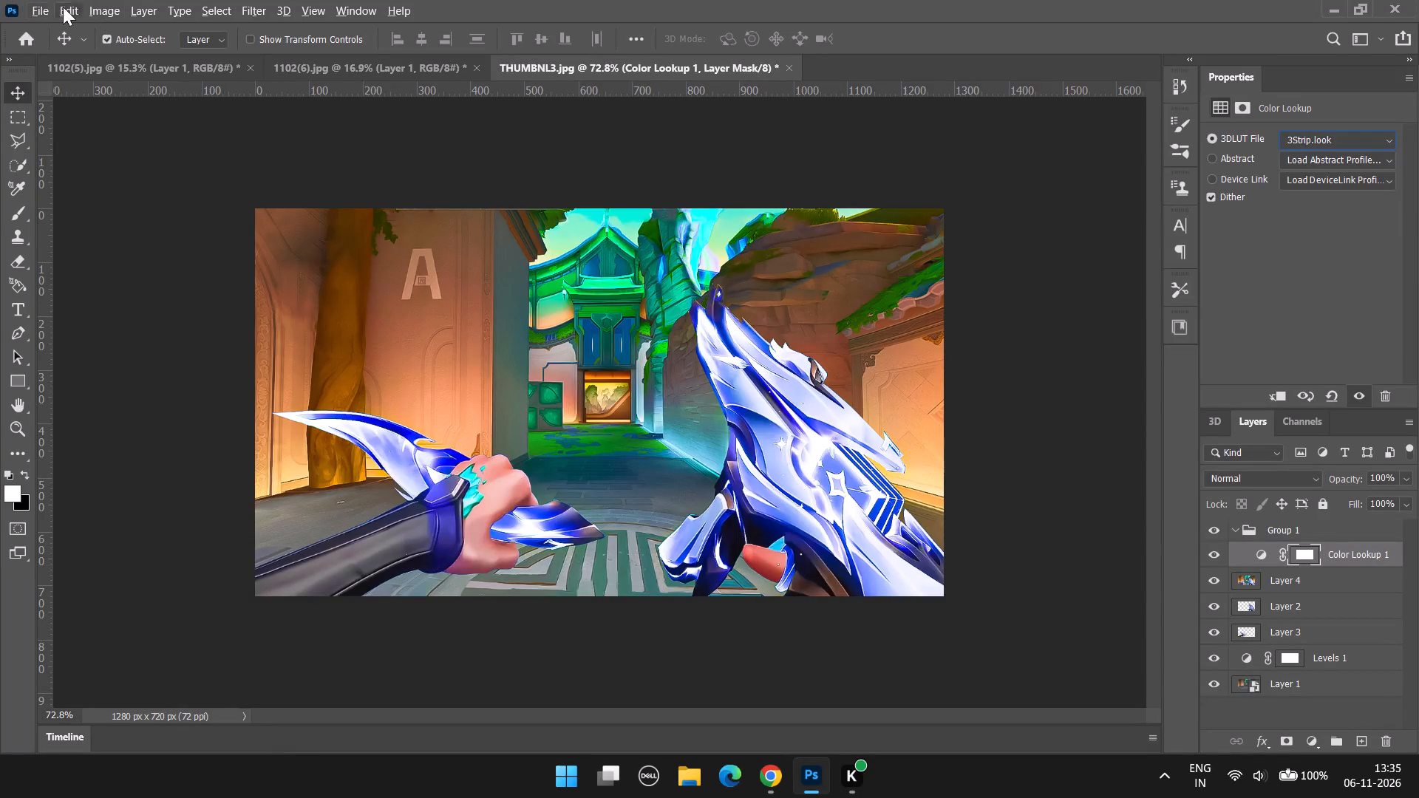
Save a copy of the thumbnail on the computer as a JPEG named THUMBNL8 in New folder on drive D.
{"action": "left_click", "coordinate": [34, 10]}
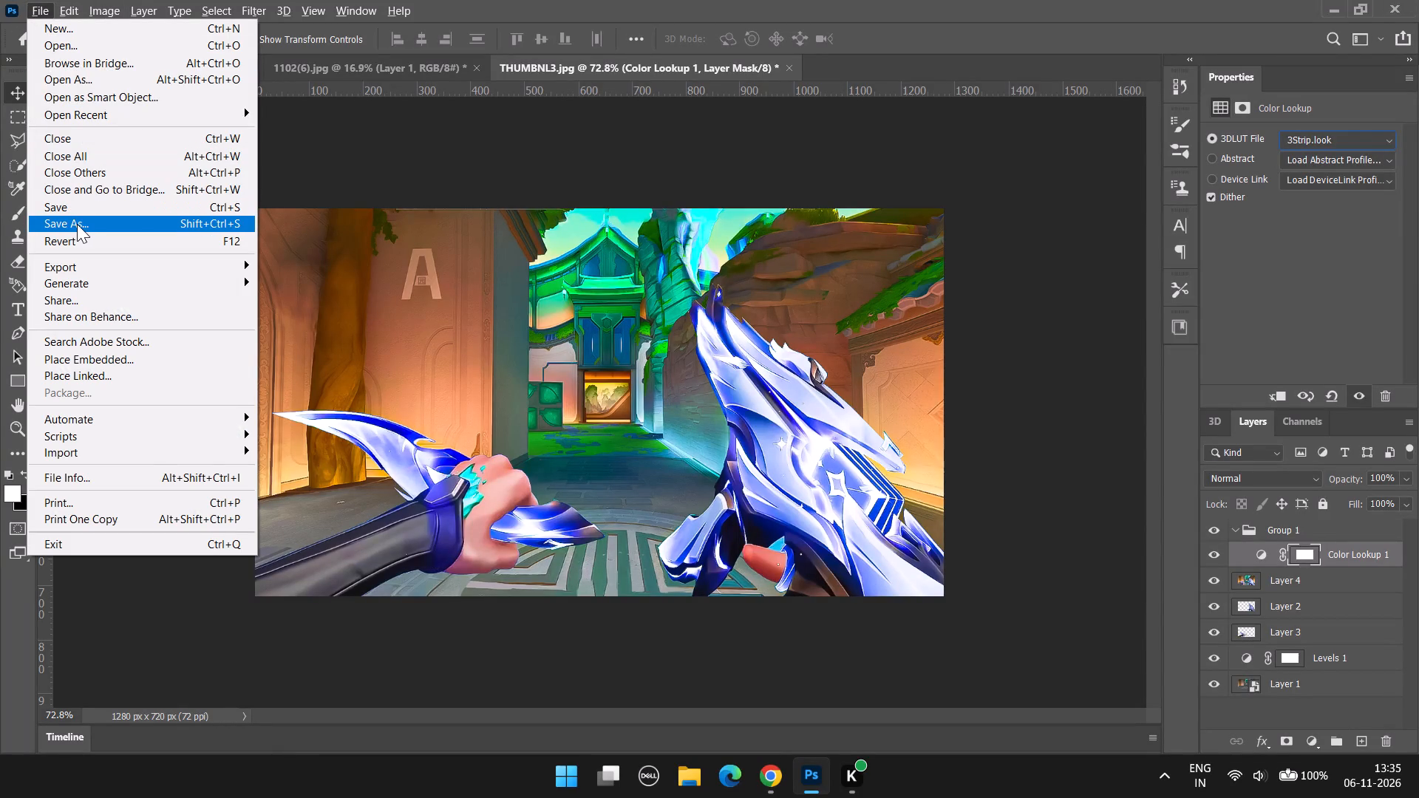
{"action": "left_click", "coordinate": [77, 224]}
{"action": "left_click", "coordinate": [761, 542]}
{"action": "left_click", "coordinate": [754, 528]}
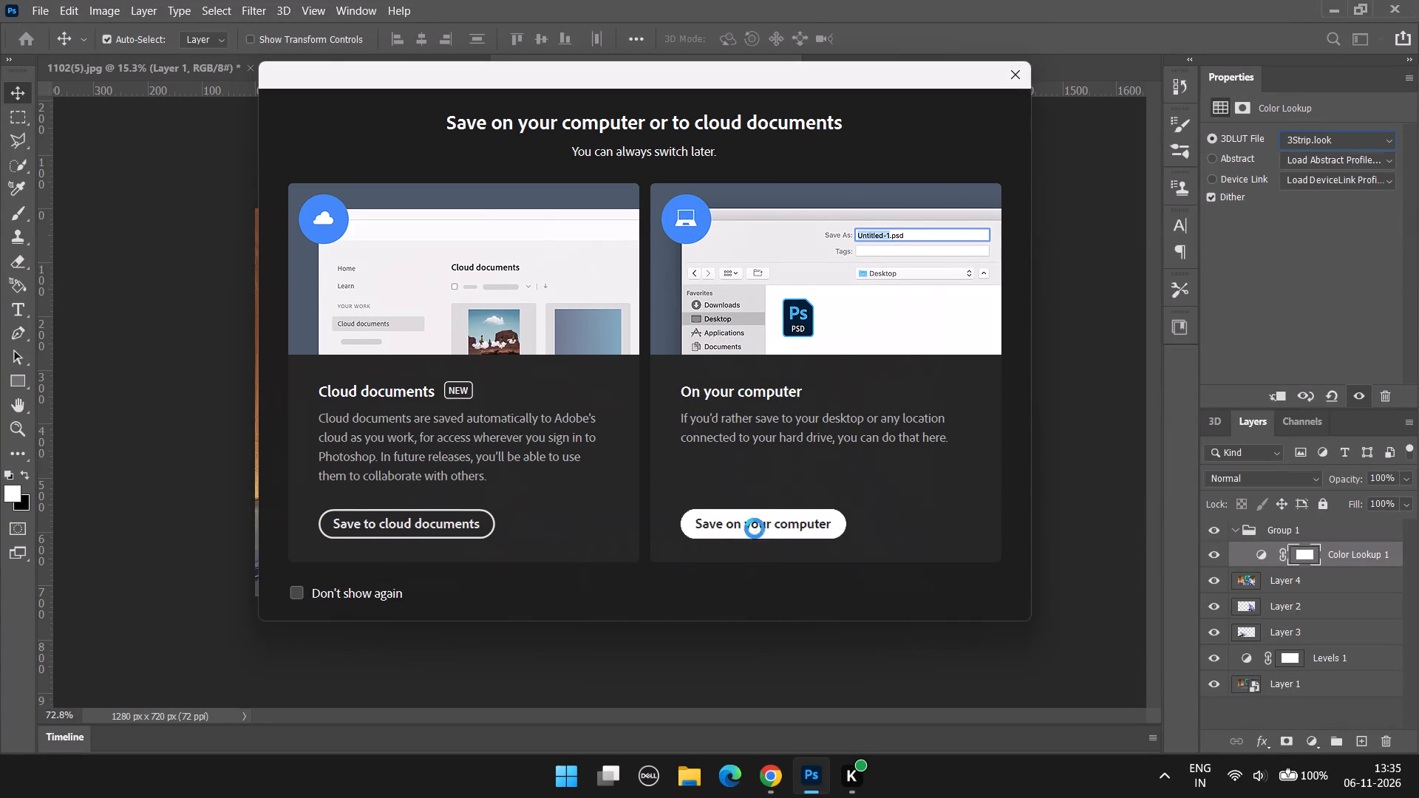
{"action": "left_click", "coordinate": [225, 334]}
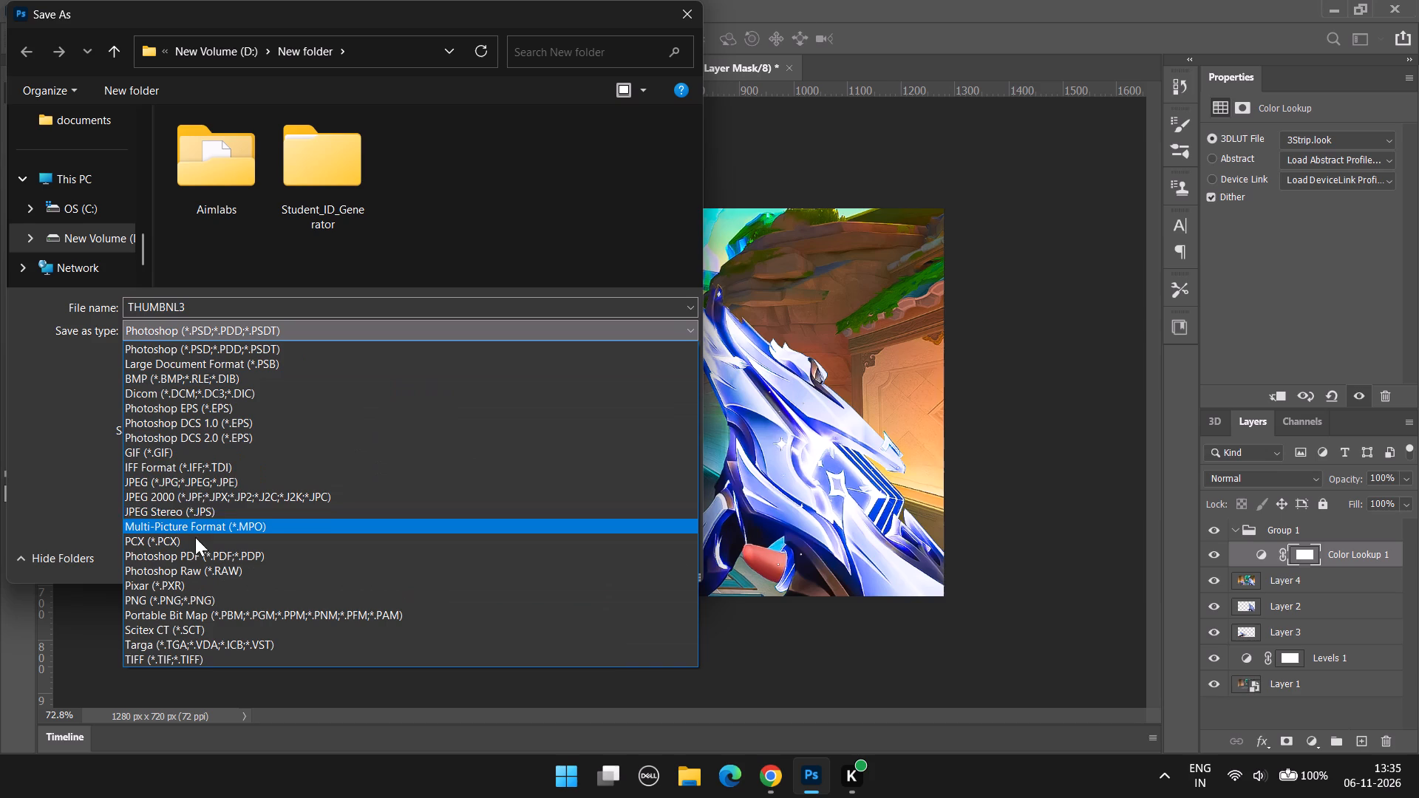
{"action": "left_click", "coordinate": [166, 476]}
{"action": "left_click", "coordinate": [202, 302]}
{"action": "left_click", "coordinate": [203, 301]}
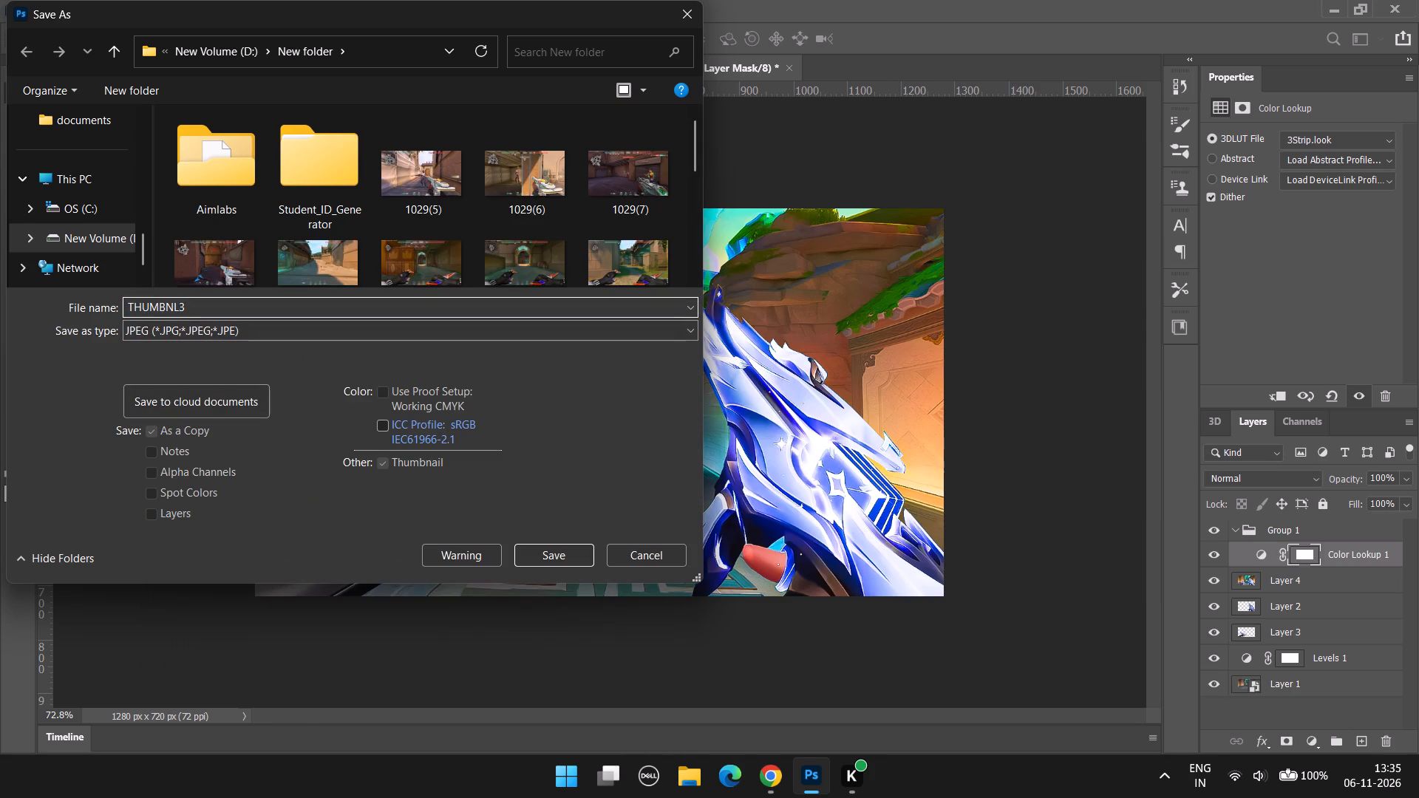
{"action": "key", "text": "BackSpace"}
{"action": "key", "text": "8"}
{"action": "key", "text": "Return"}
{"action": "left_click", "coordinate": [834, 166]}
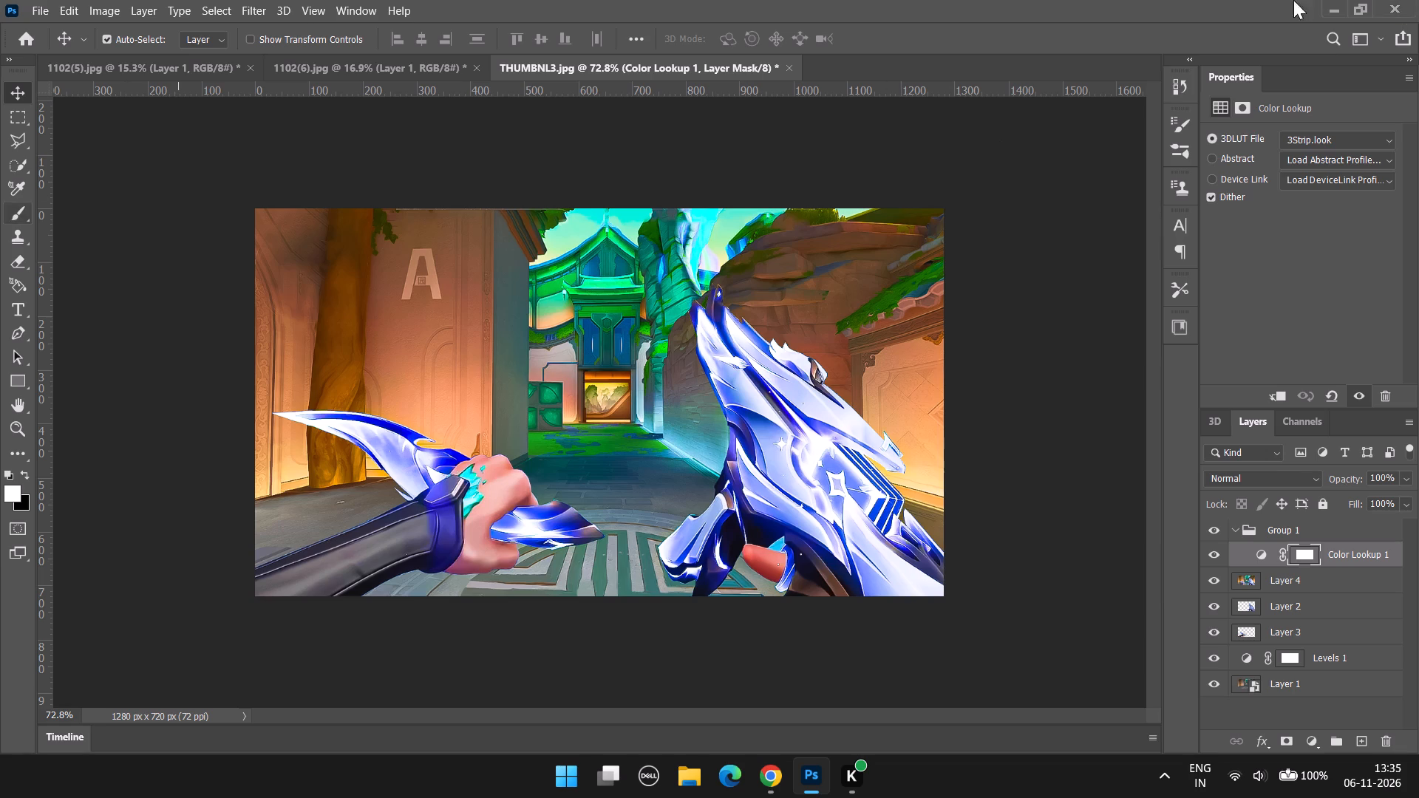
Close the 1102(6).jpg knife source document without saving its changes.
{"action": "left_click", "coordinate": [348, 58]}
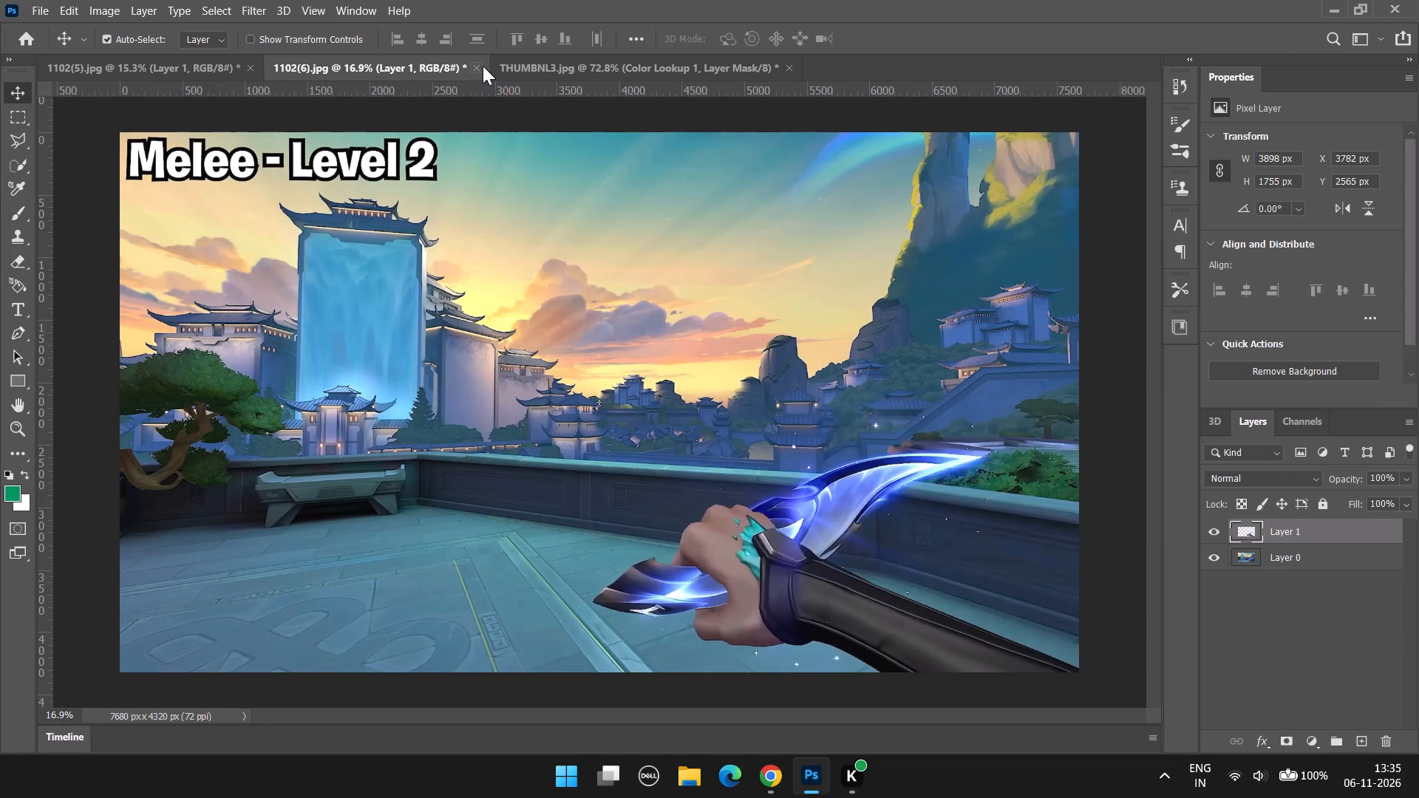
{"action": "left_click", "coordinate": [452, 64]}
{"action": "left_click", "coordinate": [483, 75]}
{"action": "left_click", "coordinate": [479, 68]}
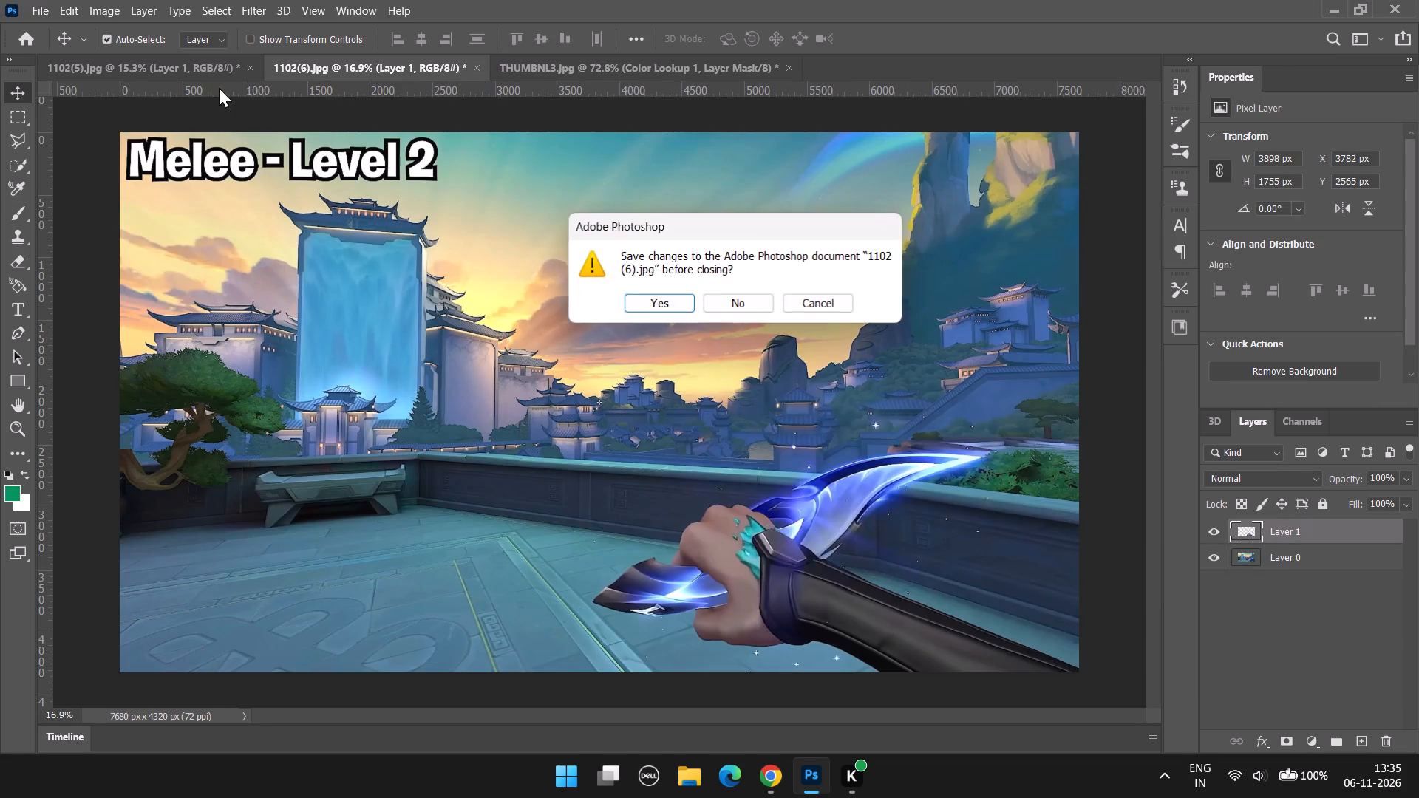
{"action": "left_click", "coordinate": [728, 298]}
Close the 1102(5).jpg Vandal source document without saving its changes.
{"action": "left_click", "coordinate": [173, 75]}
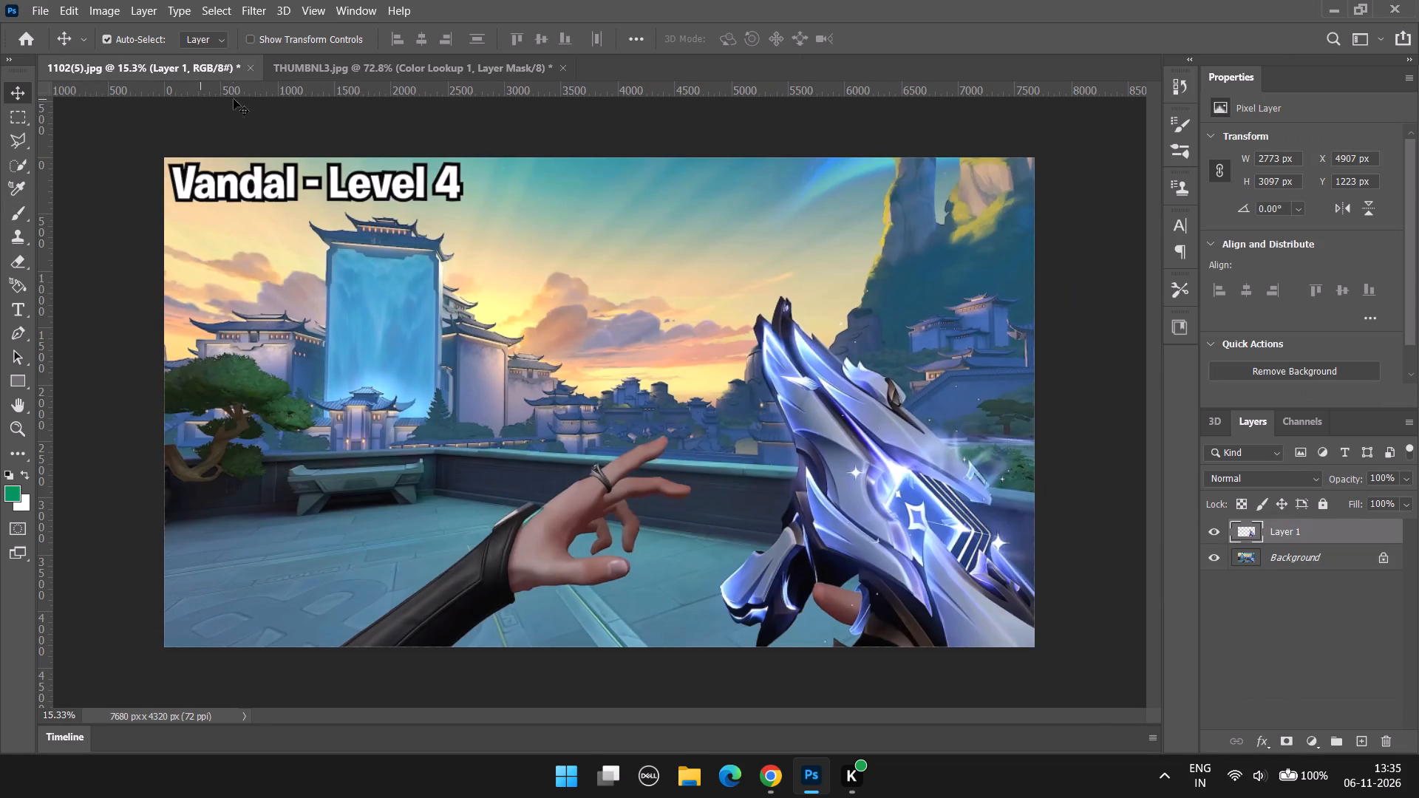
{"action": "left_click", "coordinate": [255, 63]}
{"action": "left_click", "coordinate": [753, 304]}
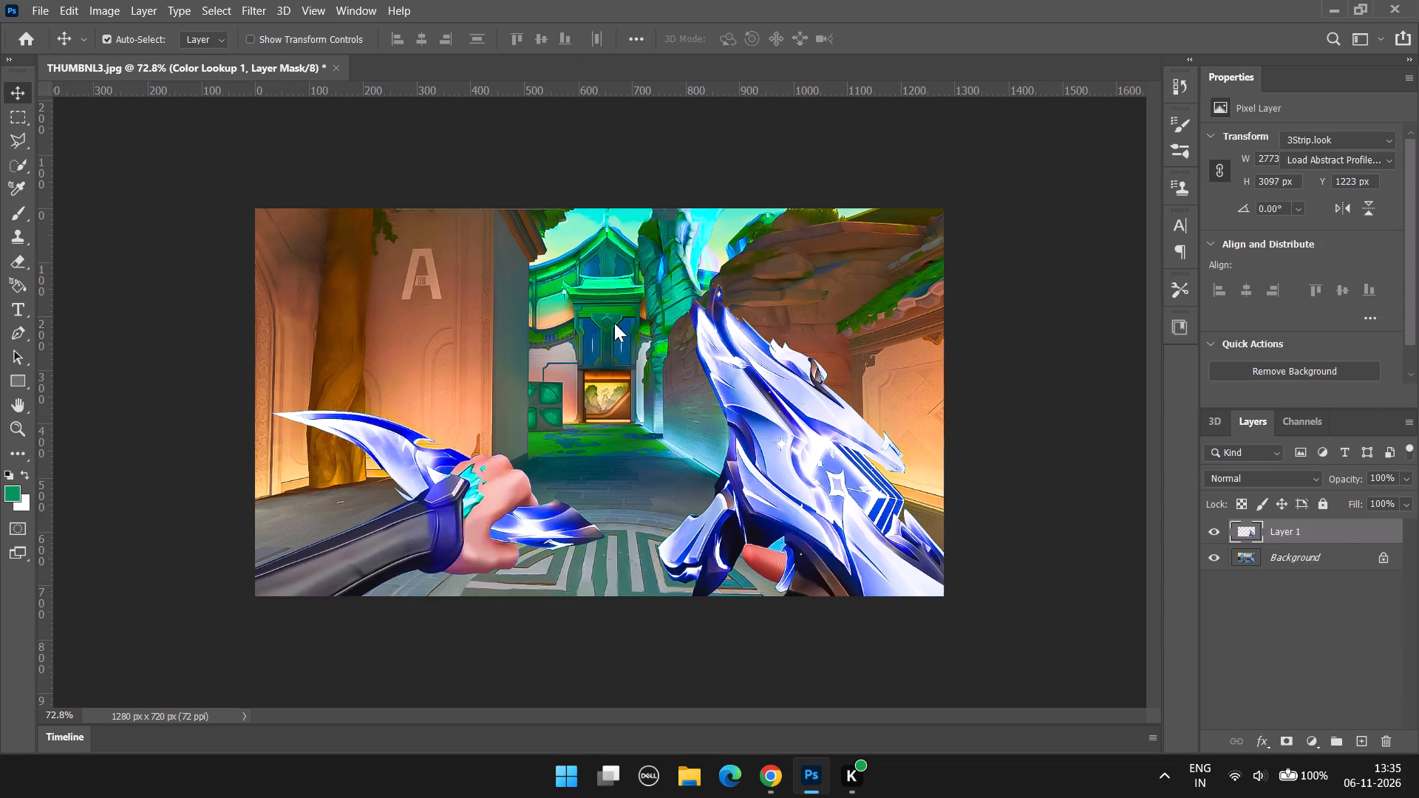